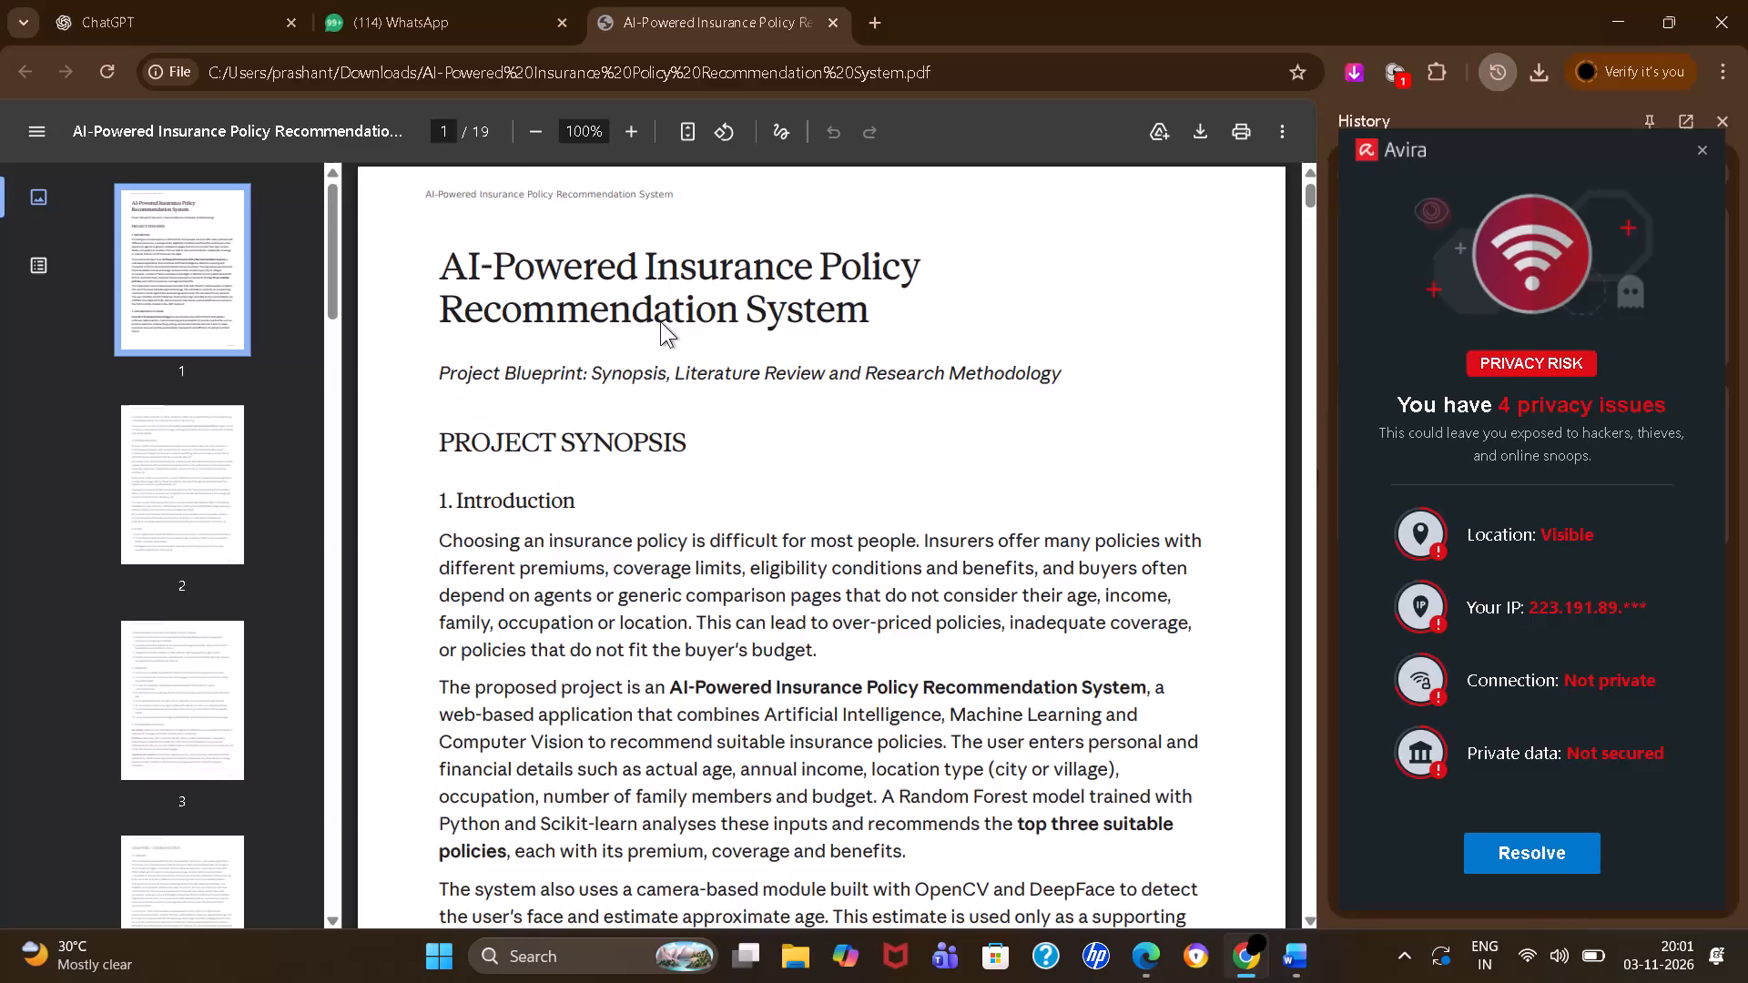
Look over the project synopsis at the start of the AI-Powered Insurance Policy Recommendation System report, up to its technologies section.
{"action": "scroll", "coordinate": [660, 321], "scroll_direction": "down", "scroll_amount": 7}
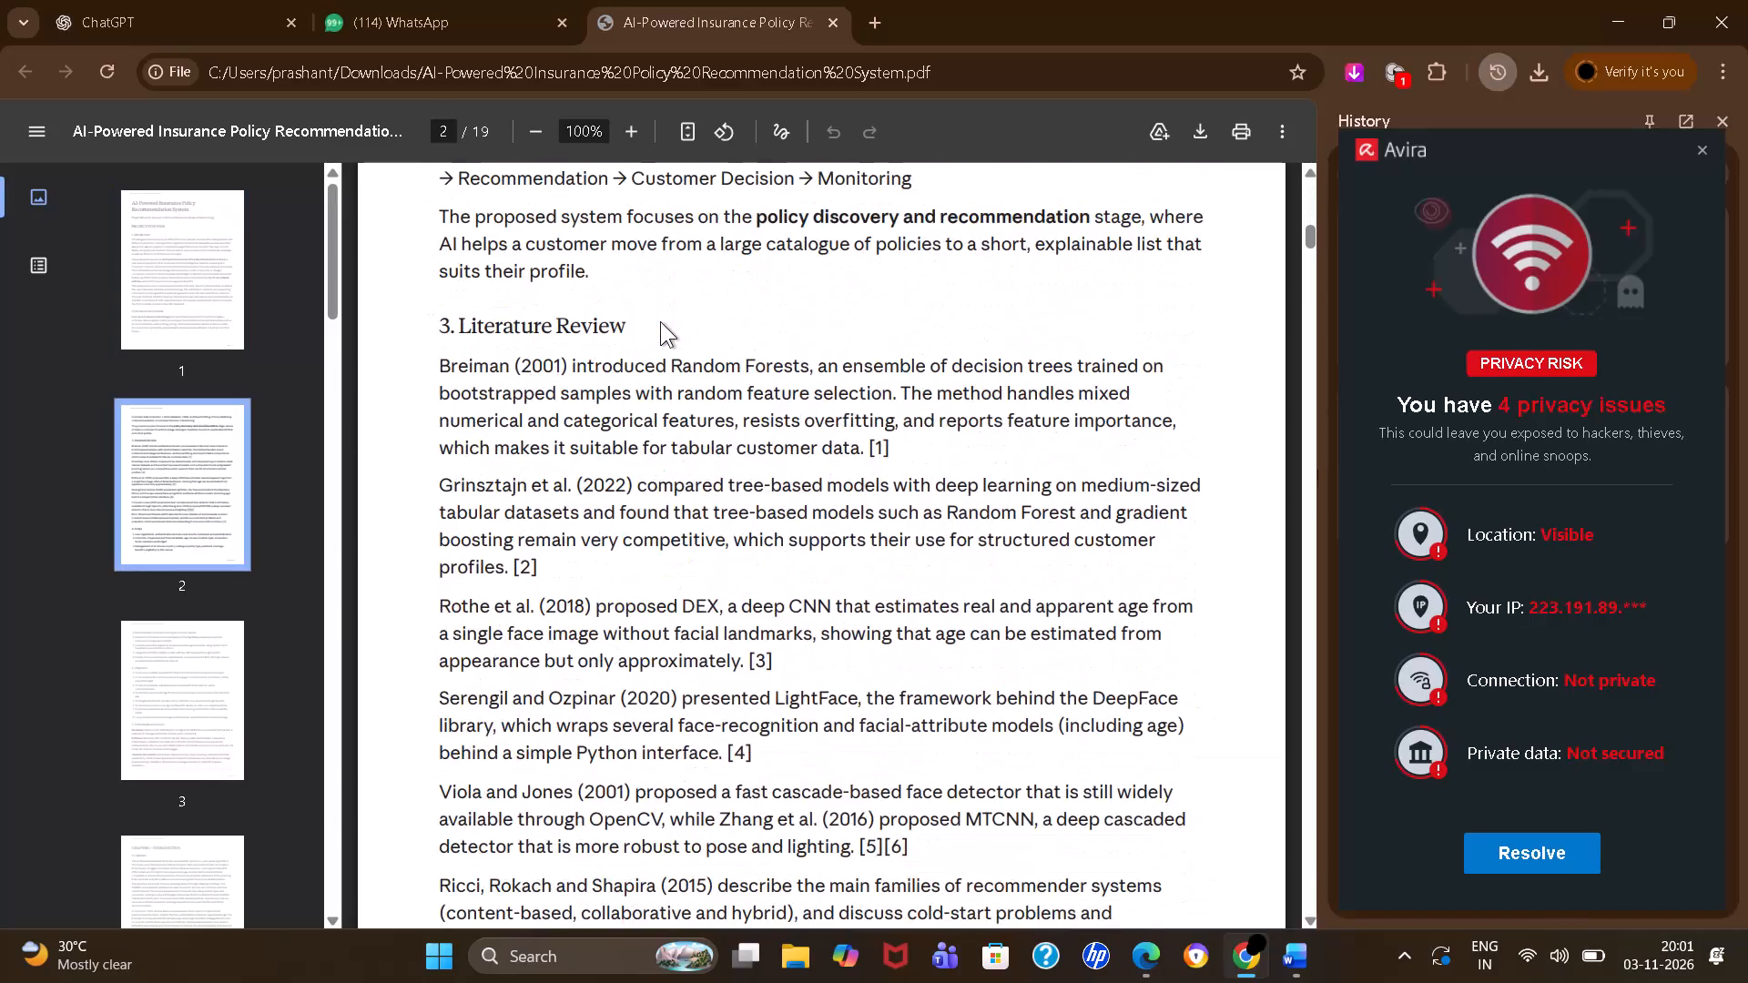
{"action": "scroll", "coordinate": [660, 321], "scroll_direction": "down", "scroll_amount": 1}
{"action": "scroll", "coordinate": [660, 321], "scroll_direction": "up", "scroll_amount": 2}
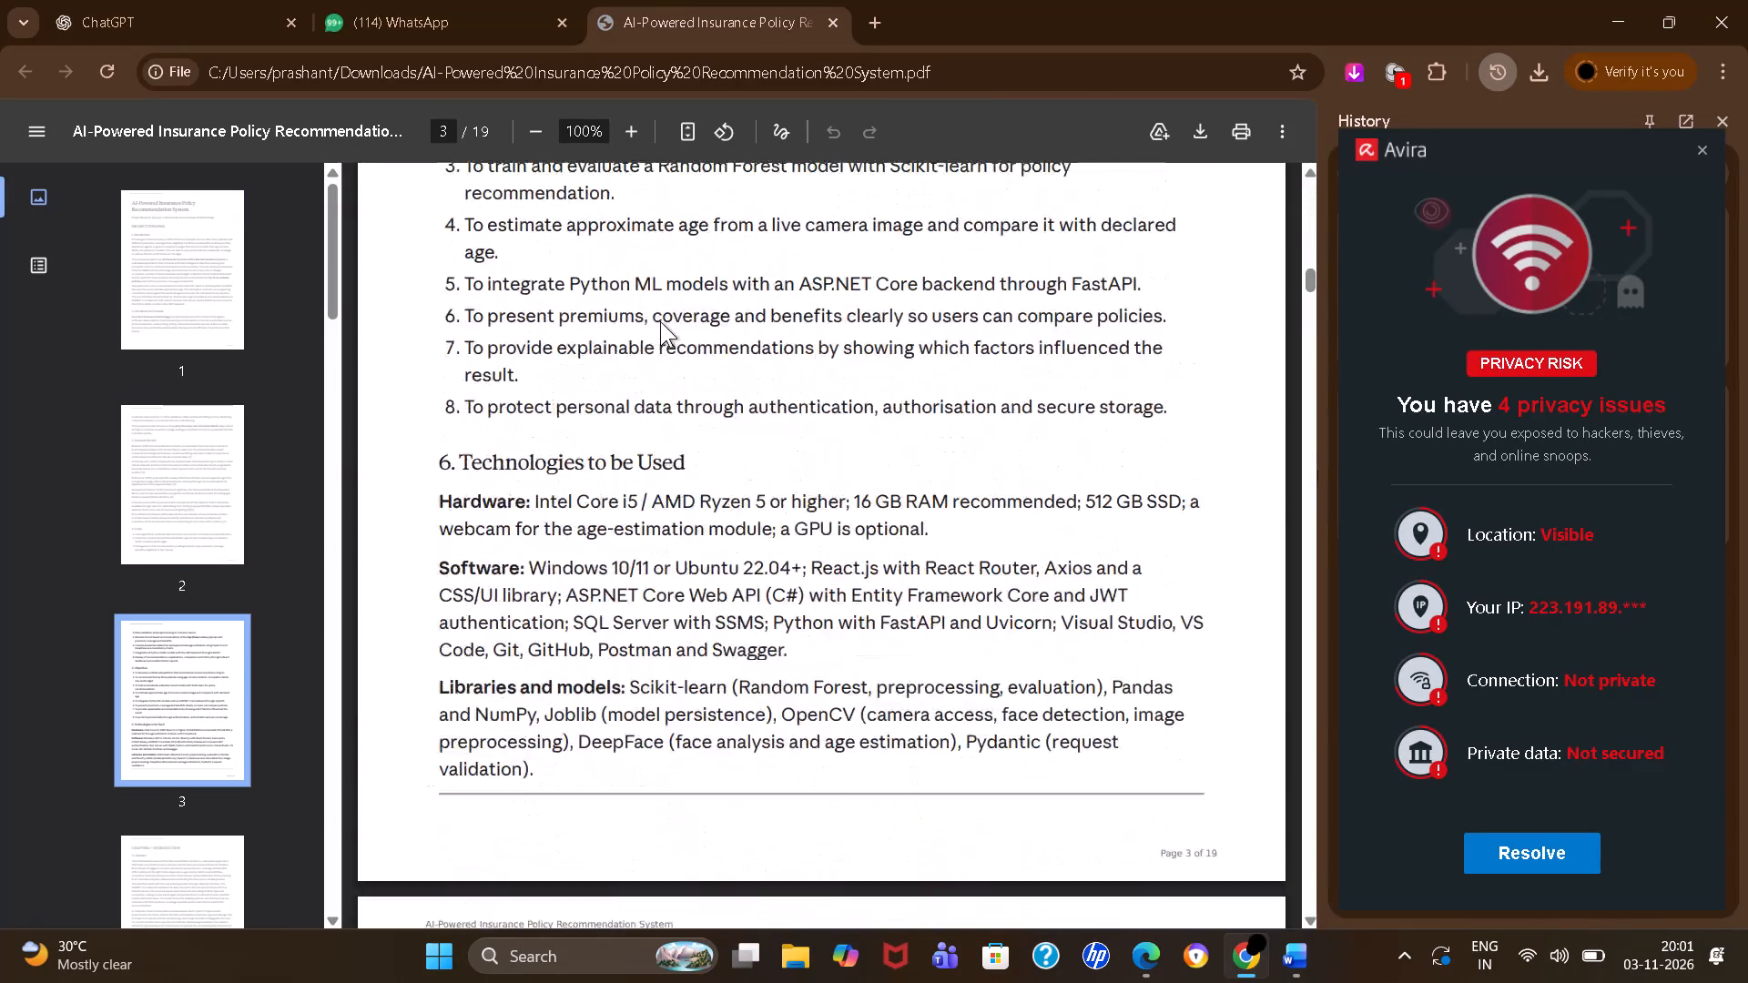
{"action": "scroll", "coordinate": [660, 321], "scroll_direction": "up", "scroll_amount": 4}
{"action": "scroll", "coordinate": [660, 321], "scroll_direction": "down", "scroll_amount": 2}
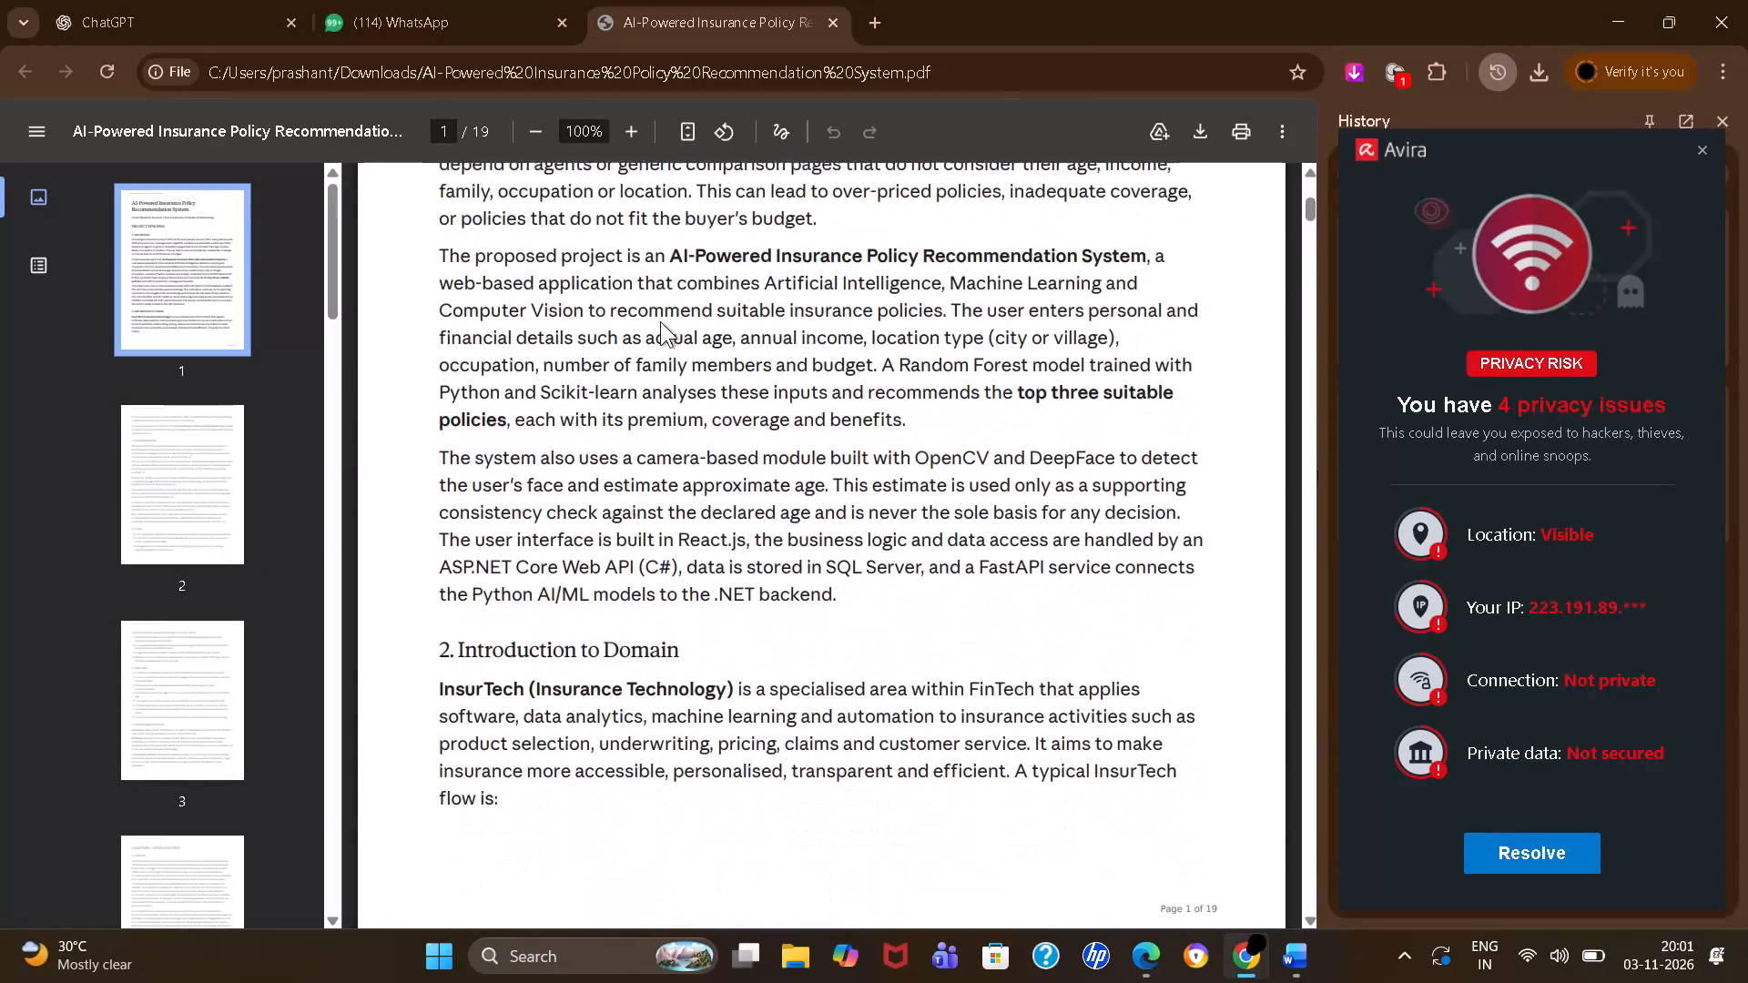
{"action": "scroll", "coordinate": [660, 321], "scroll_direction": "down", "scroll_amount": 3}
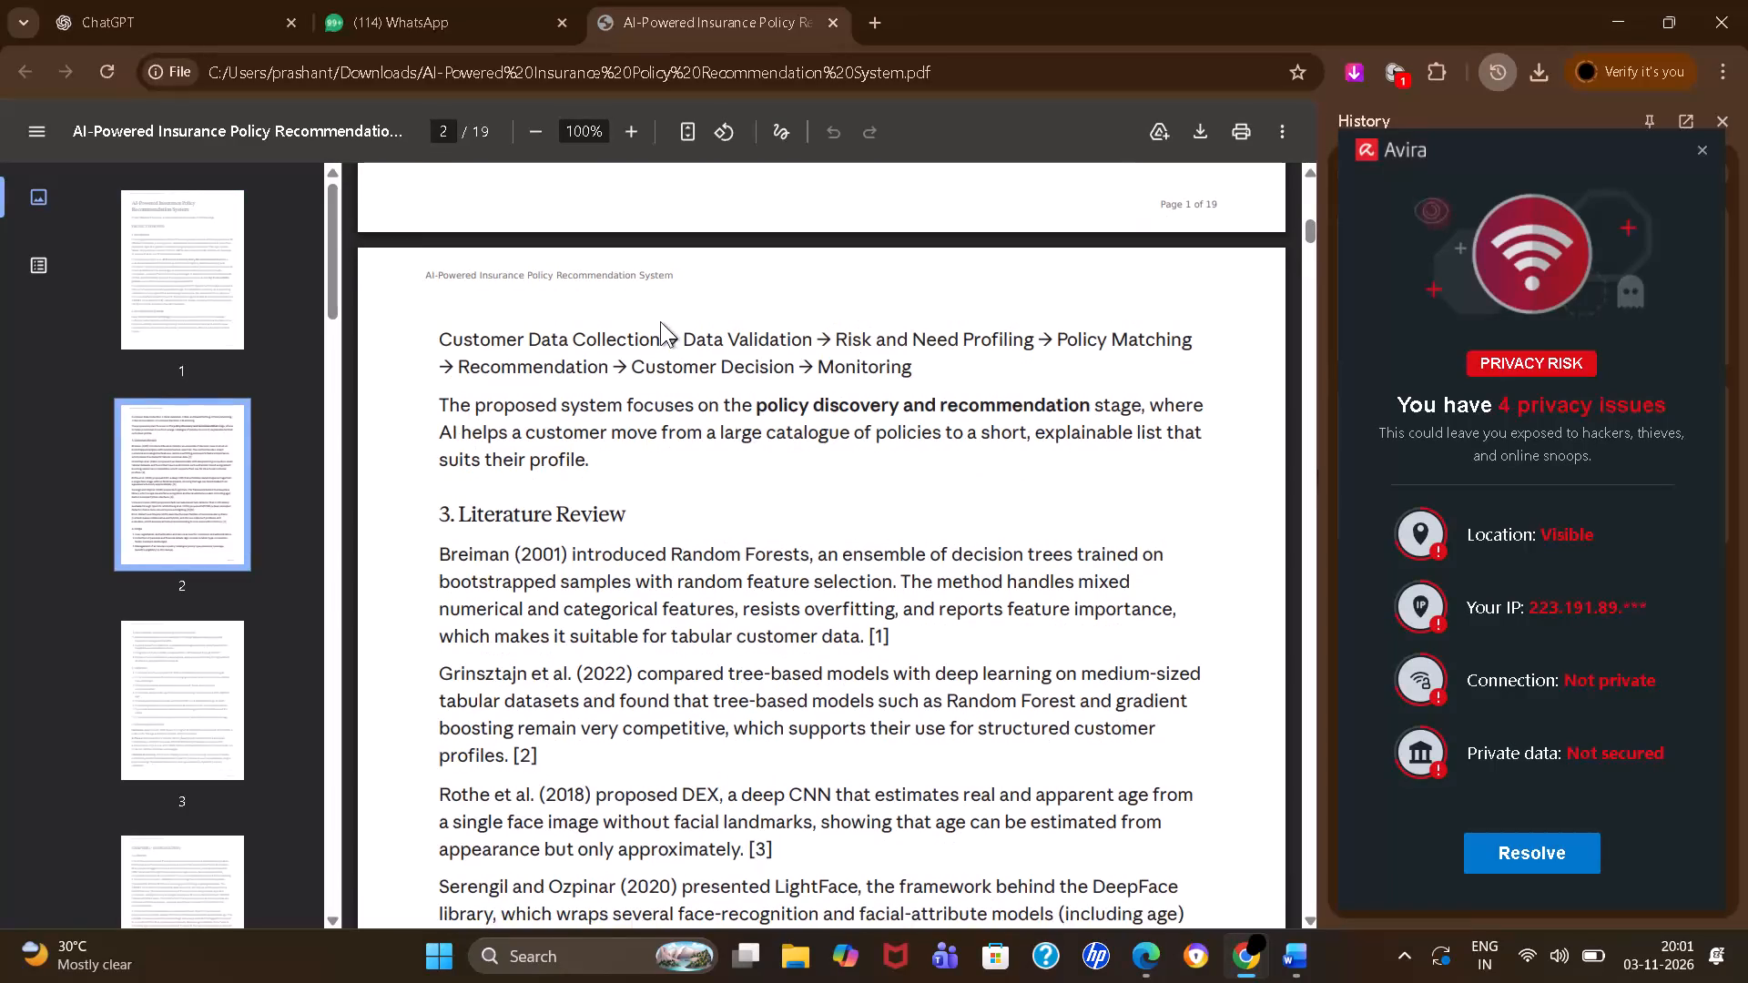
Skim the rest of the report from Chapter 1 through the research methodology to the references on the last page.
{"action": "scroll", "coordinate": [660, 321], "scroll_direction": "down", "scroll_amount": 5}
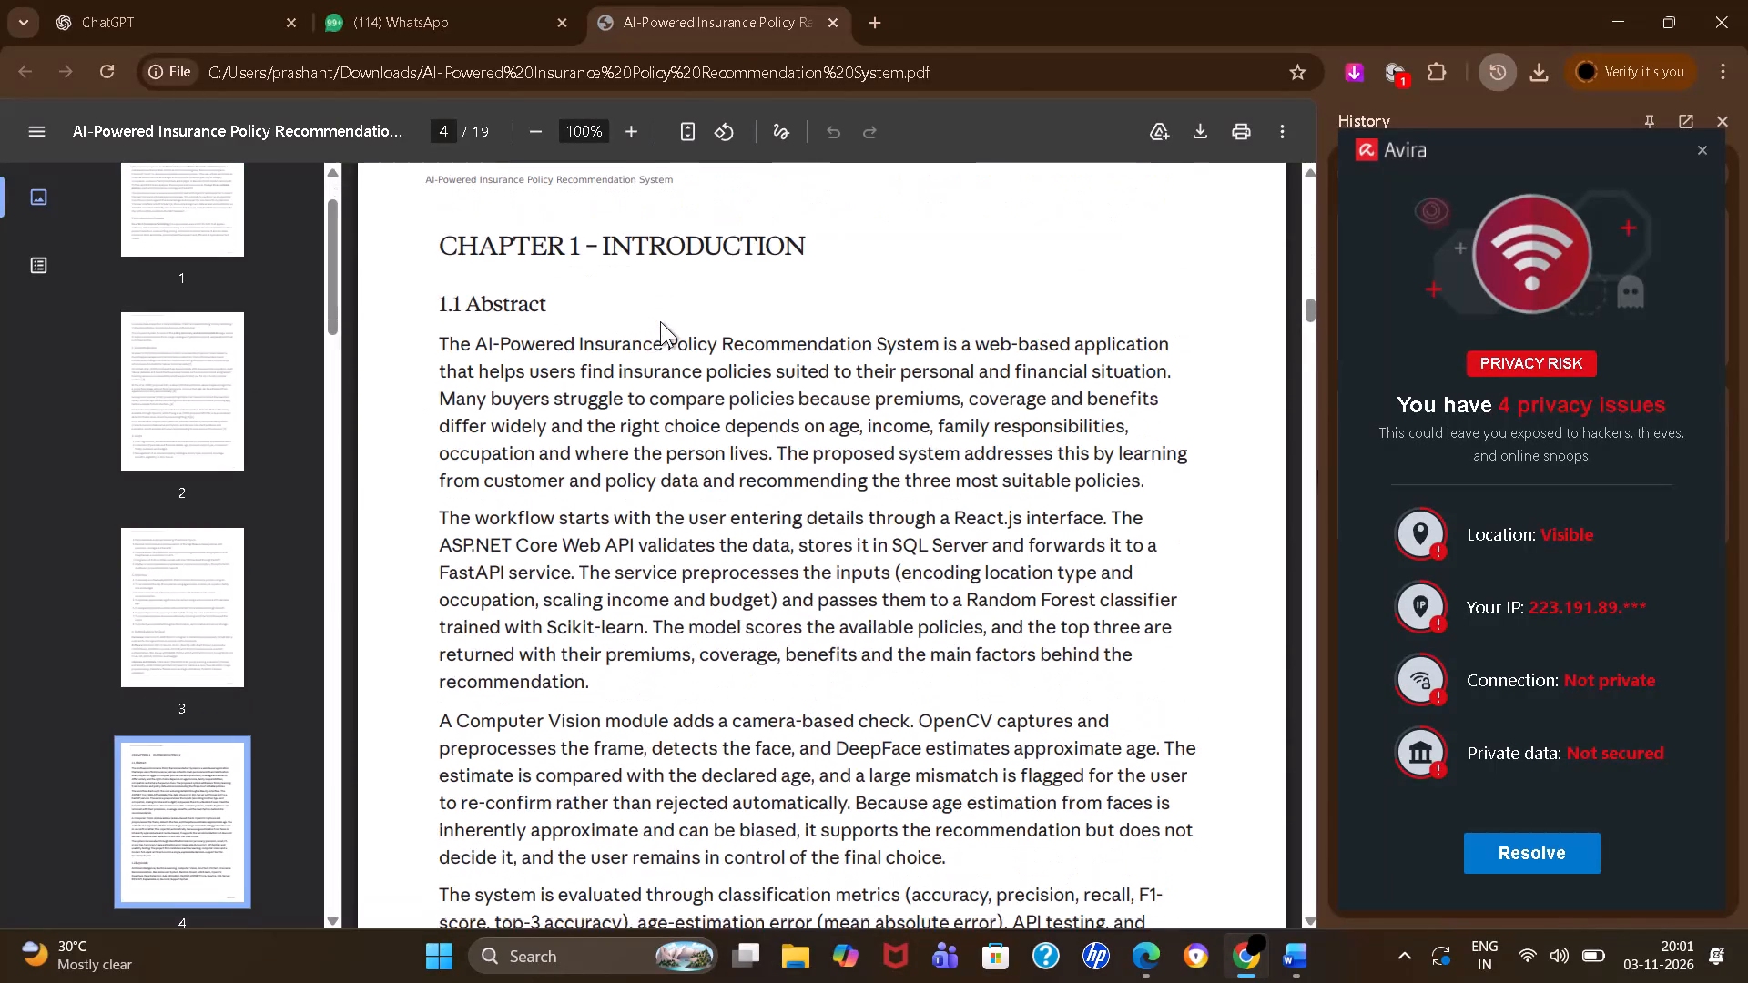
{"action": "scroll", "coordinate": [660, 321], "scroll_direction": "down", "scroll_amount": 3}
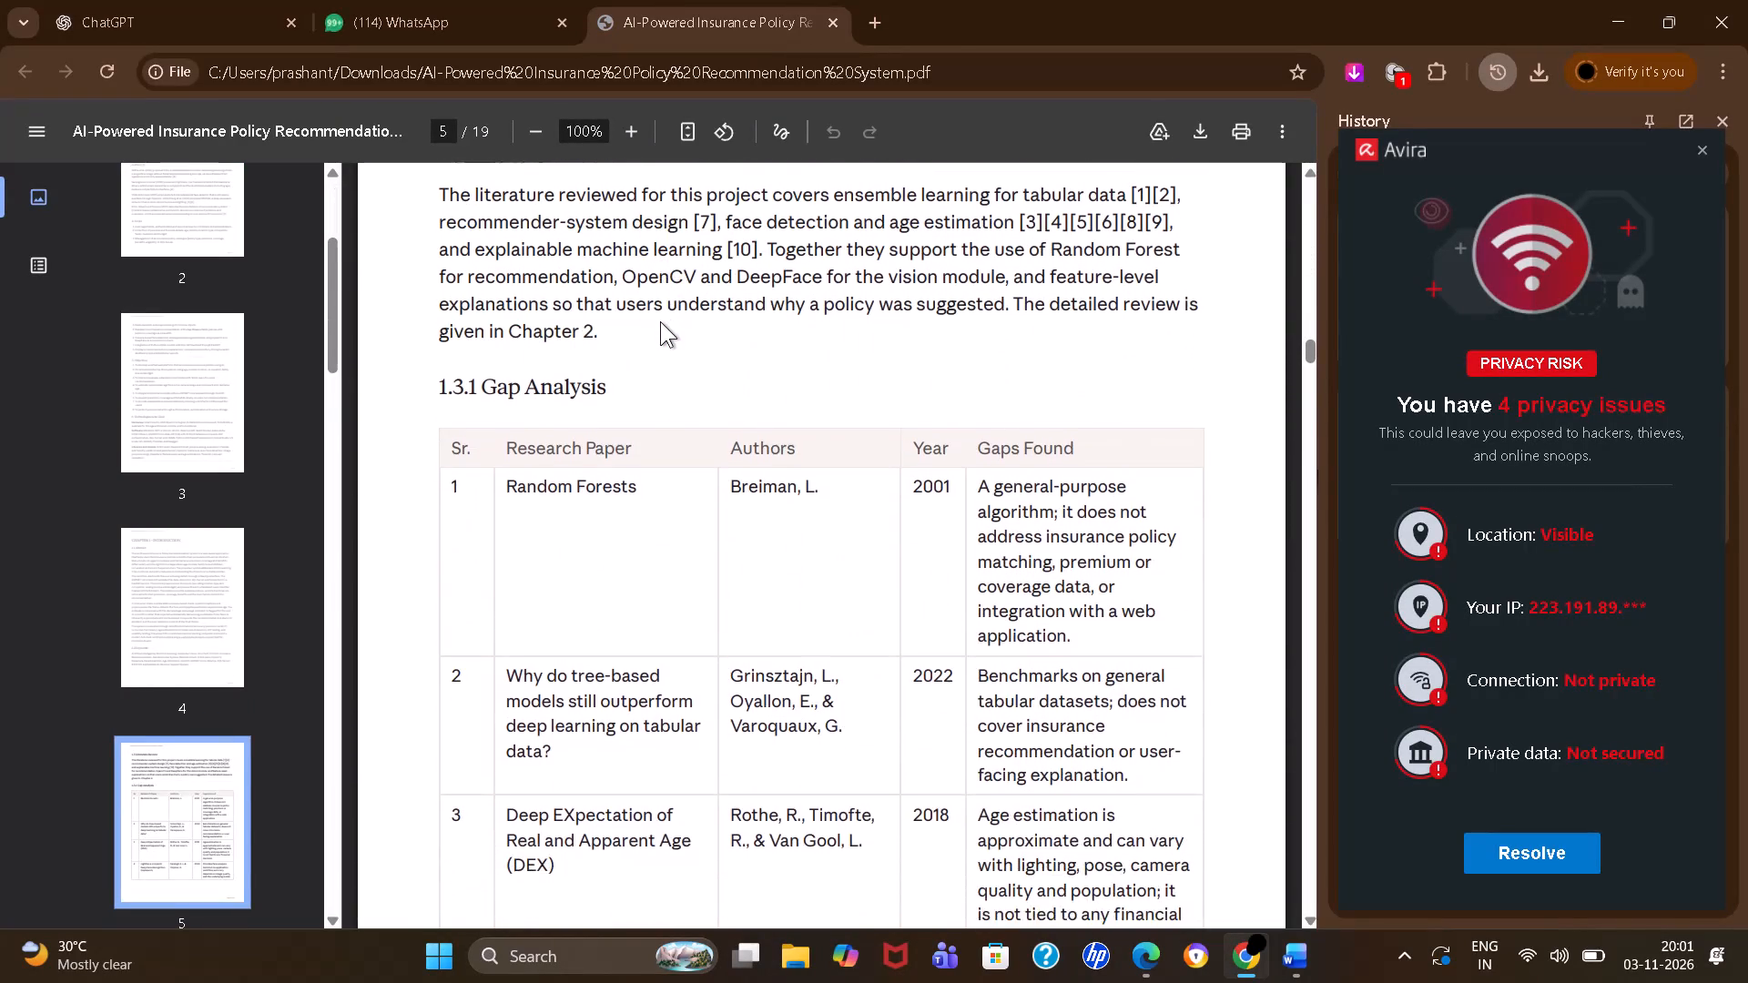
{"action": "scroll", "coordinate": [660, 321], "scroll_direction": "down", "scroll_amount": 4}
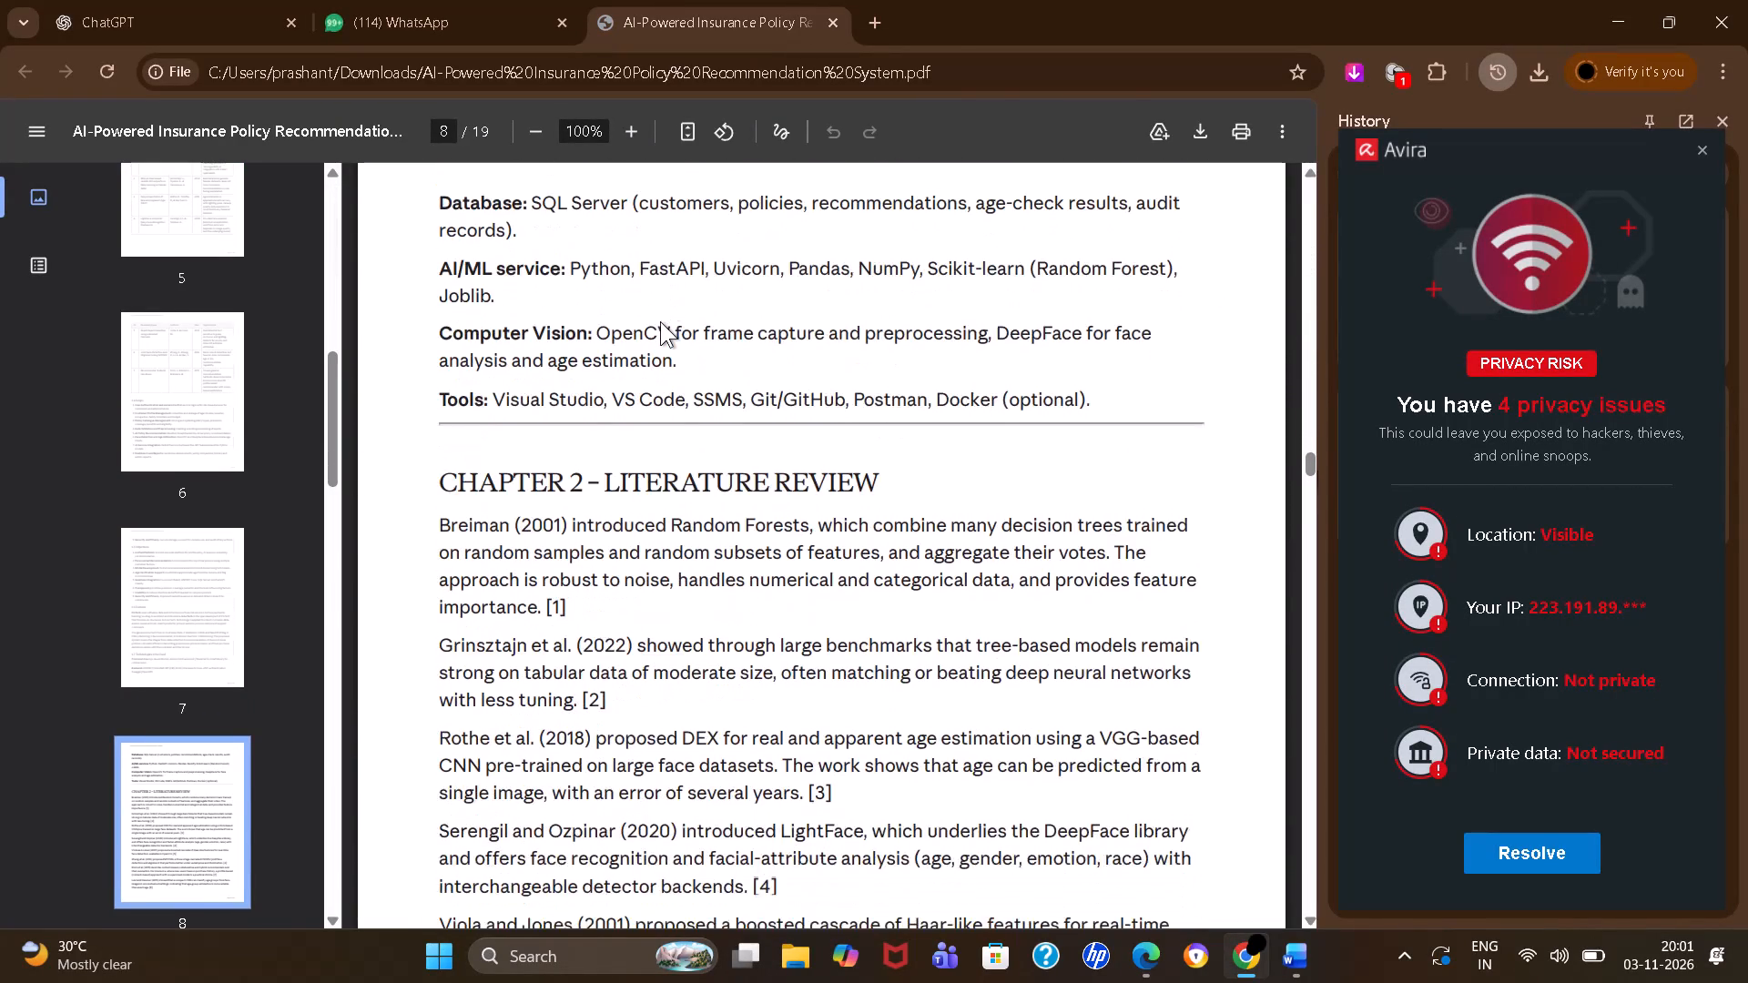
{"action": "scroll", "coordinate": [660, 321], "scroll_direction": "down", "scroll_amount": 2}
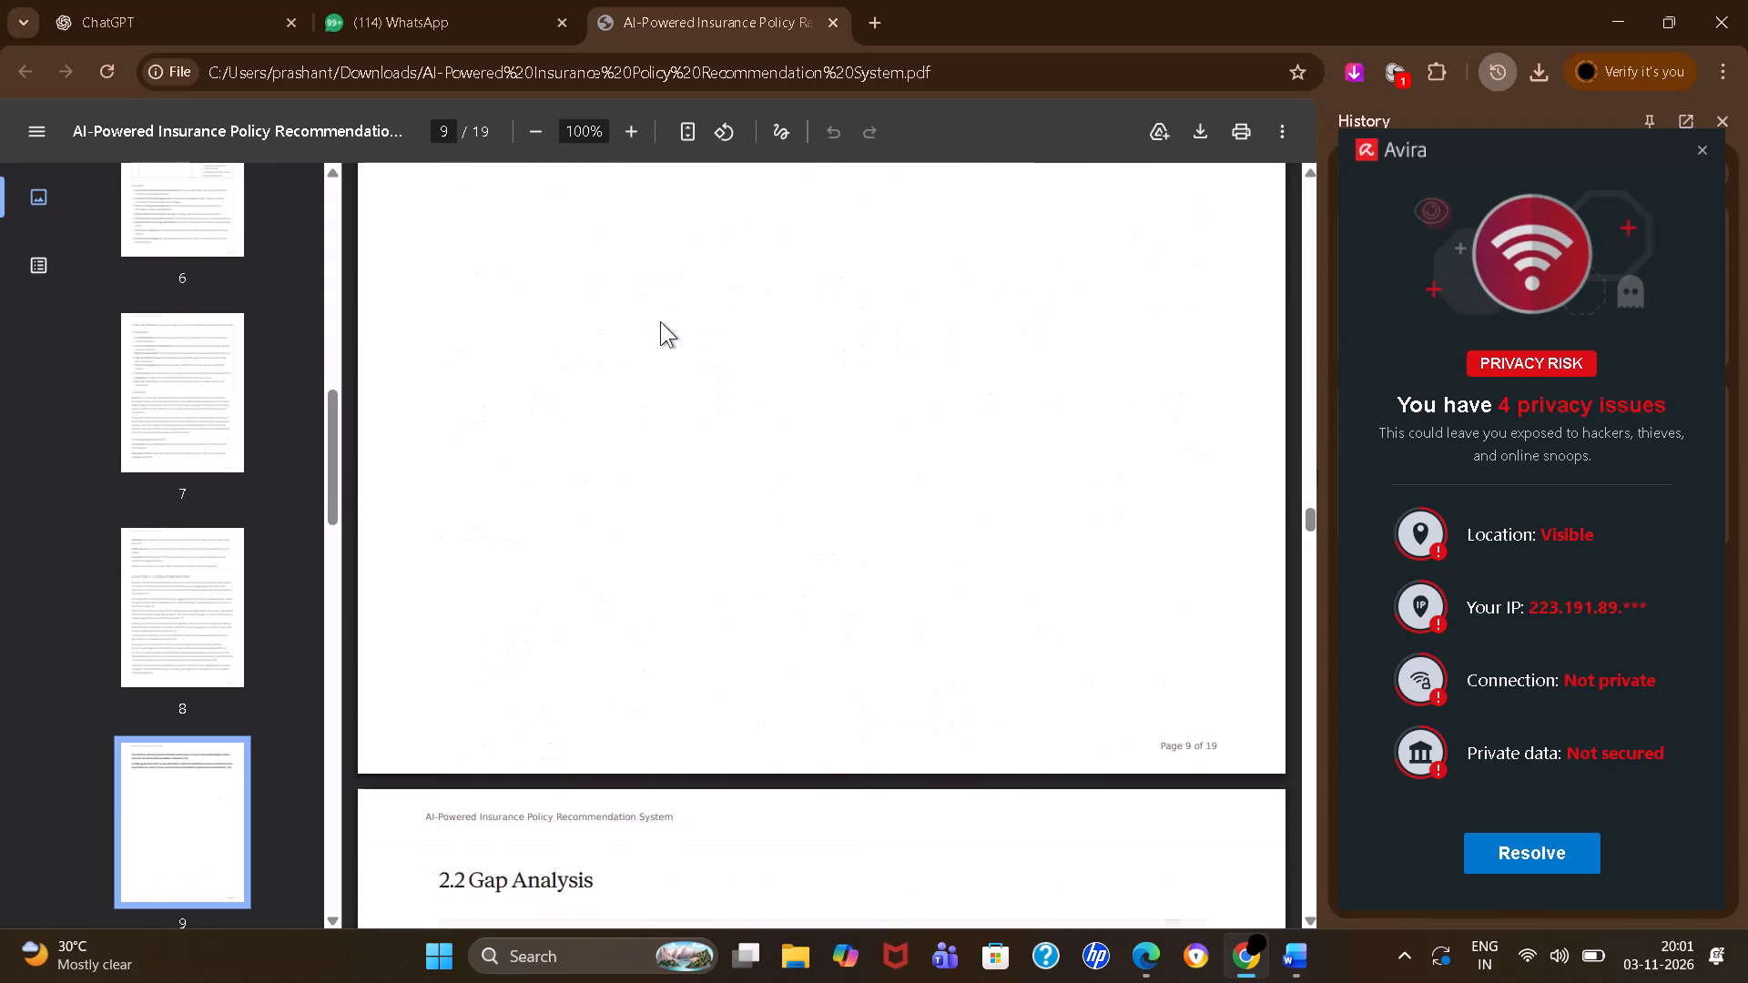
{"action": "scroll", "coordinate": [660, 321], "scroll_direction": "down", "scroll_amount": 4}
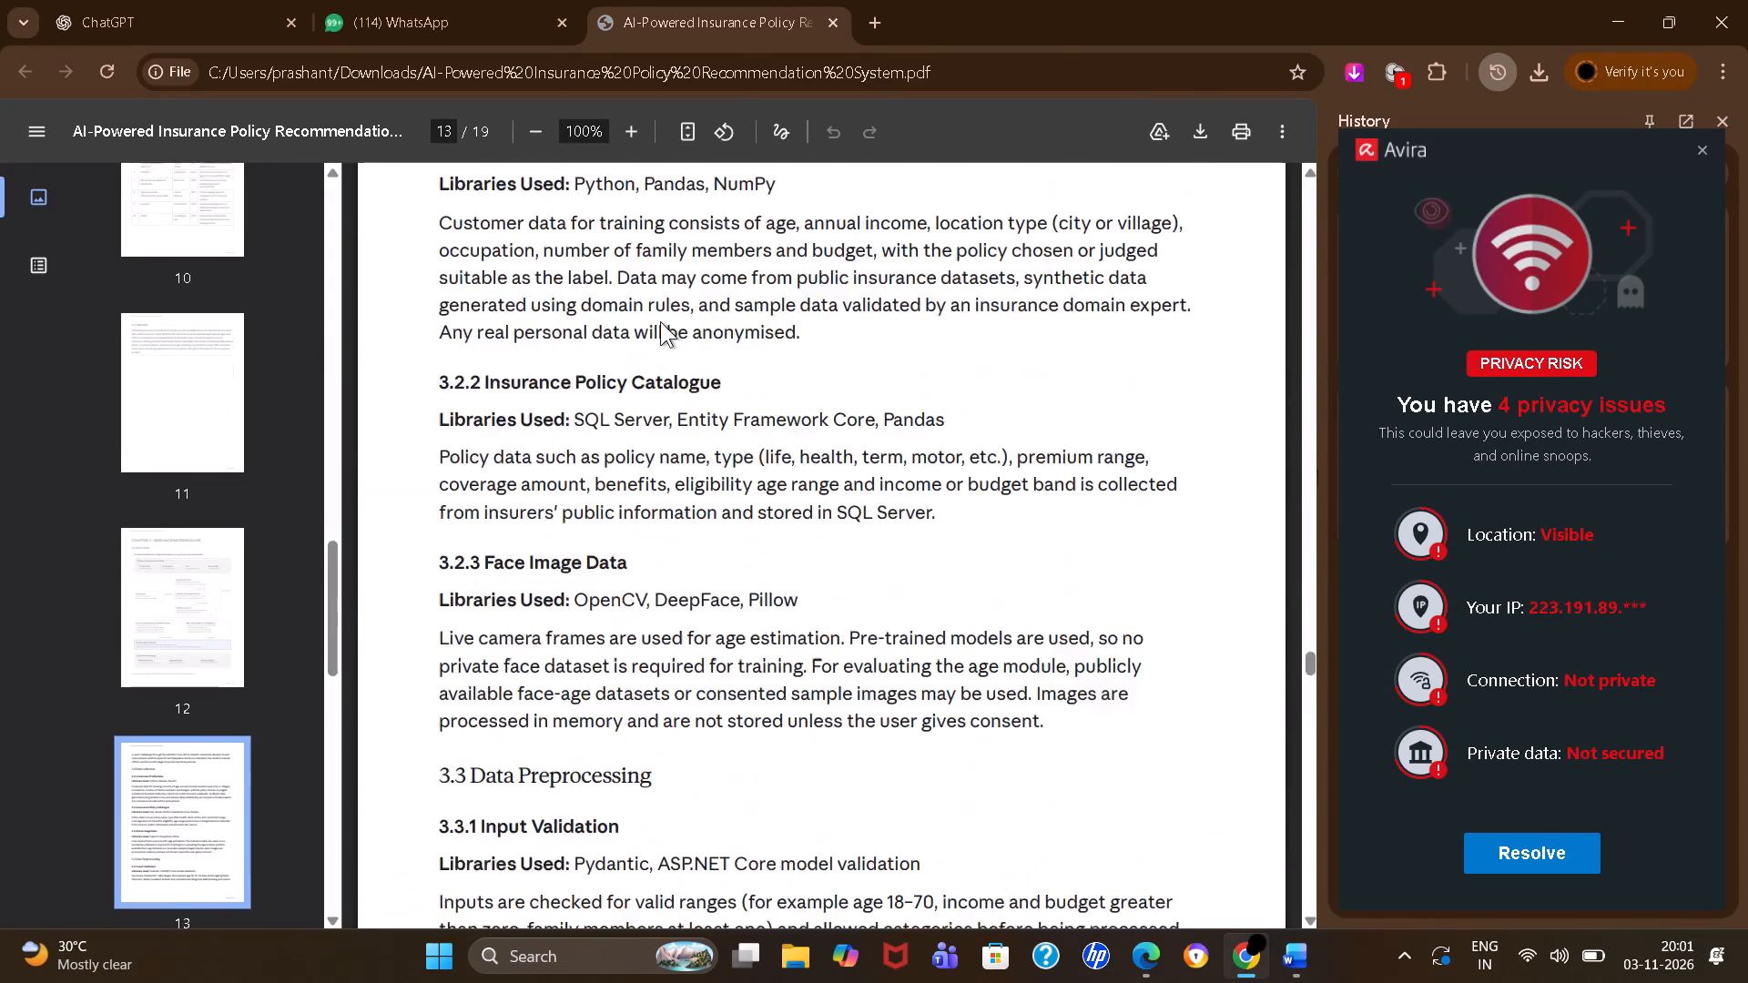
{"action": "scroll", "coordinate": [660, 321], "scroll_direction": "down", "scroll_amount": 15}
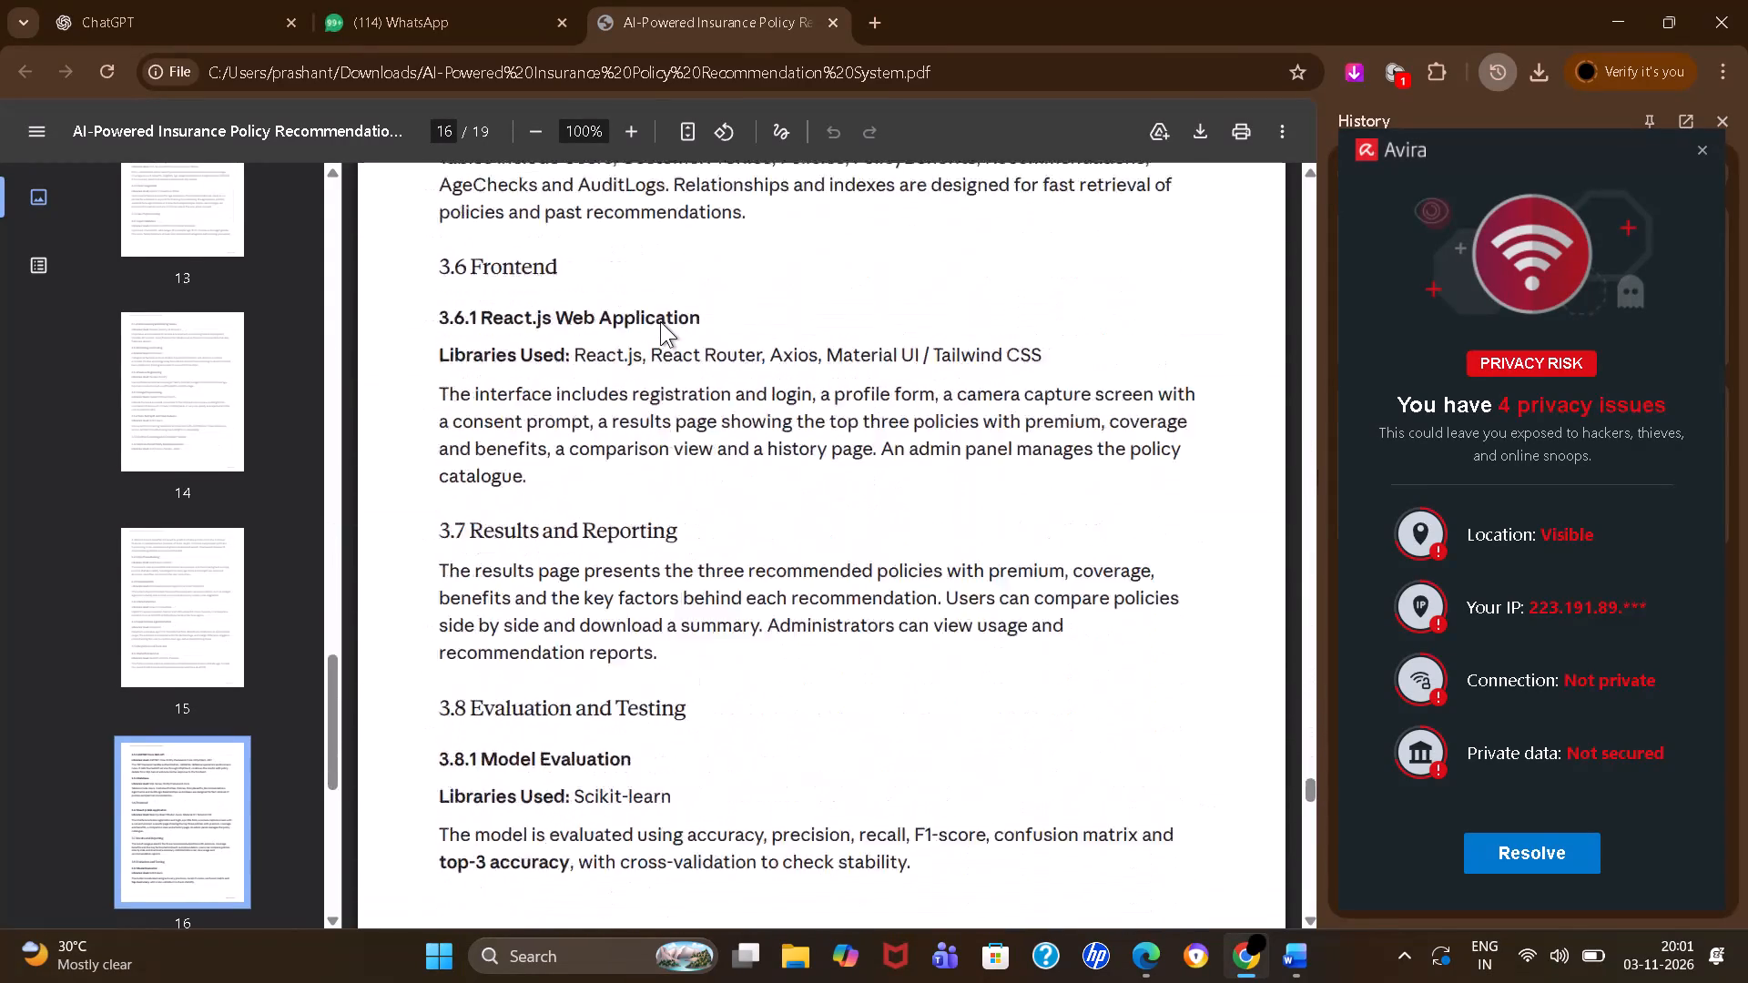
{"action": "scroll", "coordinate": [660, 321], "scroll_direction": "down", "scroll_amount": 6}
Look back through the report from the references to the title on the first page.
{"action": "scroll", "coordinate": [660, 321], "scroll_direction": "up", "scroll_amount": 3}
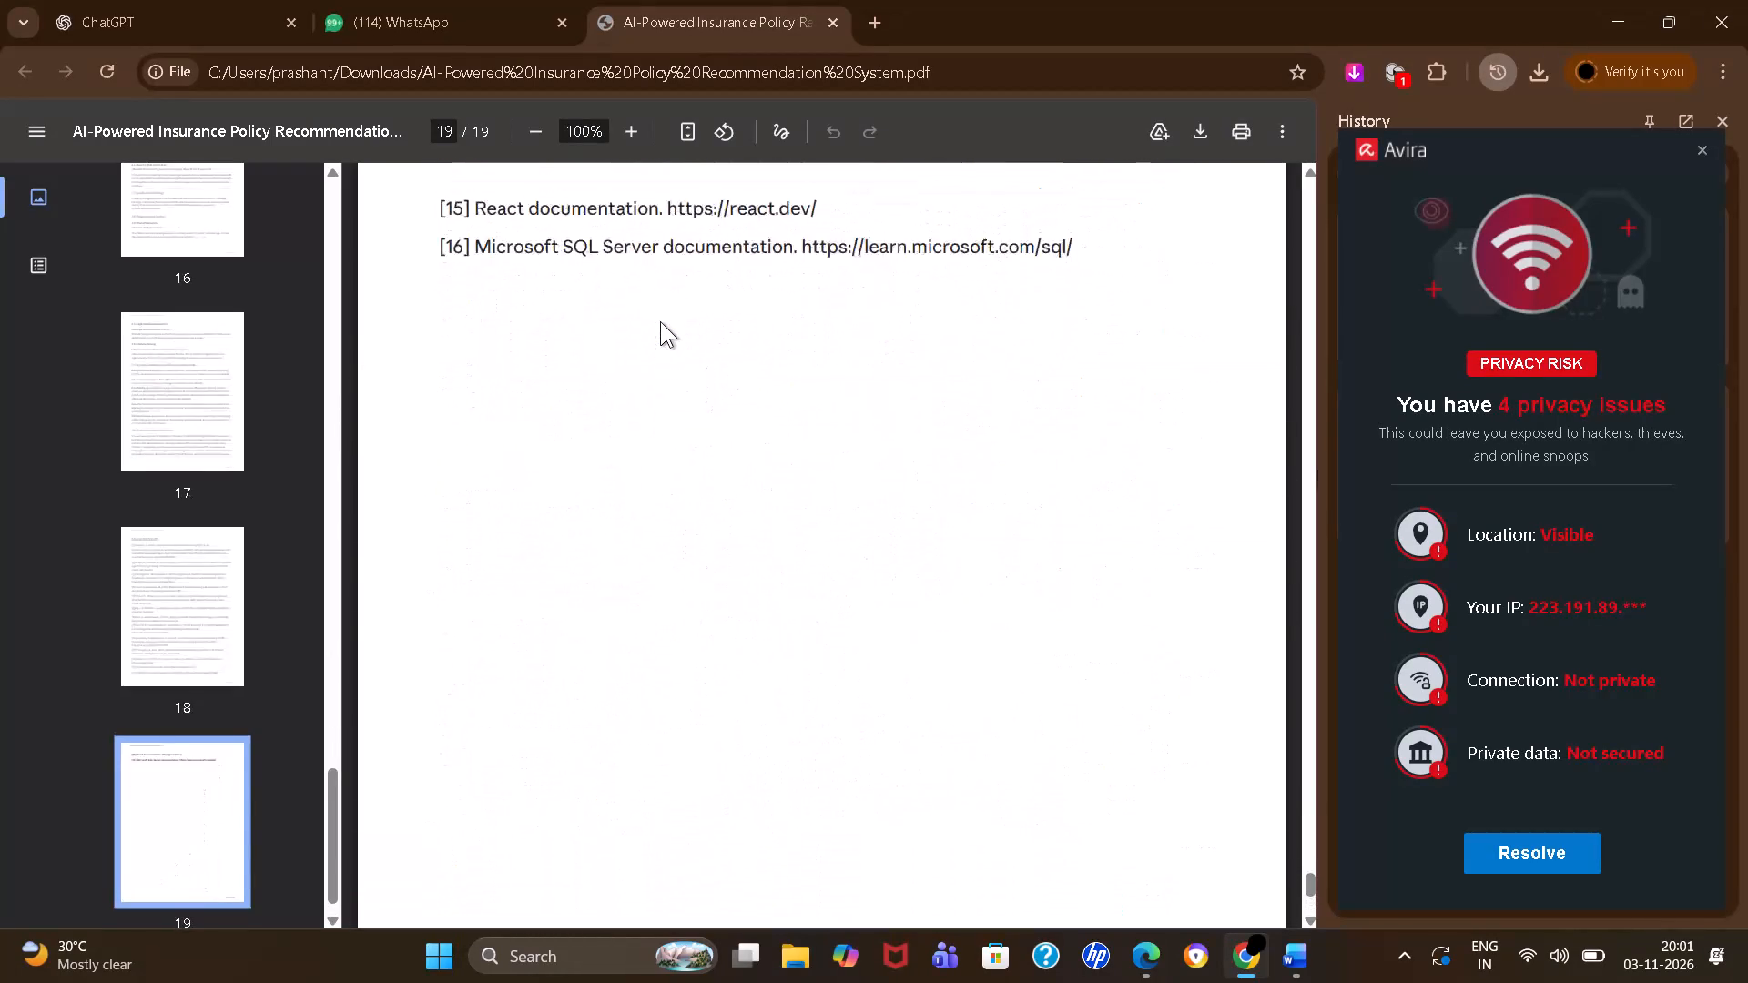
{"action": "scroll", "coordinate": [660, 321], "scroll_direction": "up", "scroll_amount": 10}
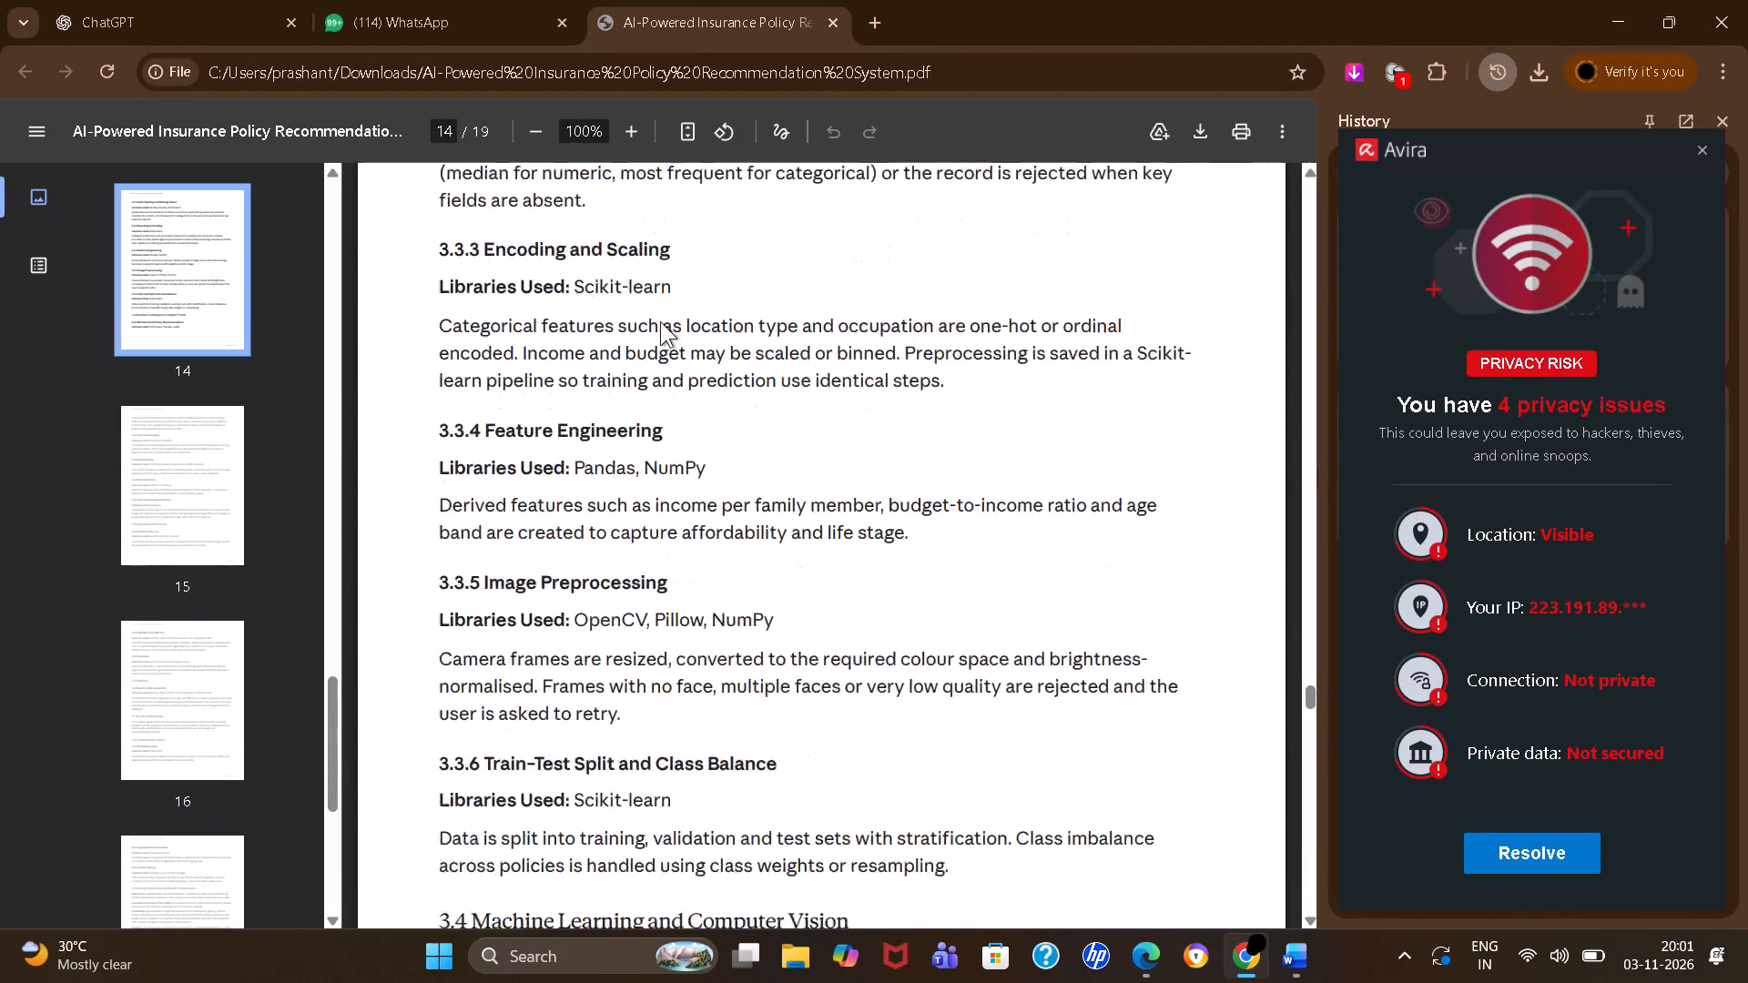
{"action": "scroll", "coordinate": [660, 321], "scroll_direction": "up", "scroll_amount": 11}
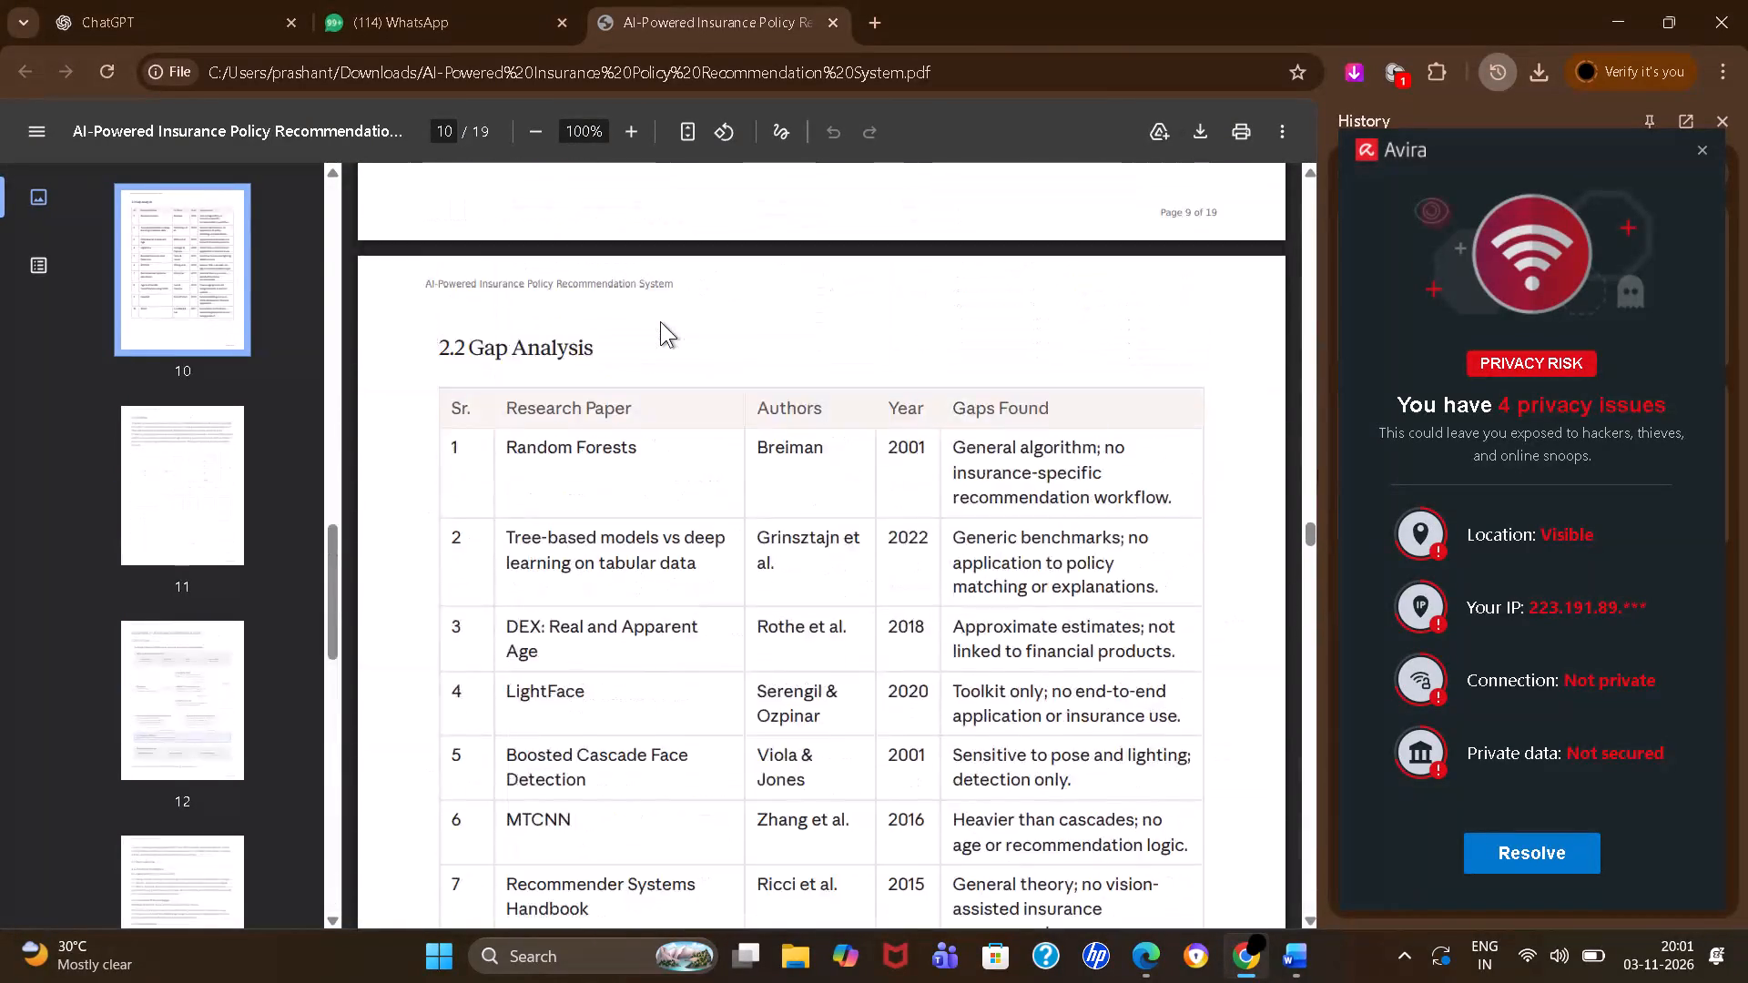
{"action": "scroll", "coordinate": [660, 321], "scroll_direction": "up", "scroll_amount": 6}
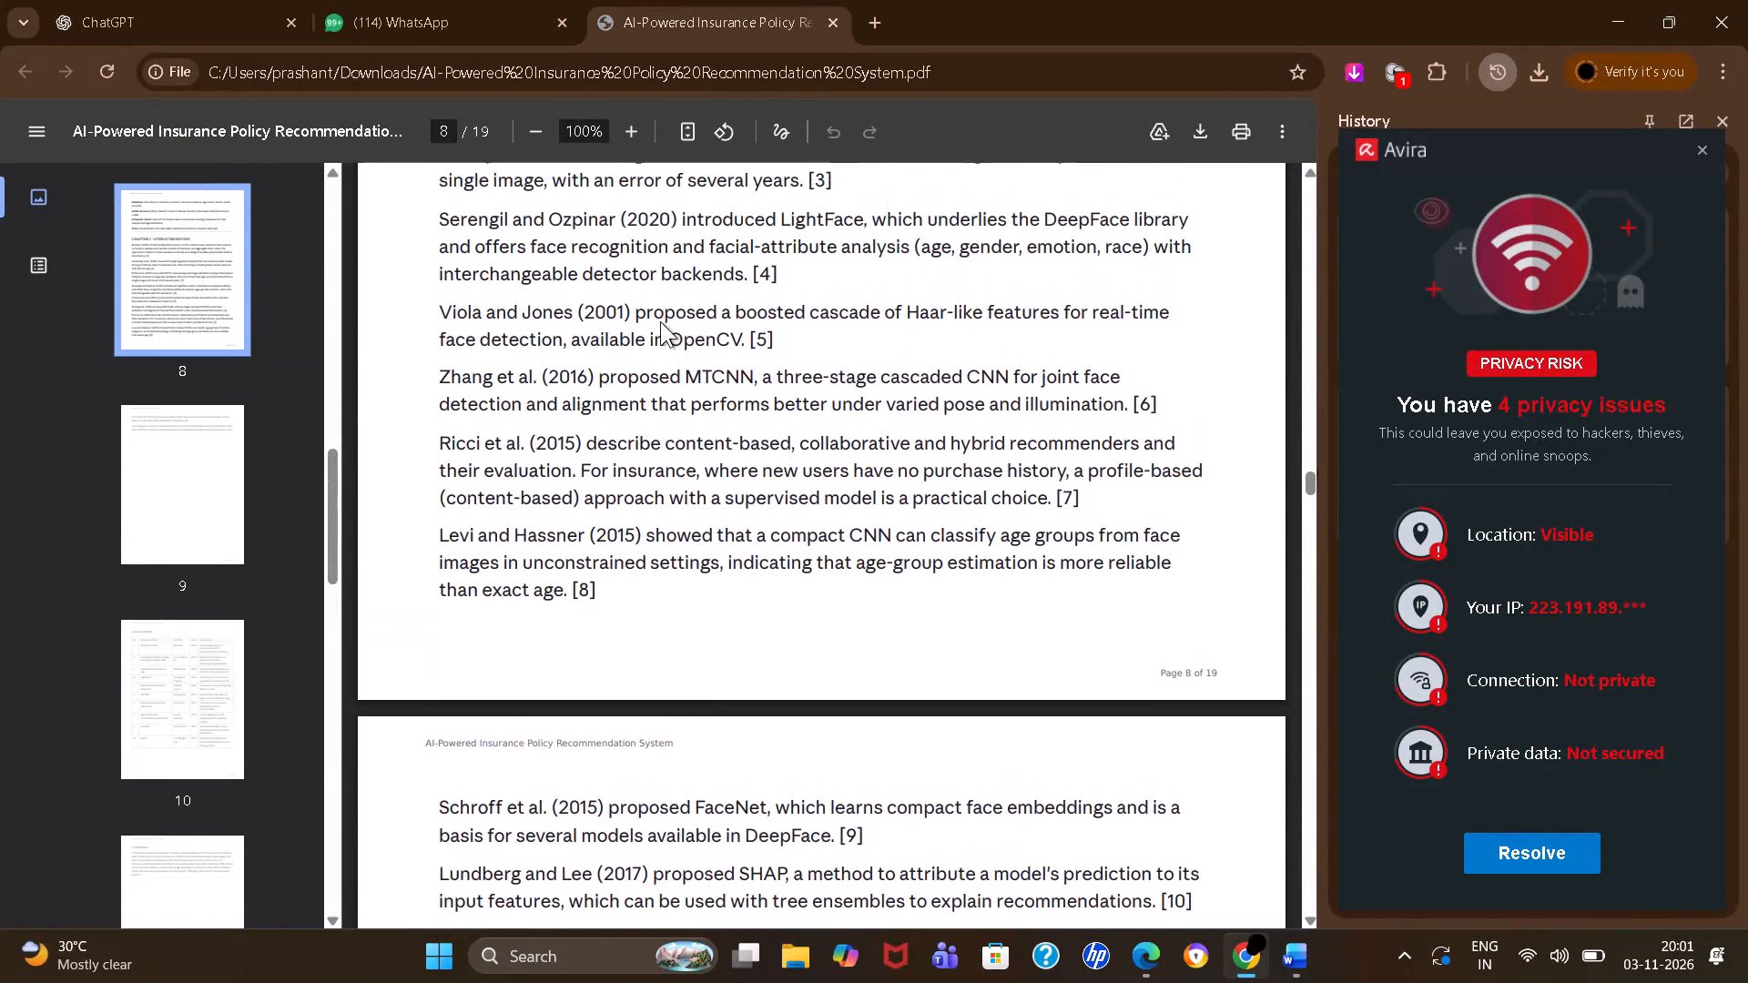
{"action": "scroll", "coordinate": [660, 321], "scroll_direction": "up", "scroll_amount": 6}
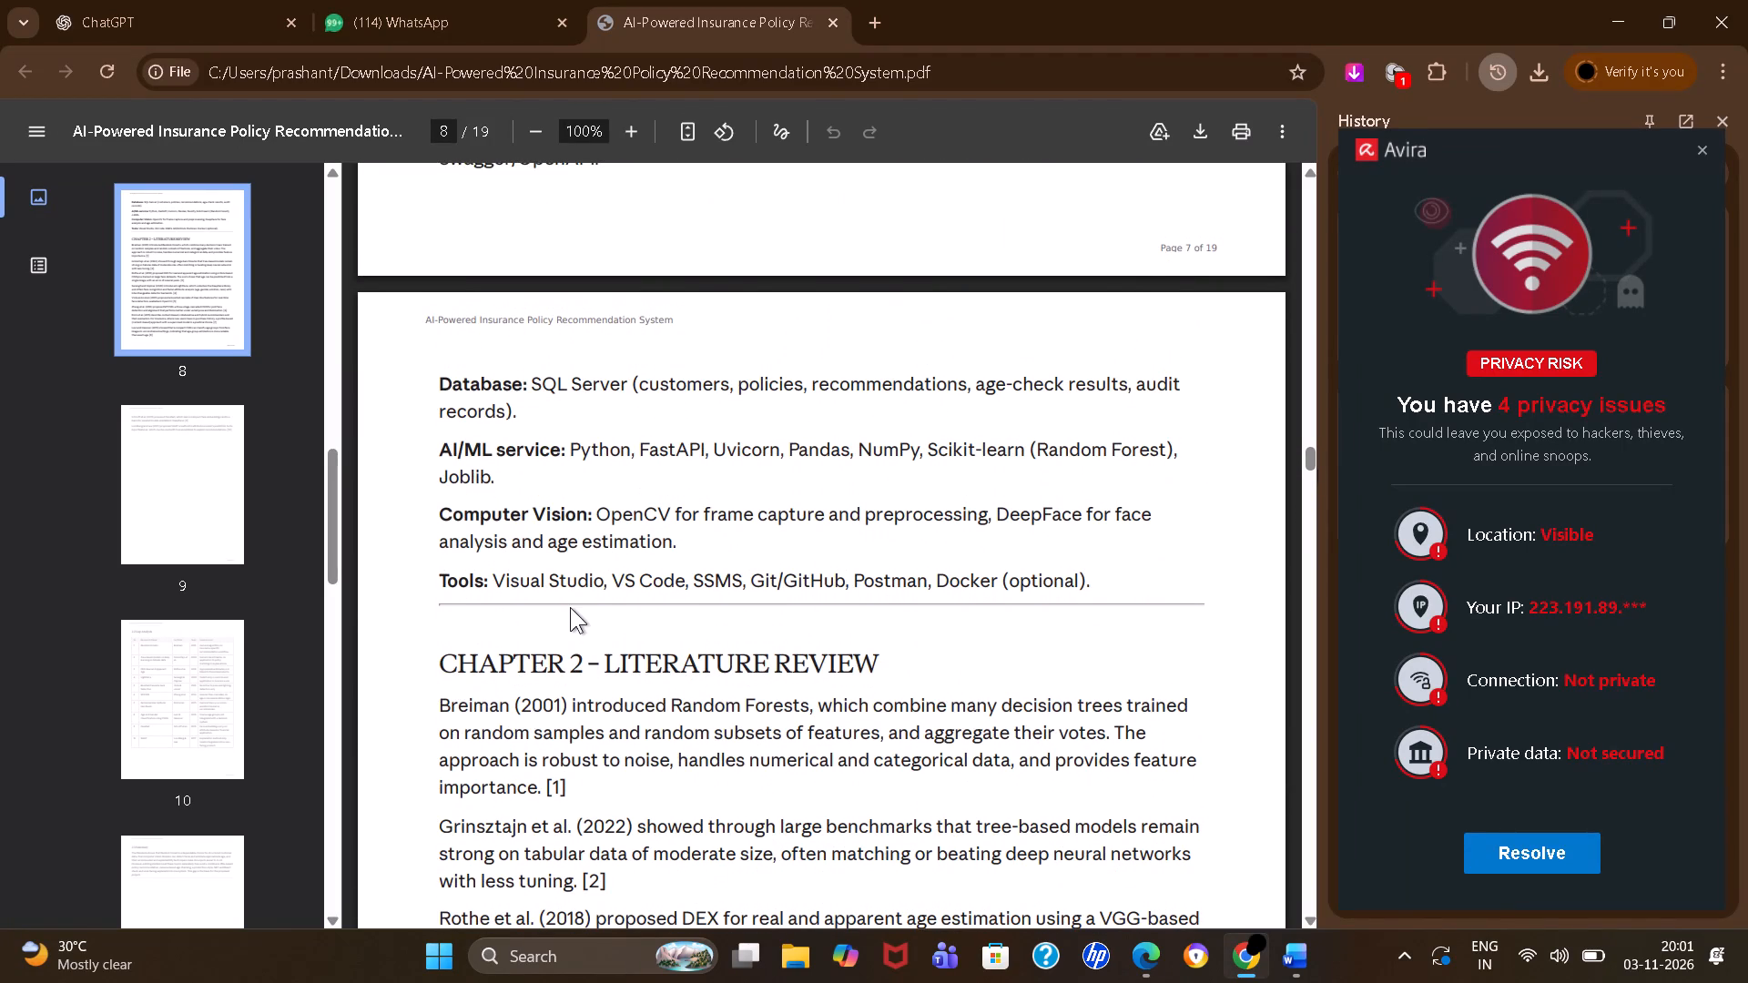
{"action": "double_click", "coordinate": [573, 603]}
{"action": "scroll", "coordinate": [573, 603], "scroll_direction": "down", "scroll_amount": 1}
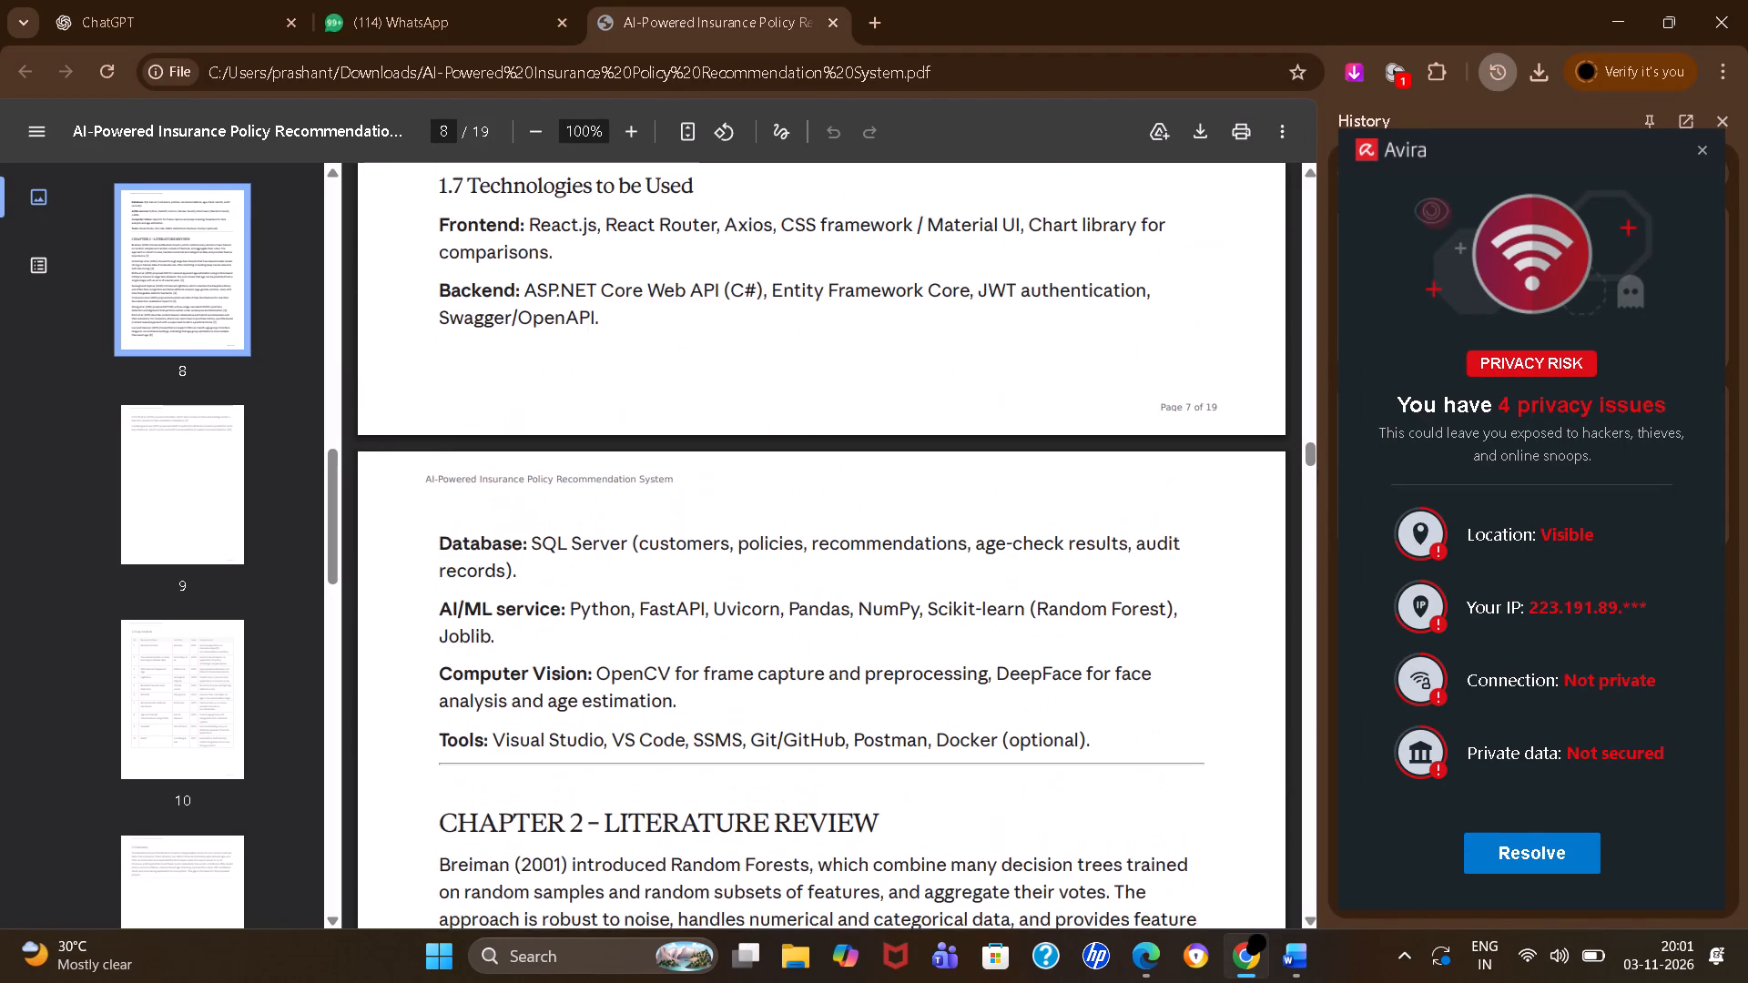
{"action": "scroll", "coordinate": [573, 603], "scroll_direction": "down", "scroll_amount": 1}
{"action": "scroll", "coordinate": [573, 603], "scroll_direction": "up", "scroll_amount": 5}
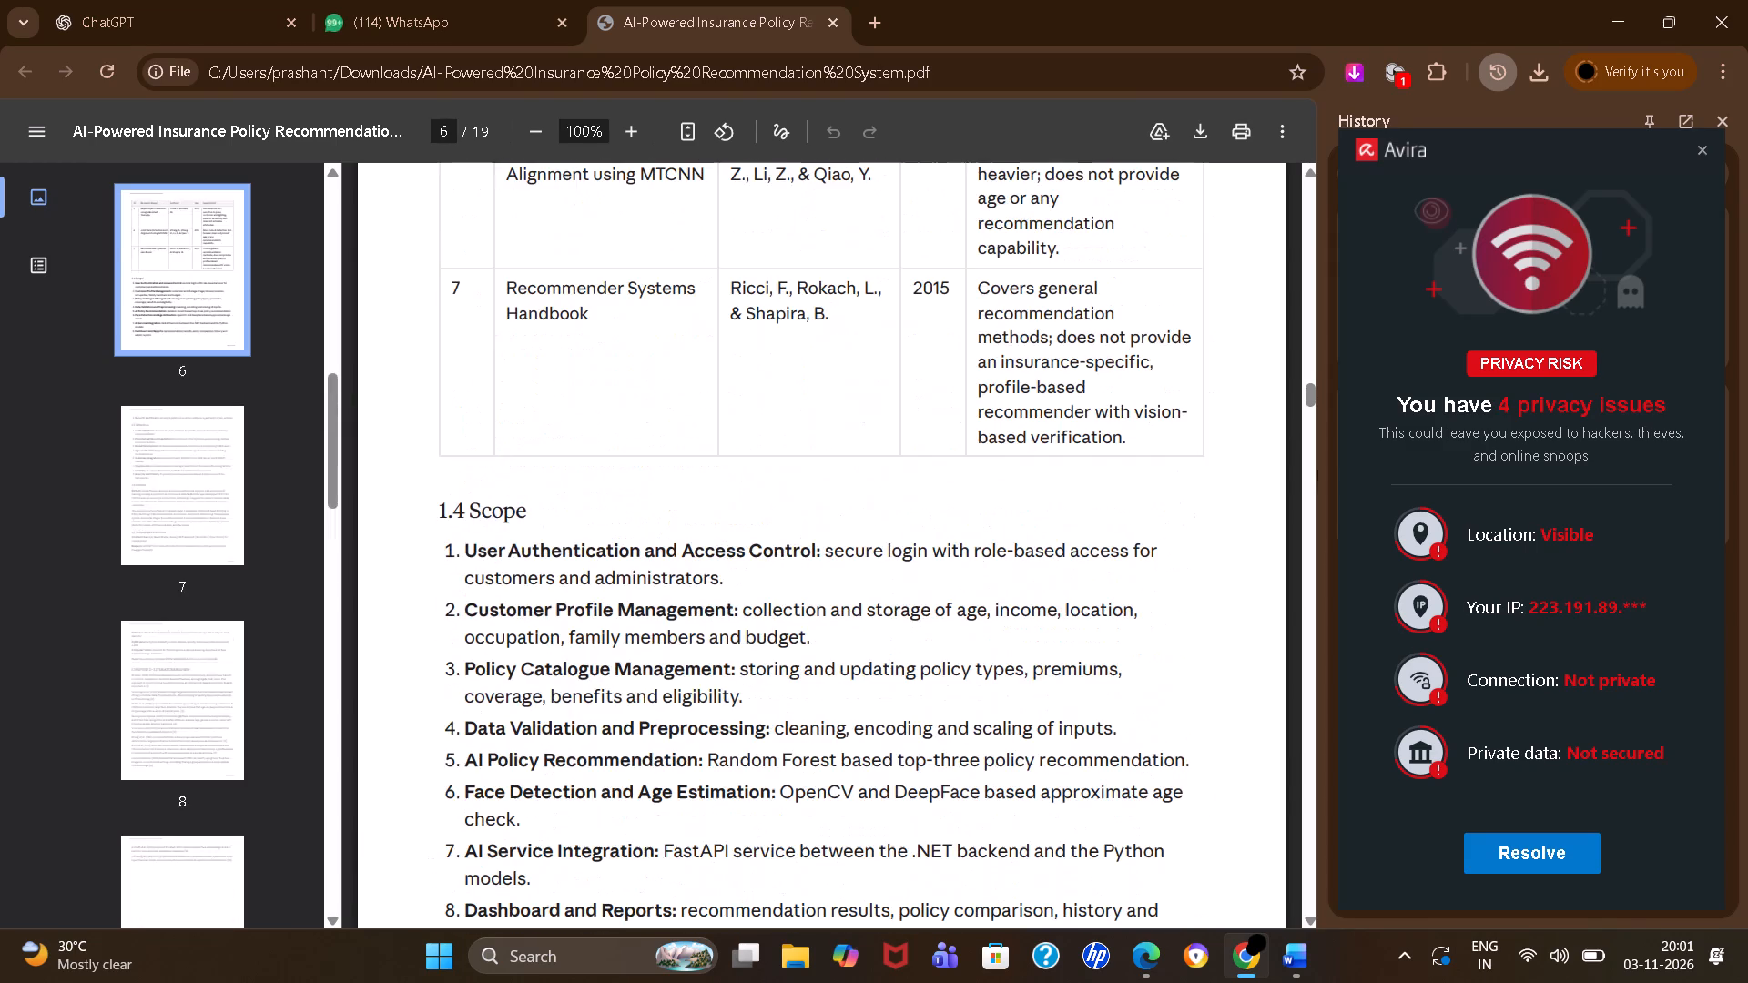
{"action": "scroll", "coordinate": [573, 603], "scroll_direction": "up", "scroll_amount": 5}
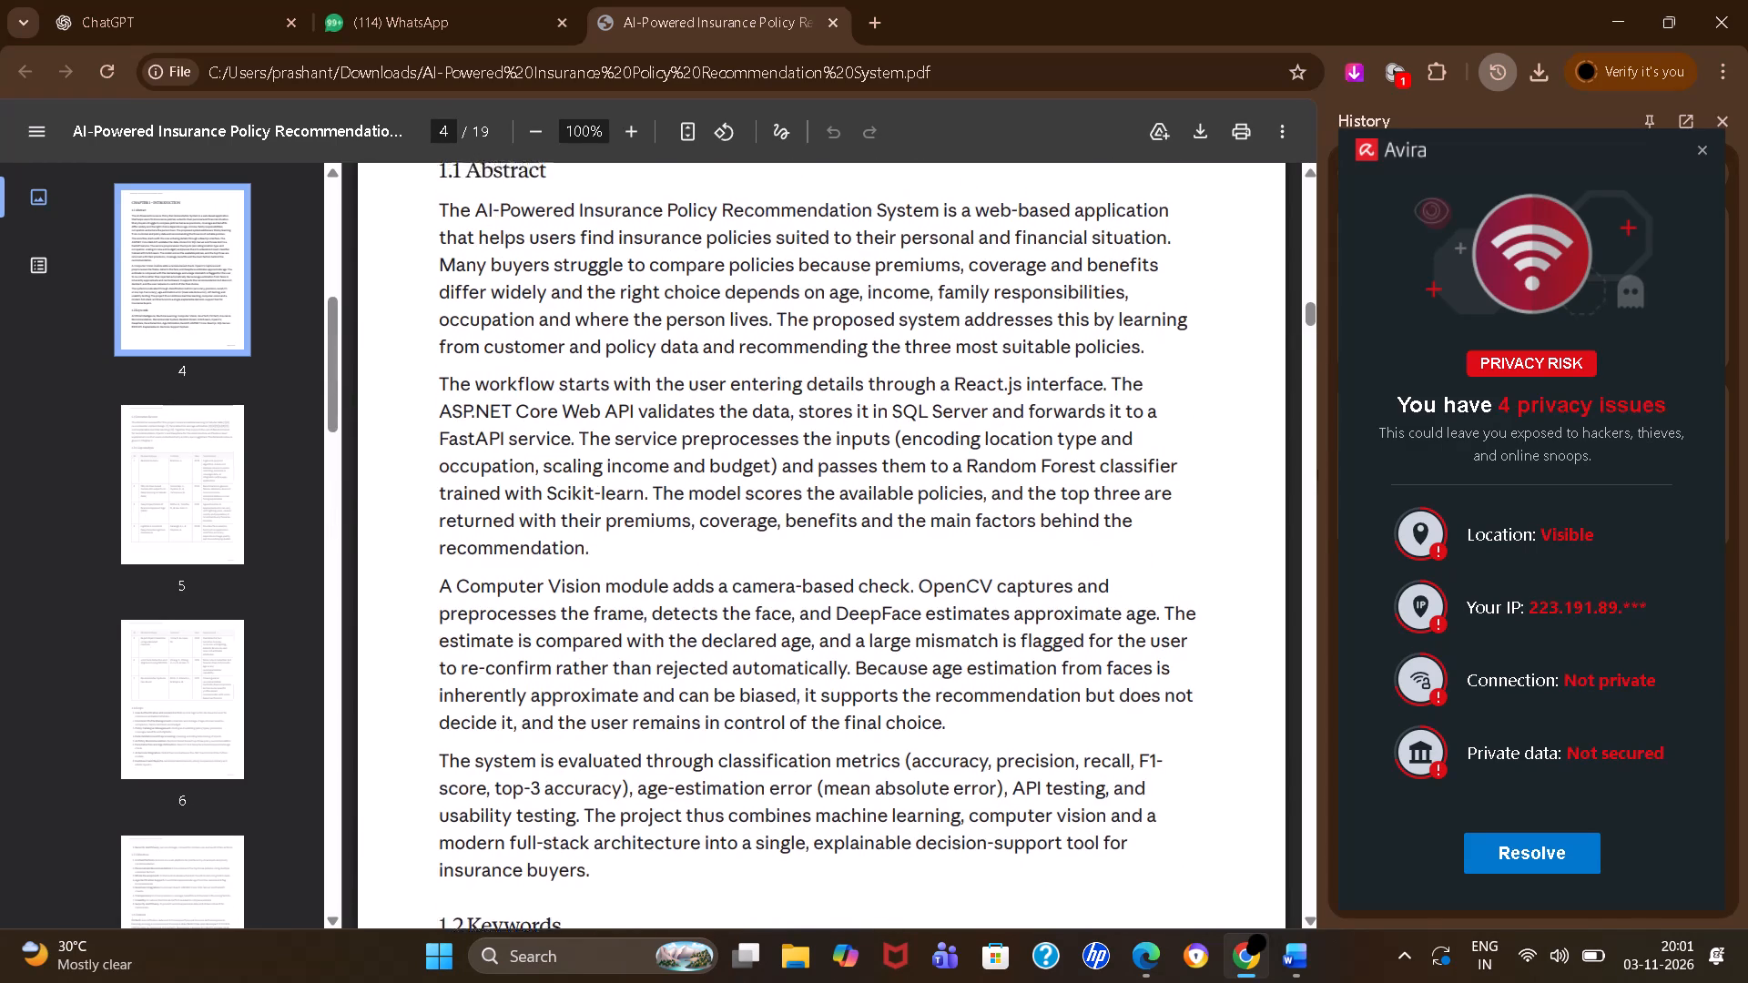
{"action": "scroll", "coordinate": [573, 603], "scroll_direction": "up", "scroll_amount": 1}
{"action": "scroll", "coordinate": [573, 603], "scroll_direction": "down", "scroll_amount": 1}
{"action": "scroll", "coordinate": [573, 603], "scroll_direction": "up", "scroll_amount": 3}
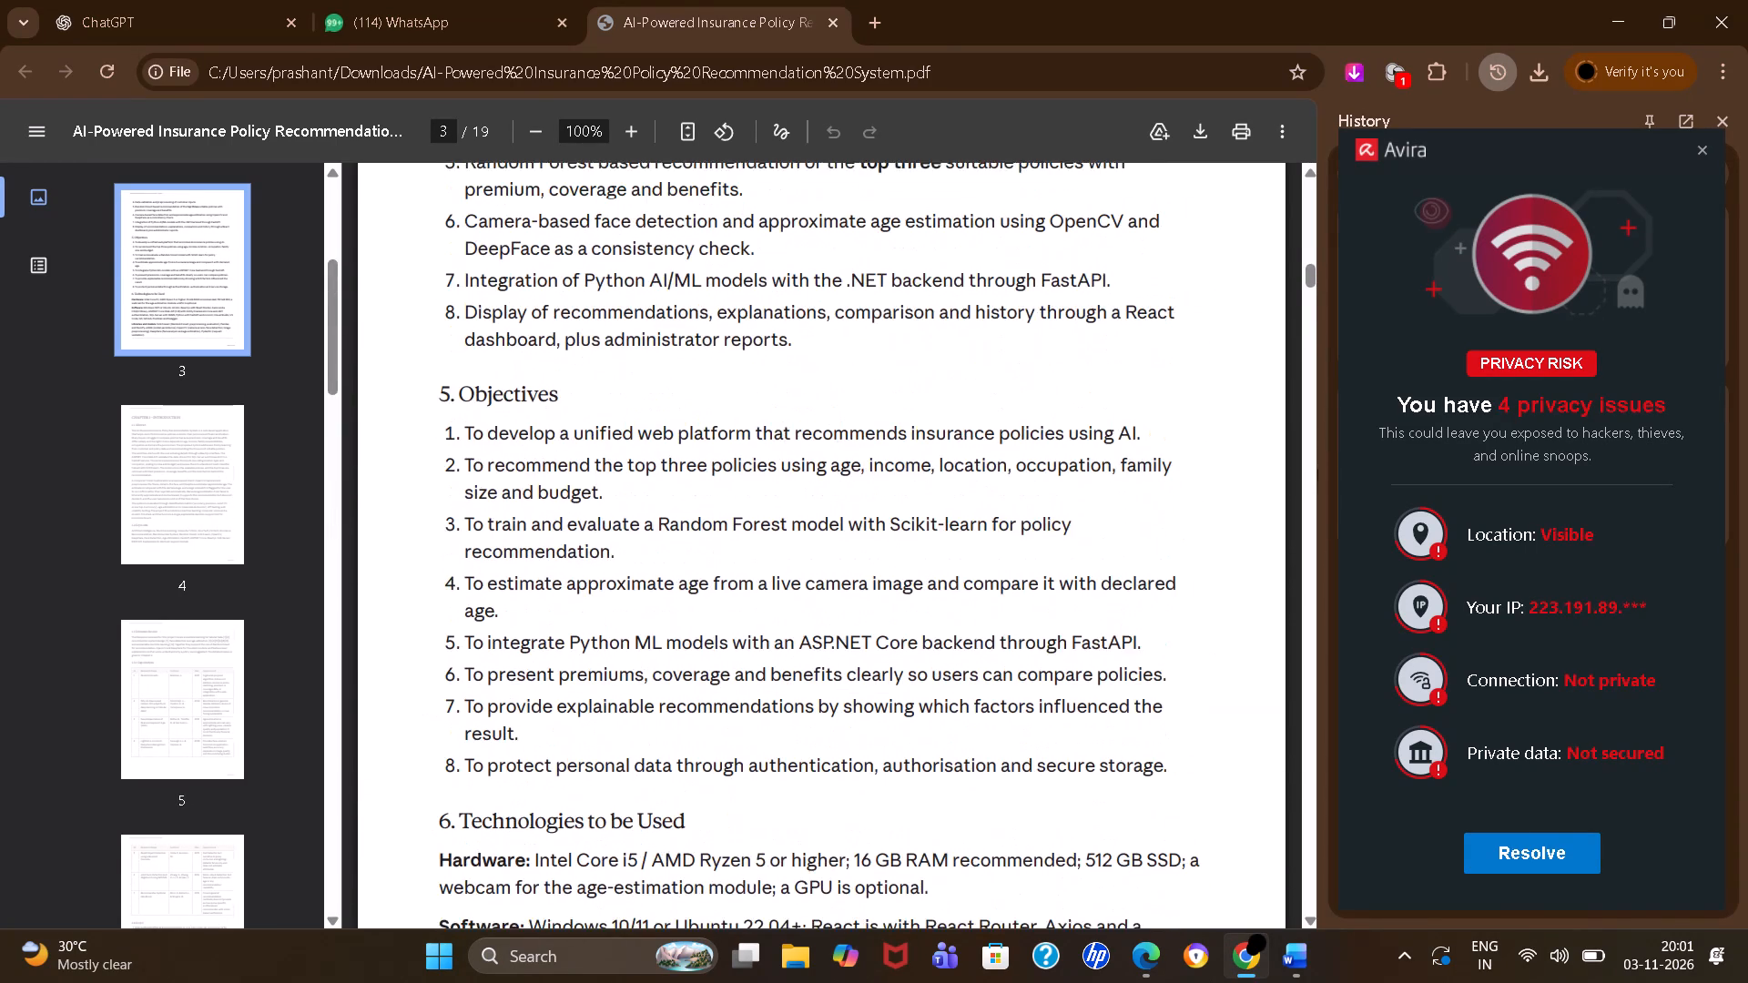
{"action": "scroll", "coordinate": [573, 603], "scroll_direction": "up", "scroll_amount": 1}
{"action": "scroll", "coordinate": [583, 686], "scroll_direction": "up", "scroll_amount": 5}
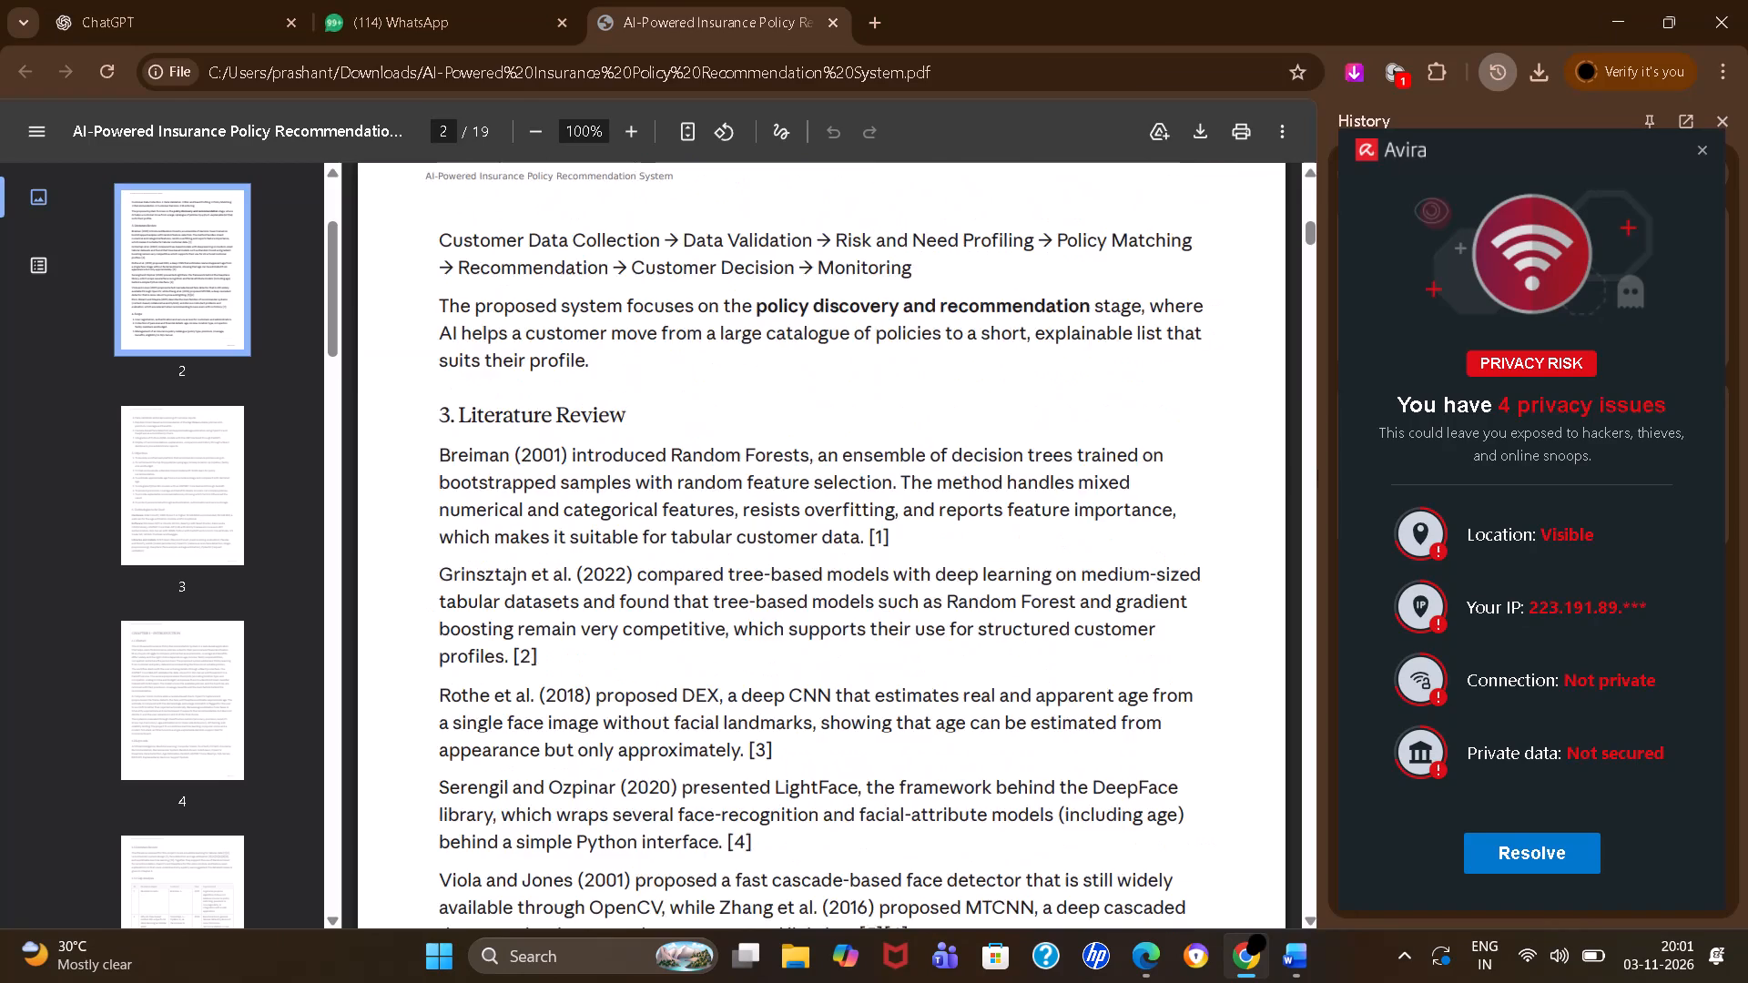
{"action": "scroll", "coordinate": [583, 686], "scroll_direction": "up", "scroll_amount": 2}
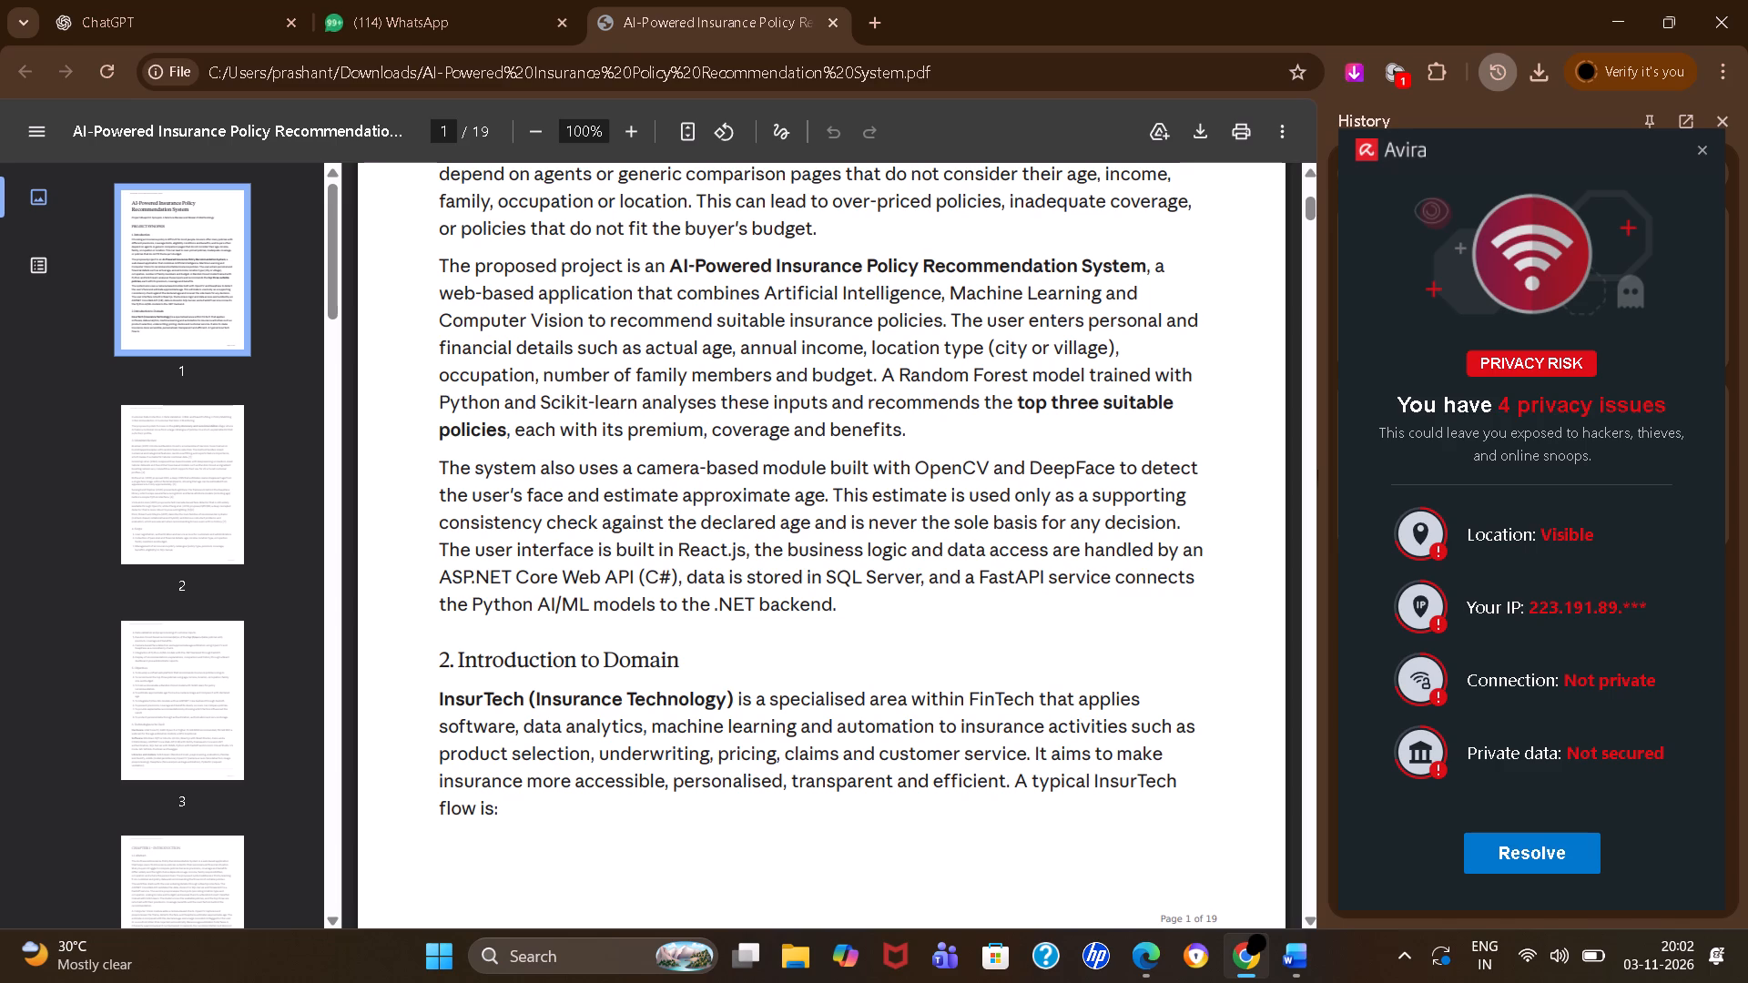
{"action": "scroll", "coordinate": [583, 686], "scroll_direction": "up", "scroll_amount": 3}
Review the project synopsis again, covering the introduction, domain, literature review, scope, objectives and technologies sections.
{"action": "scroll", "coordinate": [583, 686], "scroll_direction": "down", "scroll_amount": 1}
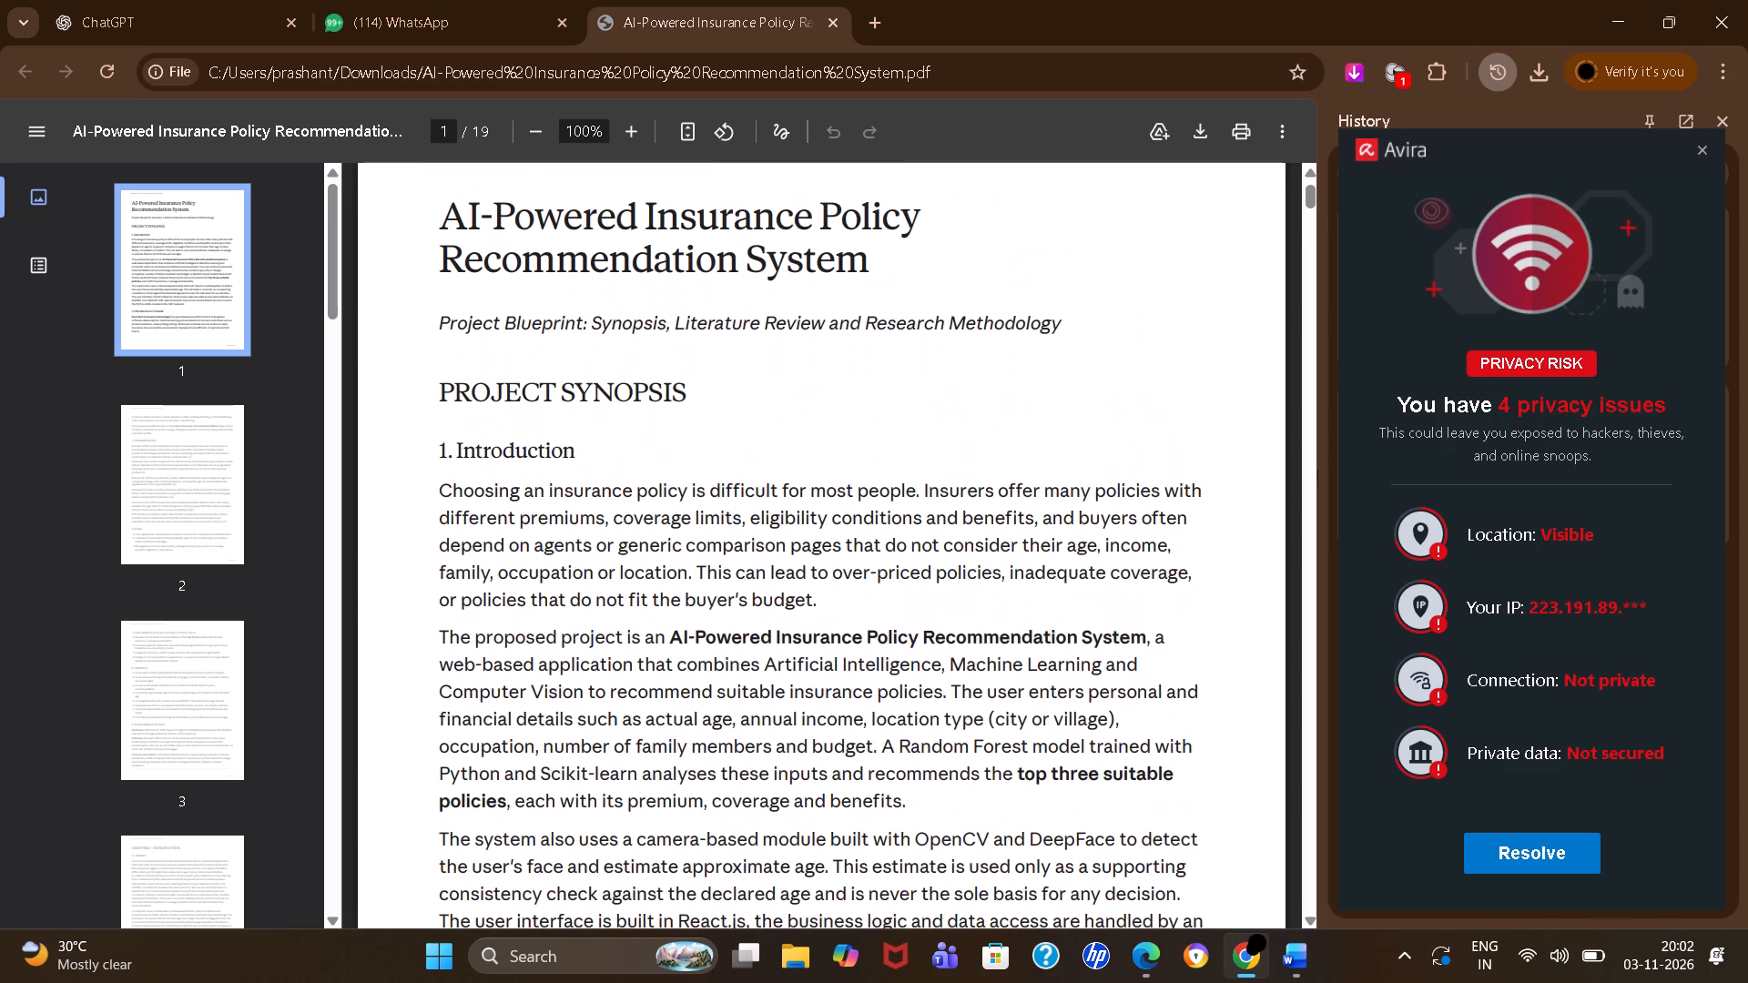
{"action": "scroll", "coordinate": [583, 686], "scroll_direction": "down", "scroll_amount": 3}
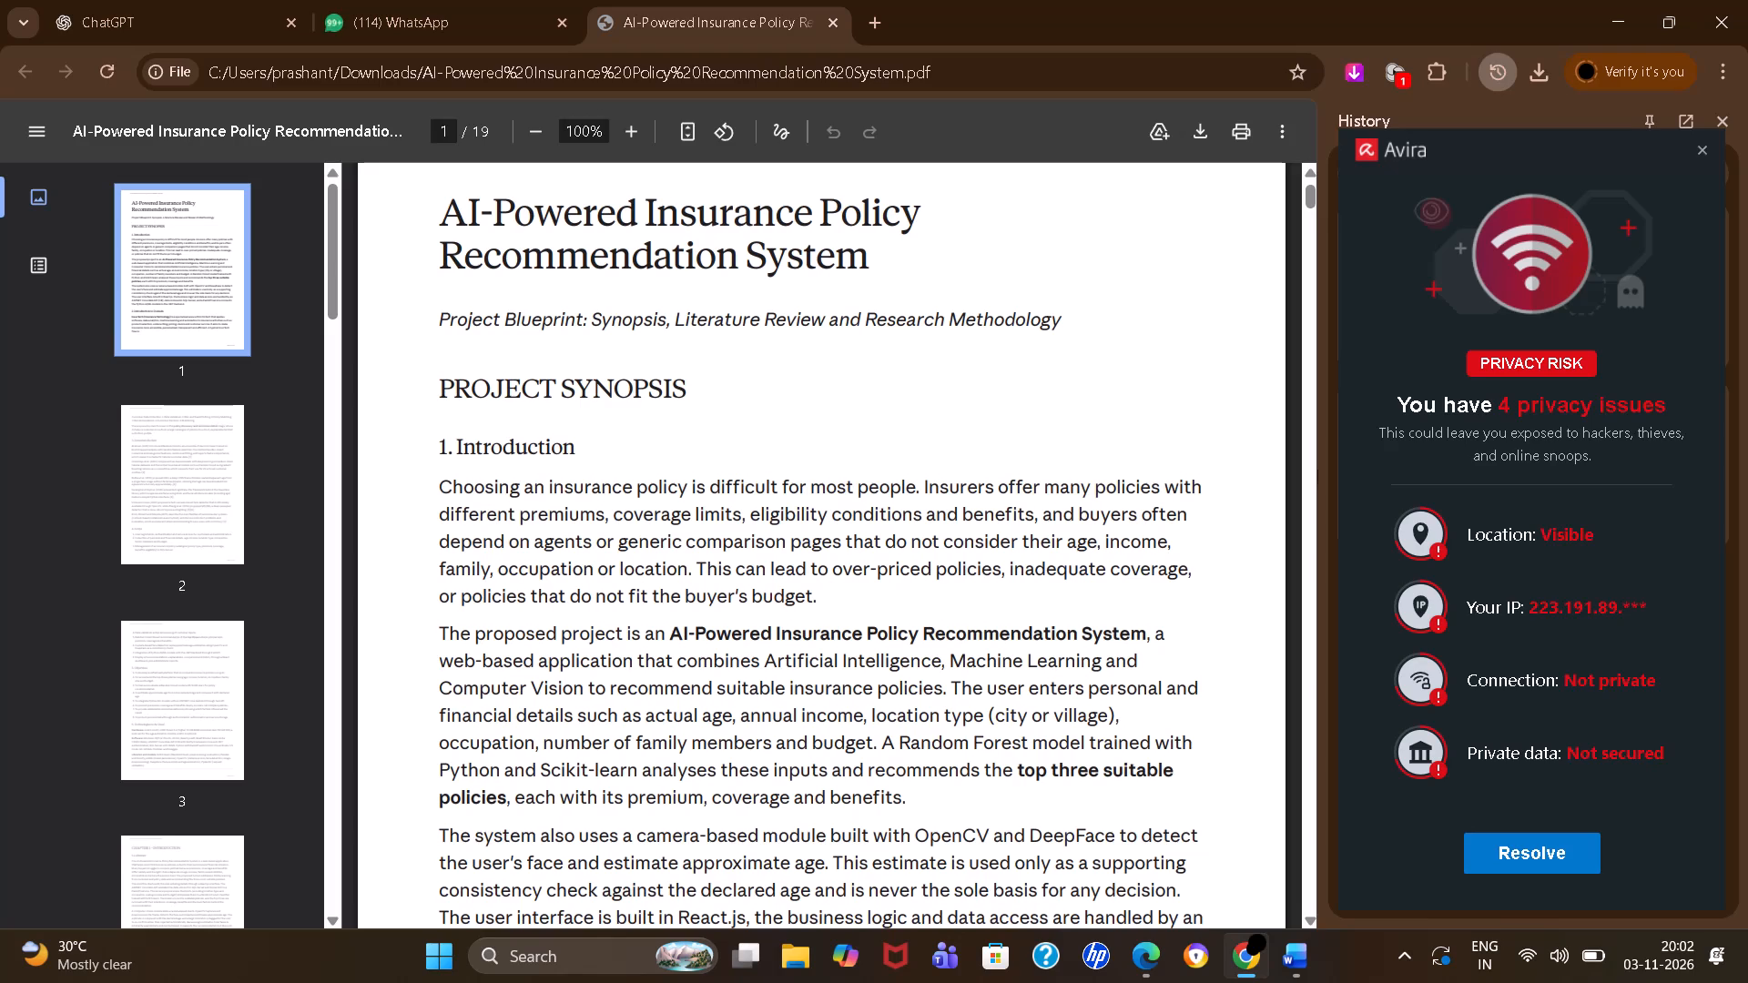
{"action": "scroll", "coordinate": [583, 686], "scroll_direction": "down", "scroll_amount": 4}
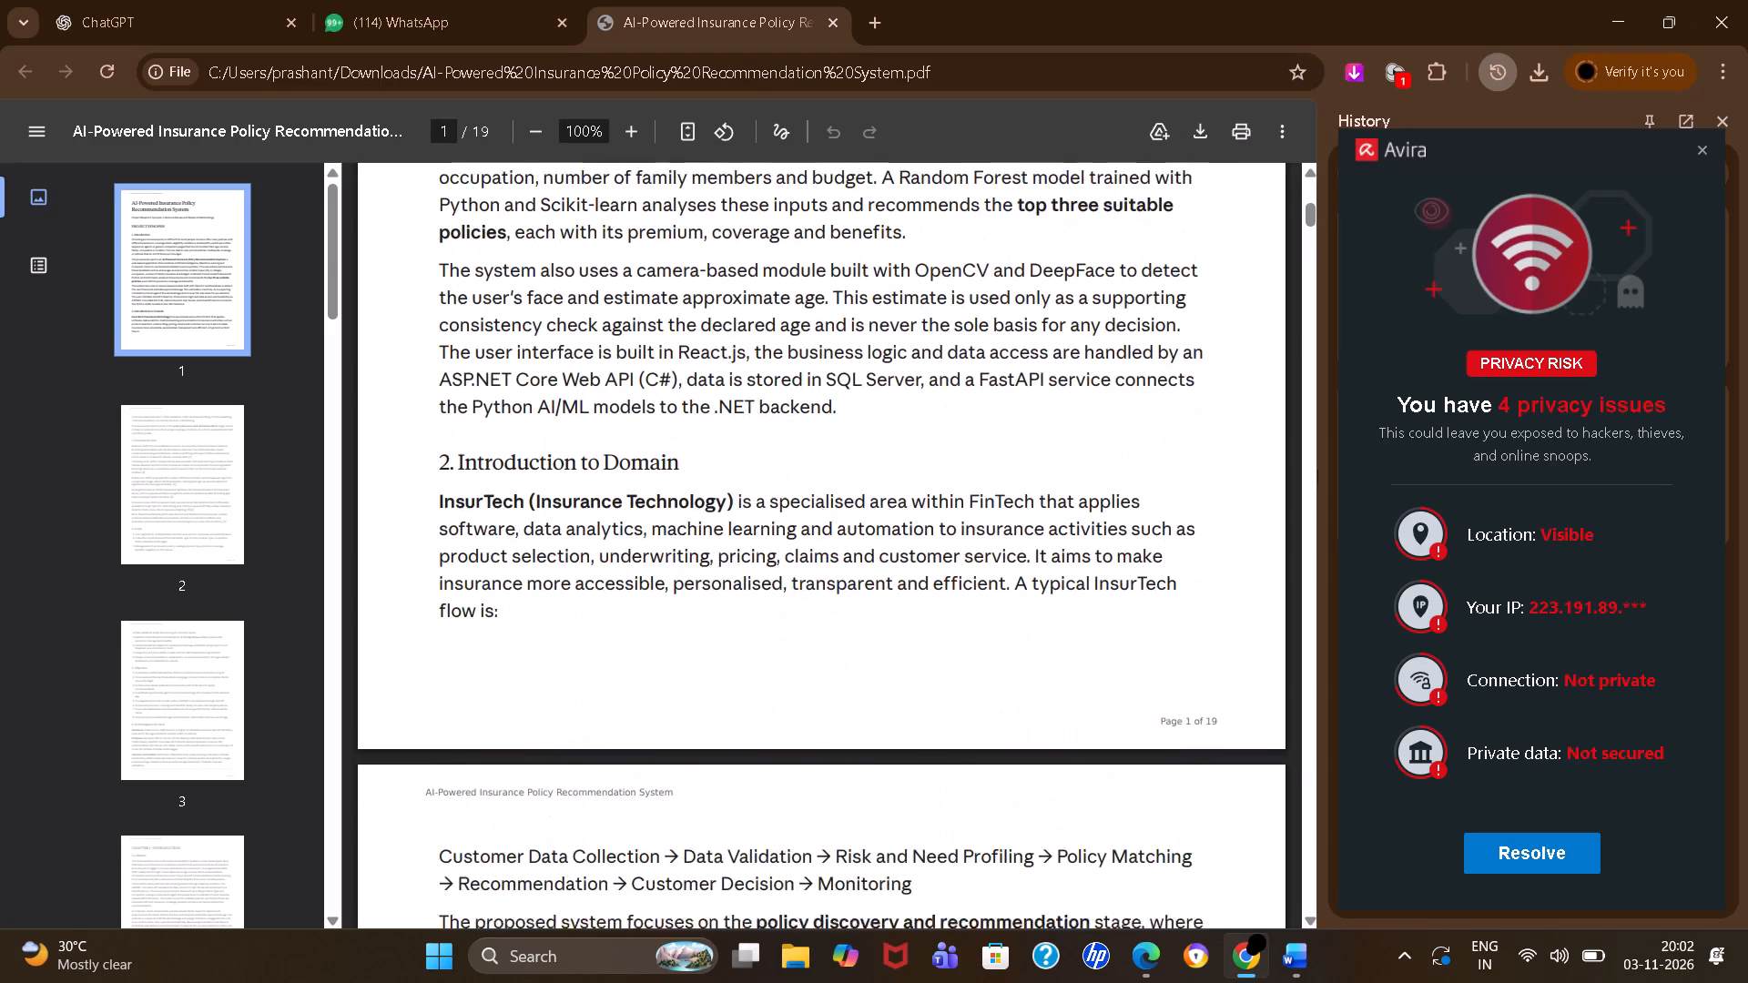
{"action": "scroll", "coordinate": [583, 686], "scroll_direction": "down", "scroll_amount": 4}
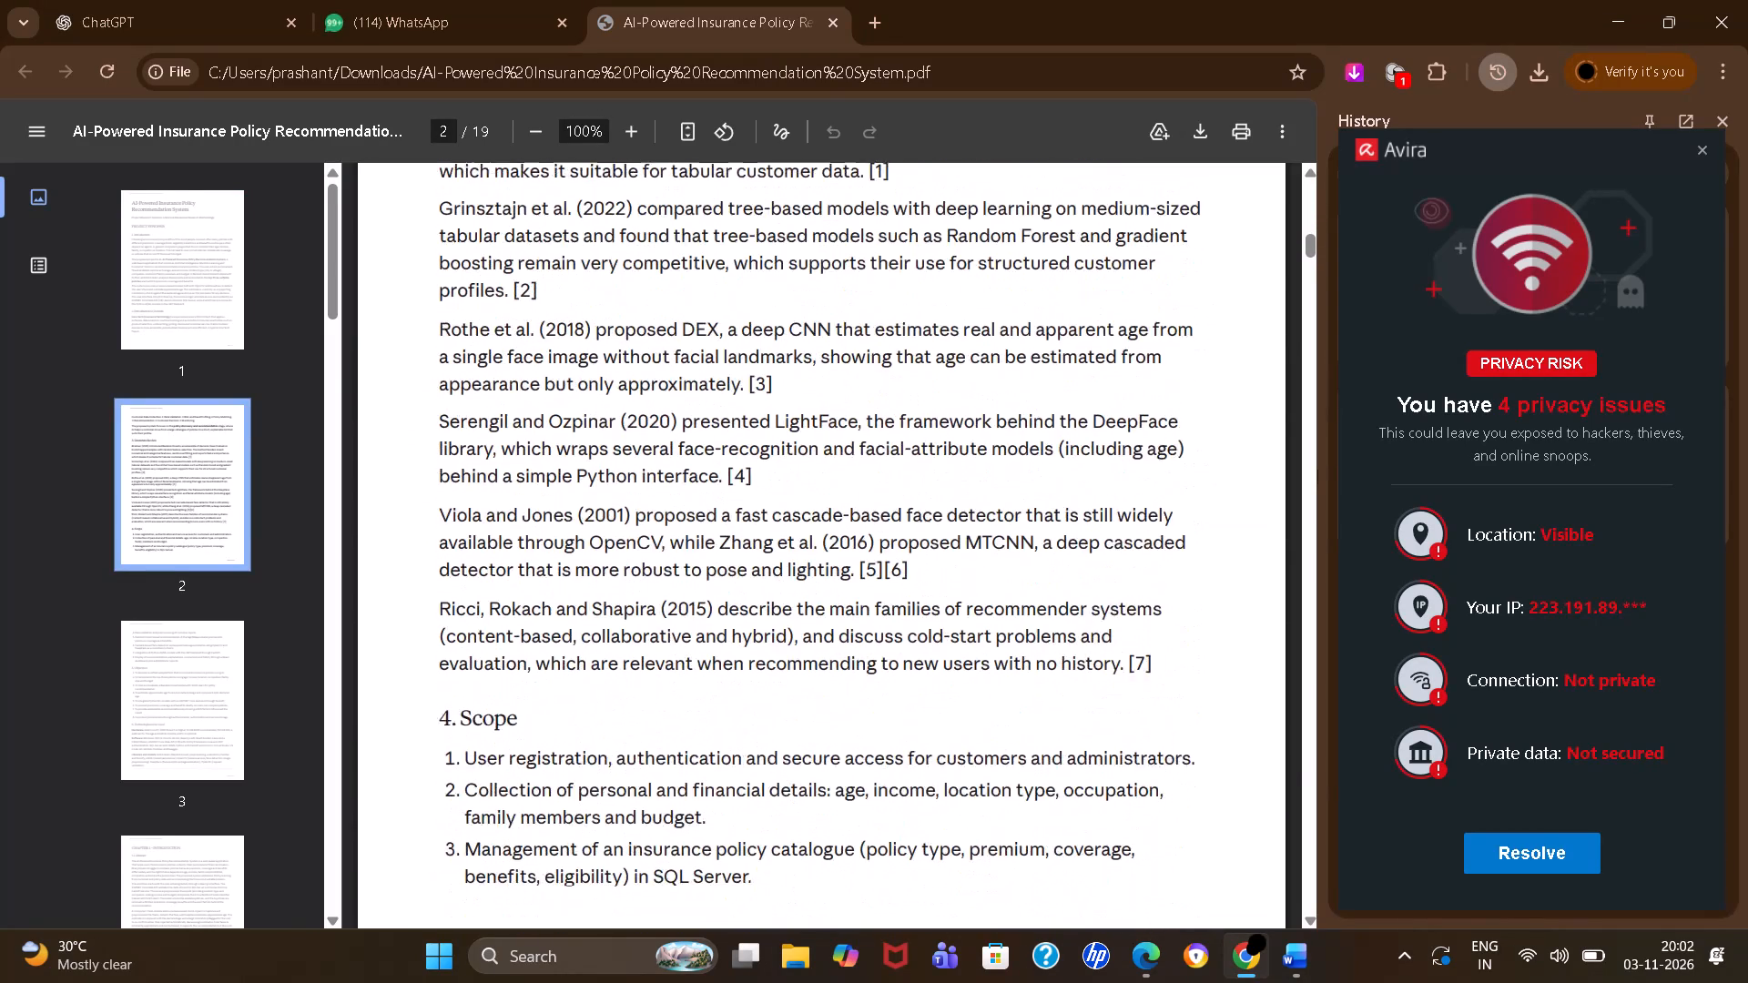
{"action": "scroll", "coordinate": [583, 686], "scroll_direction": "down", "scroll_amount": 3}
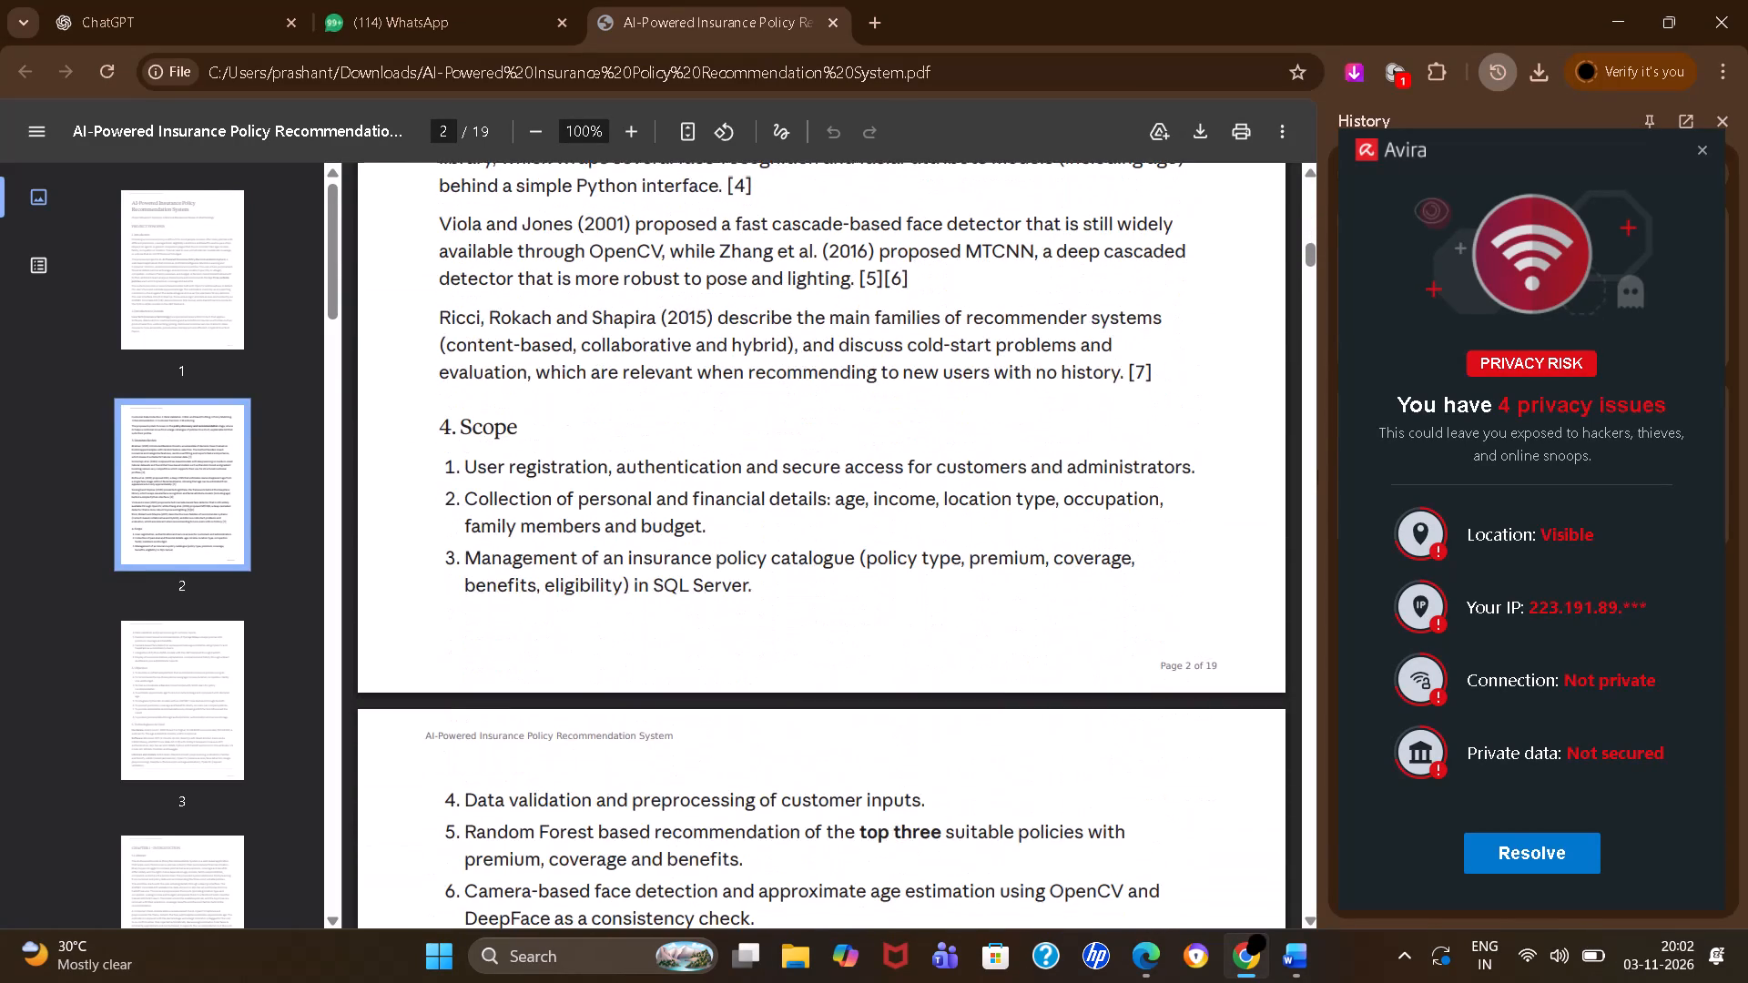
{"action": "scroll", "coordinate": [583, 686], "scroll_direction": "down", "scroll_amount": 5}
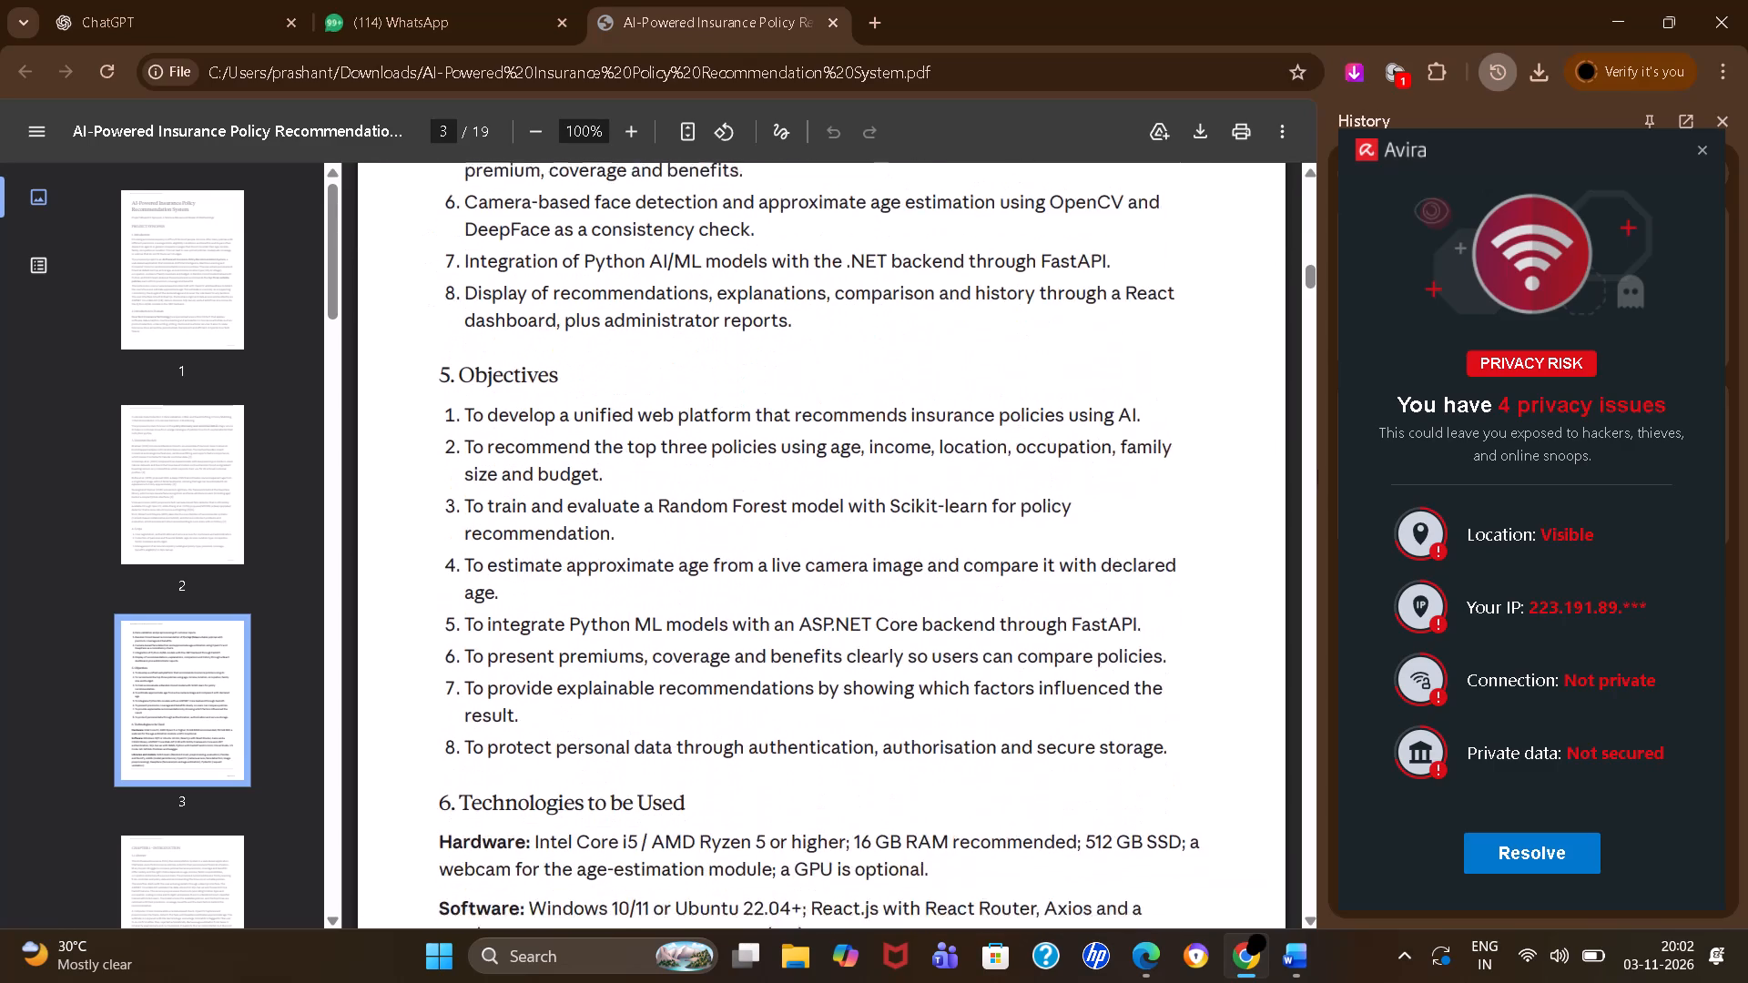
{"action": "scroll", "coordinate": [583, 686], "scroll_direction": "down", "scroll_amount": 1}
{"action": "scroll", "coordinate": [583, 686], "scroll_direction": "up", "scroll_amount": 4}
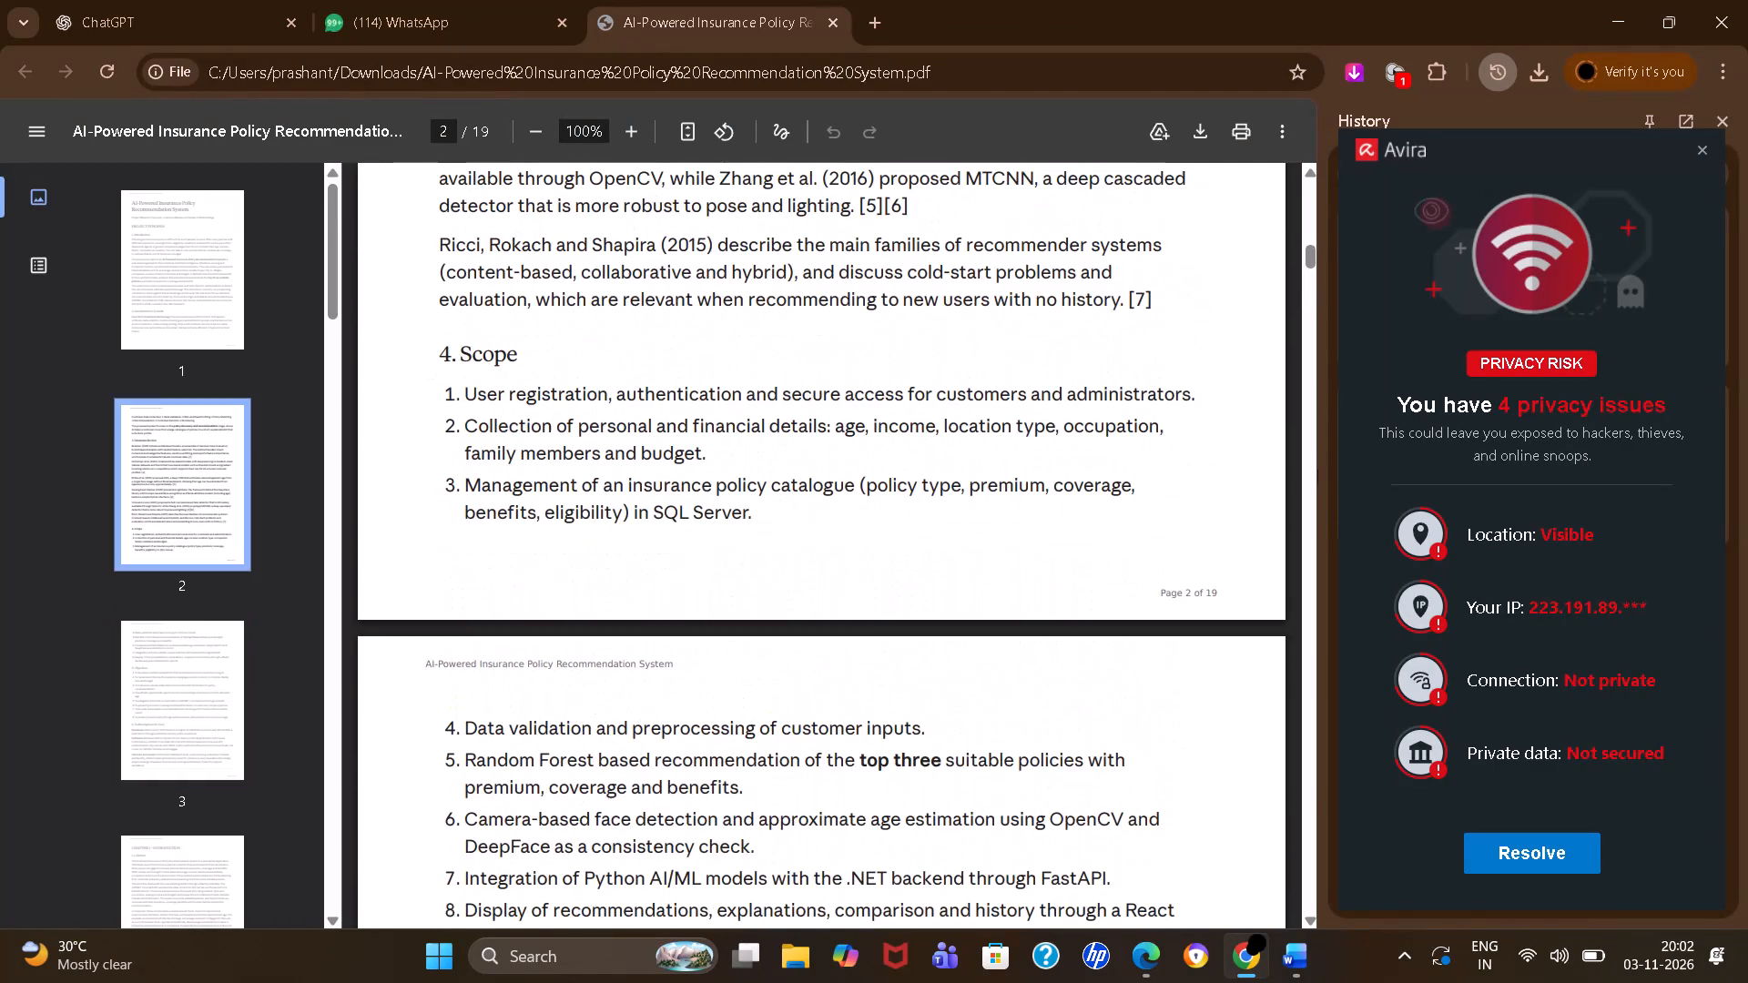
{"action": "scroll", "coordinate": [583, 686], "scroll_direction": "down", "scroll_amount": 4}
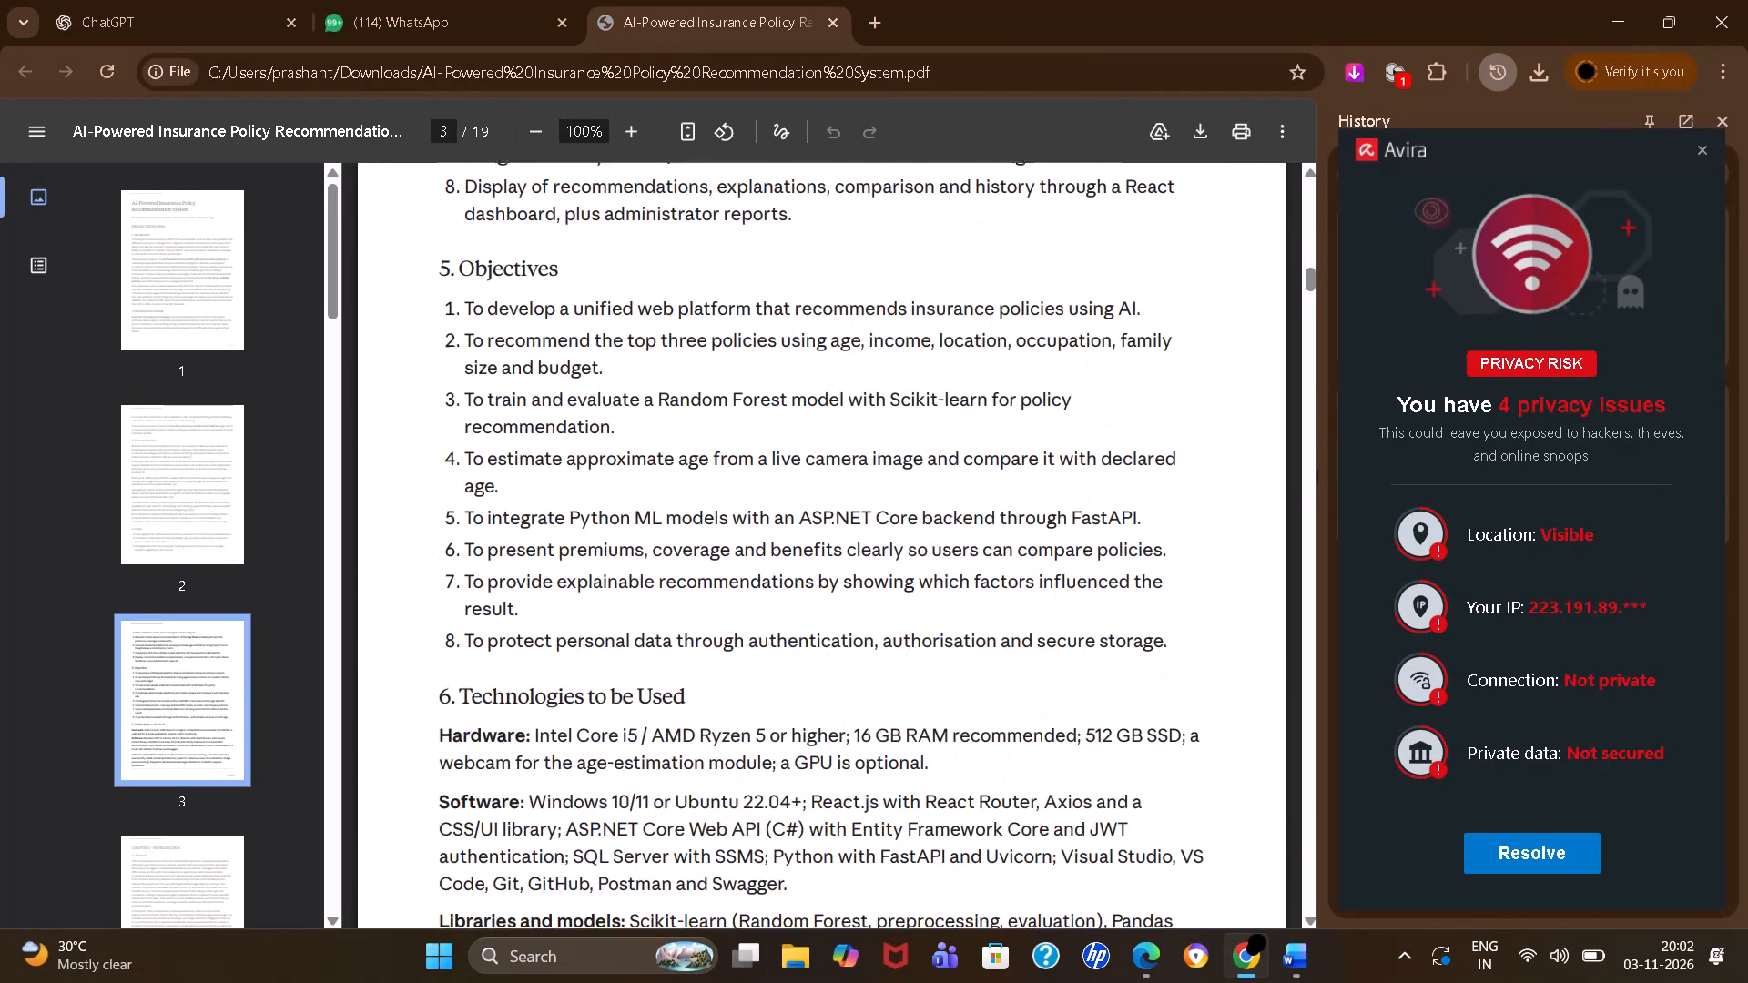
Review Chapter 1, including its literature review, gap analysis table, scope and technologies to be used.
{"action": "scroll", "coordinate": [583, 686], "scroll_direction": "down", "scroll_amount": 5}
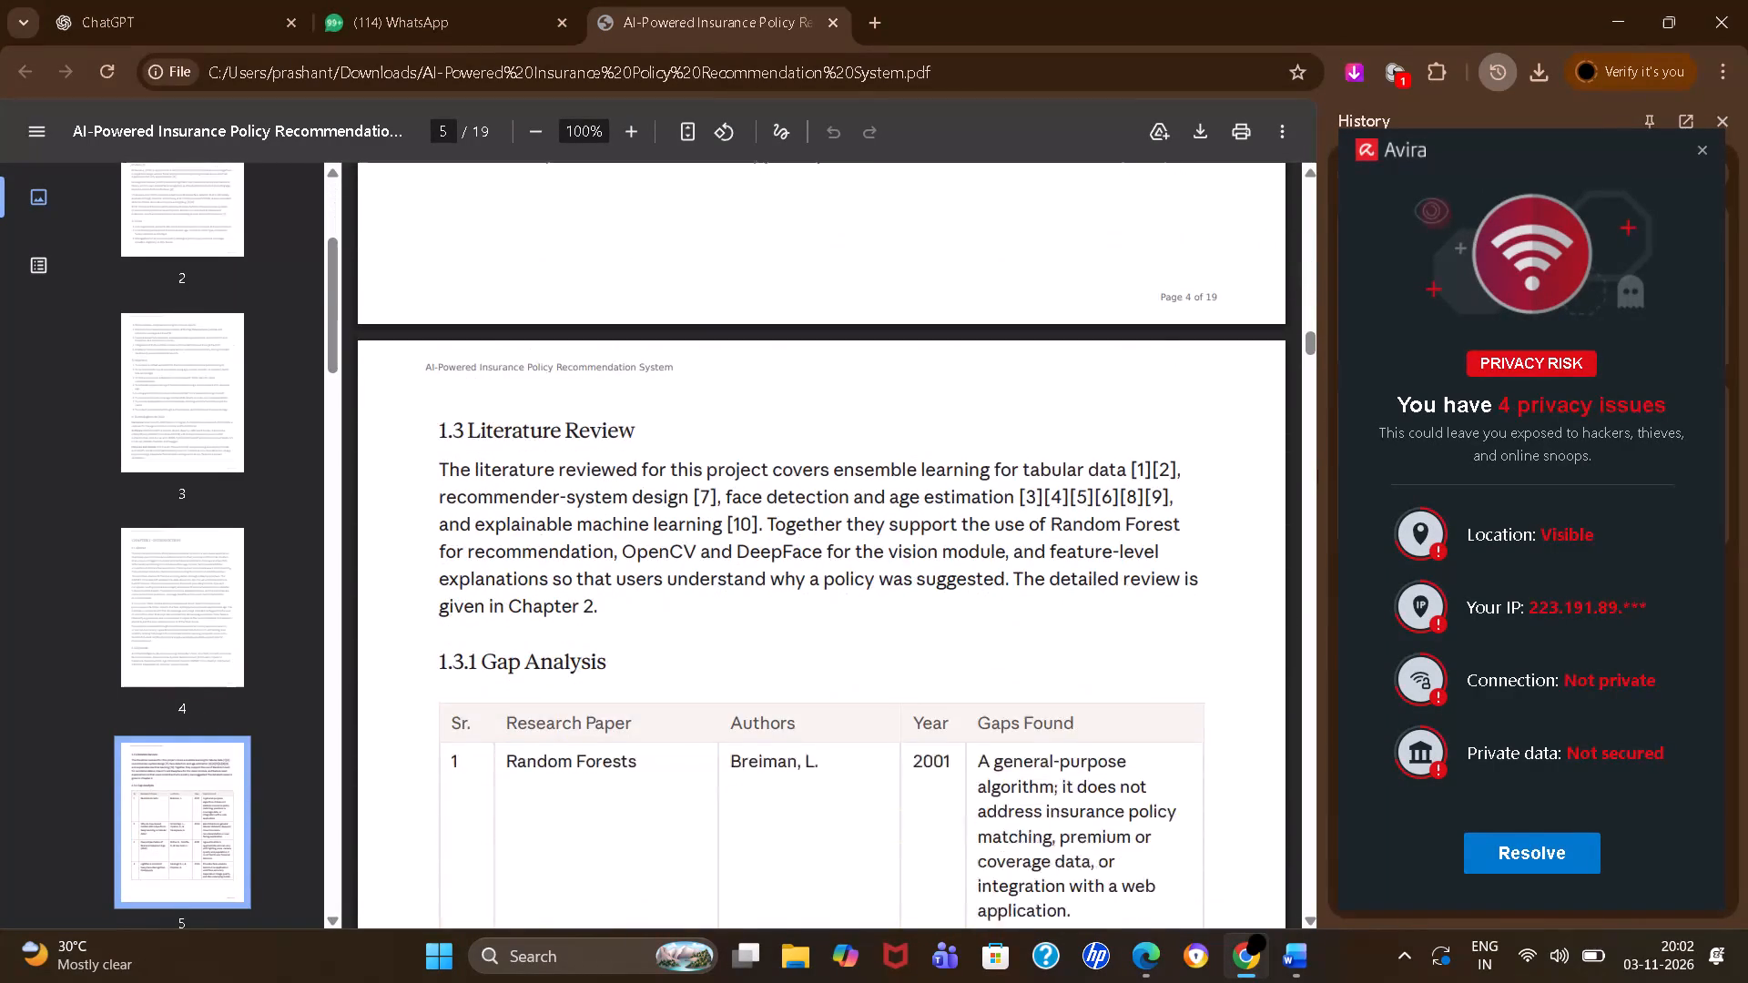
{"action": "scroll", "coordinate": [583, 686], "scroll_direction": "down", "scroll_amount": 2}
{"action": "scroll", "coordinate": [583, 686], "scroll_direction": "up", "scroll_amount": 1}
{"action": "scroll", "coordinate": [583, 686], "scroll_direction": "down", "scroll_amount": 1}
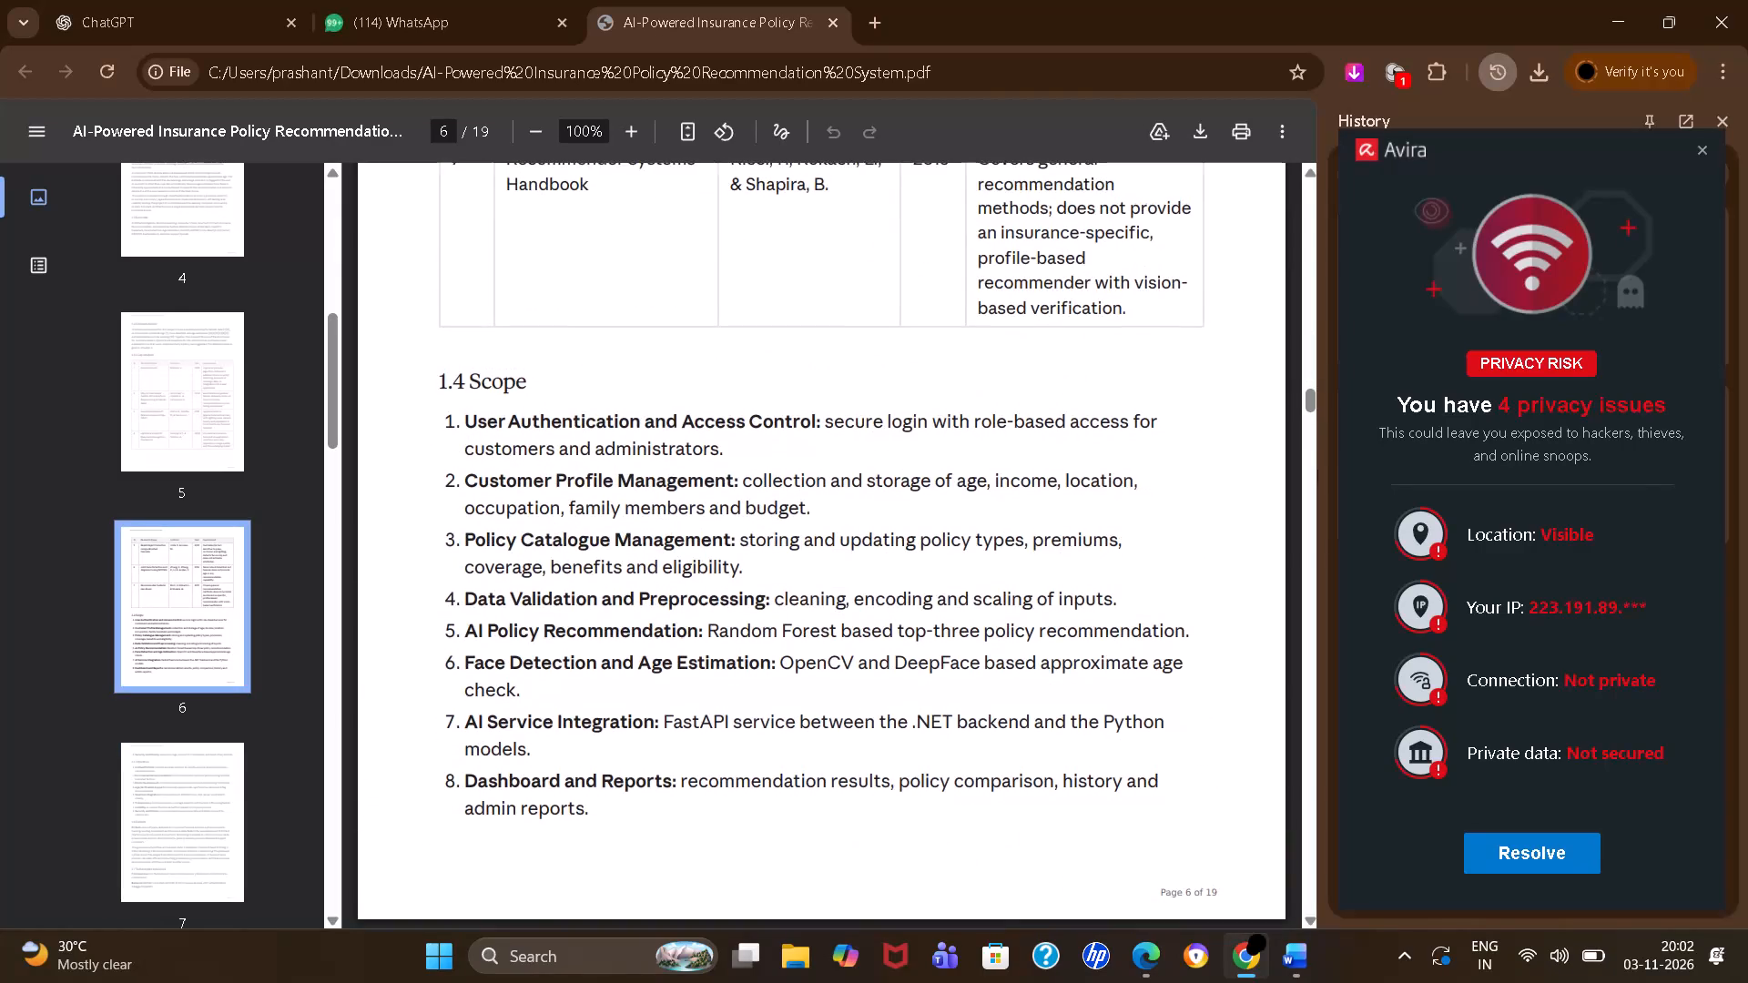
{"action": "scroll", "coordinate": [583, 686], "scroll_direction": "down", "scroll_amount": 5}
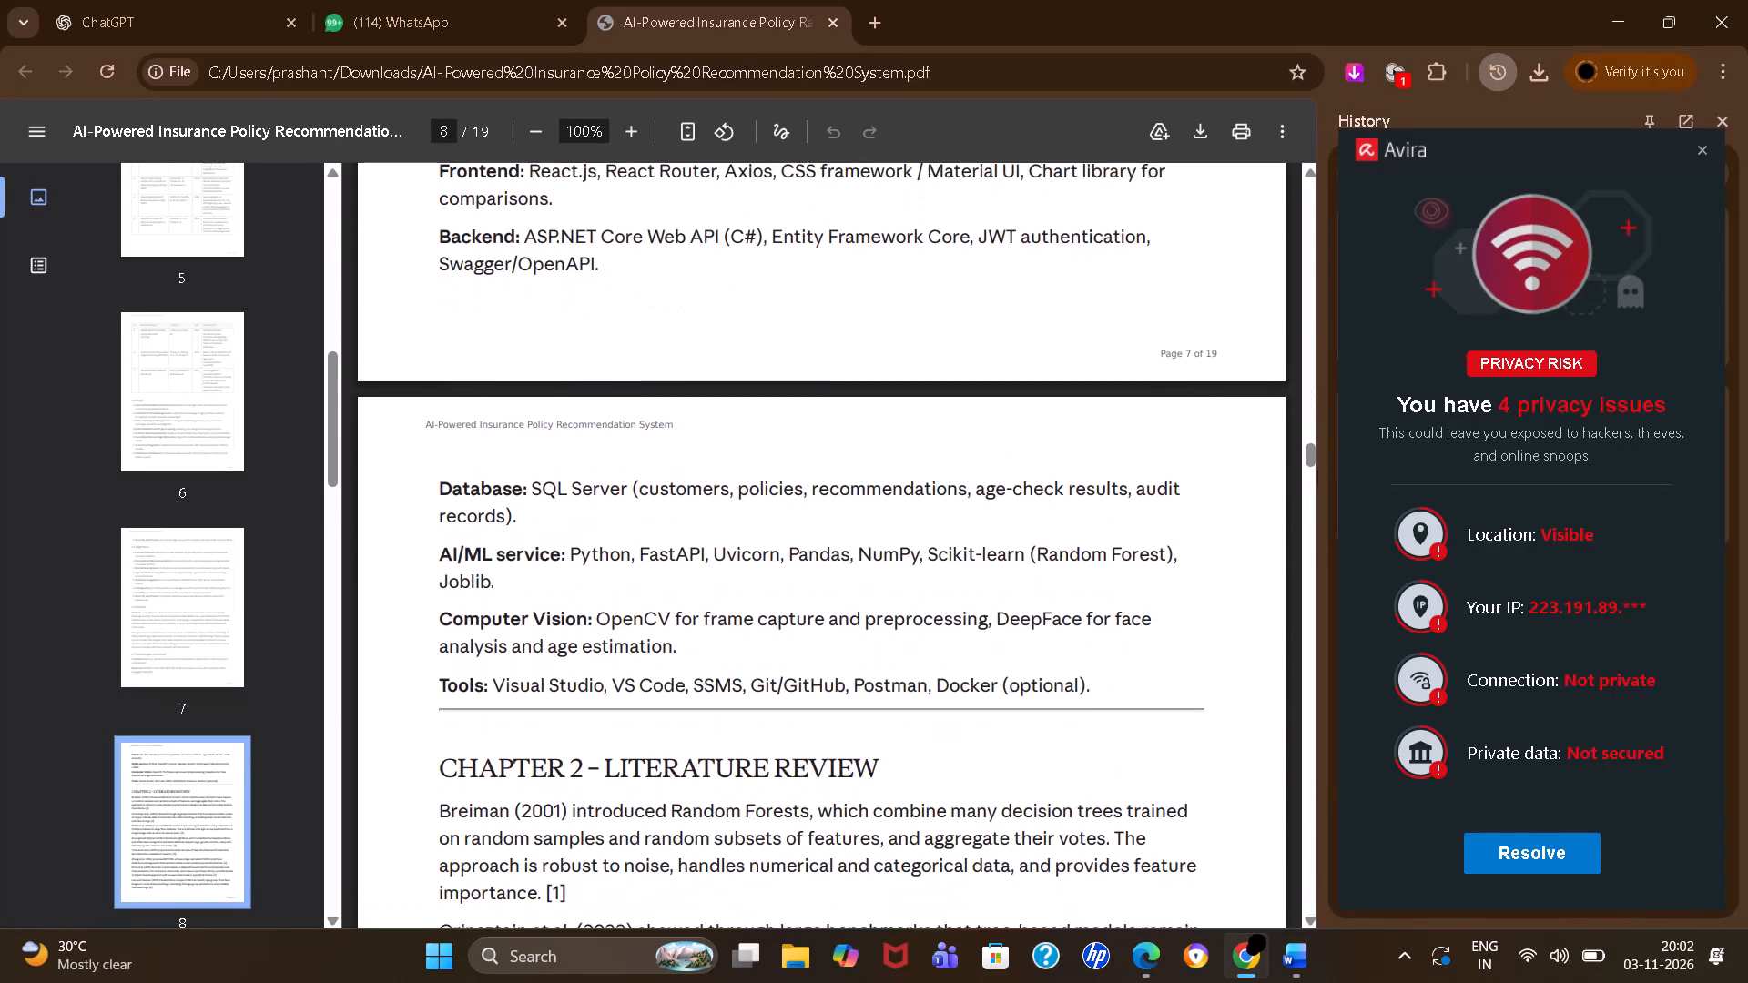
Examine the Chapter 2 literature review and gap analysis, and the flow chart that opens Chapter 3.
{"action": "scroll", "coordinate": [583, 686], "scroll_direction": "down", "scroll_amount": 3}
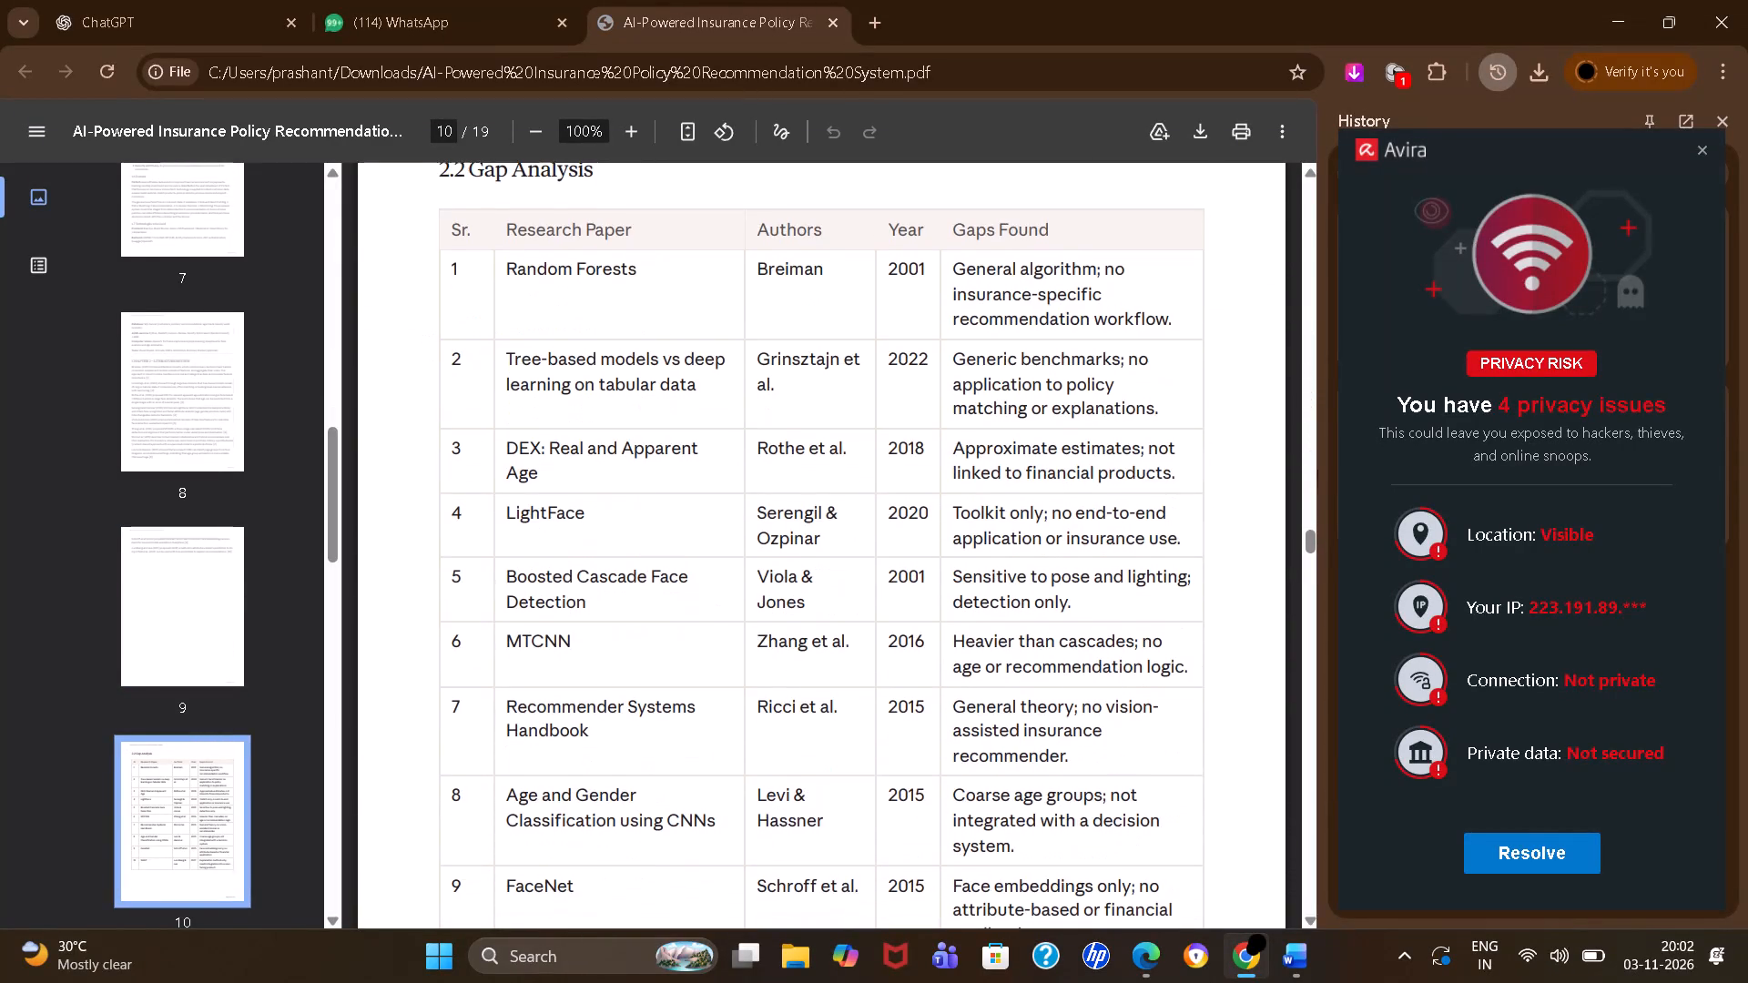
{"action": "scroll", "coordinate": [583, 686], "scroll_direction": "down", "scroll_amount": 4}
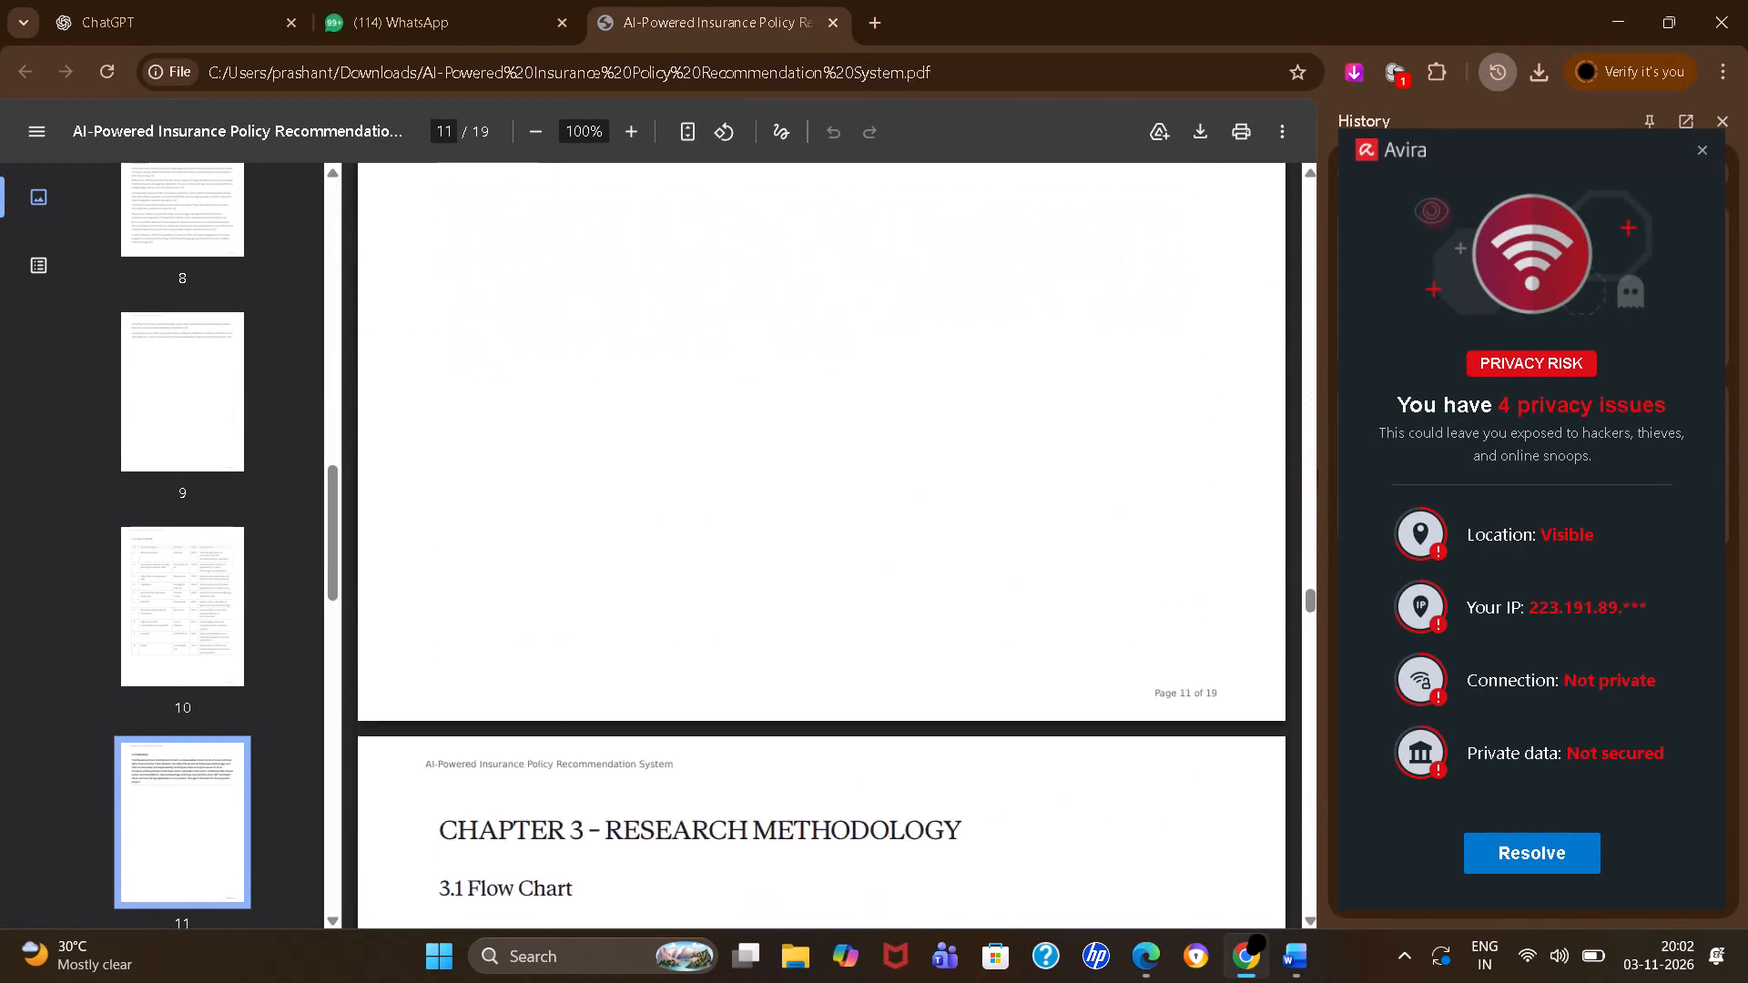
{"action": "scroll", "coordinate": [583, 686], "scroll_direction": "down", "scroll_amount": 4}
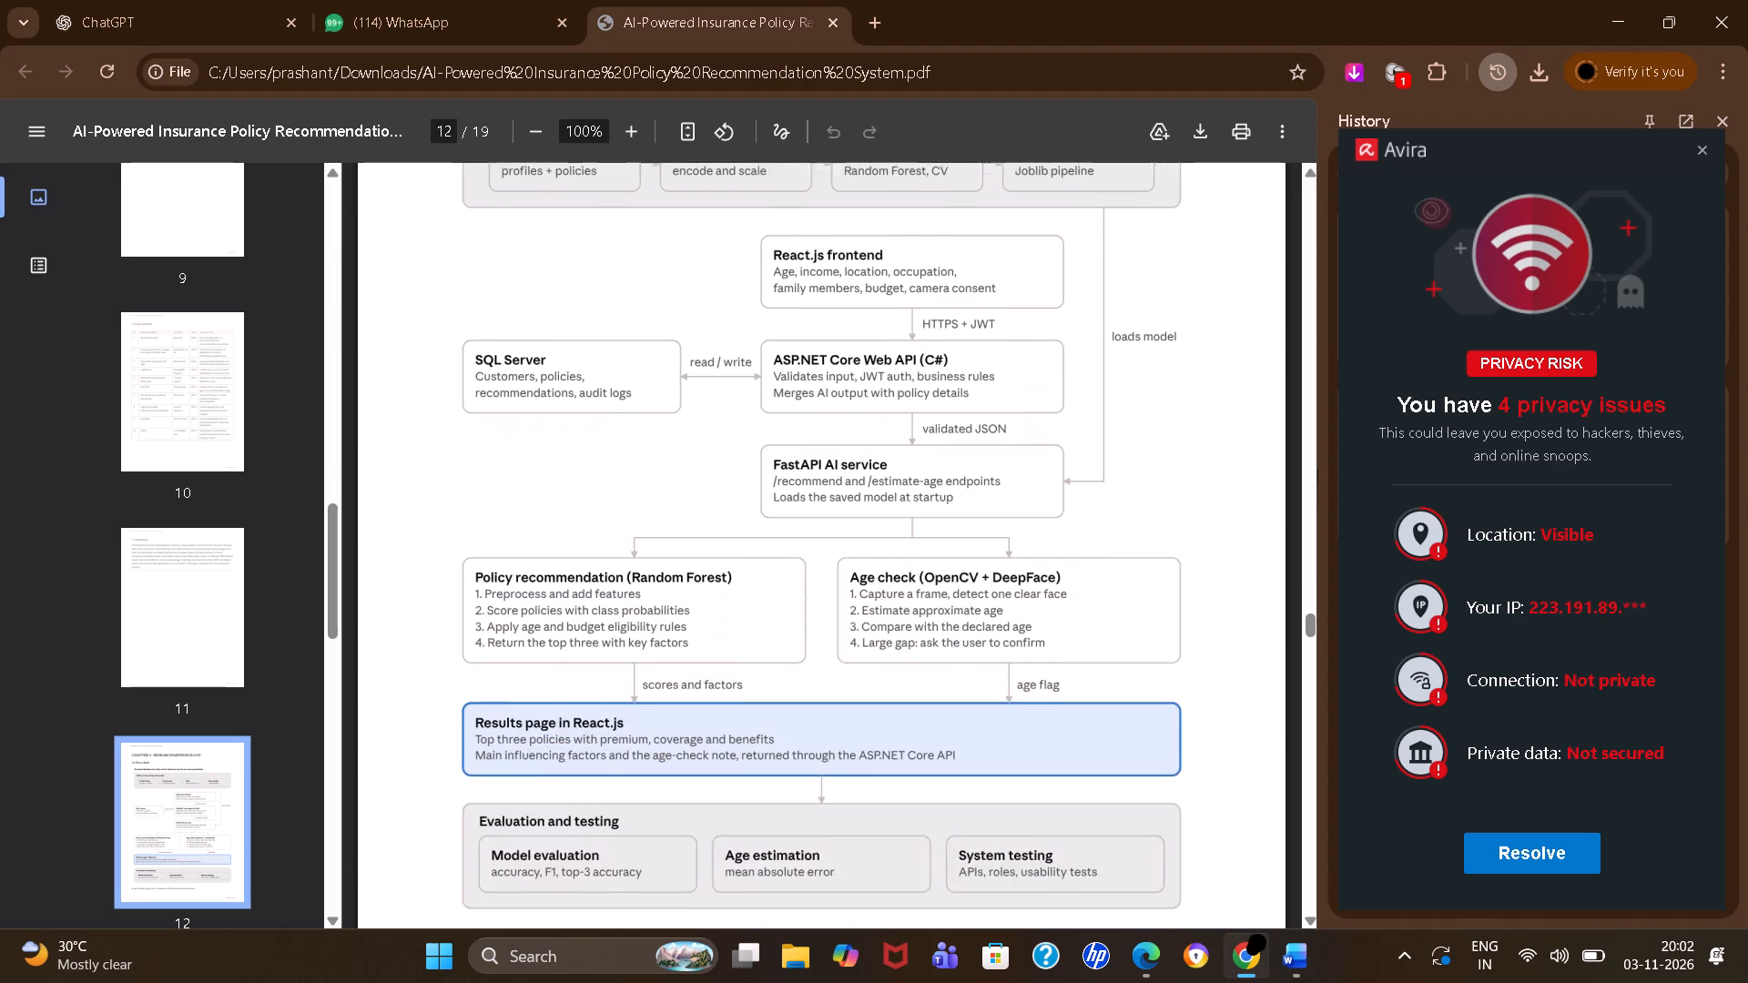
Check the rest of the Chapter 3 flow chart, then look back through the report to the synopsis scope and objectives.
{"action": "scroll", "coordinate": [583, 686], "scroll_direction": "down", "scroll_amount": 2}
{"action": "scroll", "coordinate": [583, 686], "scroll_direction": "up", "scroll_amount": 1}
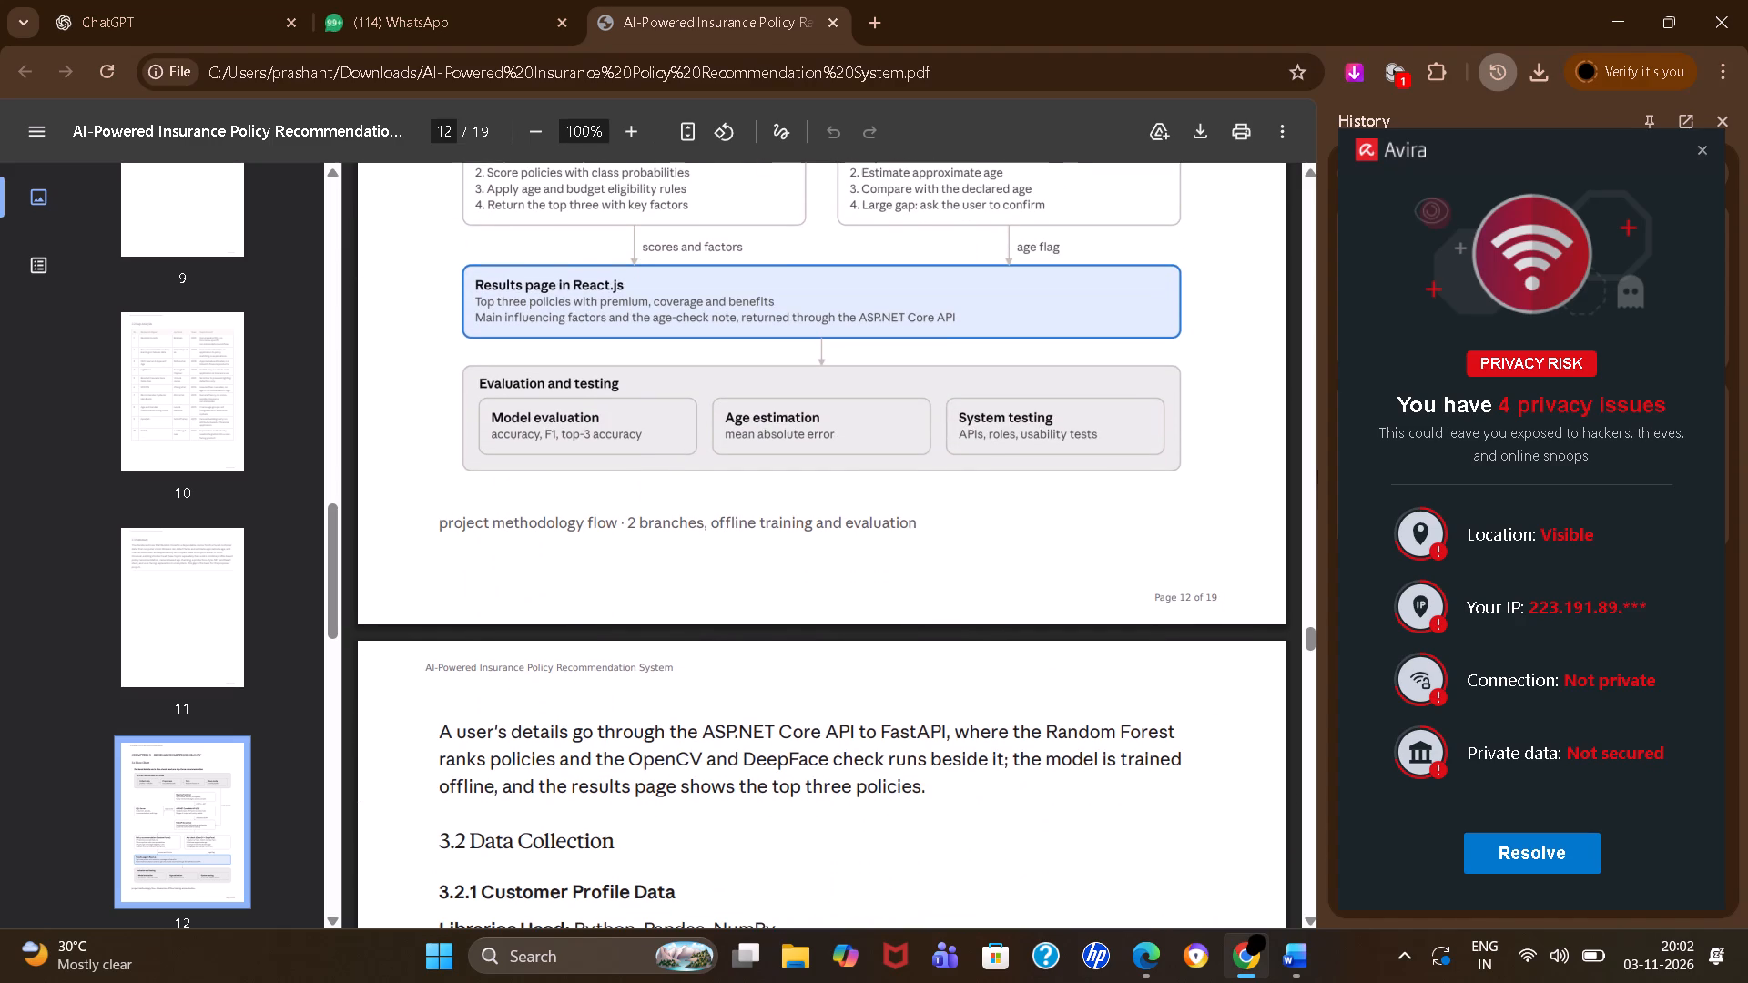
{"action": "scroll", "coordinate": [583, 686], "scroll_direction": "up", "scroll_amount": 12}
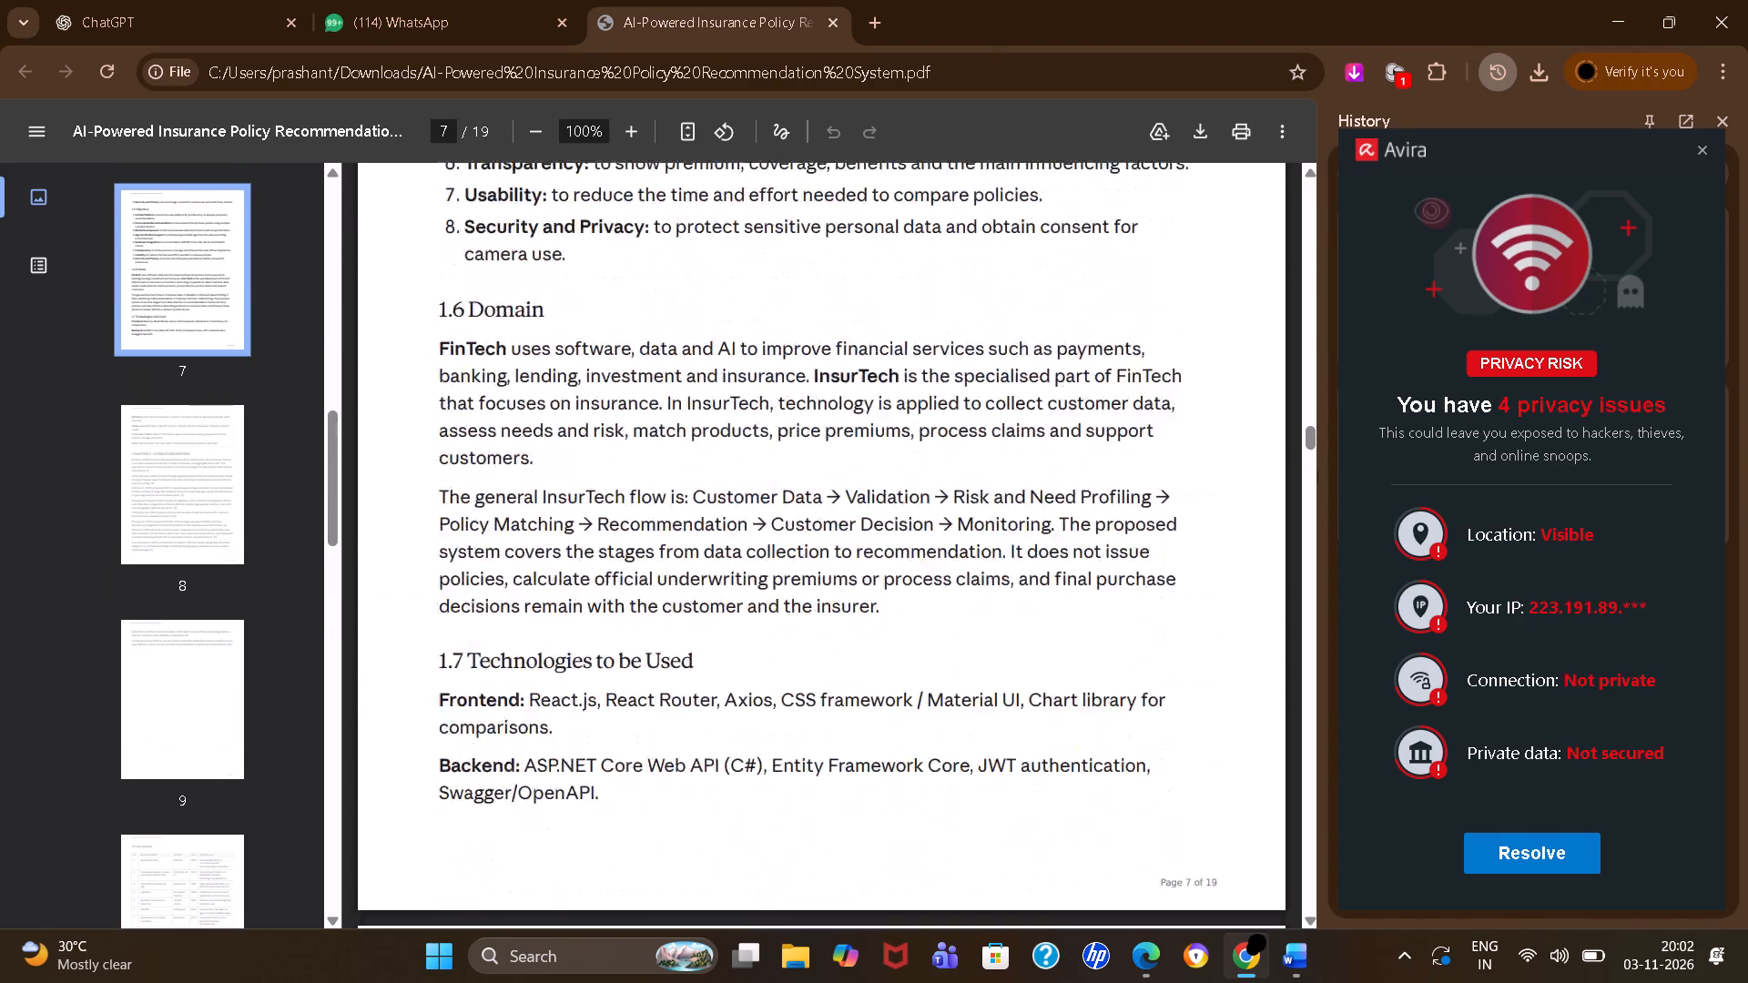
{"action": "scroll", "coordinate": [583, 686], "scroll_direction": "up", "scroll_amount": 6}
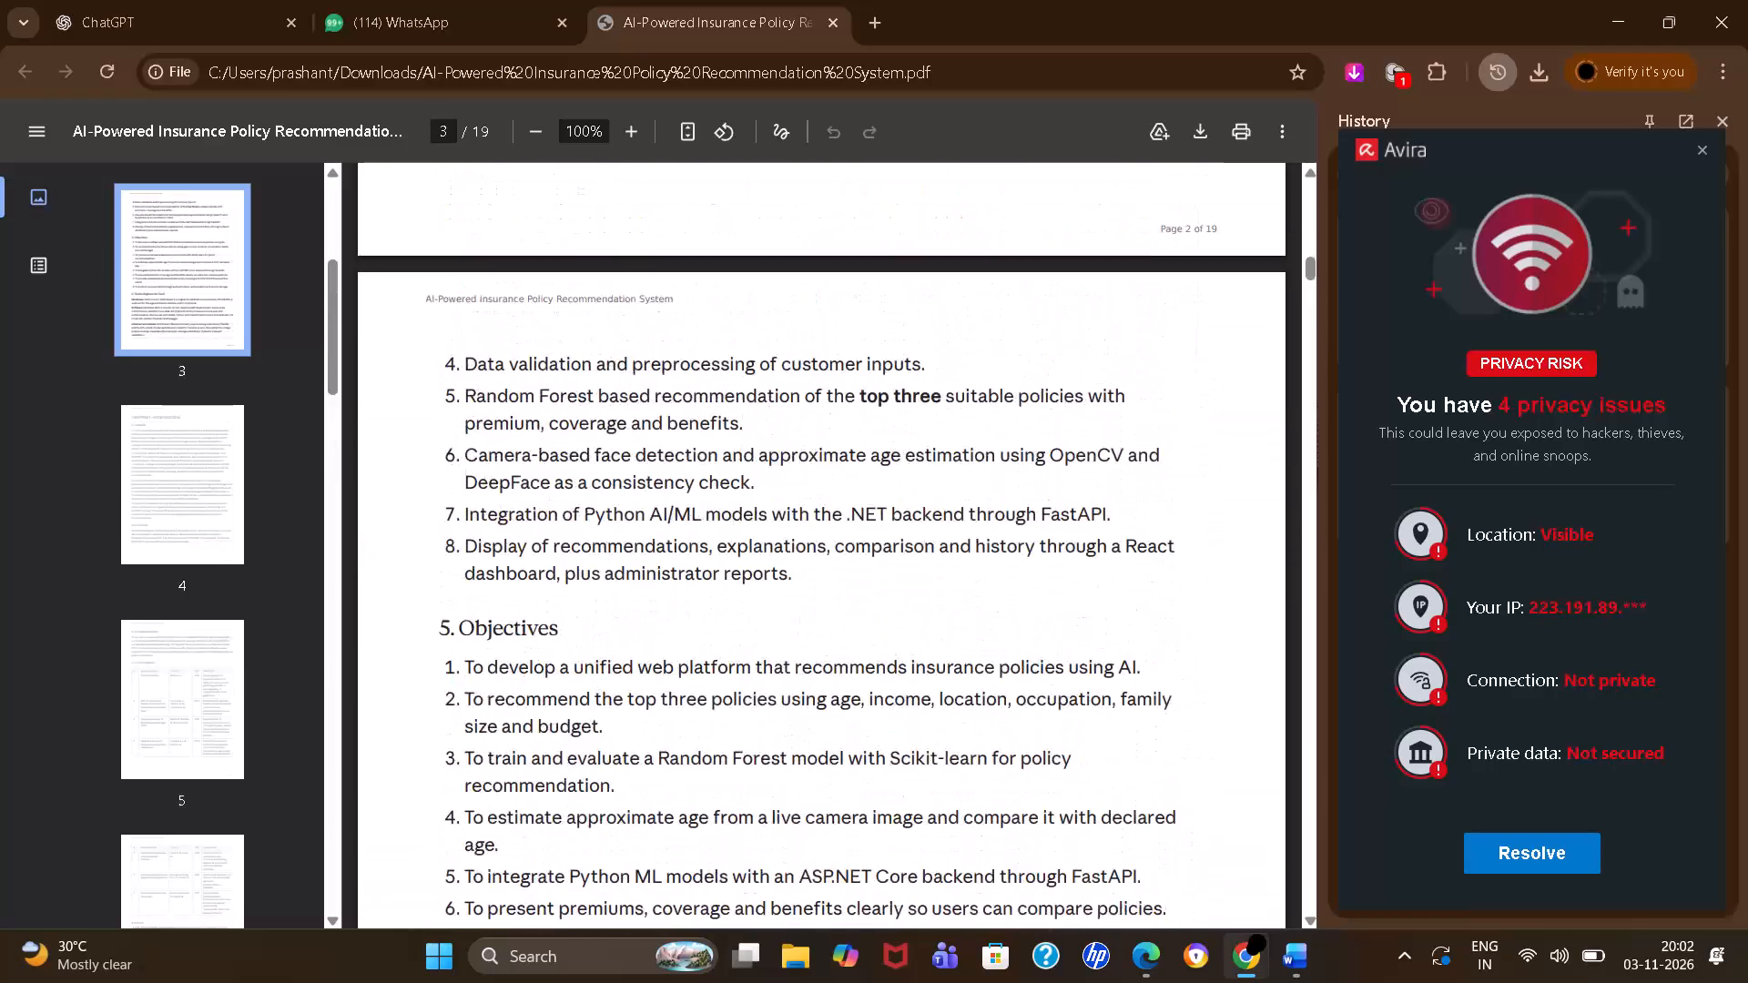
Skim forward from the Chapter 1 abstract through the Chapter 2 gap analysis to the data collection and preprocessing sections.
{"action": "scroll", "coordinate": [583, 686], "scroll_direction": "down", "scroll_amount": 2}
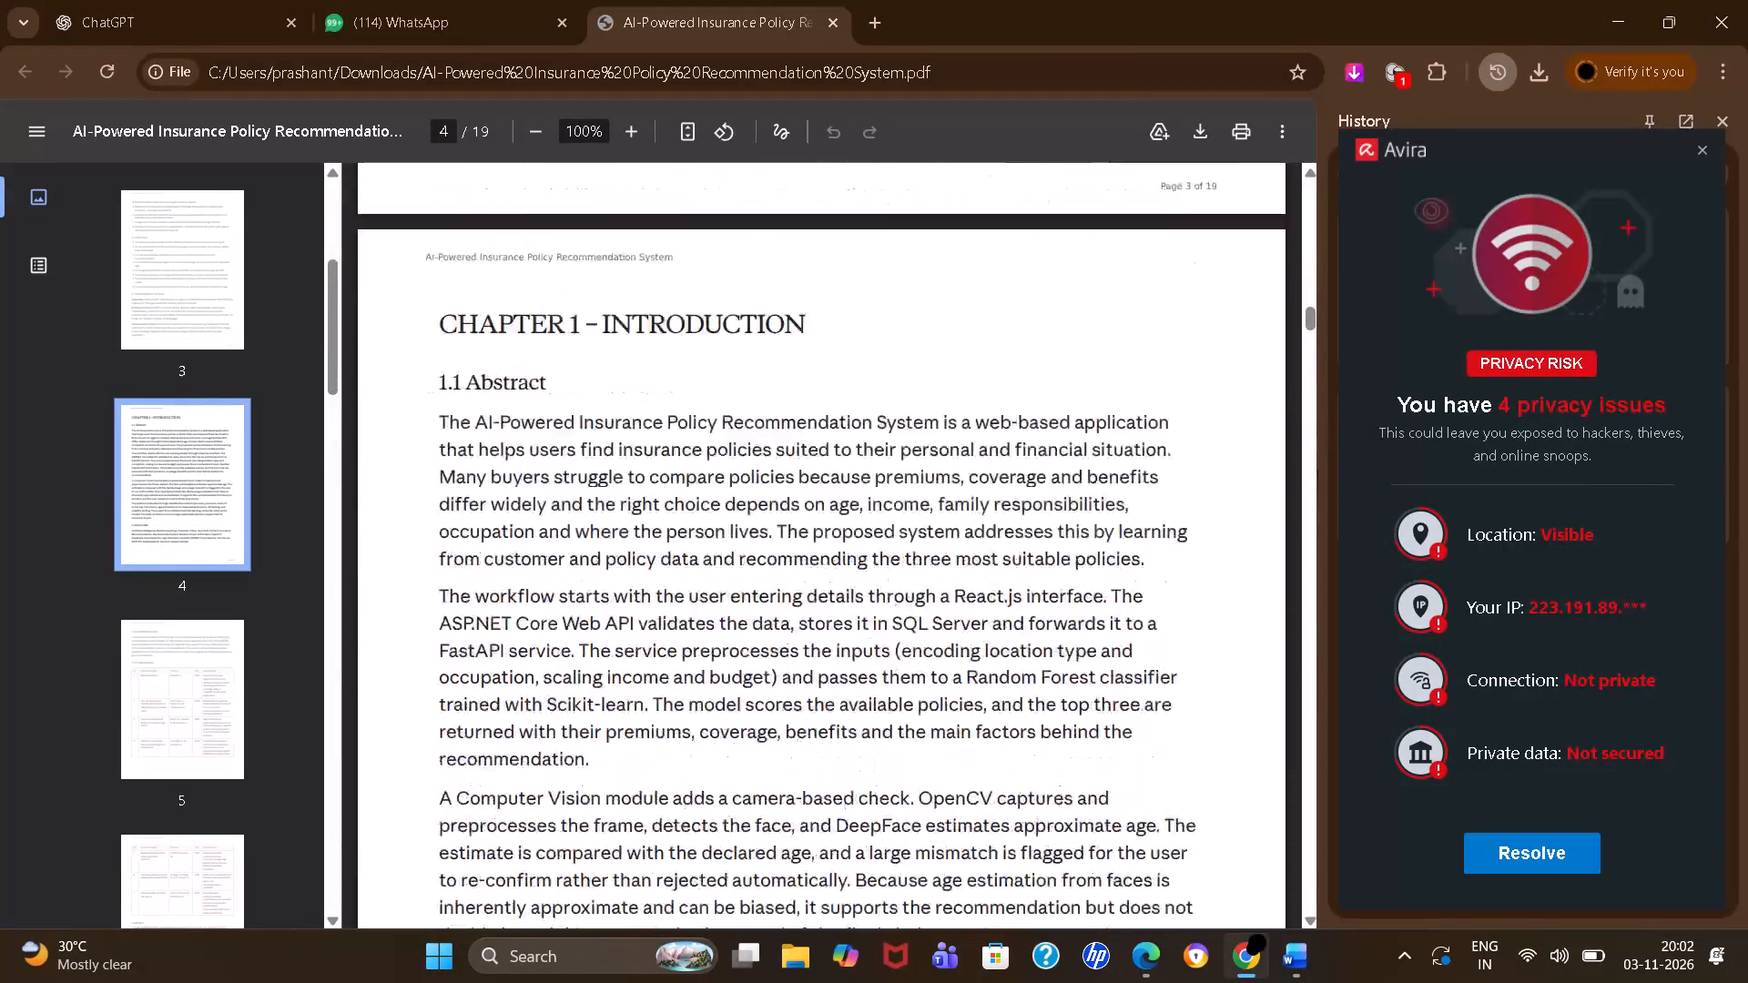
{"action": "scroll", "coordinate": [583, 686], "scroll_direction": "down", "scroll_amount": 5}
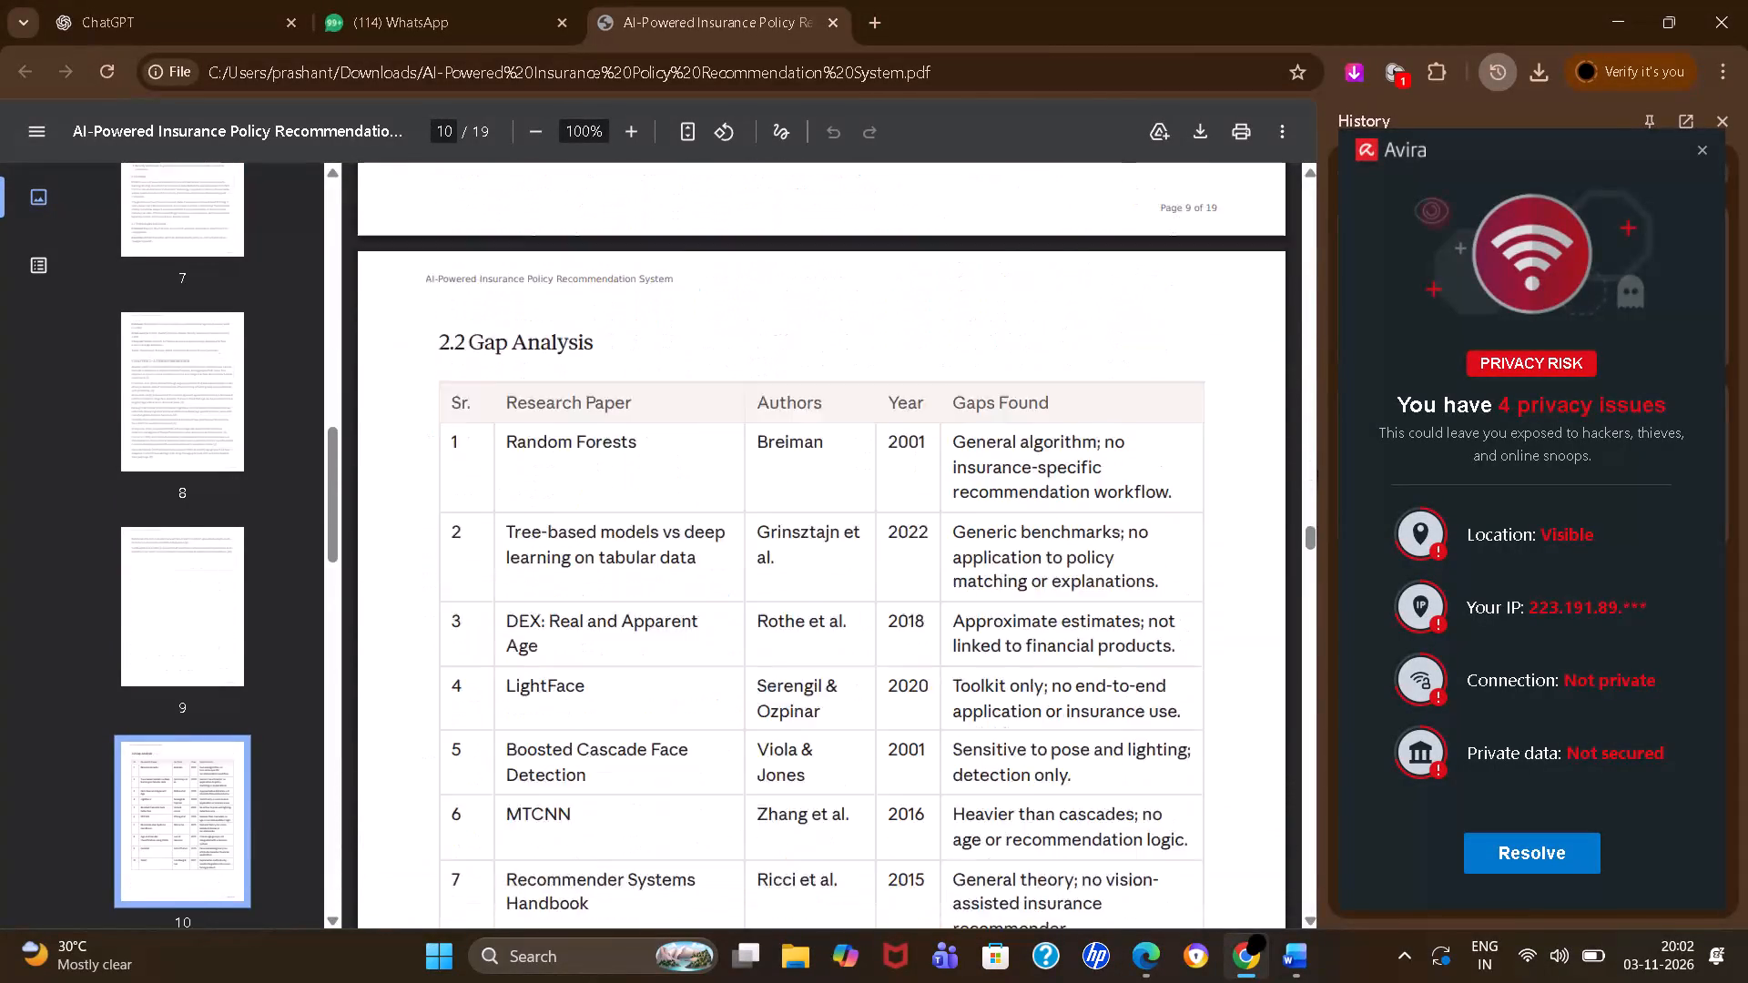
{"action": "scroll", "coordinate": [583, 686], "scroll_direction": "down", "scroll_amount": 3}
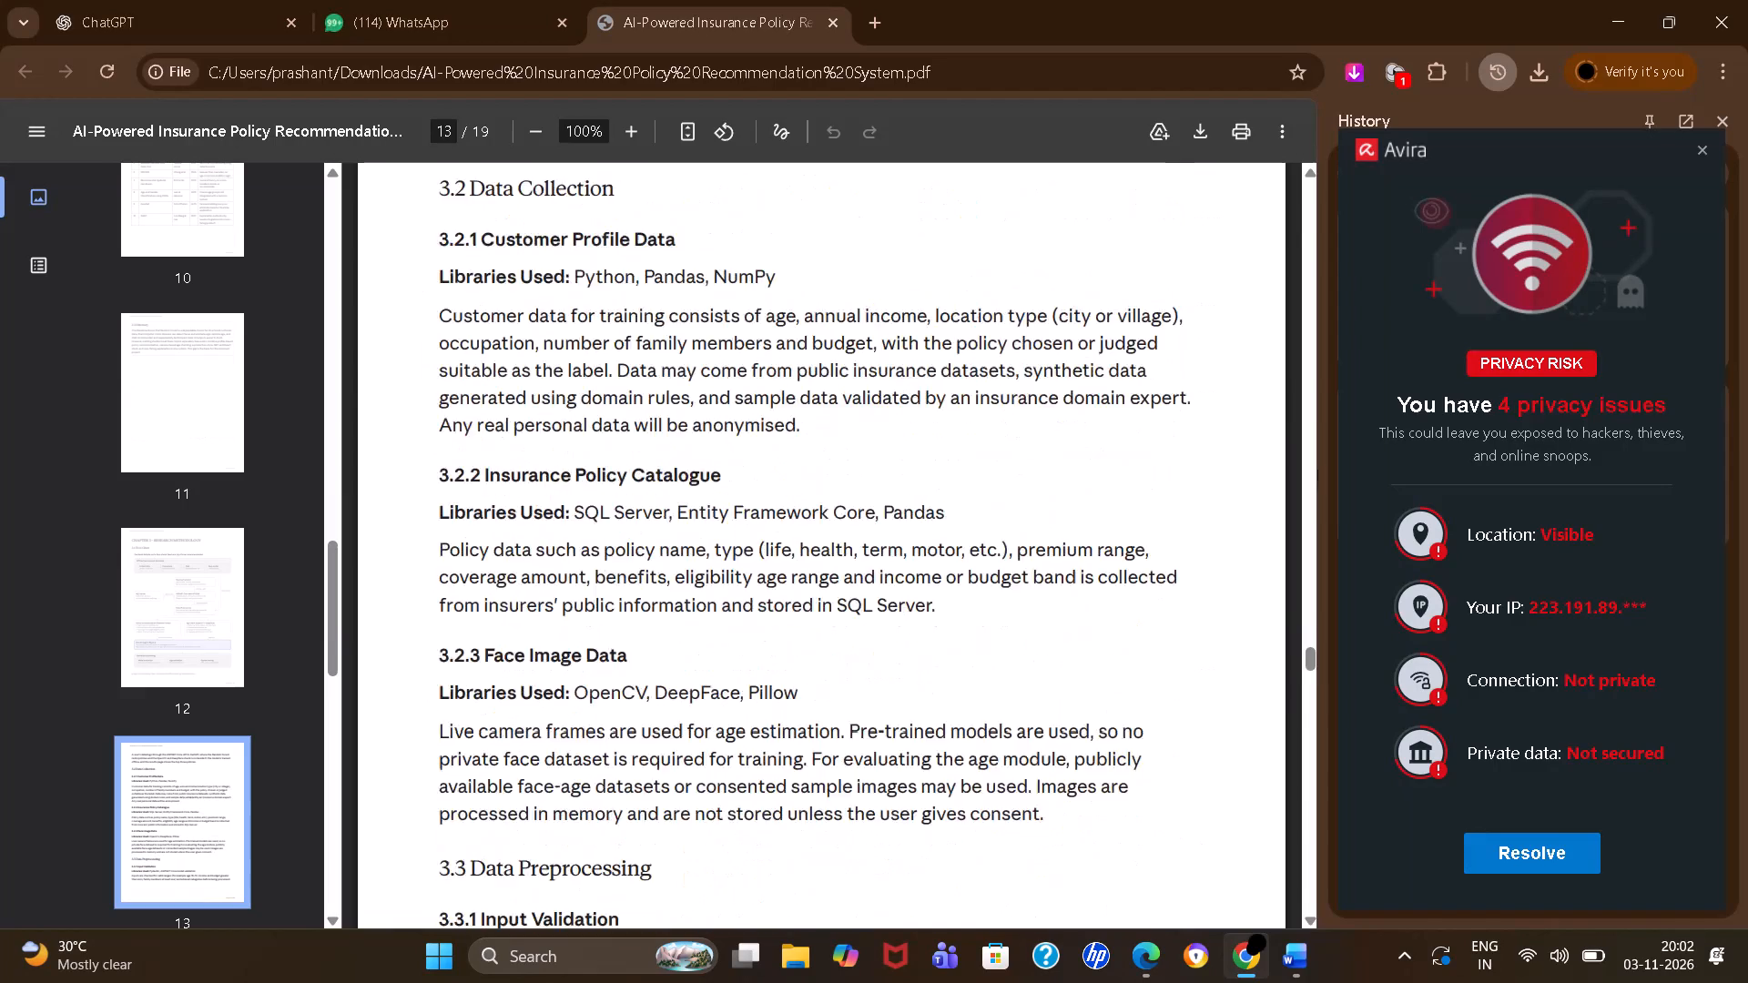
{"action": "scroll", "coordinate": [583, 686], "scroll_direction": "down", "scroll_amount": 3}
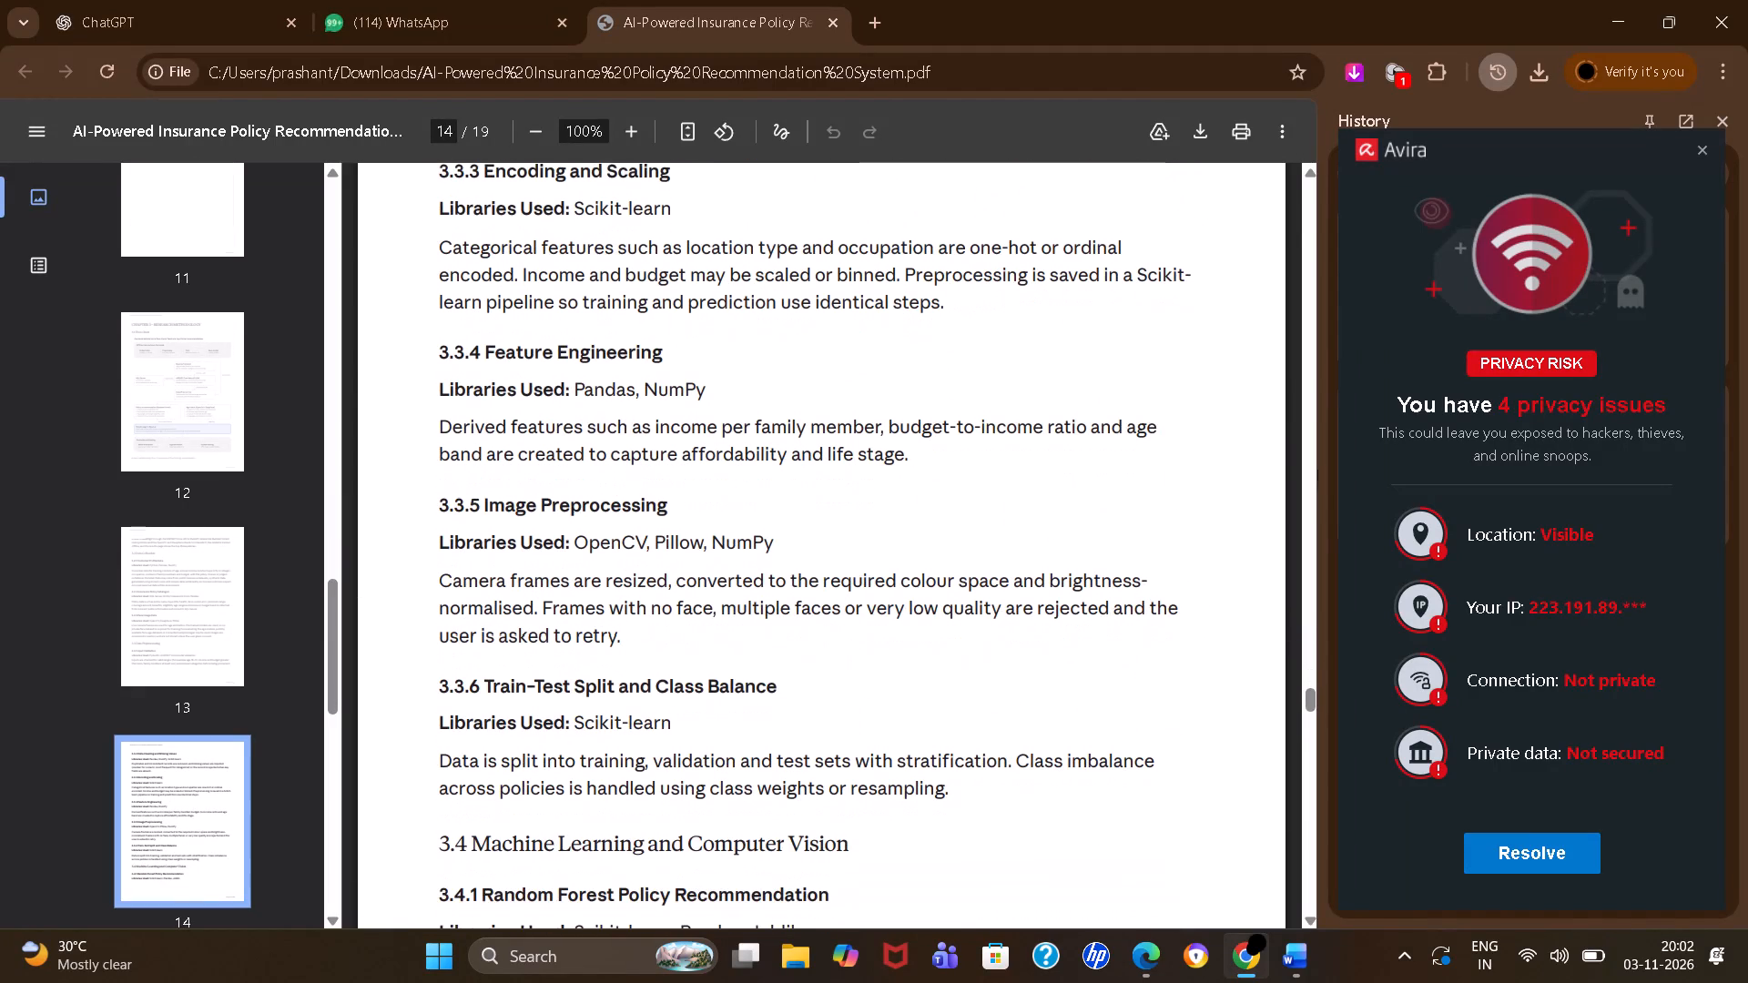
Review the remaining Chapter 3 sections, from machine learning to conclusion and future scope, and the bibliography through the last page.
{"action": "scroll", "coordinate": [583, 686], "scroll_direction": "down", "scroll_amount": 3}
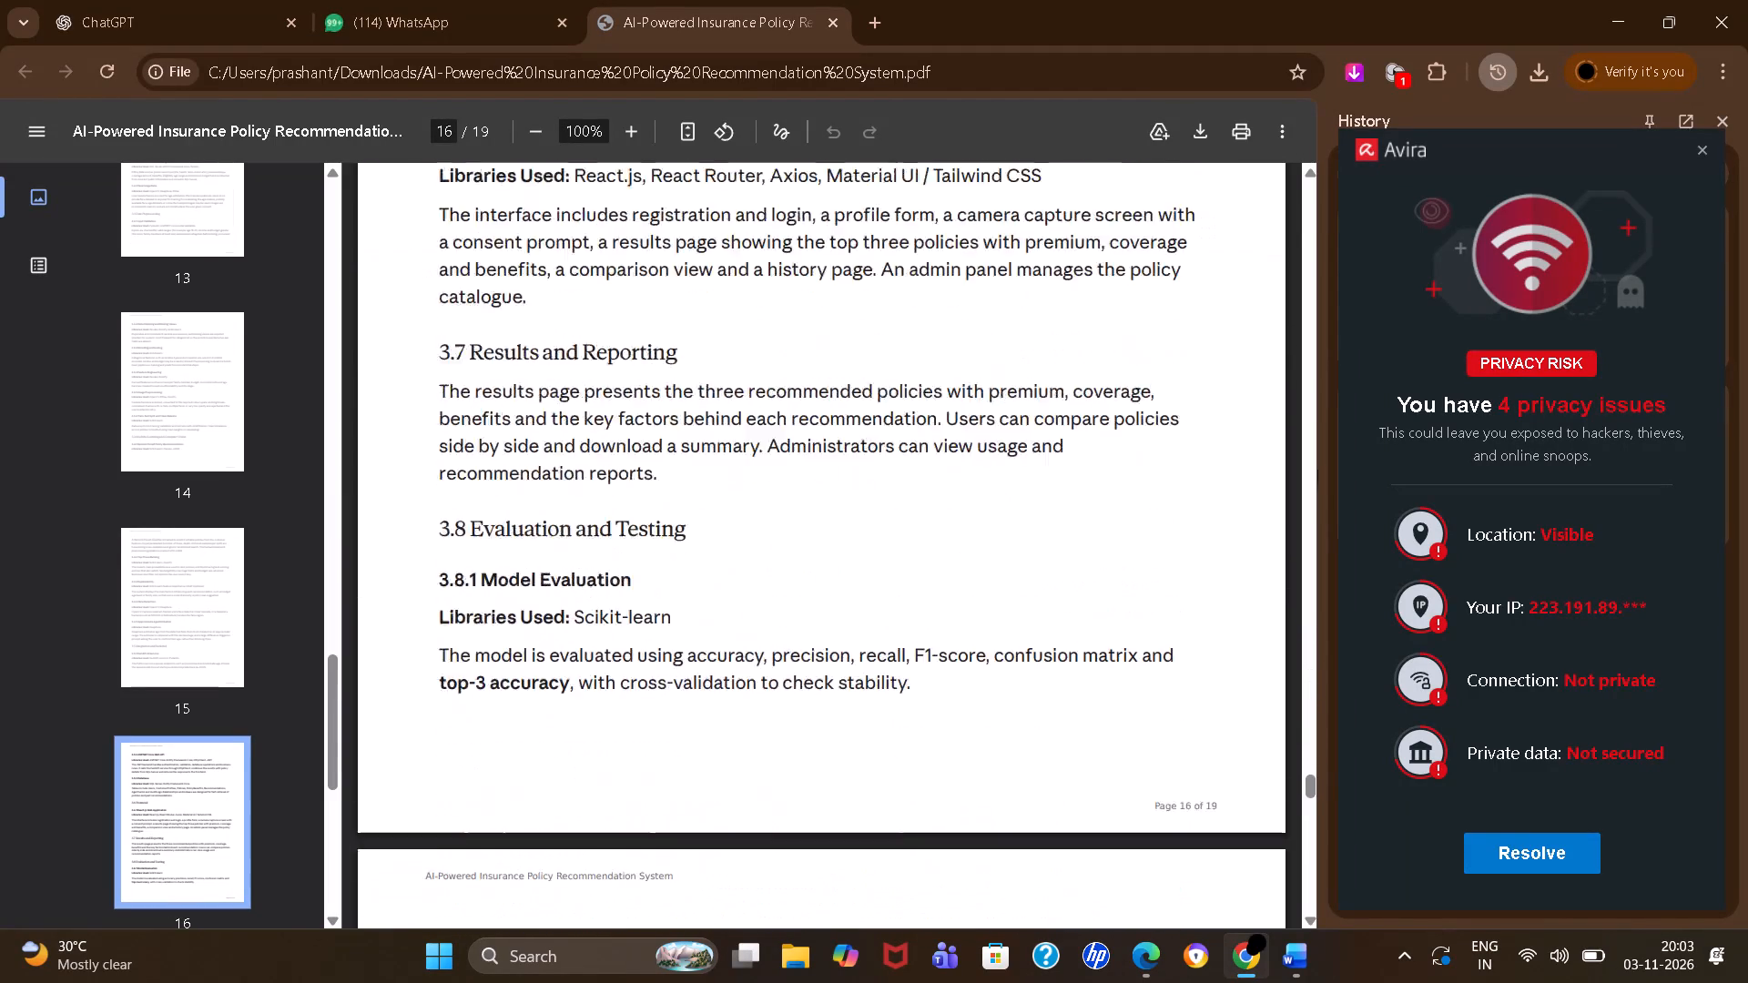
{"action": "scroll", "coordinate": [583, 686], "scroll_direction": "down", "scroll_amount": 2}
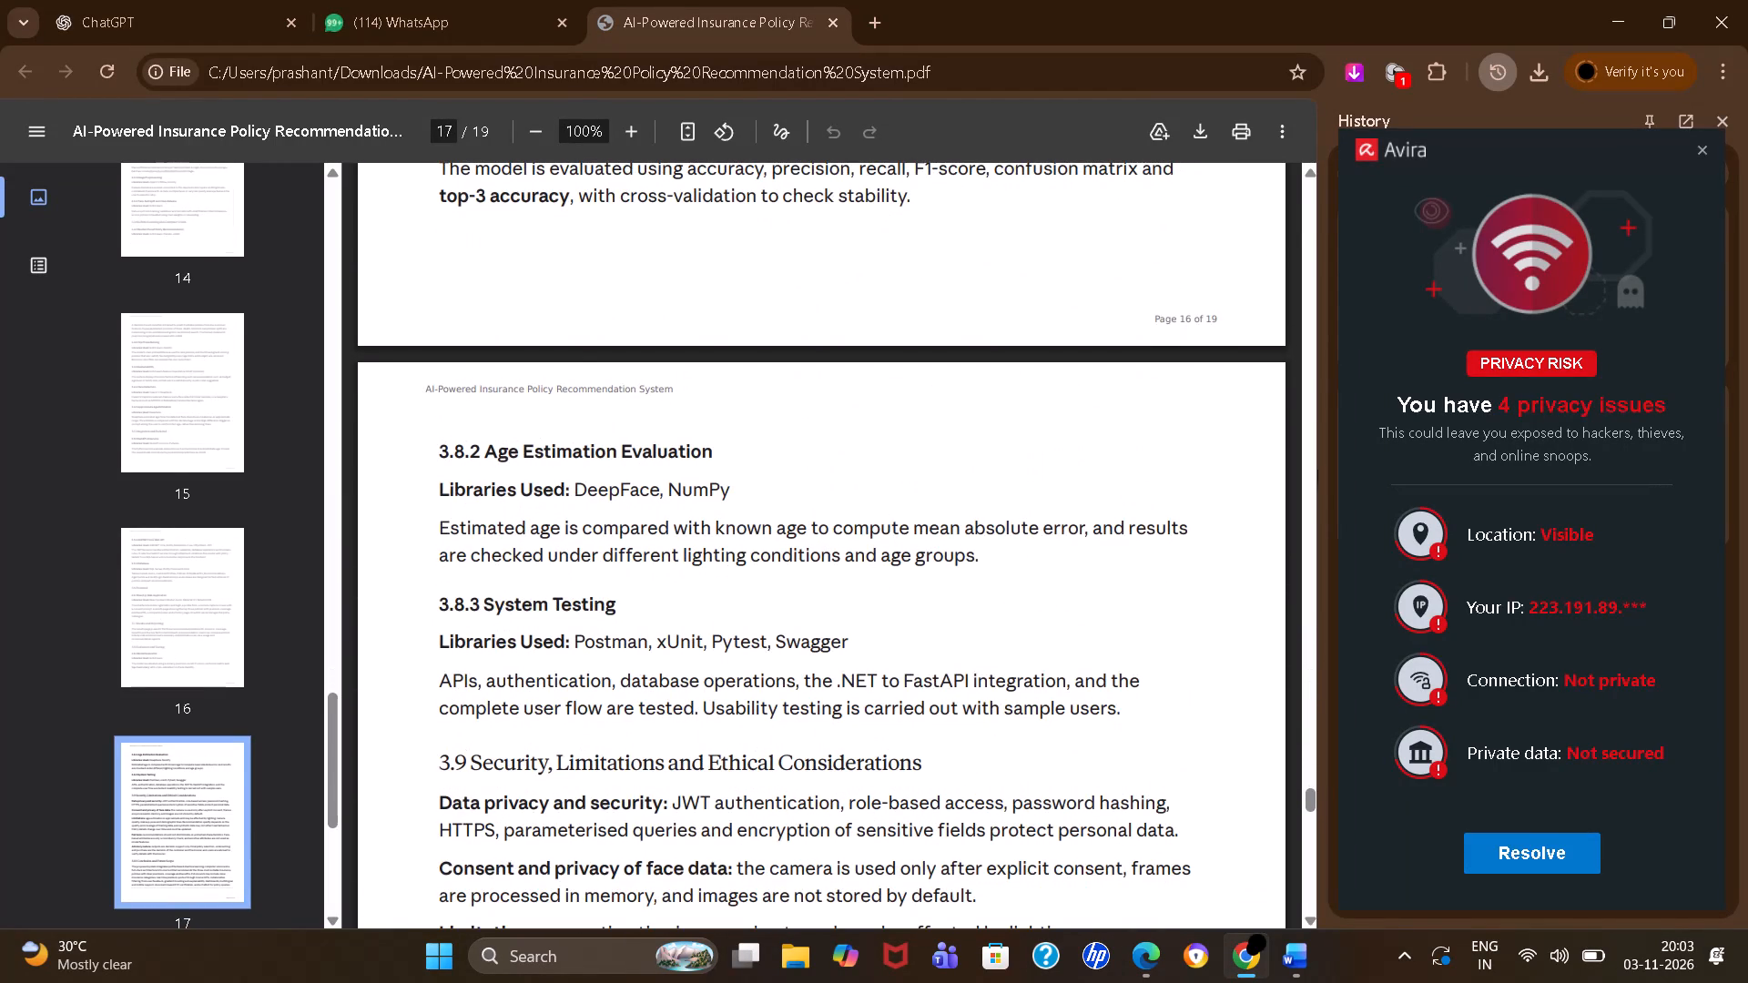
{"action": "scroll", "coordinate": [583, 686], "scroll_direction": "down", "scroll_amount": 4}
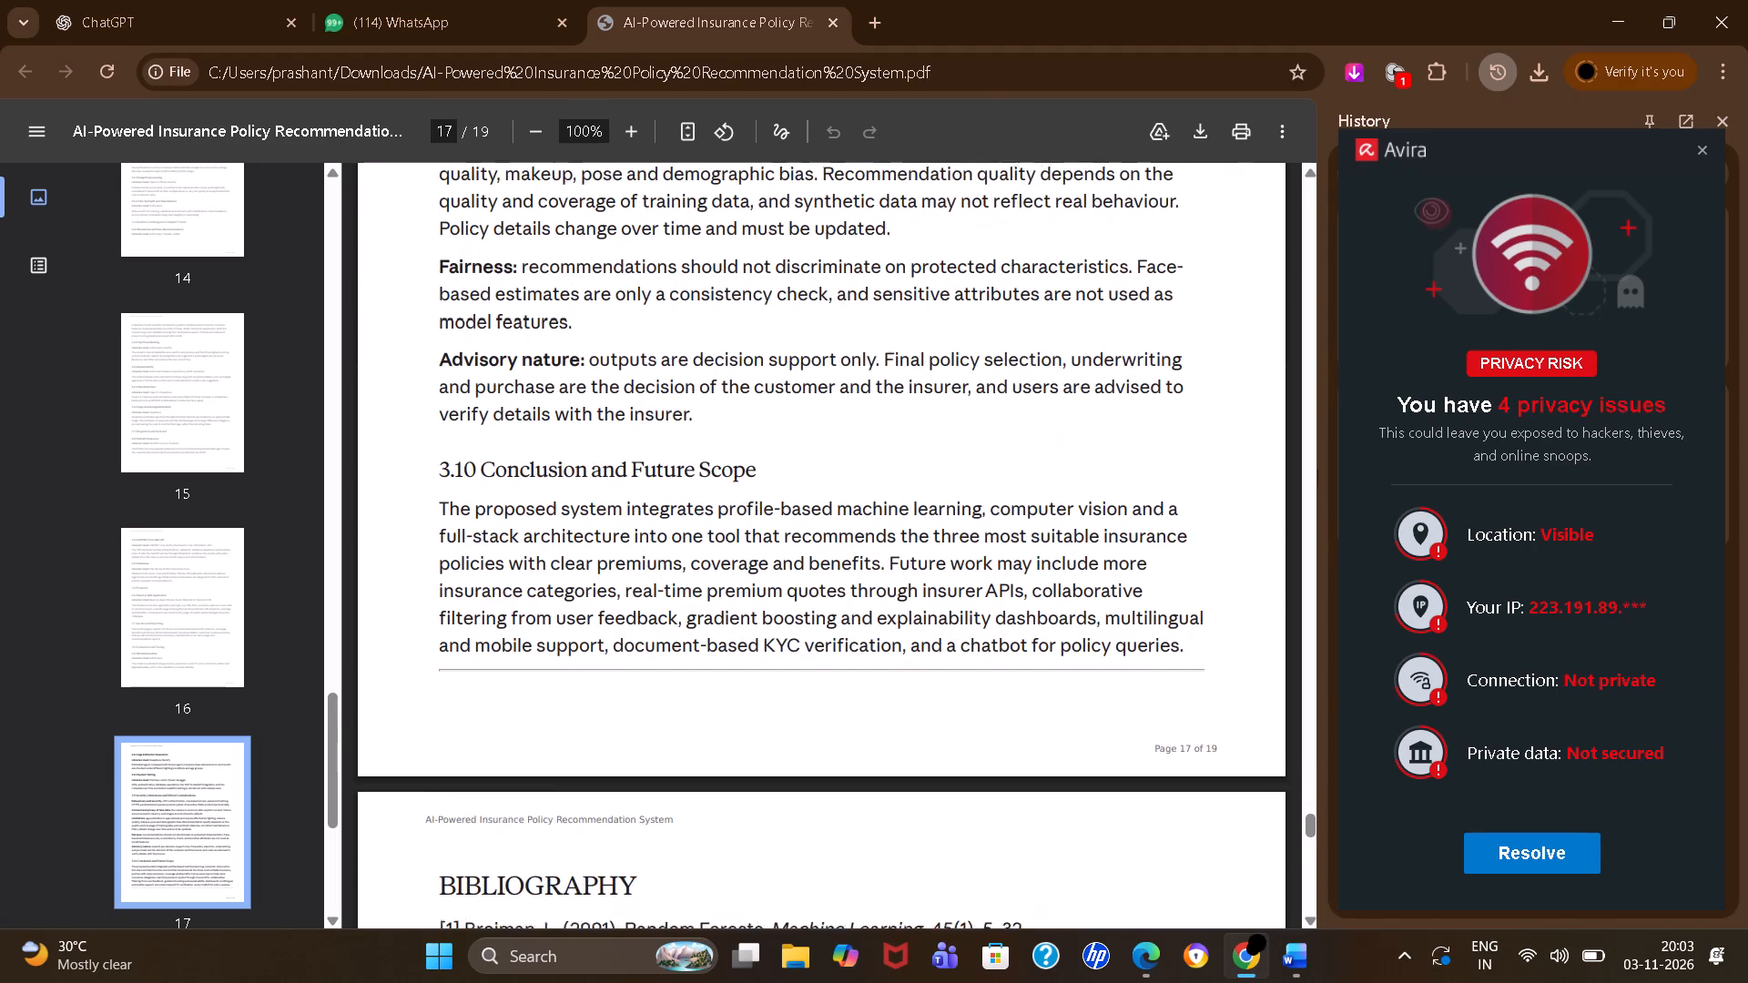
{"action": "scroll", "coordinate": [583, 686], "scroll_direction": "down", "scroll_amount": 3}
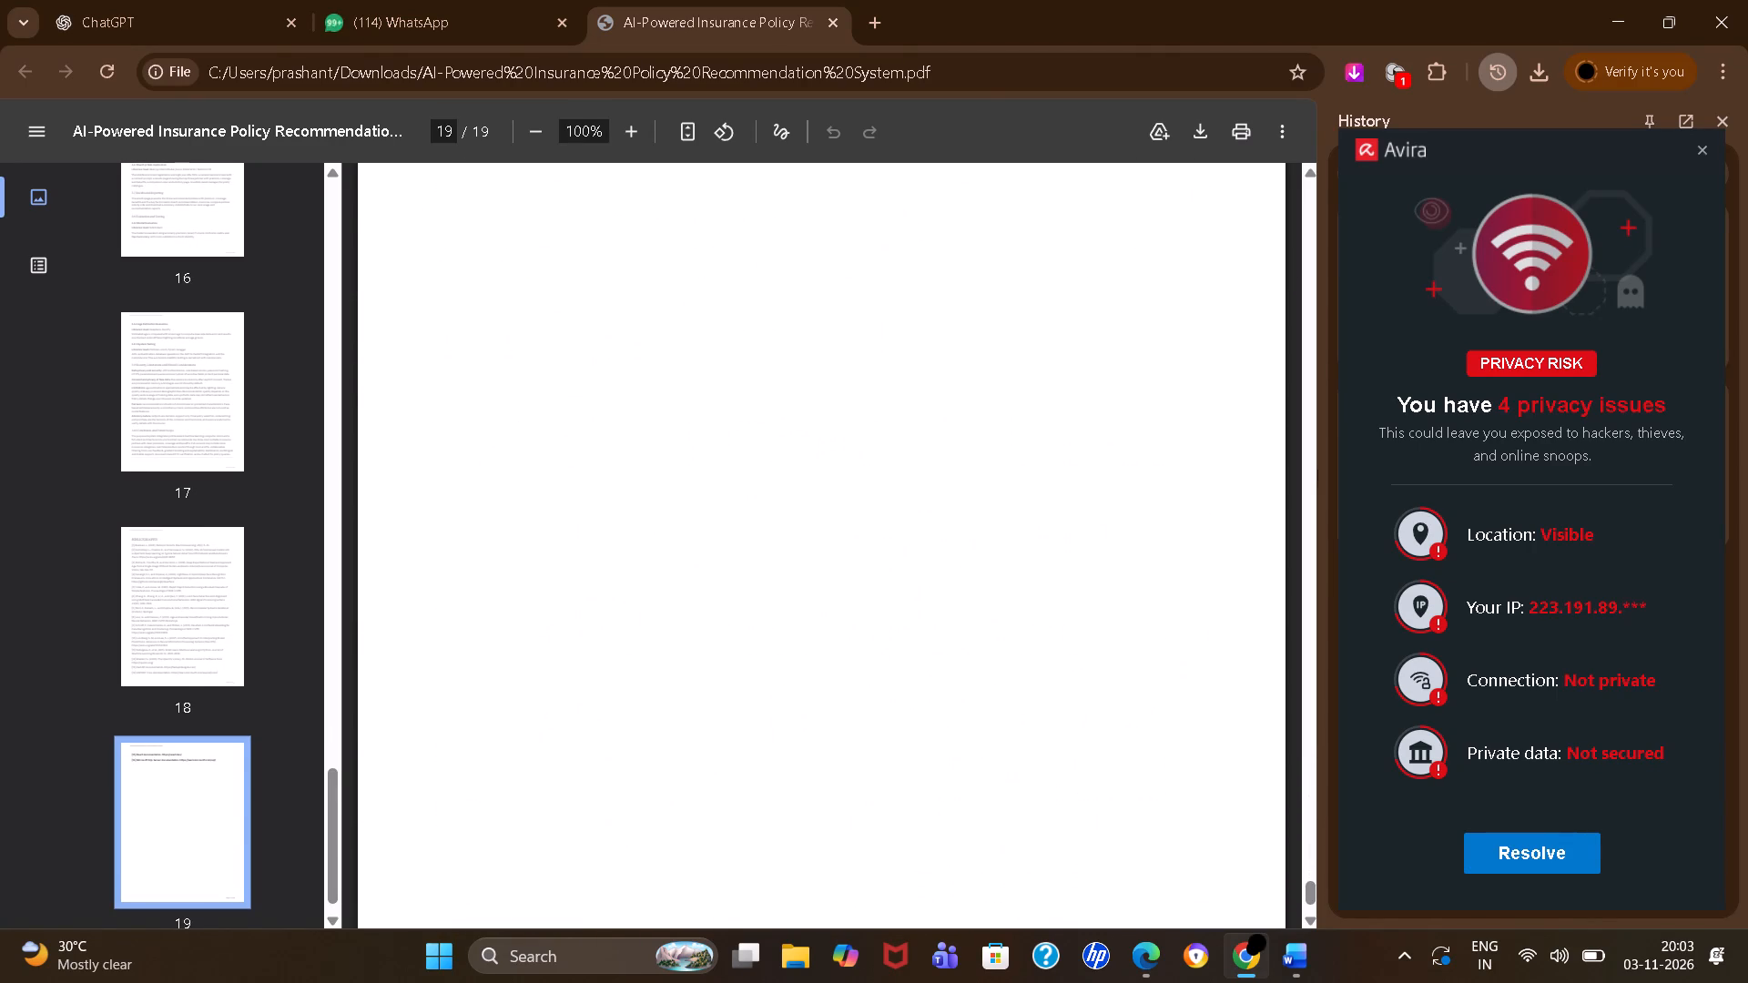
{"action": "scroll", "coordinate": [583, 686], "scroll_direction": "down", "scroll_amount": 1}
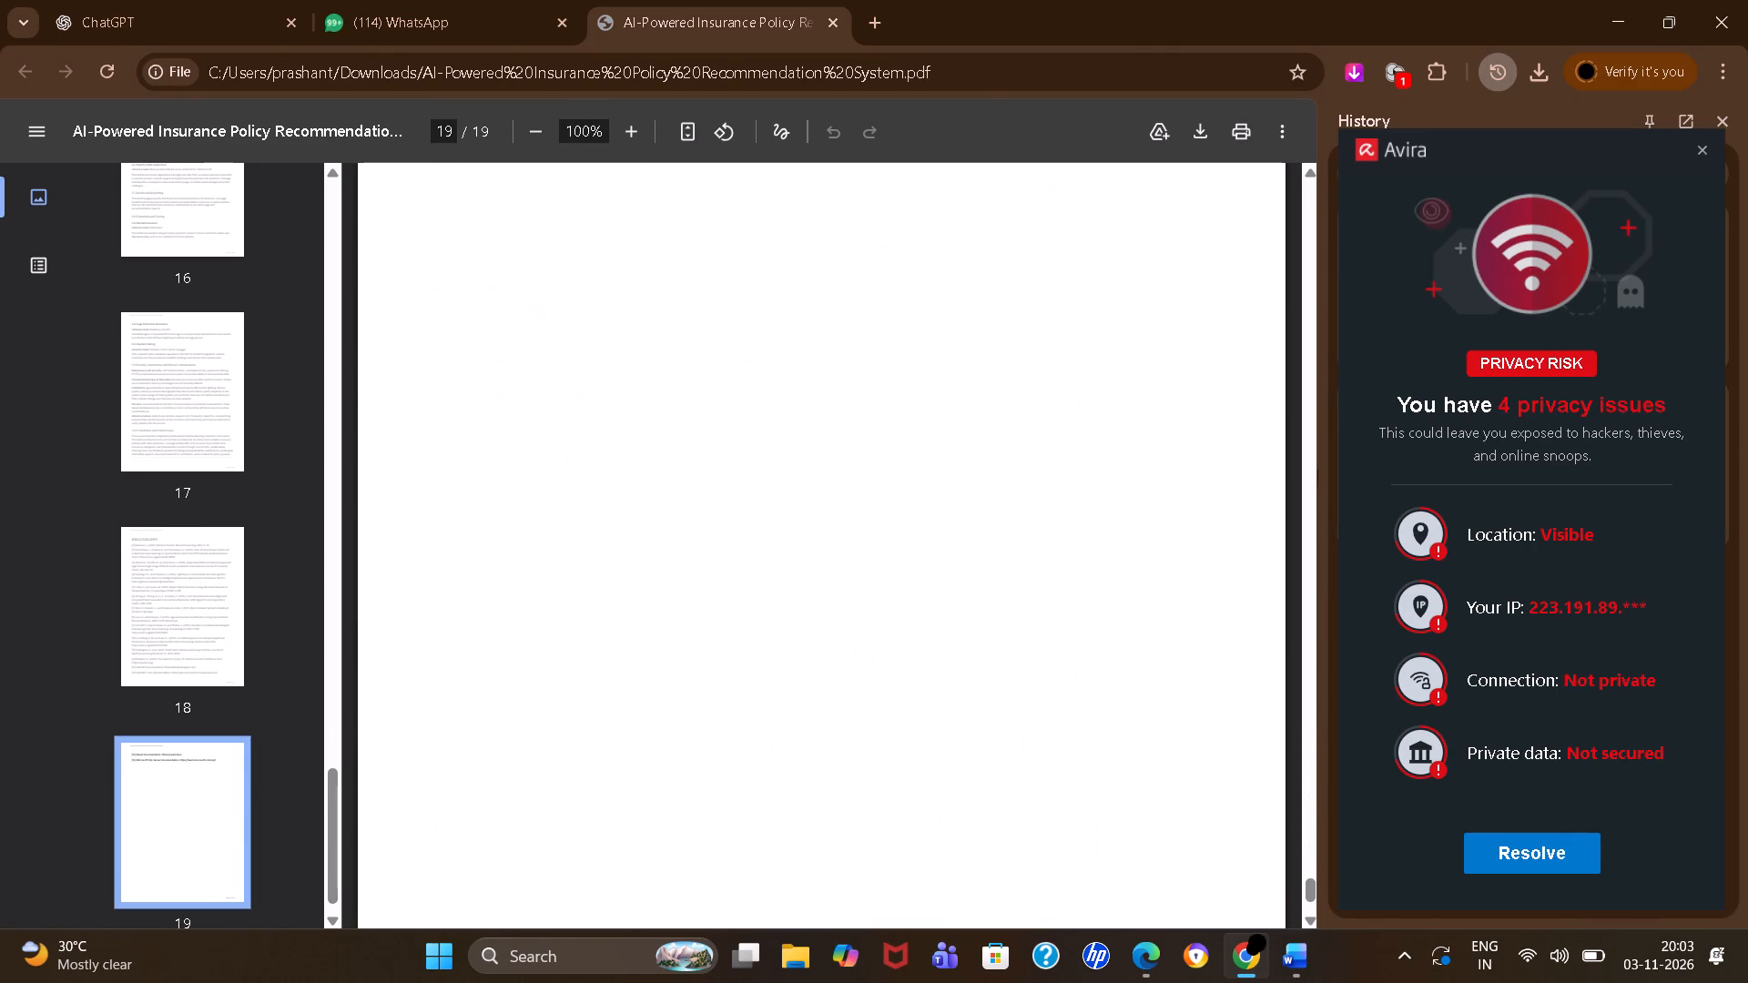
{"action": "scroll", "coordinate": [583, 686], "scroll_direction": "down", "scroll_amount": 4}
Look back from the last page through Chapter 3 to the 2.2 Gap Analysis table.
{"action": "scroll", "coordinate": [583, 686], "scroll_direction": "up", "scroll_amount": 10}
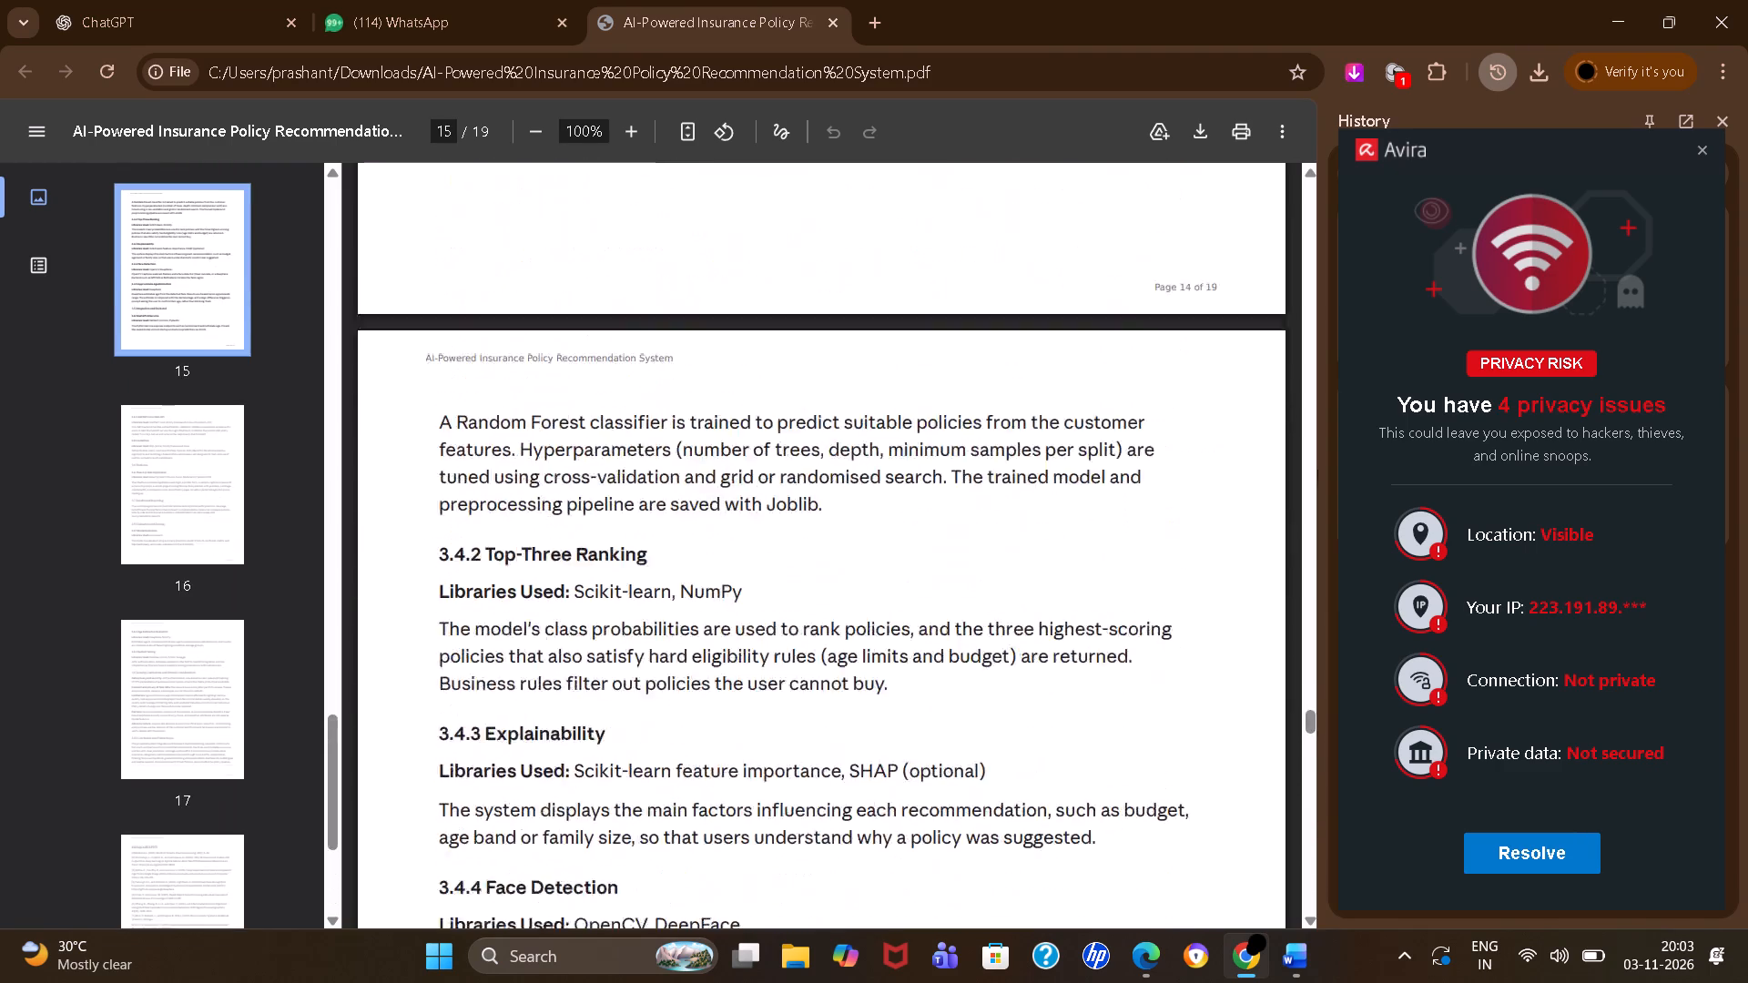
{"action": "scroll", "coordinate": [583, 686], "scroll_direction": "up", "scroll_amount": 4}
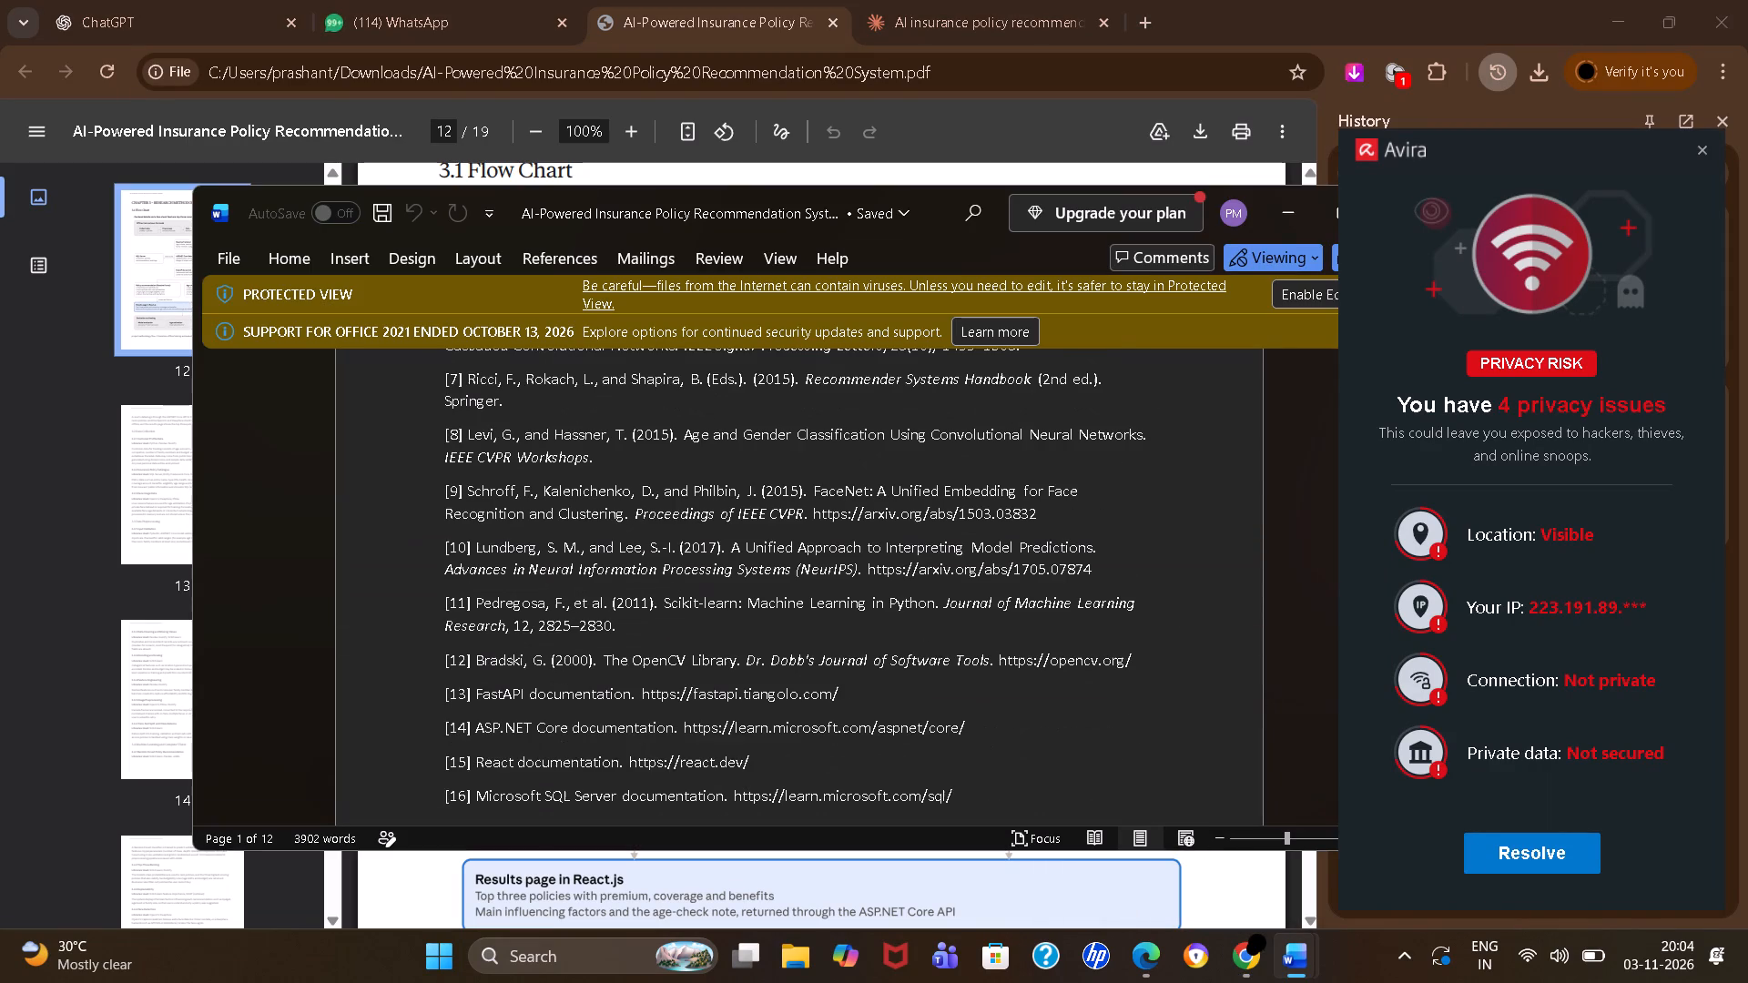
{"action": "scroll", "coordinate": [711, 623], "scroll_direction": "down", "scroll_amount": 5}
{"action": "scroll", "coordinate": [711, 623], "scroll_direction": "up", "scroll_amount": 15}
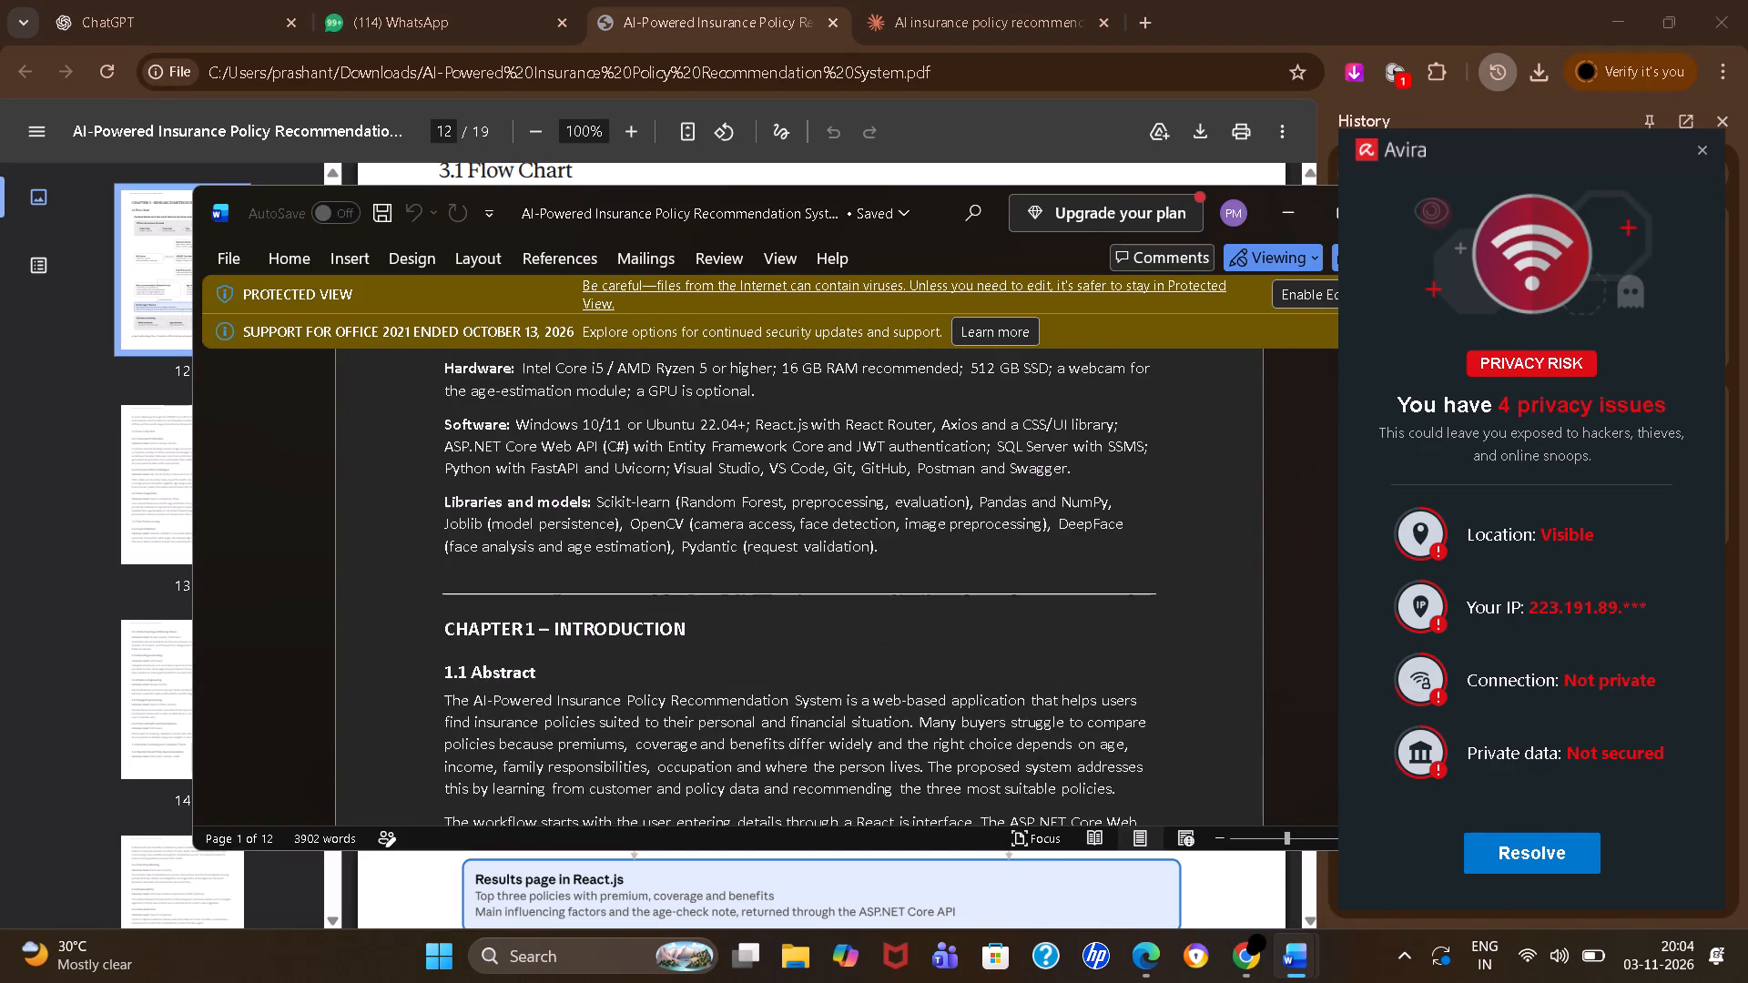
{"action": "scroll", "coordinate": [711, 623], "scroll_direction": "down", "scroll_amount": 1}
{"action": "scroll", "coordinate": [711, 623], "scroll_direction": "up", "scroll_amount": 14}
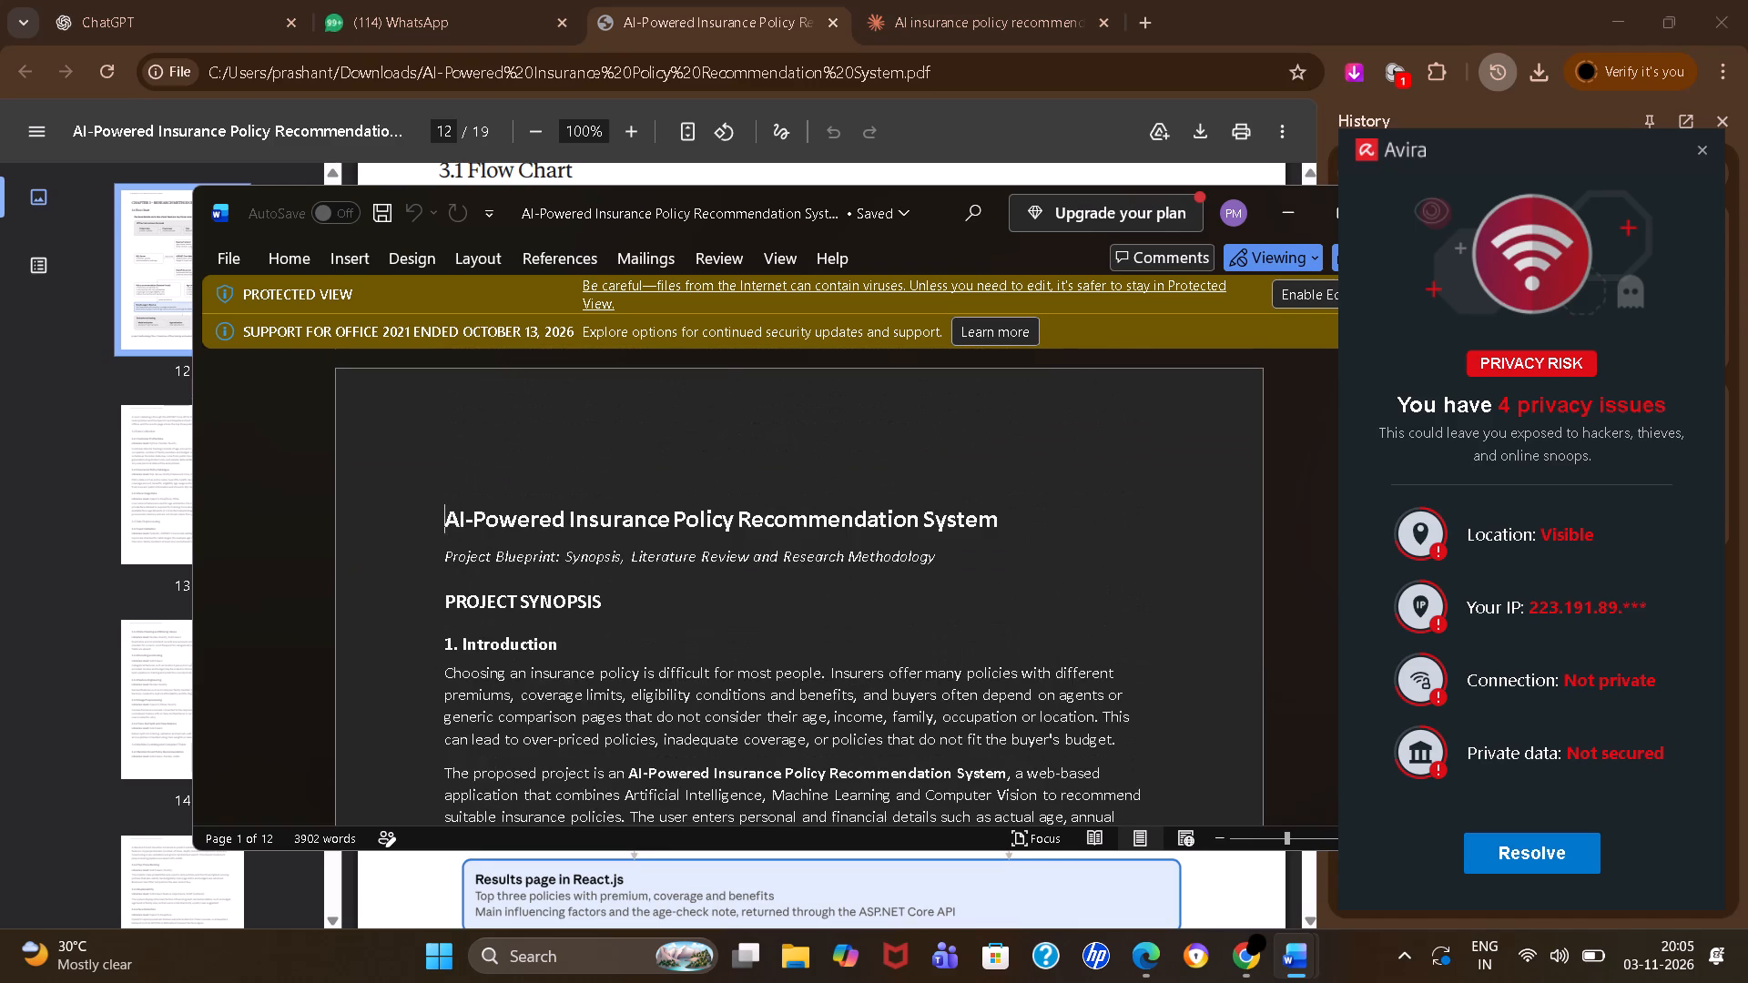
{"action": "scroll", "coordinate": [711, 623], "scroll_direction": "down", "scroll_amount": 8}
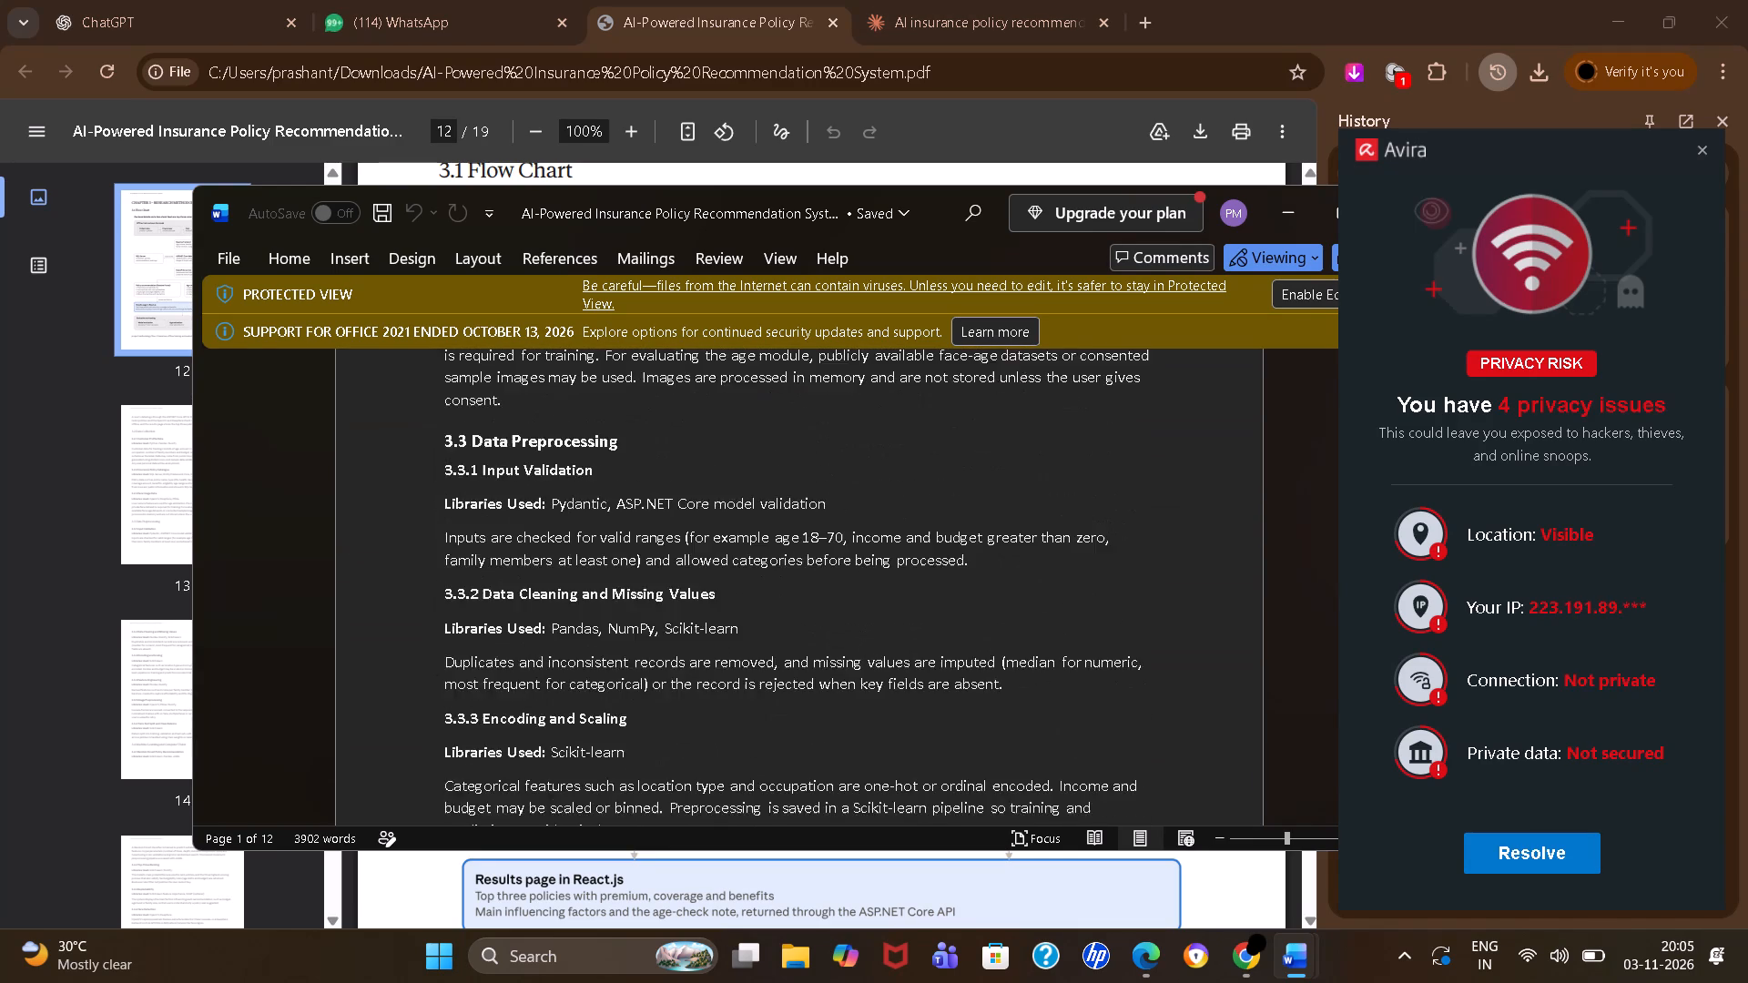
{"action": "scroll", "coordinate": [711, 623], "scroll_direction": "down", "scroll_amount": 4}
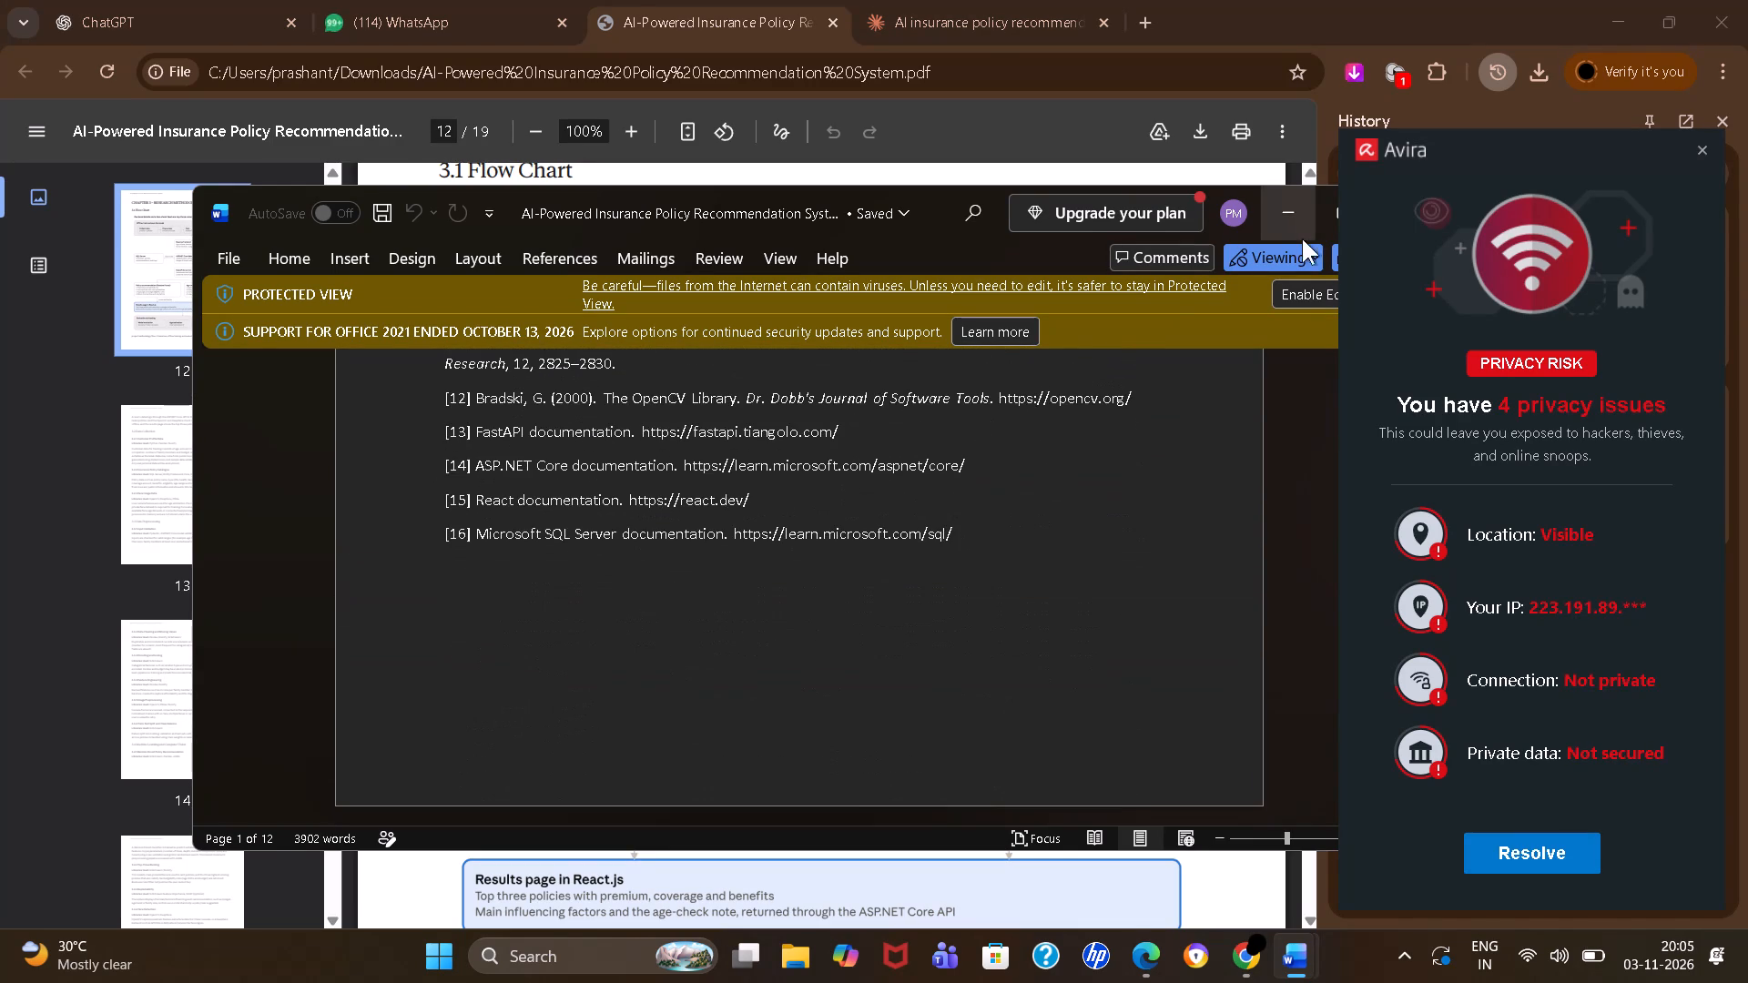
Dismiss the Avira privacy alert and maximize the Word document window.
{"action": "left_click", "coordinate": [1332, 227]}
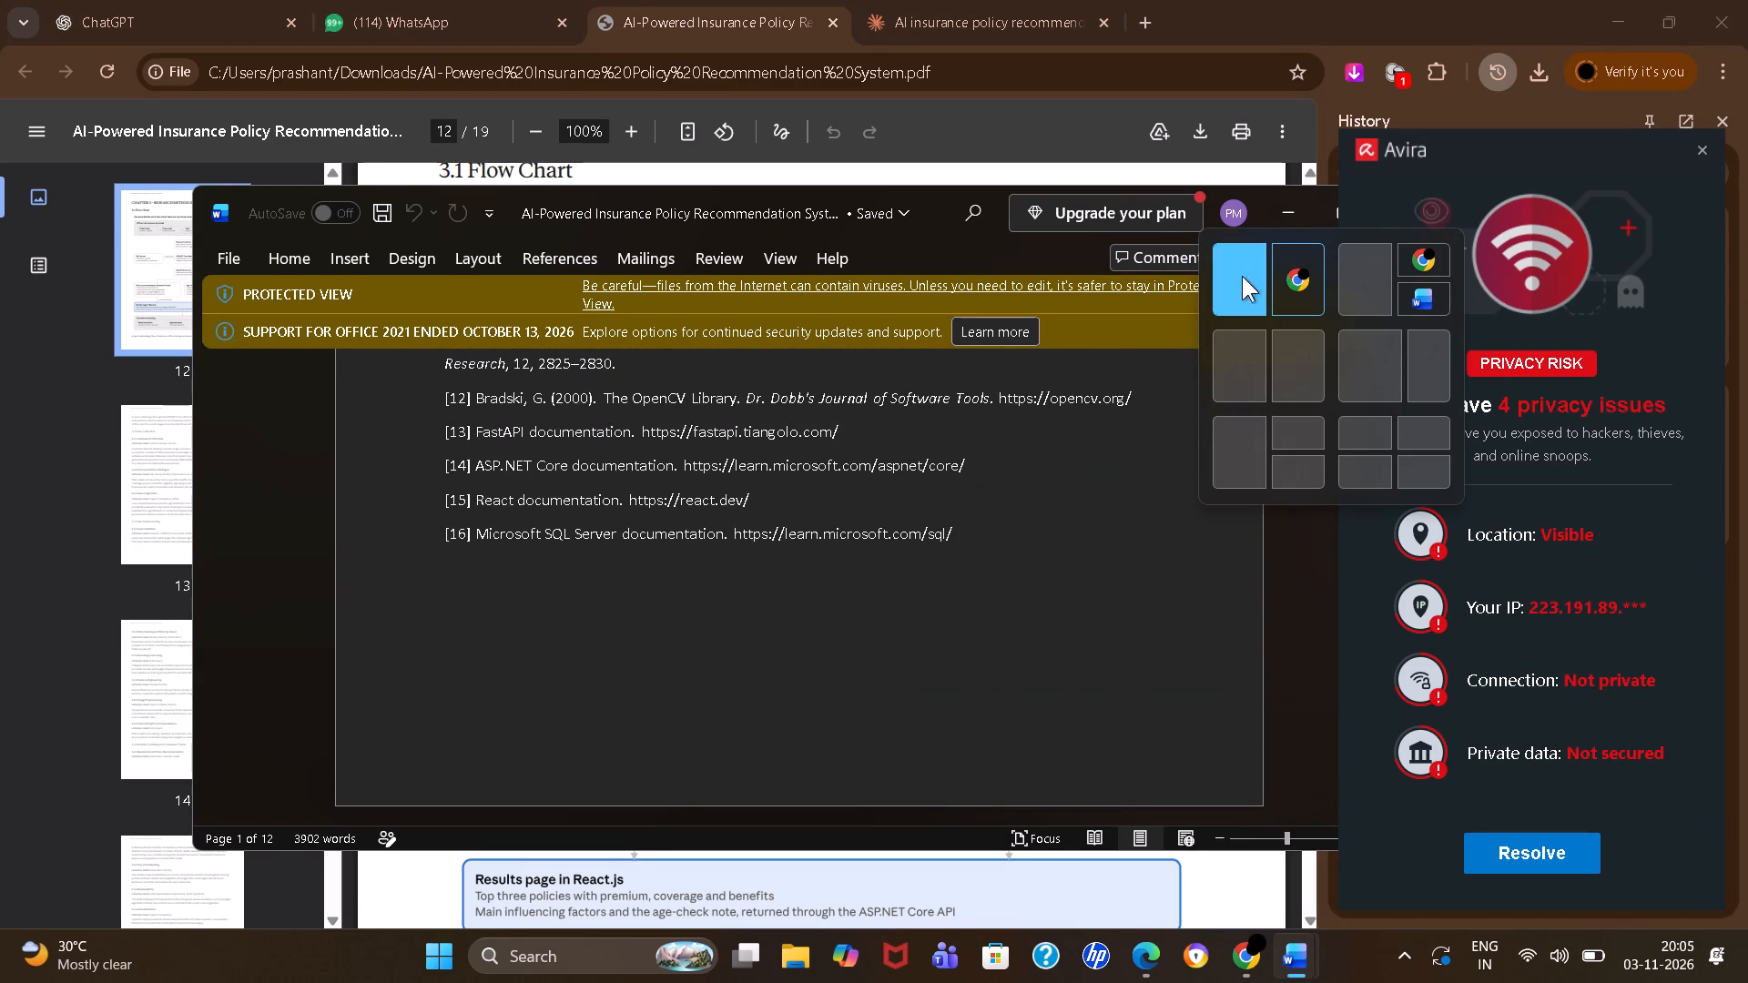
{"action": "left_click", "coordinate": [1712, 143]}
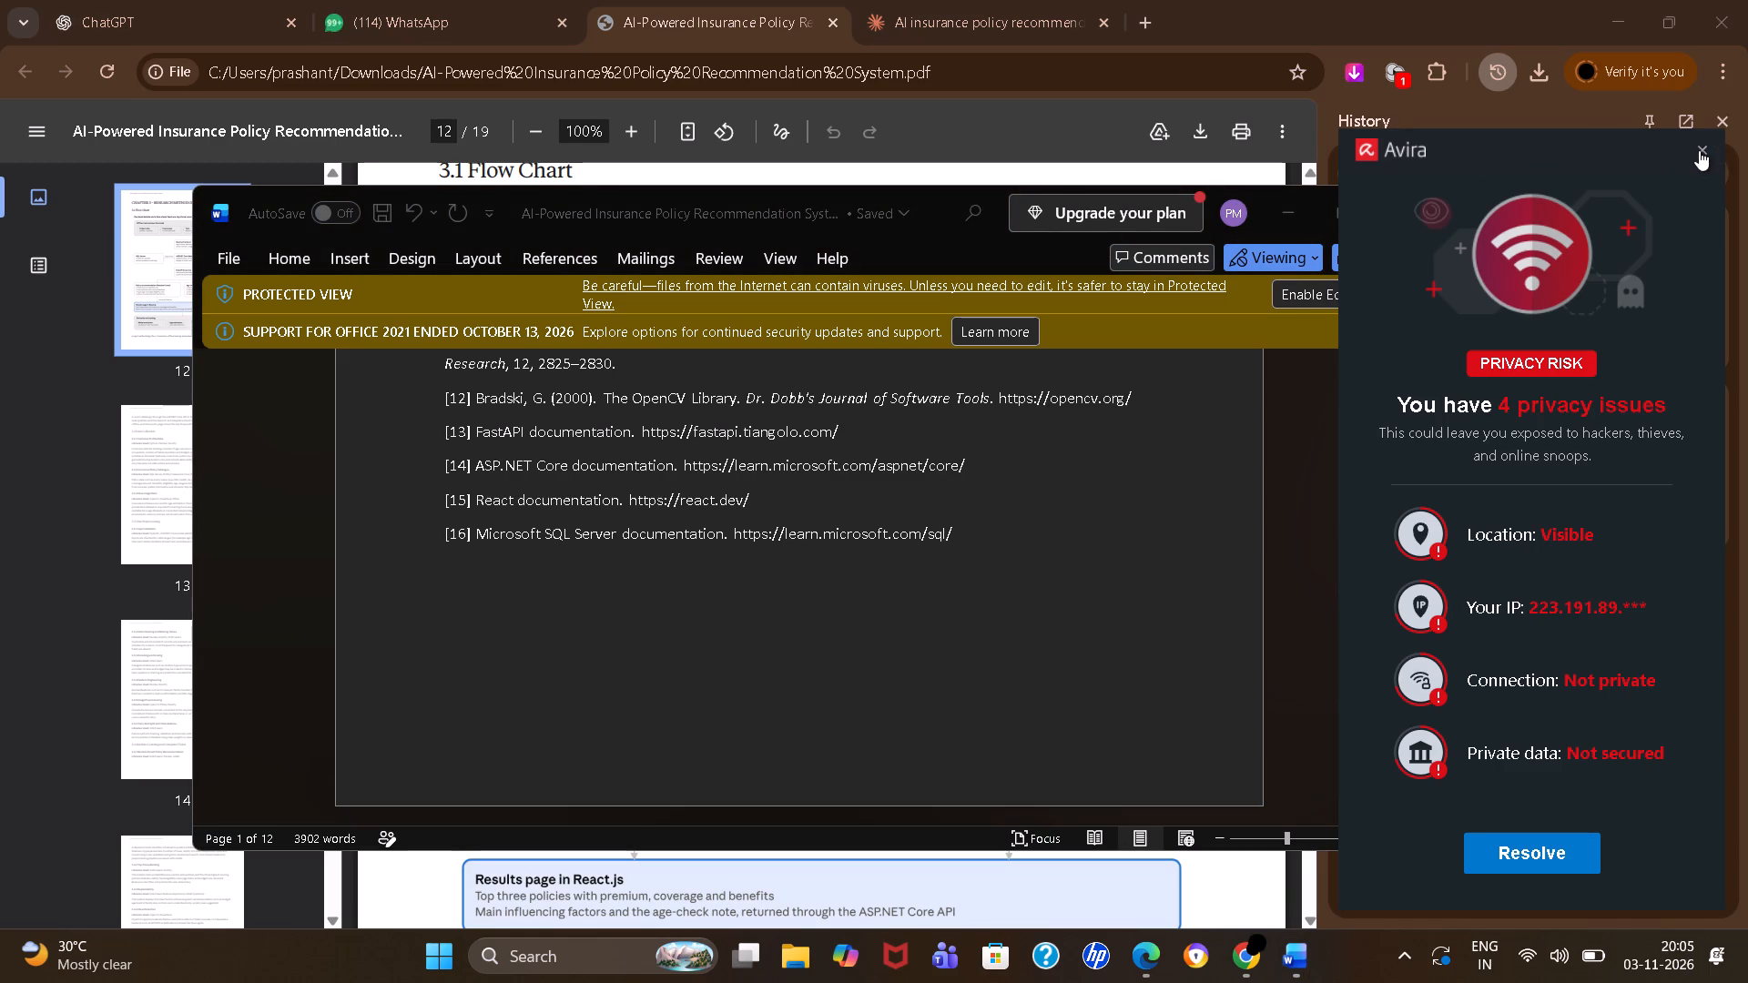
{"action": "left_click", "coordinate": [1699, 150]}
{"action": "left_click", "coordinate": [1353, 202]}
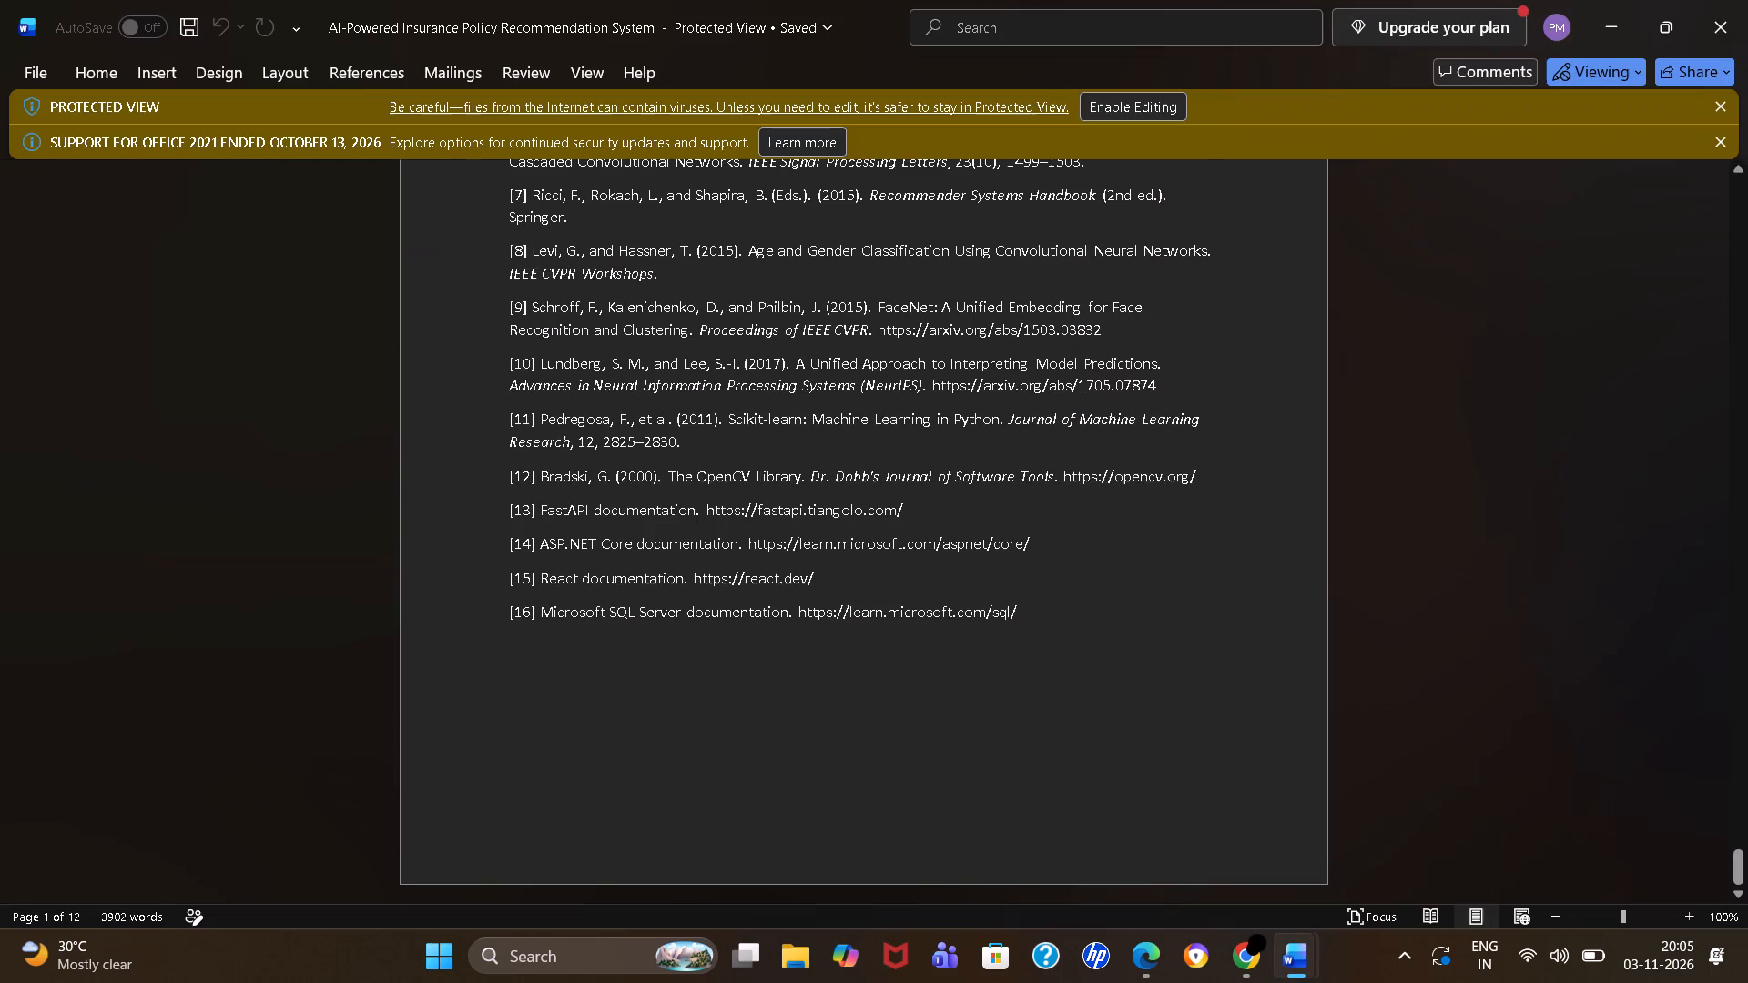
Skim the Word report from the bibliography back to the title and project synopsis on the first page.
{"action": "scroll", "coordinate": [774, 637], "scroll_direction": "up", "scroll_amount": 8}
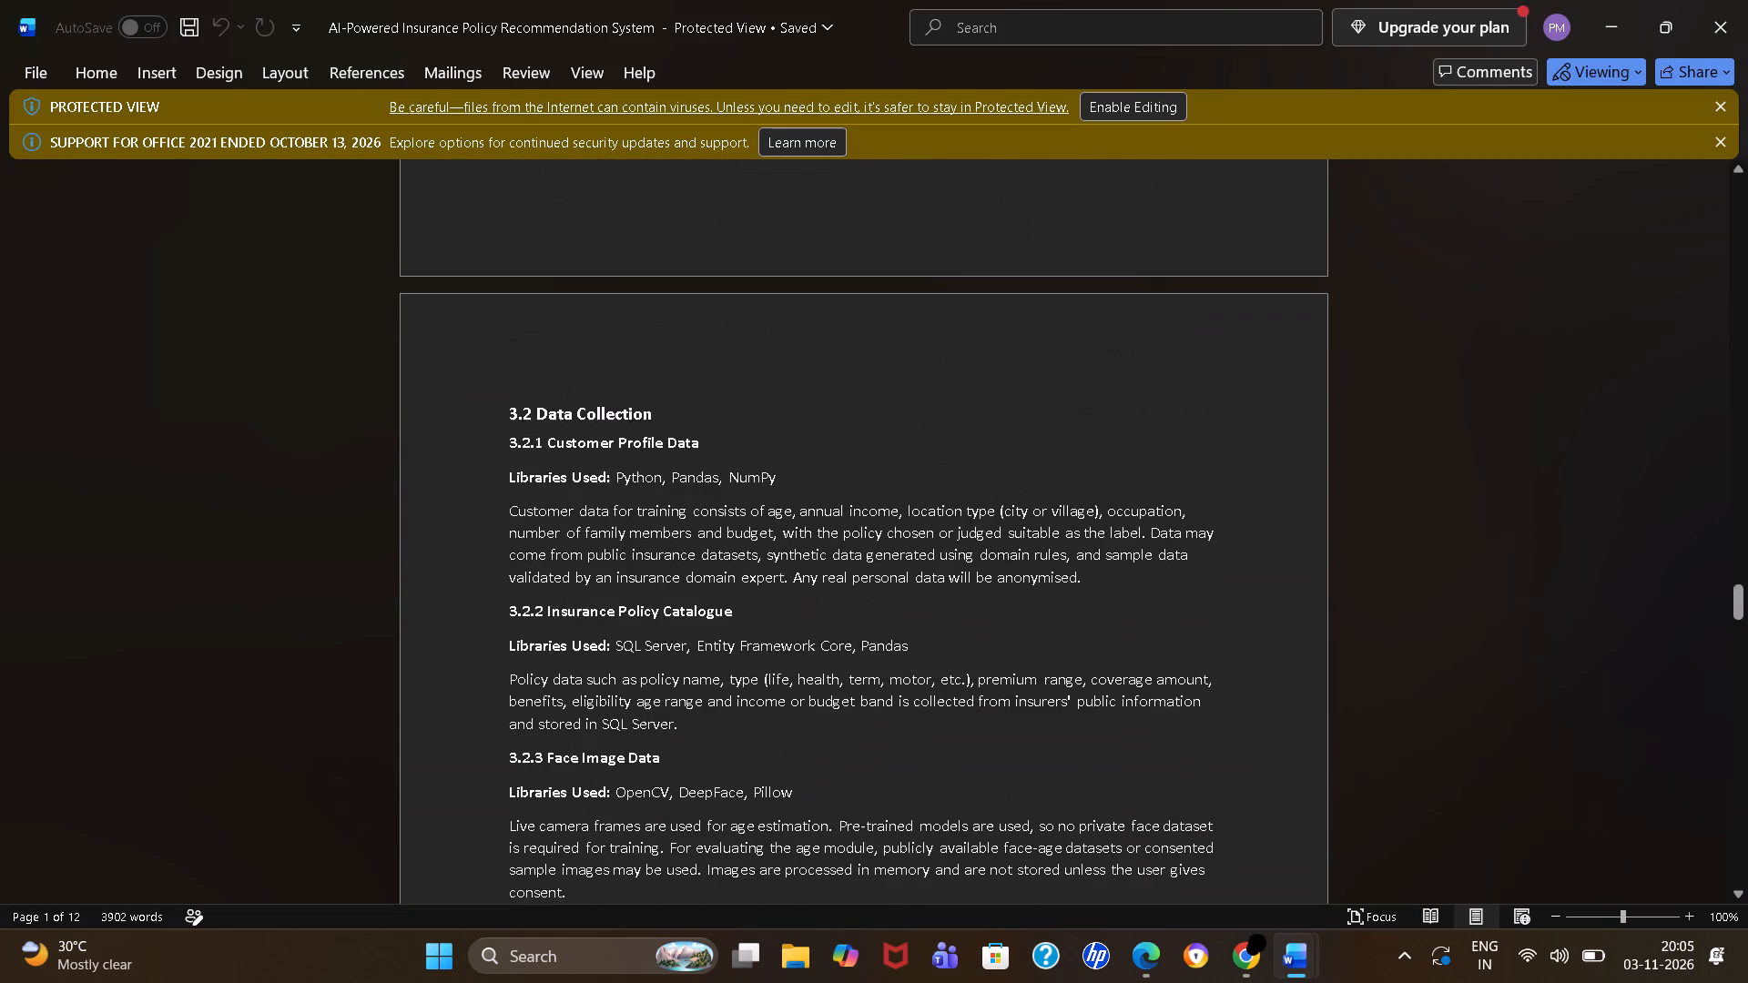
{"action": "scroll", "coordinate": [774, 637], "scroll_direction": "up", "scroll_amount": 7}
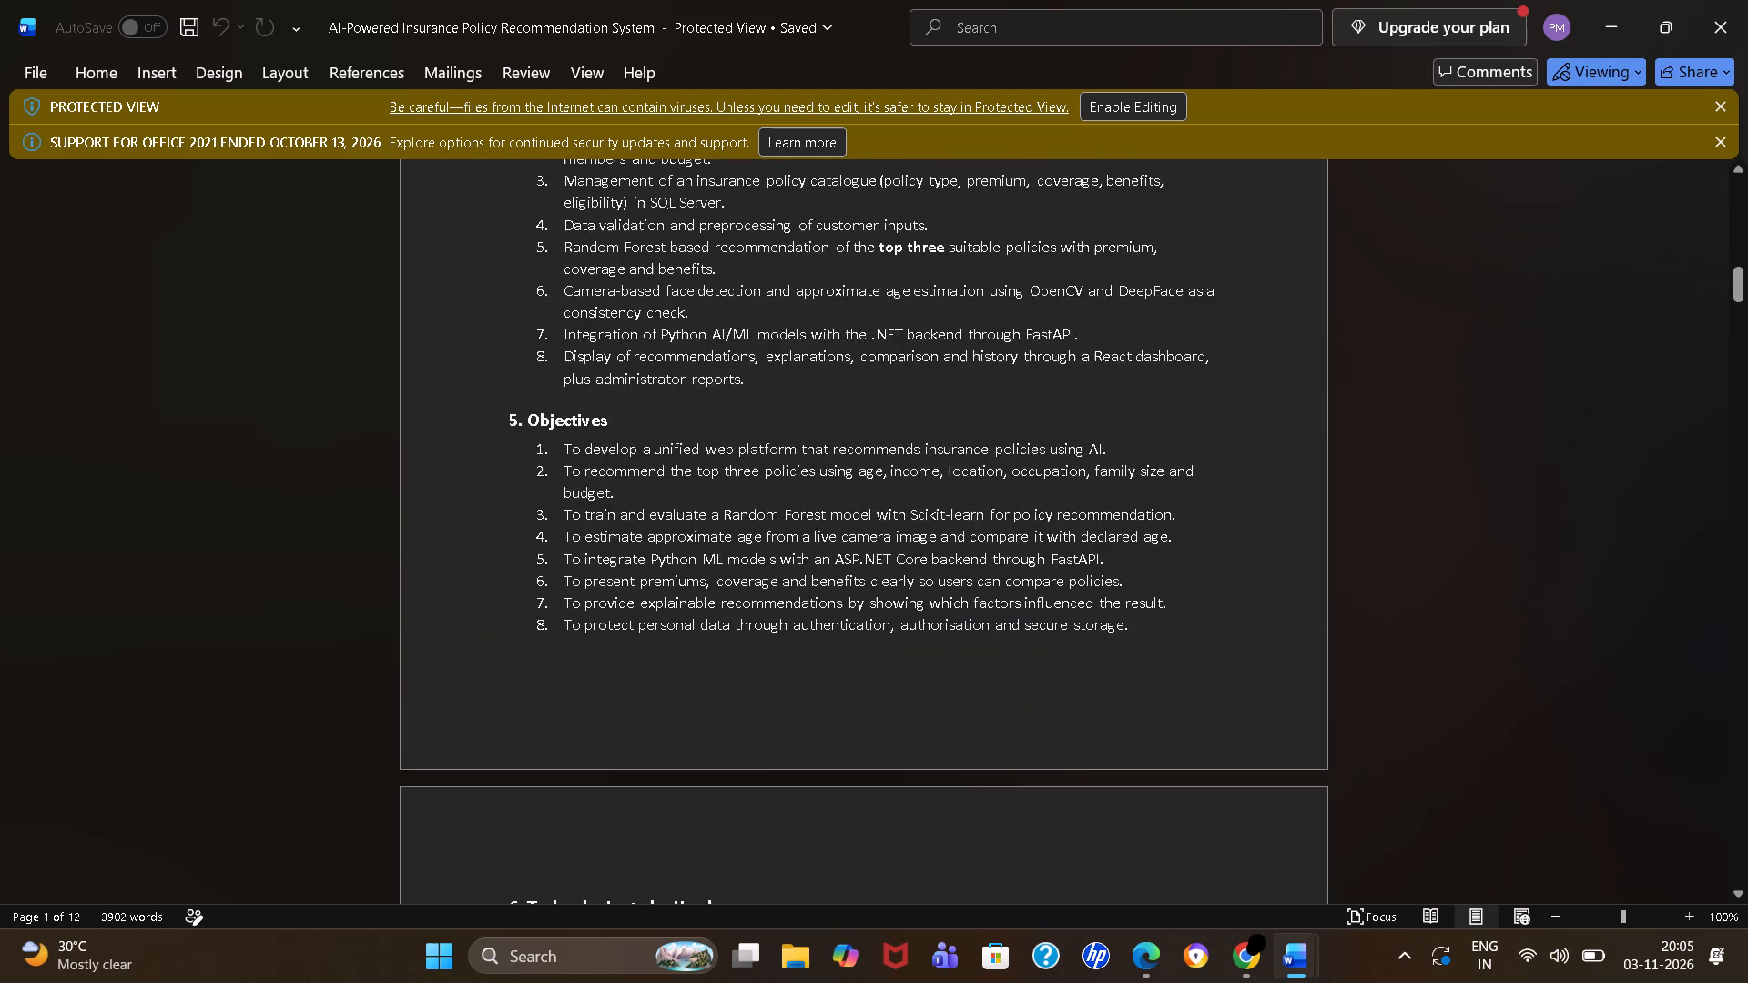
{"action": "scroll", "coordinate": [774, 637], "scroll_direction": "up", "scroll_amount": 4}
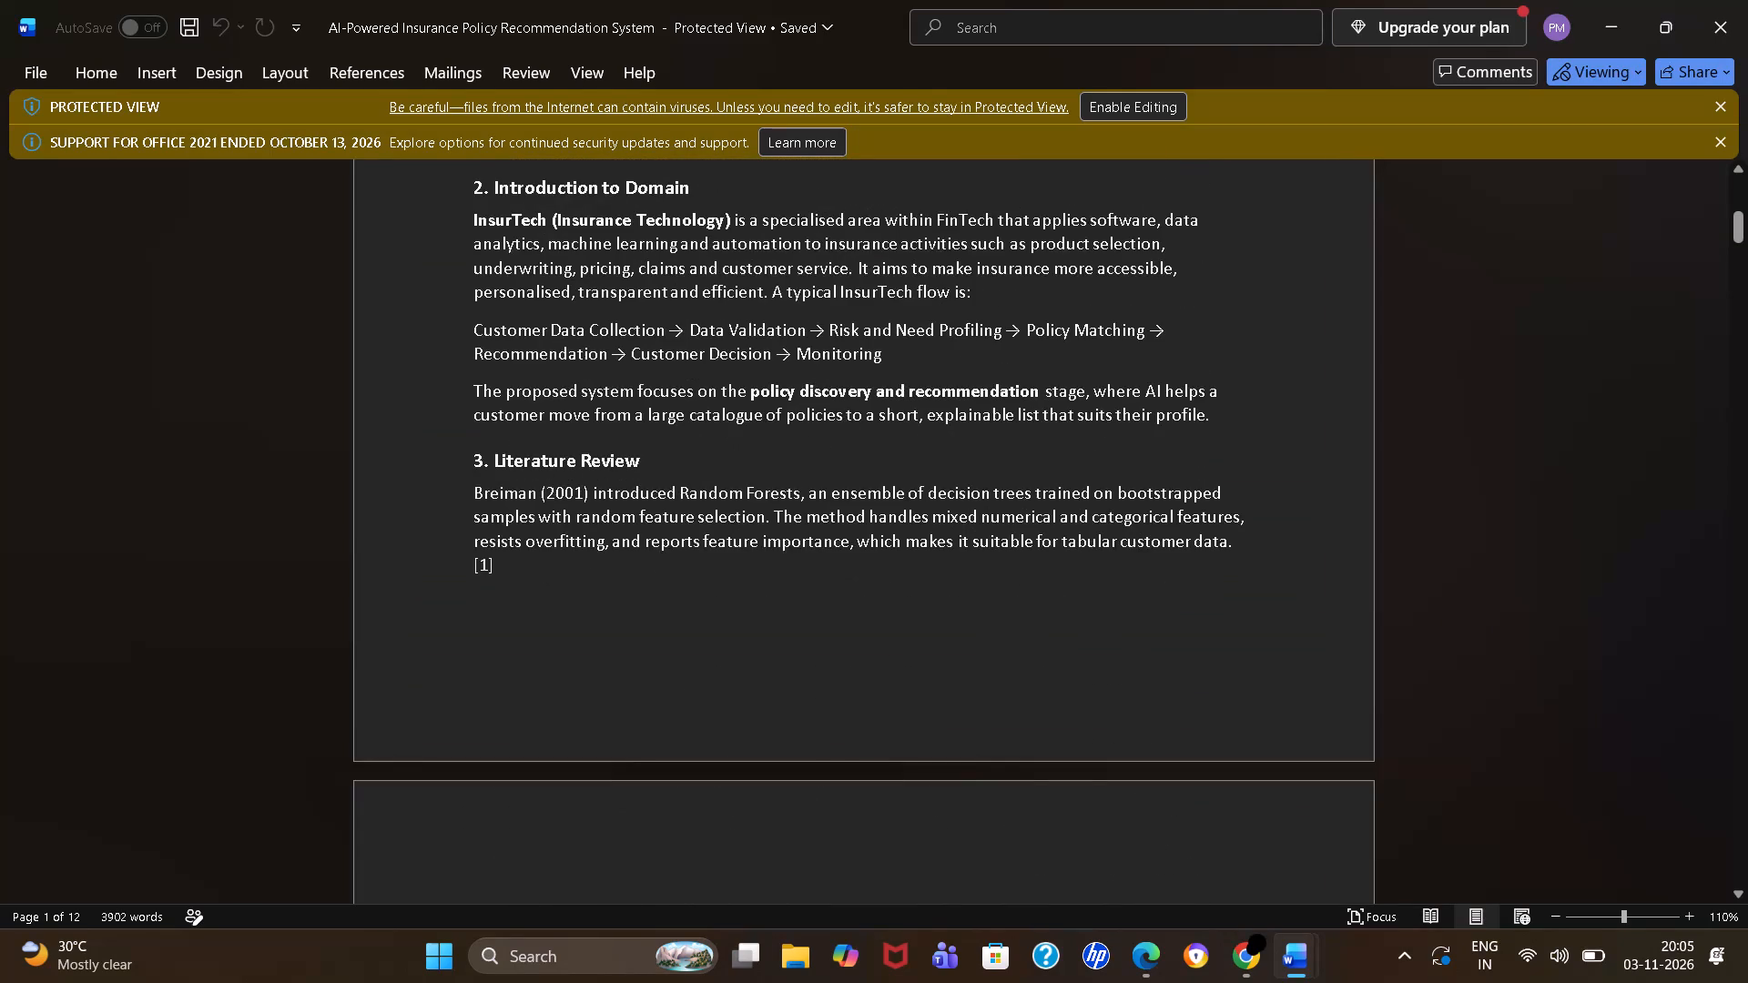
{"action": "scroll", "coordinate": [774, 637], "scroll_direction": "up", "scroll_amount": 7}
{"action": "scroll", "coordinate": [774, 637], "scroll_direction": "down", "scroll_amount": 8}
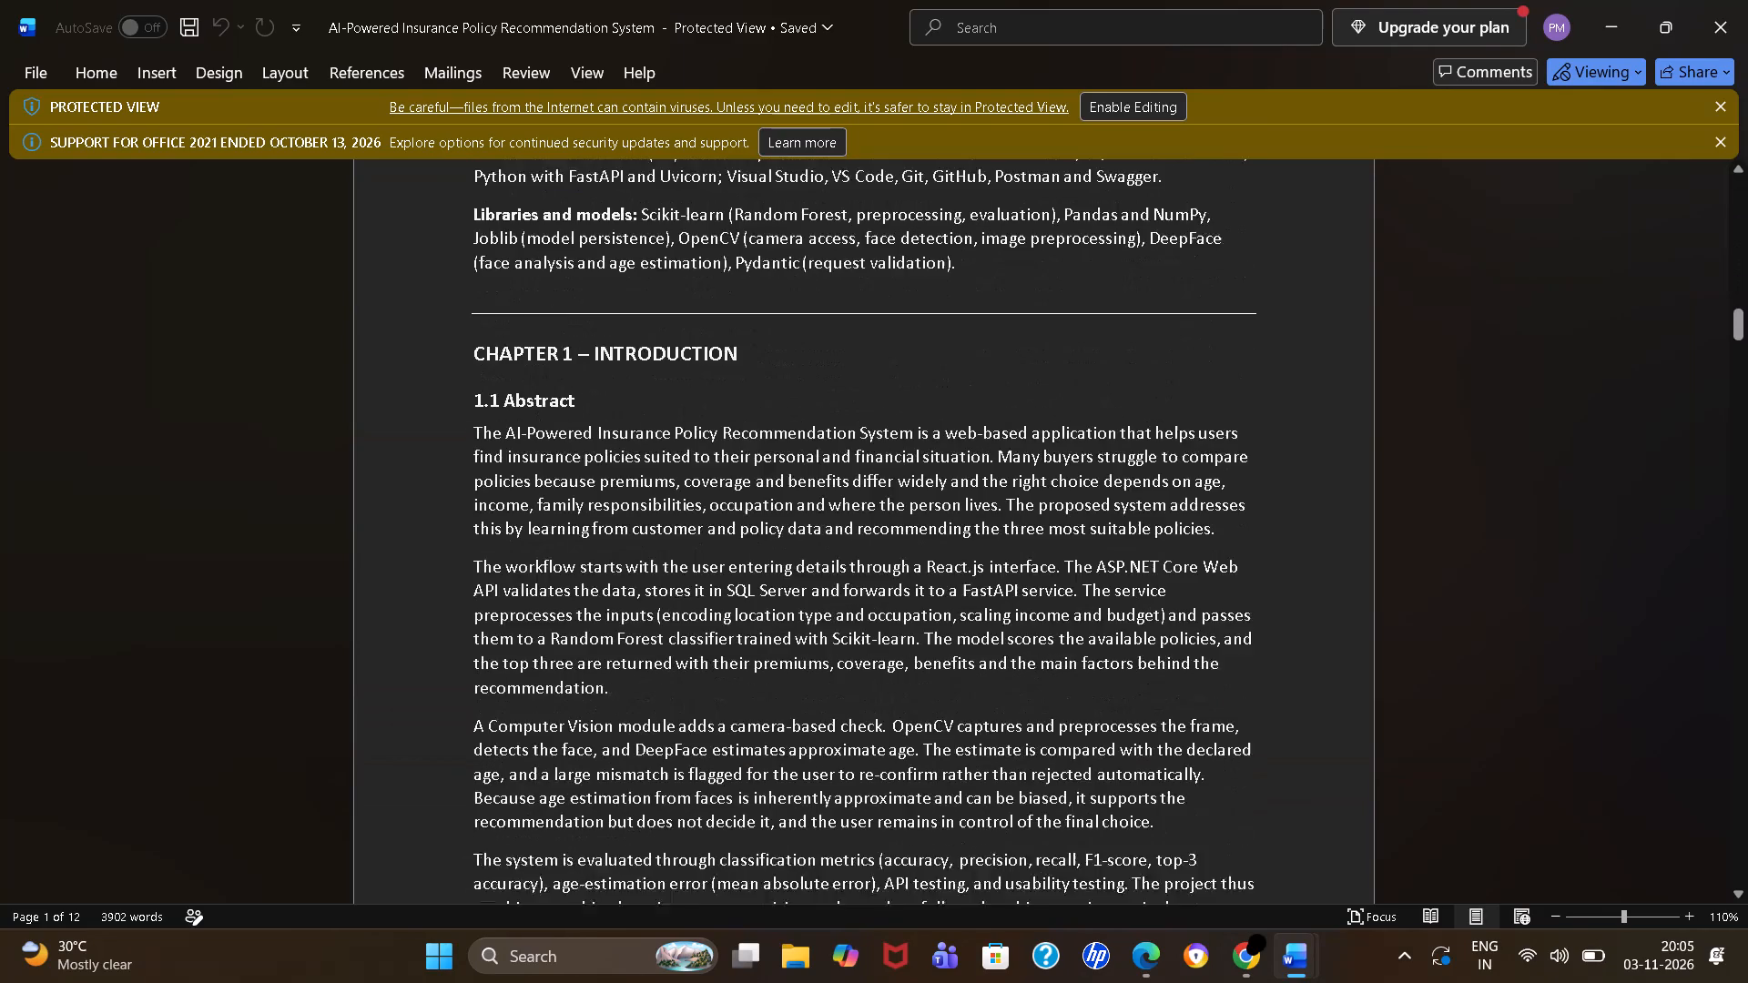
{"action": "scroll", "coordinate": [774, 637], "scroll_direction": "up", "scroll_amount": 1}
{"action": "scroll", "coordinate": [774, 637], "scroll_direction": "down", "scroll_amount": 1}
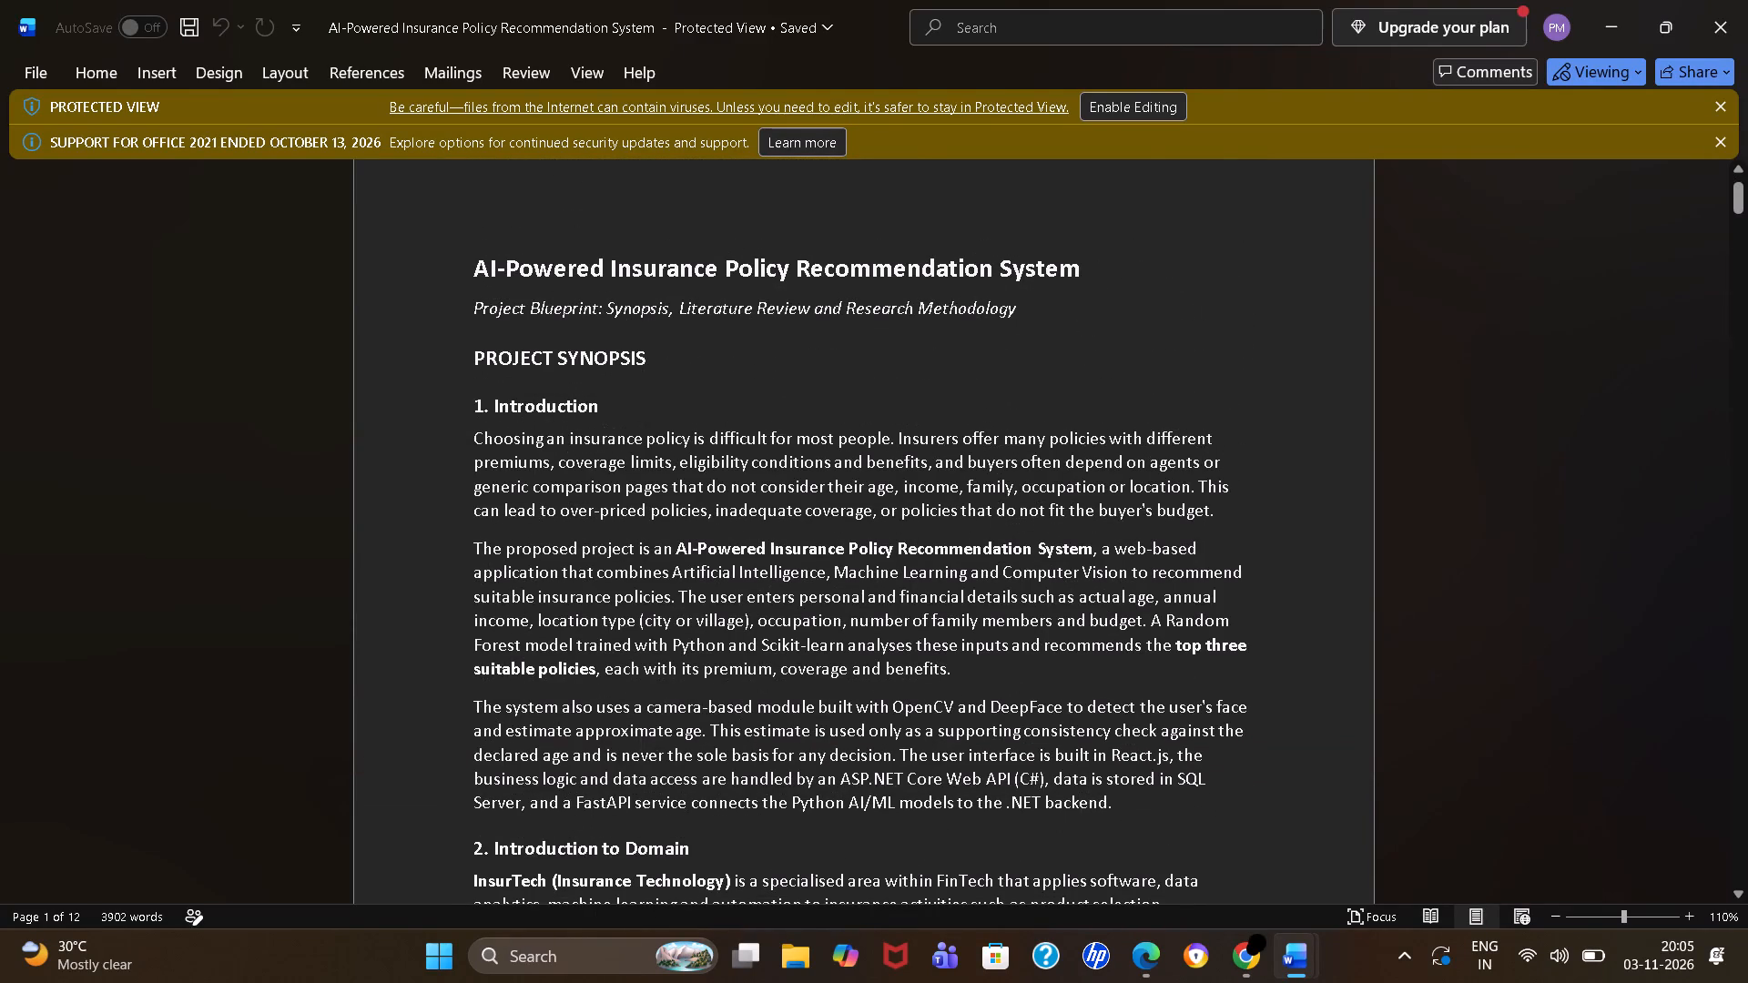
Enable editing of the protected Word report.
{"action": "left_click", "coordinate": [1153, 113]}
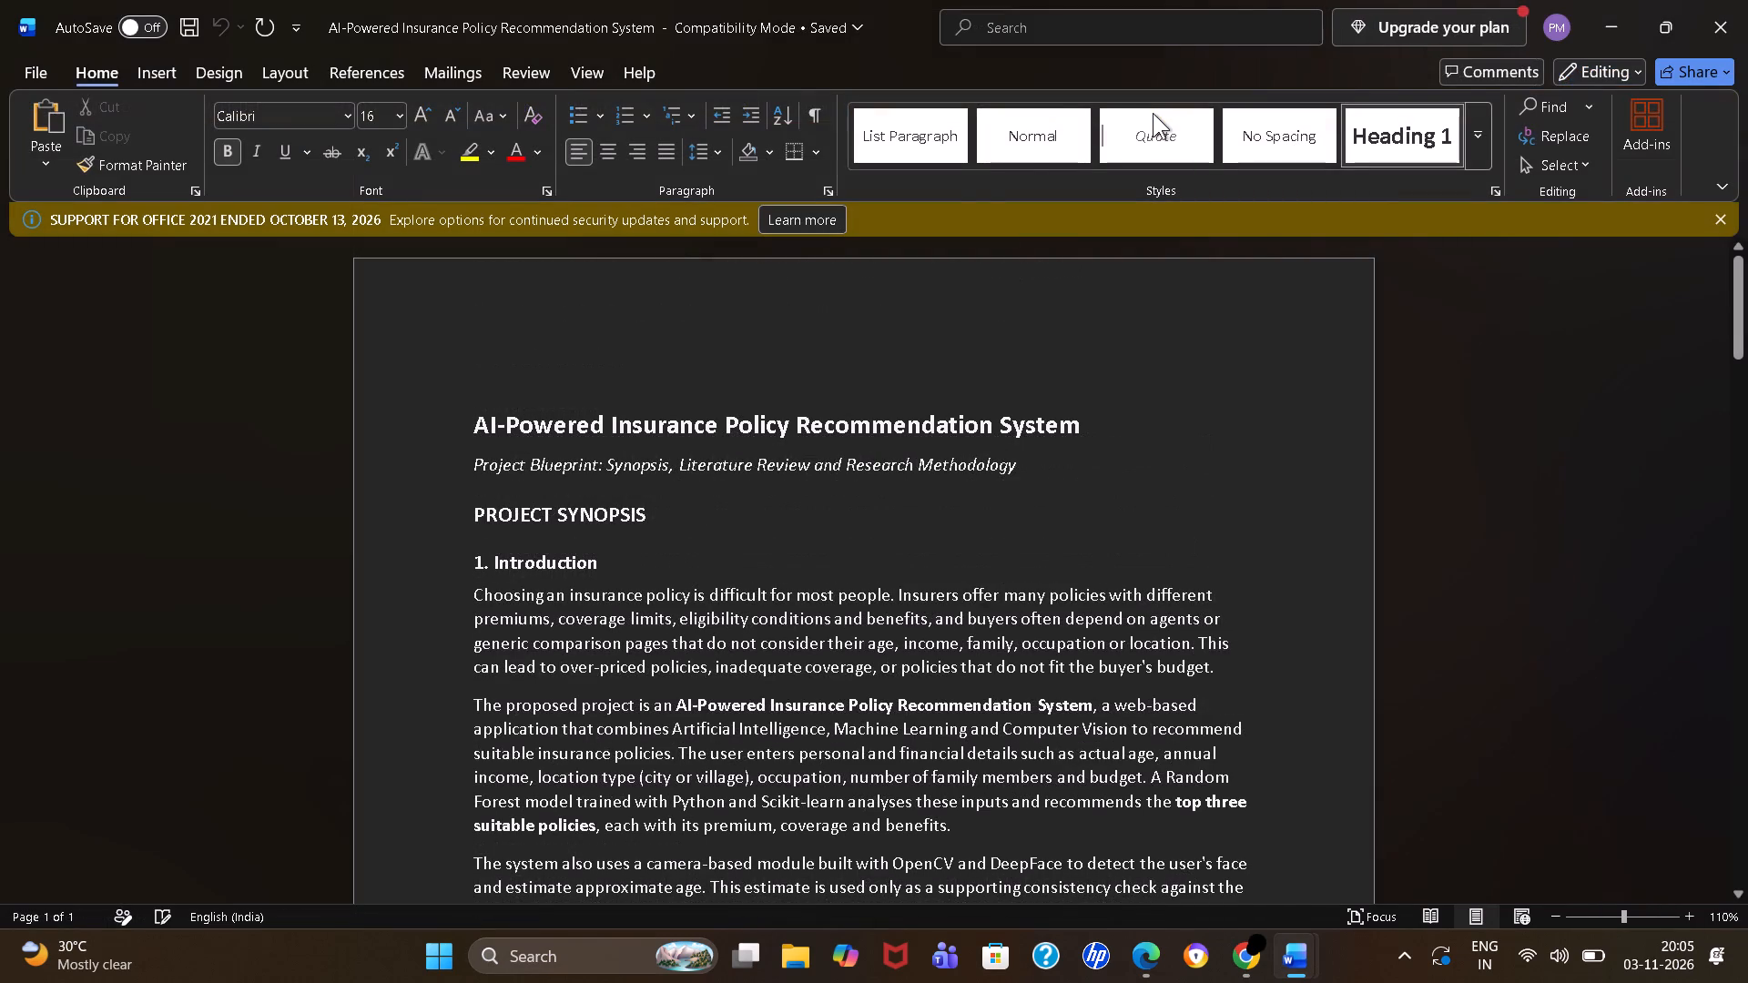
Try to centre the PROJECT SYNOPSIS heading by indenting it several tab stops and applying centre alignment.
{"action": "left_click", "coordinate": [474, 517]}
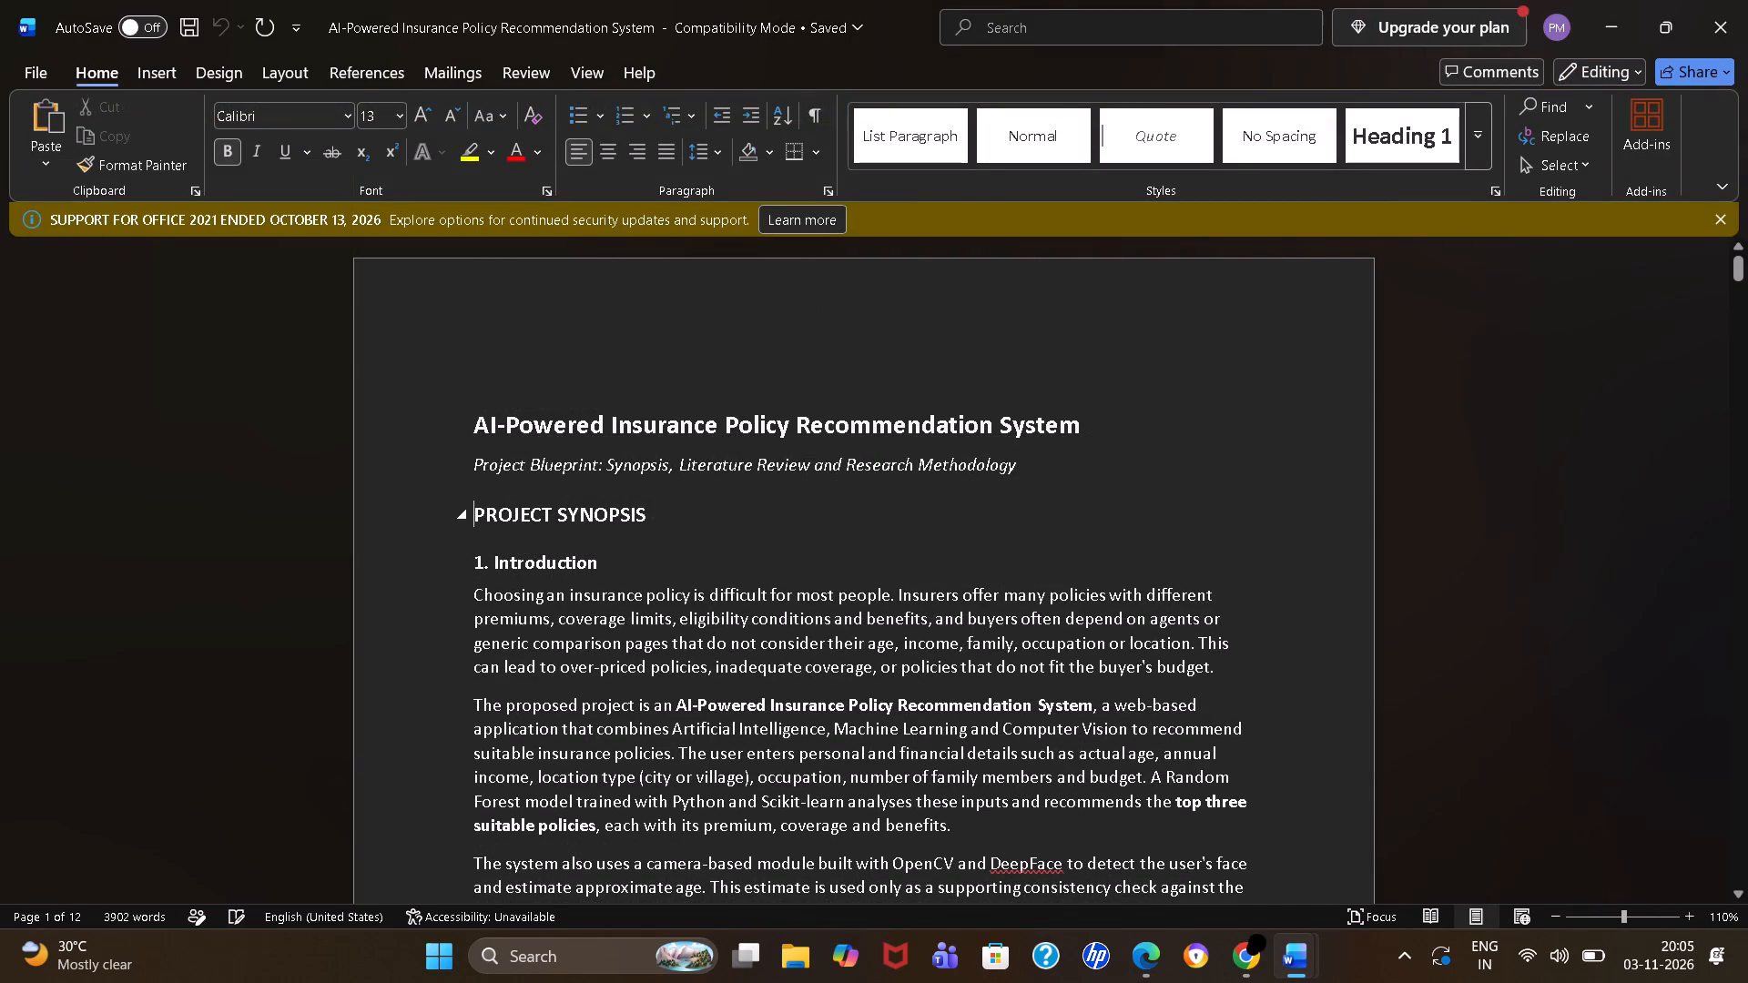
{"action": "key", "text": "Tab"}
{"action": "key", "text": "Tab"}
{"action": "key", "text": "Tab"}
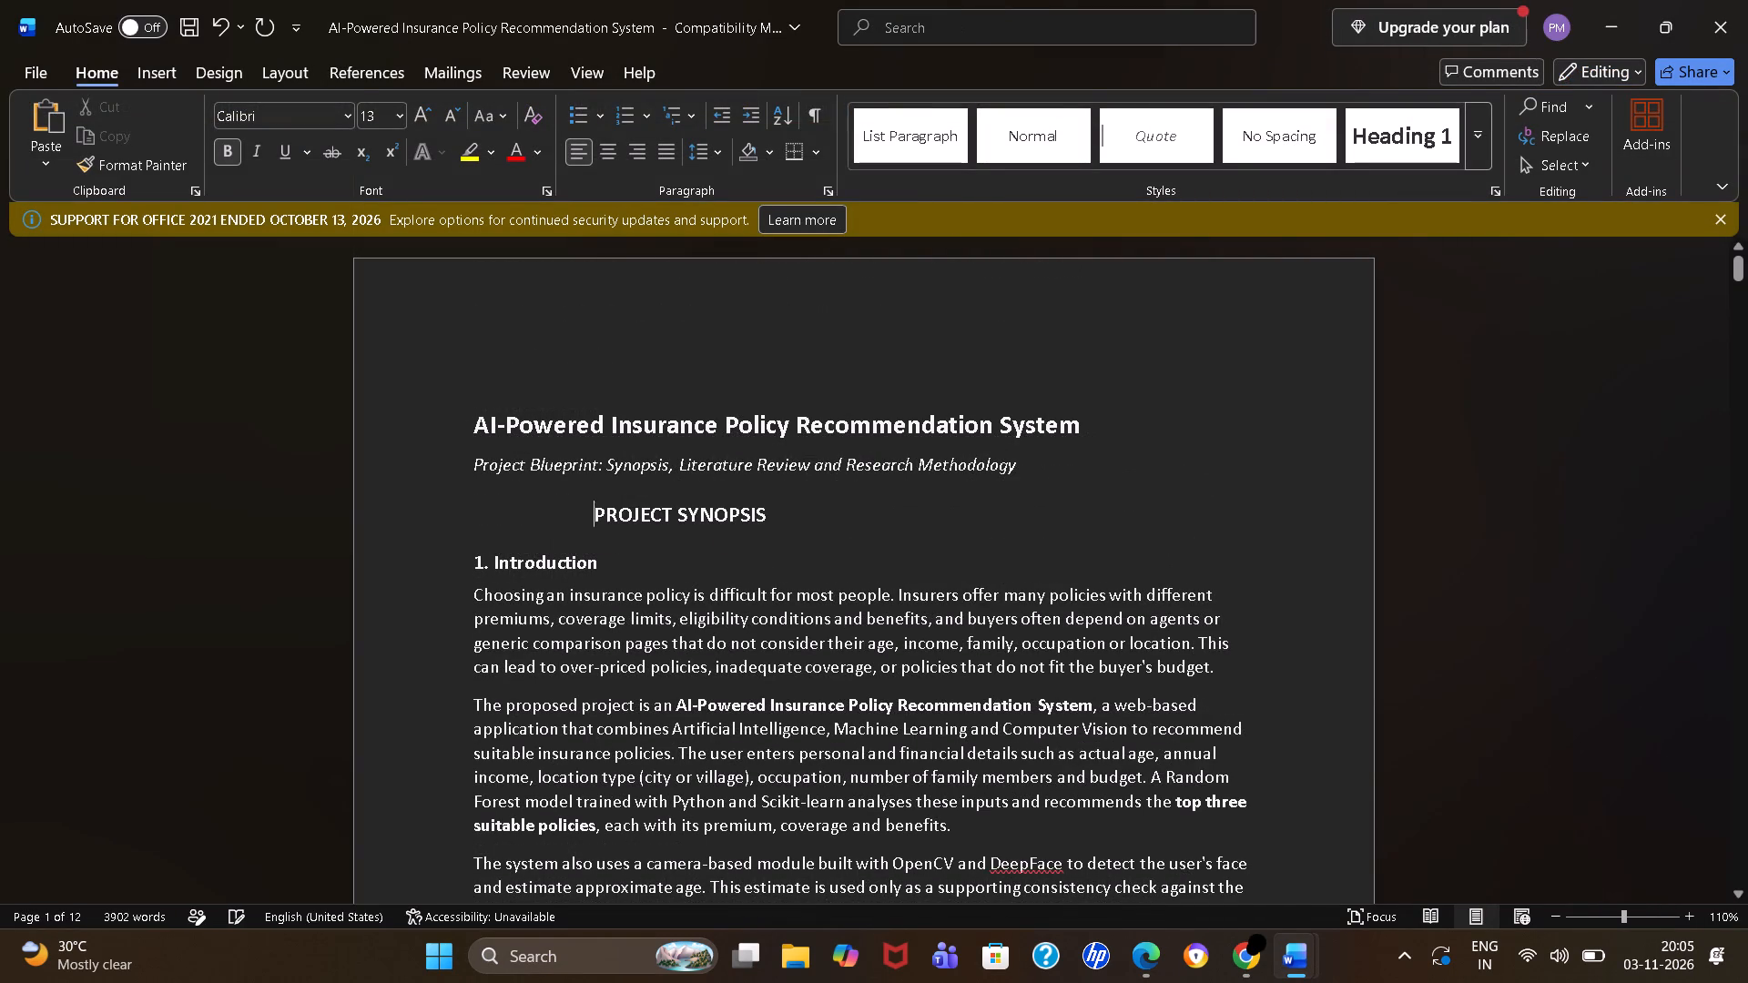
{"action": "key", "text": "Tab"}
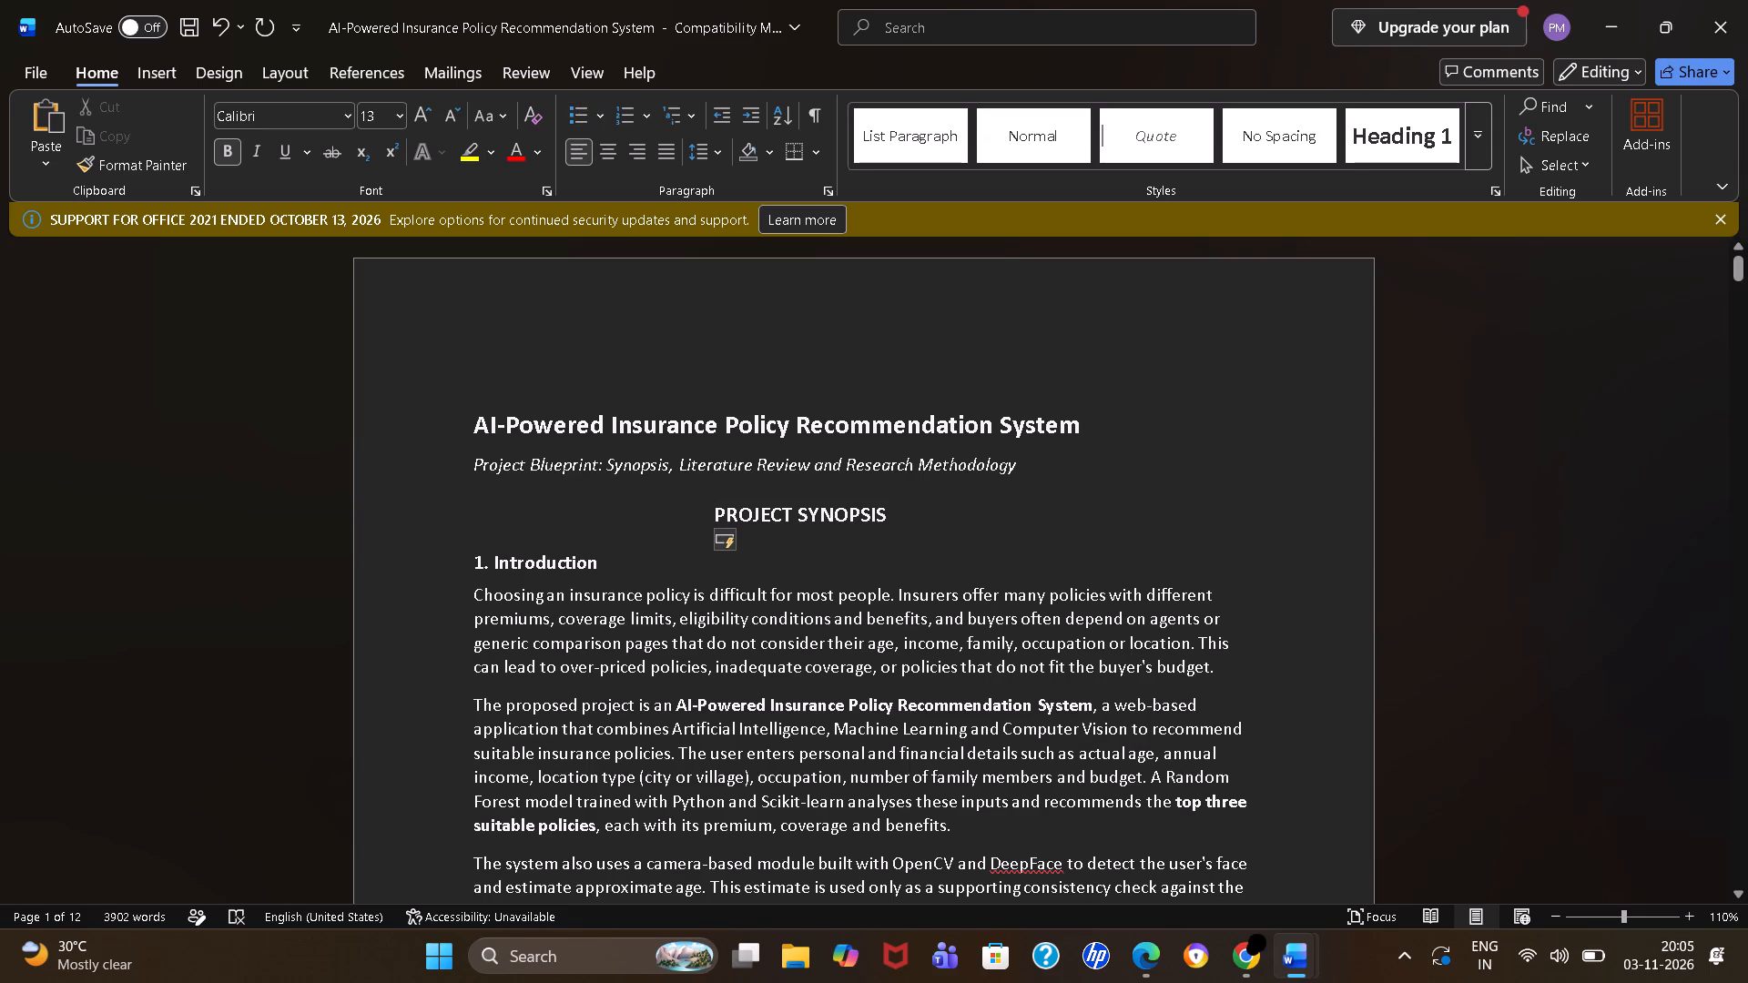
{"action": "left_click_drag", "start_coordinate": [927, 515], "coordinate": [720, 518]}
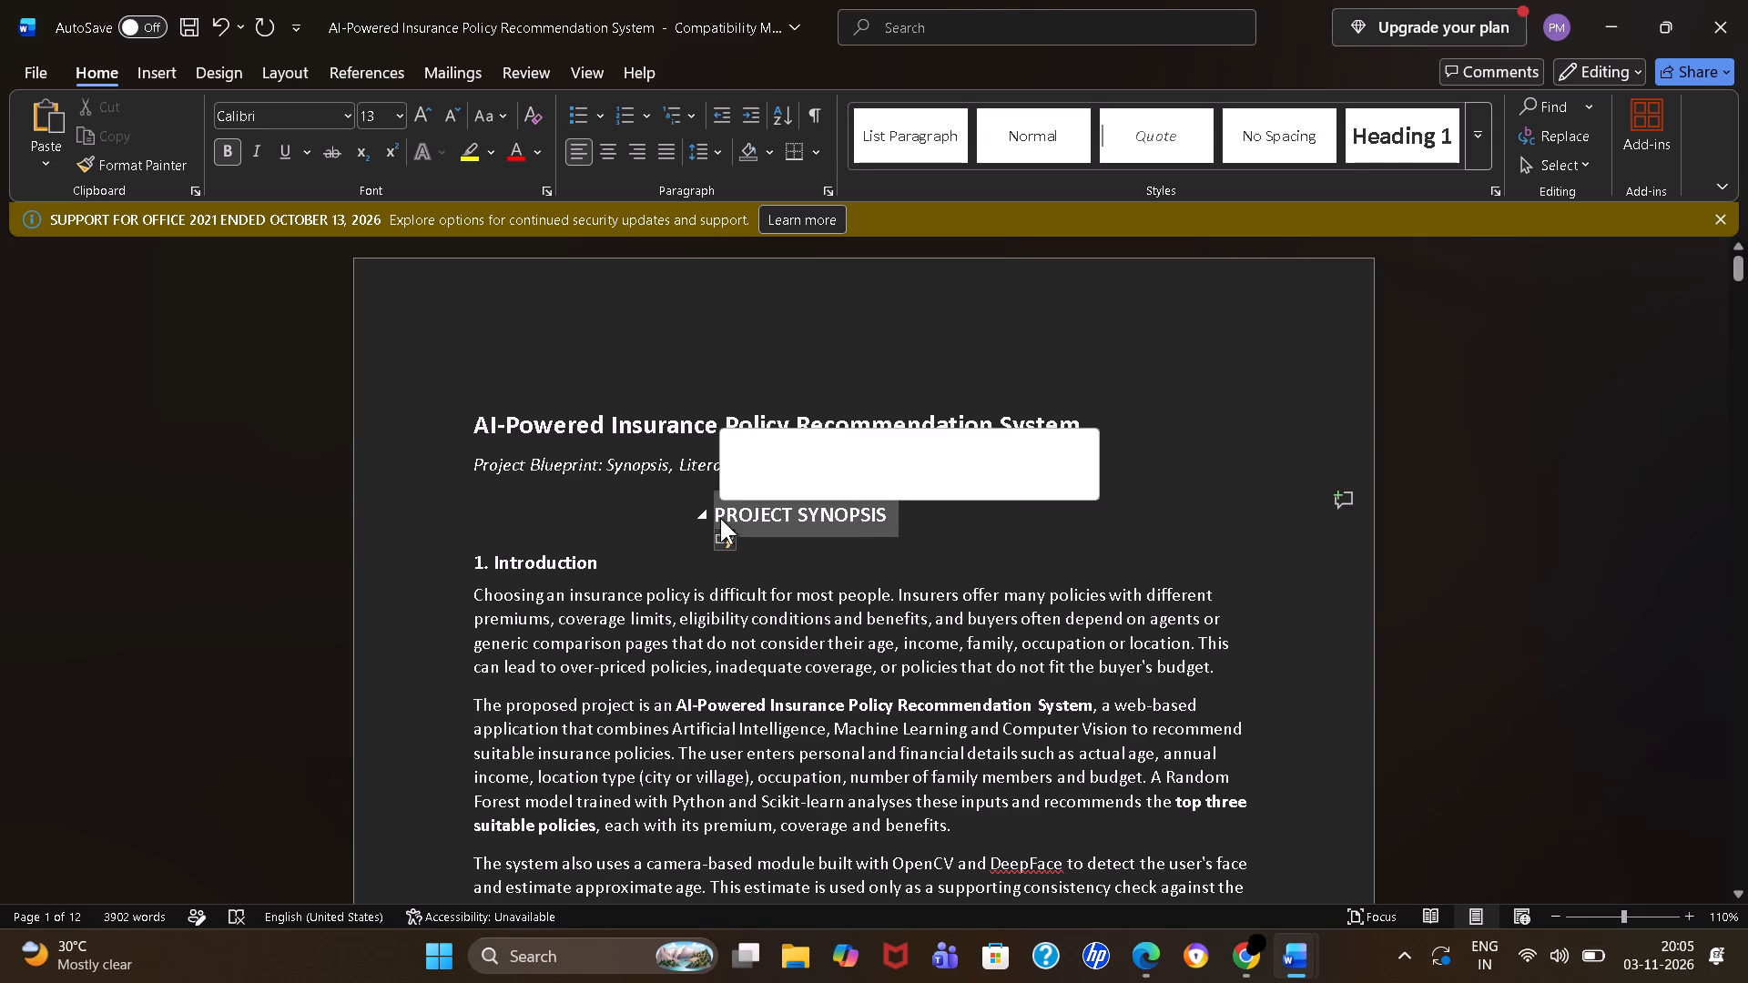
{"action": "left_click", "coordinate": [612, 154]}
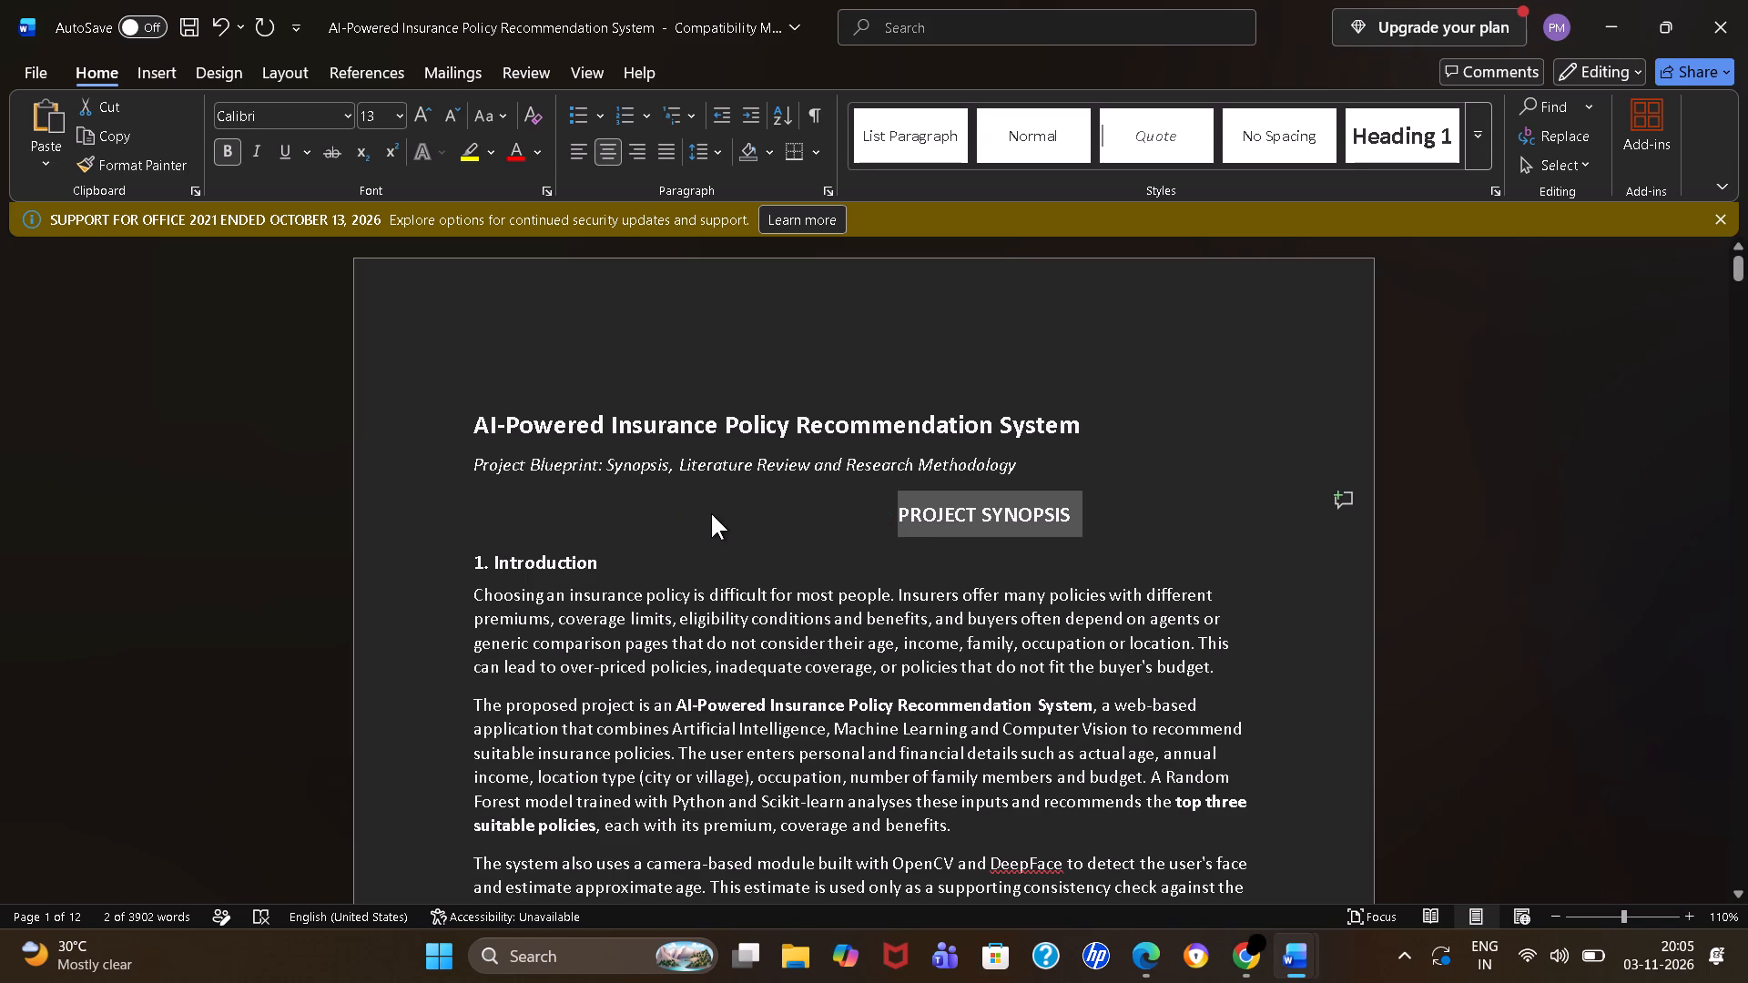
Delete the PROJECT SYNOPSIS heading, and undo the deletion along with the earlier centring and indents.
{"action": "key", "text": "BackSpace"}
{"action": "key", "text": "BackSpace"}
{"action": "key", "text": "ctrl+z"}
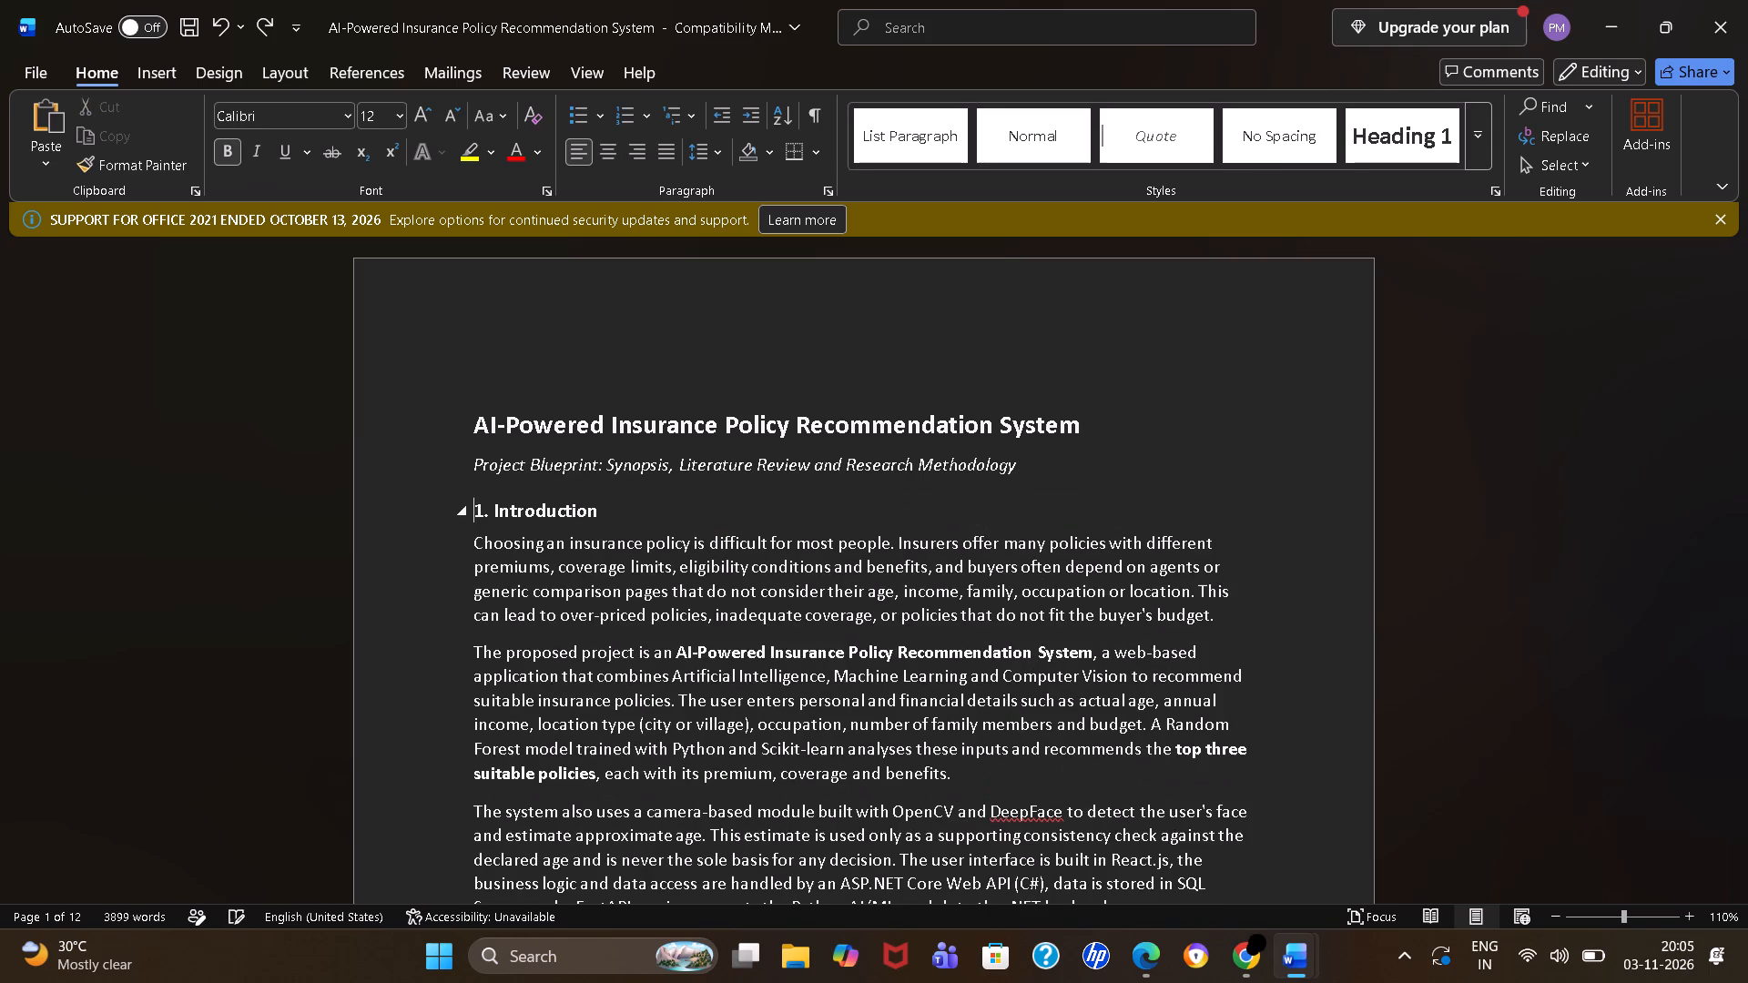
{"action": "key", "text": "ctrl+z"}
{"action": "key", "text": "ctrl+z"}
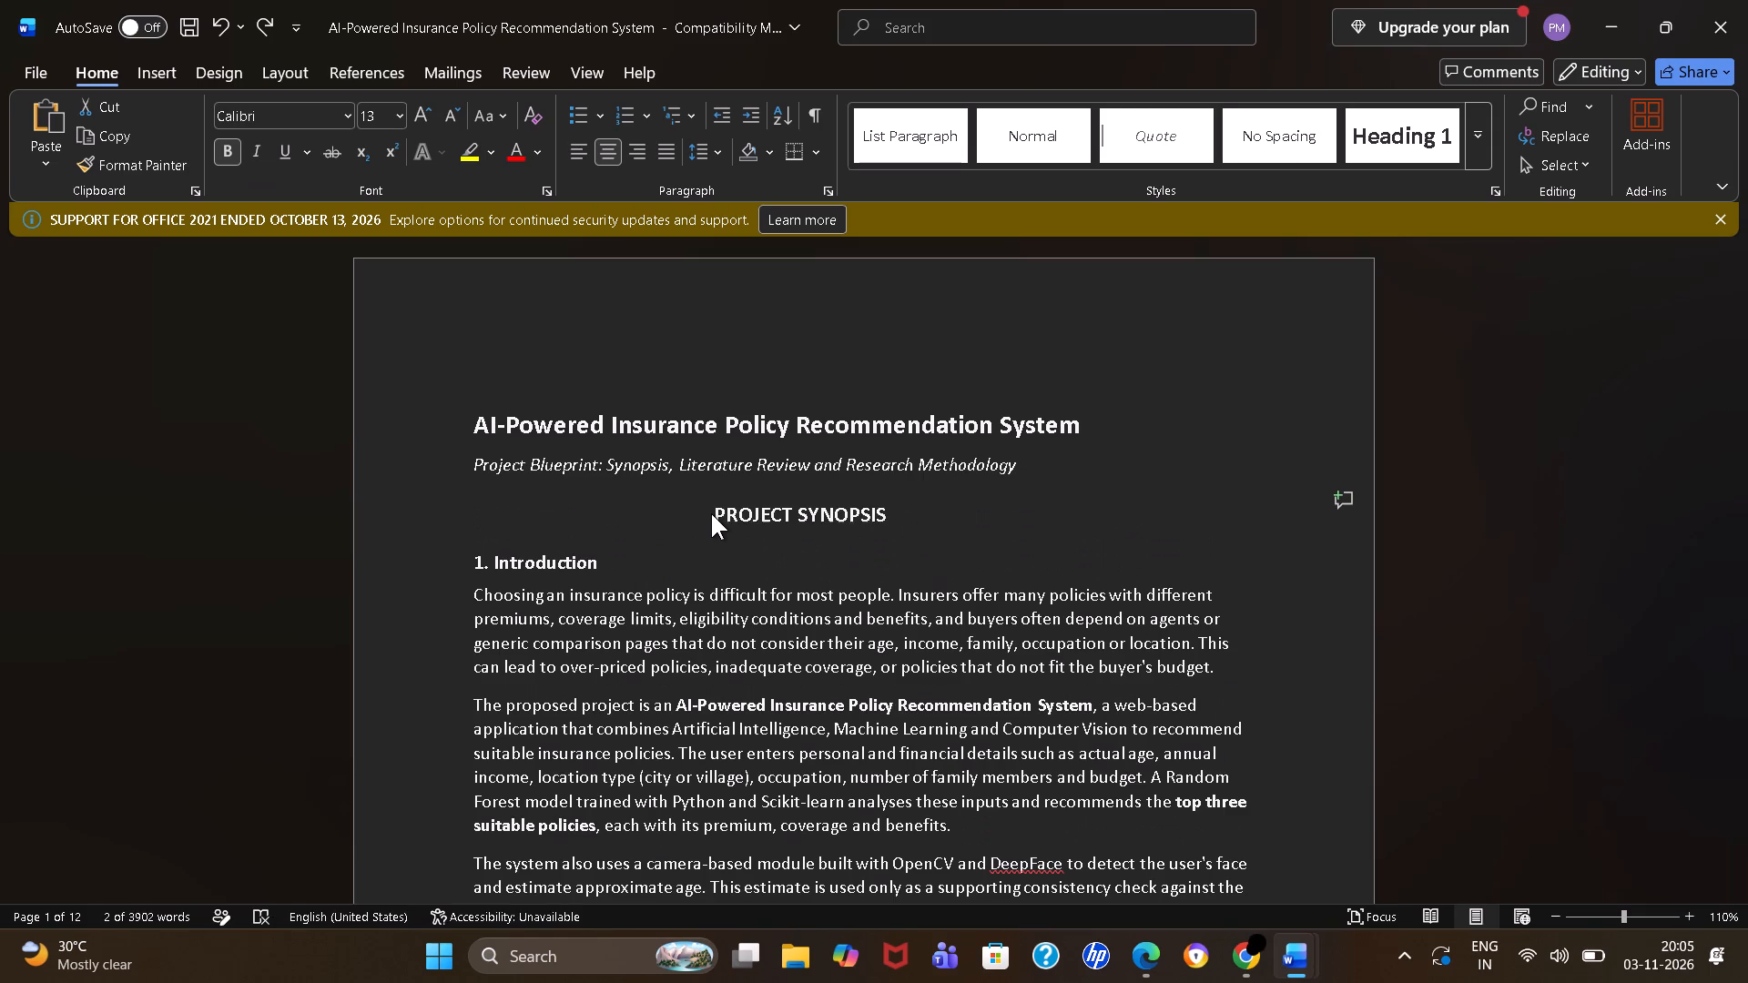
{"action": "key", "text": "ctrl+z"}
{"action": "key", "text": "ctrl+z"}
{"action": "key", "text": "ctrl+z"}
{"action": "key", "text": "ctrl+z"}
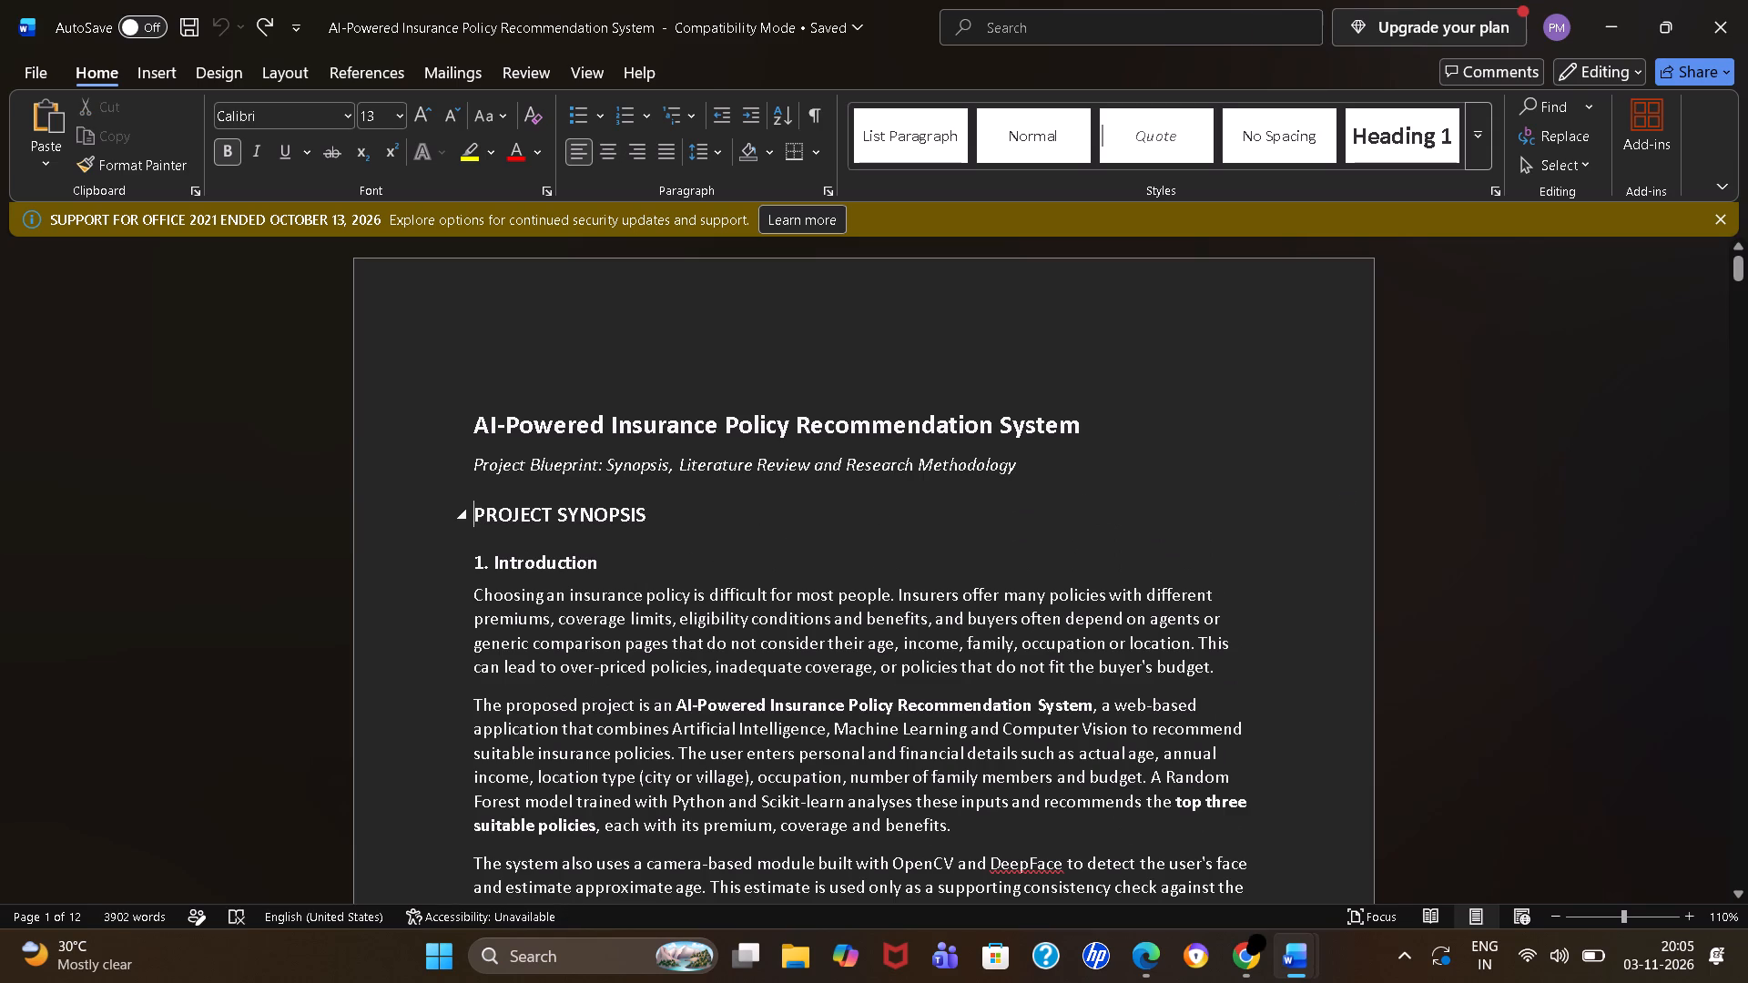
Centre-align the PROJECT SYNOPSIS heading on the first page.
{"action": "left_click_drag", "start_coordinate": [648, 514], "coordinate": [496, 520]}
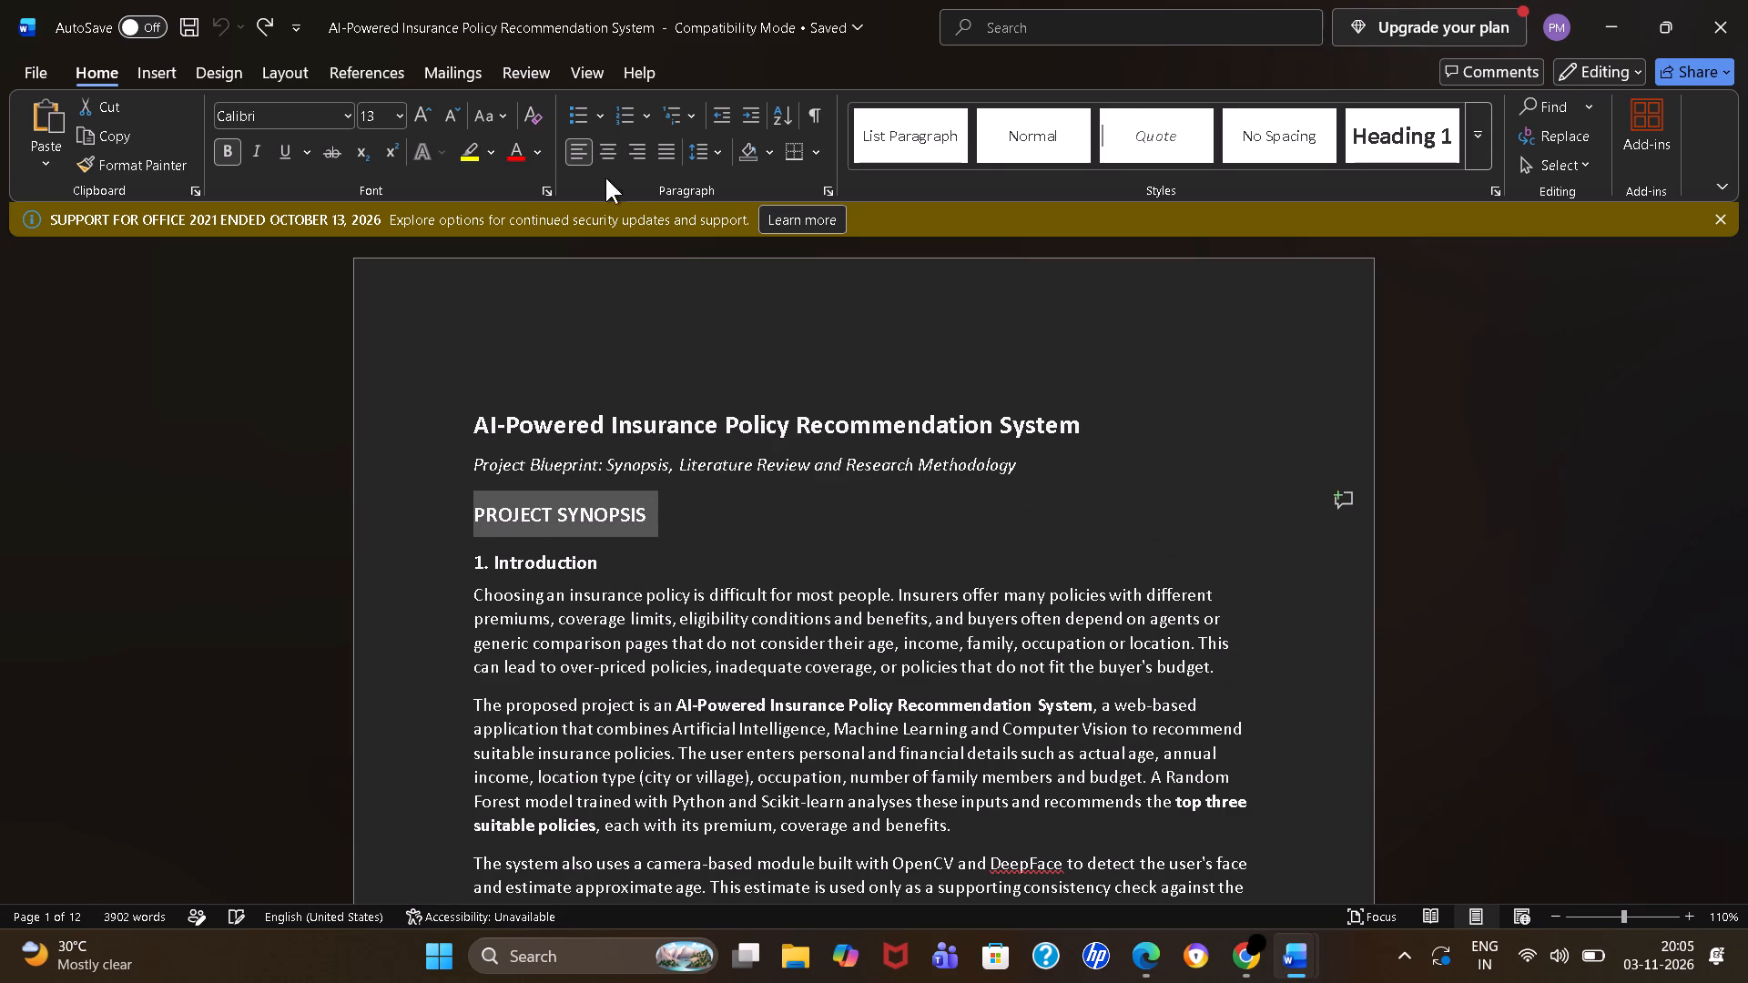
{"action": "left_click", "coordinate": [606, 154]}
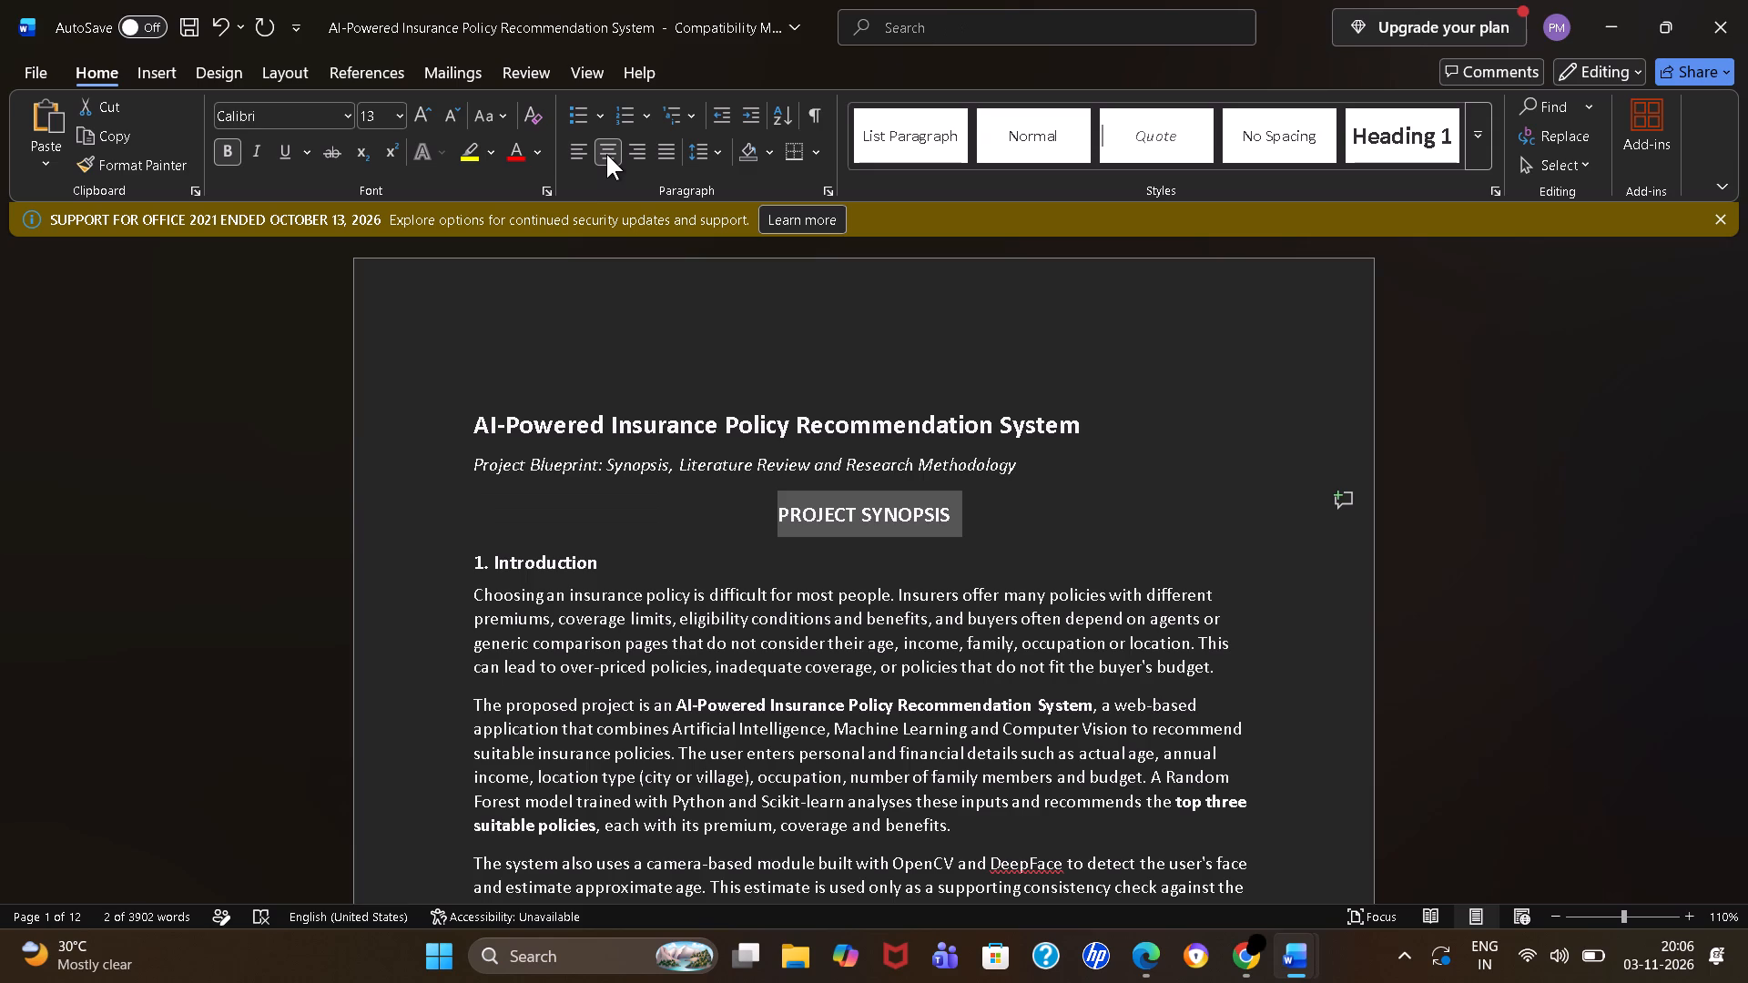
{"action": "left_click", "coordinate": [840, 523]}
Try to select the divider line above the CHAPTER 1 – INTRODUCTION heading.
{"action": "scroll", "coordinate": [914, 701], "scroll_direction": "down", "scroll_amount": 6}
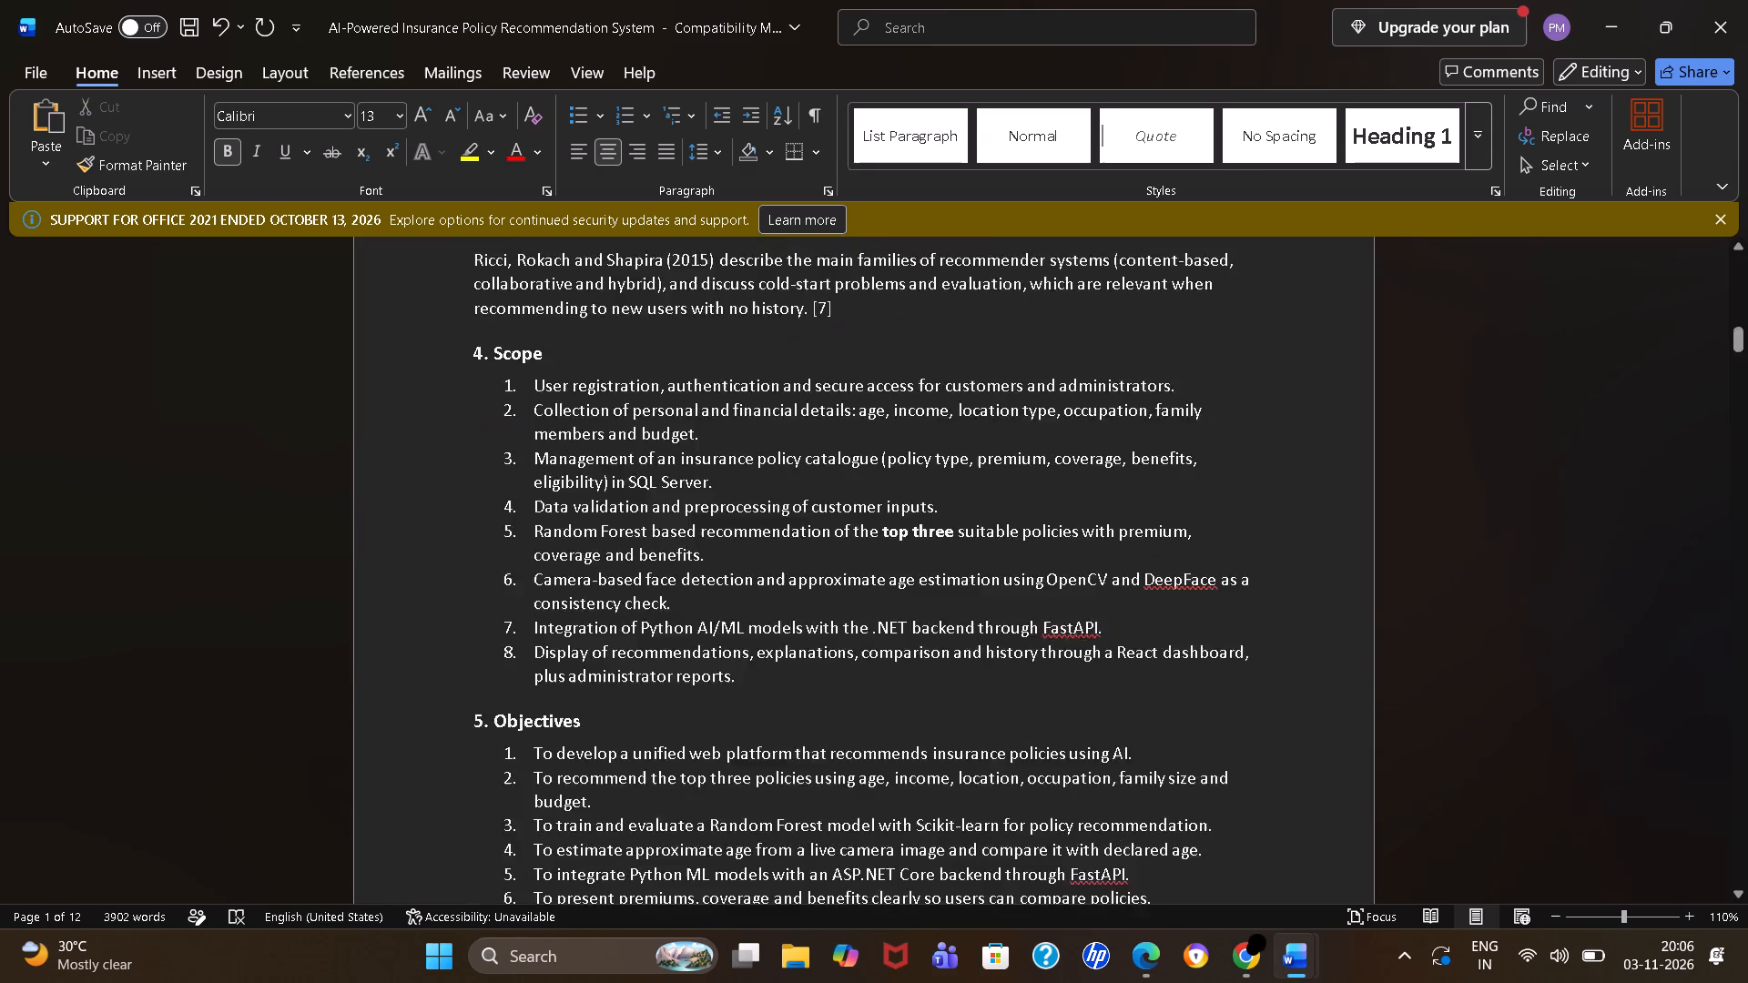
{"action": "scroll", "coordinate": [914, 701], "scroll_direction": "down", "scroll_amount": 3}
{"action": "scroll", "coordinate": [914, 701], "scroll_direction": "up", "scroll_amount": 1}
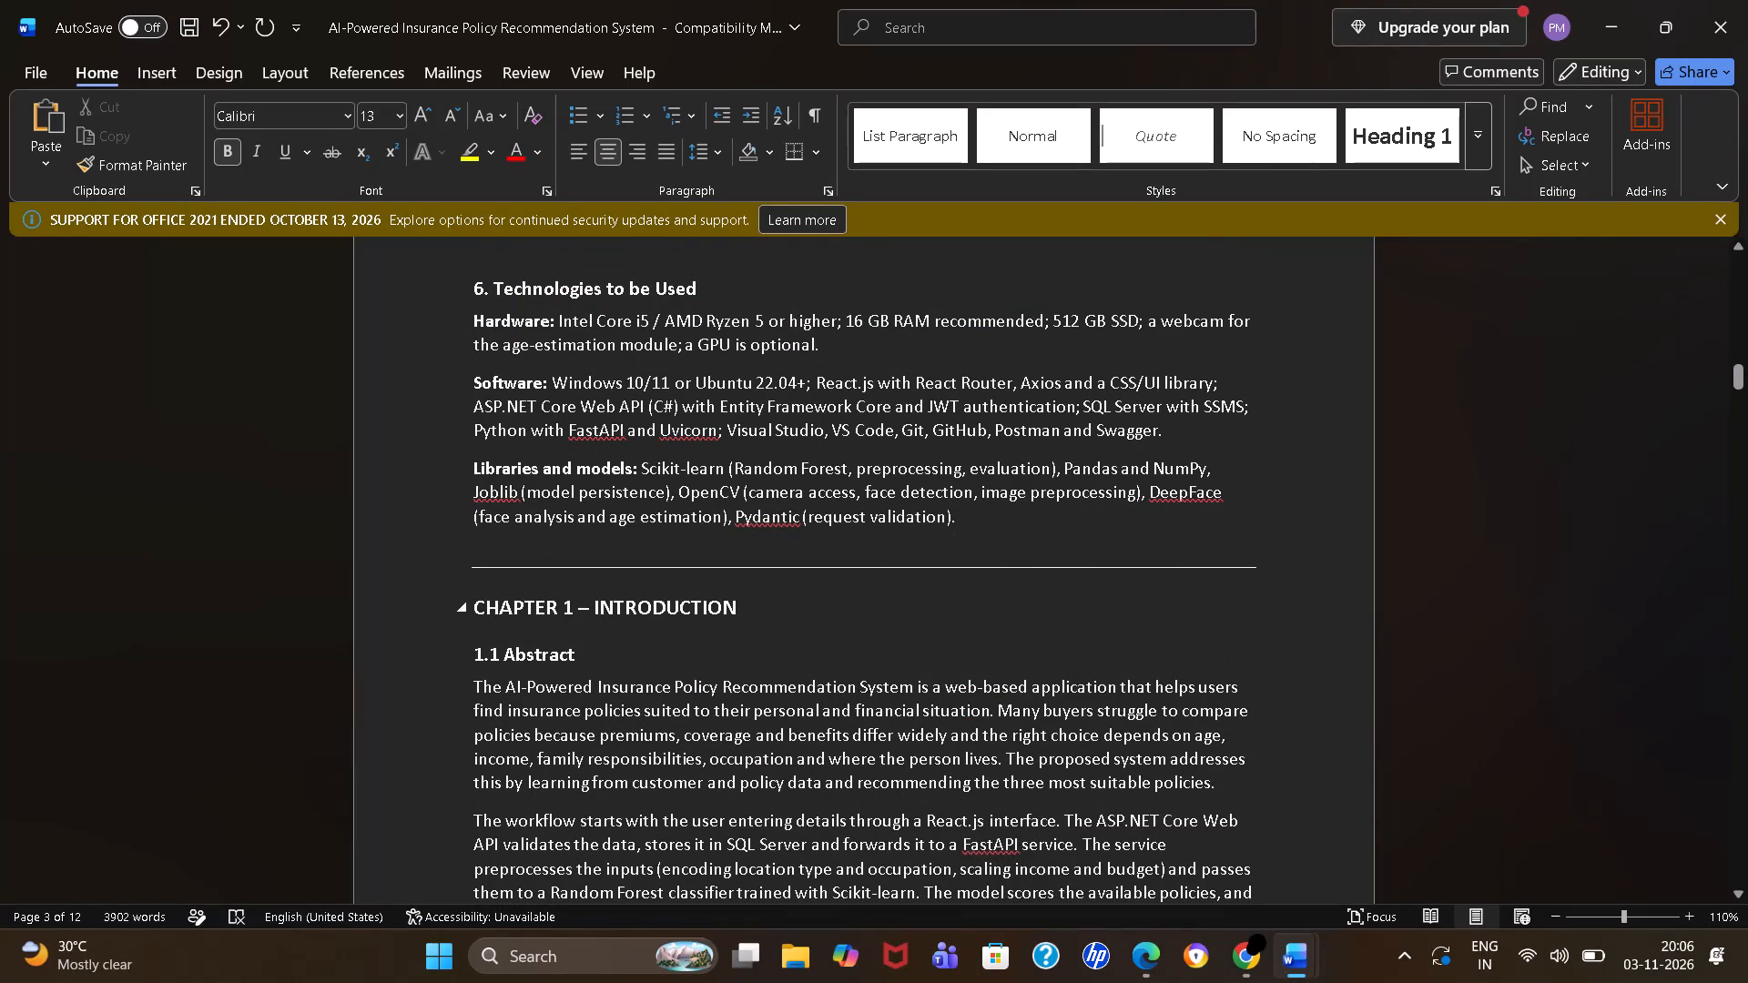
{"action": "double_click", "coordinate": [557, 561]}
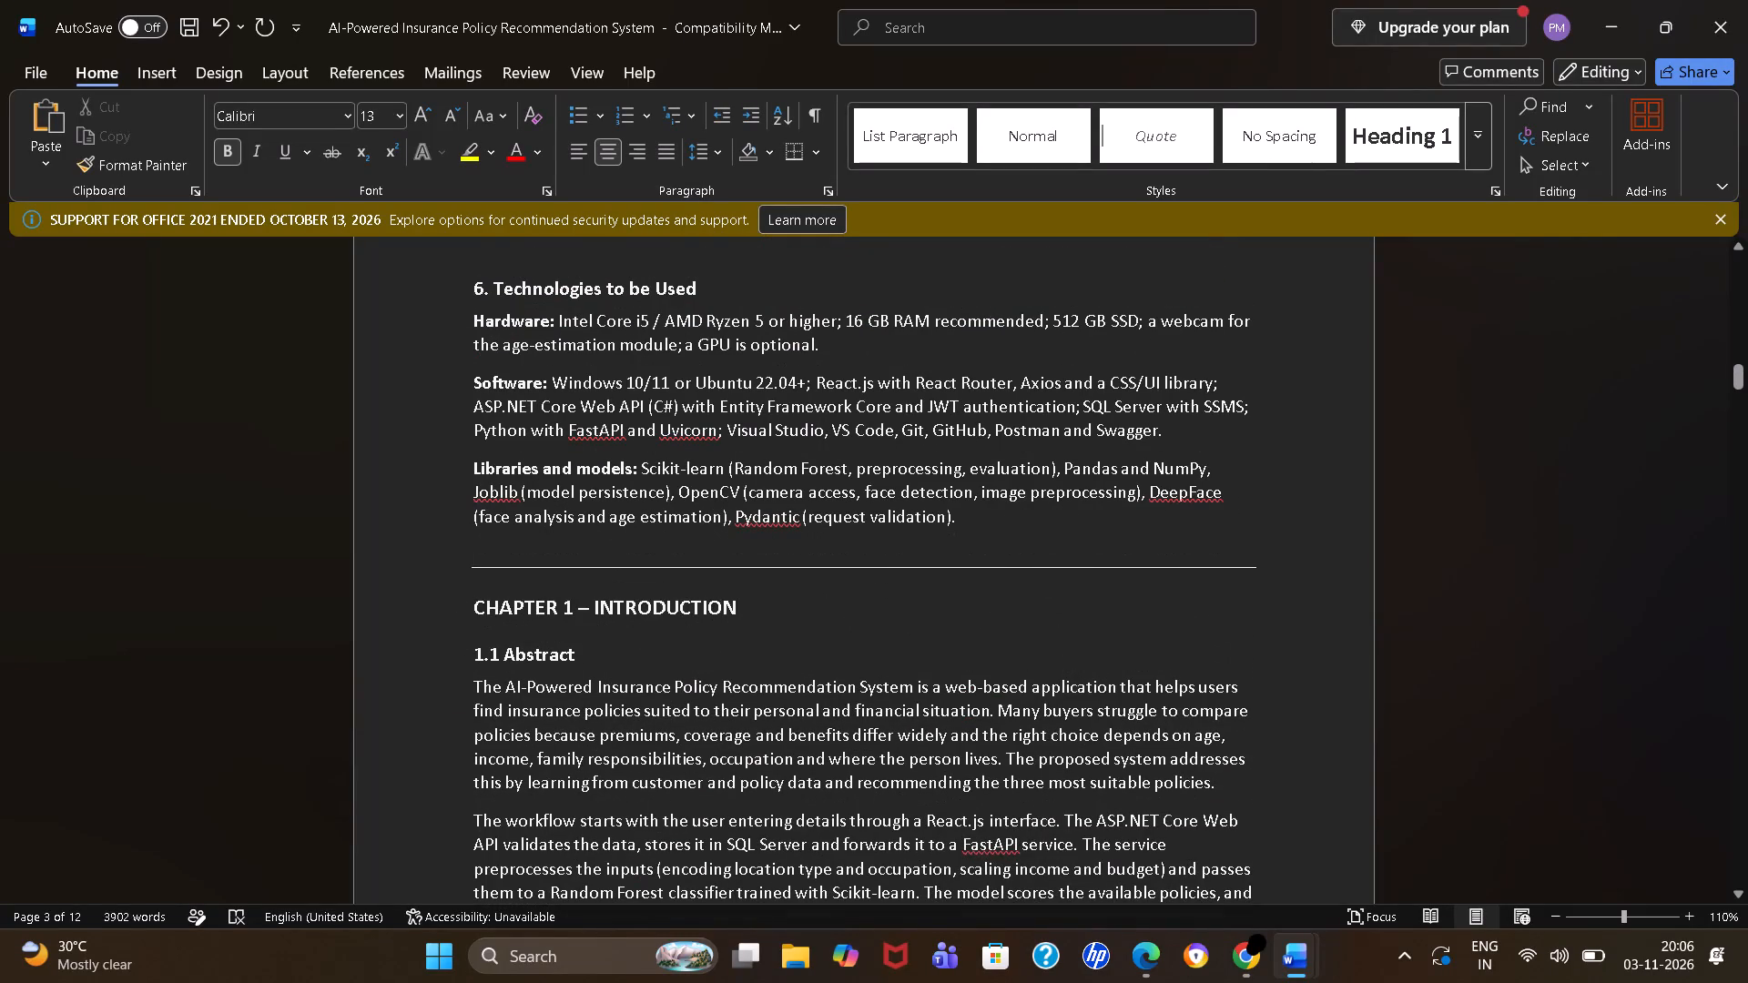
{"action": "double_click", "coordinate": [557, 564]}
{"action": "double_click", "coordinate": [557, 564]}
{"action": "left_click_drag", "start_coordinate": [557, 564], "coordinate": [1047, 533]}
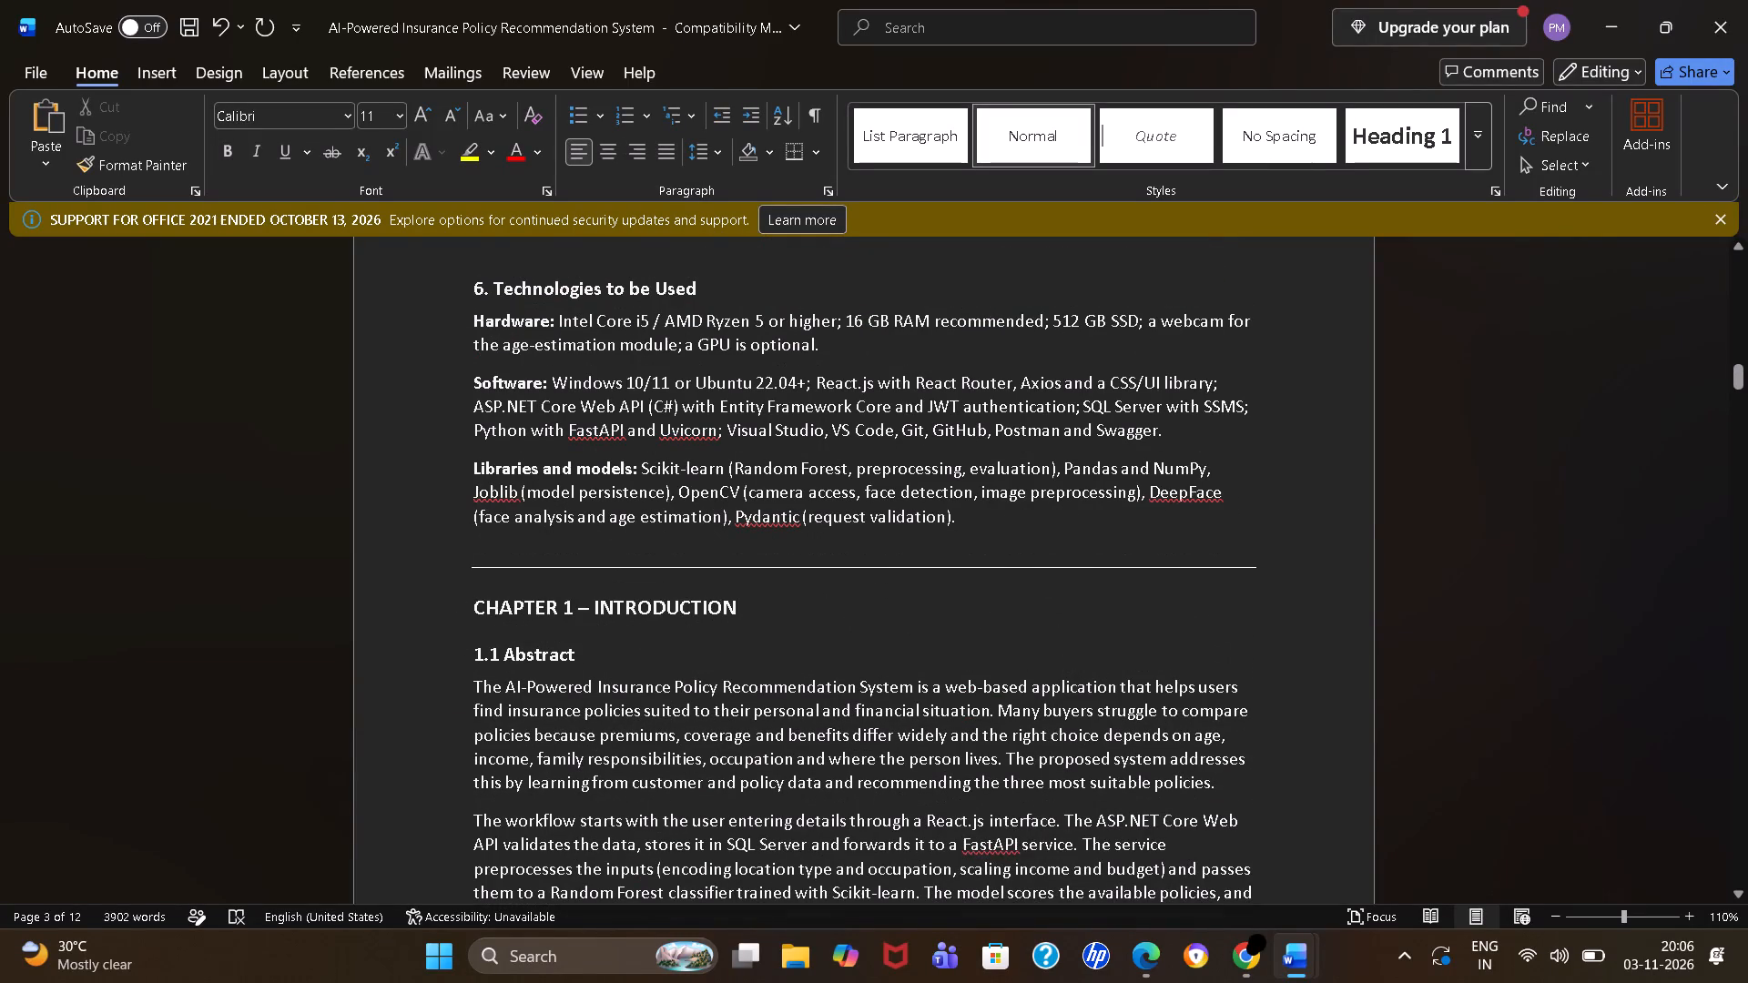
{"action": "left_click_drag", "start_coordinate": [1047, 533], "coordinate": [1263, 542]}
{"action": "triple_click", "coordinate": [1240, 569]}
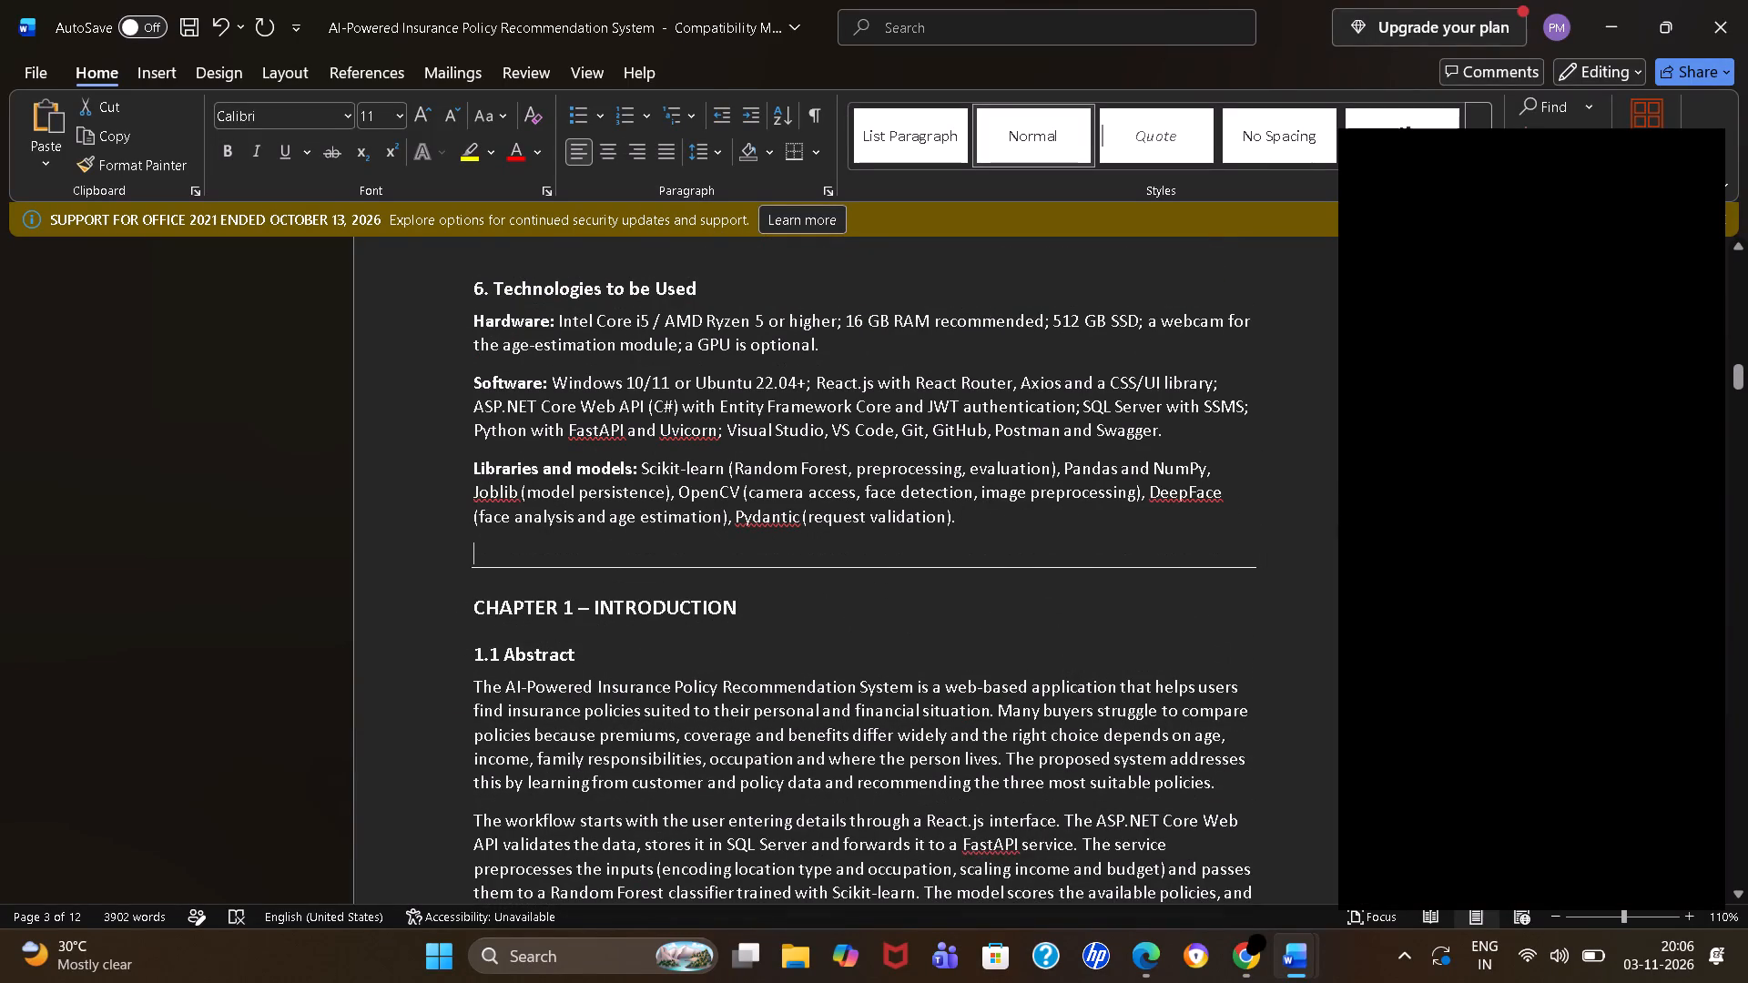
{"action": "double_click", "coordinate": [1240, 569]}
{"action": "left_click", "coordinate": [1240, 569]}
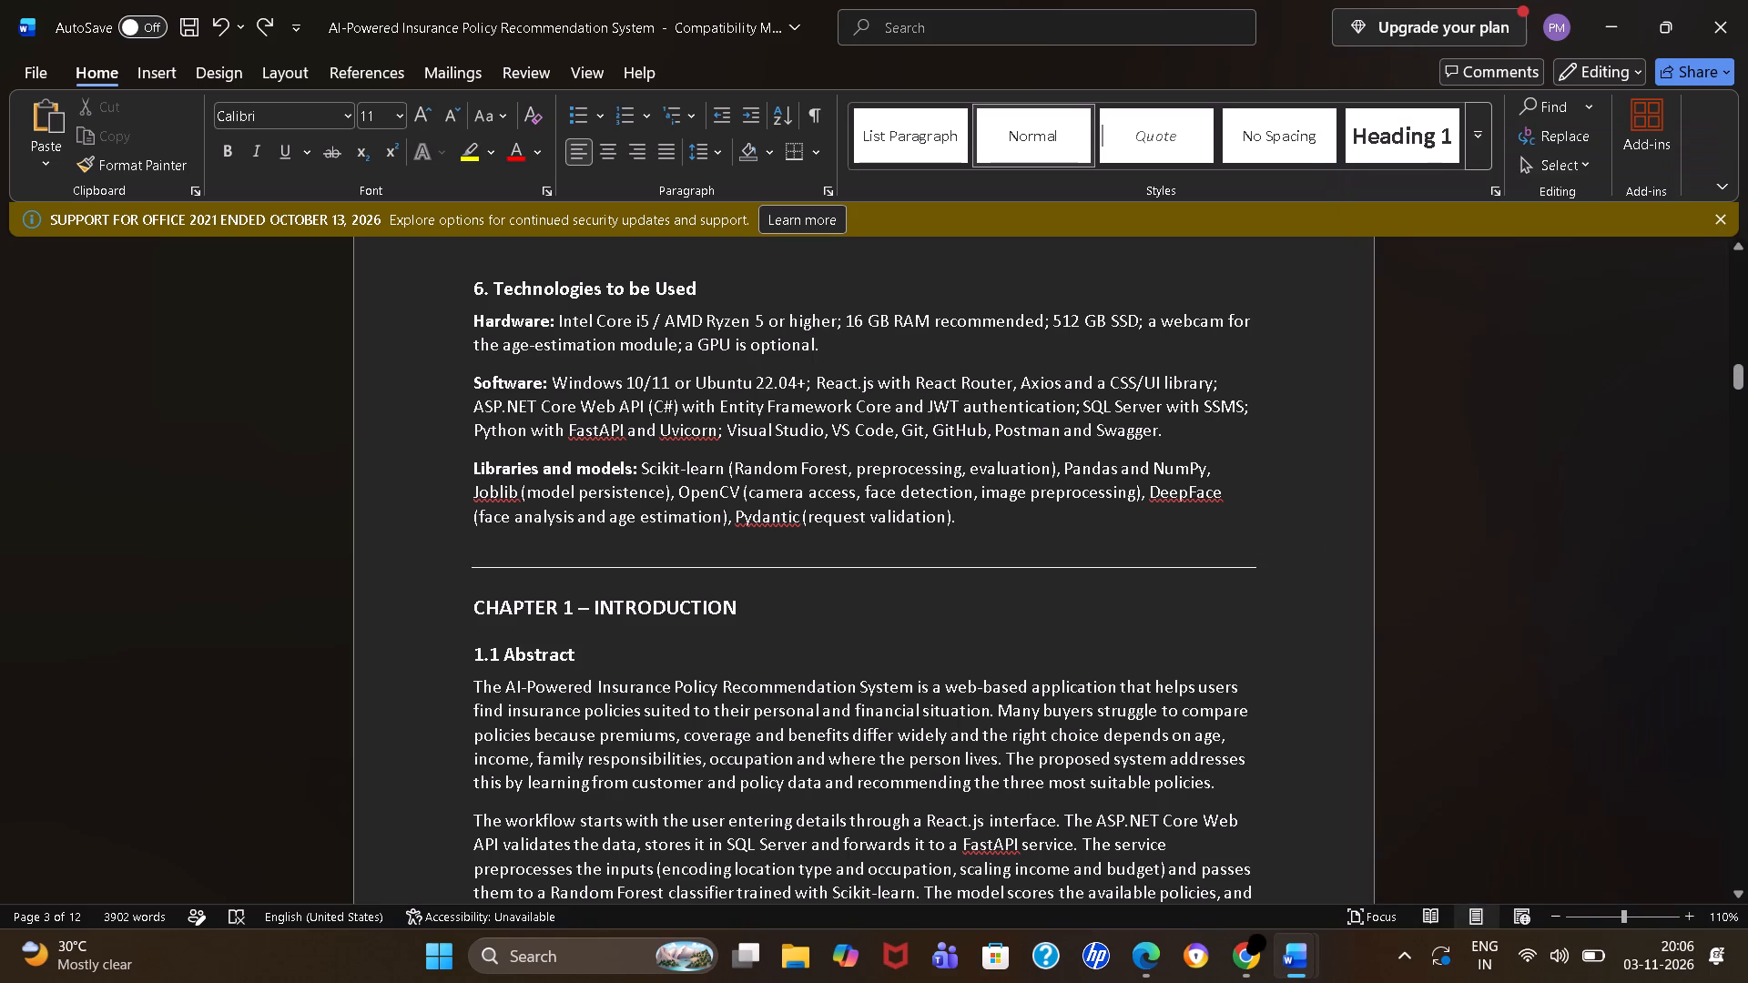
Examine the report's remaining chapters, gap-analysis table and bibliography, ending at the start of Chapter 3.
{"action": "scroll", "coordinate": [1240, 569], "scroll_direction": "down", "scroll_amount": 9}
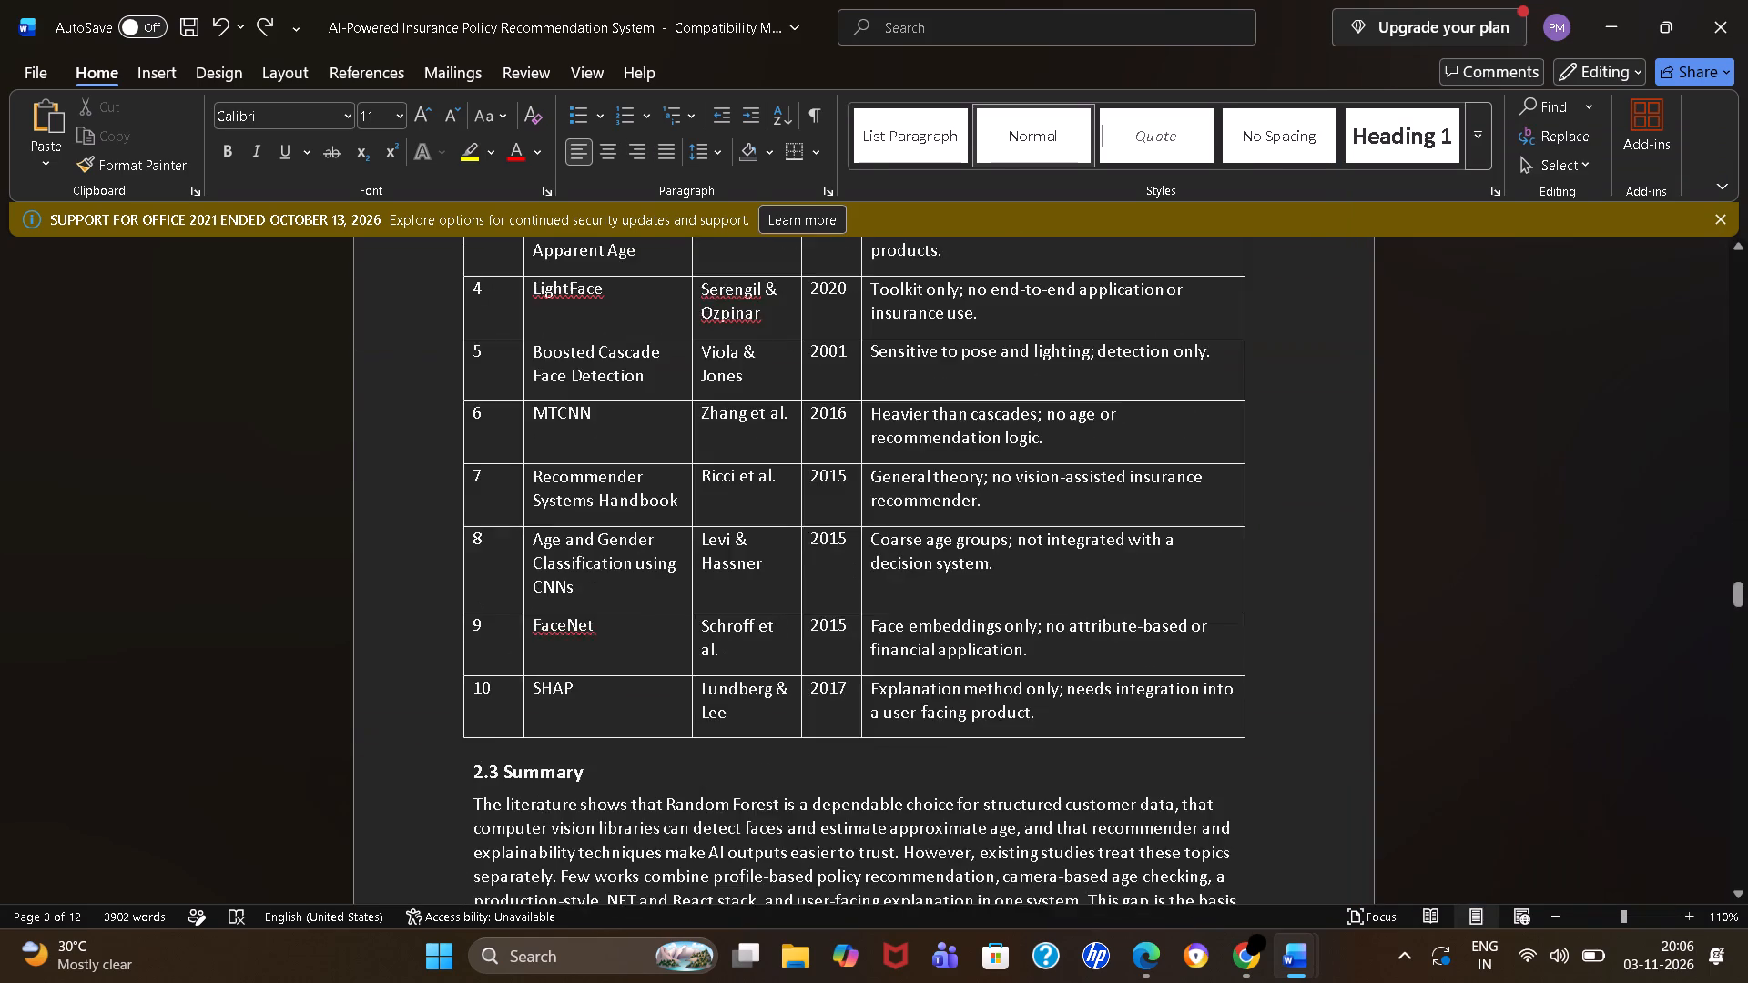
{"action": "scroll", "coordinate": [1240, 569], "scroll_direction": "down", "scroll_amount": 12}
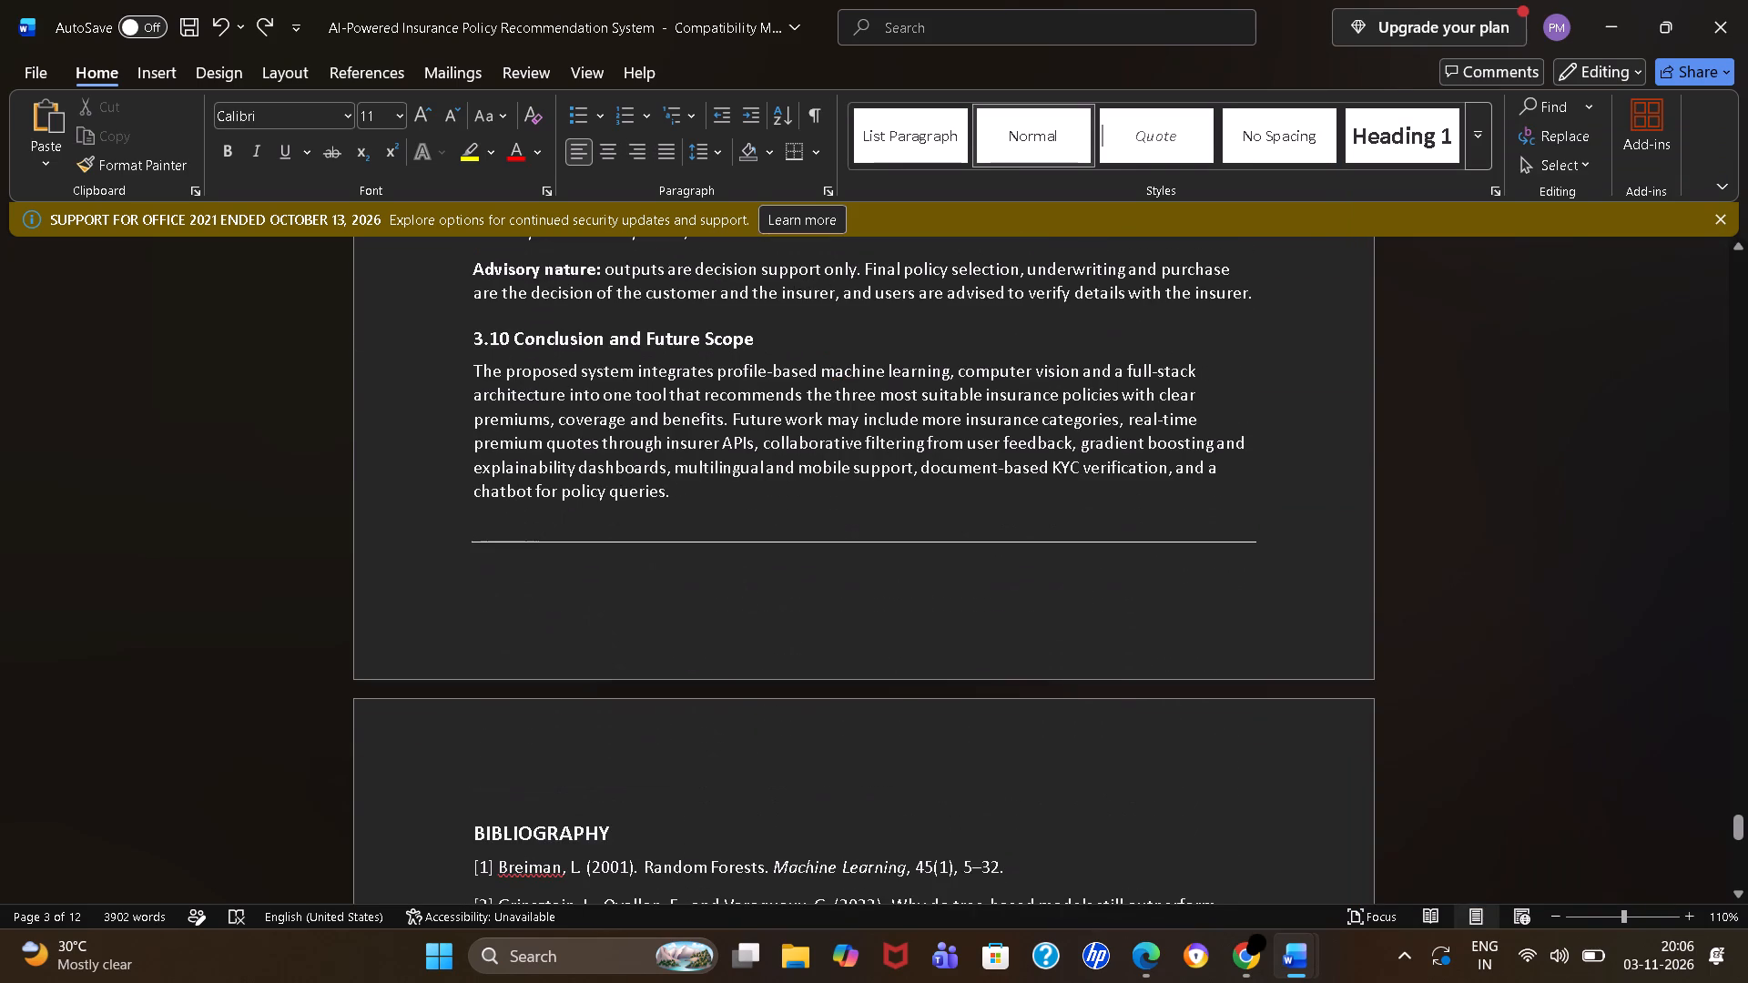
{"action": "scroll", "coordinate": [1240, 569], "scroll_direction": "down", "scroll_amount": 5}
{"action": "scroll", "coordinate": [1240, 569], "scroll_direction": "up", "scroll_amount": 1}
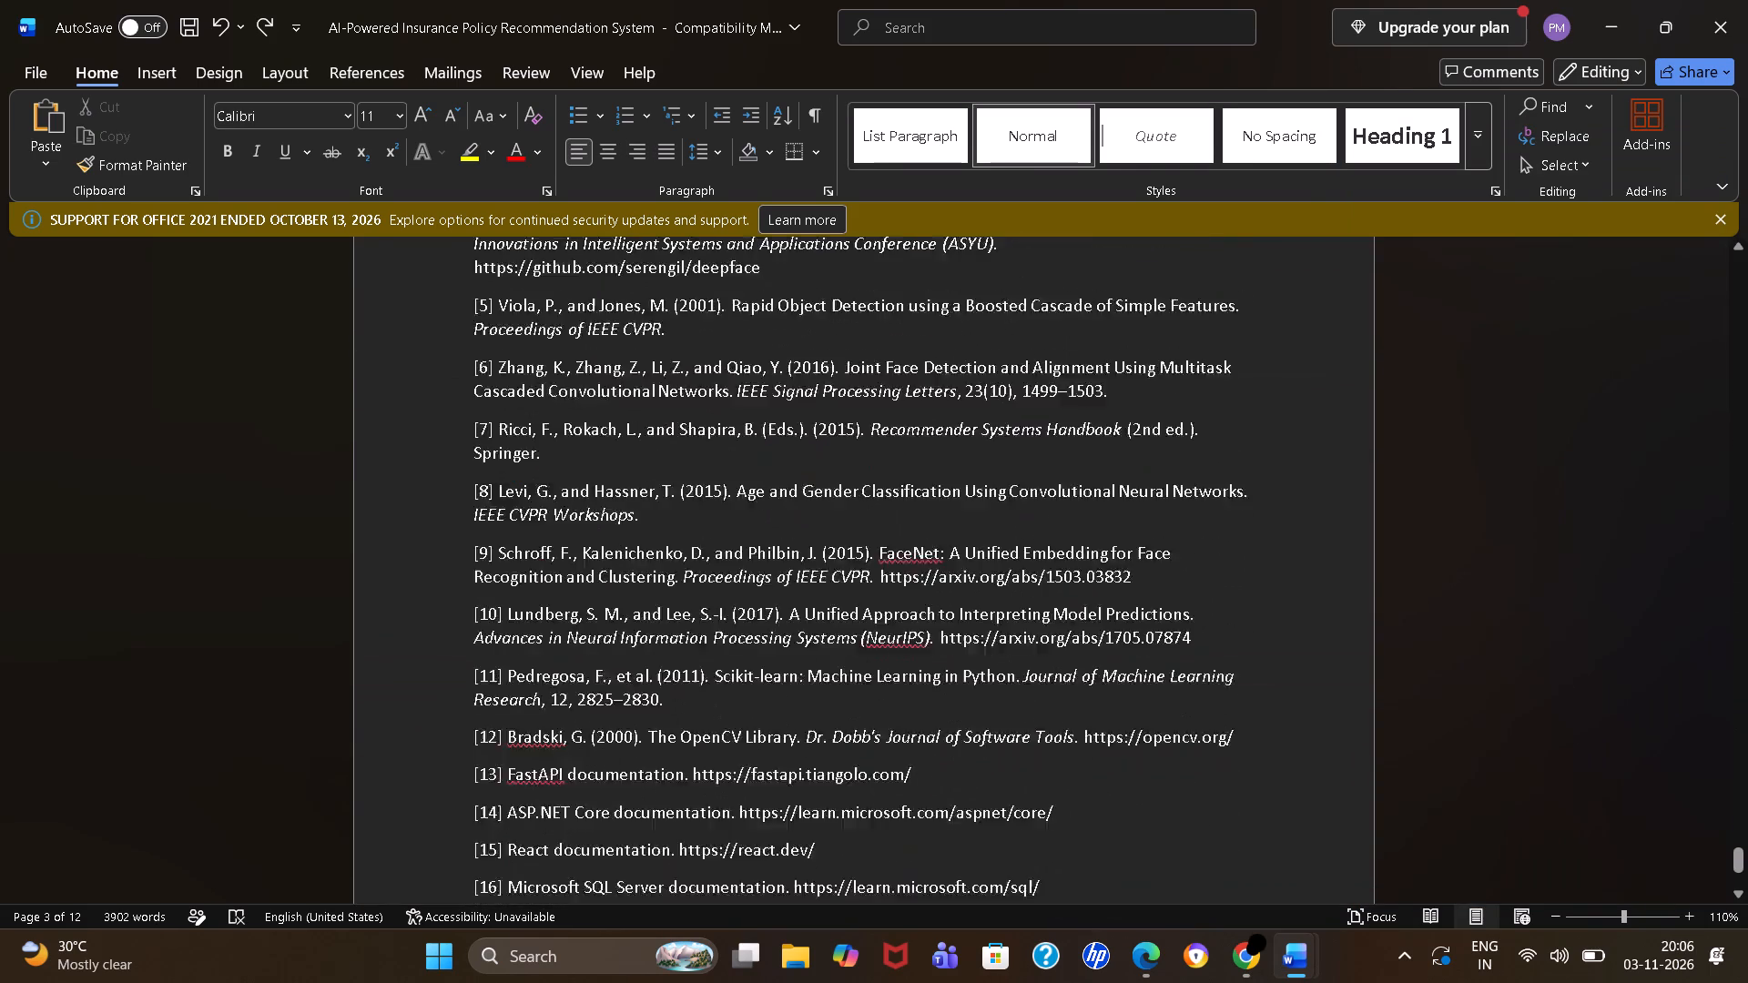
{"action": "scroll", "coordinate": [1240, 569], "scroll_direction": "up", "scroll_amount": 7}
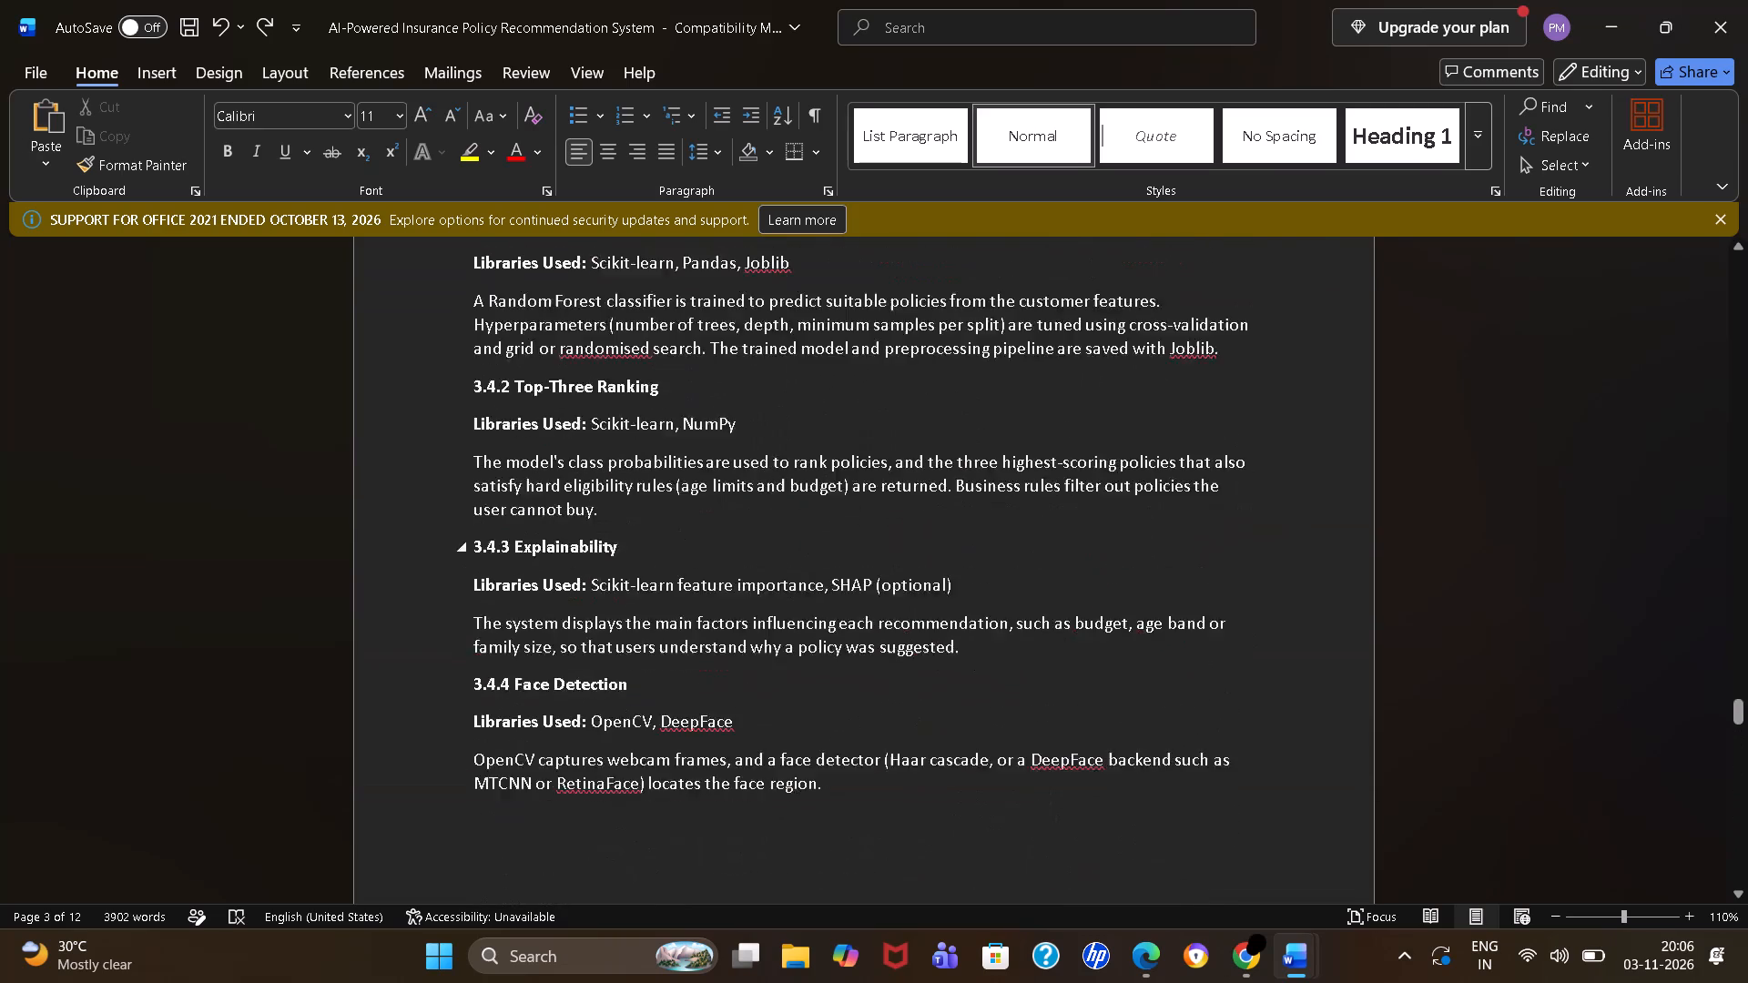
{"action": "scroll", "coordinate": [1240, 569], "scroll_direction": "up", "scroll_amount": 1}
{"action": "scroll", "coordinate": [1240, 569], "scroll_direction": "down", "scroll_amount": 4}
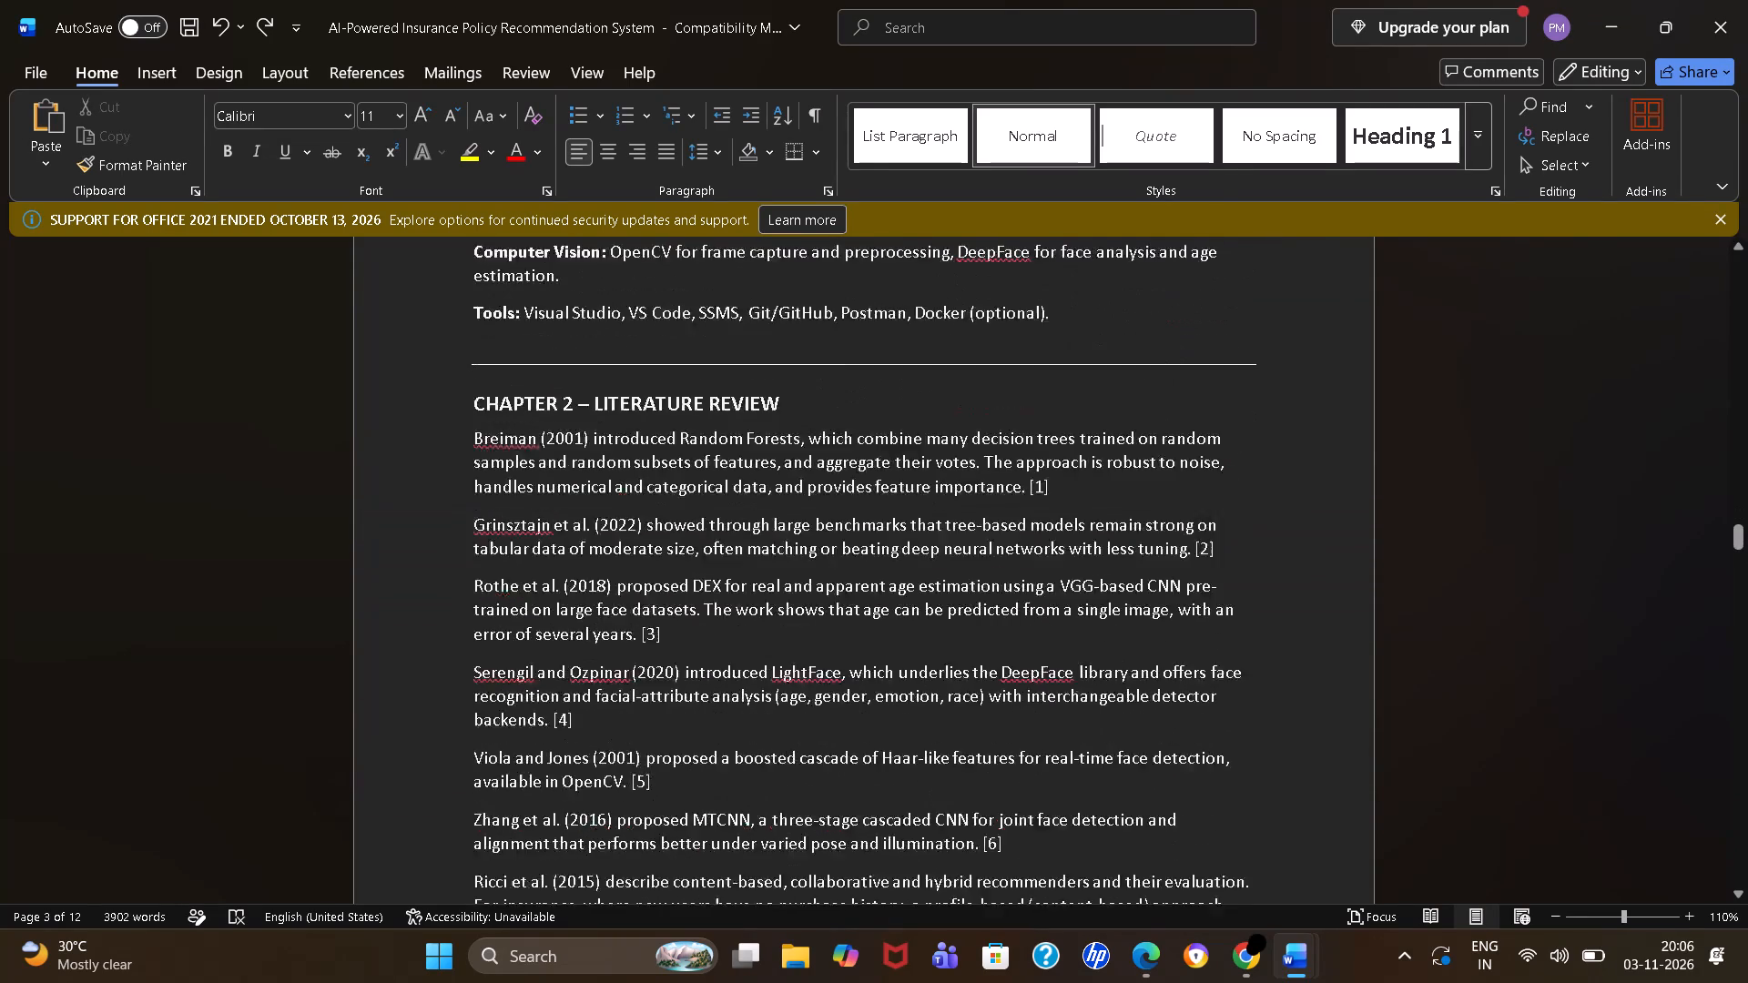
{"action": "scroll", "coordinate": [1240, 569], "scroll_direction": "down", "scroll_amount": 2}
{"action": "scroll", "coordinate": [1240, 569], "scroll_direction": "up", "scroll_amount": 1}
{"action": "scroll", "coordinate": [1240, 569], "scroll_direction": "down", "scroll_amount": 1}
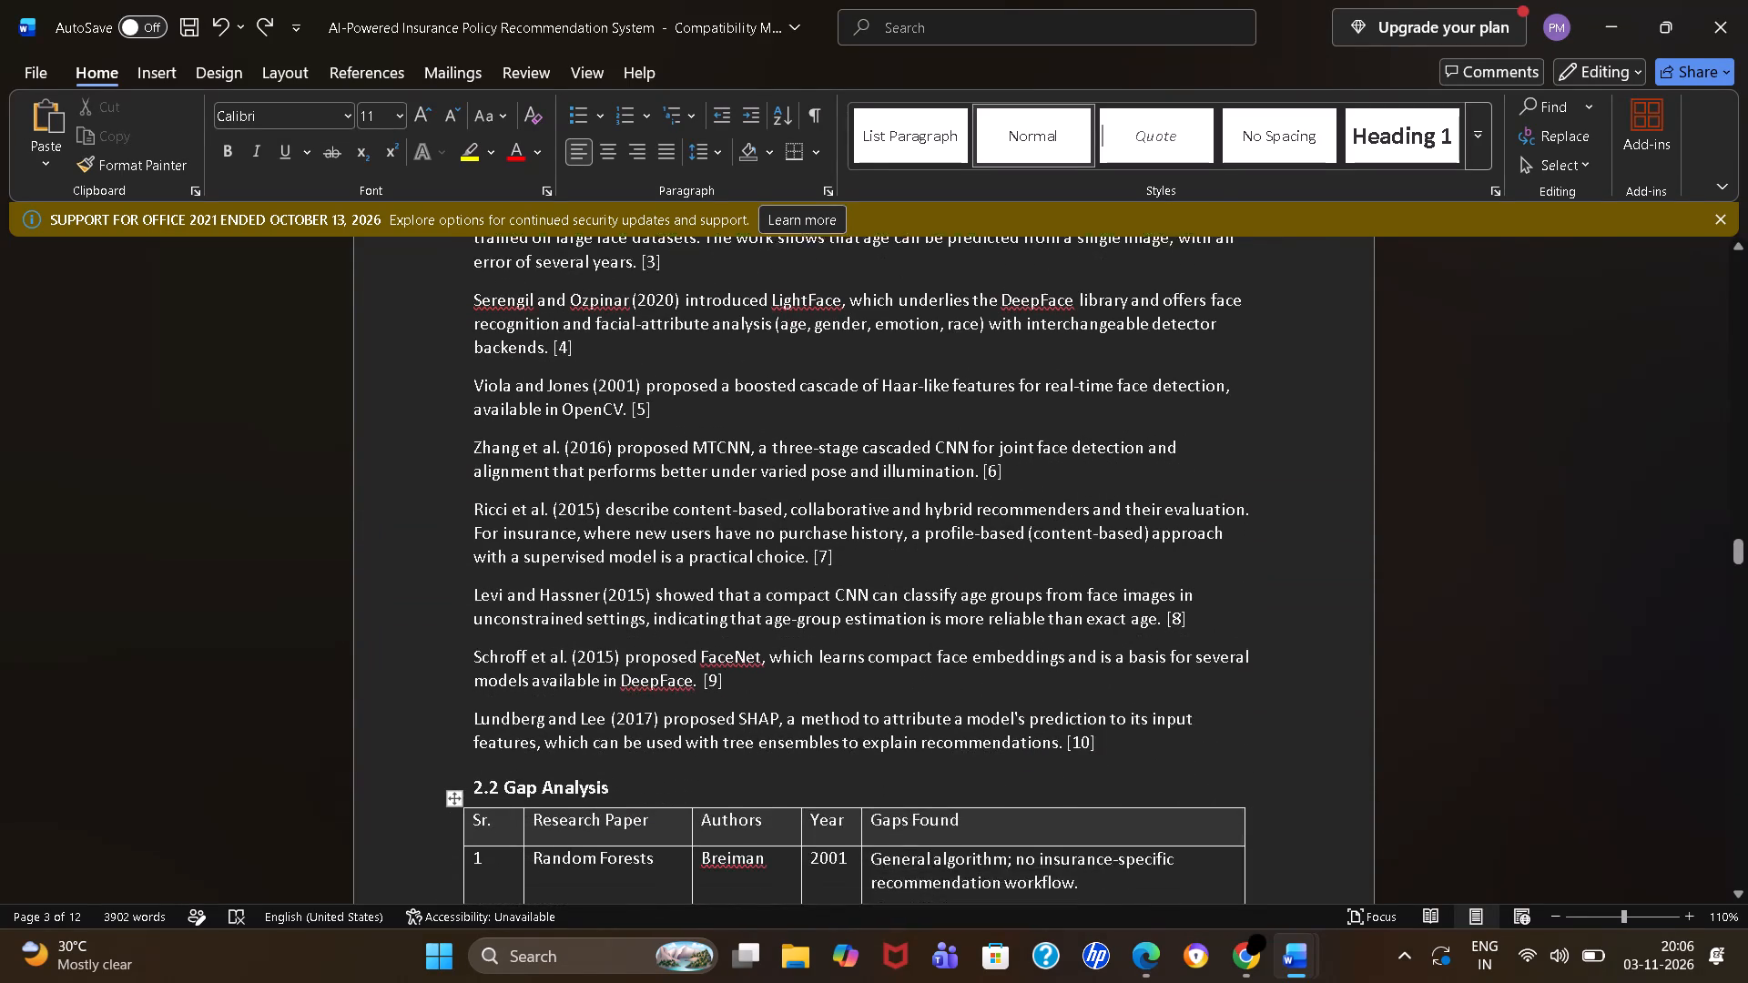
{"action": "scroll", "coordinate": [1240, 569], "scroll_direction": "down", "scroll_amount": 7}
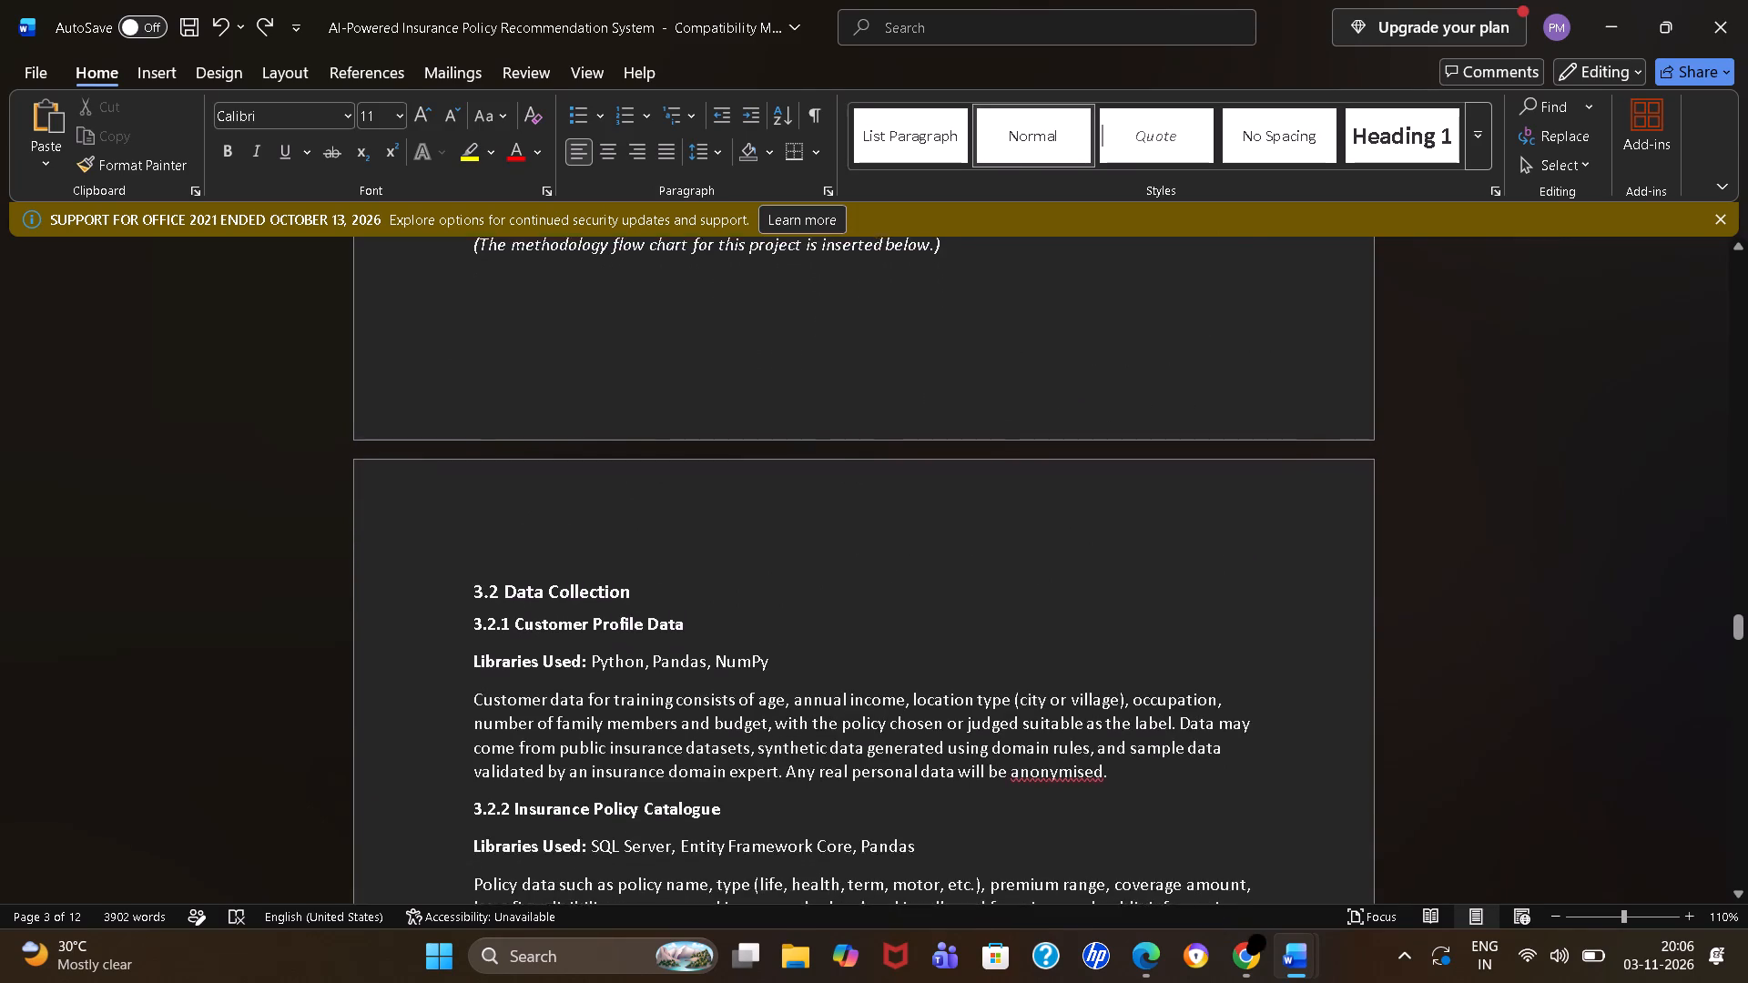
{"action": "scroll", "coordinate": [1240, 569], "scroll_direction": "down", "scroll_amount": 3}
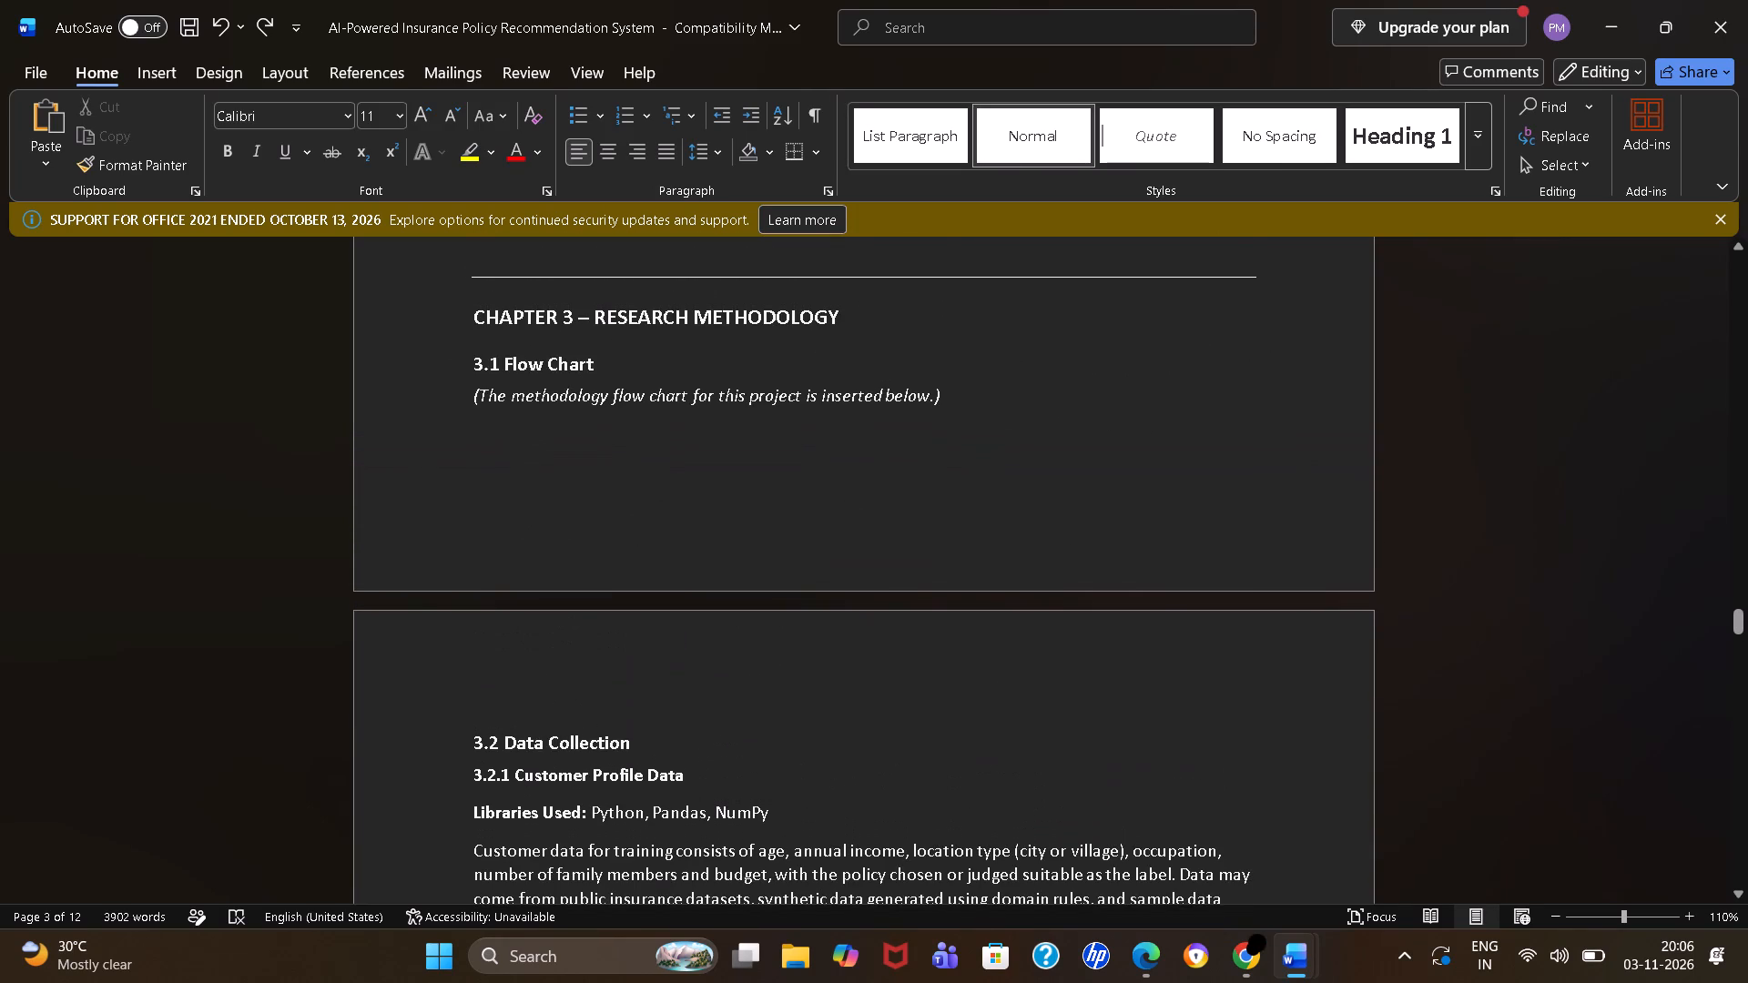
{"action": "scroll", "coordinate": [1240, 569], "scroll_direction": "down", "scroll_amount": 1}
Insert three blank lines before the divider above CHAPTER 3 – RESEARCH METHODOLOGY to push the heading onto a new page.
{"action": "left_click", "coordinate": [747, 299]}
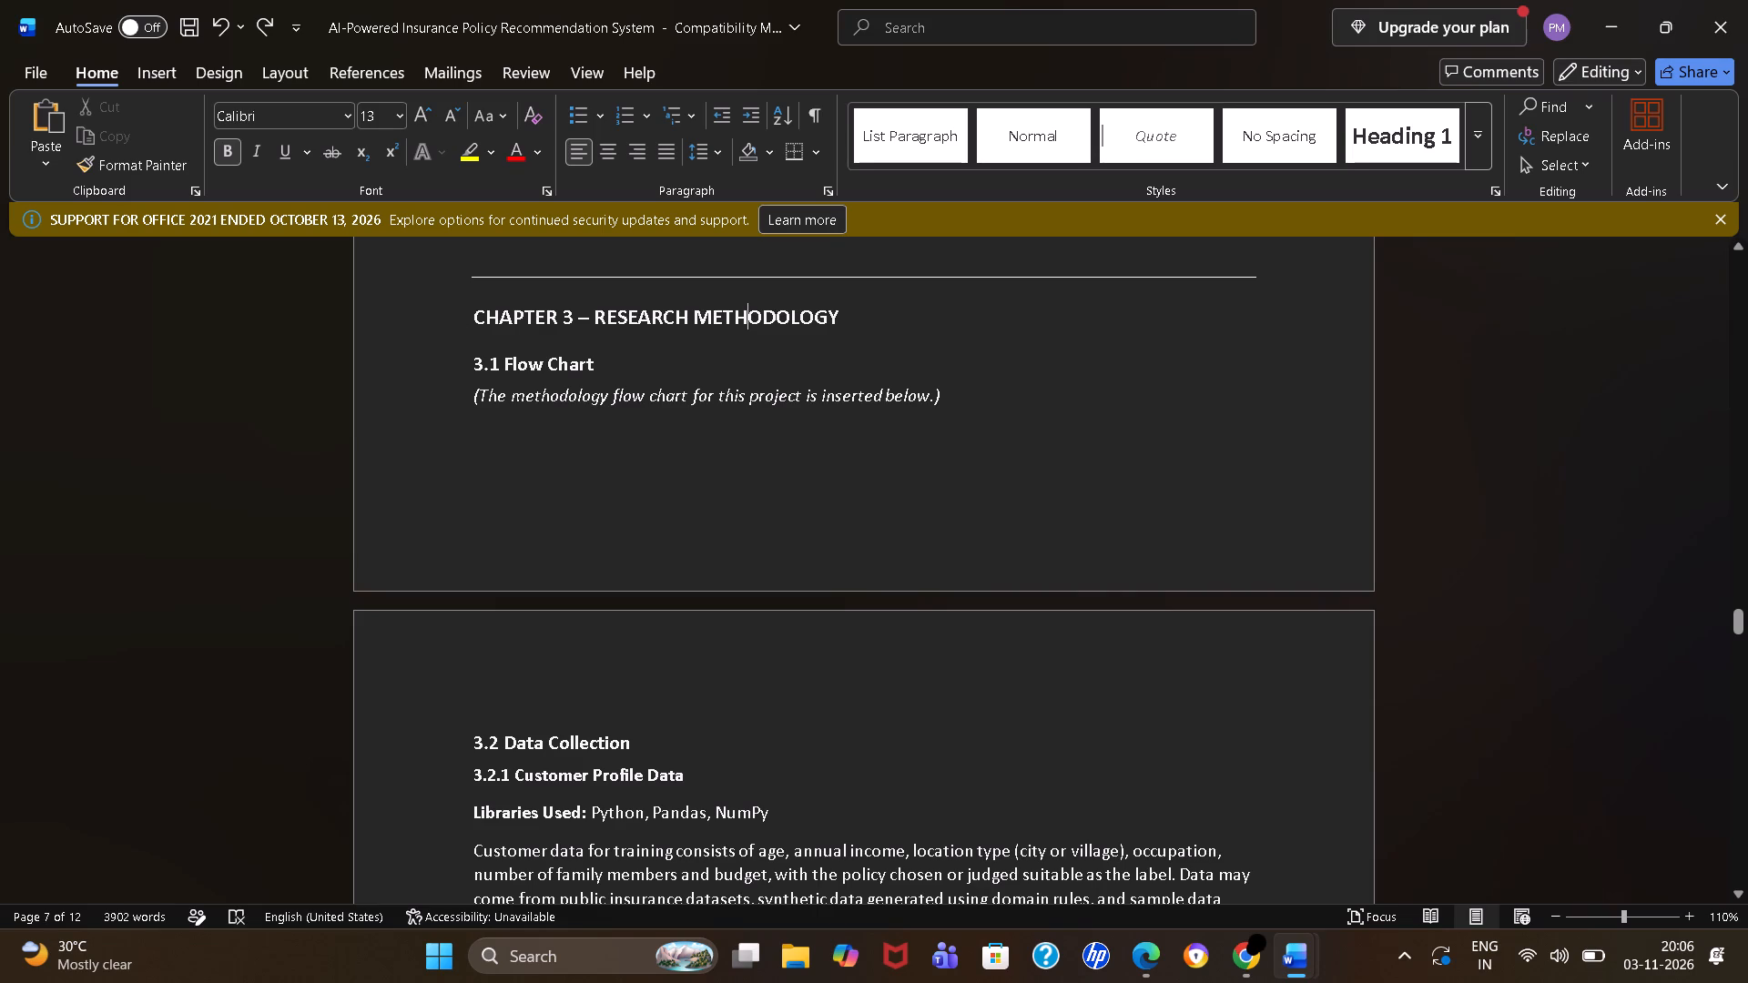
{"action": "left_click", "coordinate": [470, 269]}
{"action": "key", "text": "Return"}
{"action": "key", "text": "Return"}
{"action": "key", "text": "Return"}
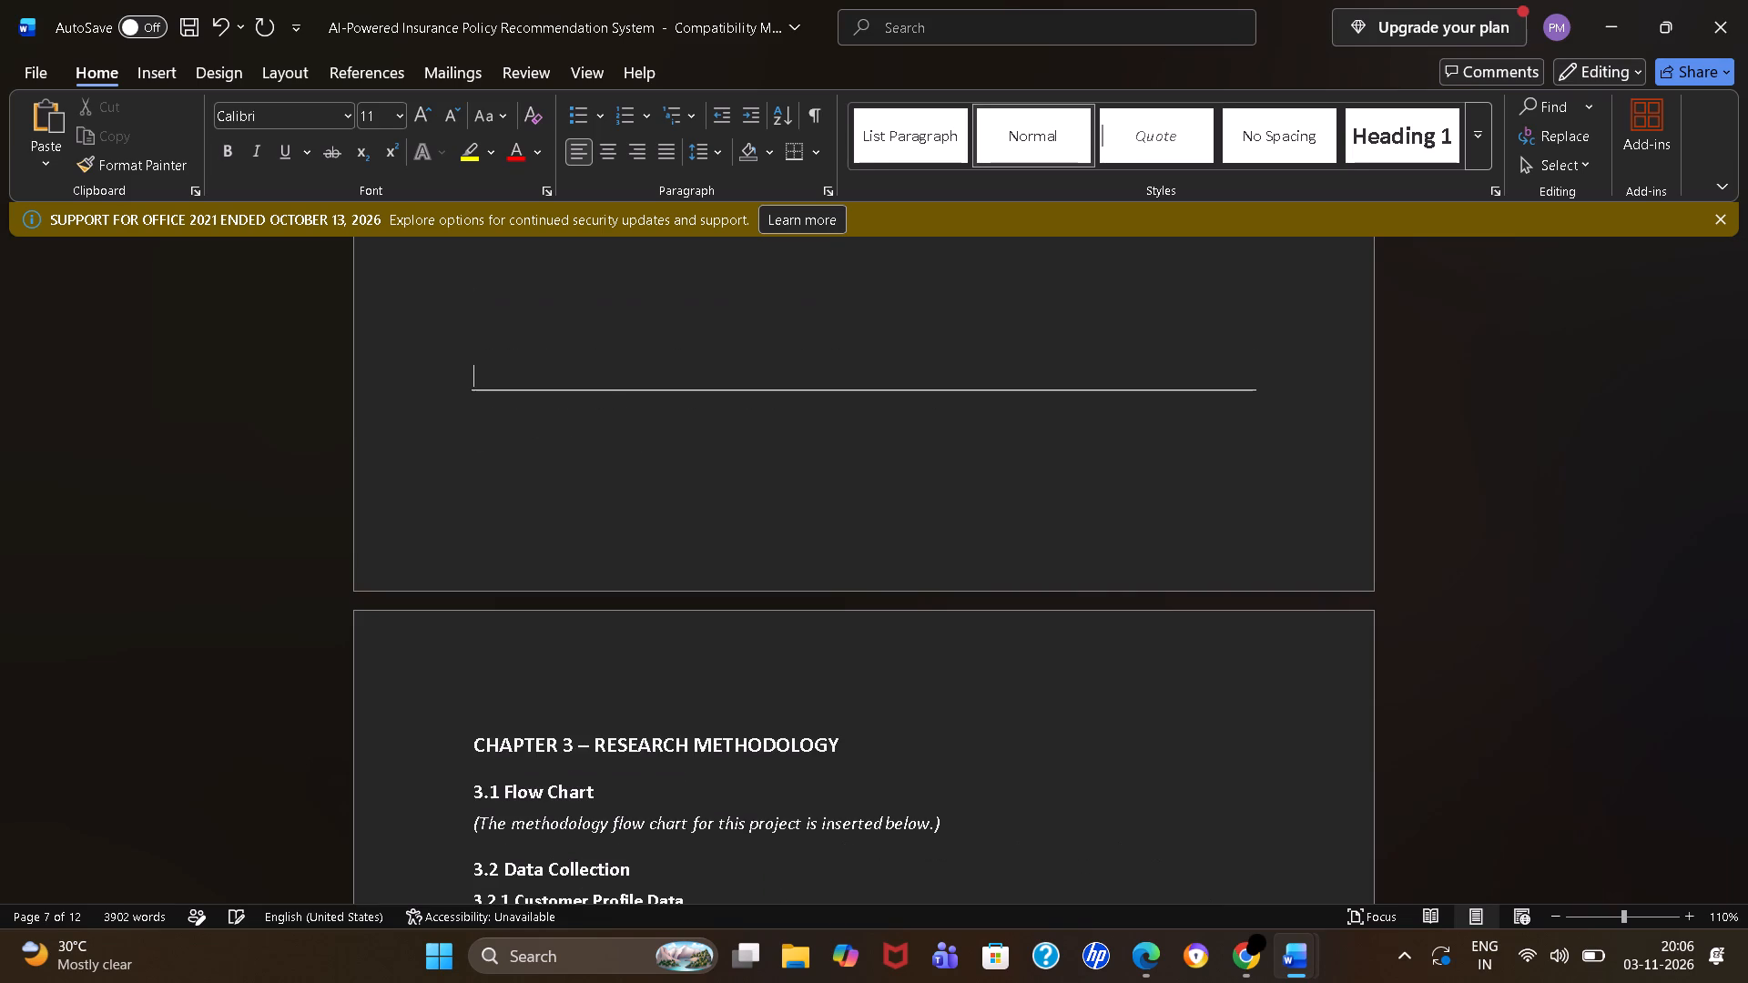
Review the pages preceding Chapter 3 back to the report's first page.
{"action": "scroll", "coordinate": [470, 269], "scroll_direction": "down", "scroll_amount": 2}
{"action": "scroll", "coordinate": [470, 269], "scroll_direction": "up", "scroll_amount": 7}
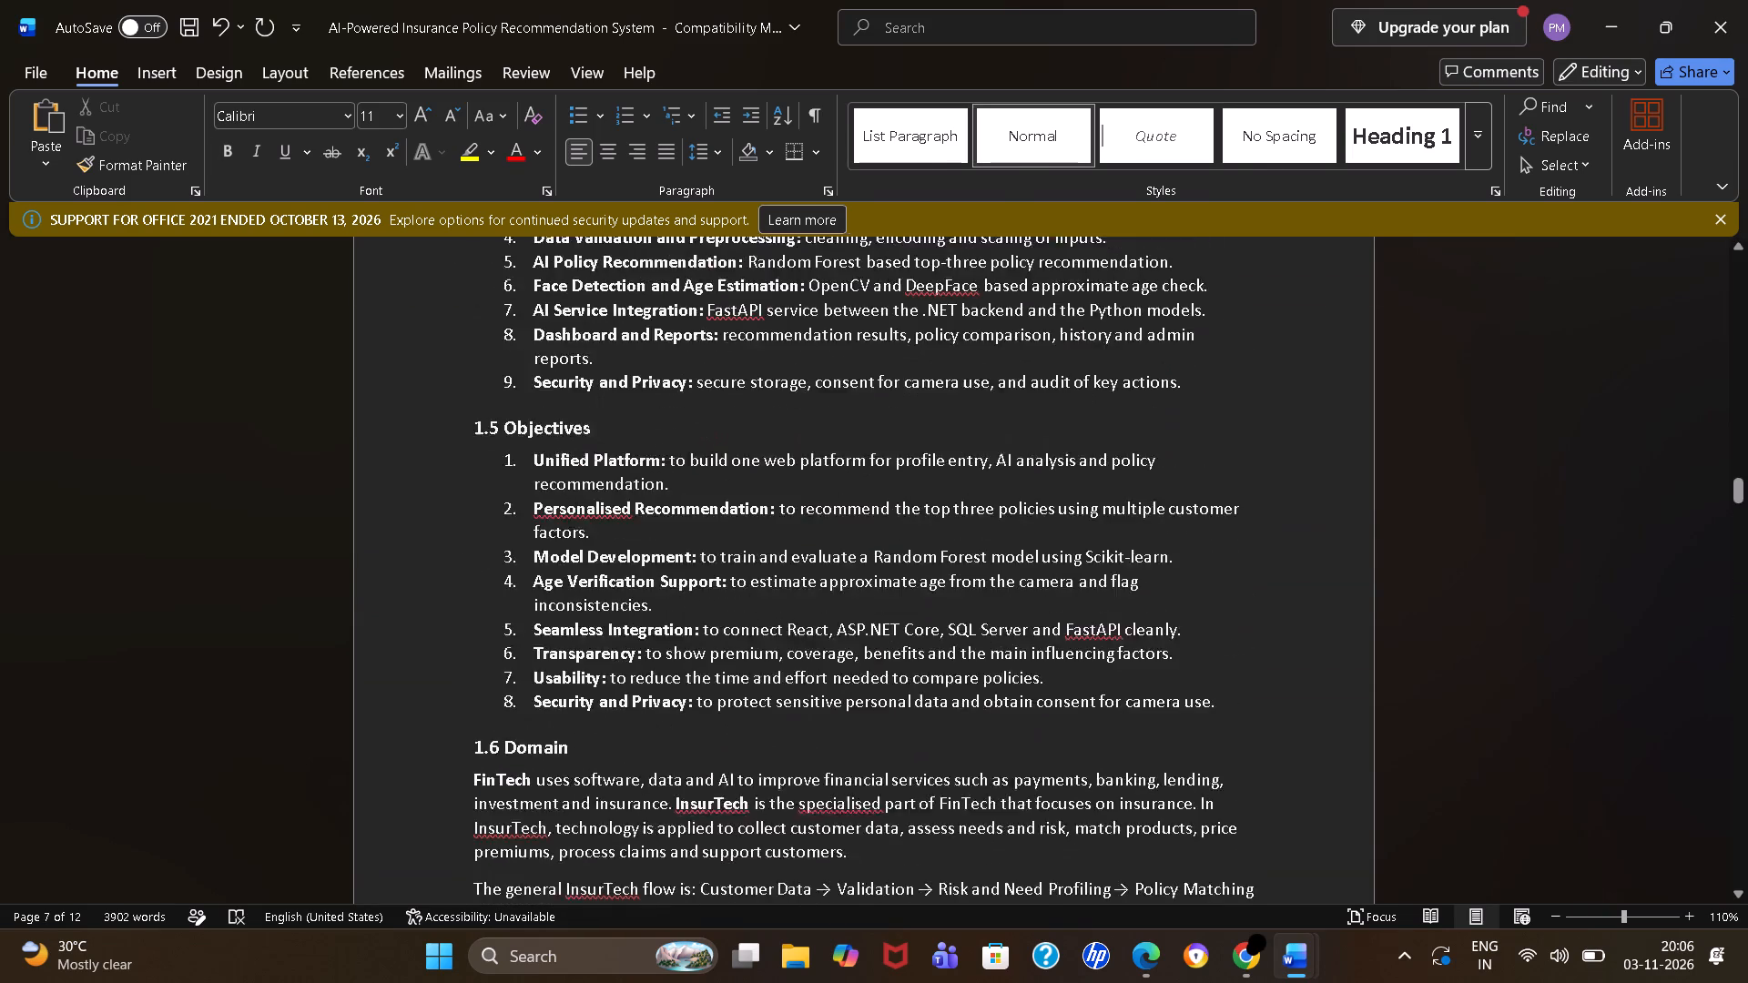
{"action": "scroll", "coordinate": [470, 269], "scroll_direction": "down", "scroll_amount": 6}
{"action": "scroll", "coordinate": [470, 269], "scroll_direction": "up", "scroll_amount": 1}
{"action": "scroll", "coordinate": [470, 269], "scroll_direction": "down", "scroll_amount": 3}
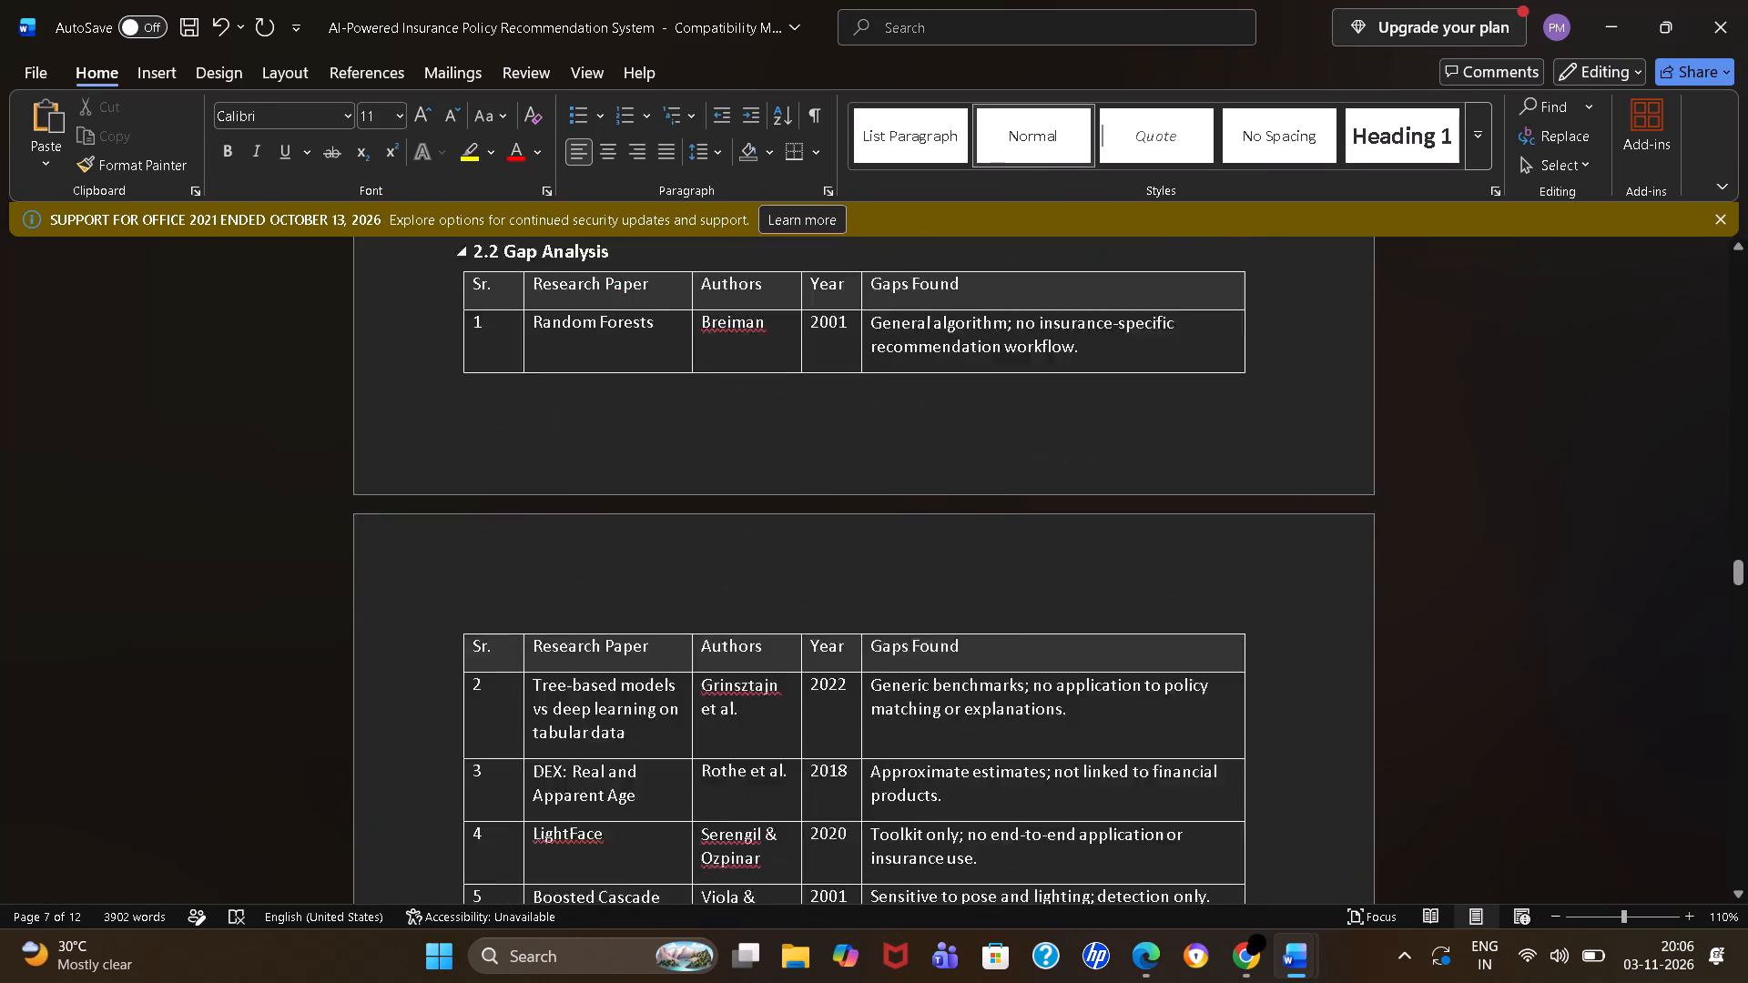
{"action": "scroll", "coordinate": [470, 269], "scroll_direction": "up", "scroll_amount": 9}
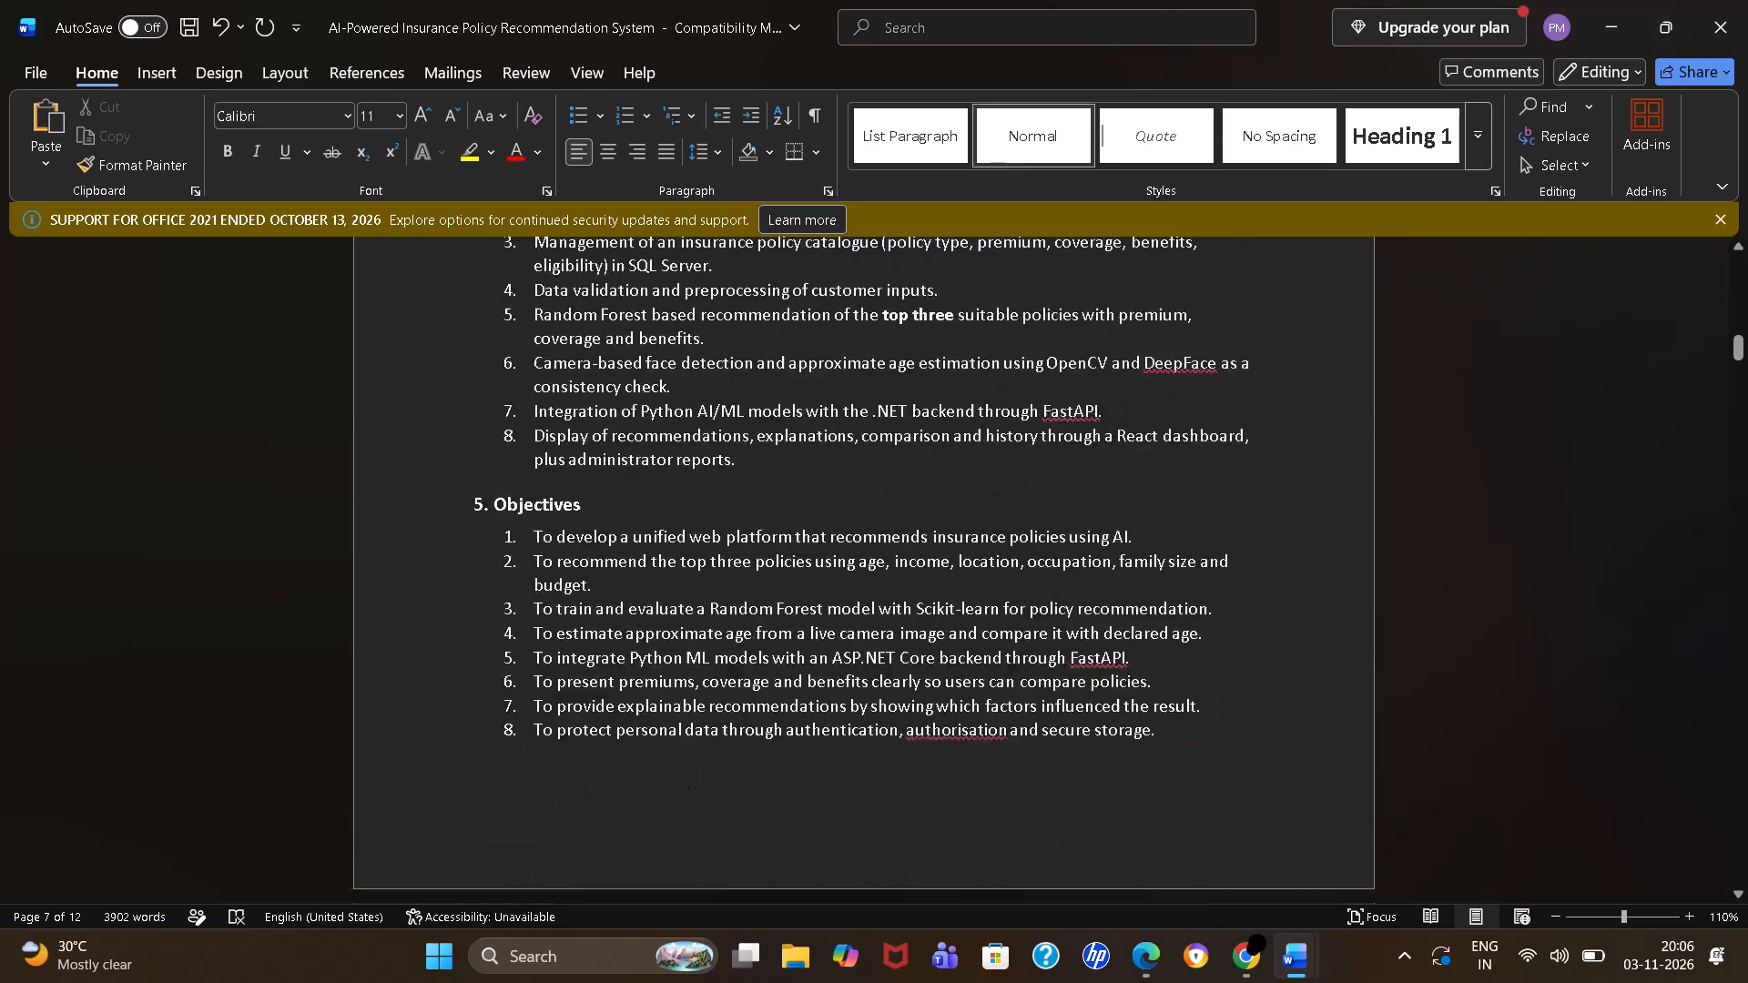
{"action": "scroll", "coordinate": [470, 269], "scroll_direction": "up", "scroll_amount": 1}
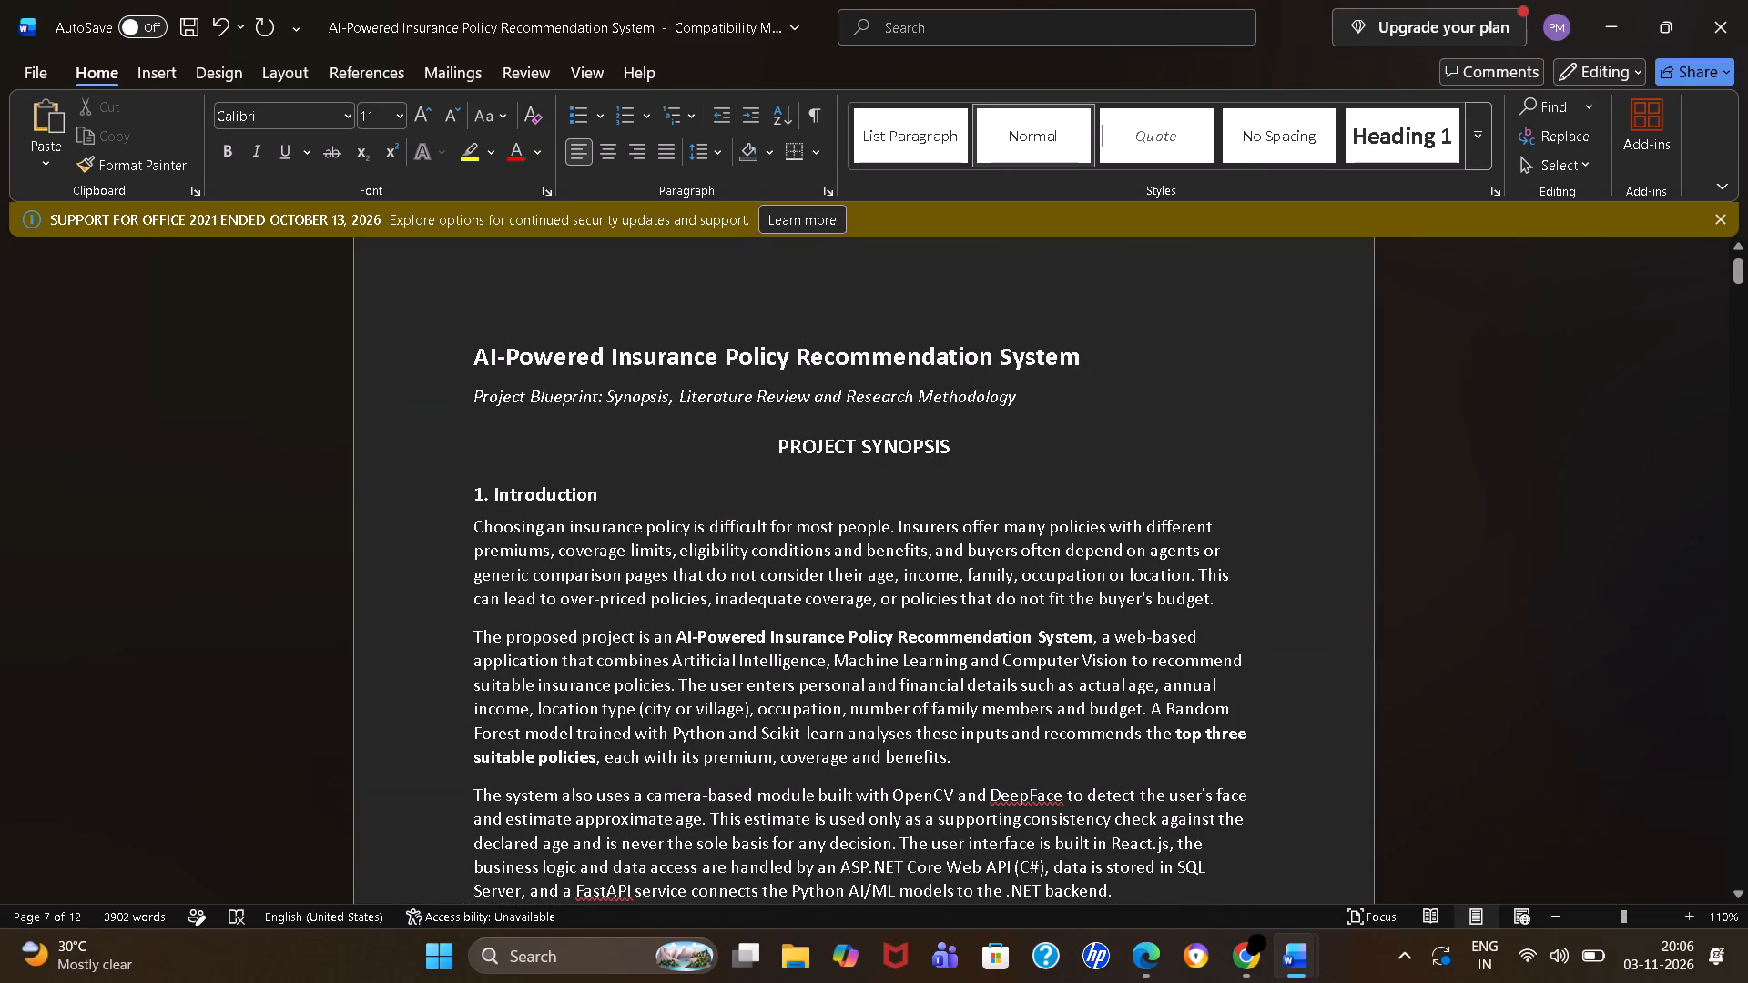
Delete the italic subtitle line "Project Blueprint: Synopsis, Literature Review and Research Methodology" on the first page.
{"action": "left_click", "coordinate": [473, 386]}
{"action": "left_click", "coordinate": [472, 411]}
{"action": "left_click_drag", "start_coordinate": [460, 394], "coordinate": [1005, 408]}
{"action": "key", "text": "BackSpace"}
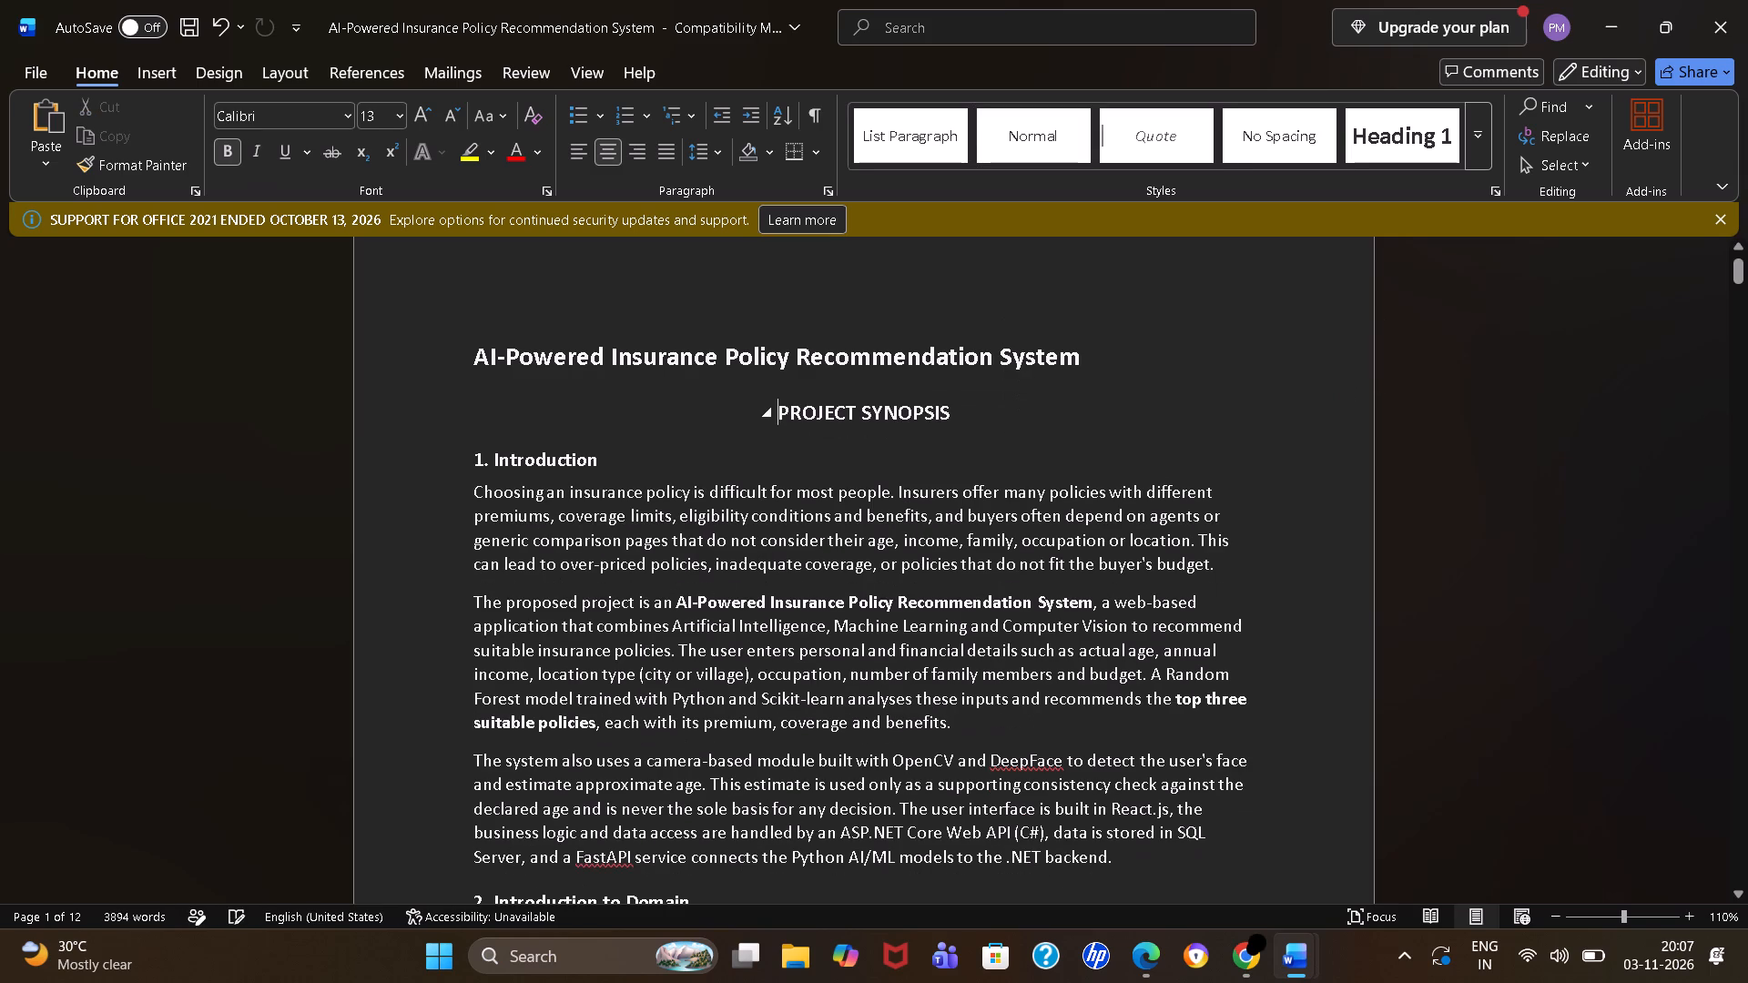
Insert blank lines before the PROJECT SYNOPSIS heading until it starts at the top of the second page.
{"action": "key", "text": "Return"}
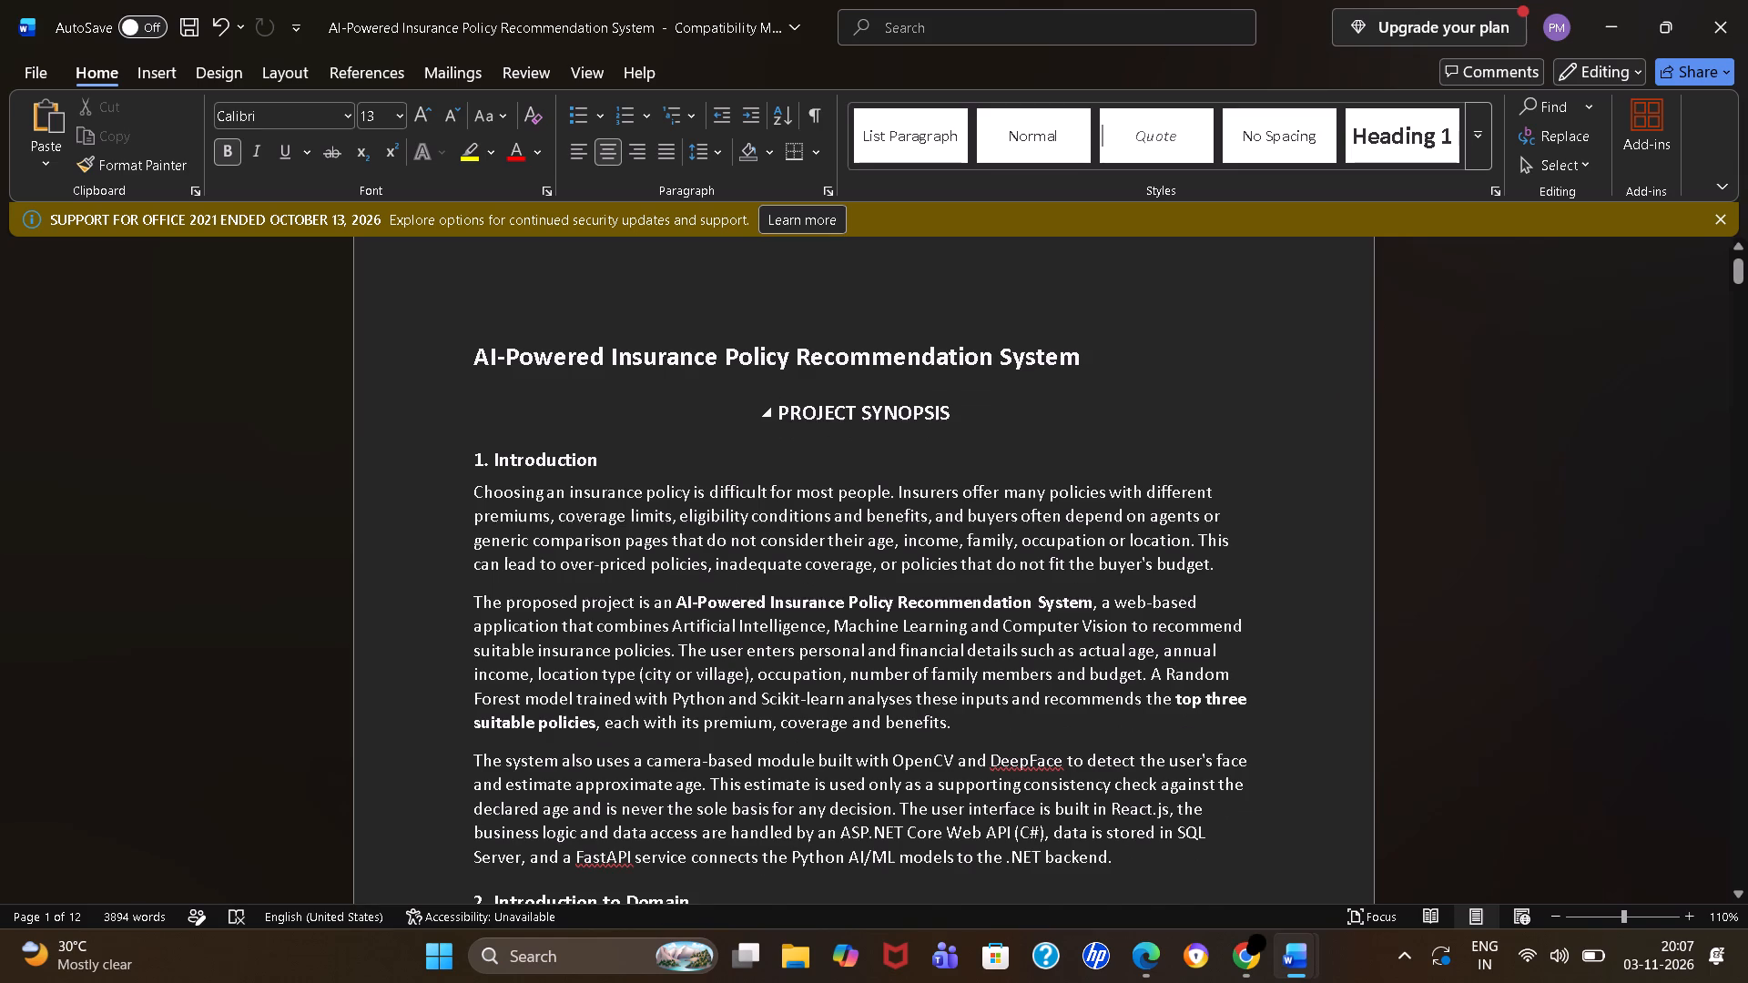
{"action": "key", "text": "Return"}
{"action": "key", "text": "Return"}
{"action": "key", "text": "Return"}
{"action": "key", "text": "Return"}
{"action": "key", "text": "Return"}
{"action": "key", "text": "Return"}
{"action": "key", "text": "Return"}
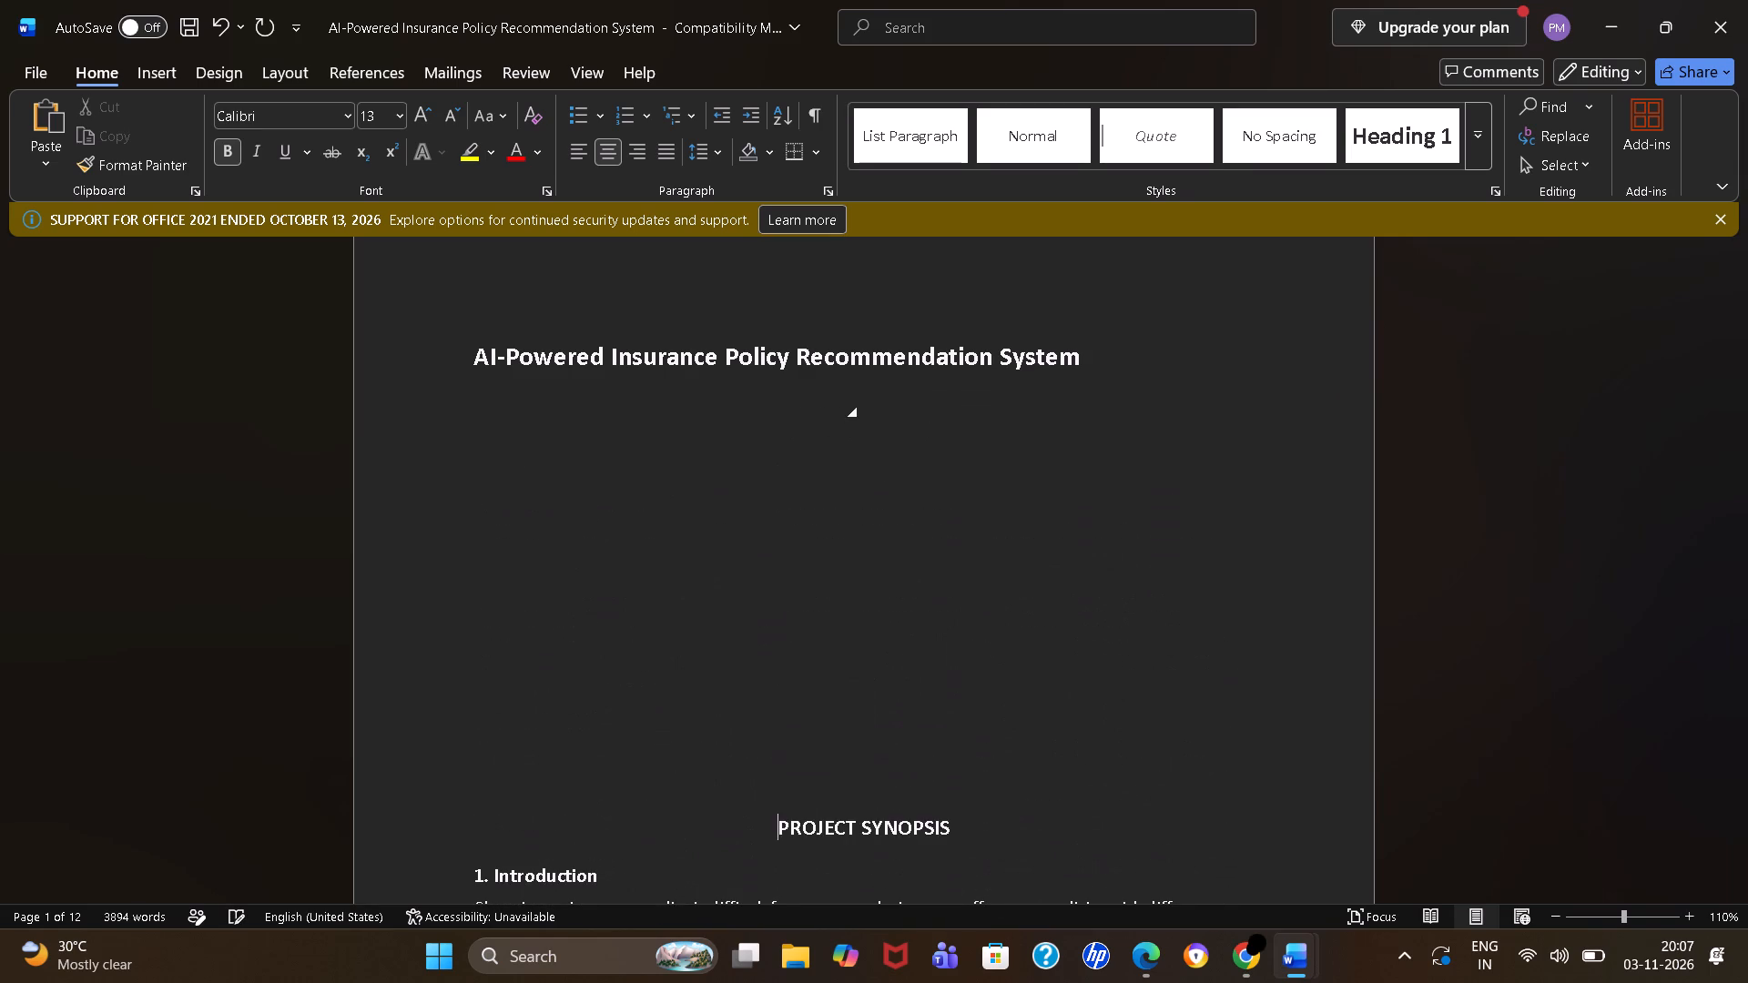
{"action": "key", "text": "Return"}
{"action": "key", "text": "Return"}
{"action": "scroll", "coordinate": [1005, 408], "scroll_direction": "down", "scroll_amount": 4}
{"action": "scroll", "coordinate": [1005, 408], "scroll_direction": "up", "scroll_amount": 4}
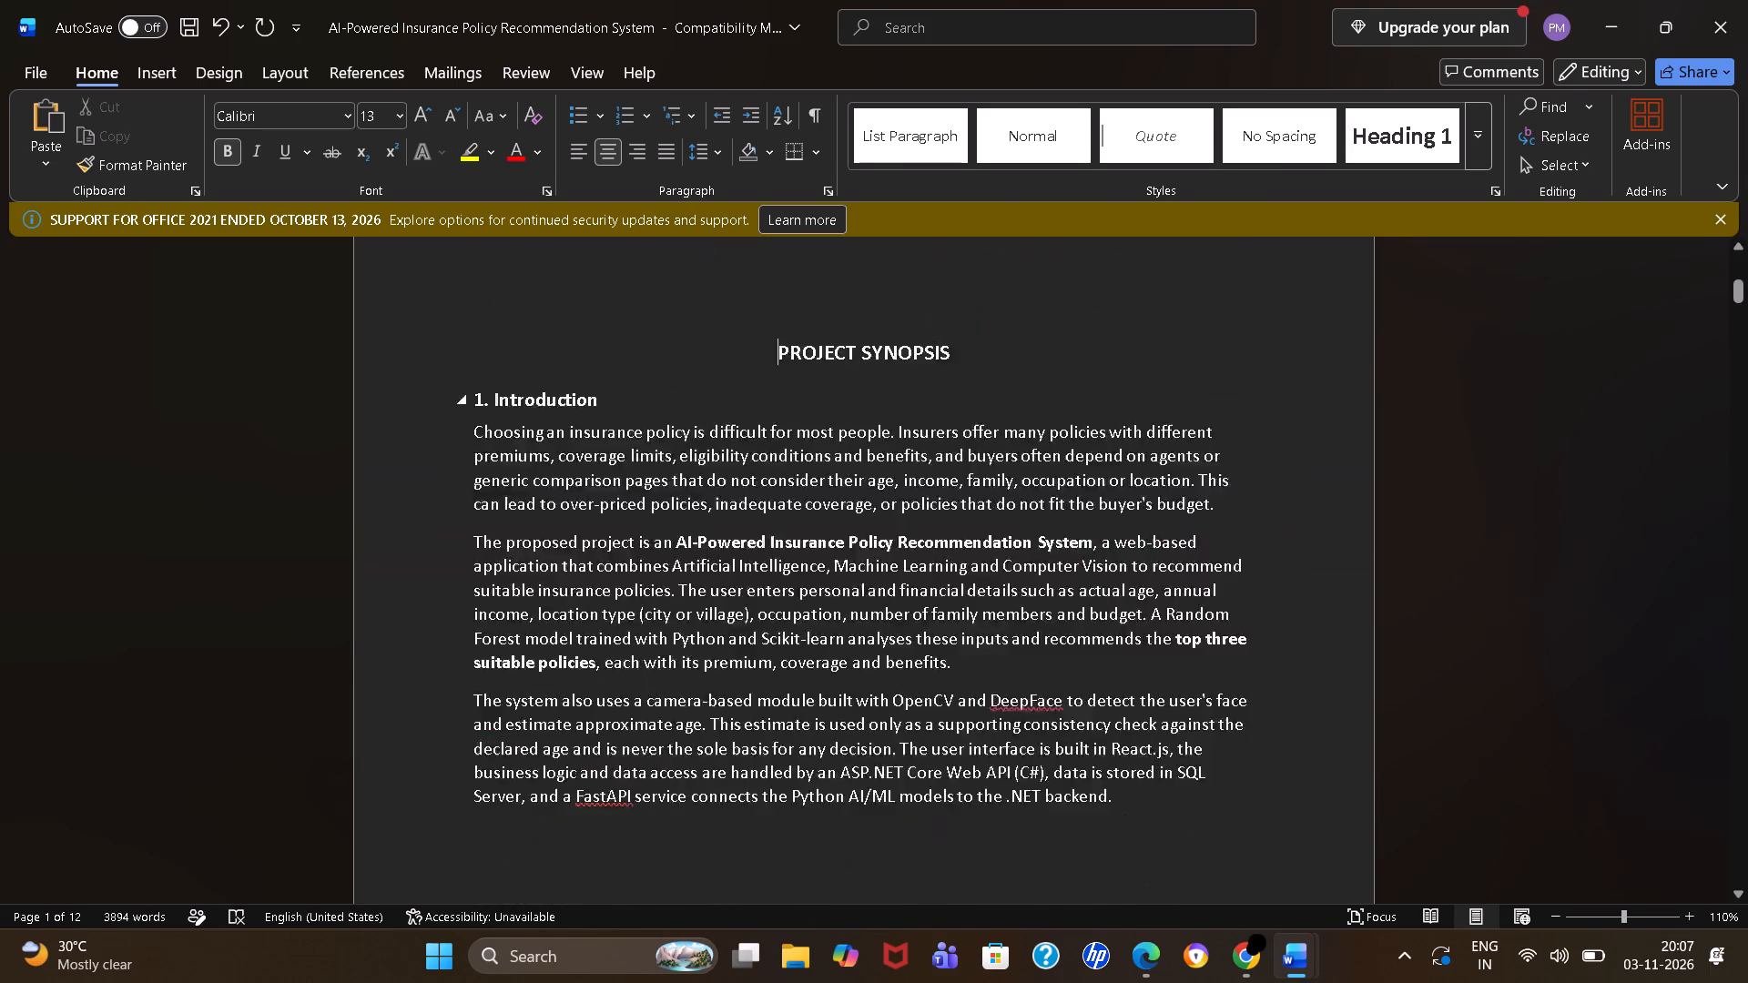
{"action": "scroll", "coordinate": [1005, 408], "scroll_direction": "down", "scroll_amount": 1}
{"action": "key", "text": "Return"}
{"action": "key", "text": "Return"}
{"action": "key", "text": "Return"}
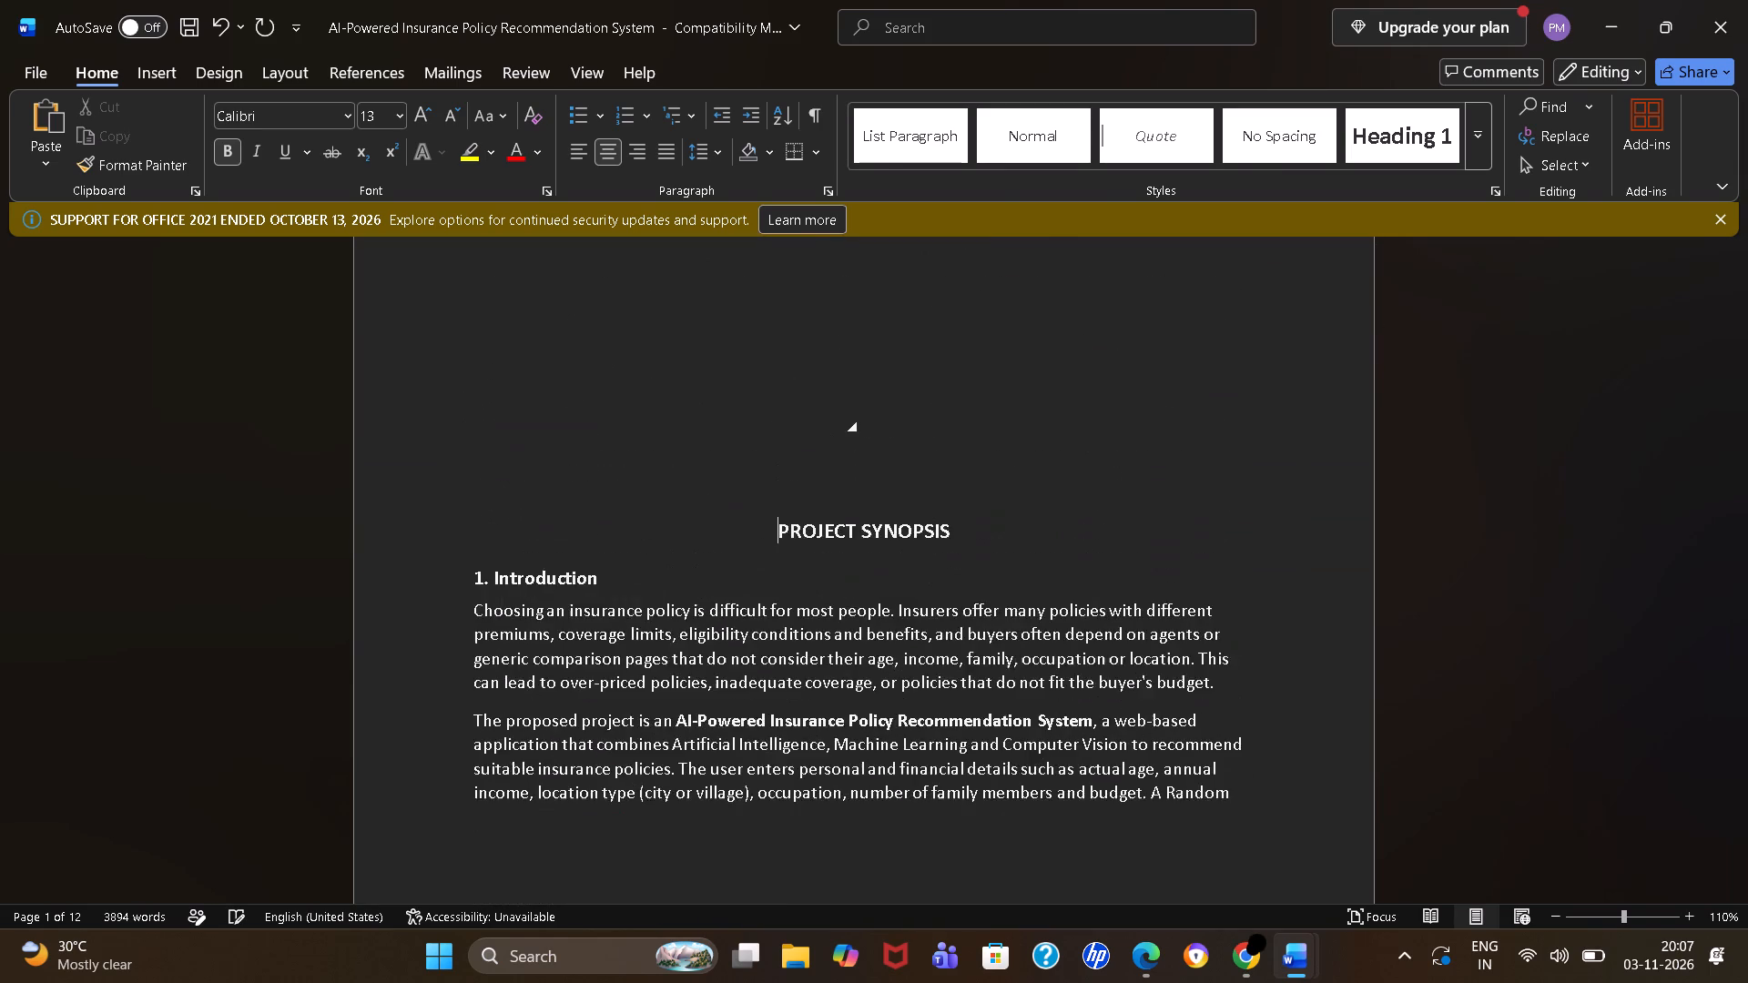
{"action": "key", "text": "Return"}
{"action": "key", "text": "Return"}
{"action": "key", "text": "Return"}
{"action": "key", "text": "Return"}
{"action": "key", "text": "Return"}
{"action": "scroll", "coordinate": [1005, 408], "scroll_direction": "down", "scroll_amount": 1}
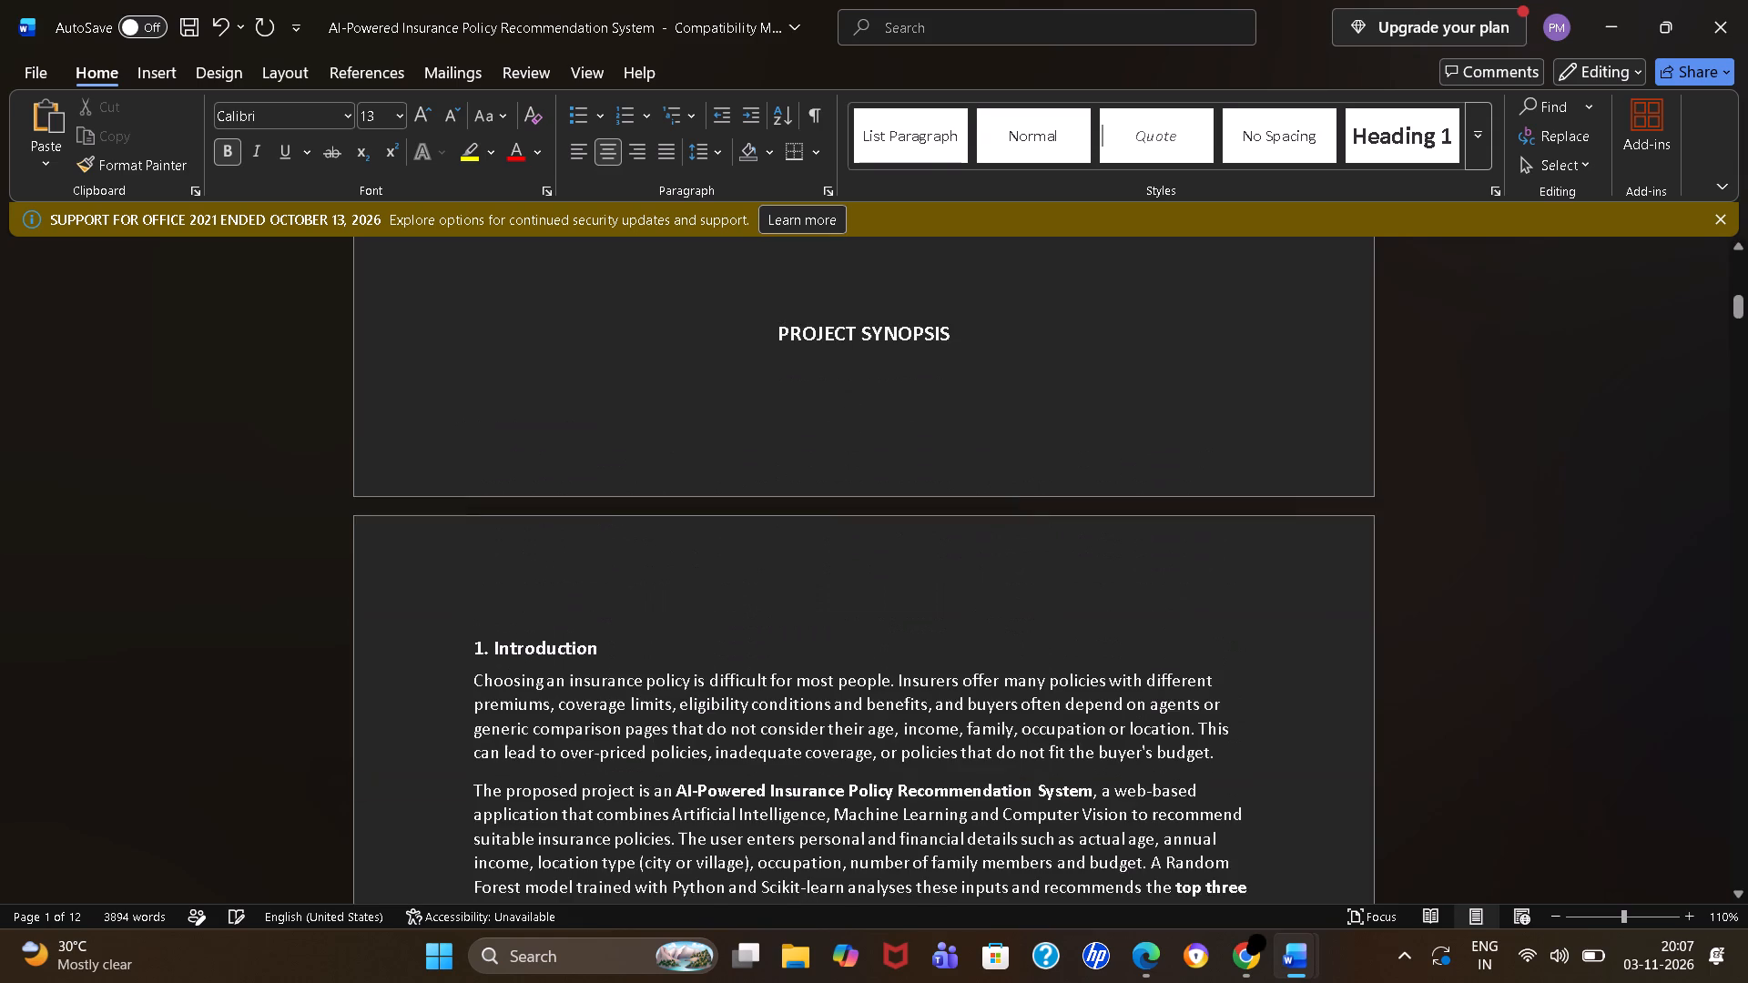
{"action": "scroll", "coordinate": [1005, 408], "scroll_direction": "down", "scroll_amount": 1}
{"action": "key", "text": "Return"}
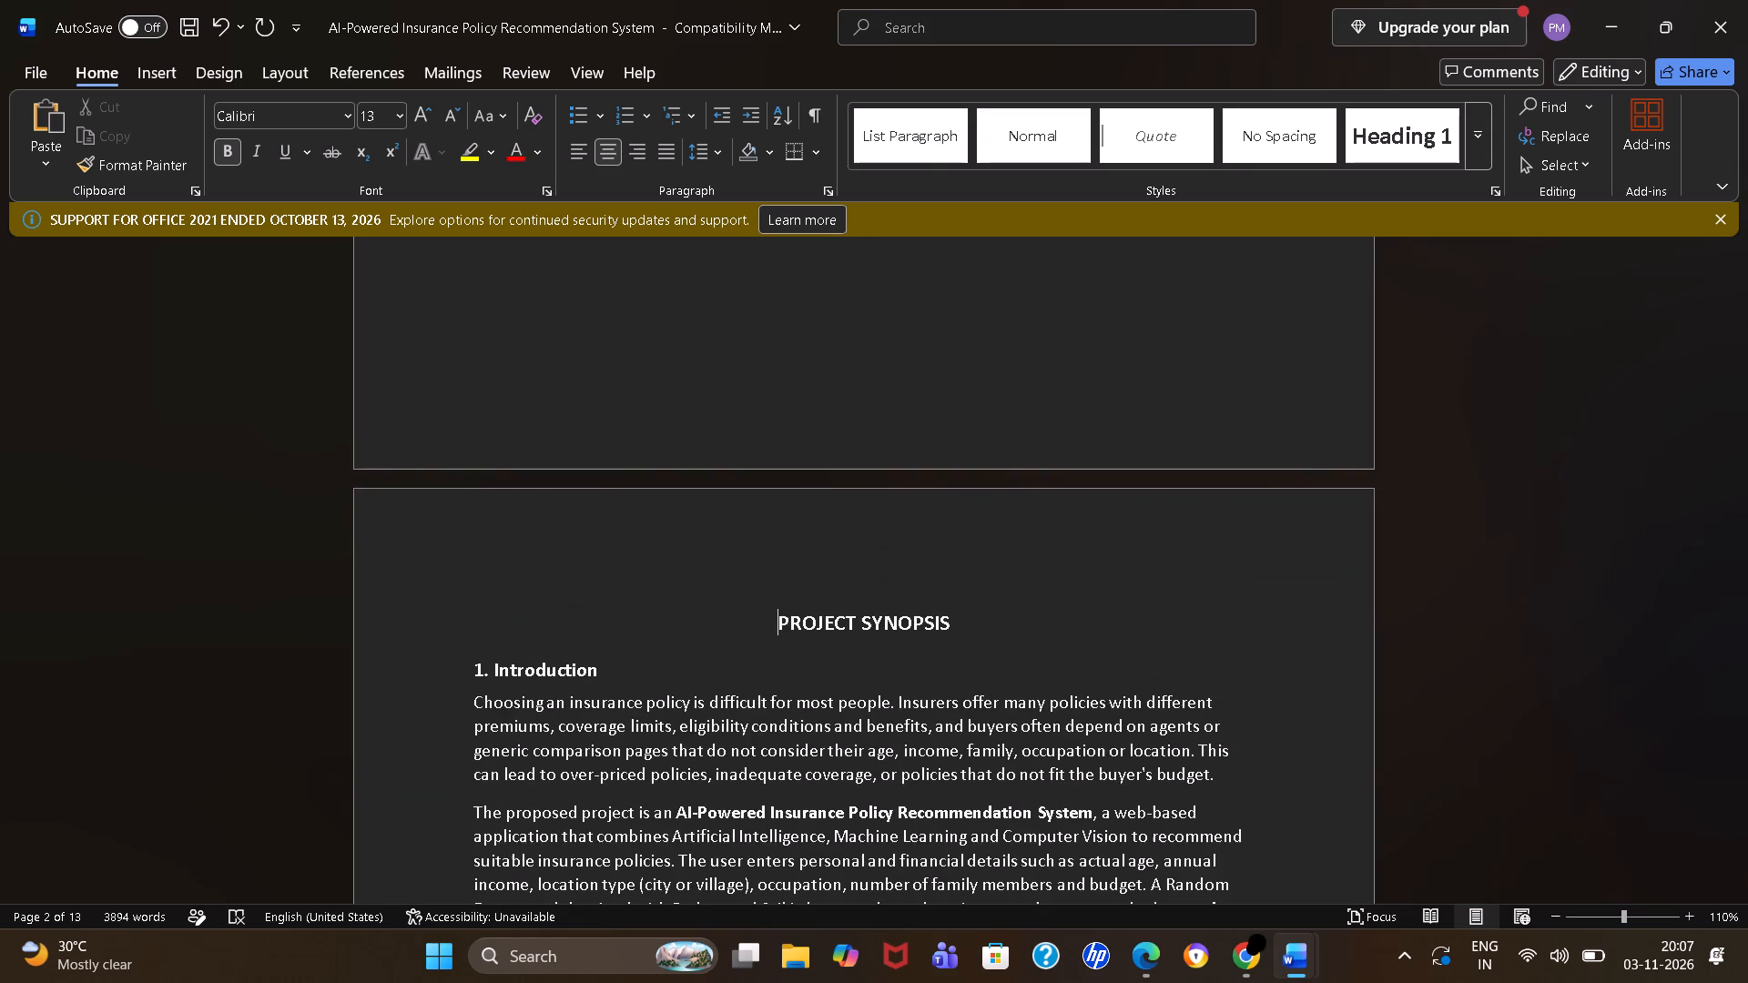
Centre-align the title "AI-Powered Insurance Policy Recommendation System" on the first page.
{"action": "scroll", "coordinate": [1005, 408], "scroll_direction": "up", "scroll_amount": 4}
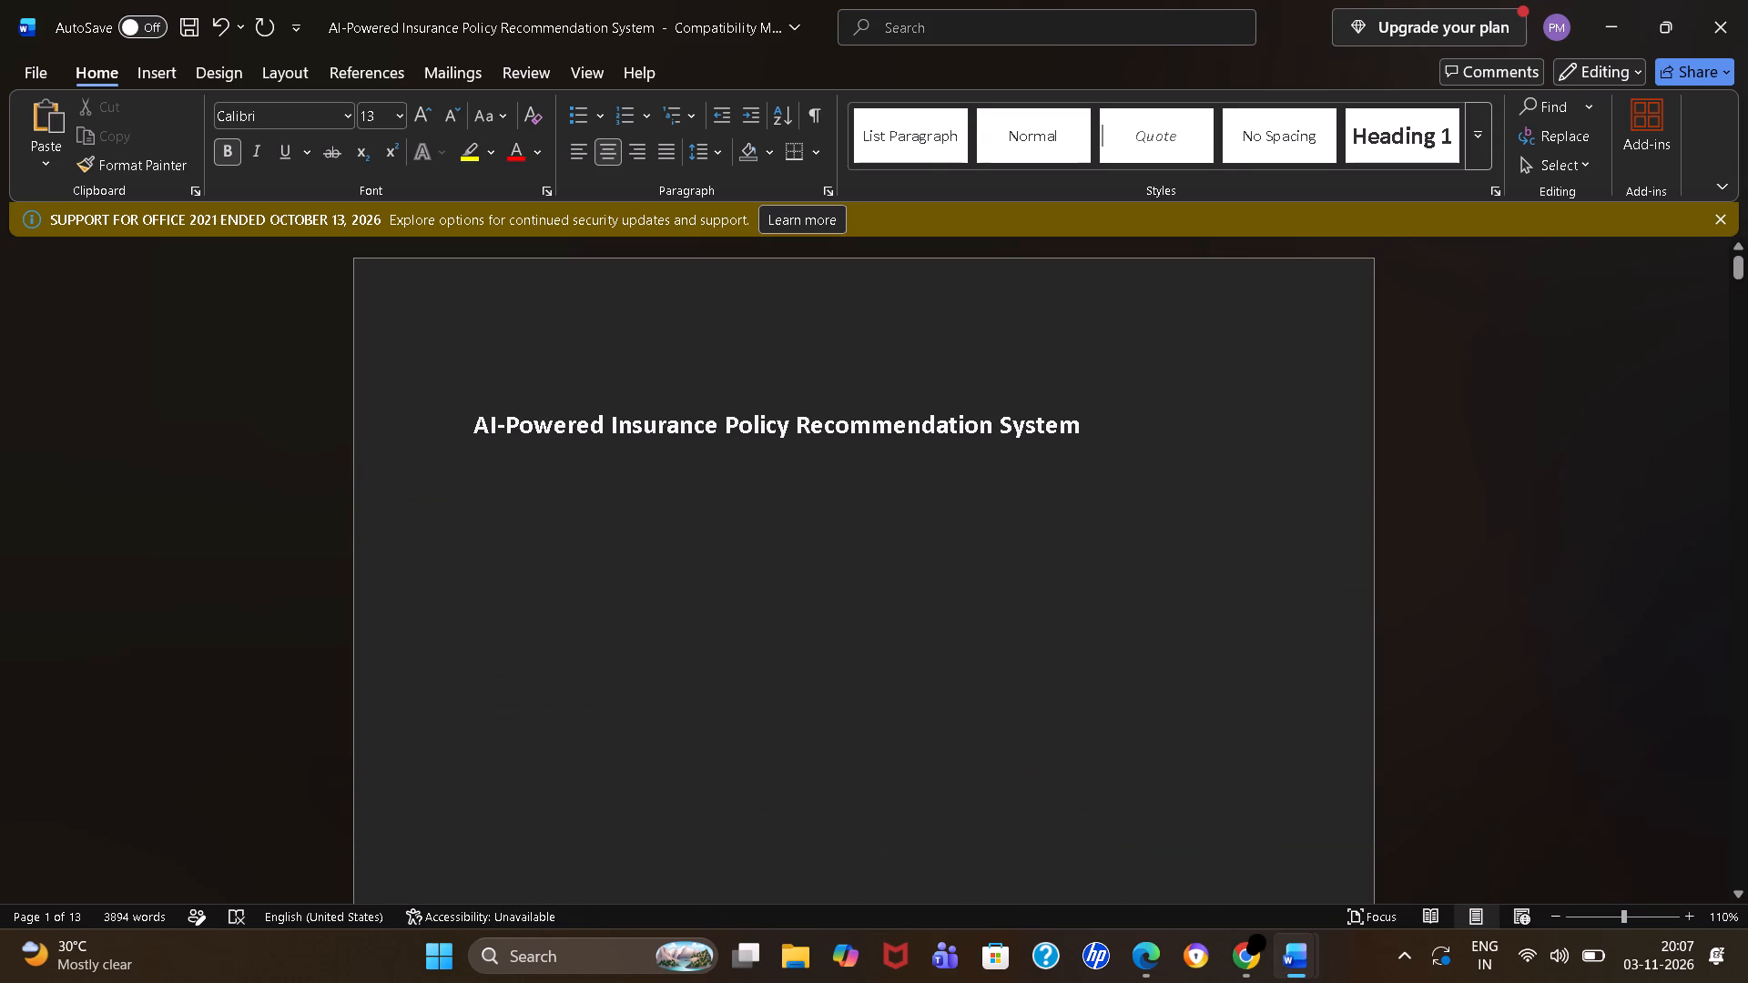
{"action": "left_click_drag", "start_coordinate": [447, 393], "coordinate": [1073, 449]}
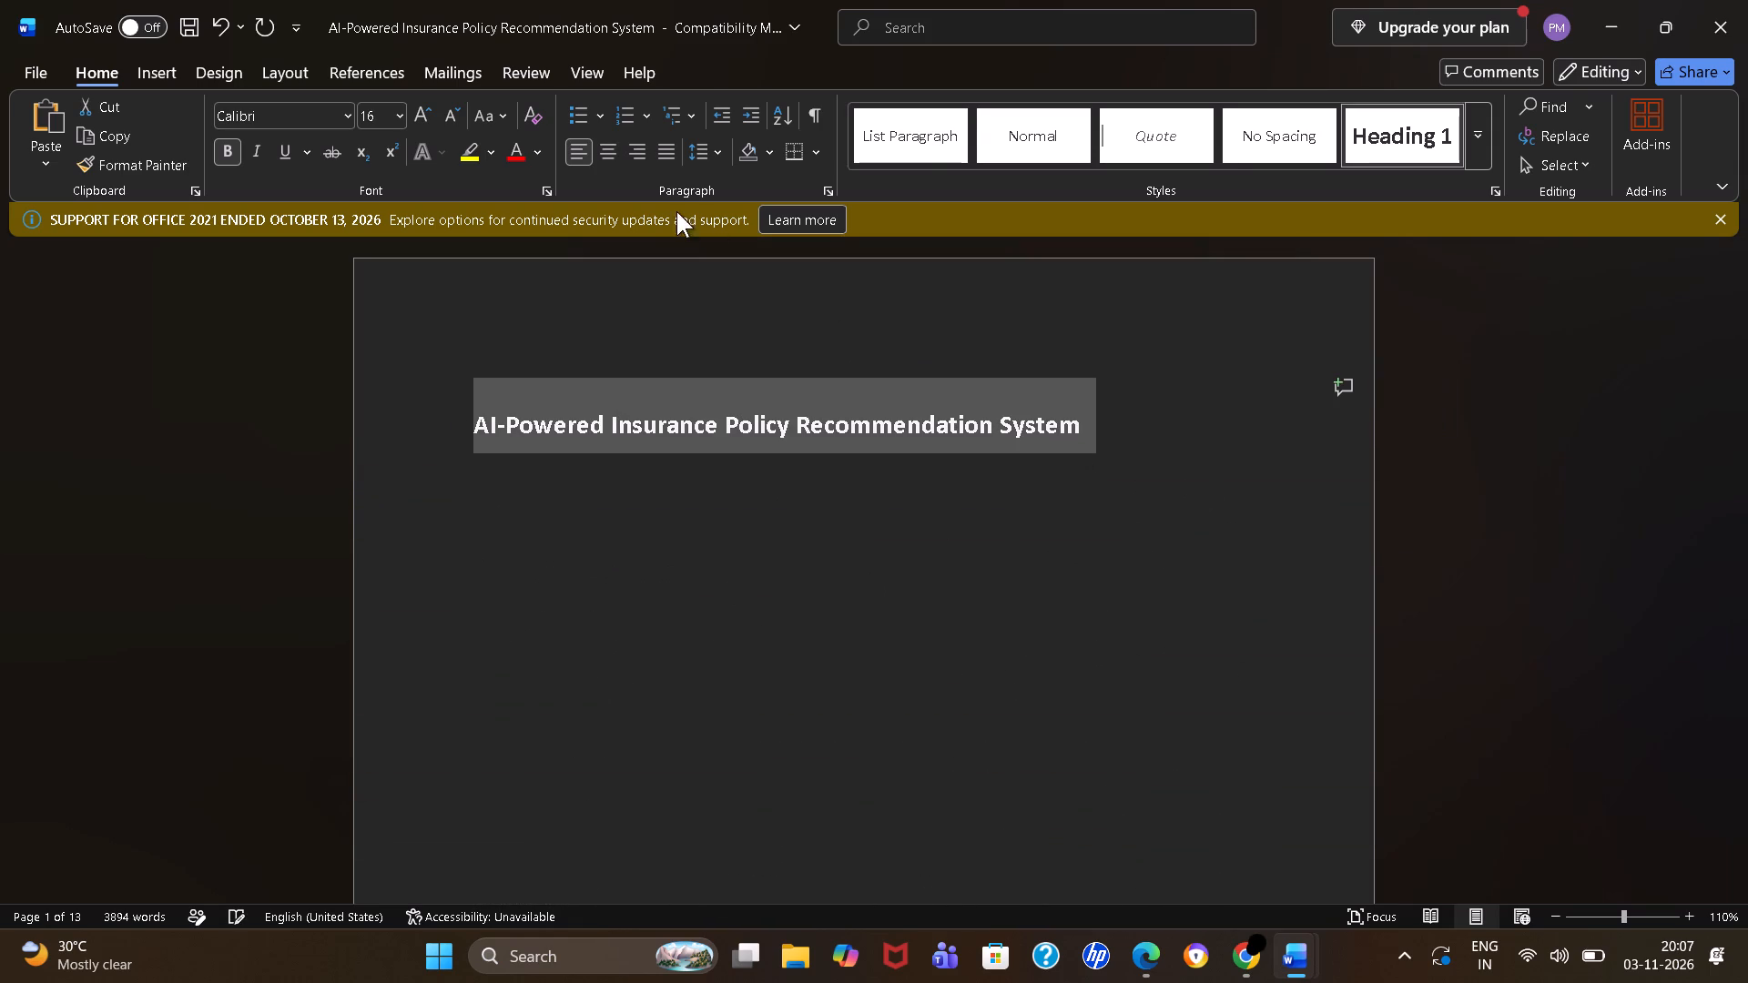
{"action": "left_click", "coordinate": [614, 141]}
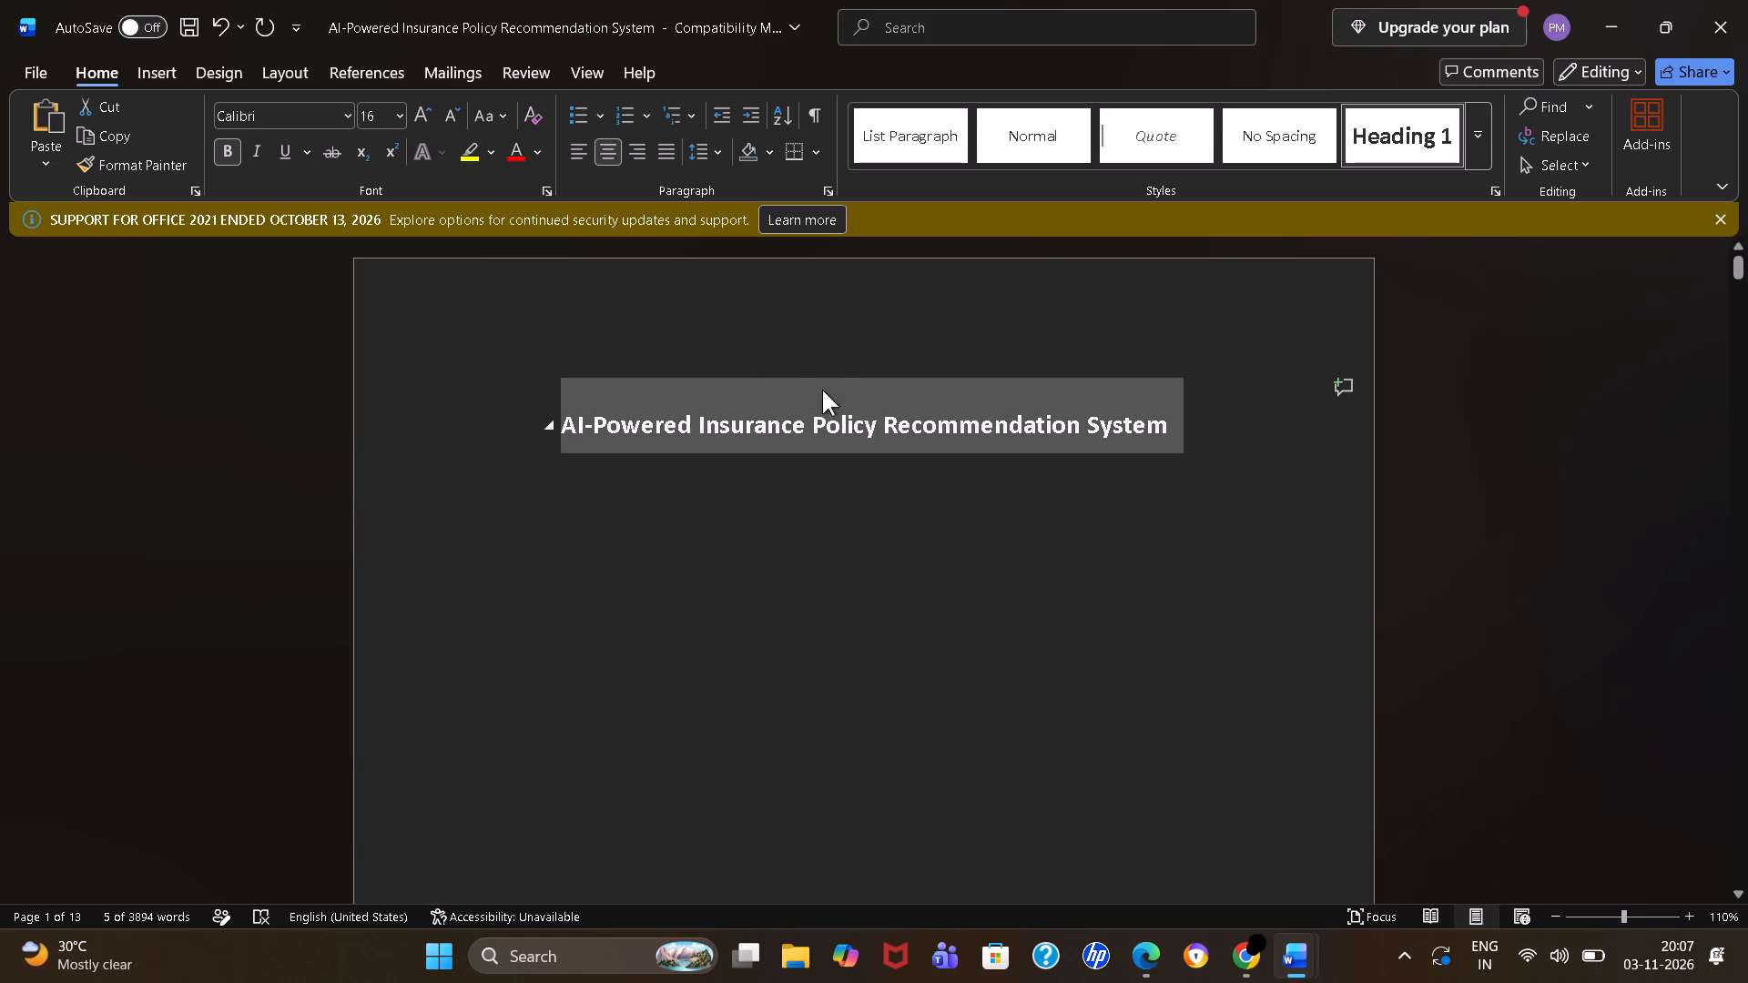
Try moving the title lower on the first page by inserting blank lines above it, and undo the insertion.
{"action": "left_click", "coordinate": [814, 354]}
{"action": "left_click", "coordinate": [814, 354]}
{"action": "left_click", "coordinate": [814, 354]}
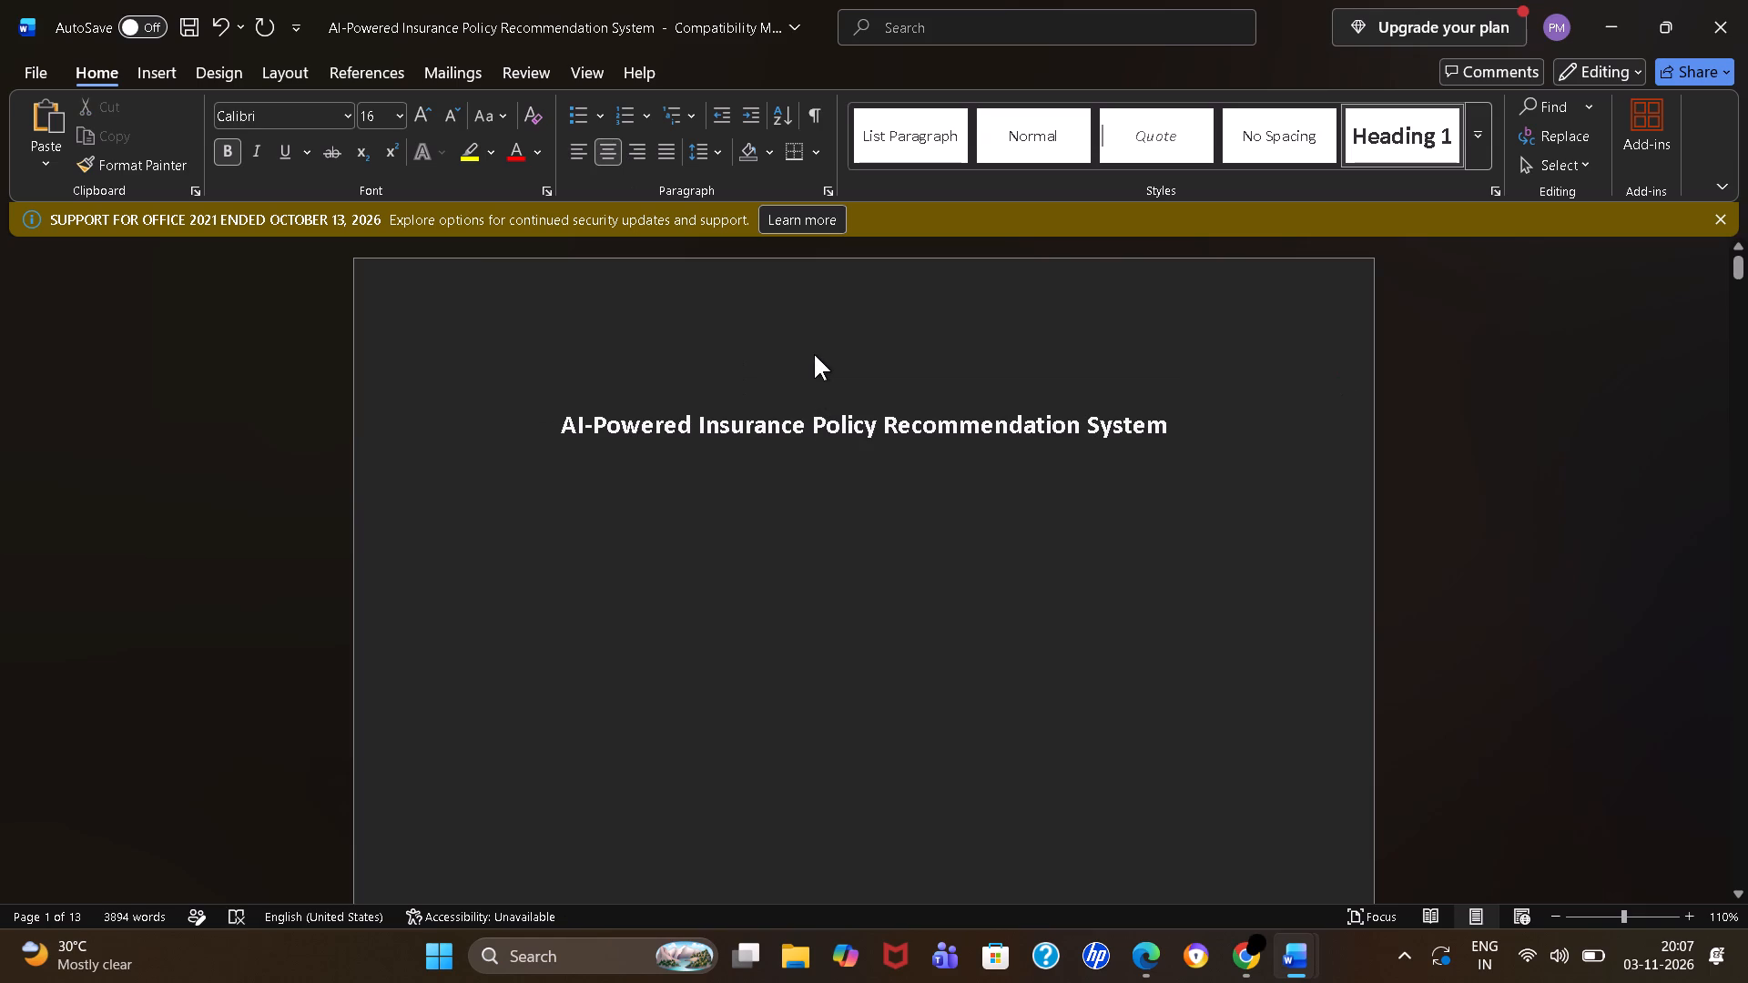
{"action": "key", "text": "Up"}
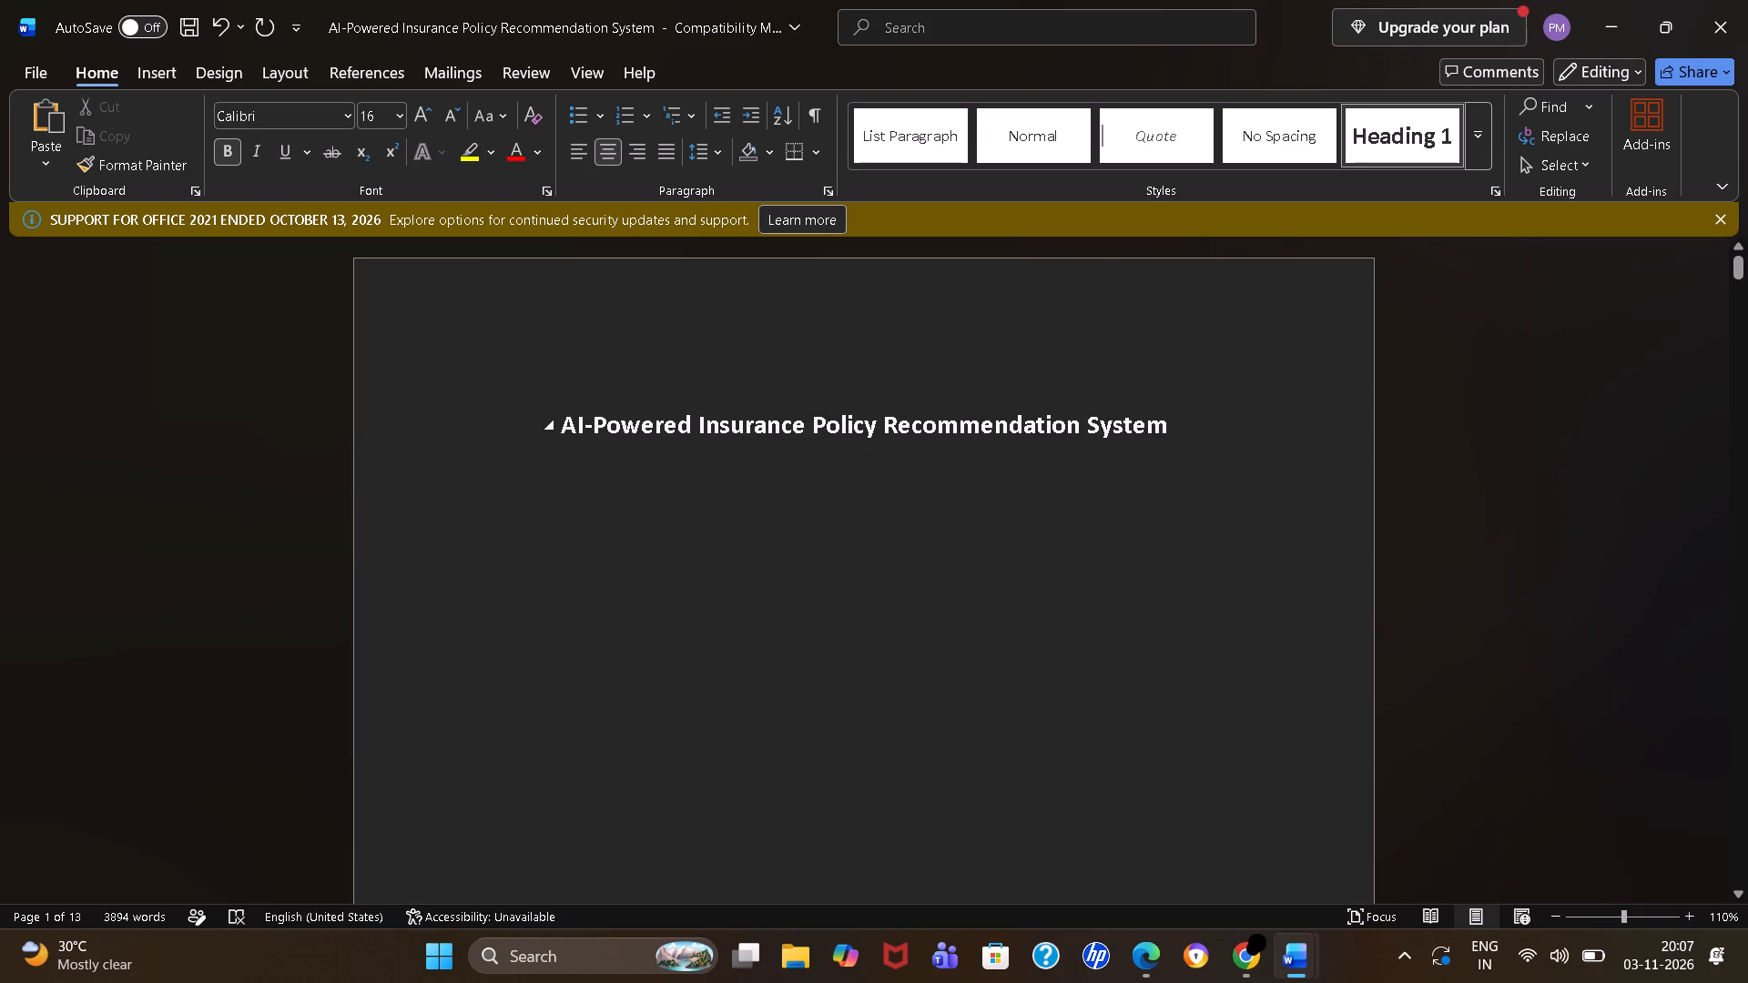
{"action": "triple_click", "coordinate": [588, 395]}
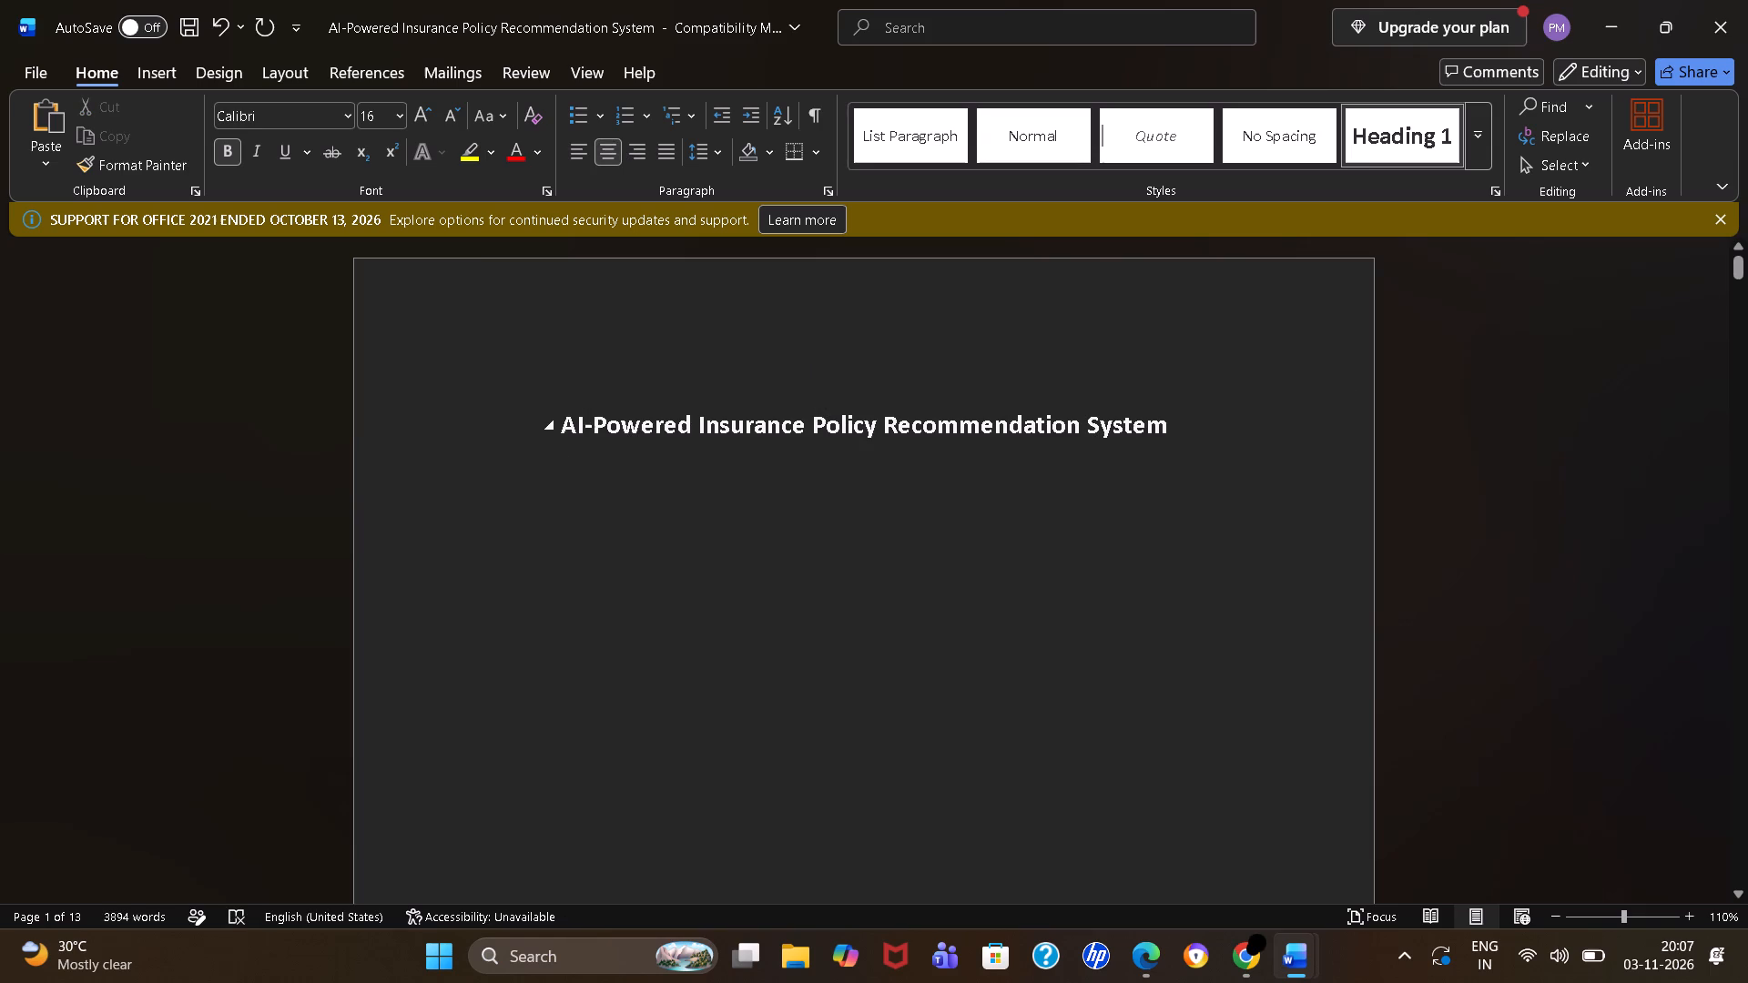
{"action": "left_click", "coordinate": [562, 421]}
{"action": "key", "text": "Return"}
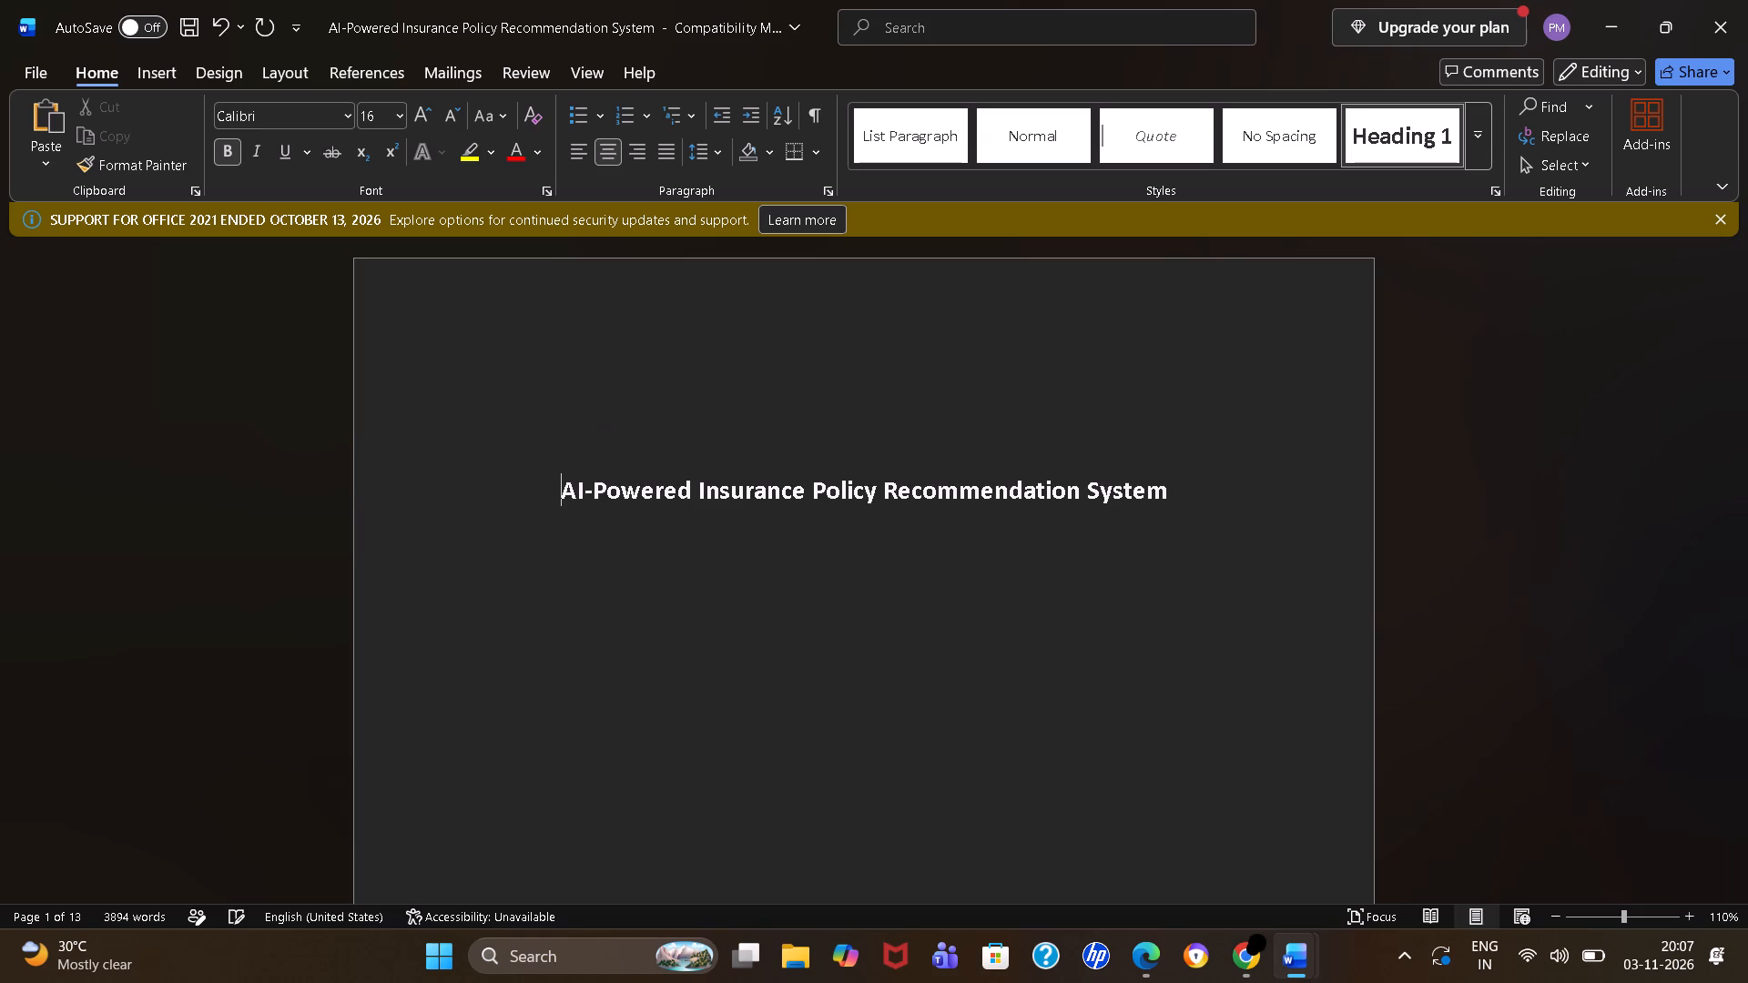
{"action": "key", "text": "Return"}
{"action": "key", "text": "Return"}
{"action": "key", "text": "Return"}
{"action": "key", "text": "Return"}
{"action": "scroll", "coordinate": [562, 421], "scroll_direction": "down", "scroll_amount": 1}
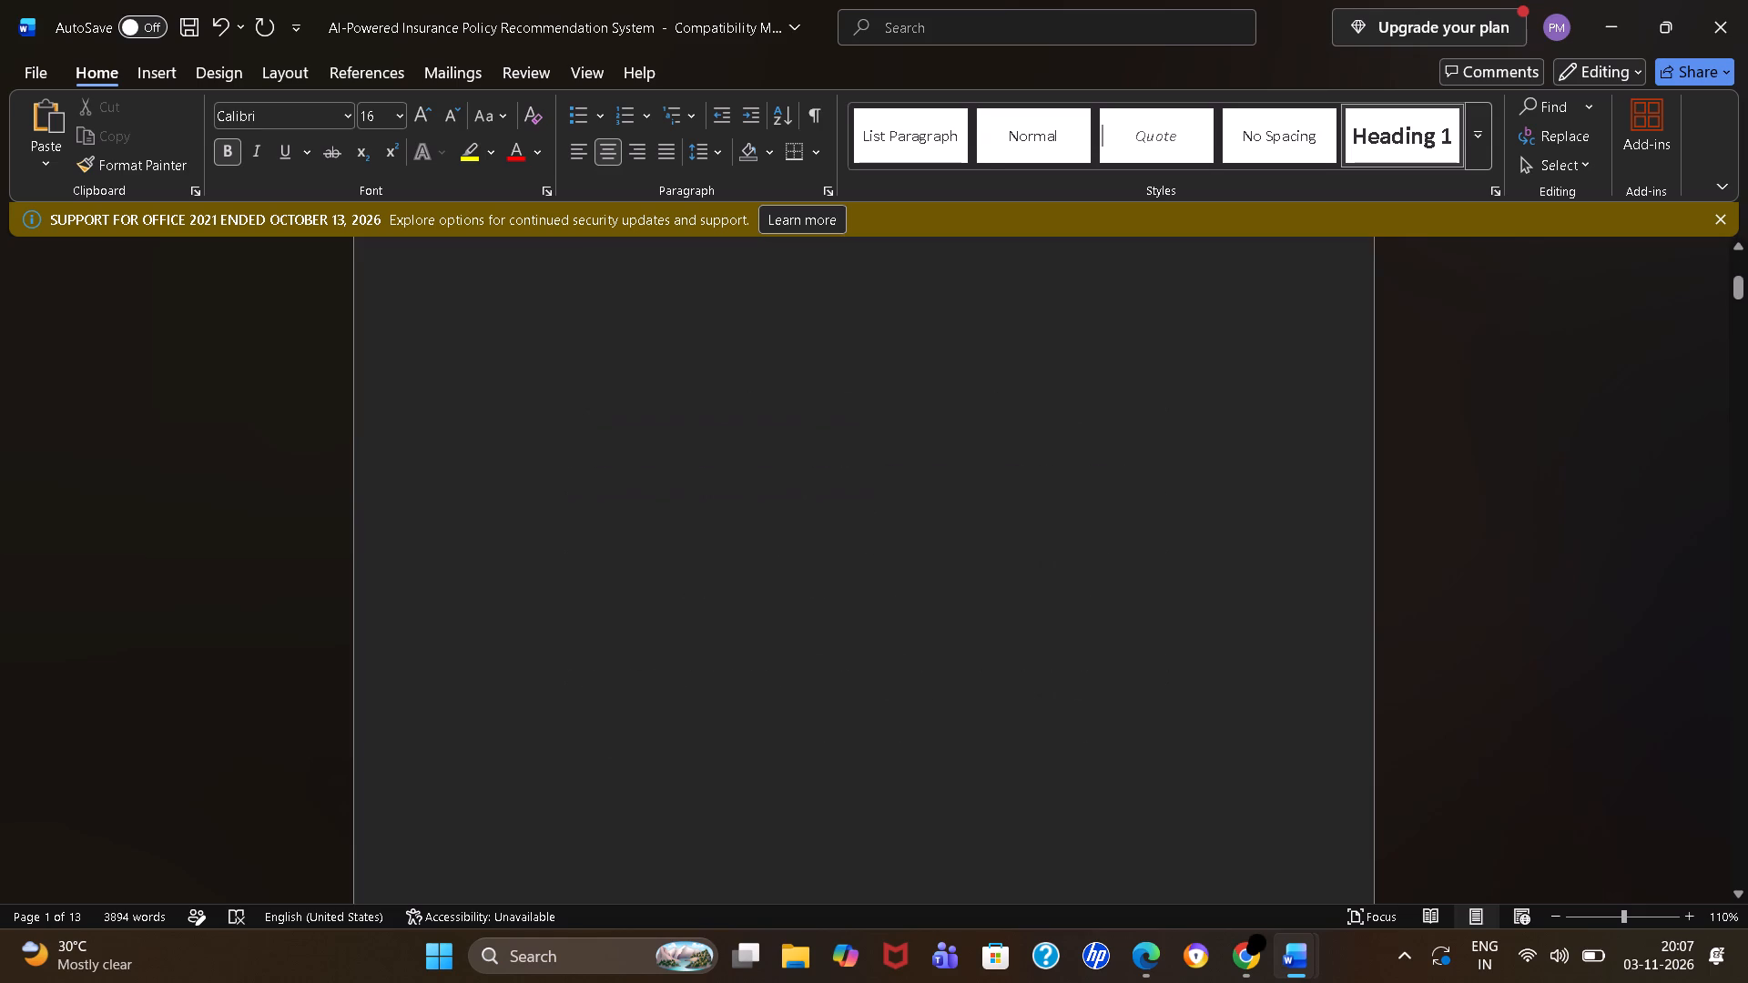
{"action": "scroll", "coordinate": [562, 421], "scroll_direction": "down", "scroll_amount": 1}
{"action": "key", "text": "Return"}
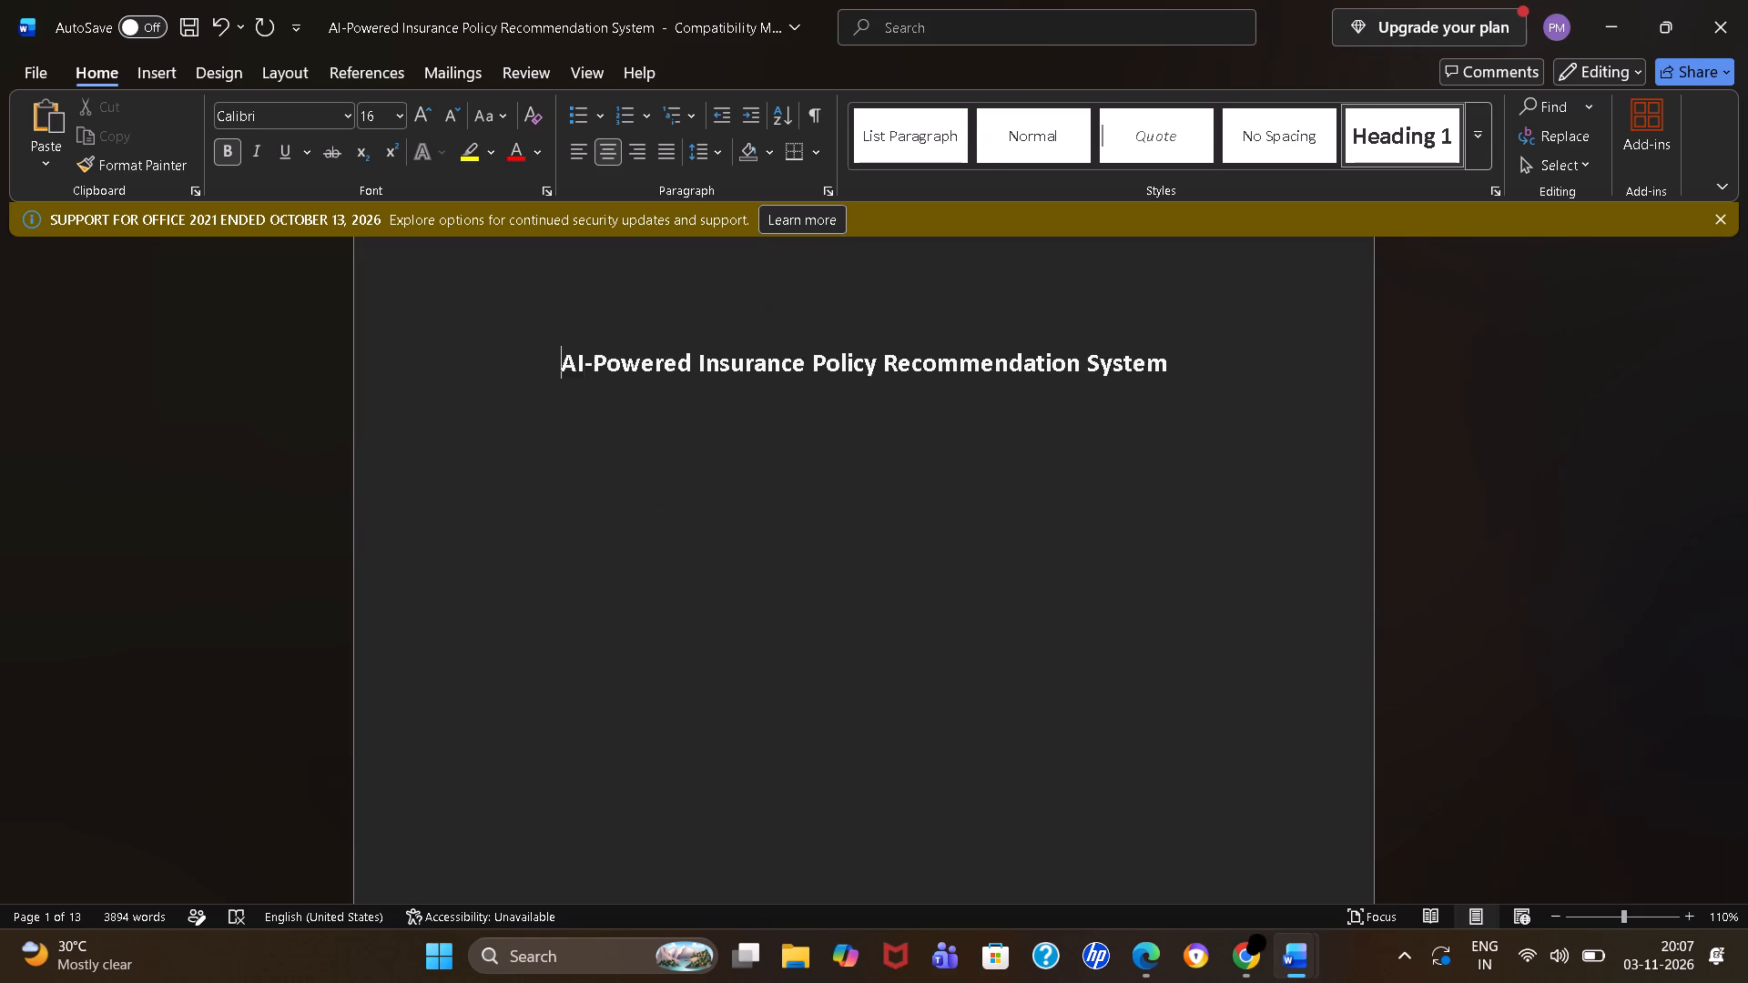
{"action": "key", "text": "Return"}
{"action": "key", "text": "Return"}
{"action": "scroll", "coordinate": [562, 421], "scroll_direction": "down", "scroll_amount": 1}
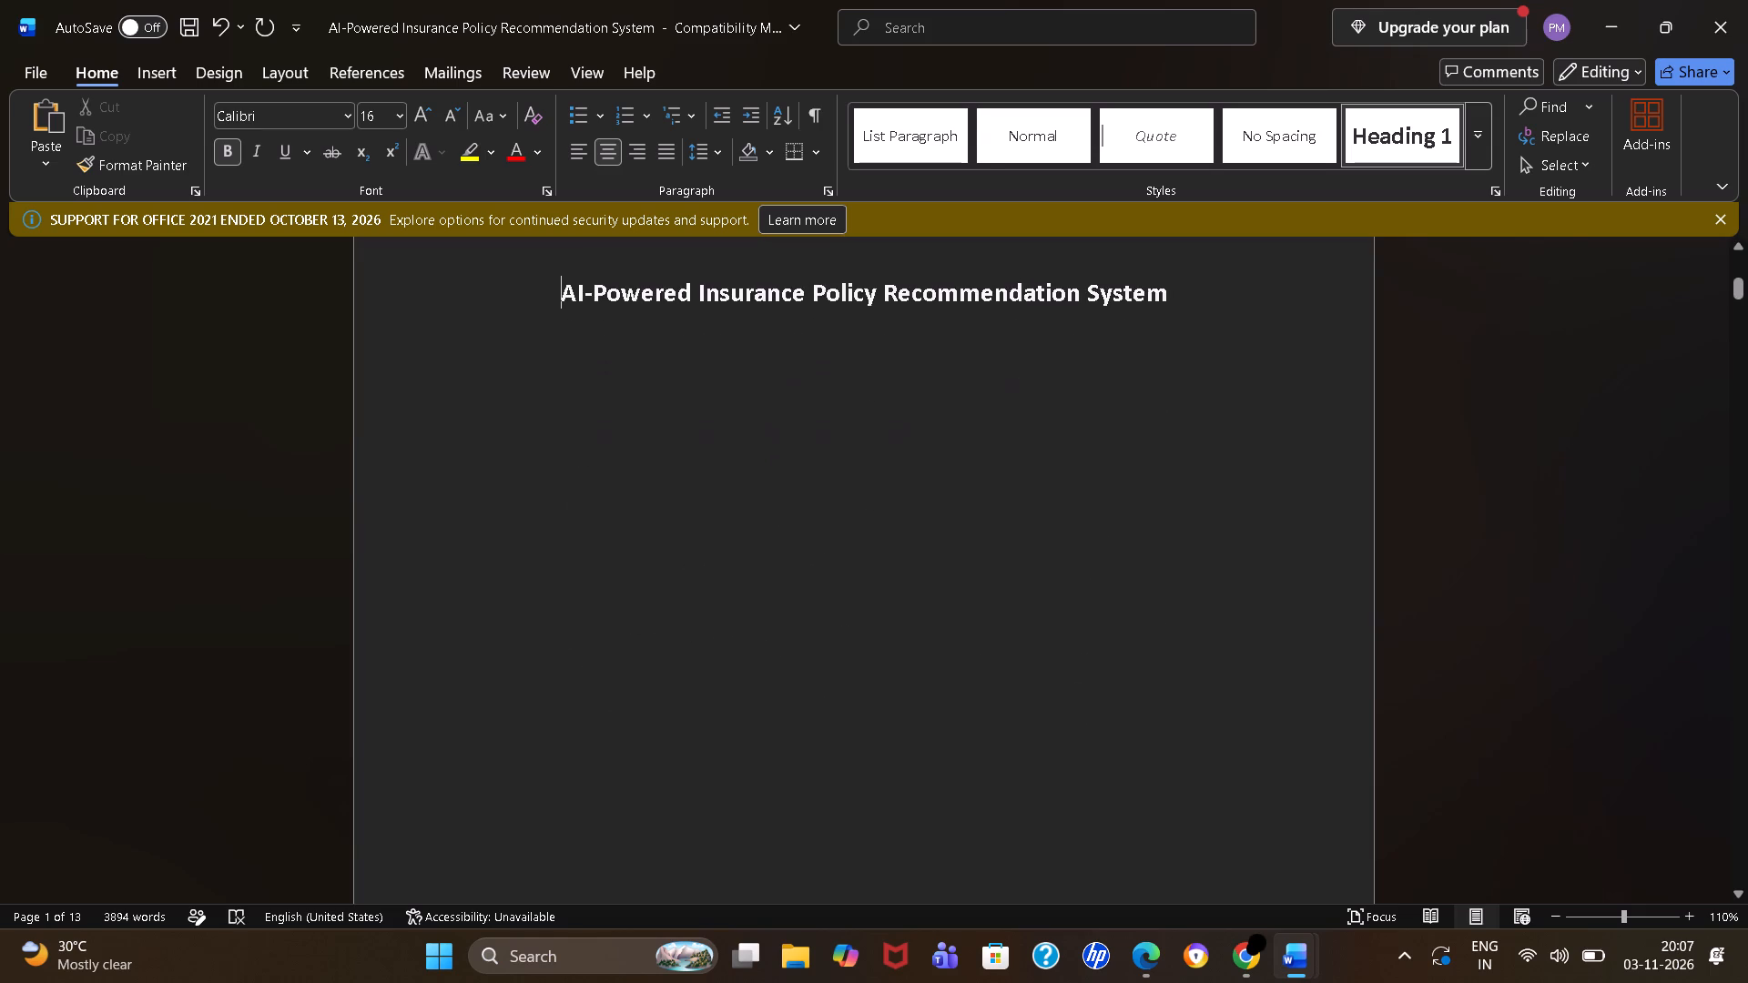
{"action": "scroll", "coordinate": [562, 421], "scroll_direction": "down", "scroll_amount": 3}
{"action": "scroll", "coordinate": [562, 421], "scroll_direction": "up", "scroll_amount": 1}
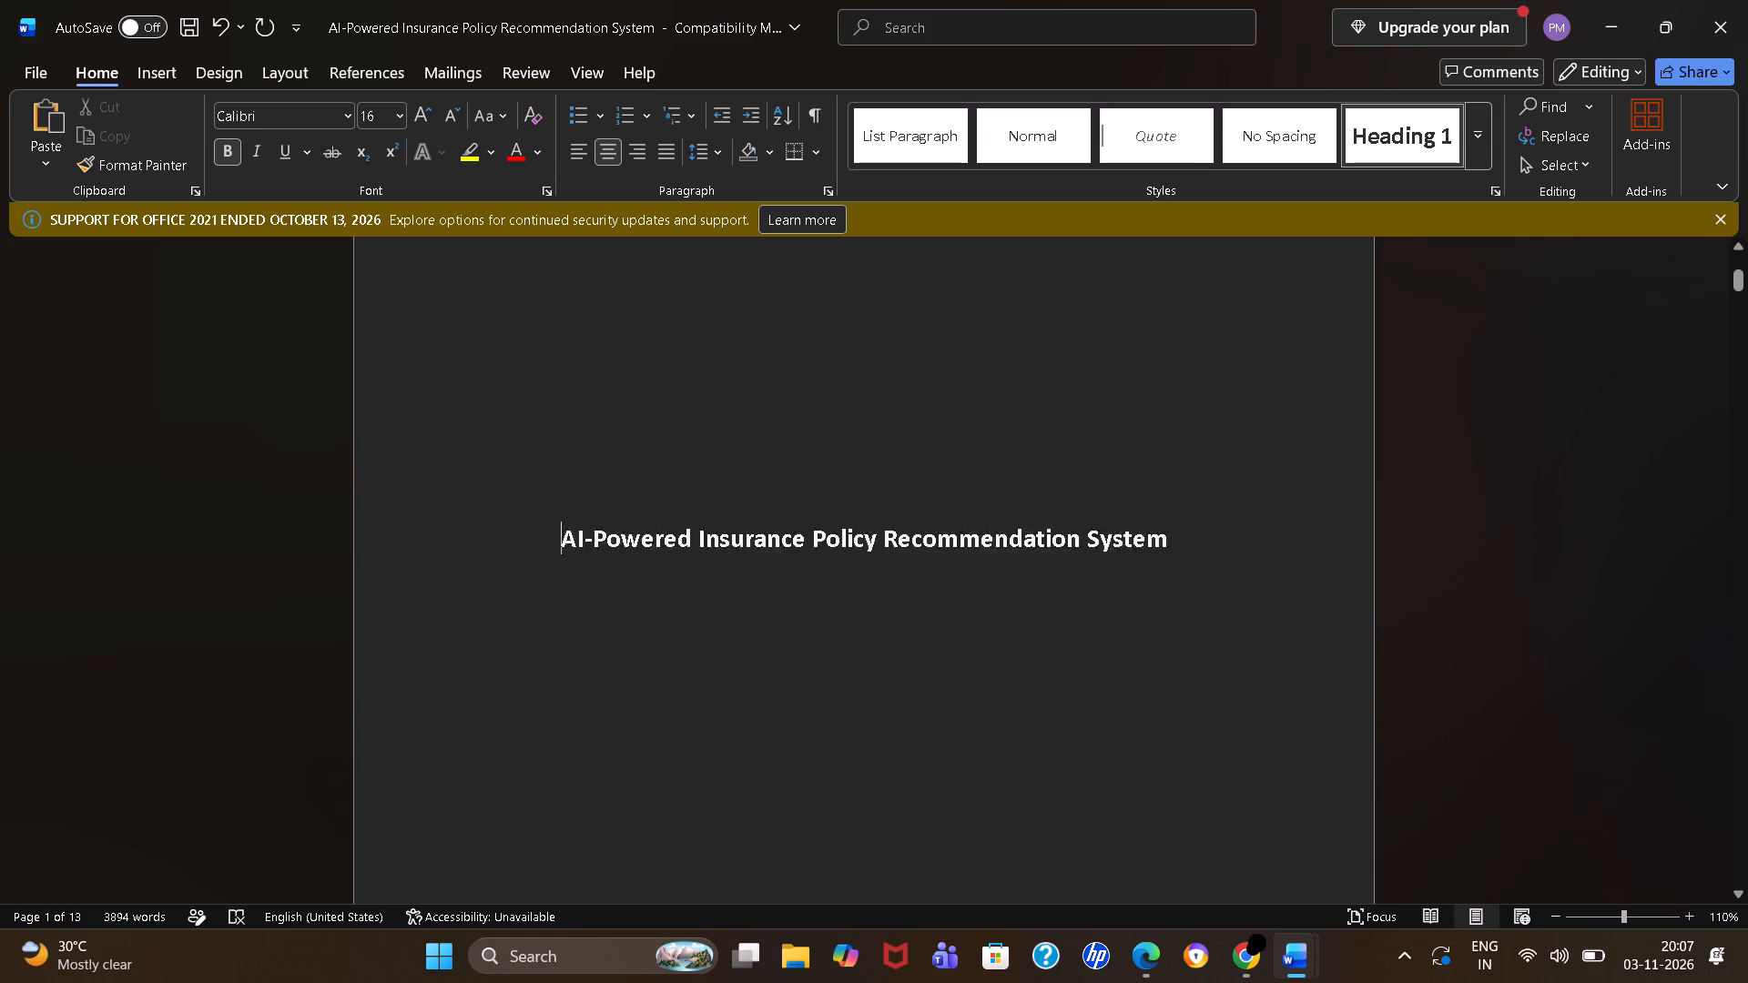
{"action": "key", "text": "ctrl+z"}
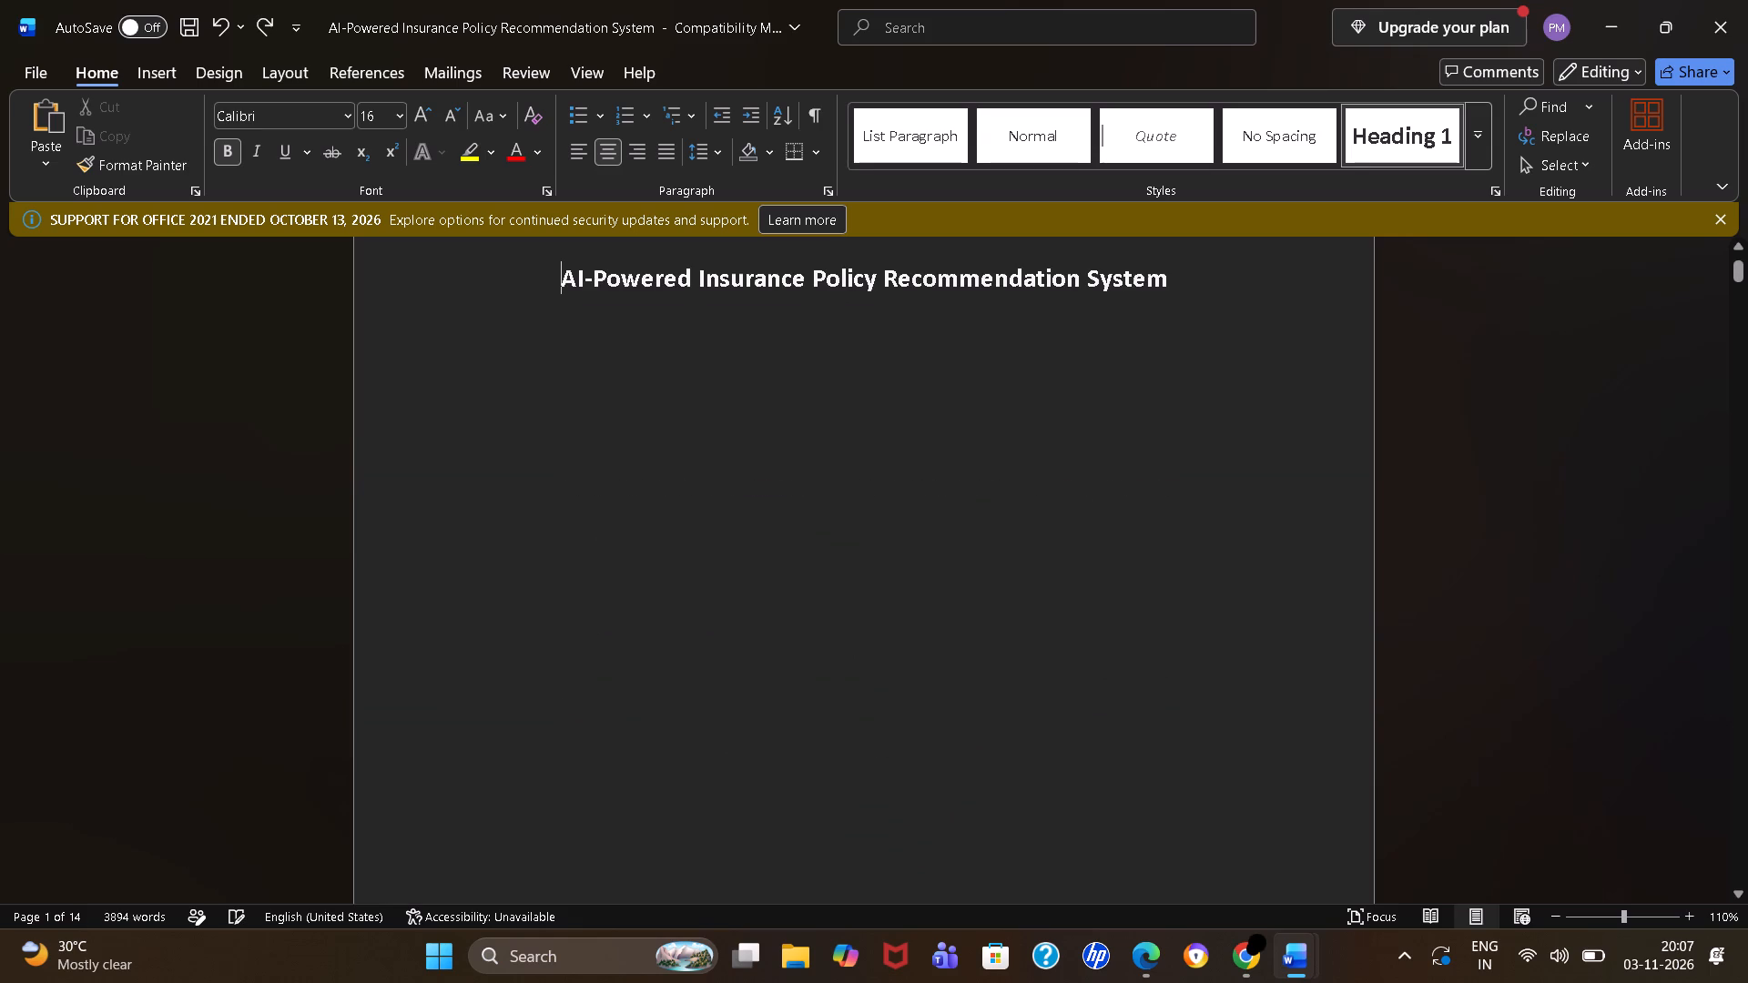
Examine the synopsis and Chapter 1 pages to locate where the CHAPTER 1 – INTRODUCTION heading begins.
{"action": "scroll", "coordinate": [562, 421], "scroll_direction": "up", "scroll_amount": 3}
{"action": "scroll", "coordinate": [562, 421], "scroll_direction": "down", "scroll_amount": 2}
{"action": "scroll", "coordinate": [562, 421], "scroll_direction": "up", "scroll_amount": 2}
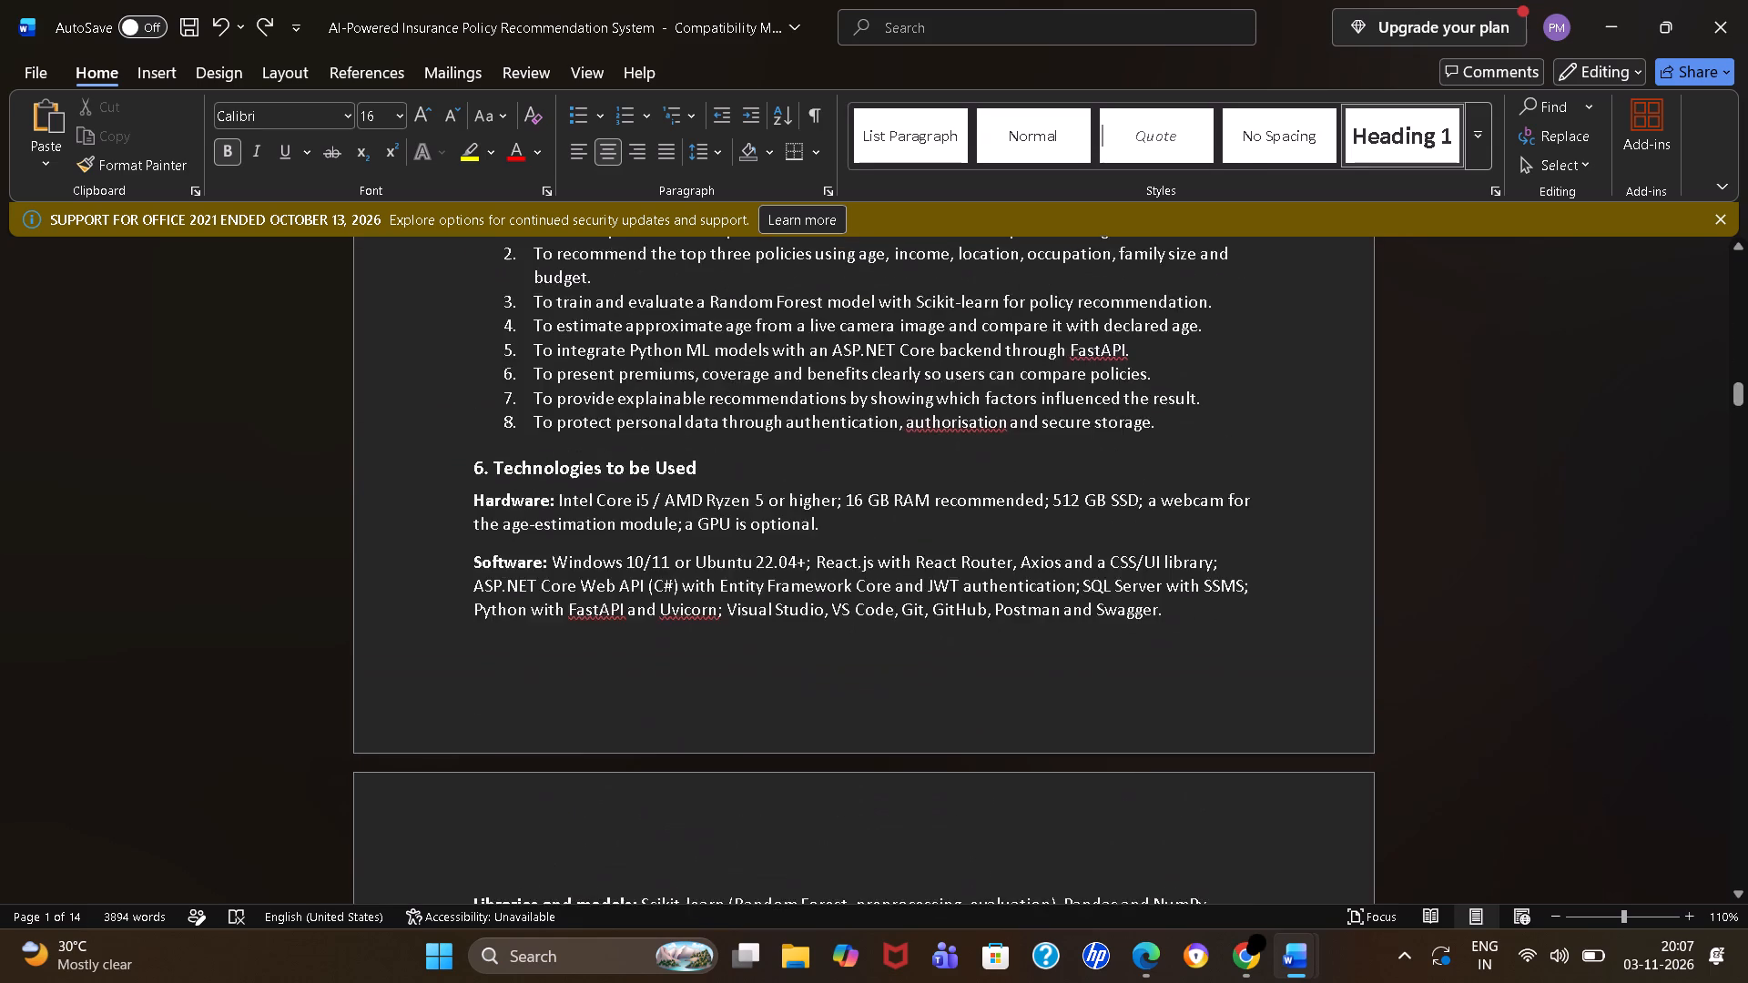
{"action": "scroll", "coordinate": [562, 421], "scroll_direction": "up", "scroll_amount": 3}
{"action": "scroll", "coordinate": [562, 421], "scroll_direction": "down", "scroll_amount": 7}
{"action": "scroll", "coordinate": [562, 421], "scroll_direction": "up", "scroll_amount": 2}
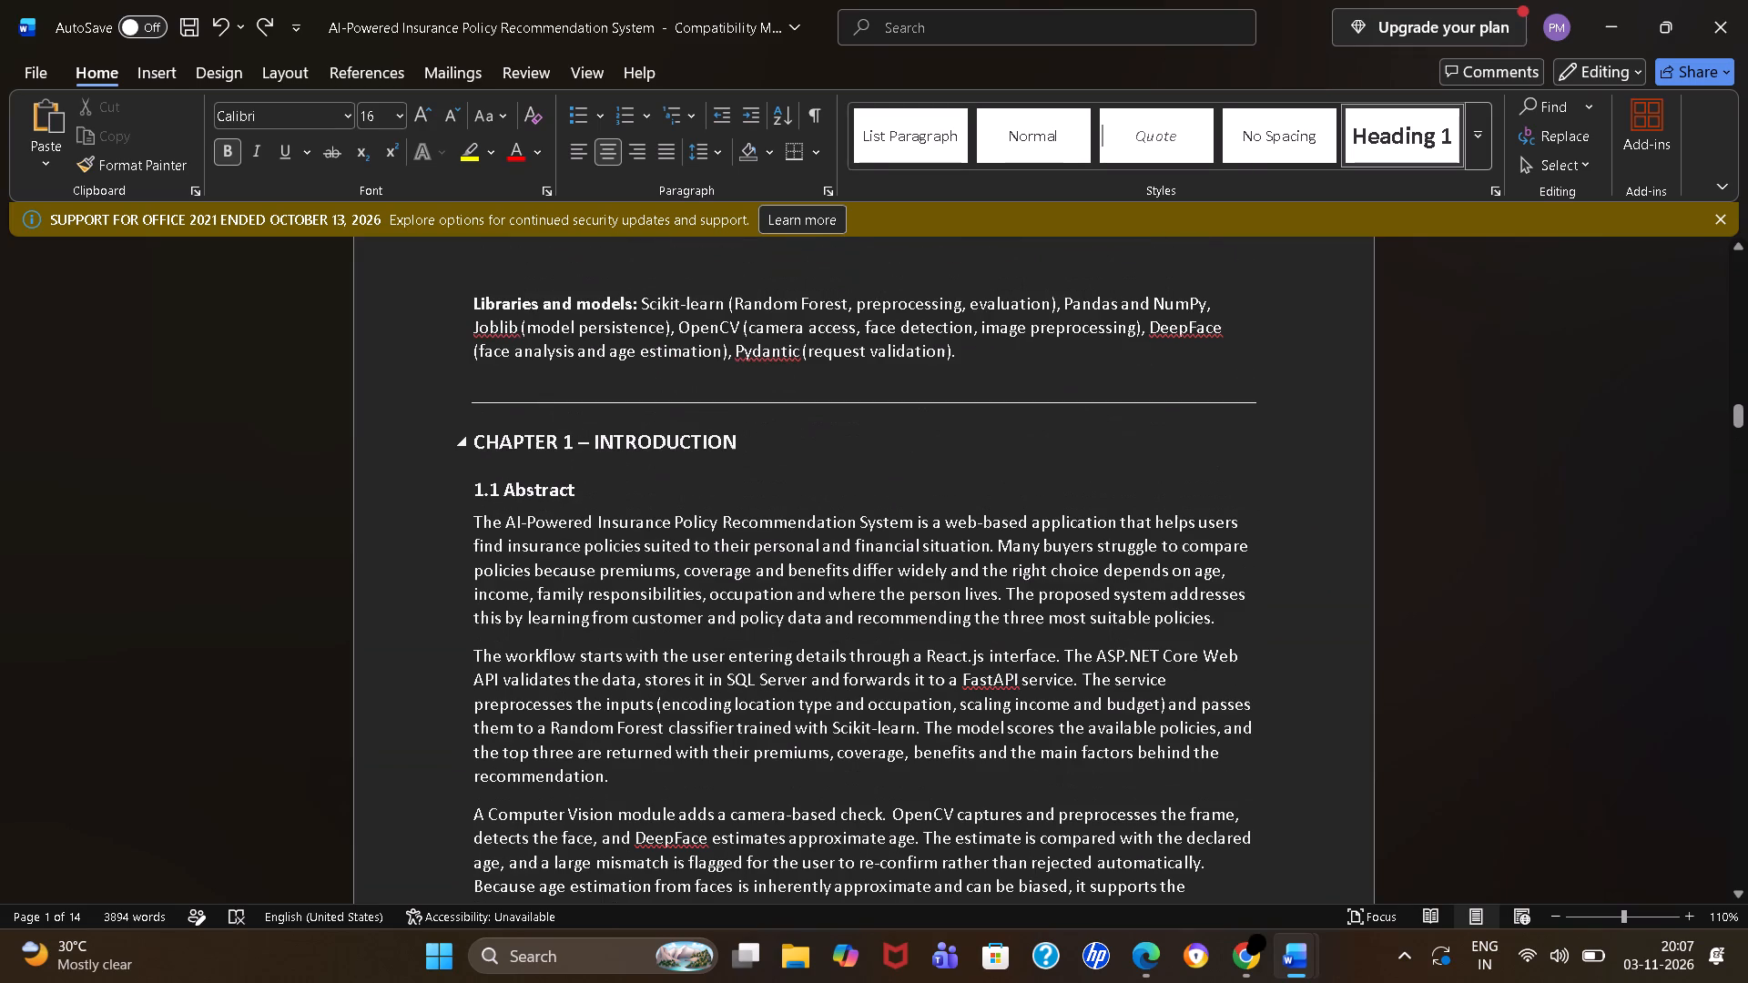
{"action": "scroll", "coordinate": [562, 421], "scroll_direction": "up", "scroll_amount": 3}
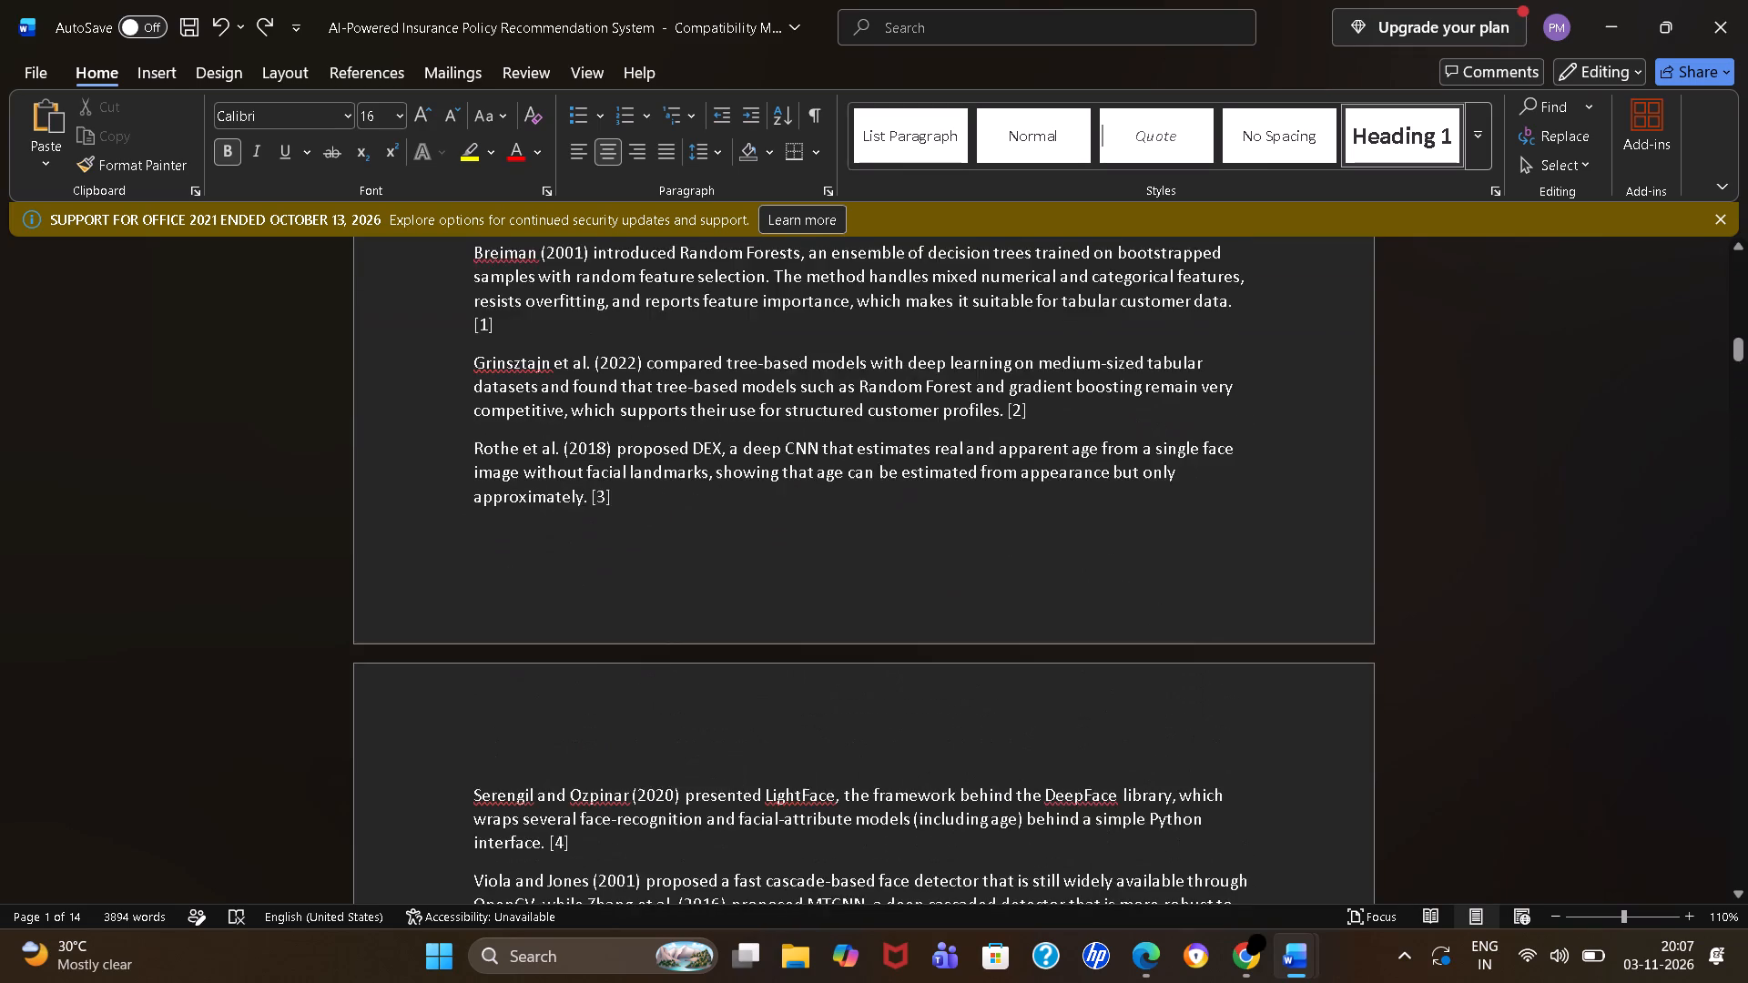
{"action": "scroll", "coordinate": [562, 421], "scroll_direction": "down", "scroll_amount": 1}
{"action": "scroll", "coordinate": [562, 421], "scroll_direction": "up", "scroll_amount": 4}
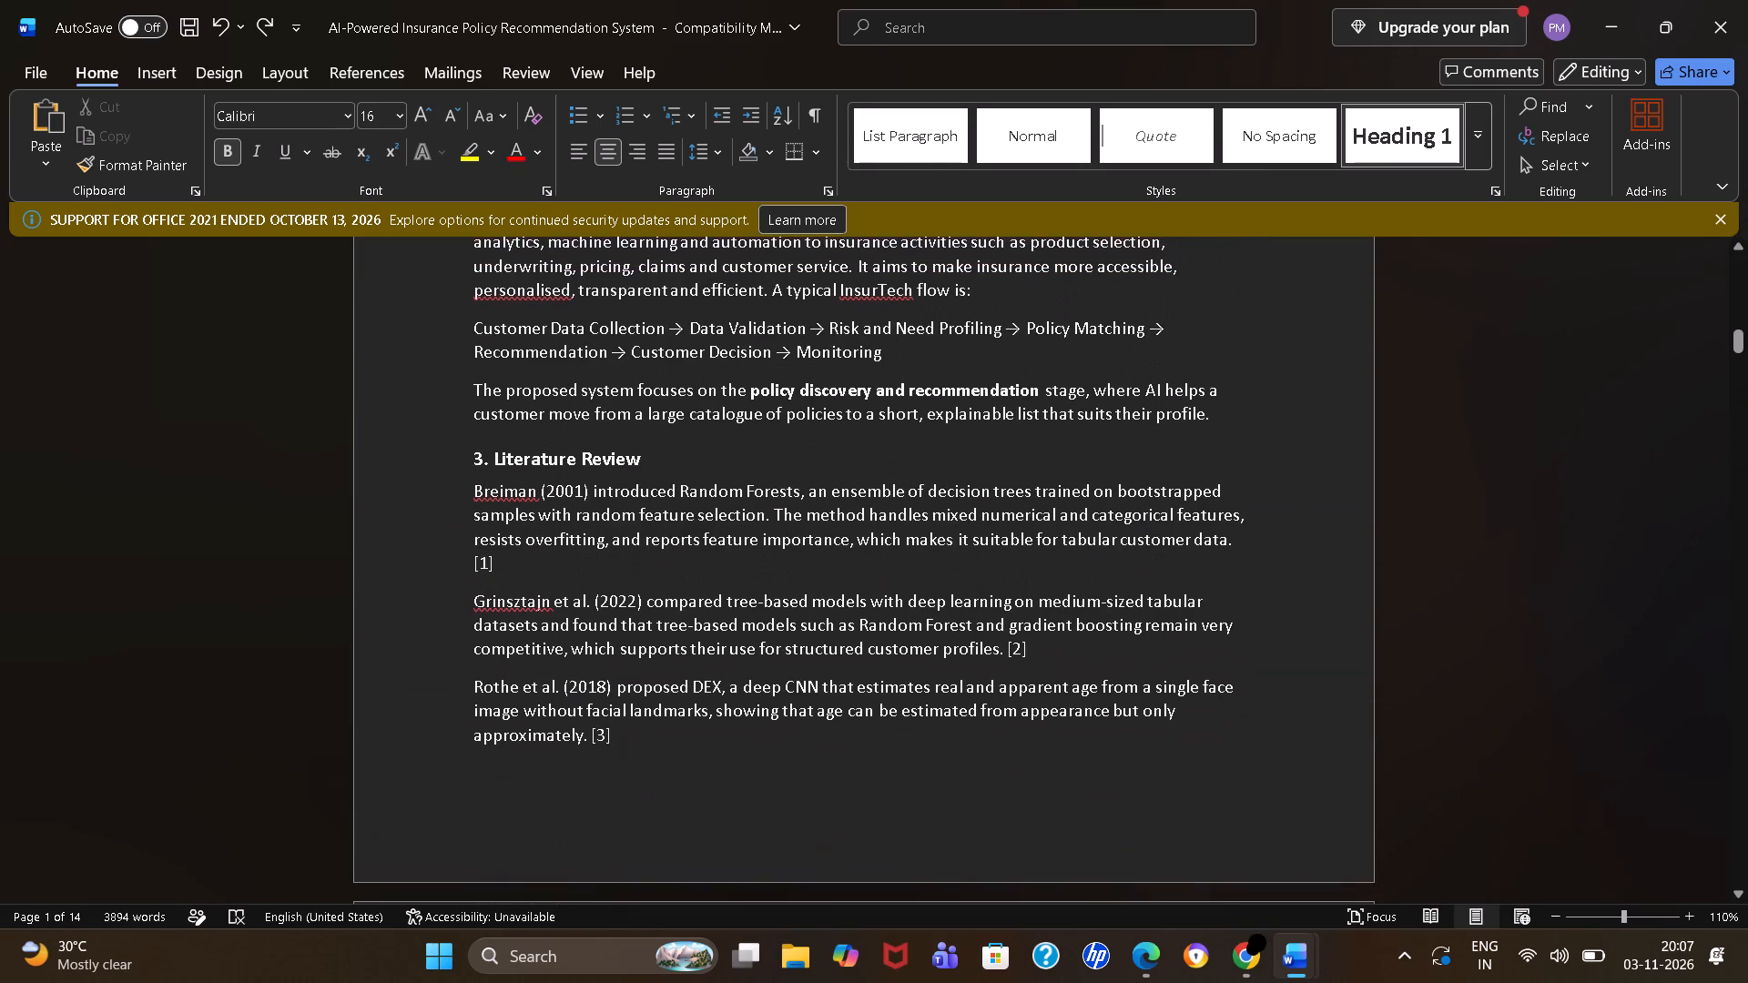
{"action": "scroll", "coordinate": [562, 421], "scroll_direction": "up", "scroll_amount": 1}
{"action": "scroll", "coordinate": [562, 421], "scroll_direction": "down", "scroll_amount": 5}
{"action": "scroll", "coordinate": [562, 421], "scroll_direction": "up", "scroll_amount": 1}
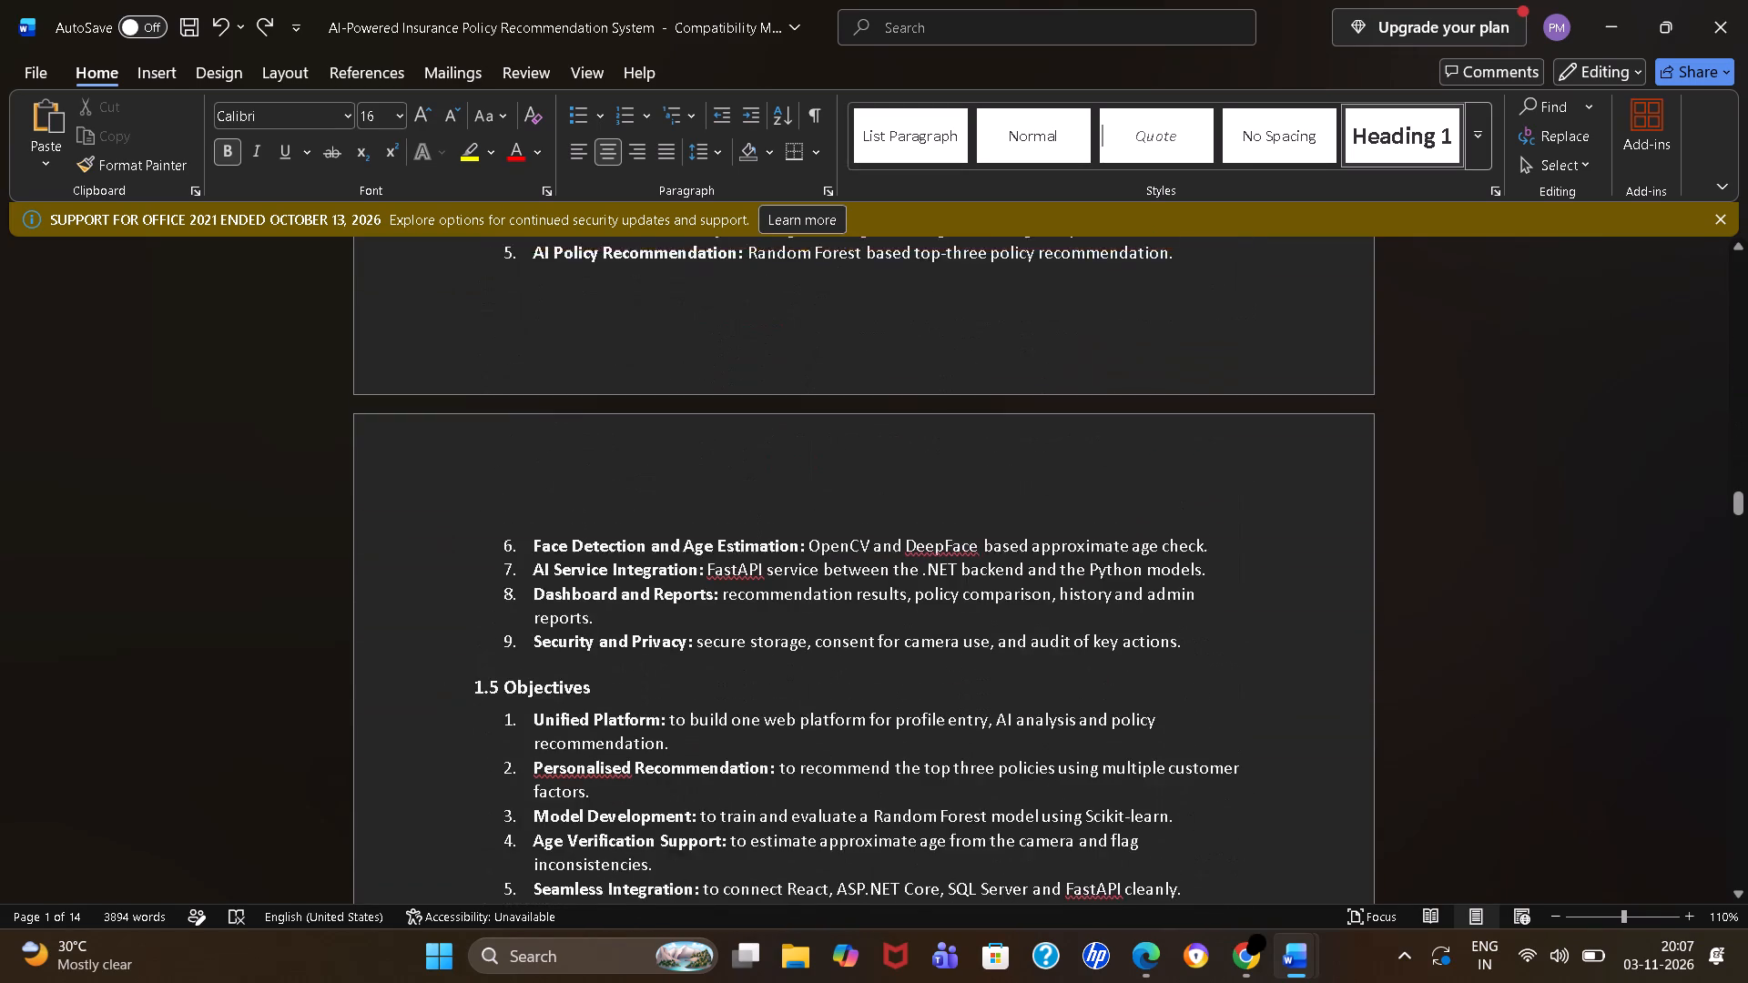
{"action": "scroll", "coordinate": [562, 421], "scroll_direction": "up", "scroll_amount": 4}
{"action": "scroll", "coordinate": [562, 421], "scroll_direction": "down", "scroll_amount": 1}
{"action": "scroll", "coordinate": [562, 421], "scroll_direction": "up", "scroll_amount": 1}
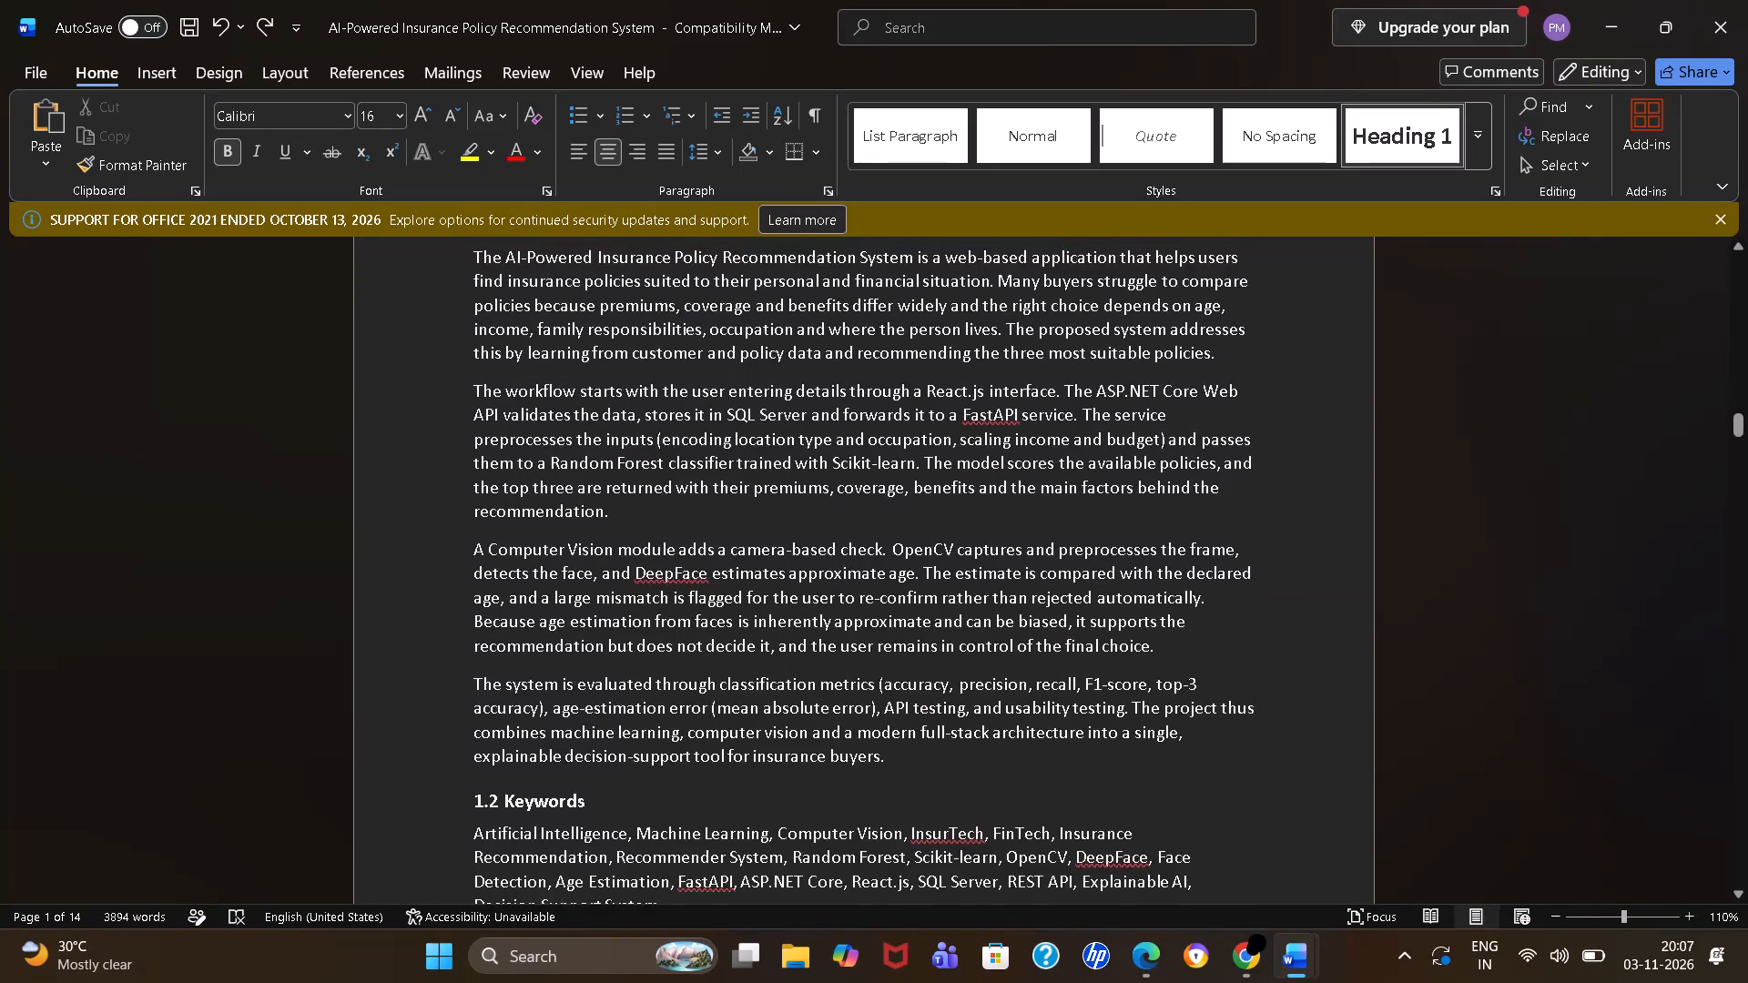
{"action": "scroll", "coordinate": [562, 421], "scroll_direction": "up", "scroll_amount": 1}
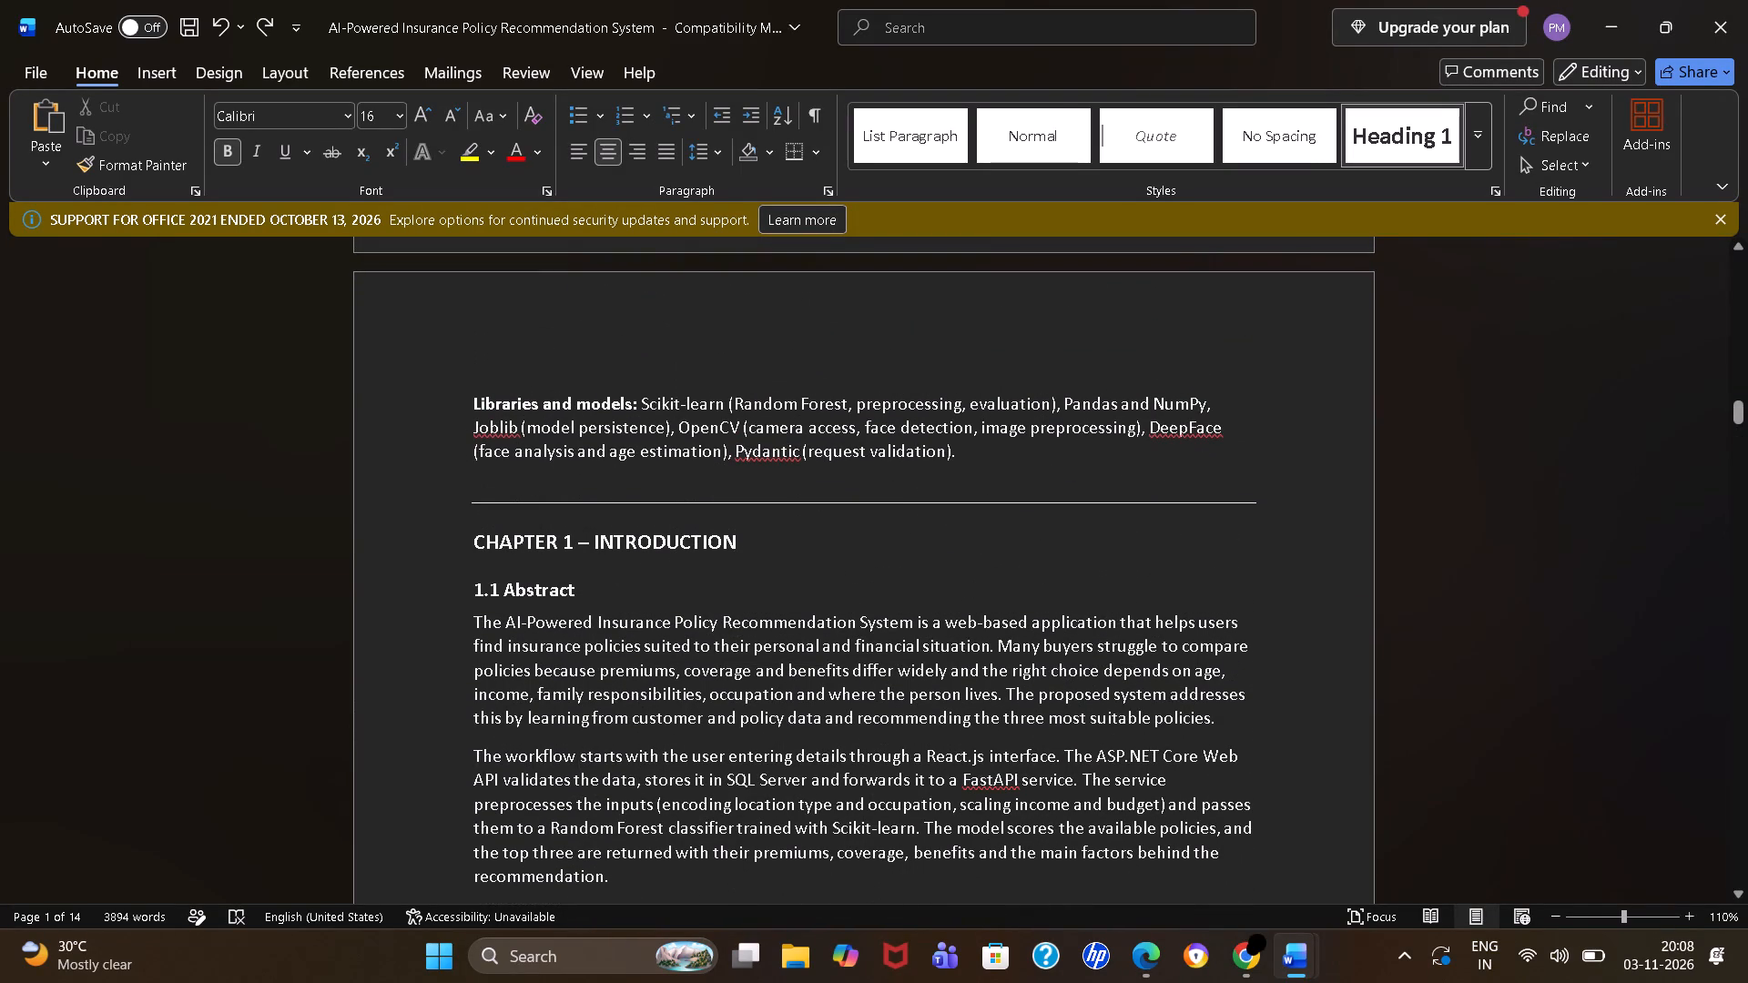
Insert blank lines between the Libraries and models paragraph and the divider above CHAPTER 1 – INTRODUCTION.
{"action": "left_click", "coordinate": [513, 489]}
{"action": "key", "text": "Return"}
{"action": "key", "text": "Return"}
{"action": "key", "text": "Return"}
{"action": "key", "text": "Return"}
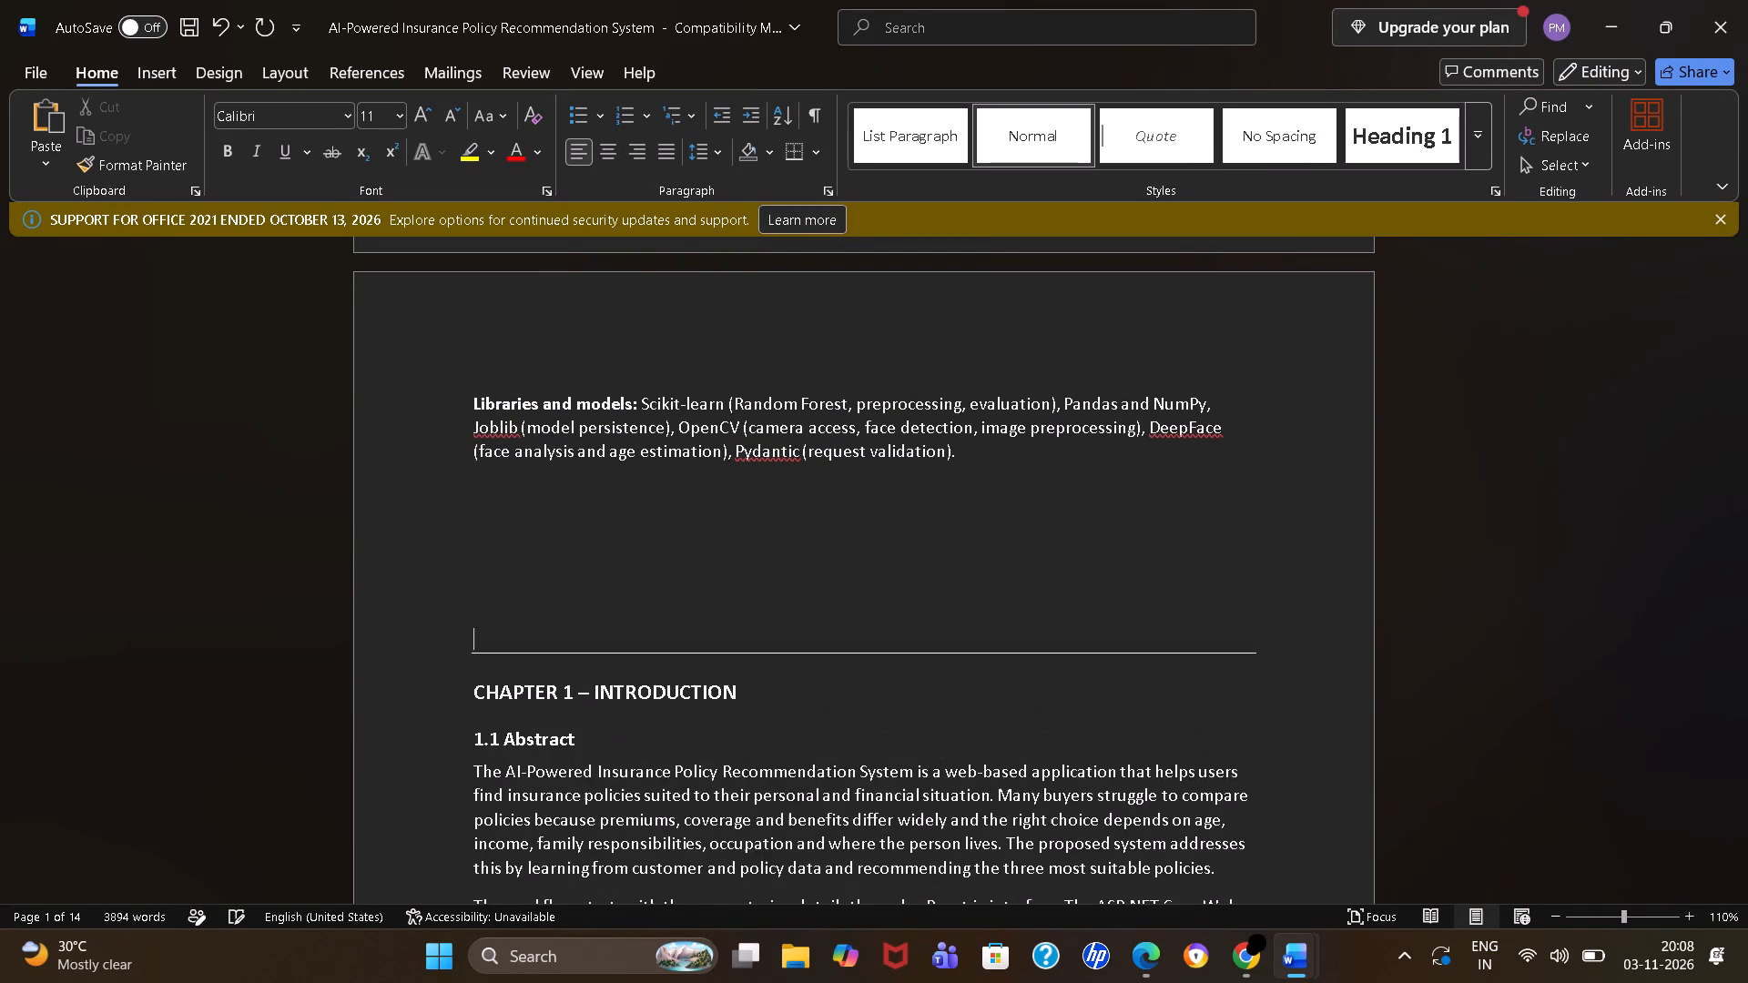
{"action": "key", "text": "Return"}
{"action": "key", "text": "Return"}
{"action": "key", "text": "Return"}
{"action": "key", "text": "Return"}
{"action": "key", "text": "Return"}
{"action": "key", "text": "Return"}
{"action": "key", "text": "Return"}
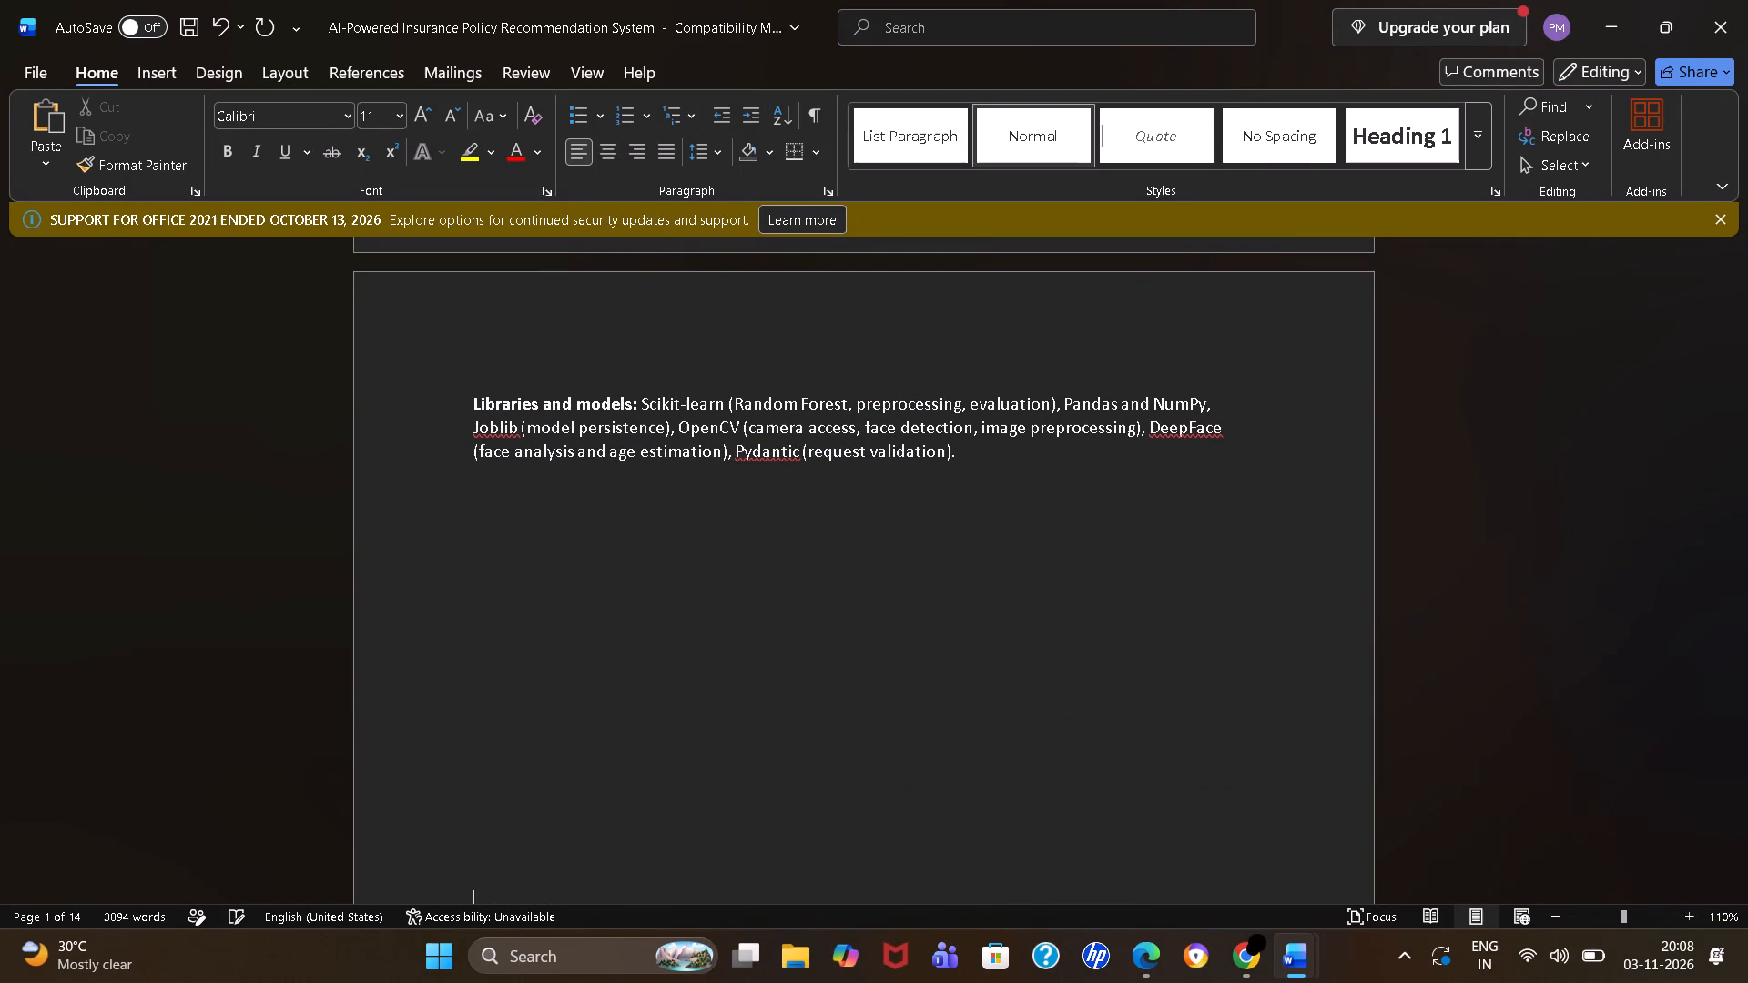
{"action": "scroll", "coordinate": [513, 489], "scroll_direction": "down", "scroll_amount": 3}
{"action": "key", "text": "Return"}
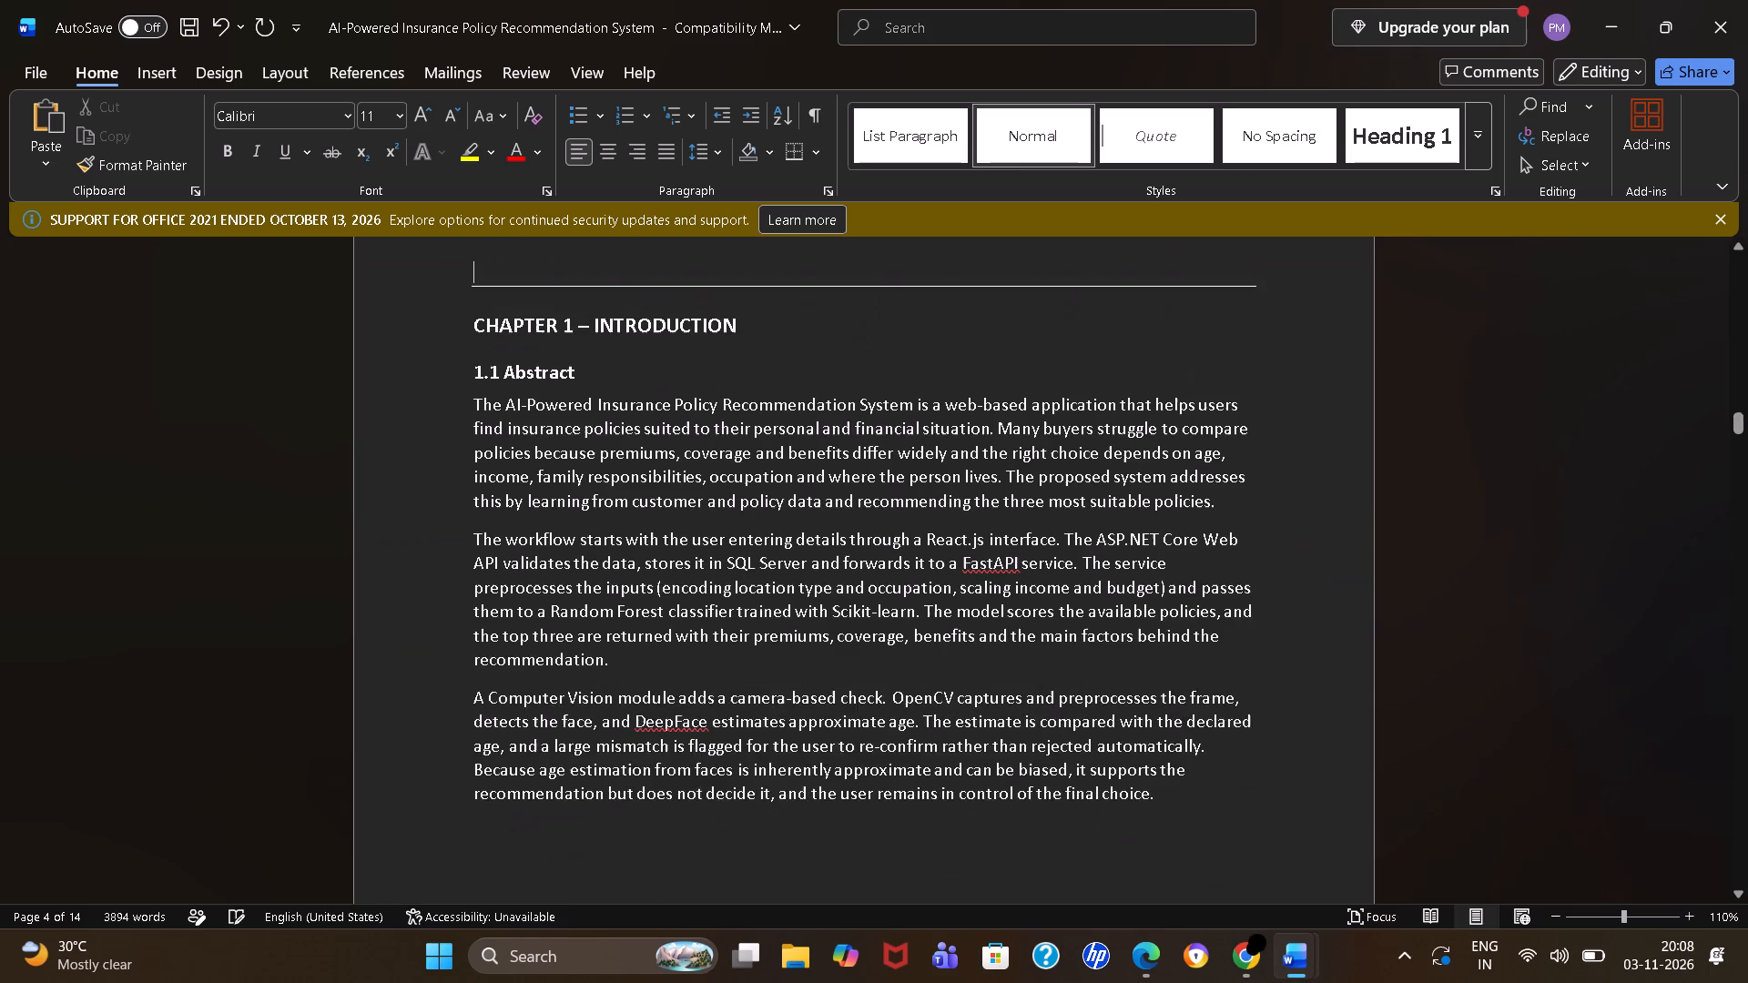
{"action": "key", "text": "Return"}
{"action": "scroll", "coordinate": [480, 641], "scroll_direction": "up", "scroll_amount": 1}
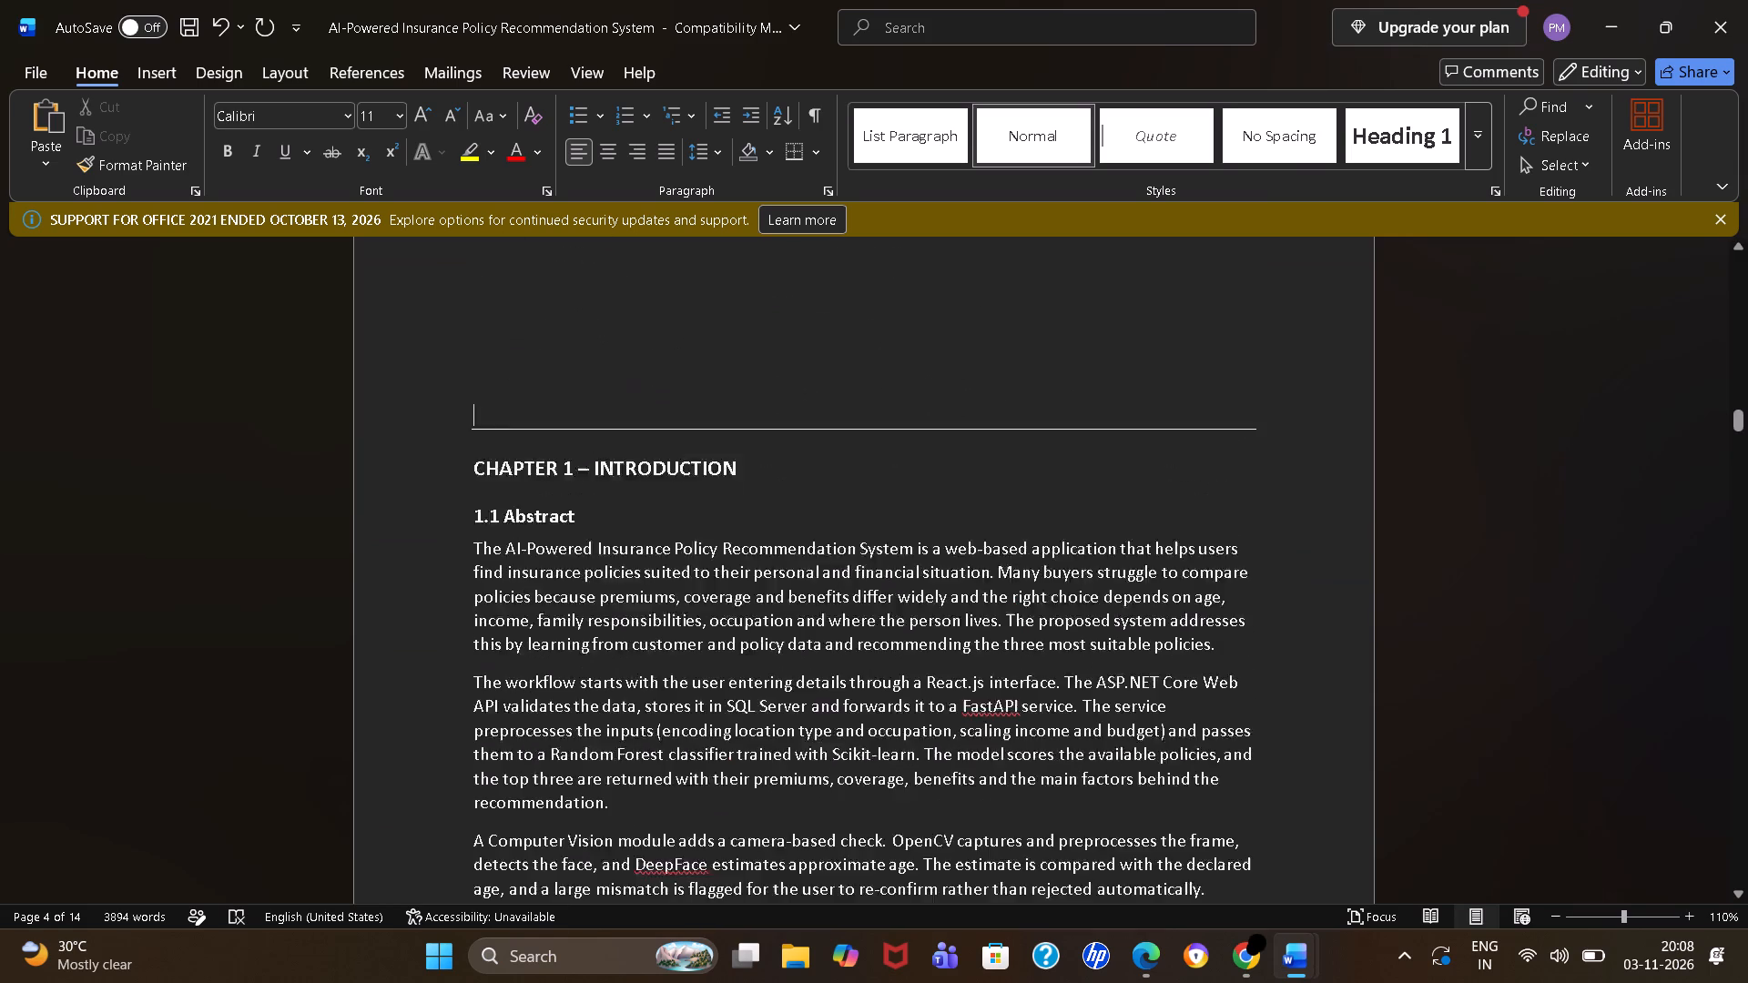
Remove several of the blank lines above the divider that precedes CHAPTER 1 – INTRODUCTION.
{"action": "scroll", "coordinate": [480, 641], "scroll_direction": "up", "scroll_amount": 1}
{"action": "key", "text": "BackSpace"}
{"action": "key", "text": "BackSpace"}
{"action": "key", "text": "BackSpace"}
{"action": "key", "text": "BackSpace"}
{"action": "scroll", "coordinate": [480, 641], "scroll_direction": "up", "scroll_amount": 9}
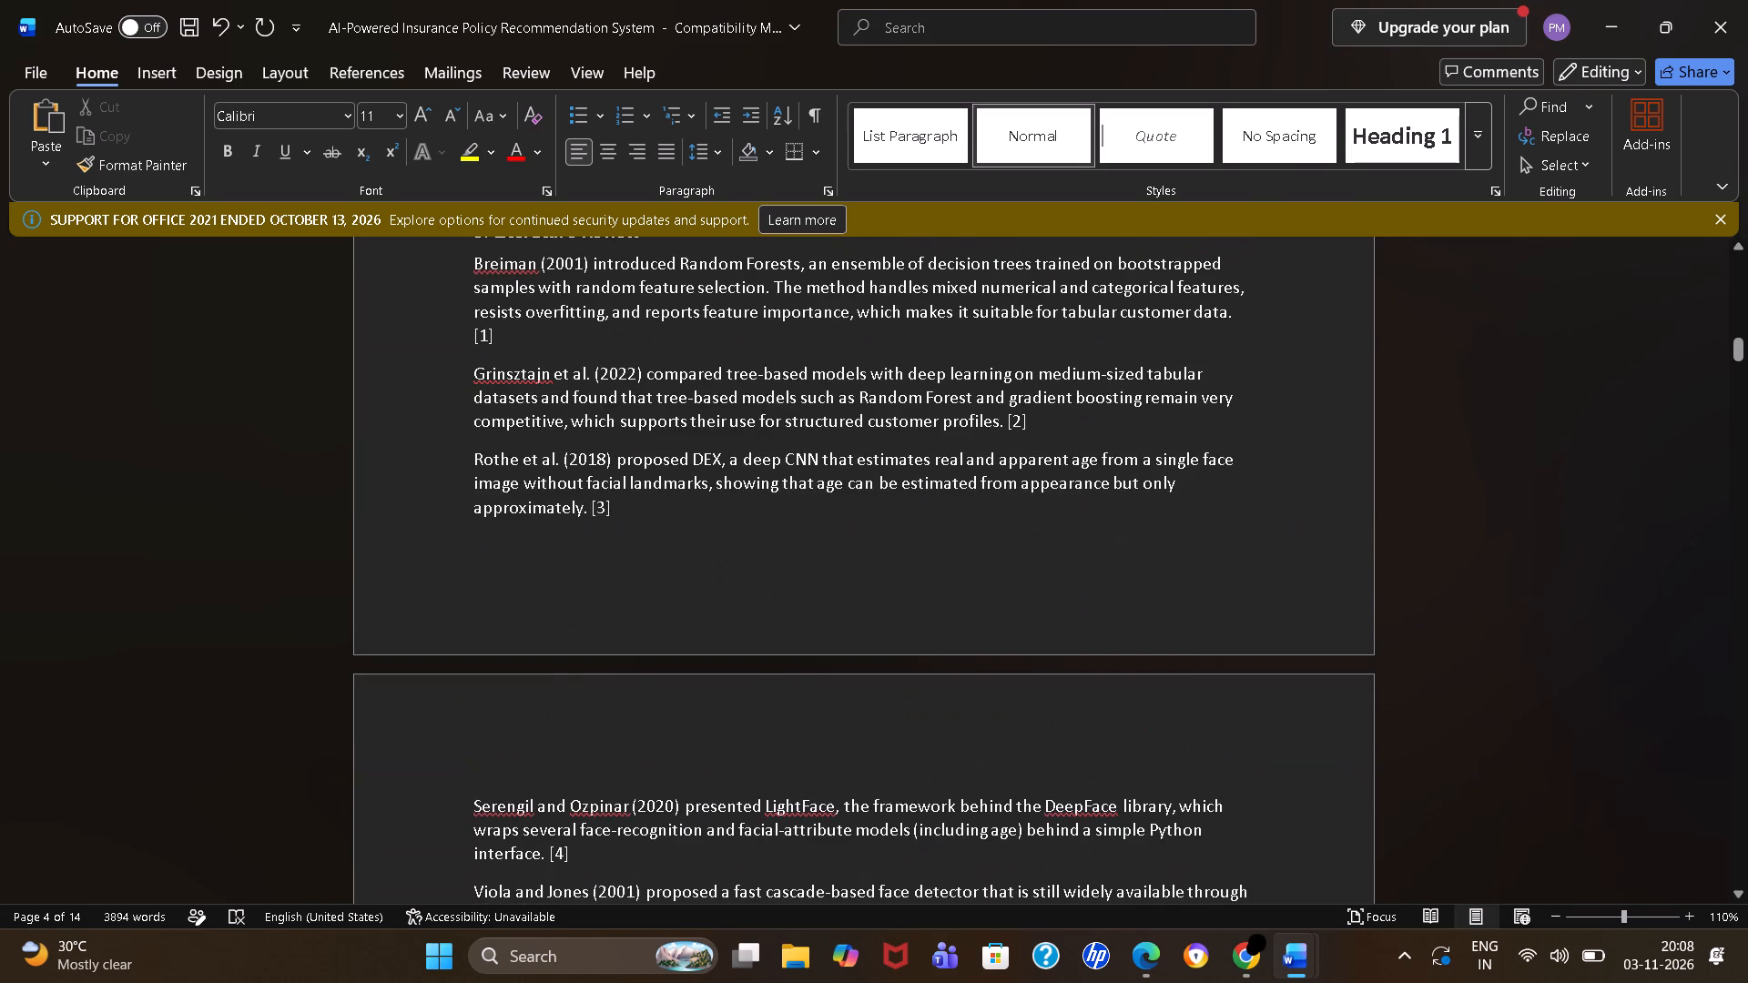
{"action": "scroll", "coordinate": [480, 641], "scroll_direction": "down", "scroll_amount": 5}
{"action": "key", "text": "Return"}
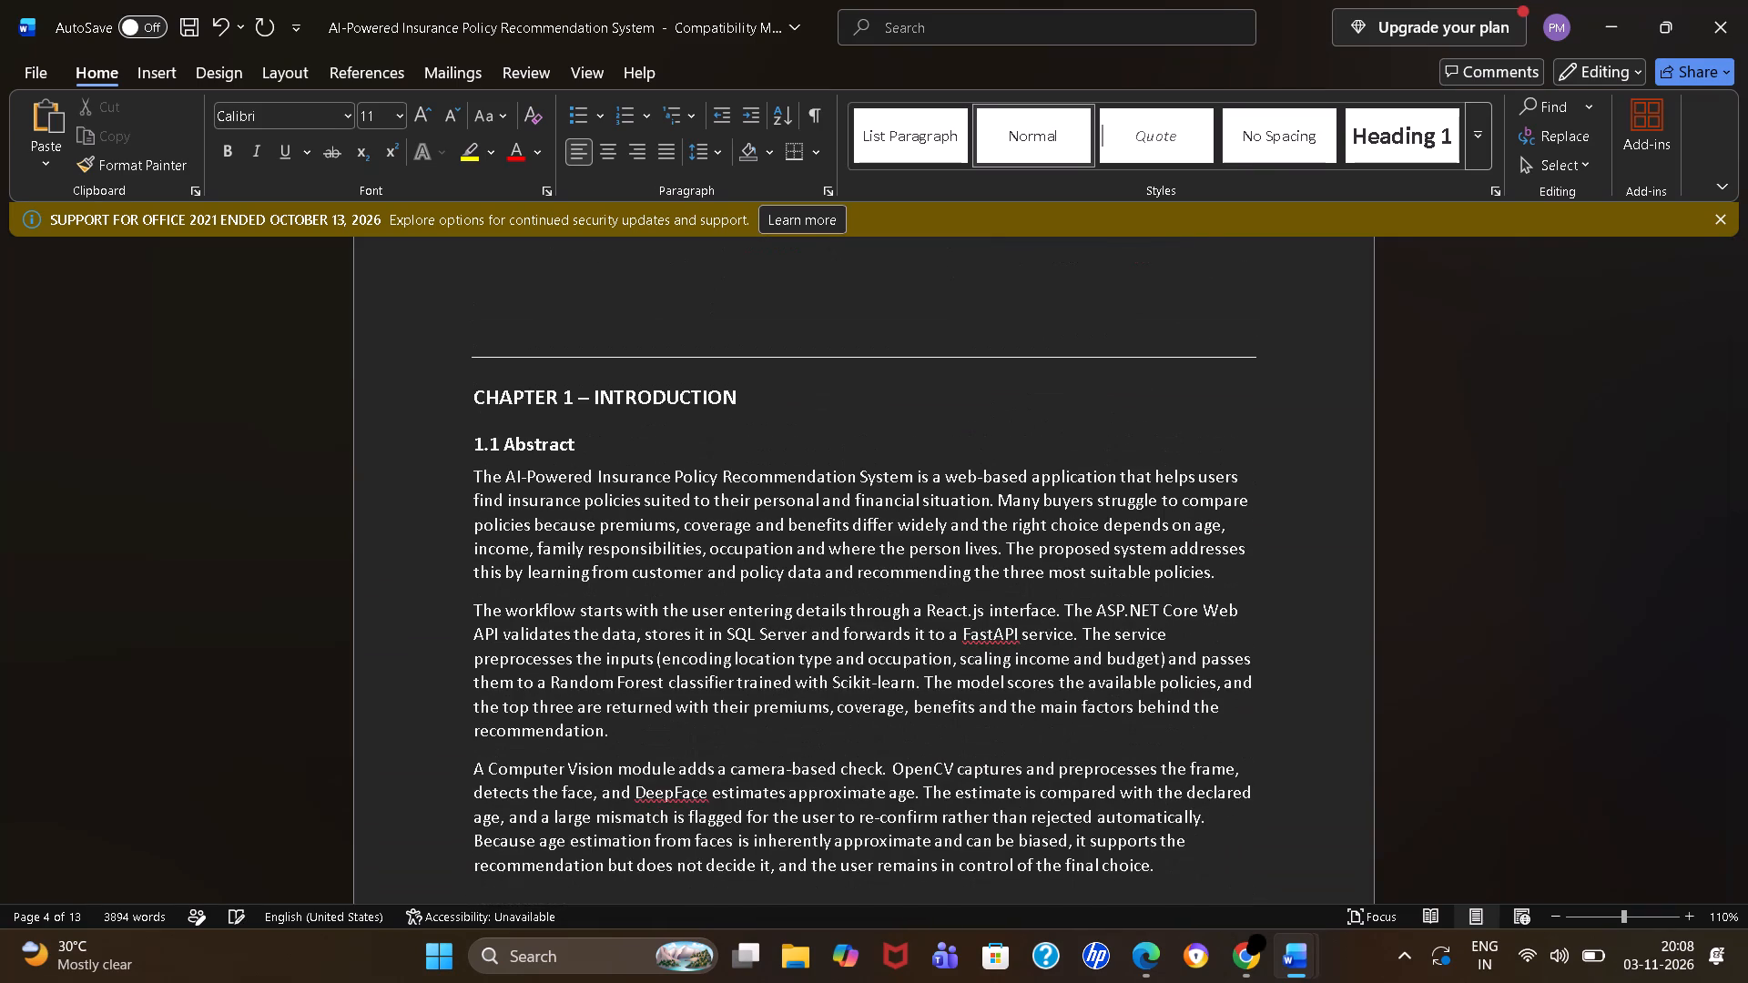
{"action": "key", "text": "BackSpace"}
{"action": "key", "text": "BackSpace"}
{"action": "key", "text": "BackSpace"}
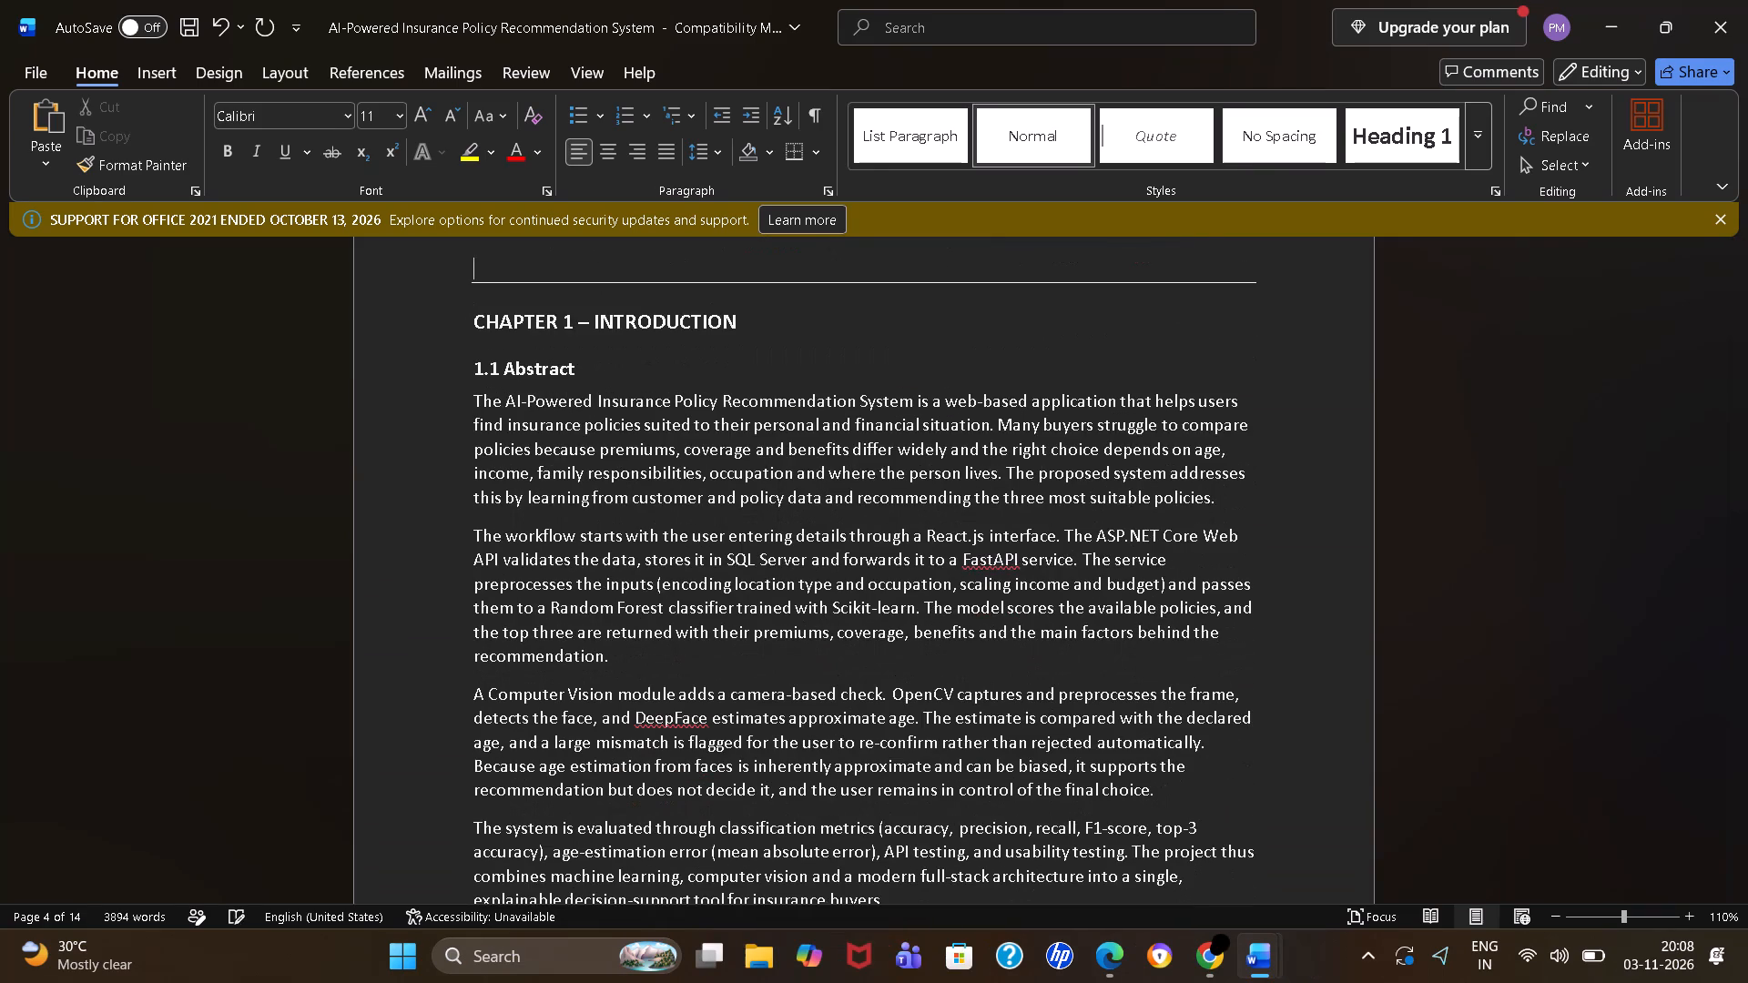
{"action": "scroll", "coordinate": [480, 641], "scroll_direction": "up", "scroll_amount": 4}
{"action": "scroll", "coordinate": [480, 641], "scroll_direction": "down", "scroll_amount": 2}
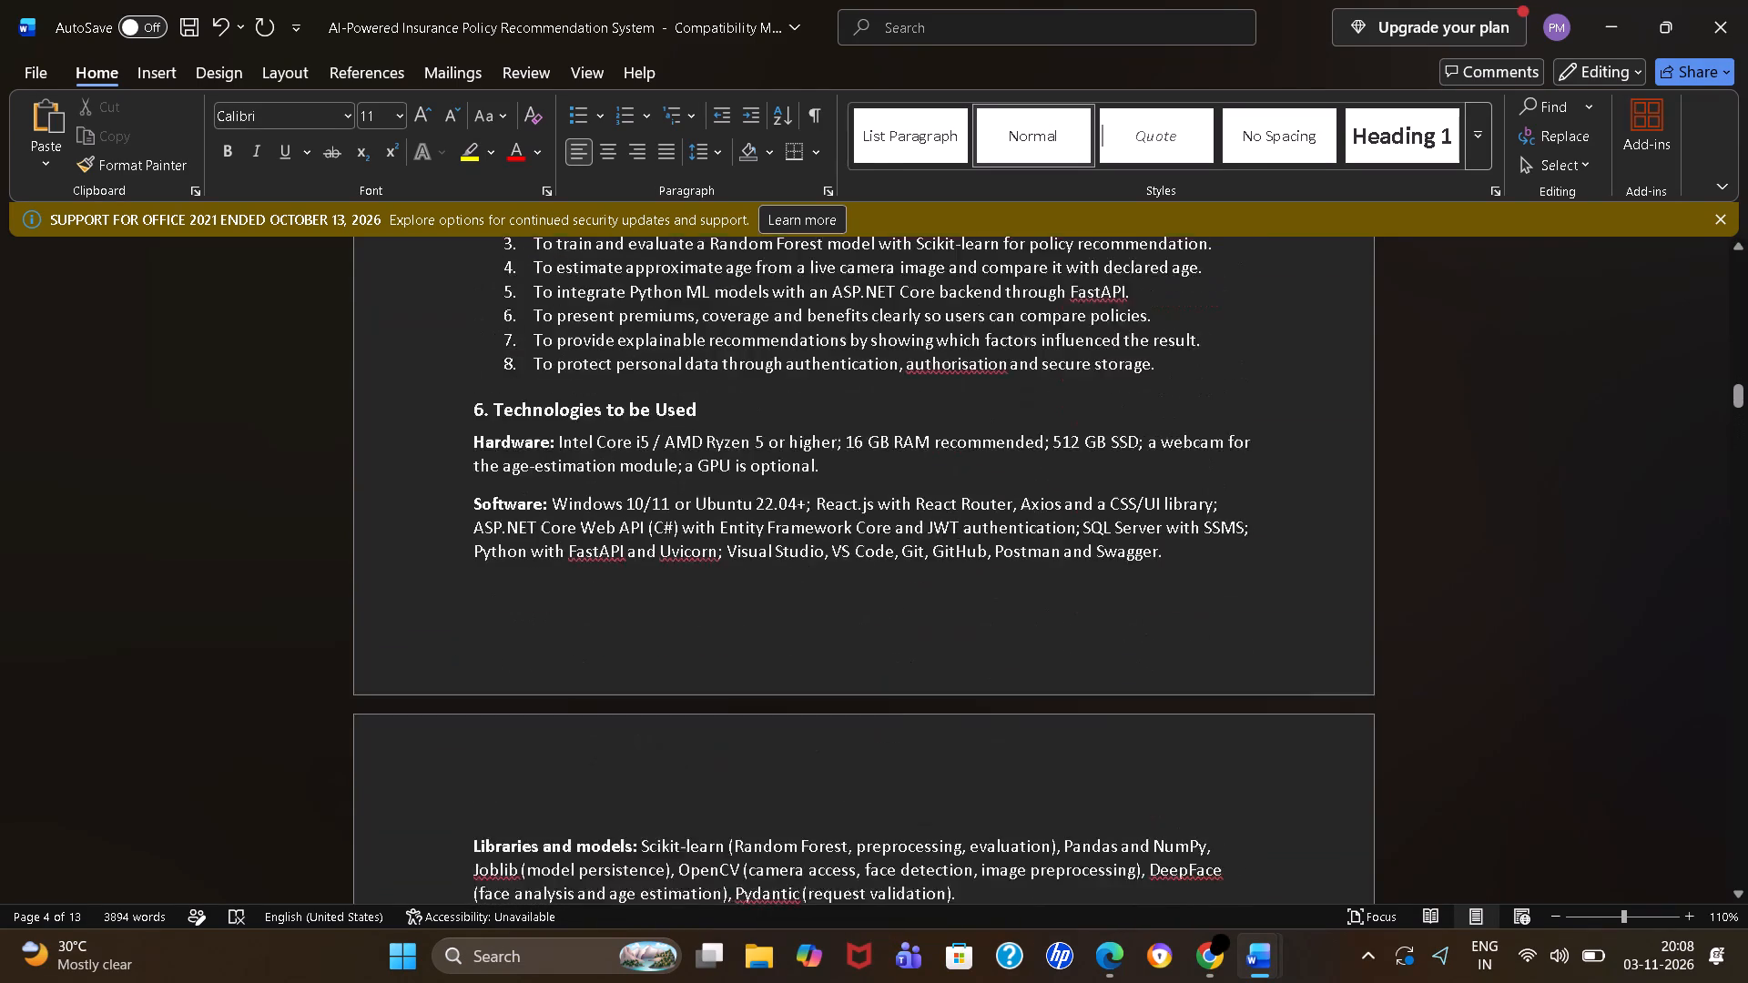
Insert more blank lines above the divider until CHAPTER 1 – INTRODUCTION starts at the top of the fifth page.
{"action": "key", "text": "Return"}
{"action": "key", "text": "Return"}
{"action": "key", "text": "Return"}
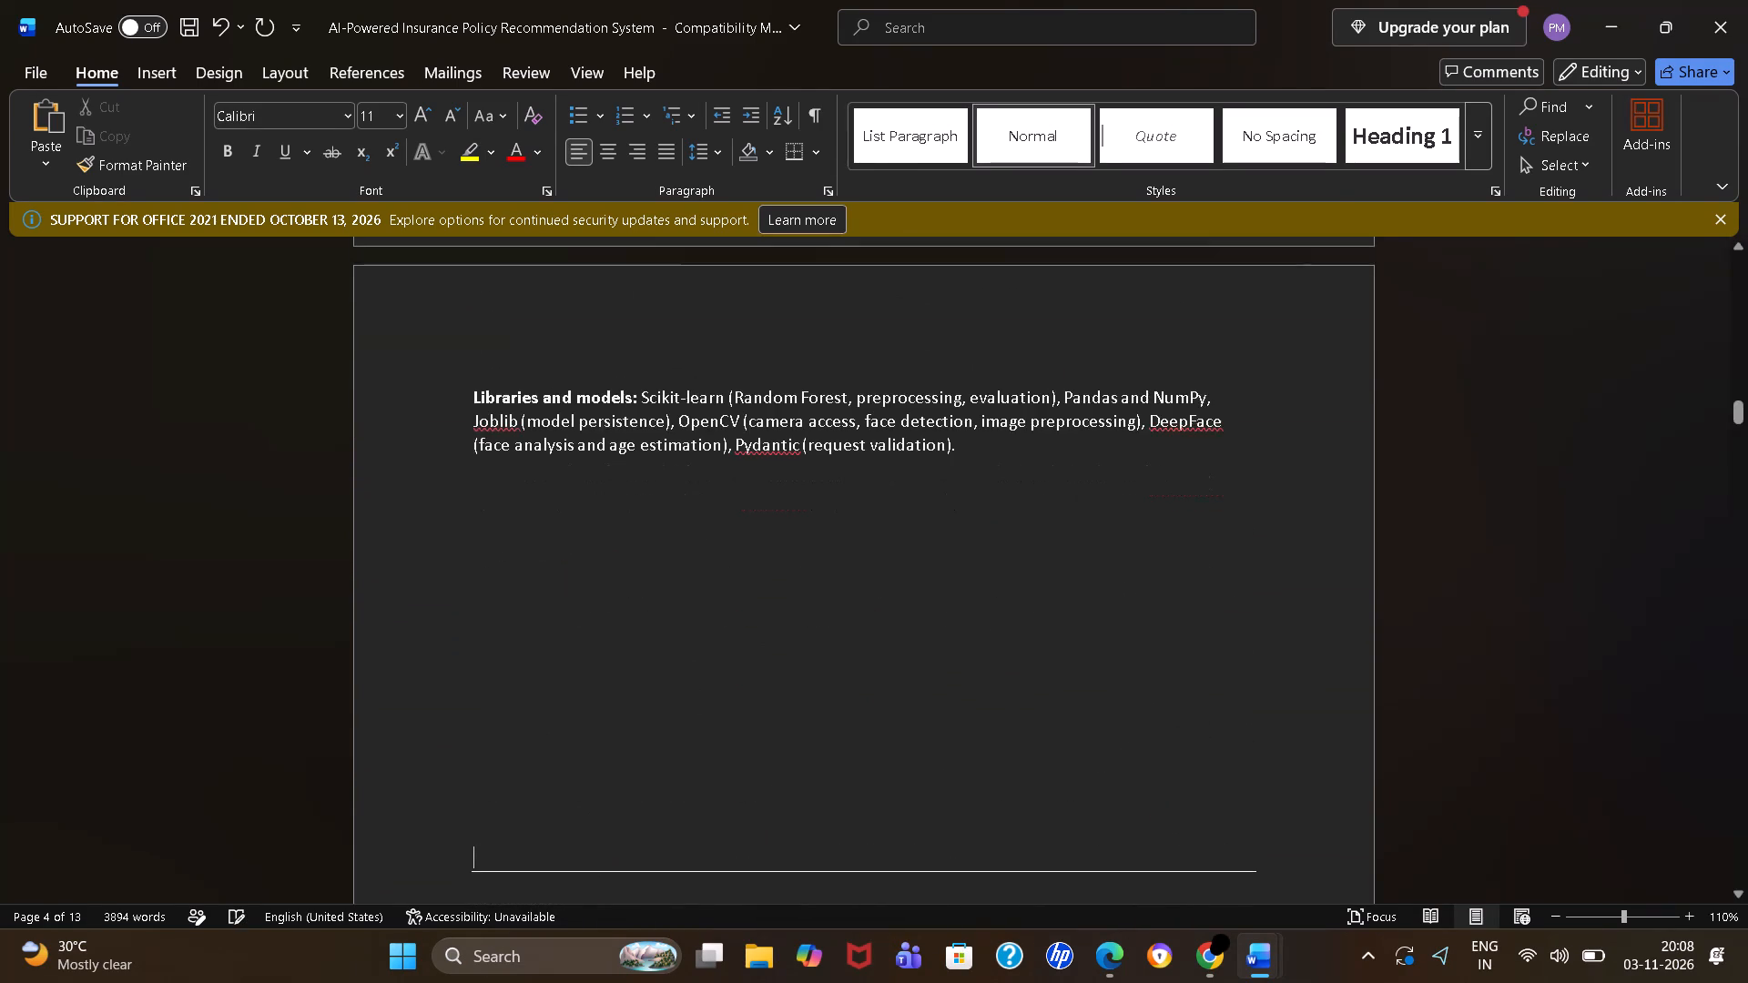
{"action": "scroll", "coordinate": [480, 641], "scroll_direction": "down", "scroll_amount": 2}
{"action": "key", "text": "Return"}
{"action": "key", "text": "Return"}
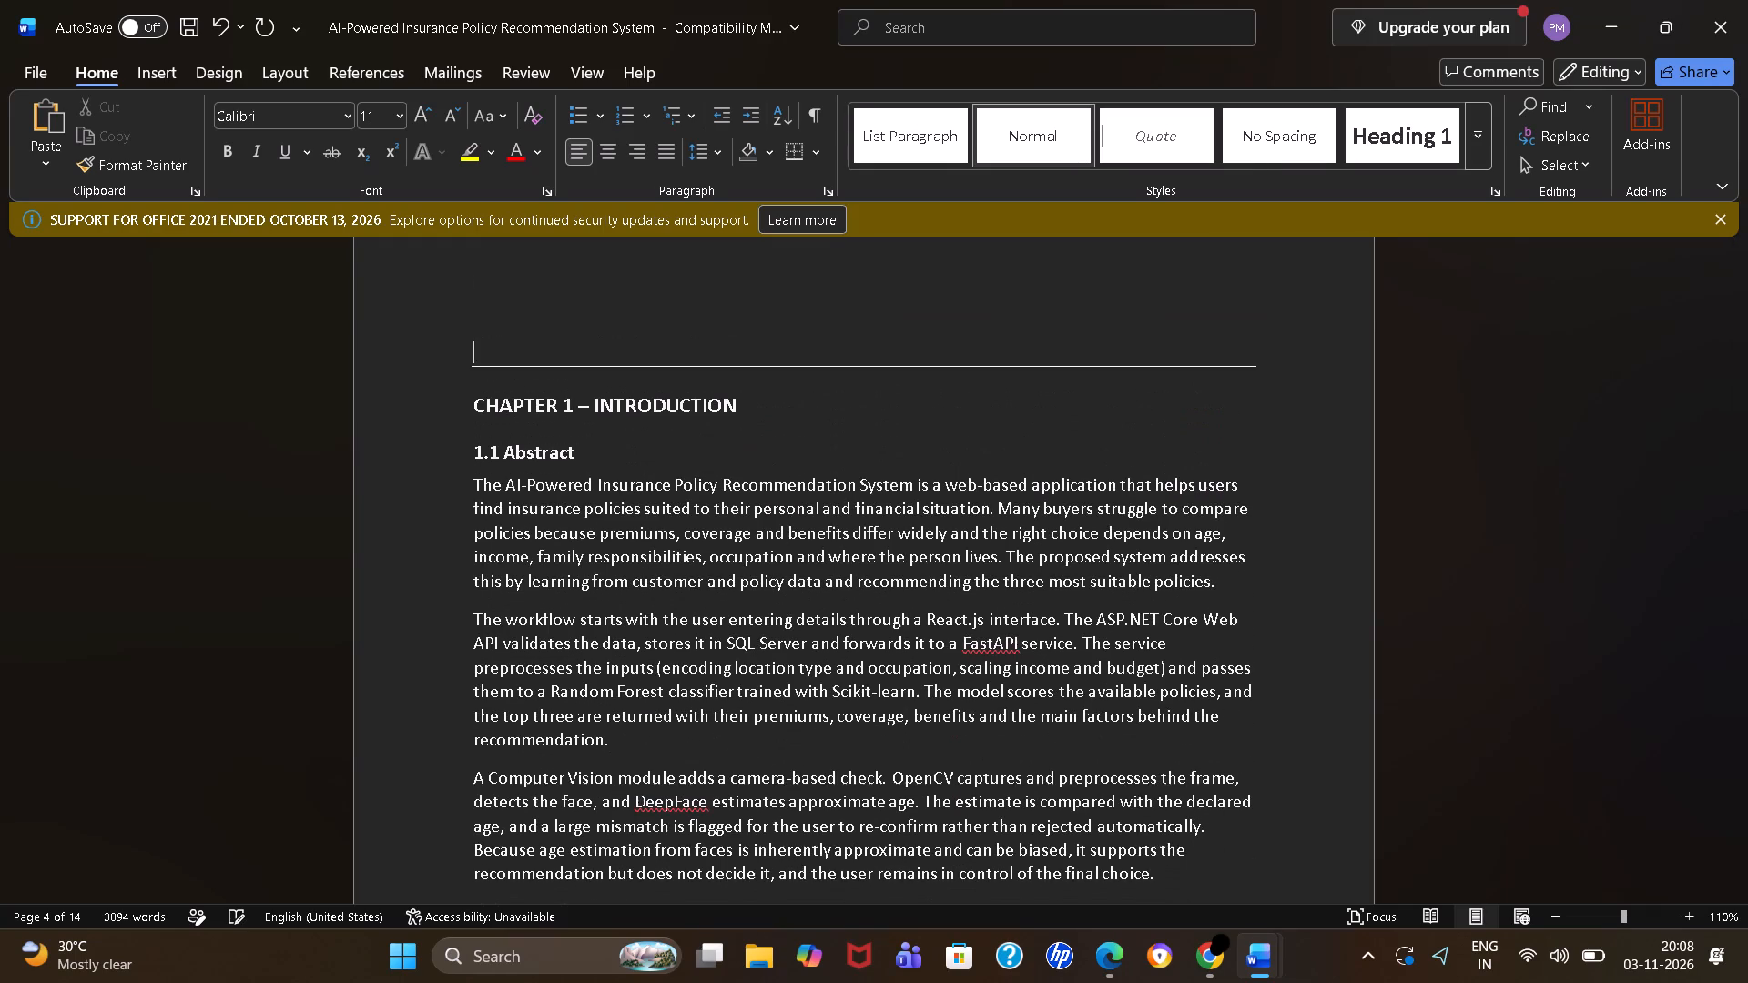
{"action": "key", "text": "Return"}
{"action": "key", "text": "Return"}
{"action": "key", "text": "Return"}
{"action": "key", "text": "Return"}
{"action": "key", "text": "Return"}
{"action": "key", "text": "Return"}
{"action": "key", "text": "Return"}
{"action": "key", "text": "Return"}
{"action": "key", "text": "Return"}
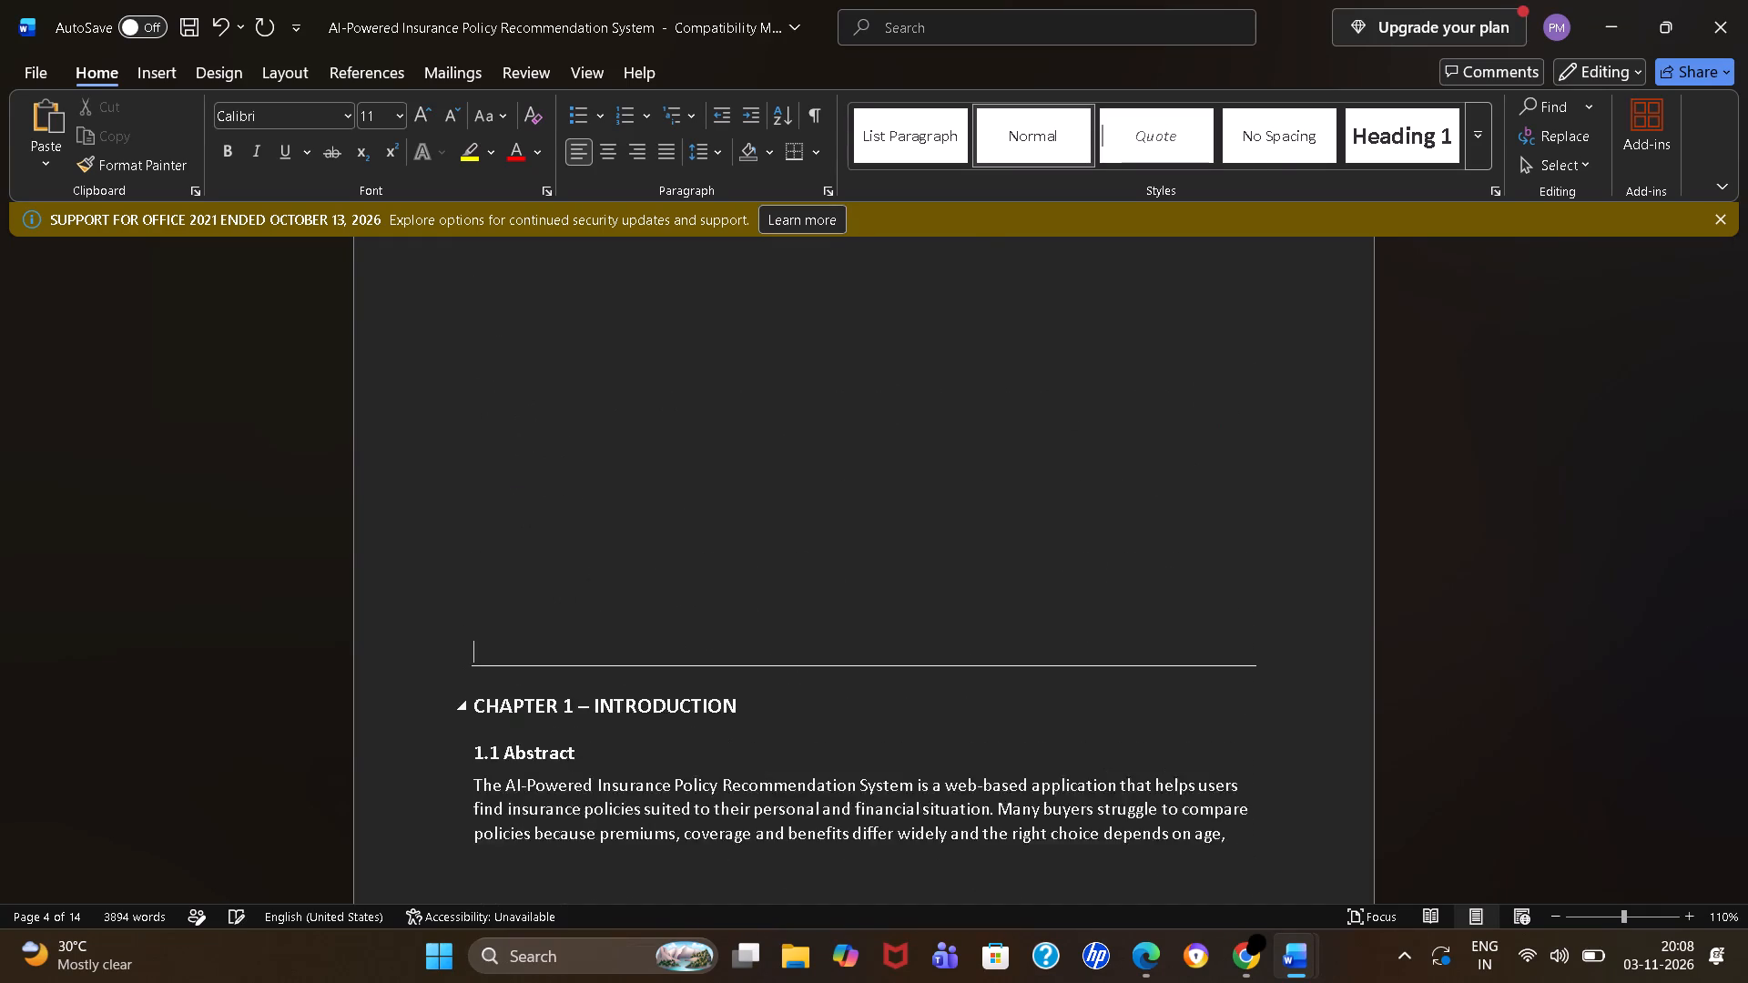
{"action": "key", "text": "Return"}
{"action": "key", "text": "Return"}
{"action": "scroll", "coordinate": [480, 641], "scroll_direction": "down", "scroll_amount": 2}
{"action": "scroll", "coordinate": [480, 641], "scroll_direction": "up", "scroll_amount": 1}
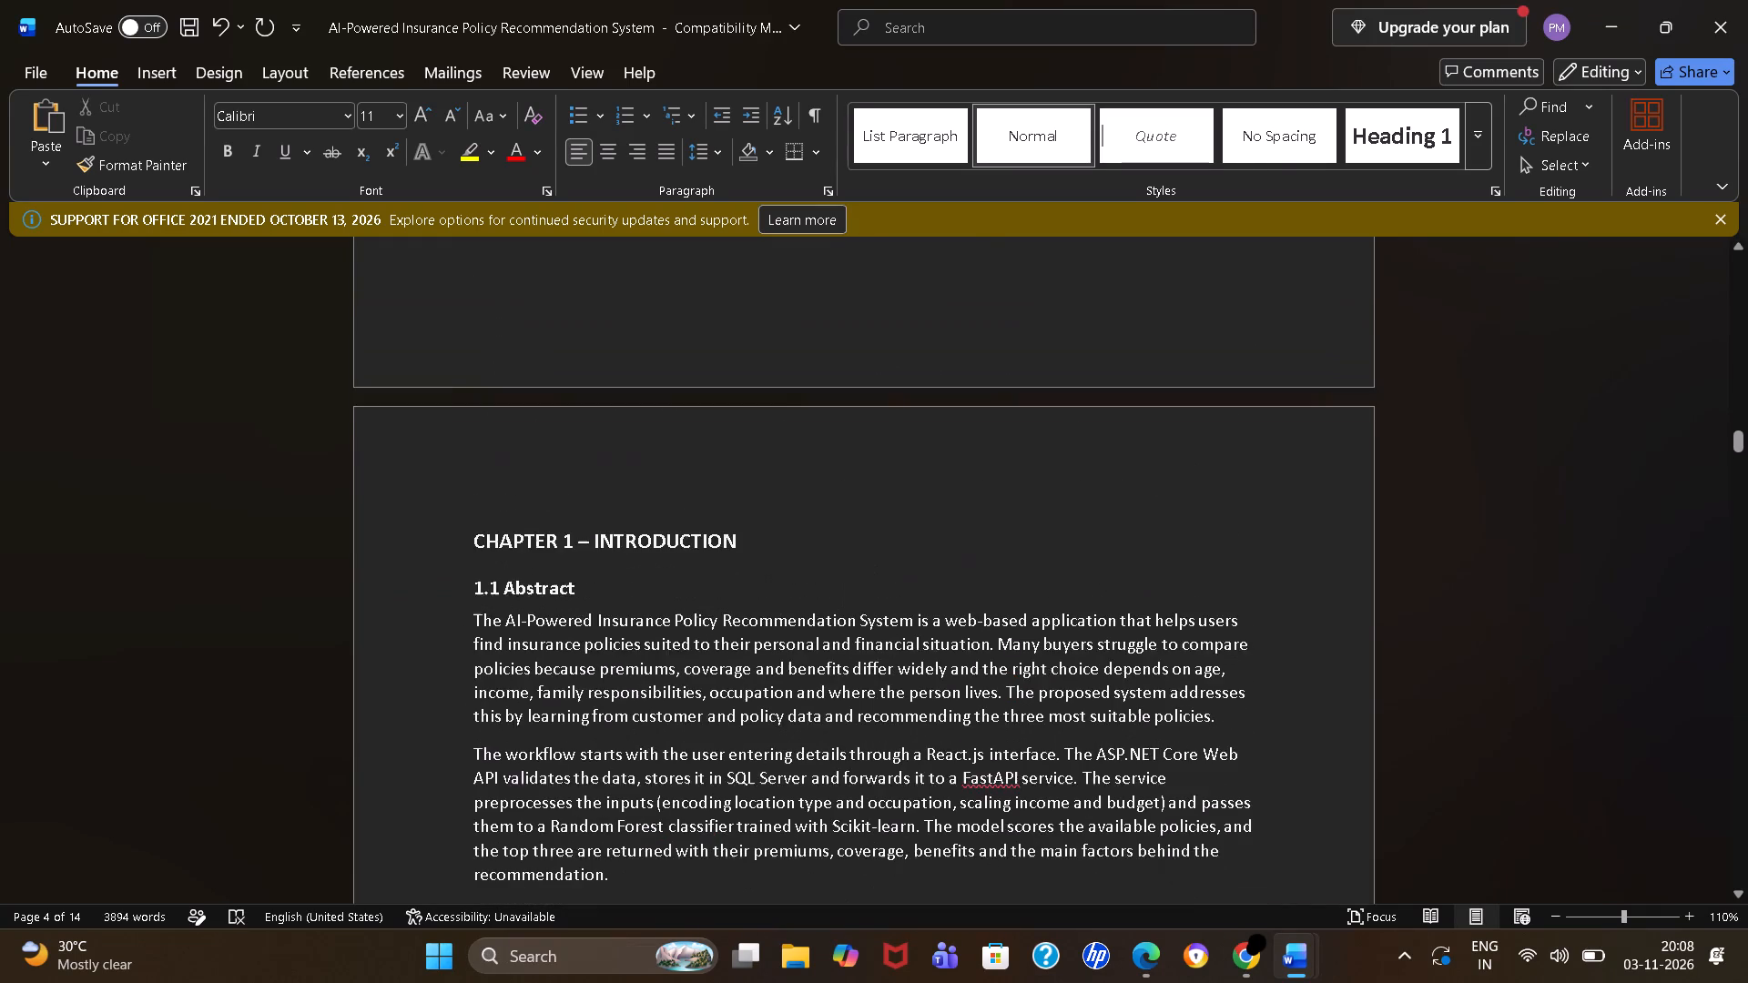
Try to delete the divider line at the bottom of the page before CHAPTER 1 – INTRODUCTION.
{"action": "scroll", "coordinate": [480, 641], "scroll_direction": "up", "scroll_amount": 1}
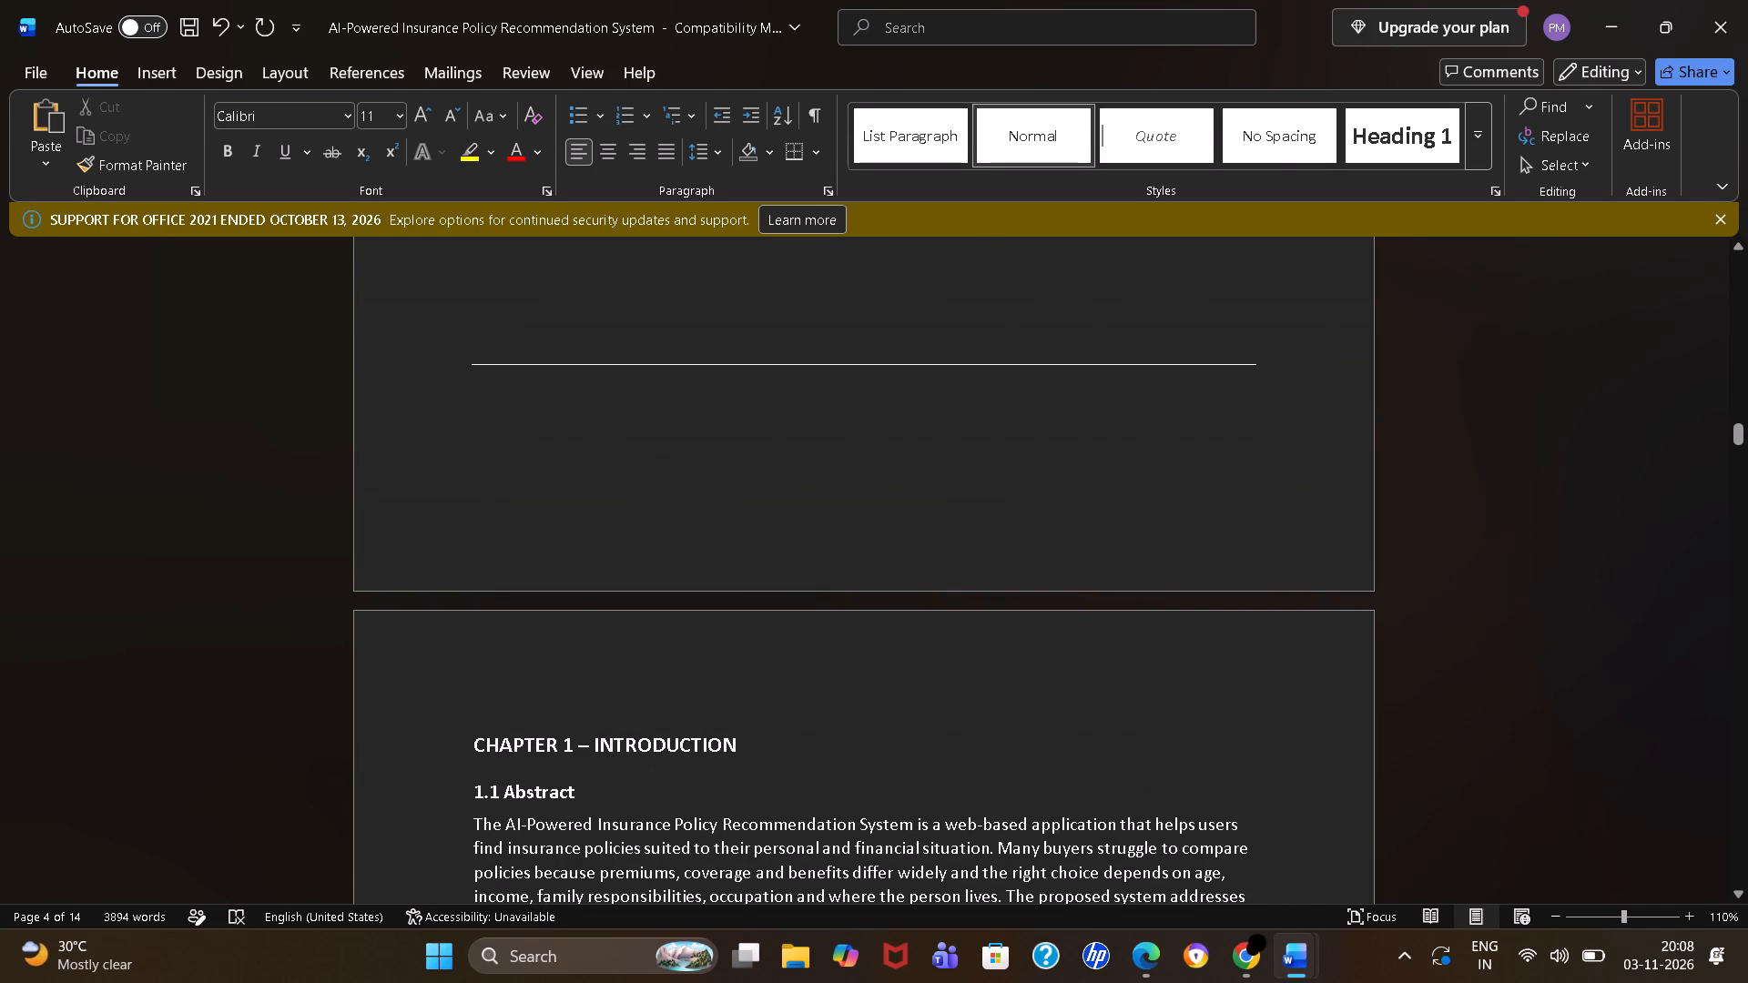
{"action": "left_click_drag", "start_coordinate": [463, 364], "coordinate": [895, 369]}
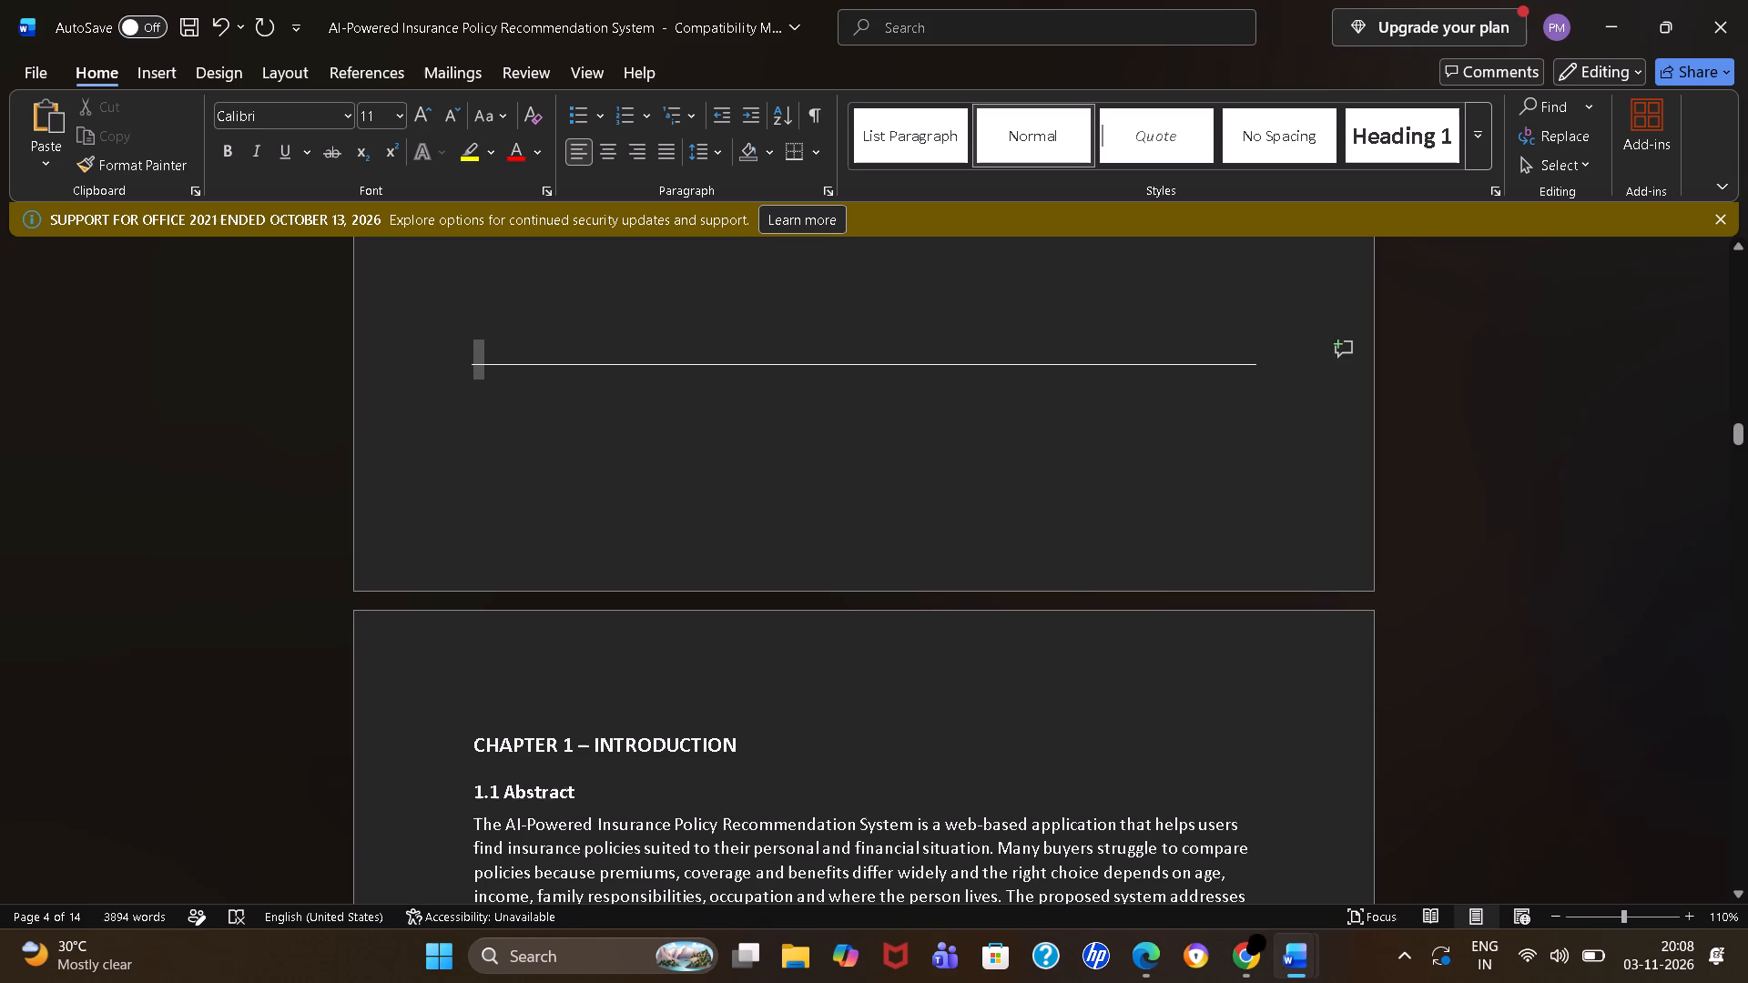
{"action": "left_click_drag", "start_coordinate": [895, 369], "coordinate": [1121, 364]}
{"action": "key", "text": "BackSpace"}
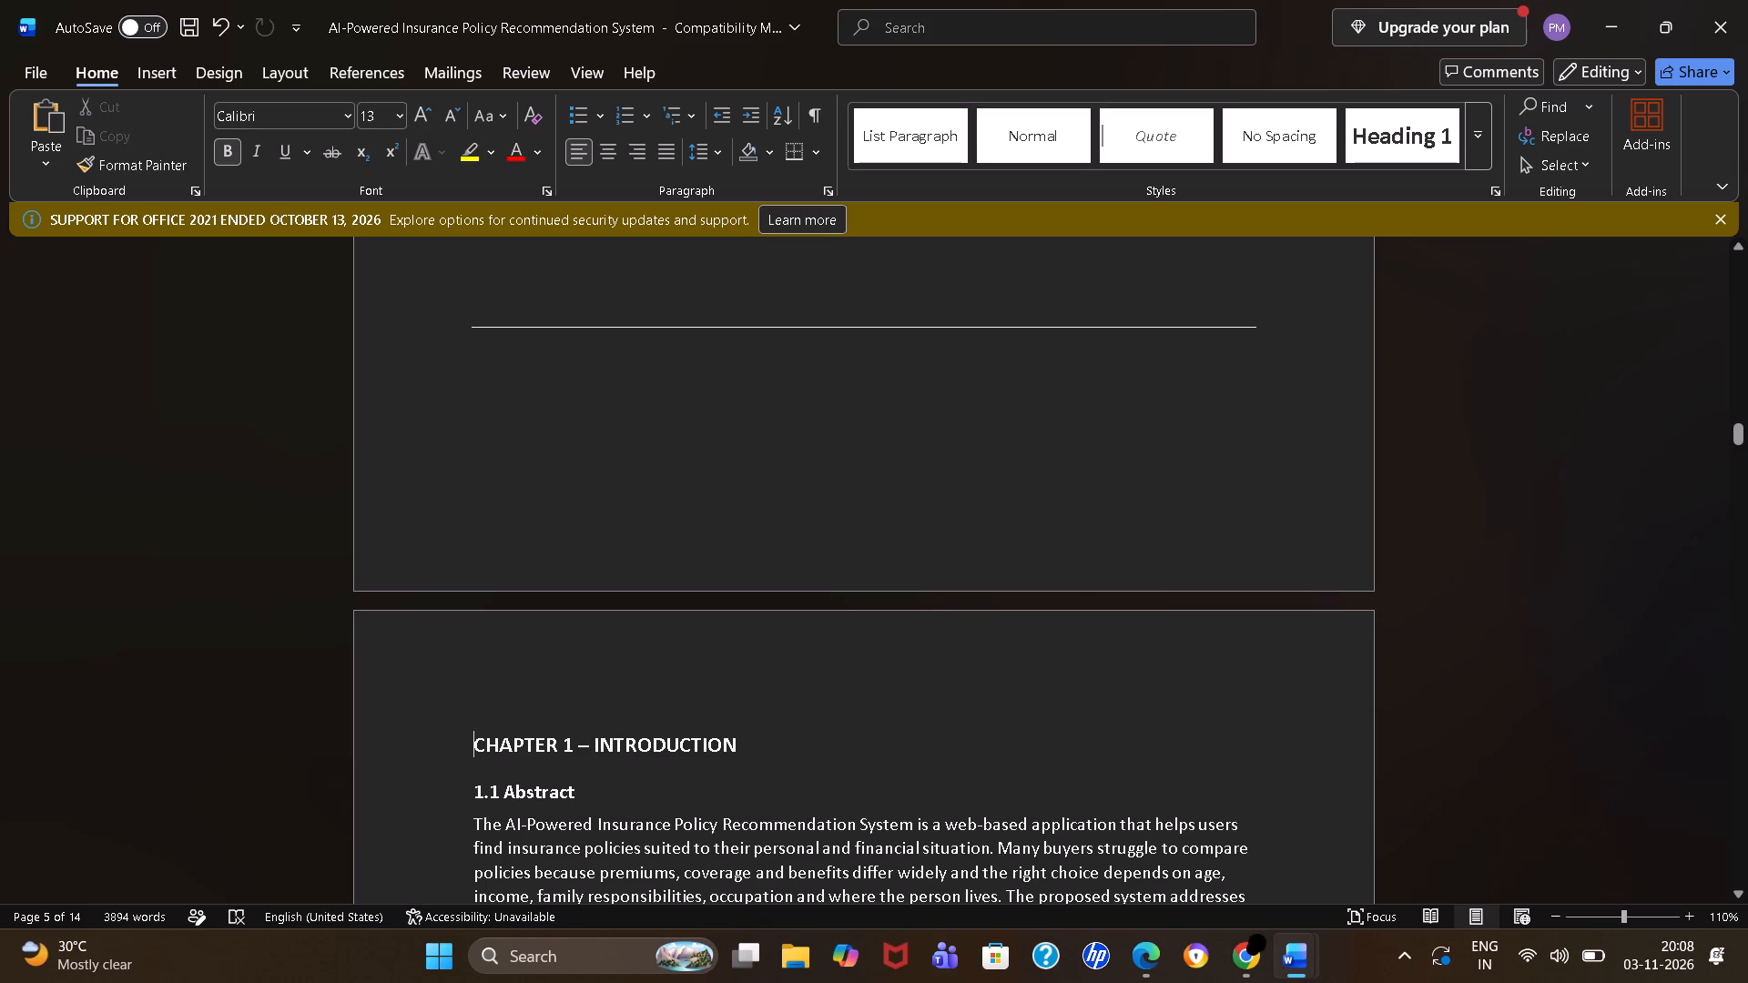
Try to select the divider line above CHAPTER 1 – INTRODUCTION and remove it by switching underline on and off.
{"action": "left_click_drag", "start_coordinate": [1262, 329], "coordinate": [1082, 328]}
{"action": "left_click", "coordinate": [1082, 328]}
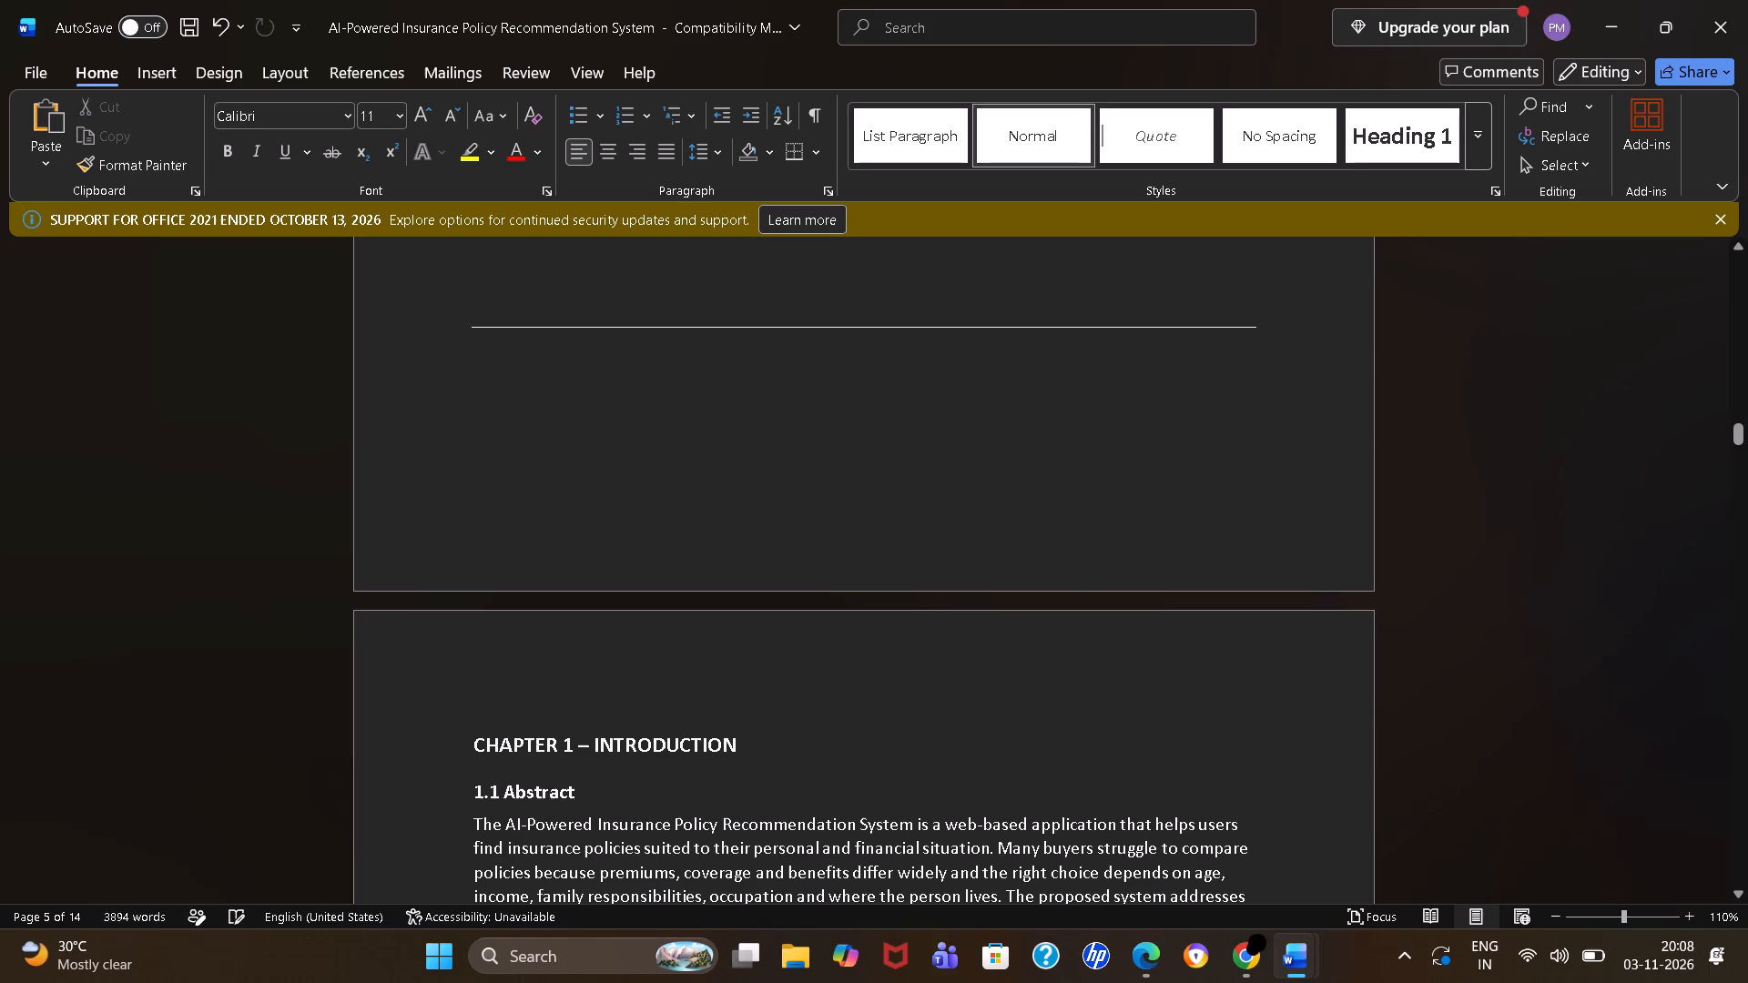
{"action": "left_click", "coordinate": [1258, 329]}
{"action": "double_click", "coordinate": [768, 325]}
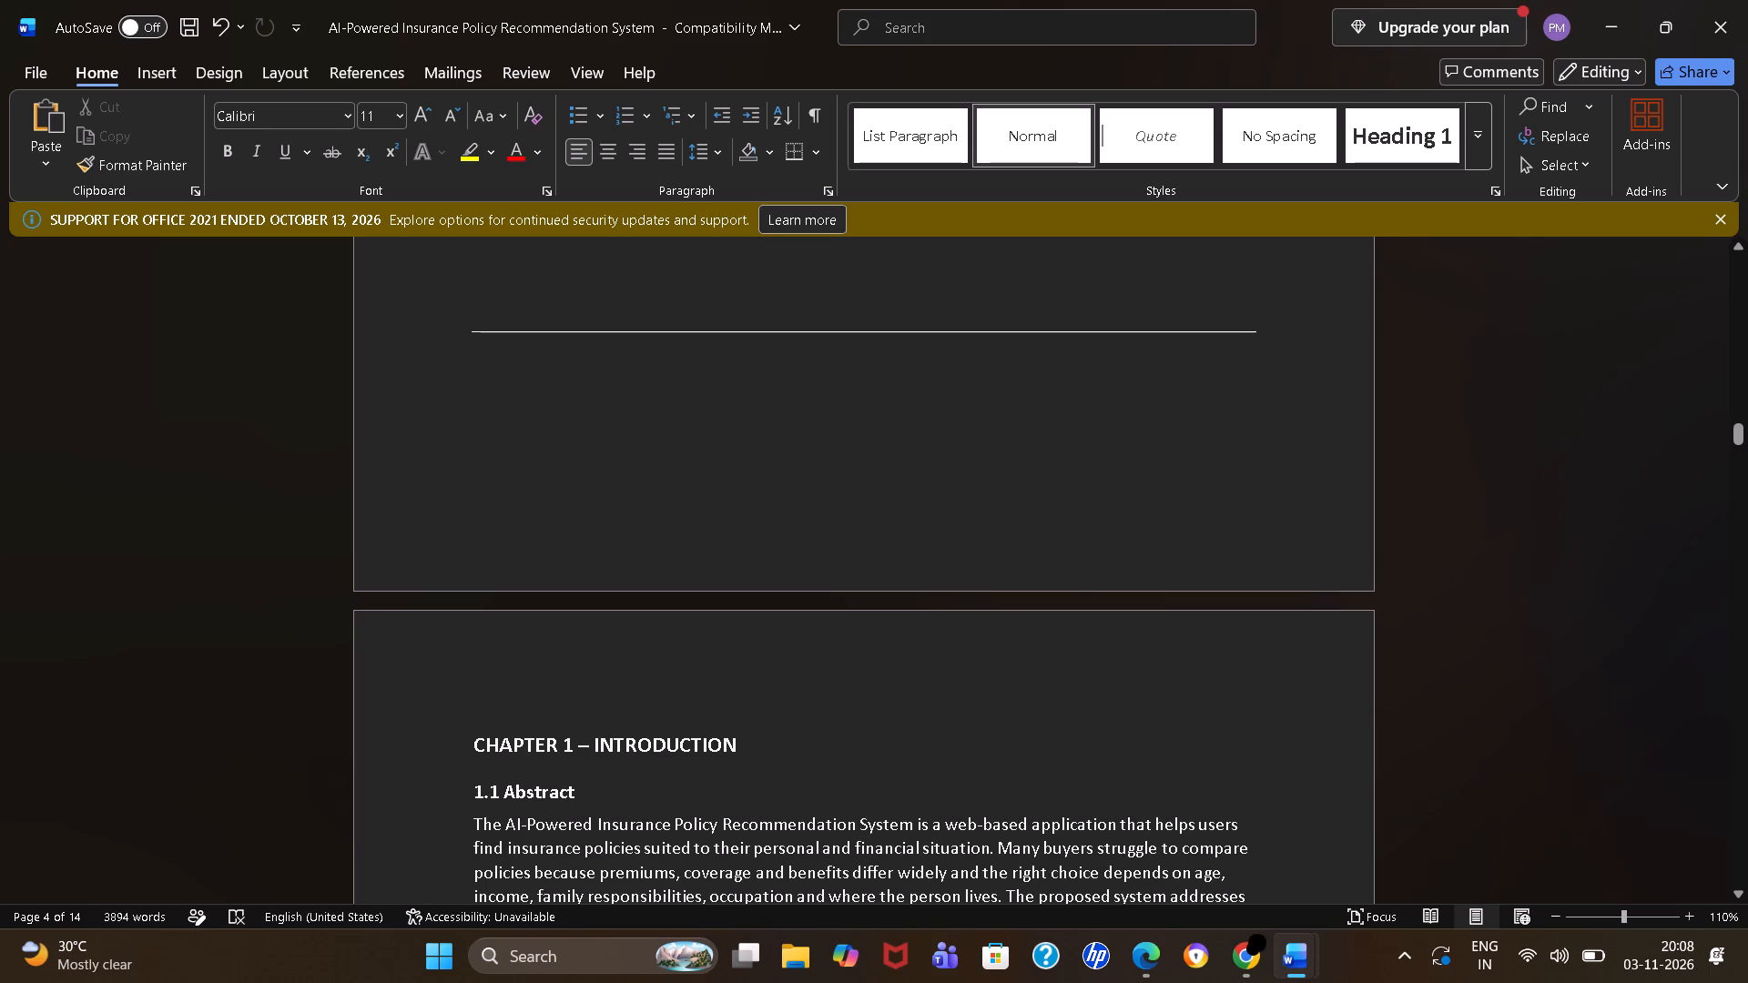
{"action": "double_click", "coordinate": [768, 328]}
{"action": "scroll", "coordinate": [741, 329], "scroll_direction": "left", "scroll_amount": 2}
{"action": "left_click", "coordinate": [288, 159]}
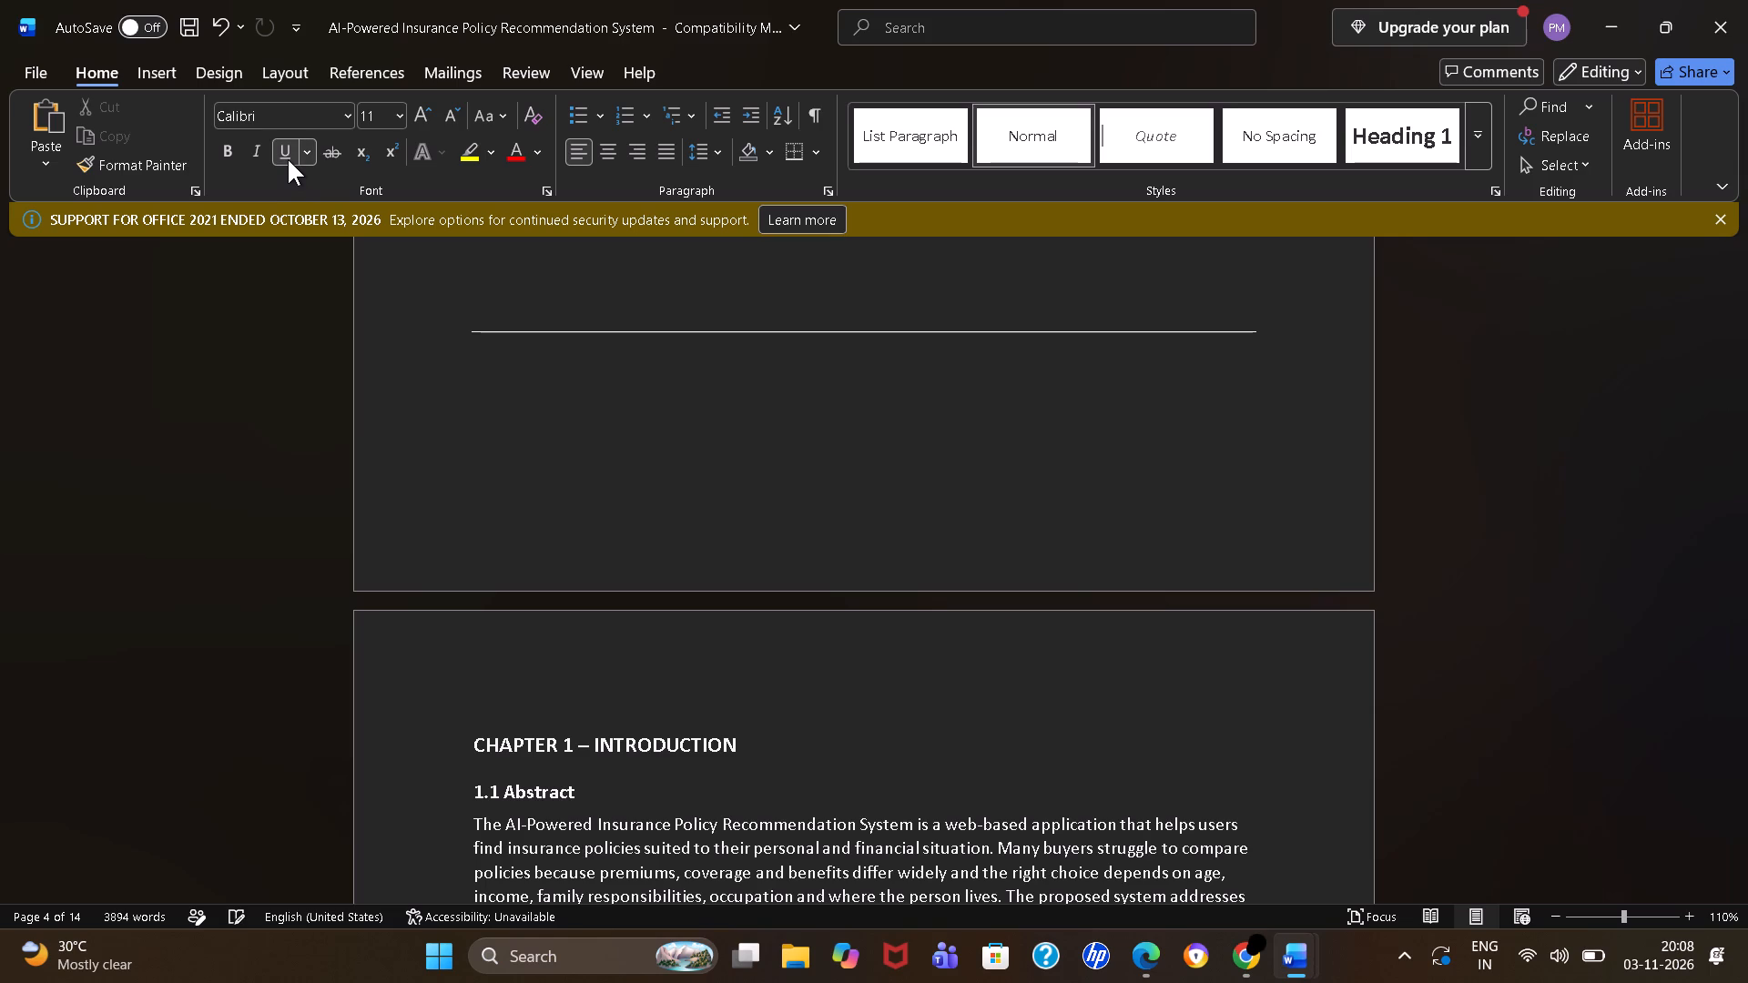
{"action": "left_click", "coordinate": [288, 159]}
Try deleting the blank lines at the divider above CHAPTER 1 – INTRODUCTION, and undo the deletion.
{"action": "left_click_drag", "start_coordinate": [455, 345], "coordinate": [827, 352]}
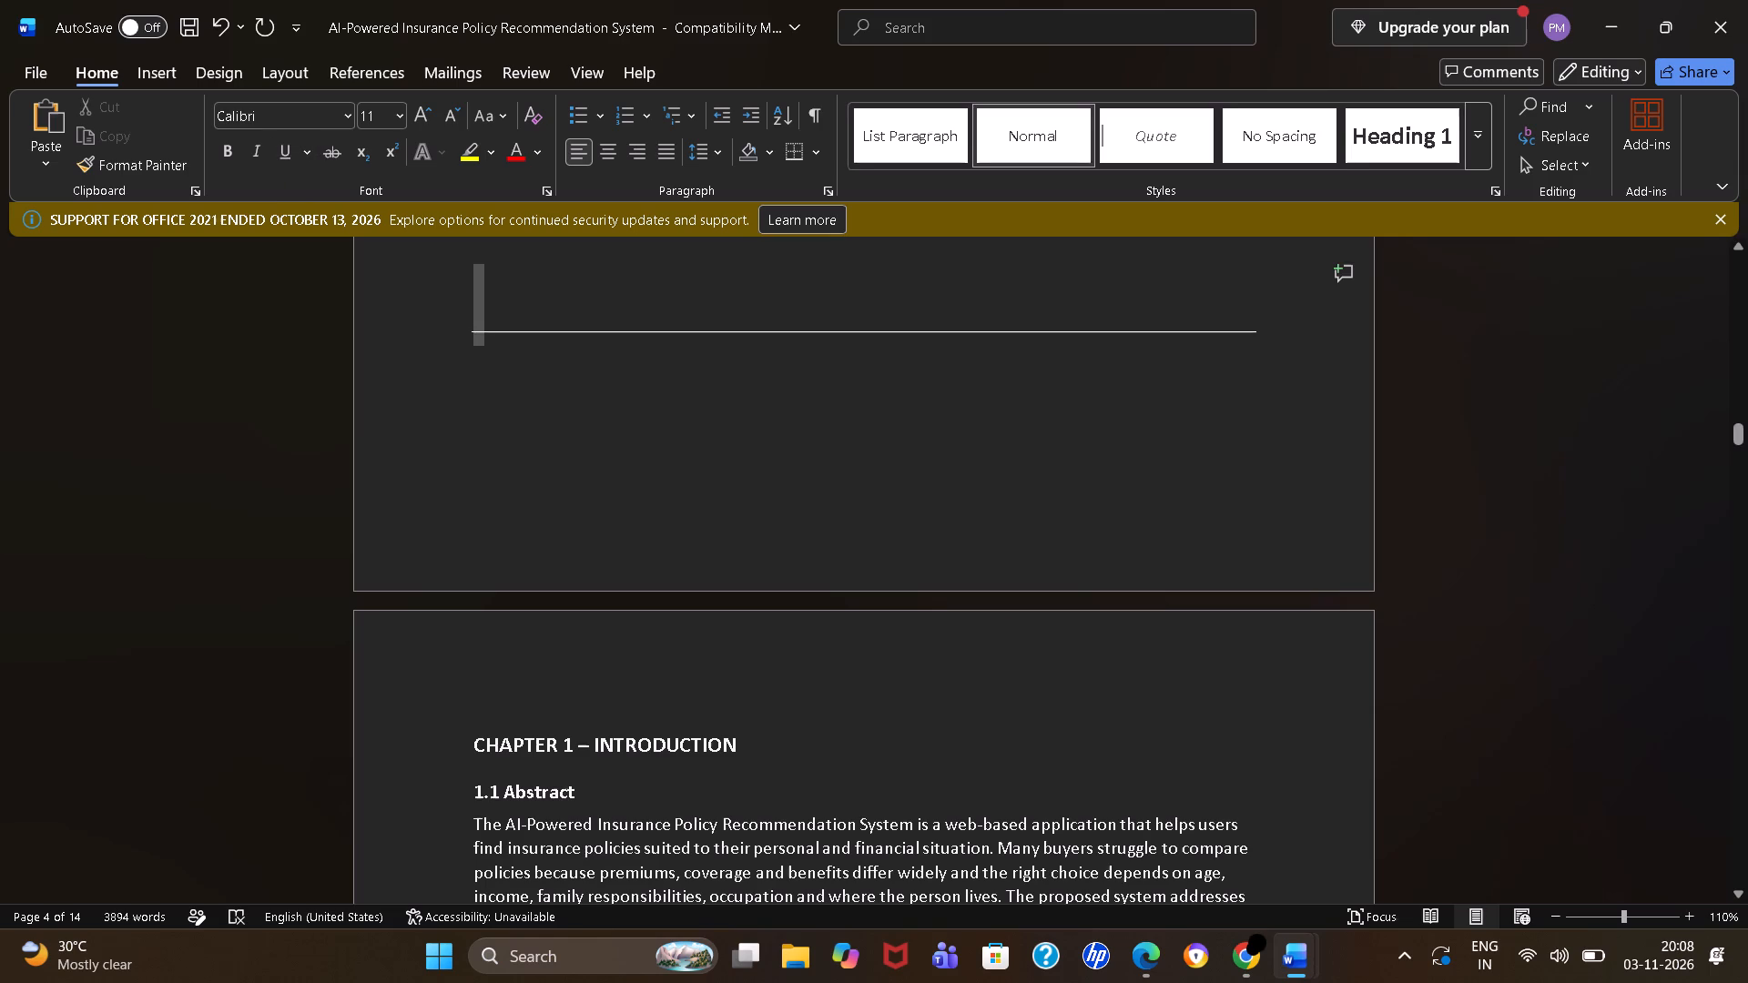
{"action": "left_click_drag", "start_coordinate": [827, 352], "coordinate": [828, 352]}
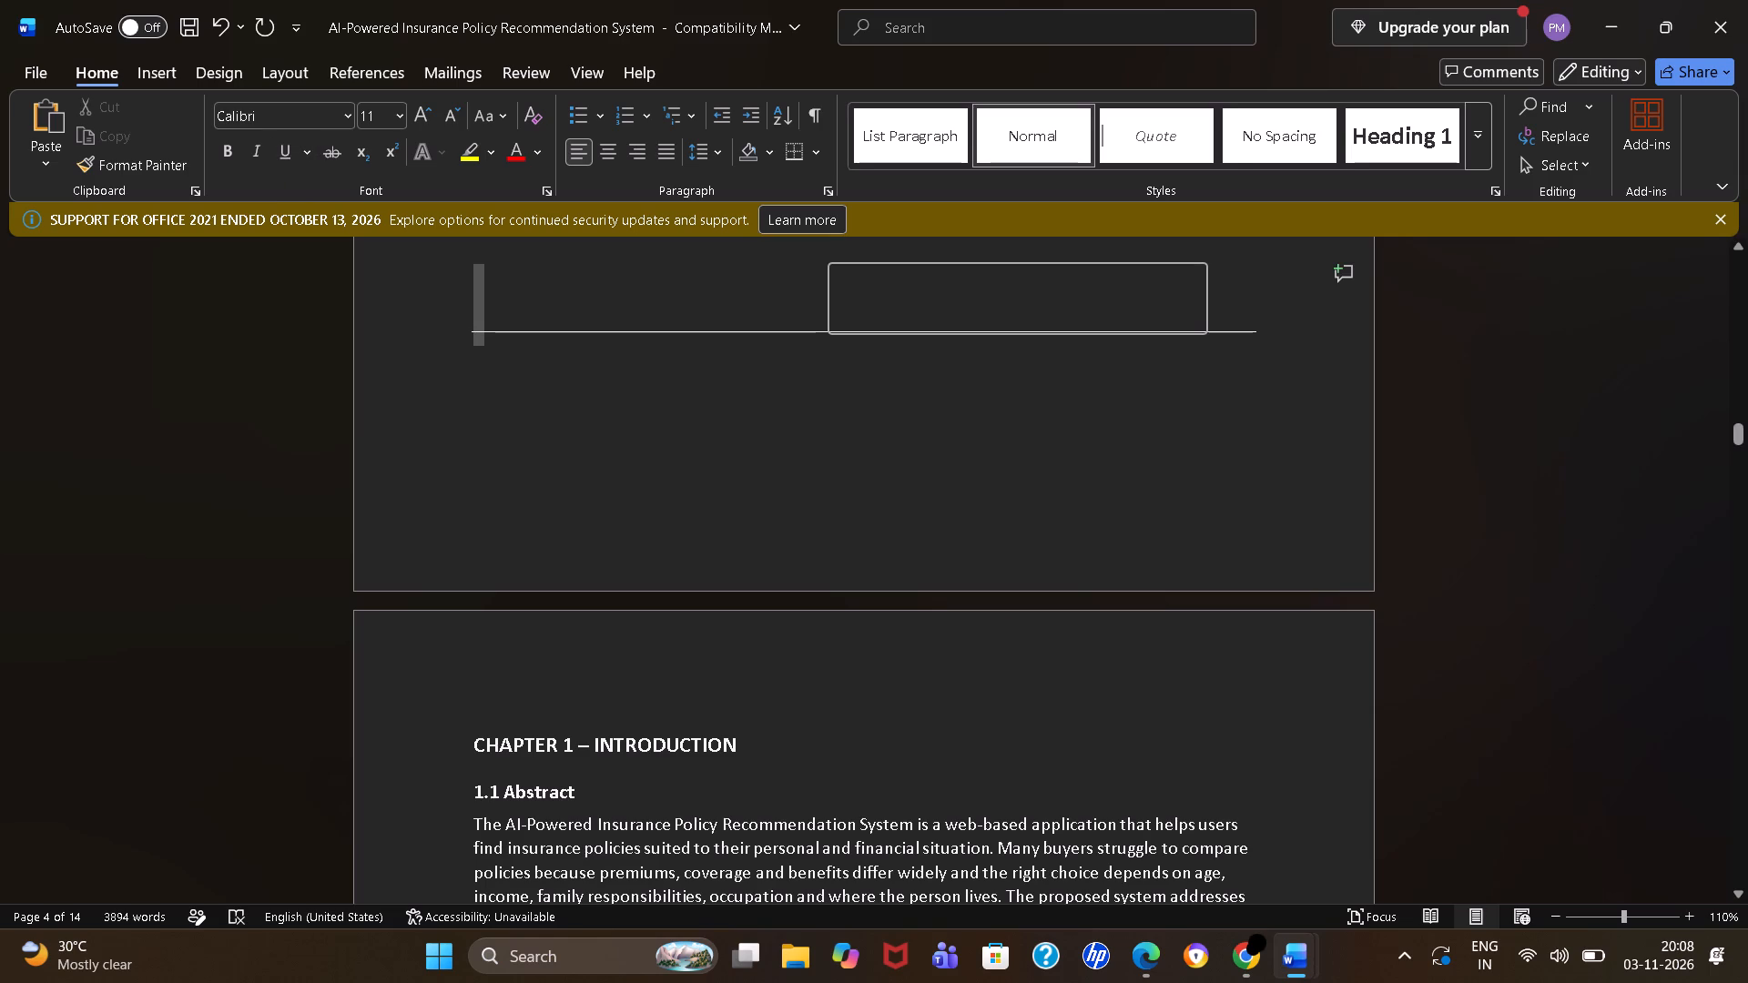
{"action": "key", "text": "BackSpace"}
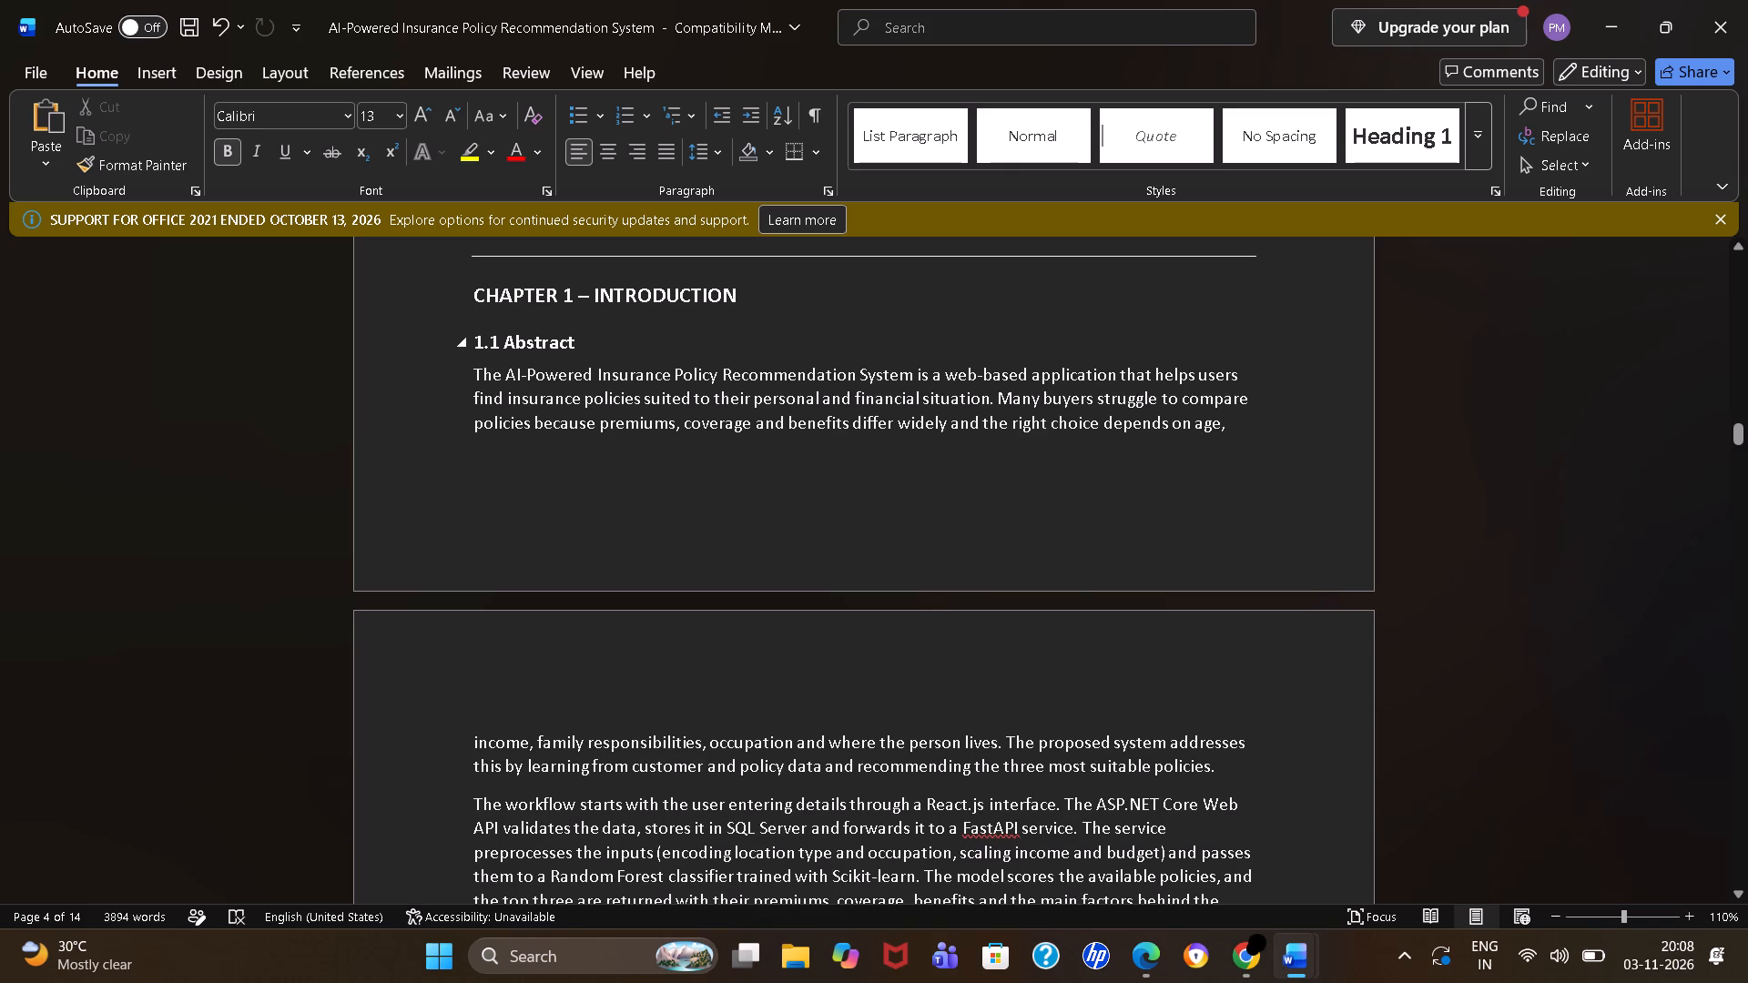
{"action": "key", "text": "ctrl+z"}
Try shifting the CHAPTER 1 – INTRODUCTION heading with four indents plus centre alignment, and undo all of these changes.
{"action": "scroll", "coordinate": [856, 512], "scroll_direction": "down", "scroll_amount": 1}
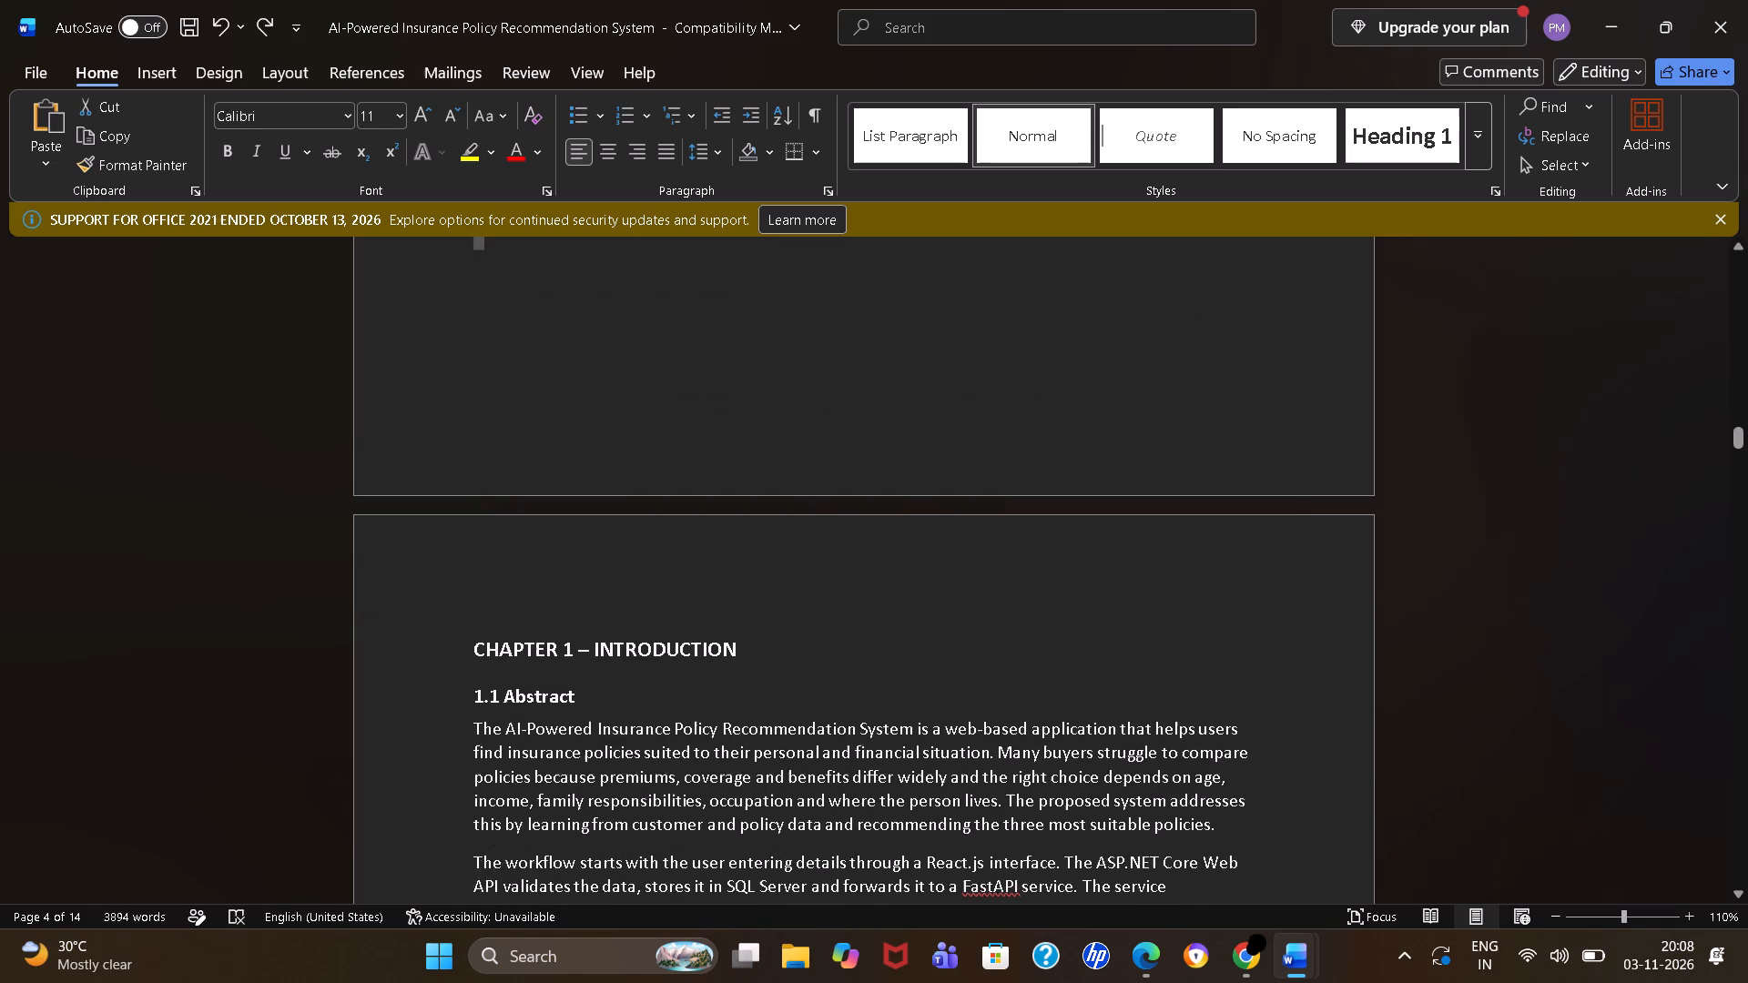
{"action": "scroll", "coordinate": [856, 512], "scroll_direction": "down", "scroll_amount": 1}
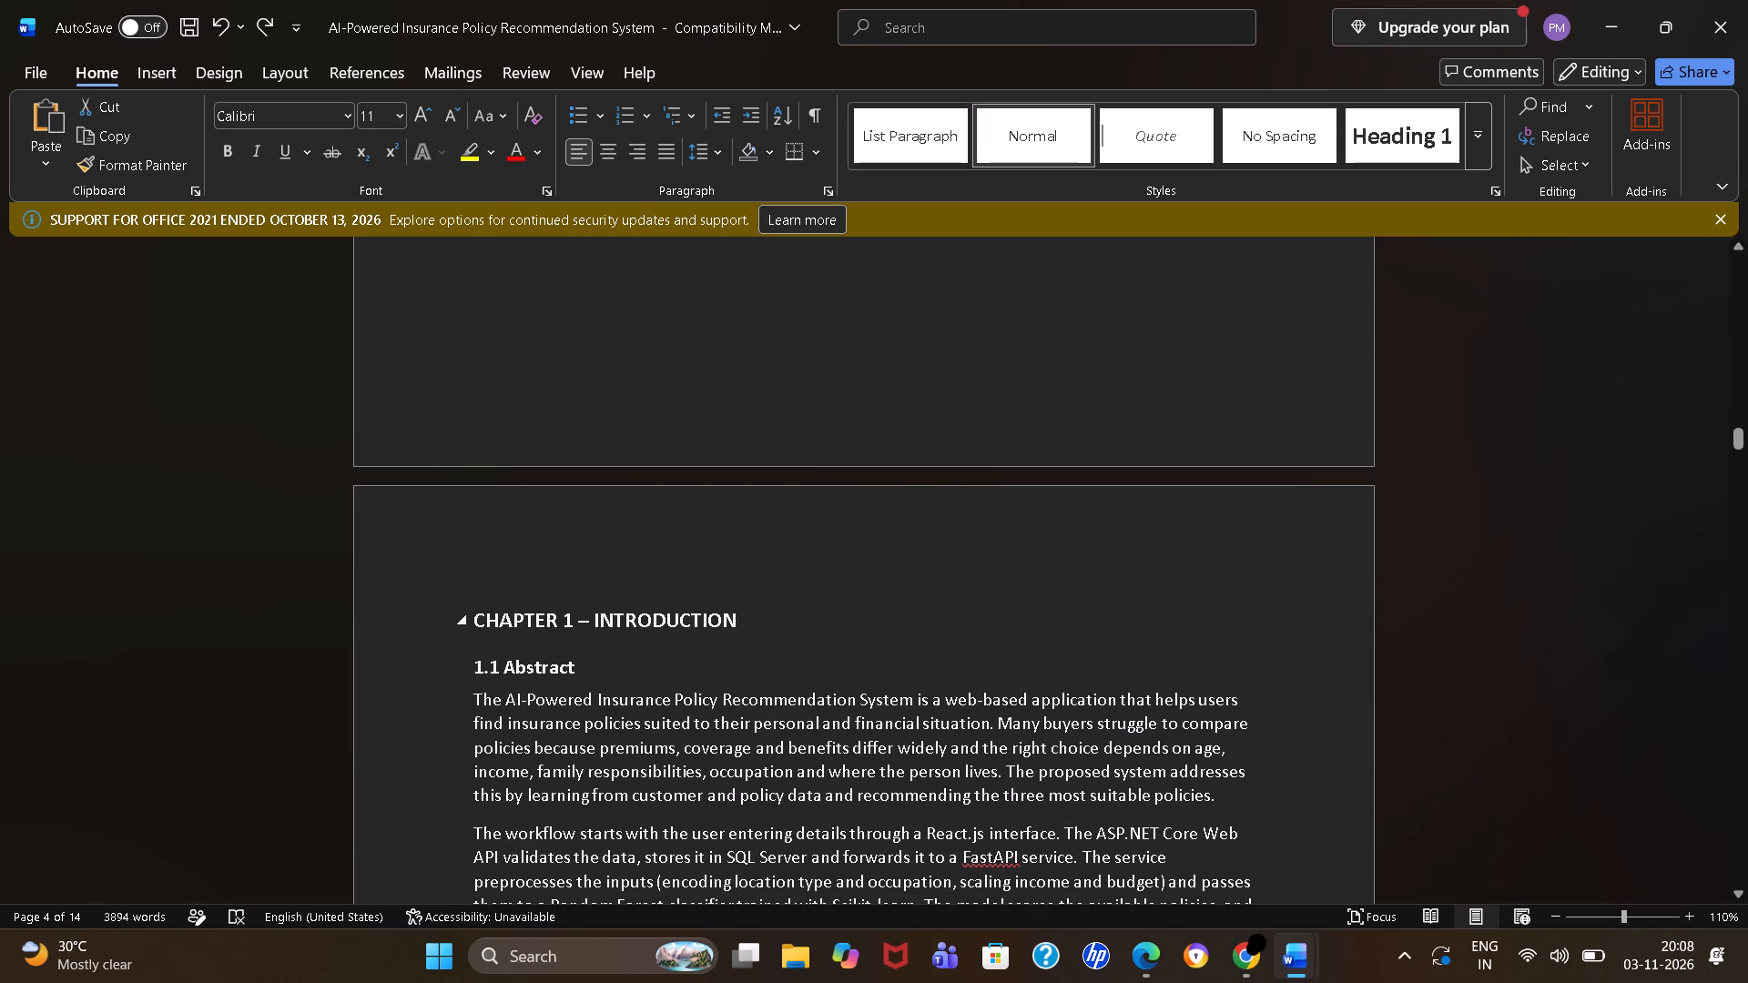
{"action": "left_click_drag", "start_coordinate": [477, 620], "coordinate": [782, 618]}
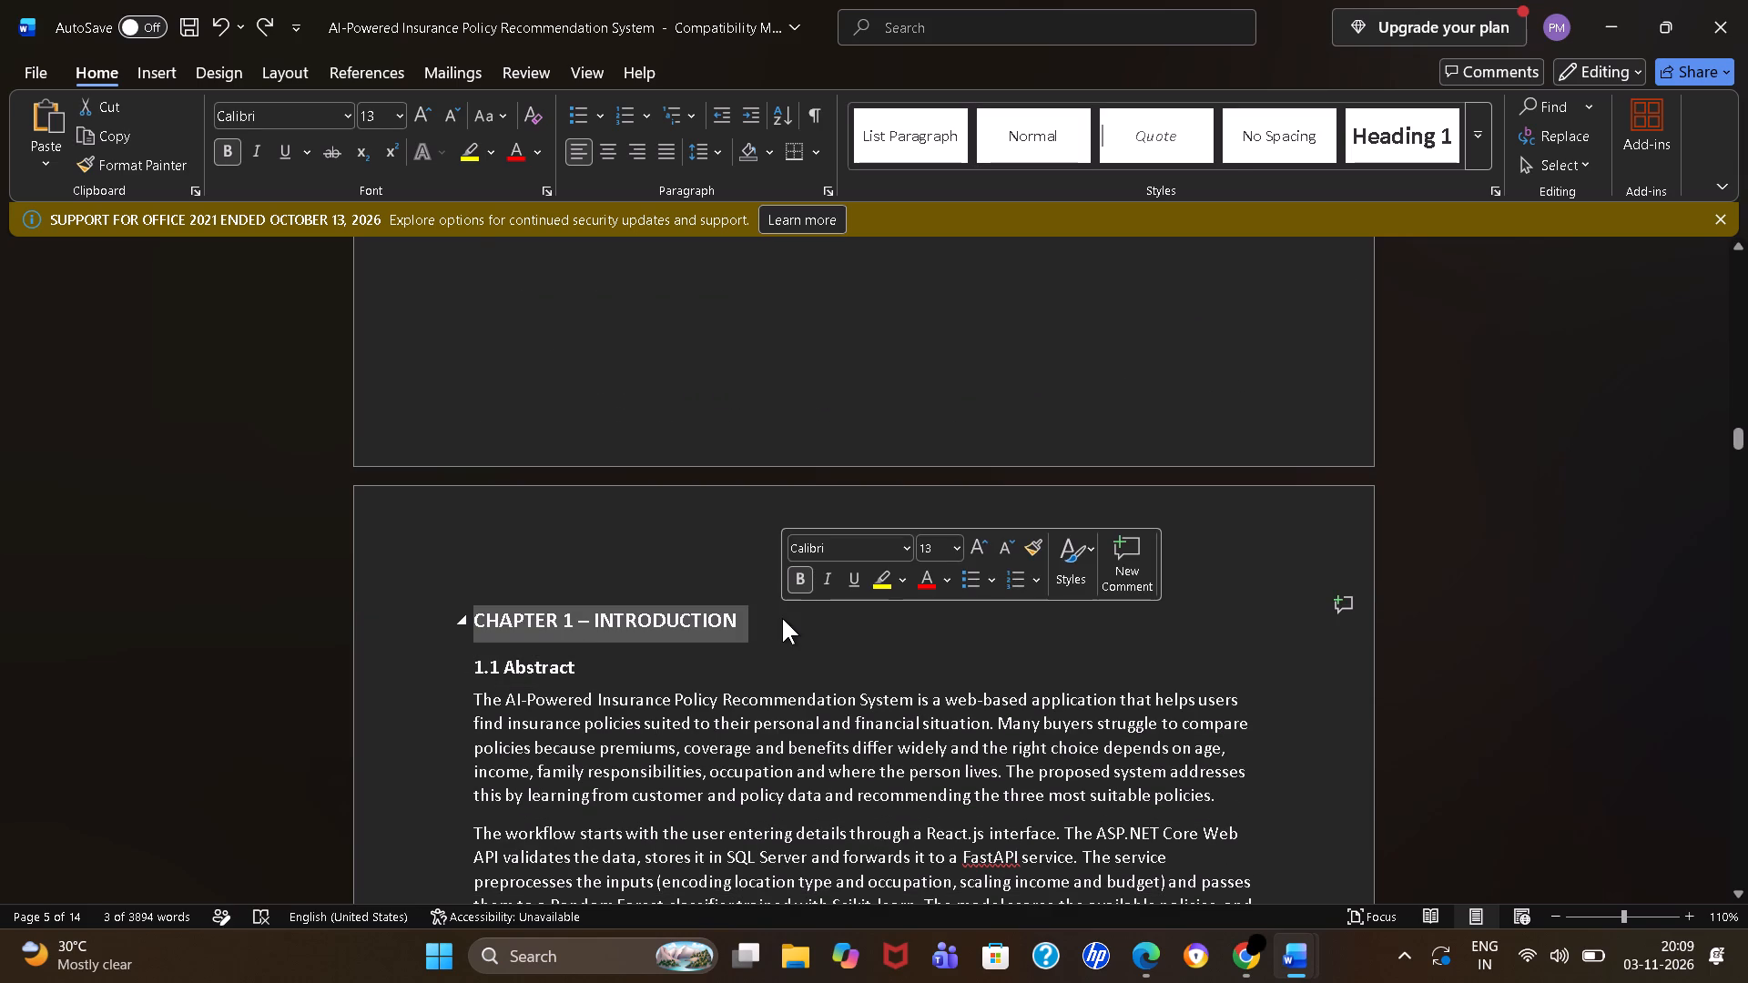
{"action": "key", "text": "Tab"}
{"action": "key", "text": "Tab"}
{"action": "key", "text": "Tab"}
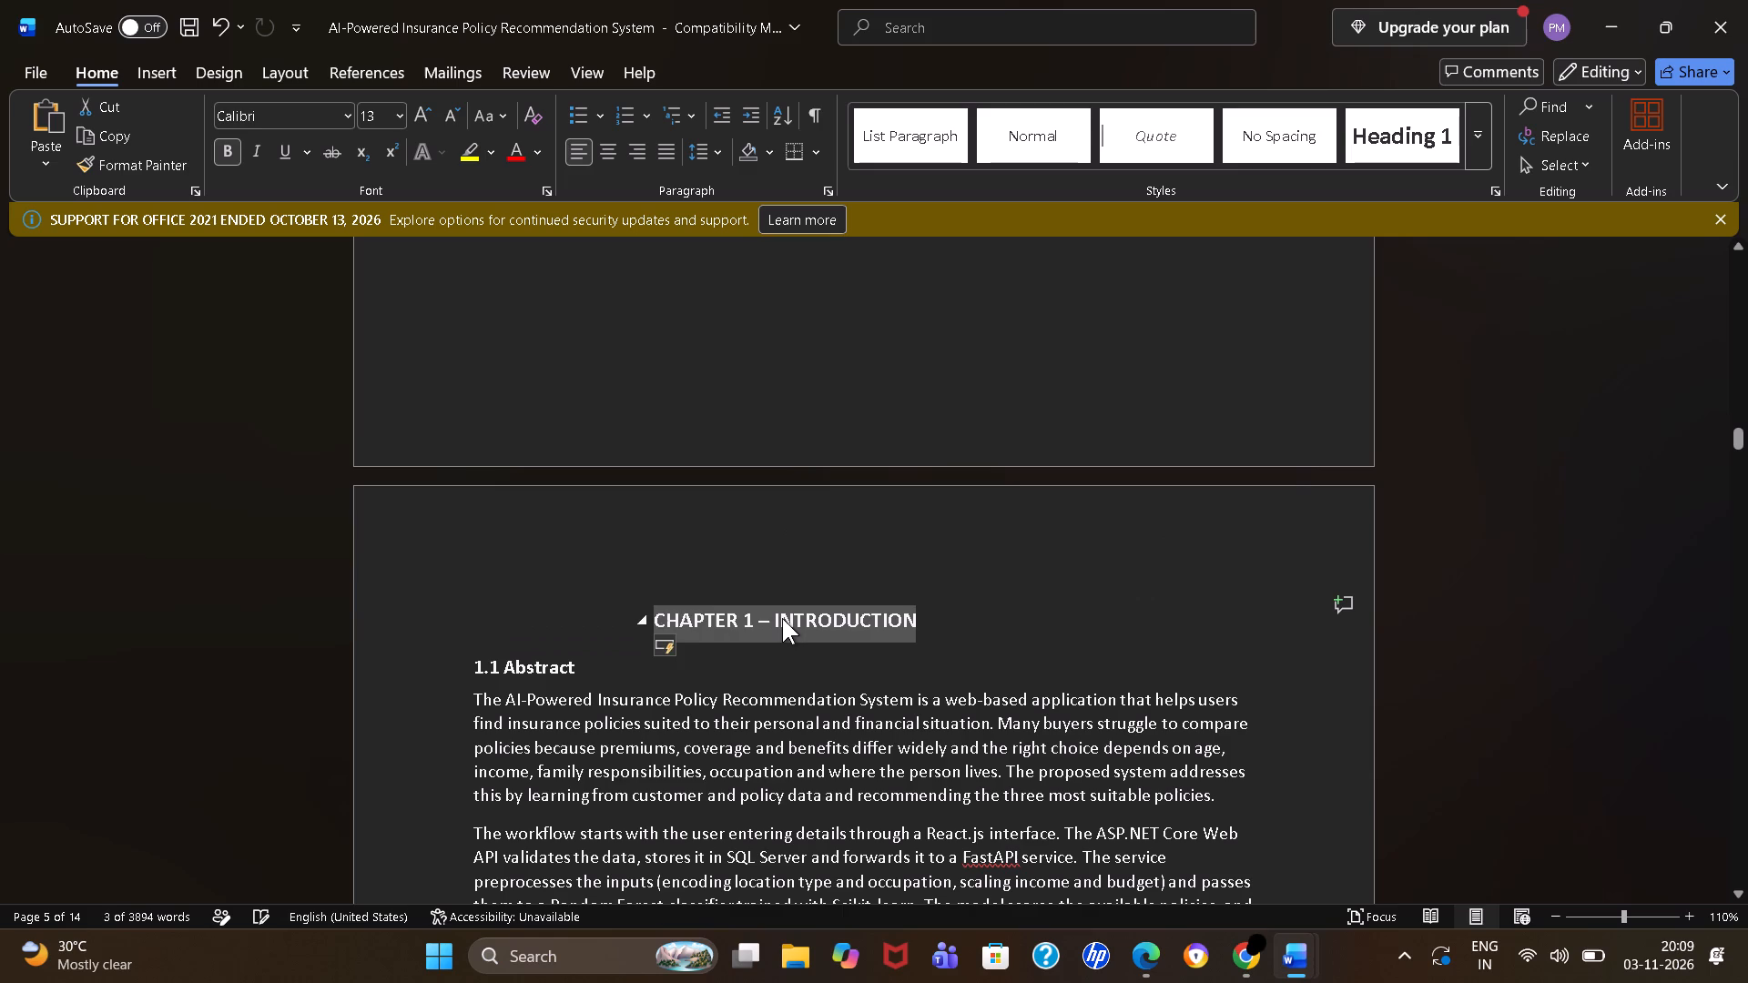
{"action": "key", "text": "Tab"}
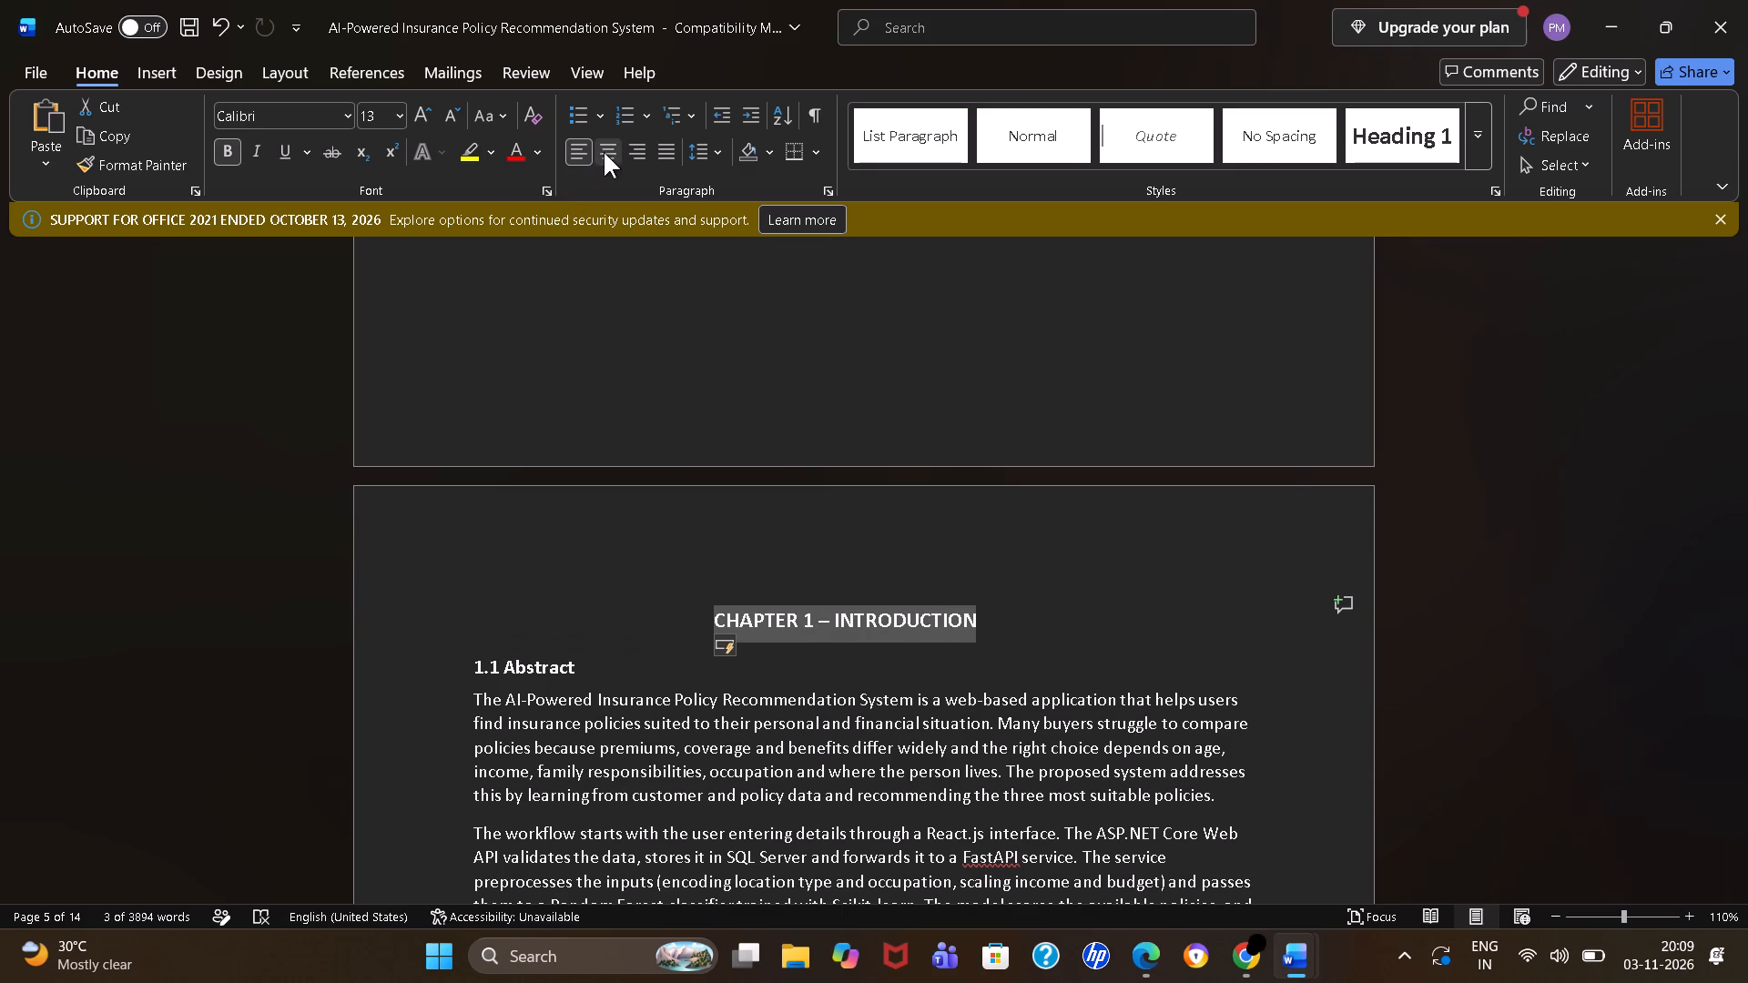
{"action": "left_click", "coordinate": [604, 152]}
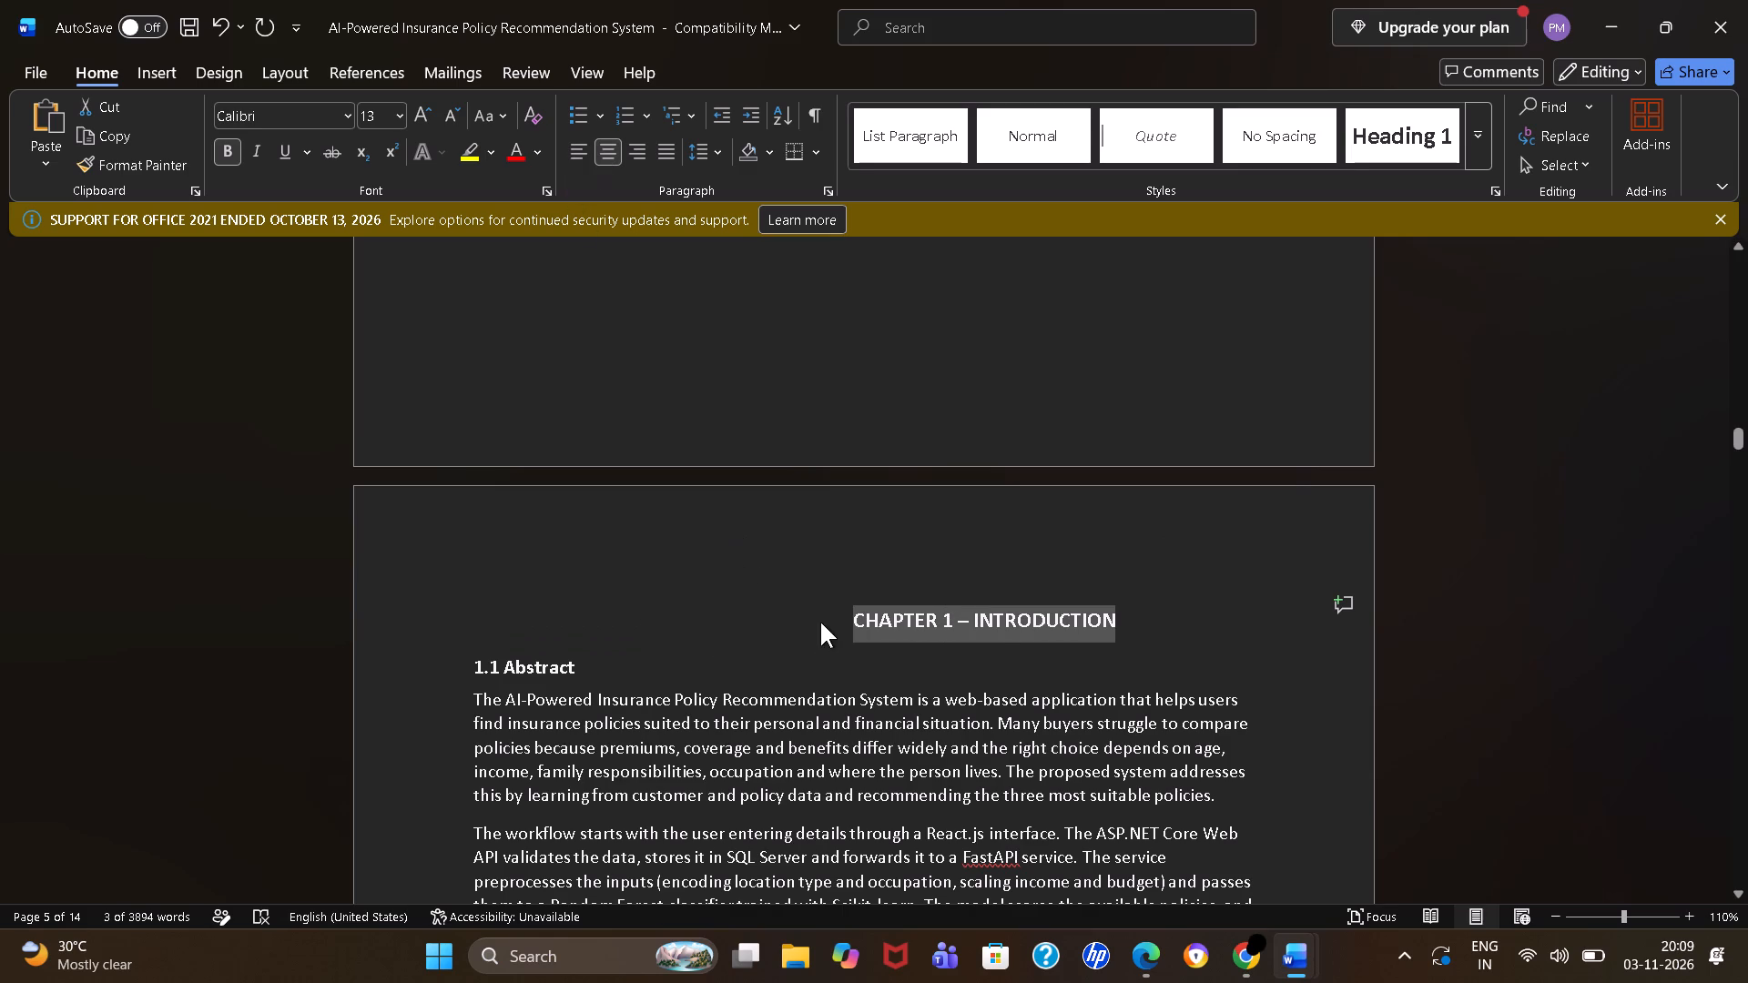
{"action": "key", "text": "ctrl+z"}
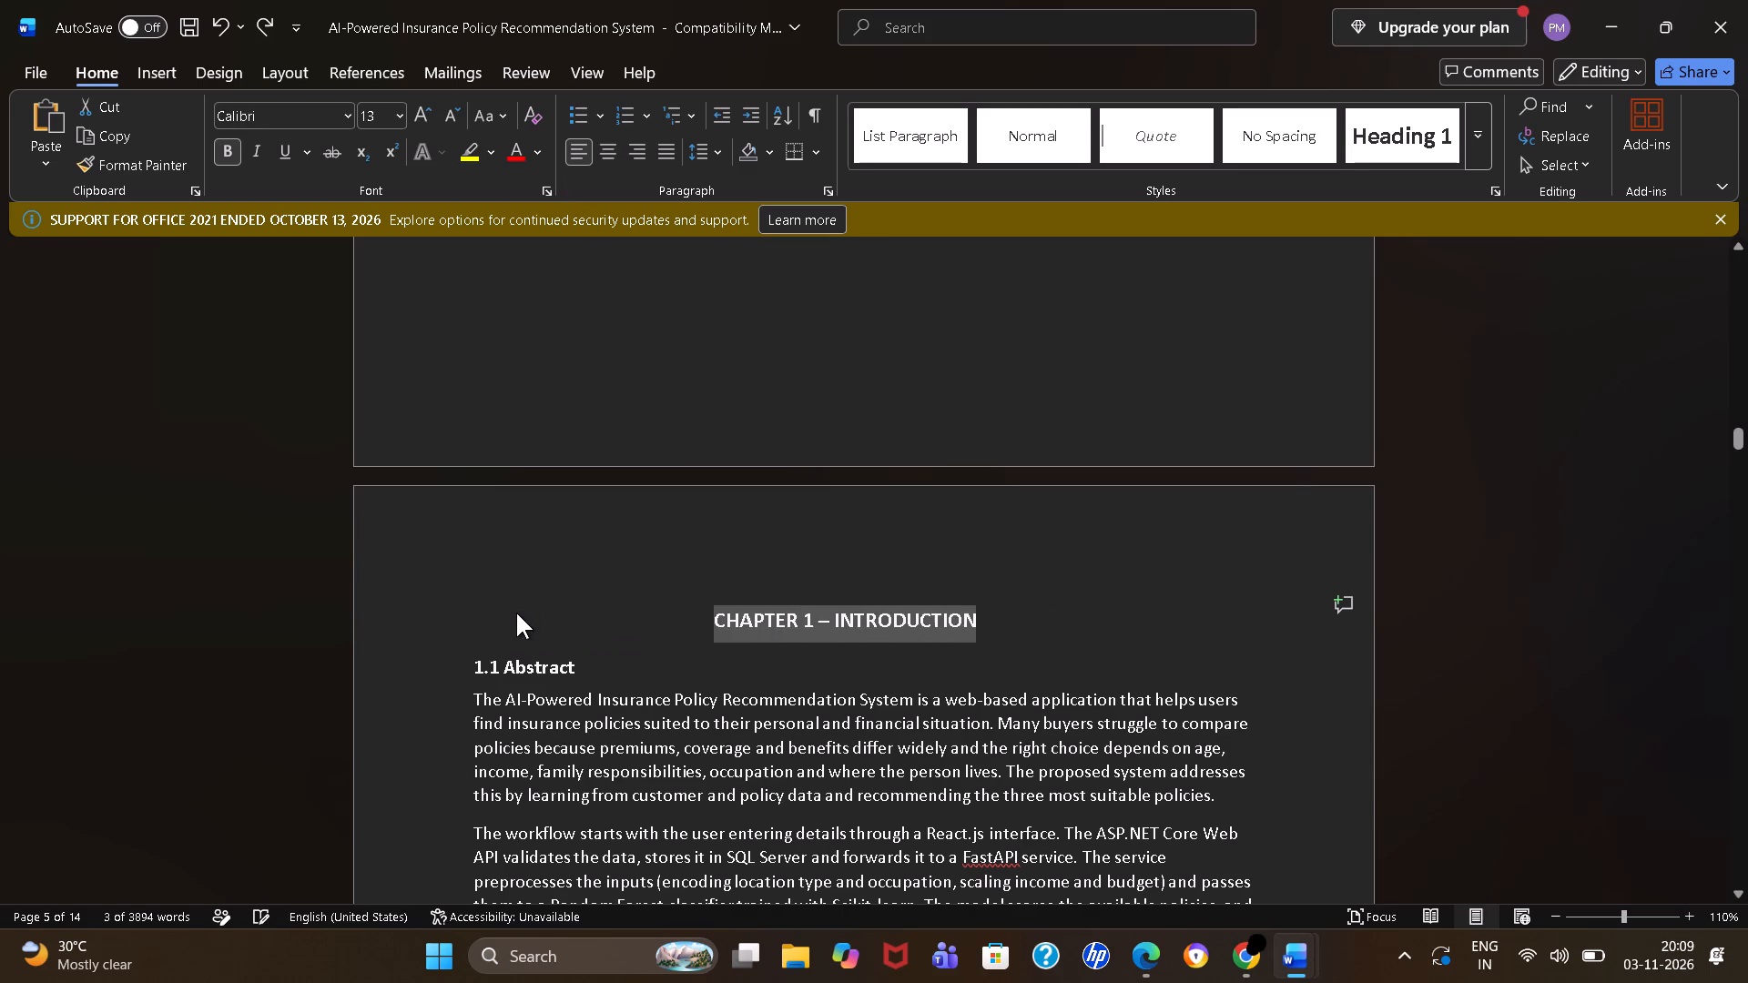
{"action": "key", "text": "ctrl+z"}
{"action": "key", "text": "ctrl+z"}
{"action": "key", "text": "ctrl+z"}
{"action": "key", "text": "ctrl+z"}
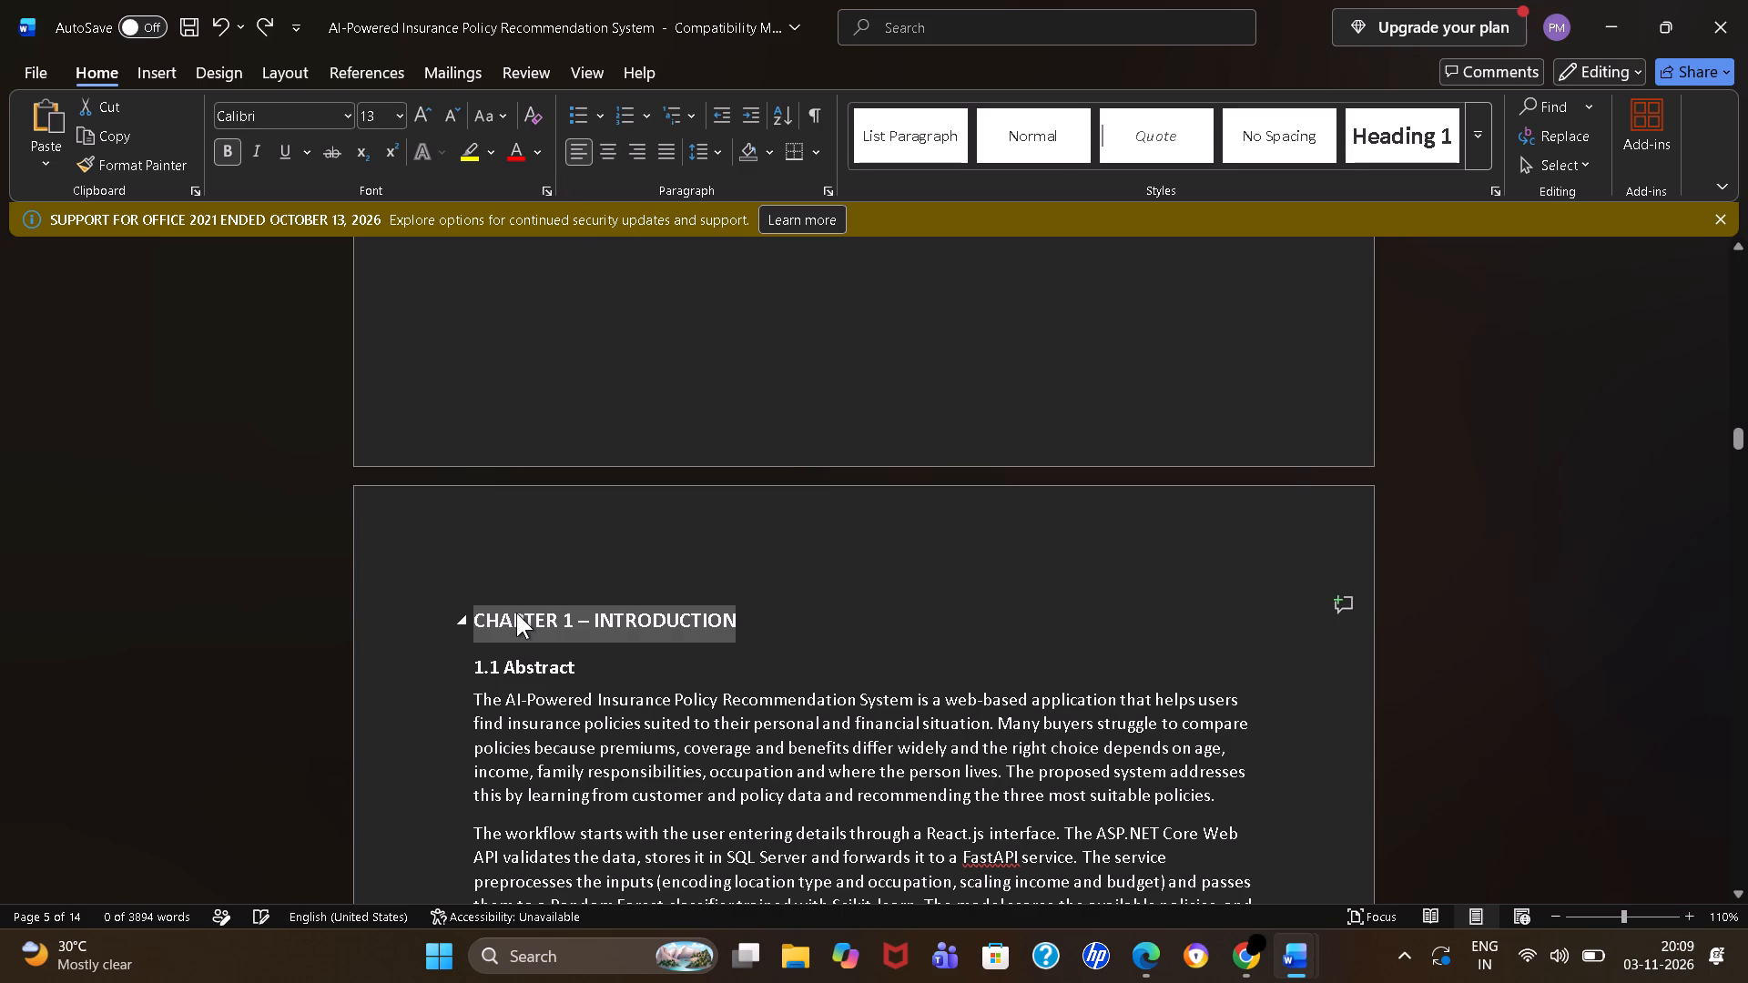
Centre the CHAPTER 1 – INTRODUCTION heading.
{"action": "left_click", "coordinate": [611, 151]}
{"action": "left_click", "coordinate": [698, 545]}
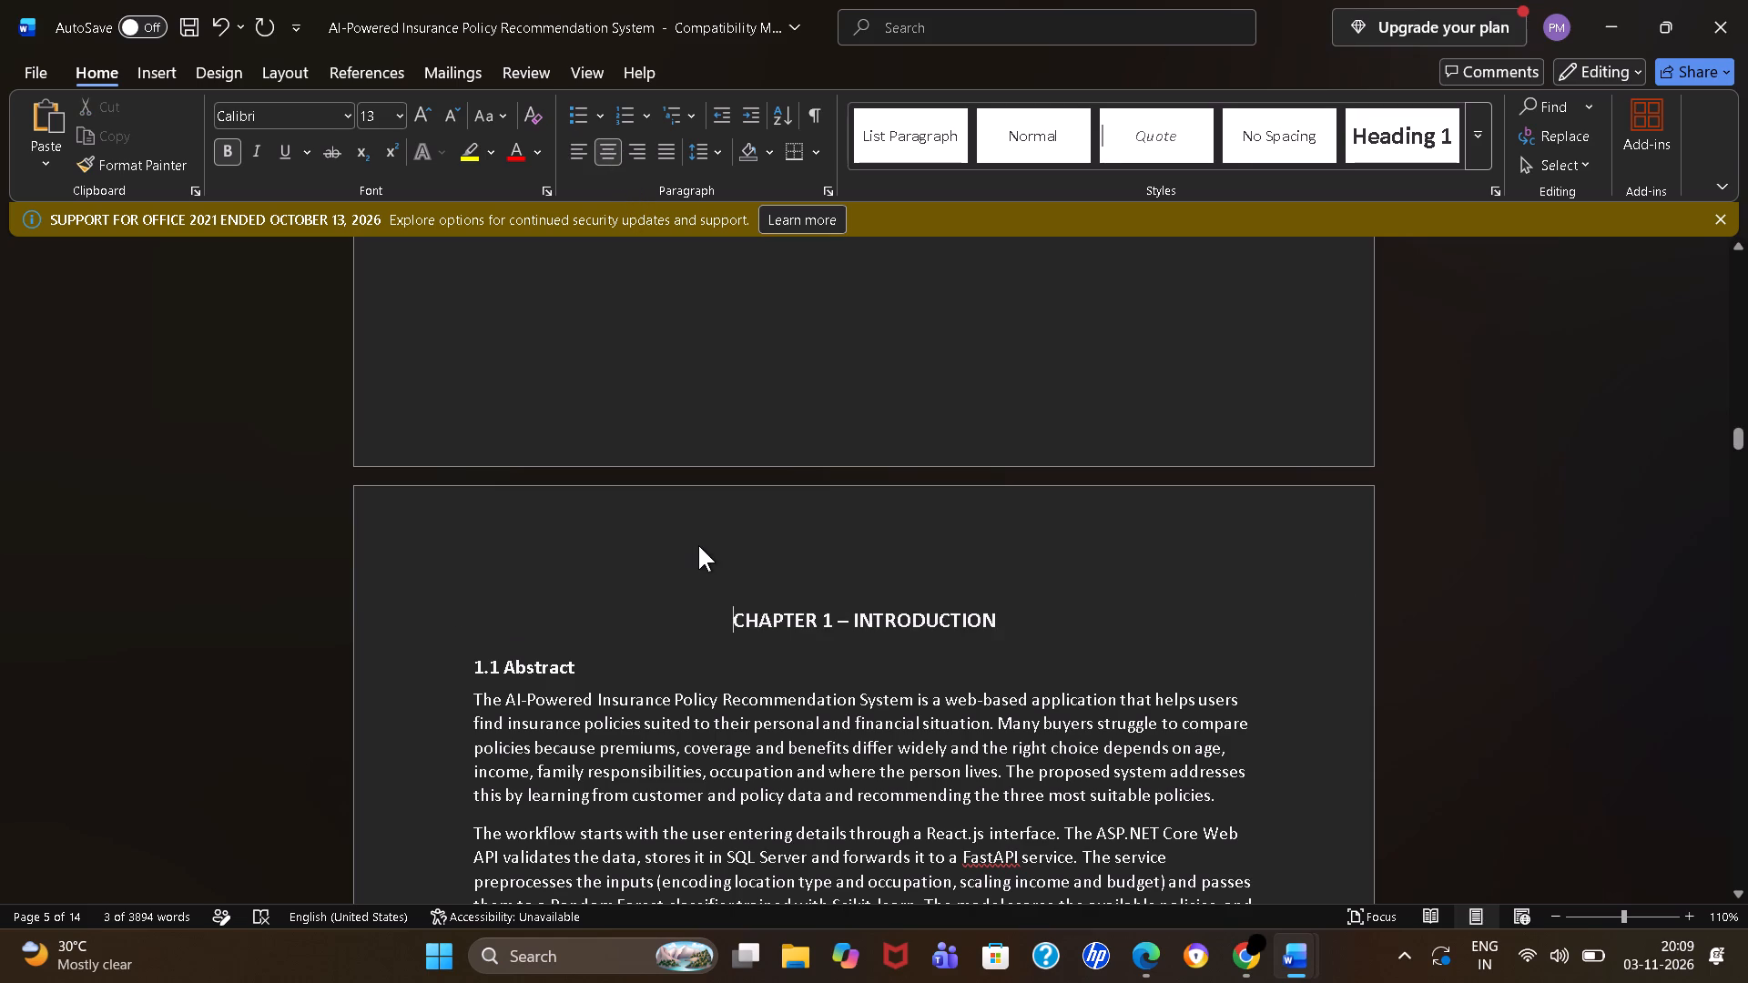
Centre the CHAPTER 2 – LITERATURE REVIEW heading.
{"action": "scroll", "coordinate": [698, 545], "scroll_direction": "down", "scroll_amount": 12}
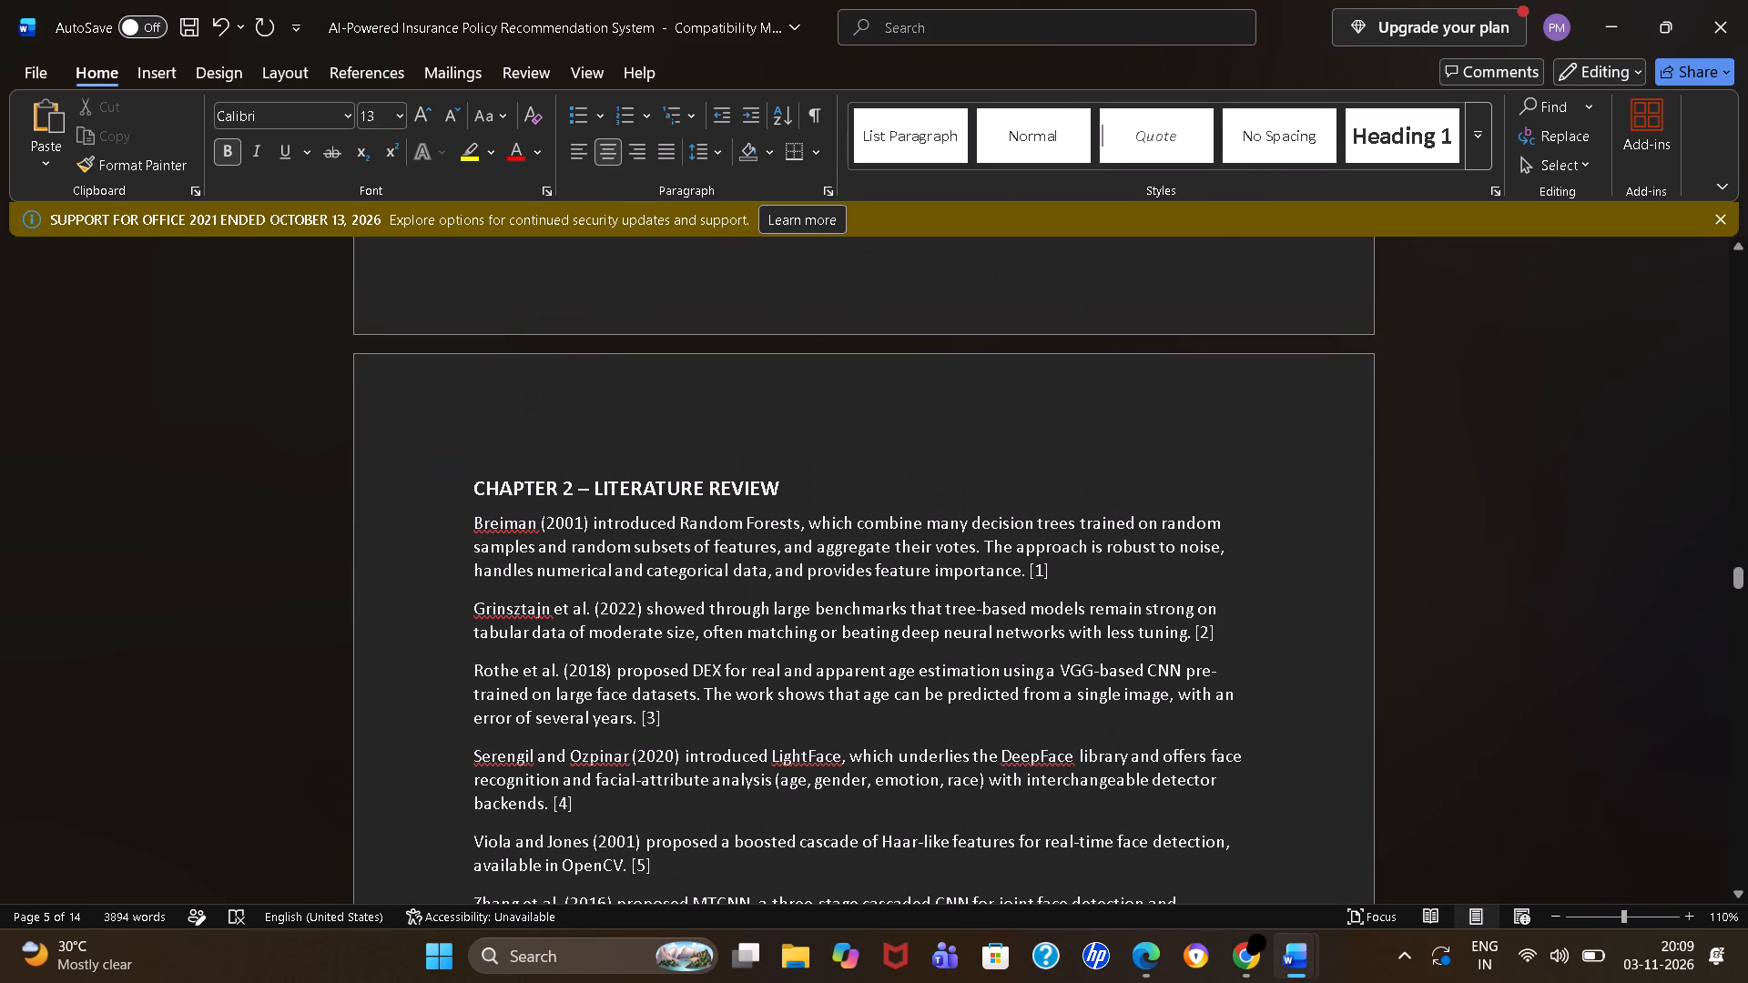
{"action": "left_click_drag", "start_coordinate": [474, 485], "coordinate": [740, 481]}
{"action": "left_click_drag", "start_coordinate": [740, 481], "coordinate": [817, 480]}
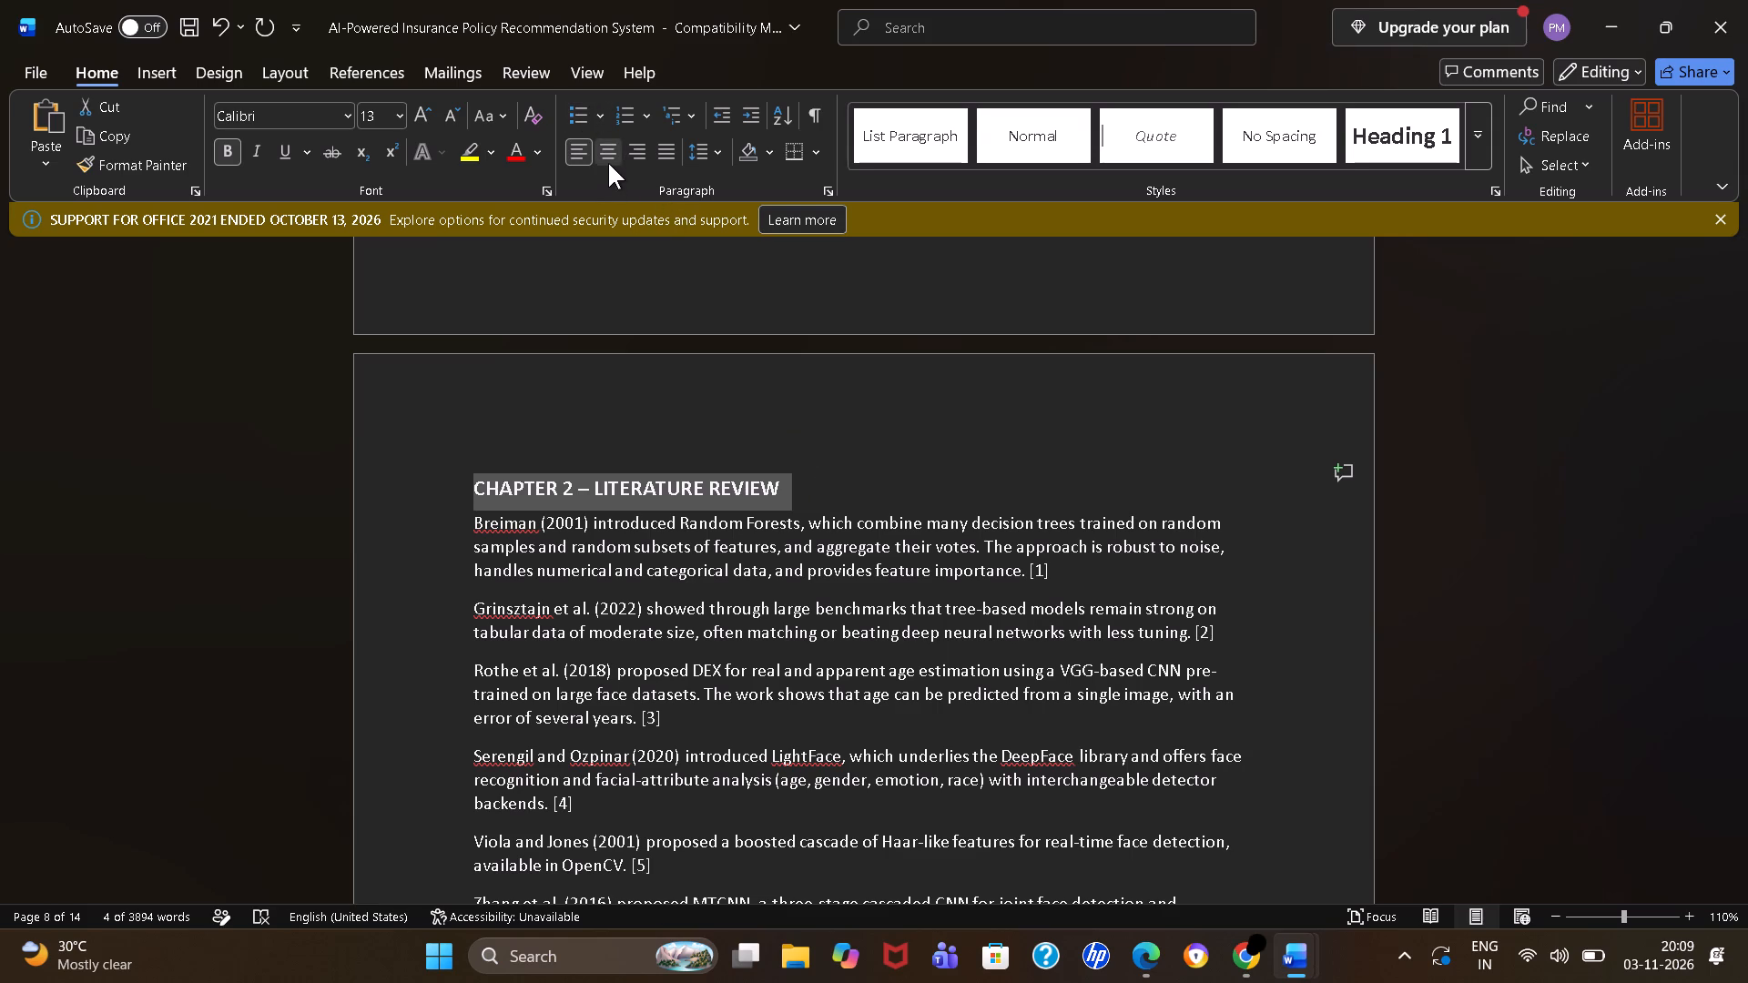
{"action": "left_click", "coordinate": [608, 163]}
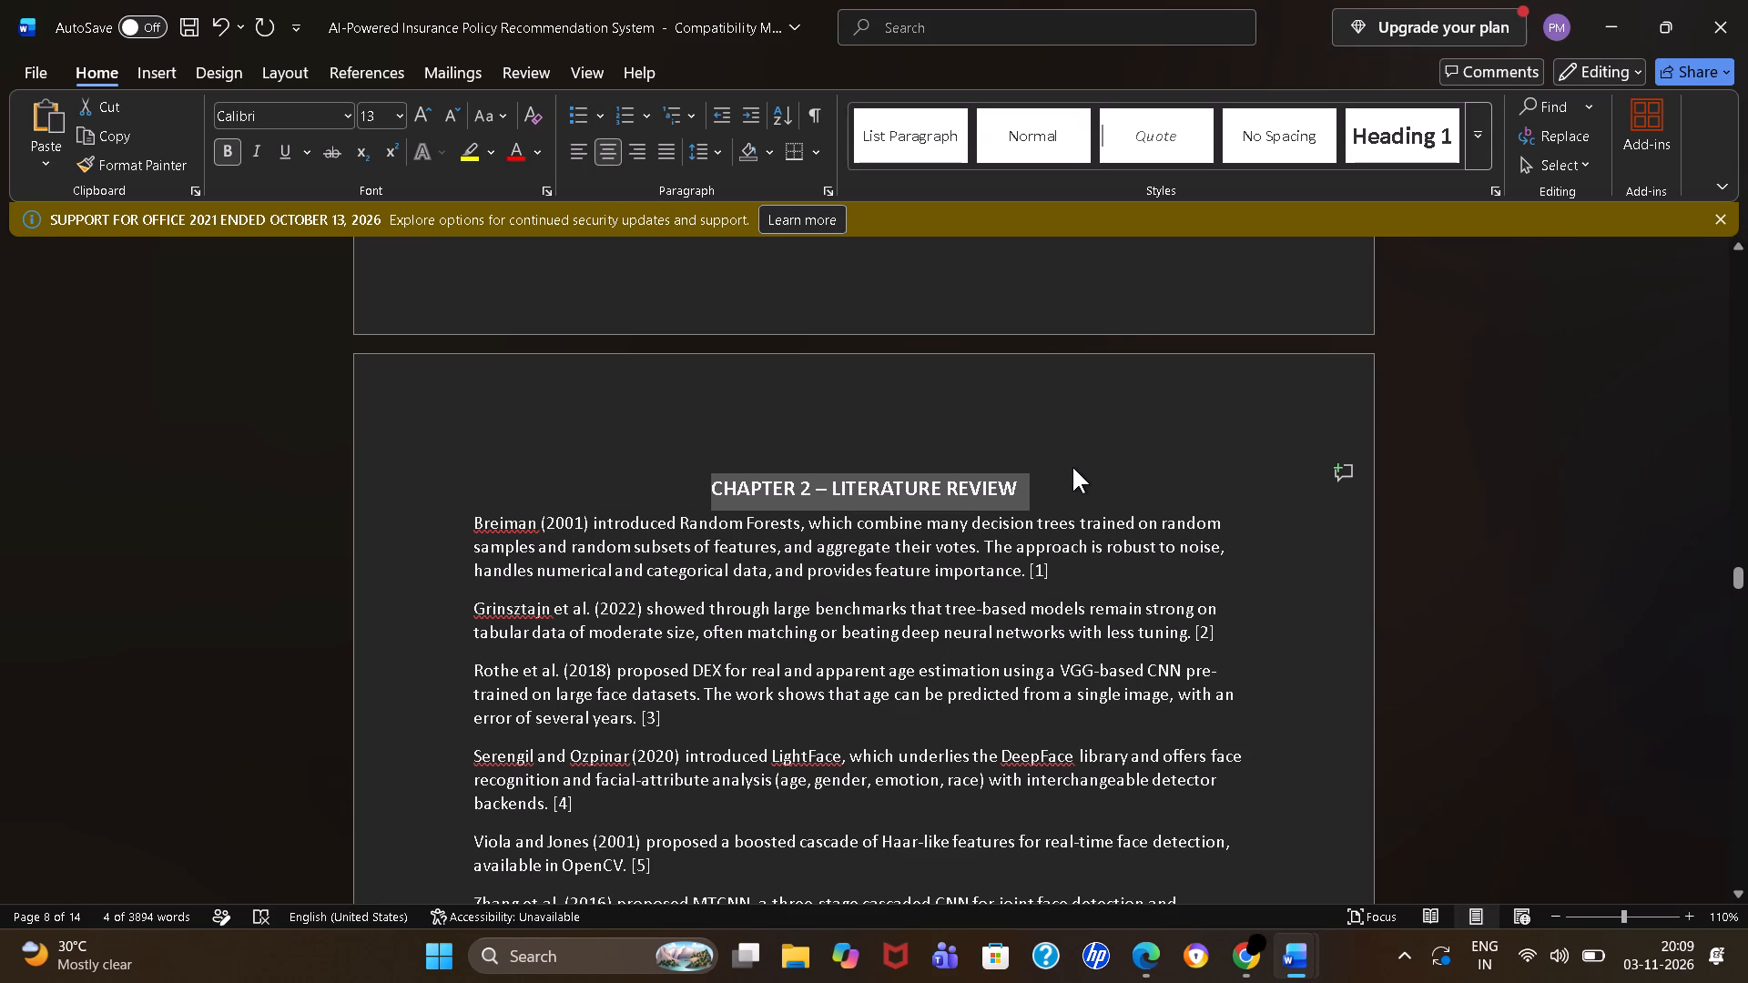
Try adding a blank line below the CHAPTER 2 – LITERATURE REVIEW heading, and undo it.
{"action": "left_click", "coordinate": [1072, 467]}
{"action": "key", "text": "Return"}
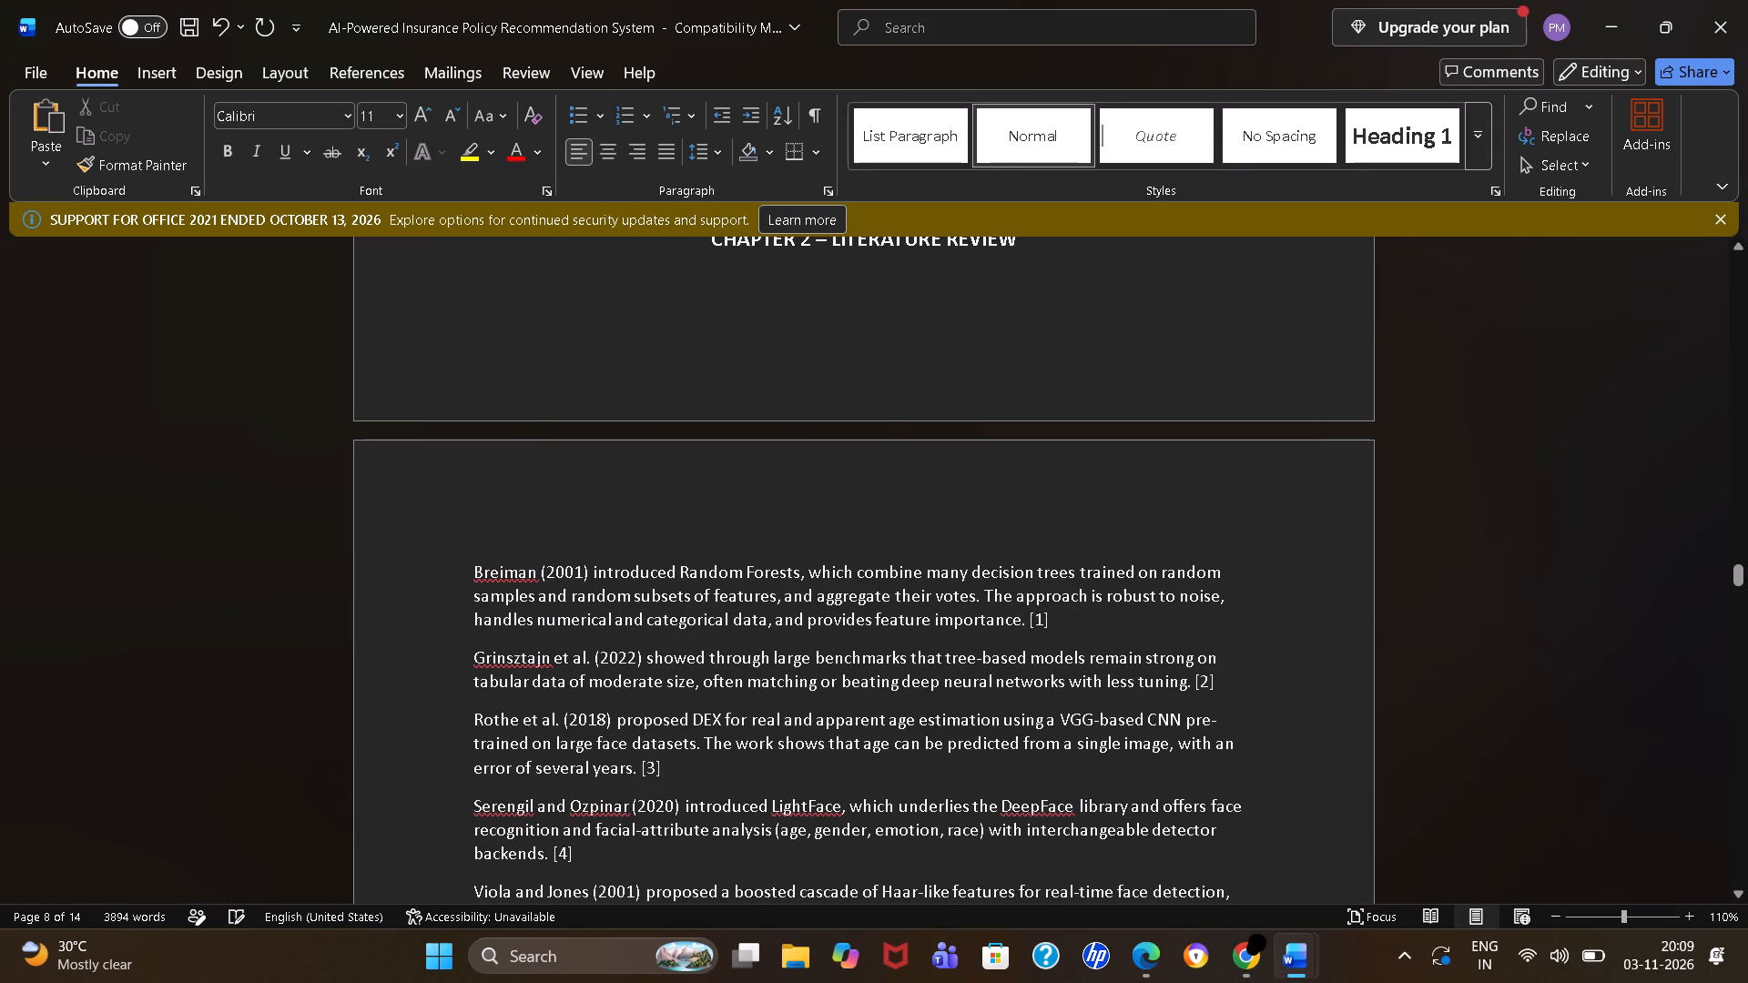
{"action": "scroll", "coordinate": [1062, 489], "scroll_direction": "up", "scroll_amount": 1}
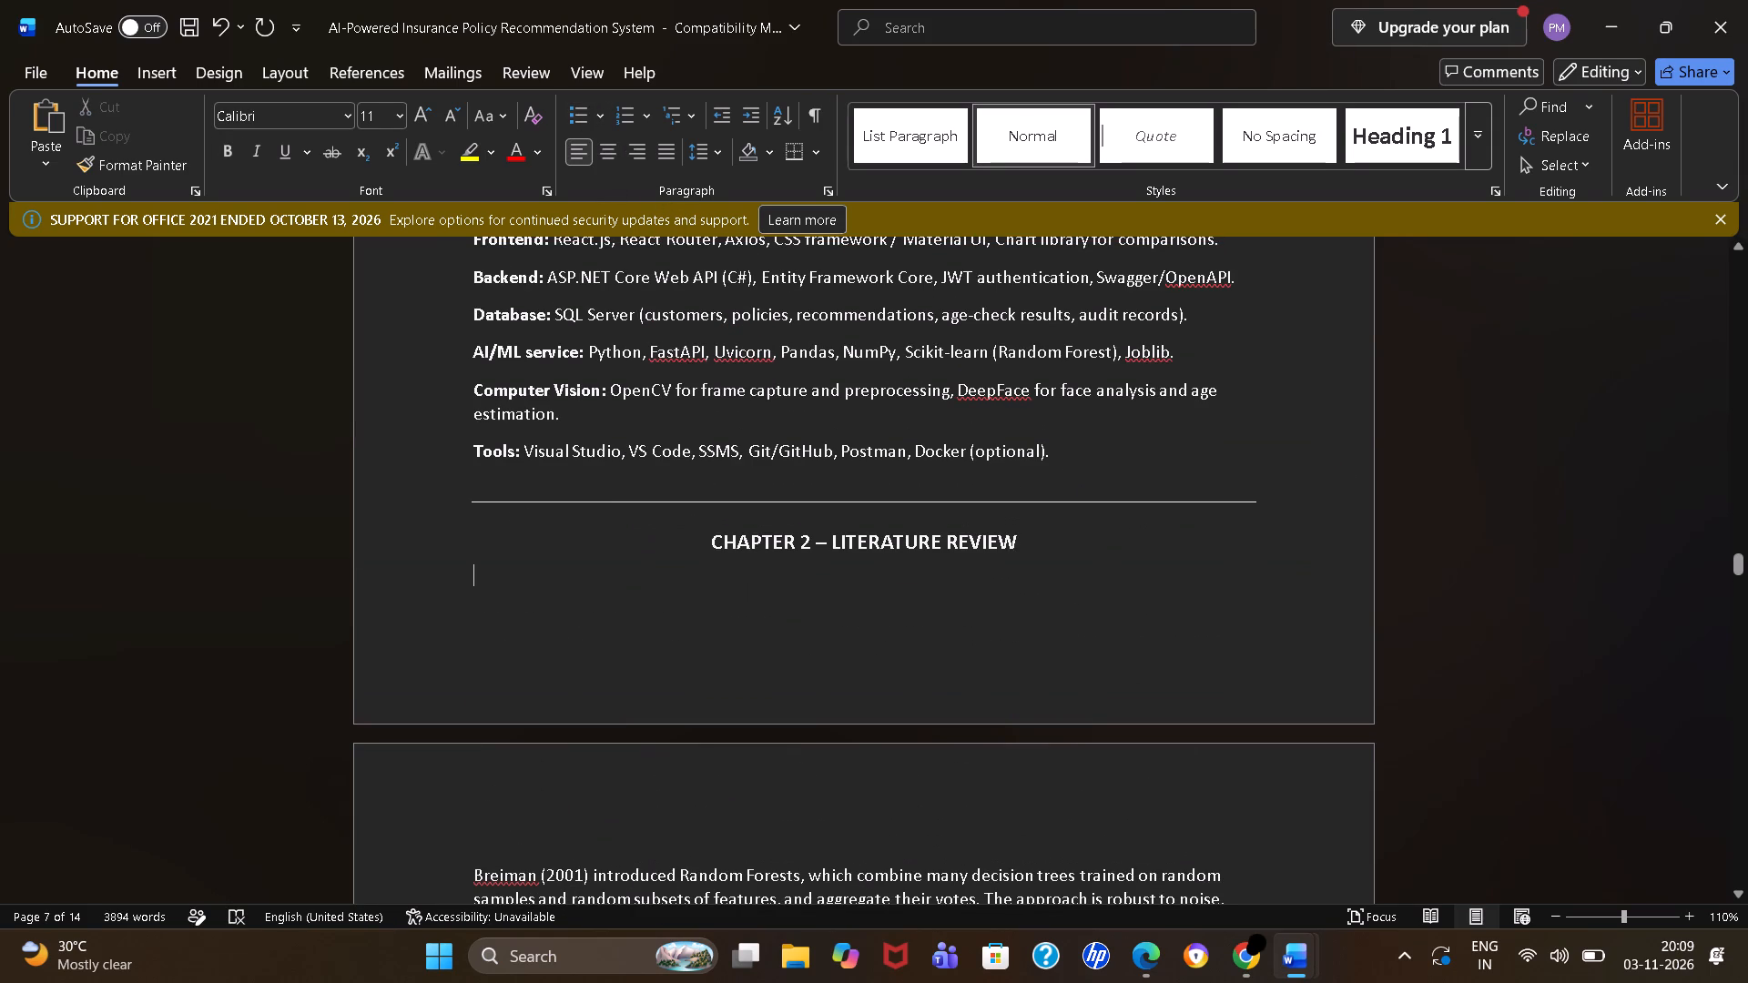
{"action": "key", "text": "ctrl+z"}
Examine the pages from Chapter 2 through the bibliography and back to locate the CHAPTER 3 – RESEARCH METHODOLOGY heading.
{"action": "scroll", "coordinate": [1052, 481], "scroll_direction": "down", "scroll_amount": 1}
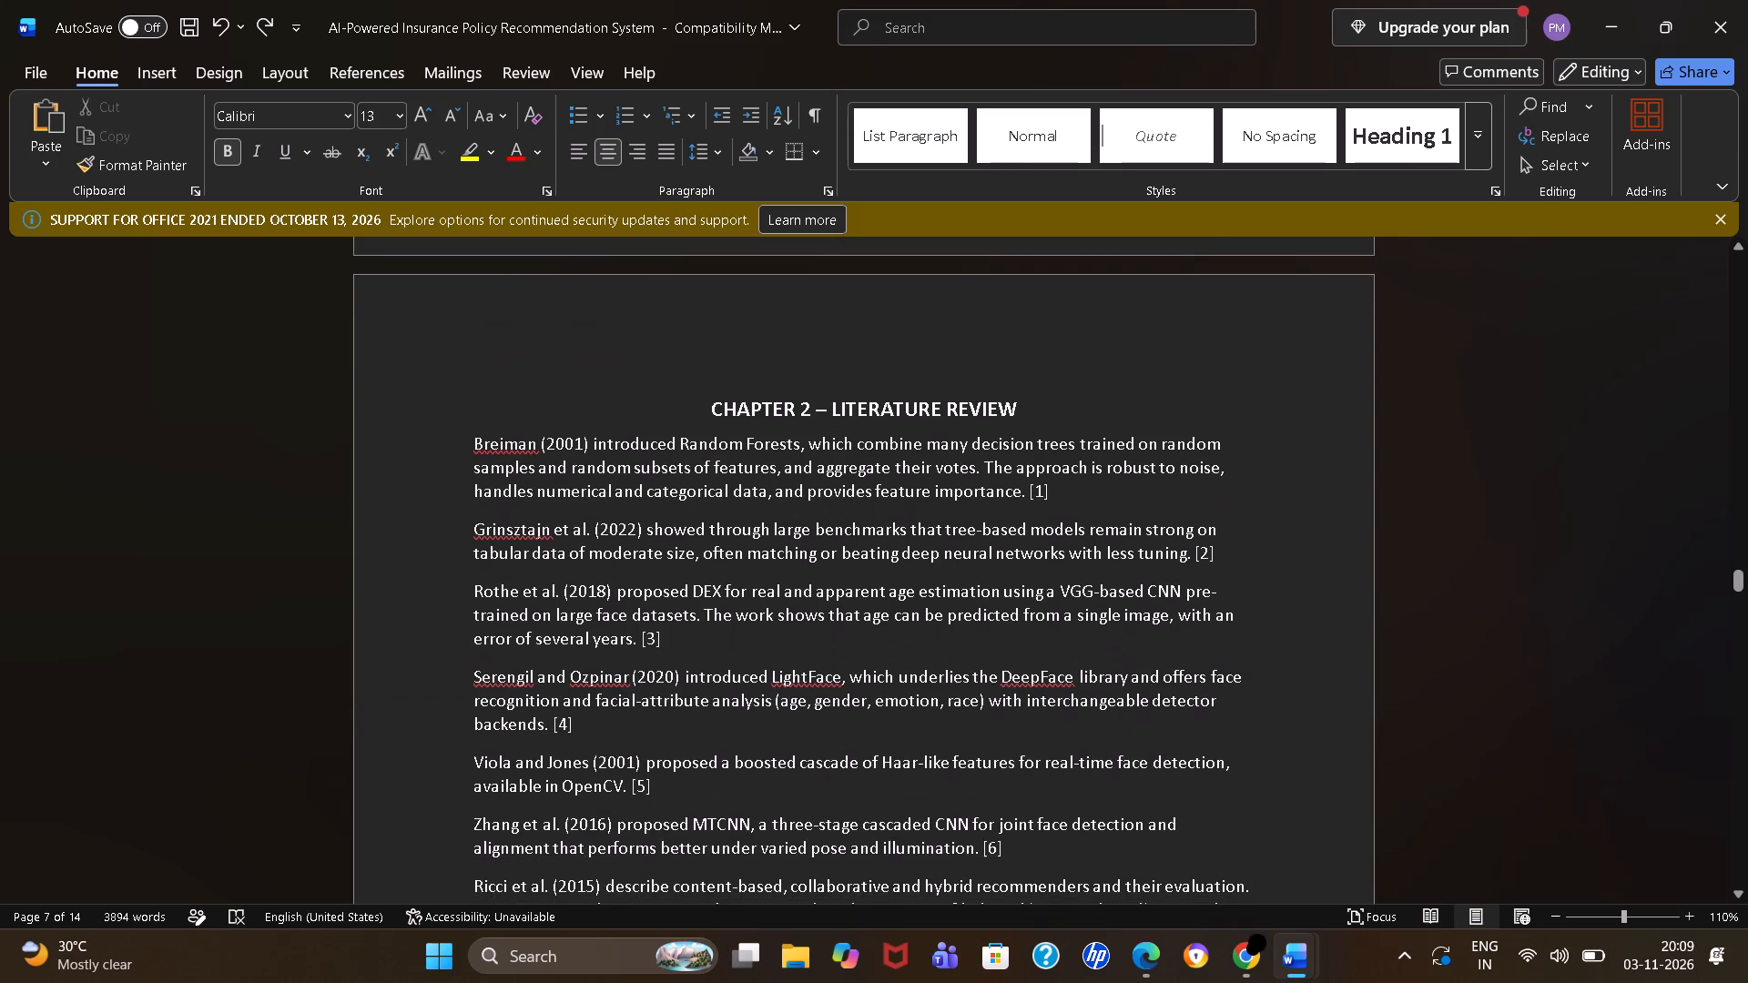
{"action": "scroll", "coordinate": [1052, 481], "scroll_direction": "down", "scroll_amount": 10}
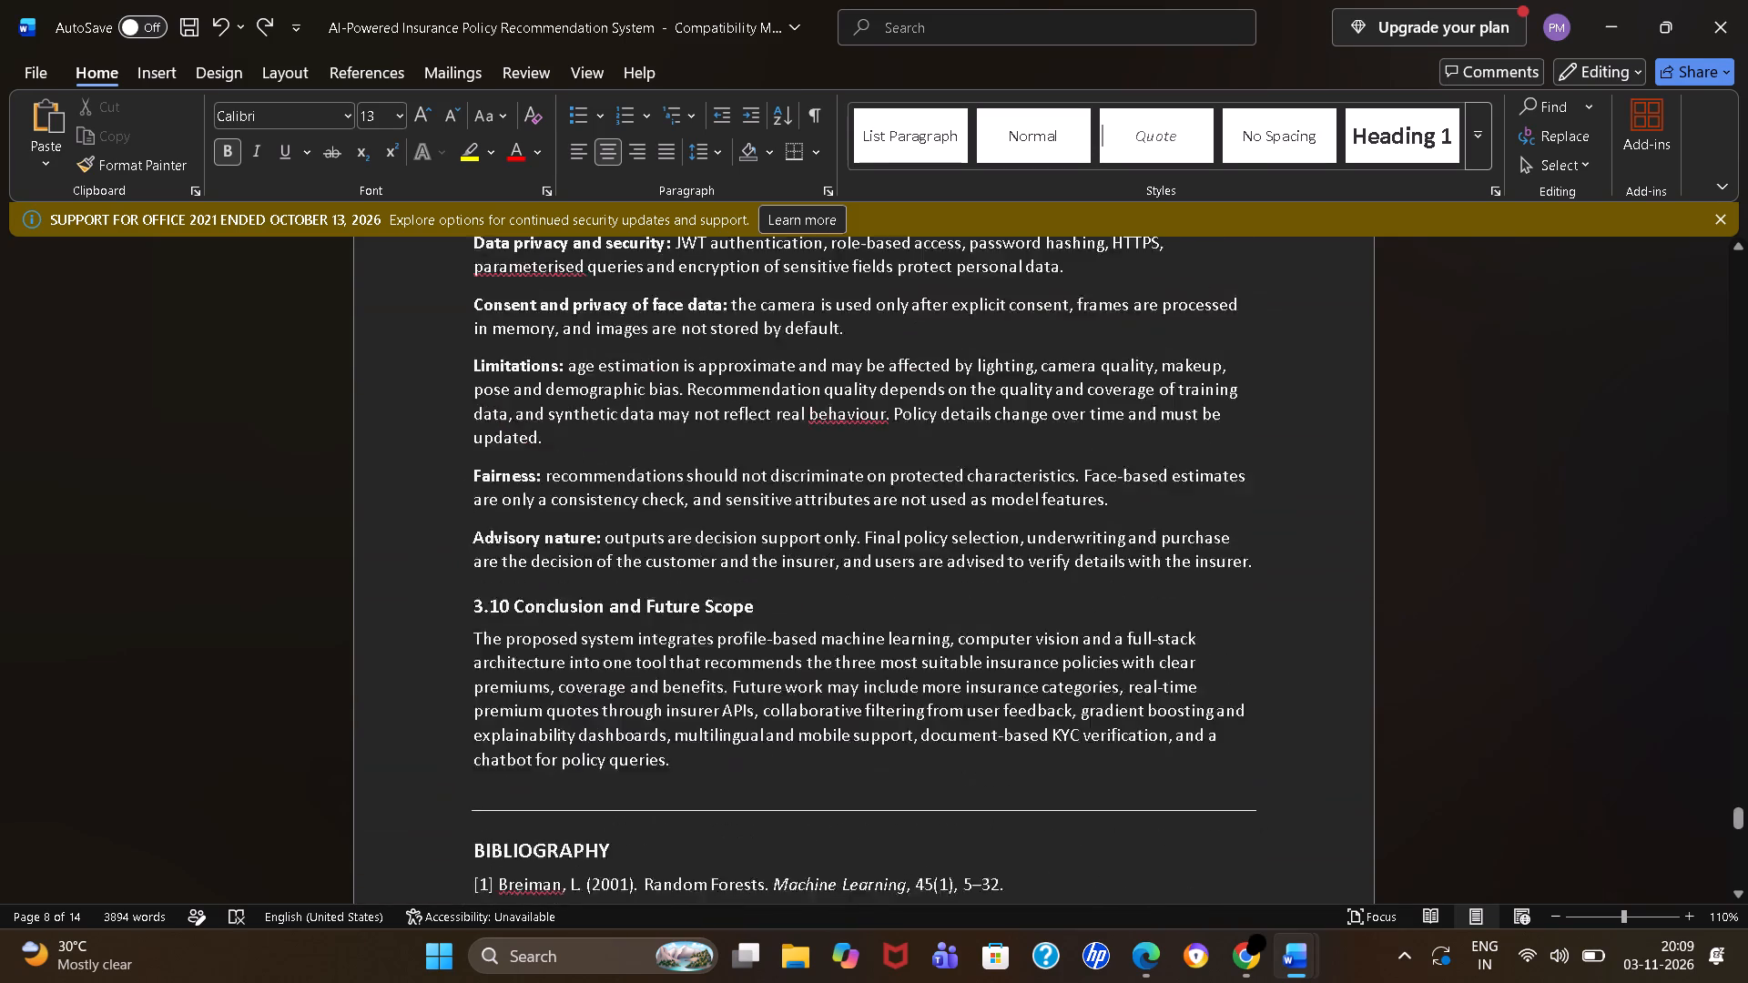
{"action": "scroll", "coordinate": [1052, 481], "scroll_direction": "up", "scroll_amount": 1}
{"action": "scroll", "coordinate": [1052, 481], "scroll_direction": "down", "scroll_amount": 3}
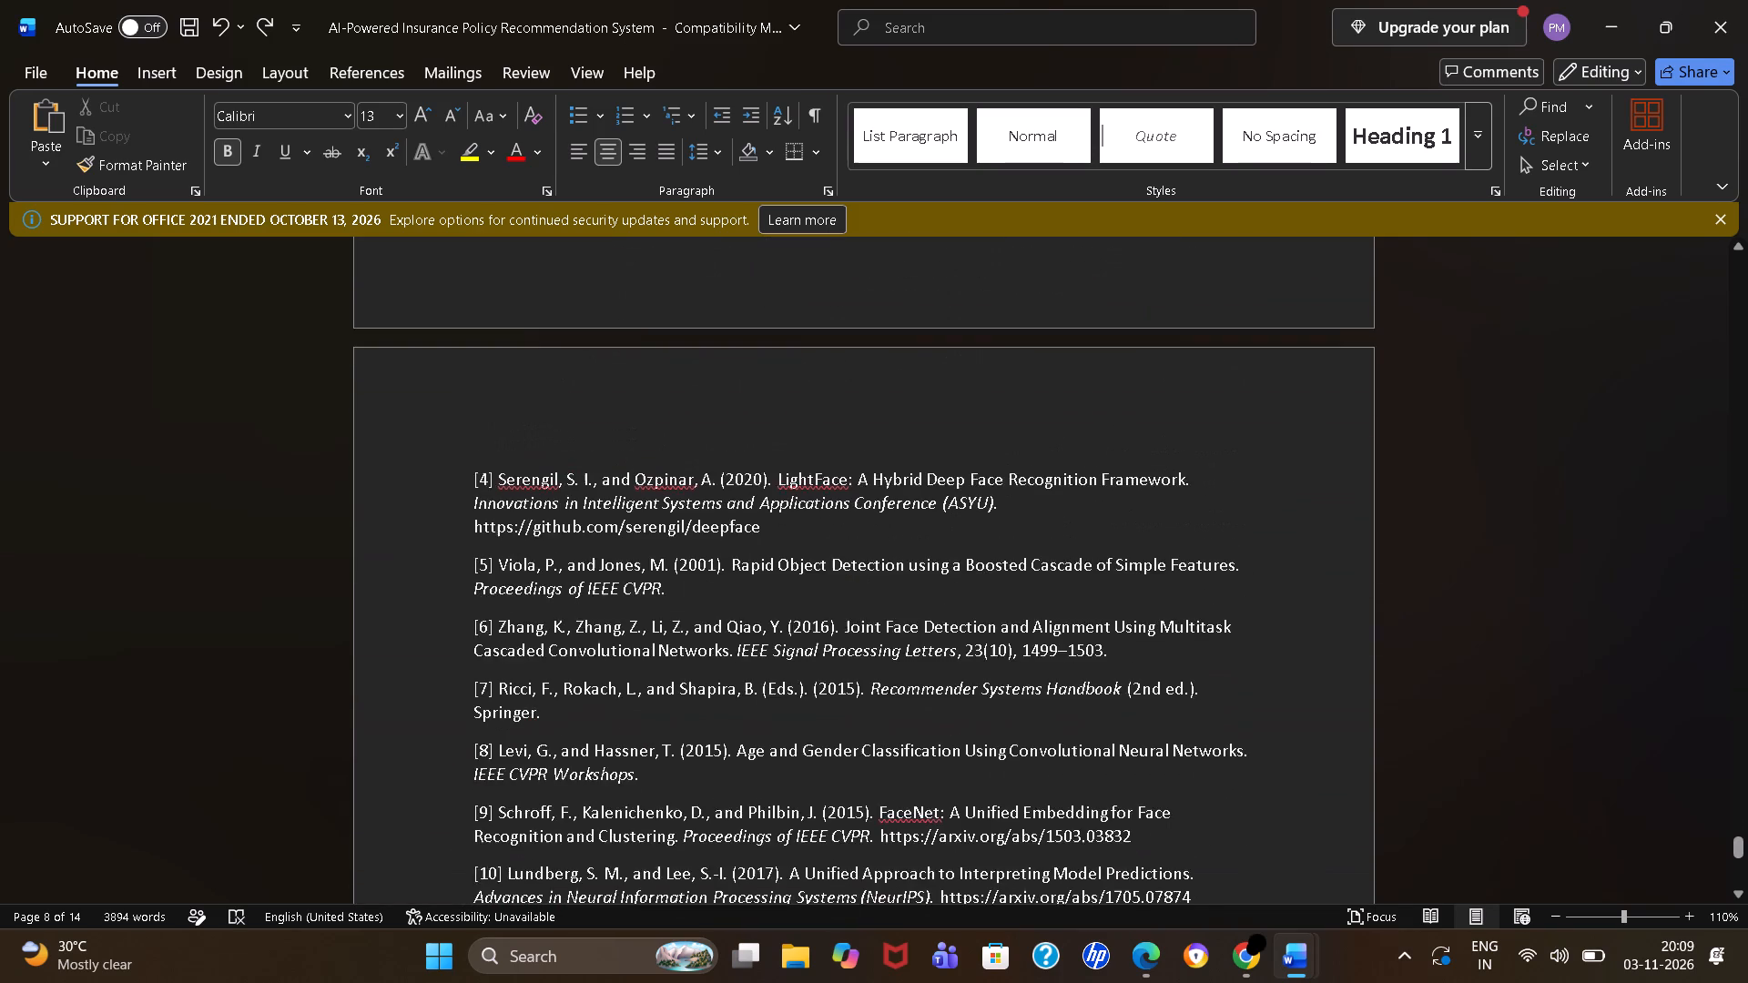
{"action": "scroll", "coordinate": [1052, 481], "scroll_direction": "down", "scroll_amount": 2}
{"action": "scroll", "coordinate": [1052, 481], "scroll_direction": "up", "scroll_amount": 6}
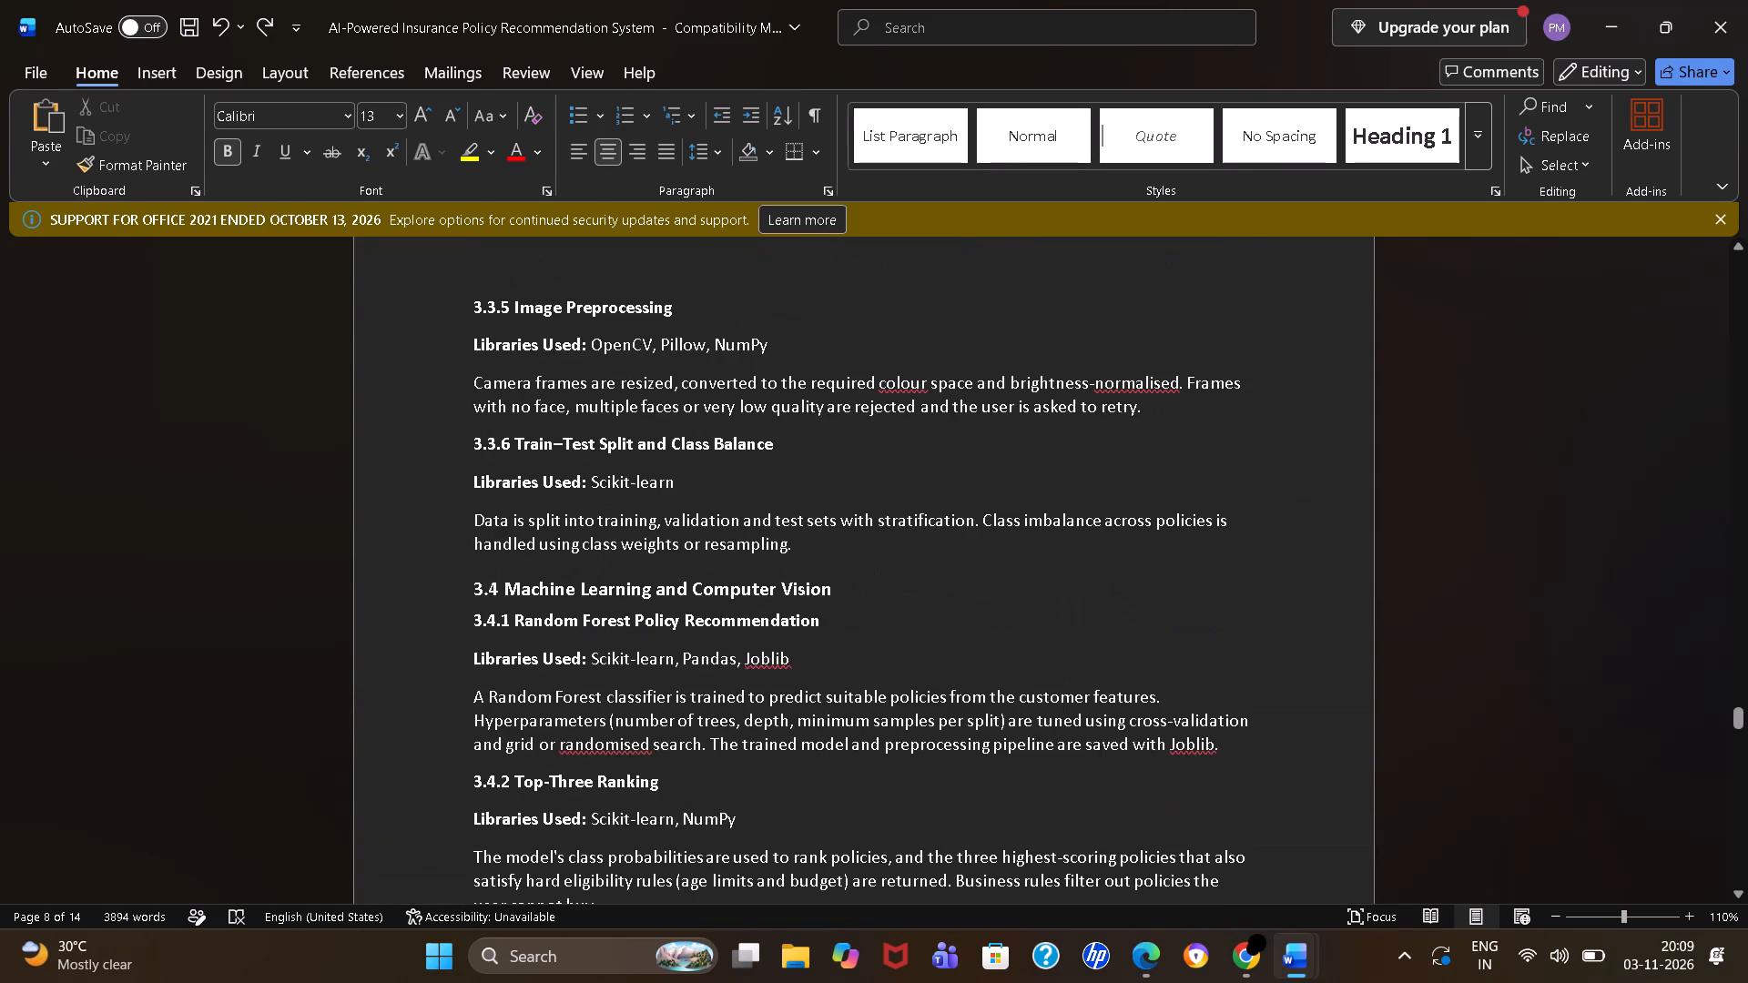
{"action": "scroll", "coordinate": [1052, 481], "scroll_direction": "up", "scroll_amount": 4}
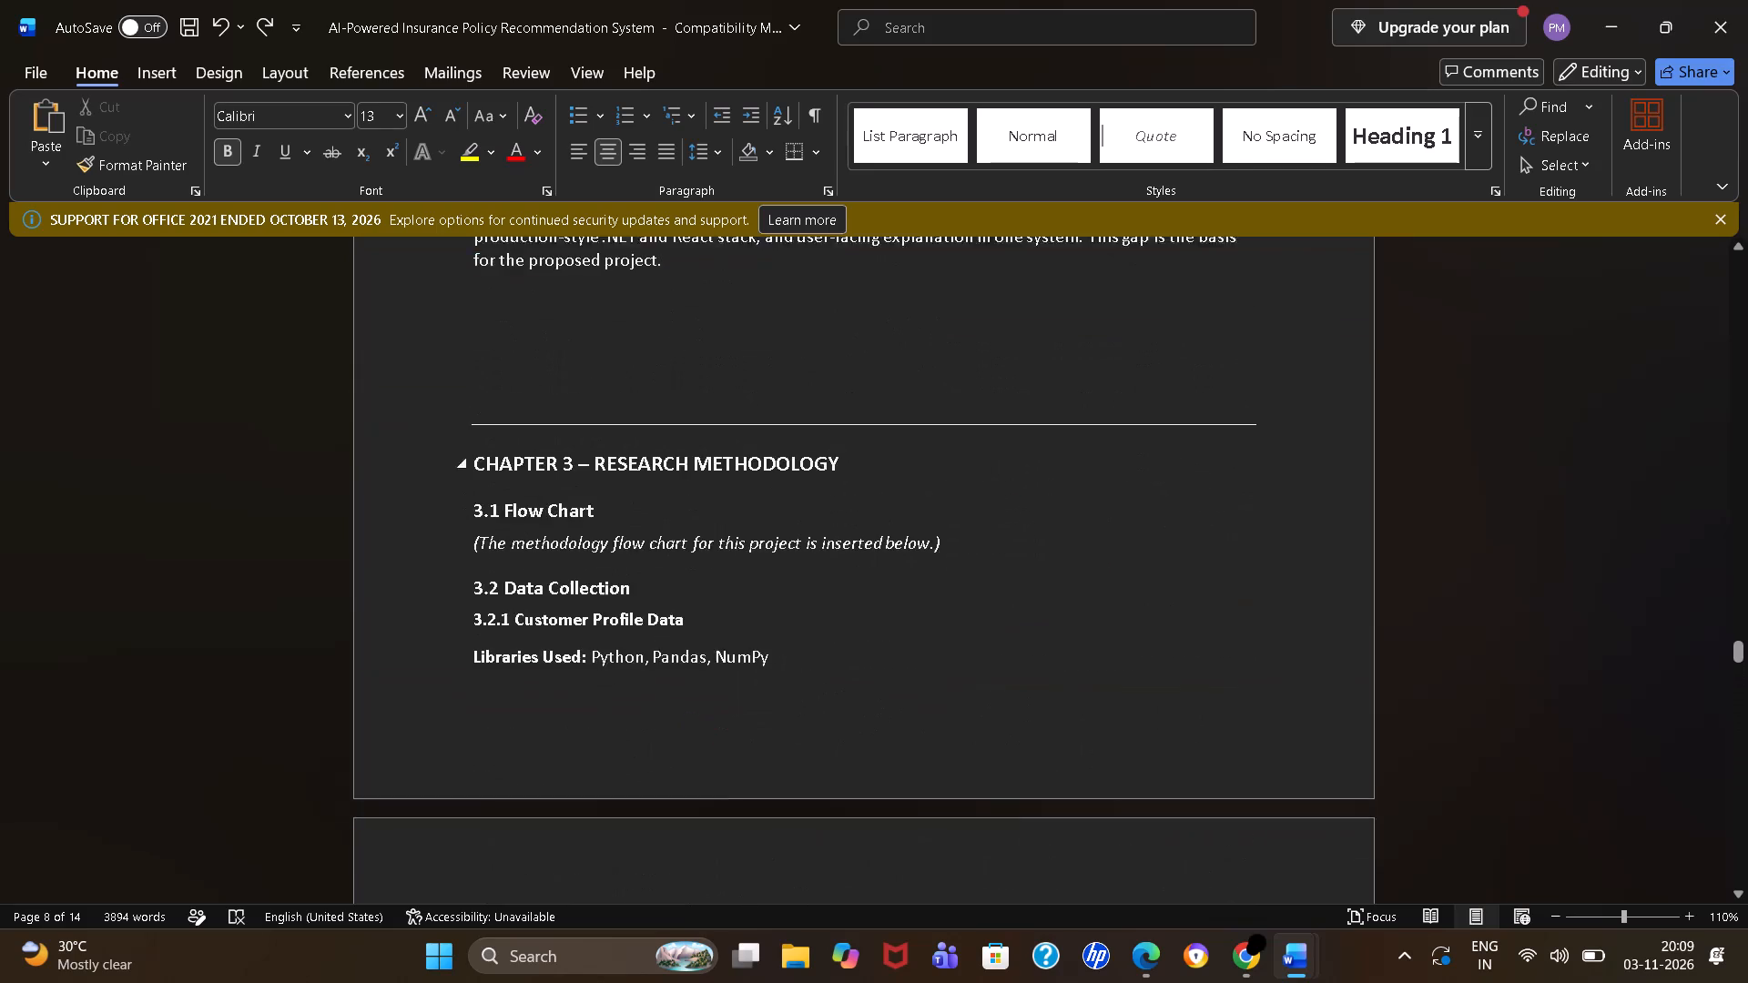
{"action": "scroll", "coordinate": [1052, 481], "scroll_direction": "up", "scroll_amount": 2}
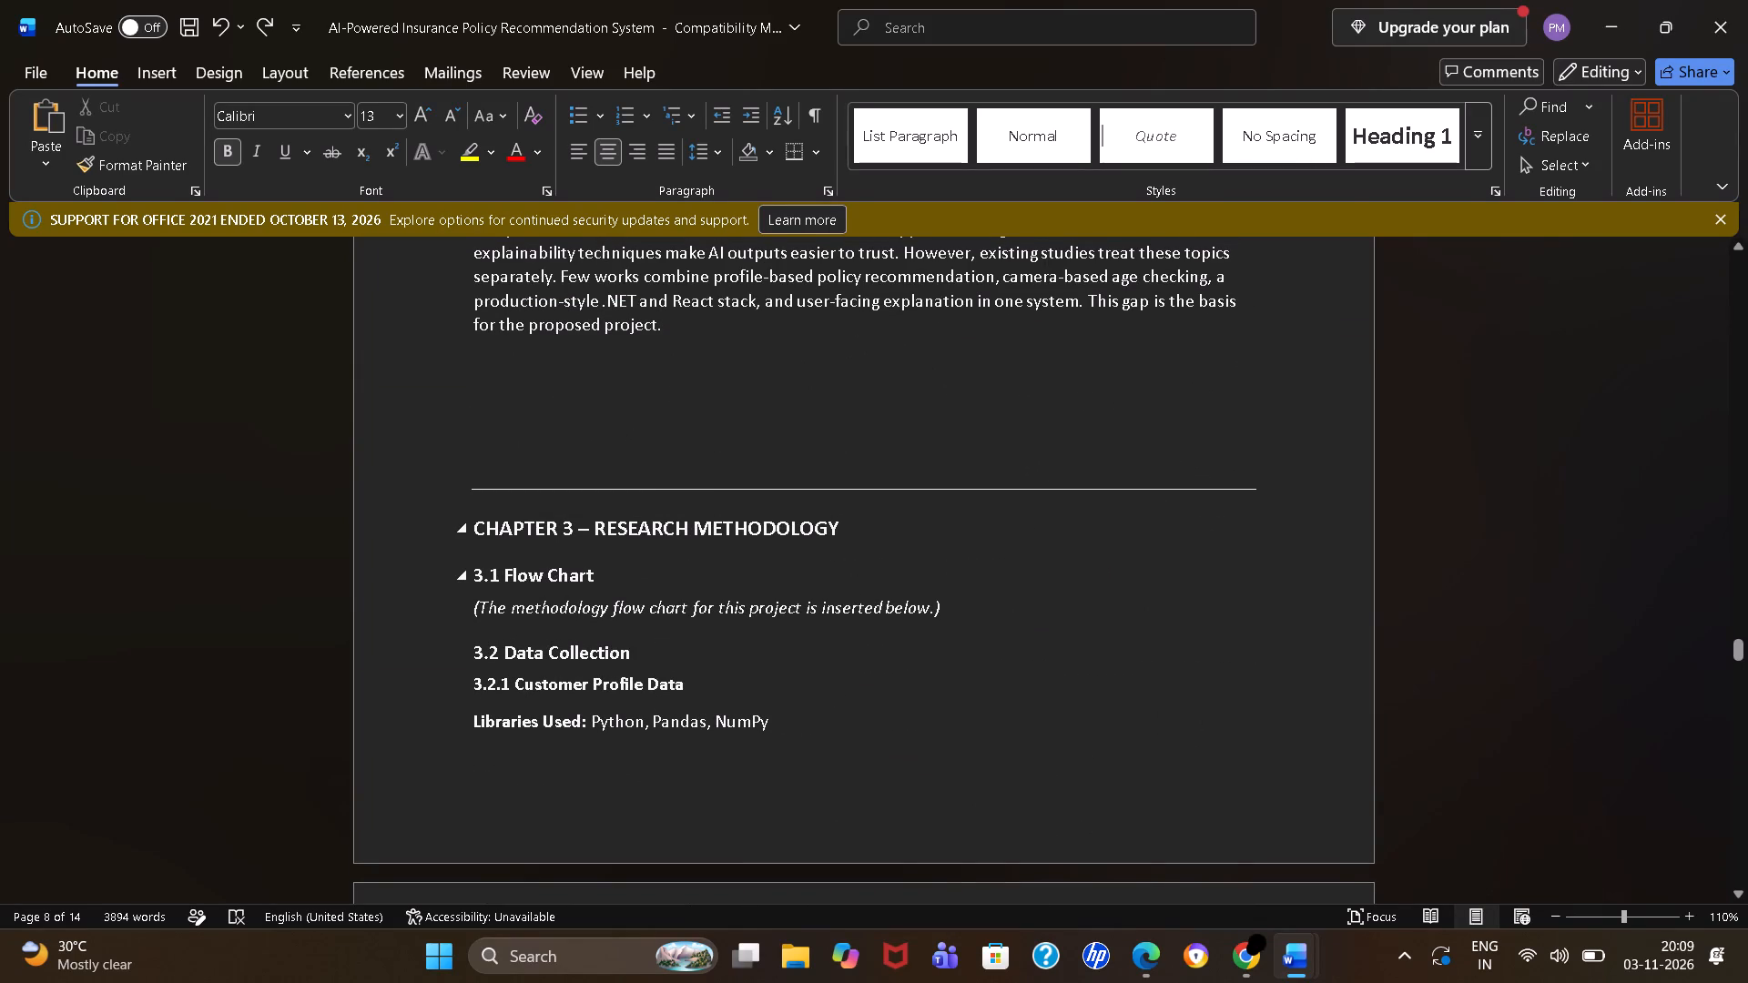
Add blank lines above the divider preceding CHAPTER 3 – RESEARCH METHODOLOGY so that the chapter starts on a new page.
{"action": "left_click", "coordinate": [472, 535]}
{"action": "left_click_drag", "start_coordinate": [472, 535], "coordinate": [808, 533]}
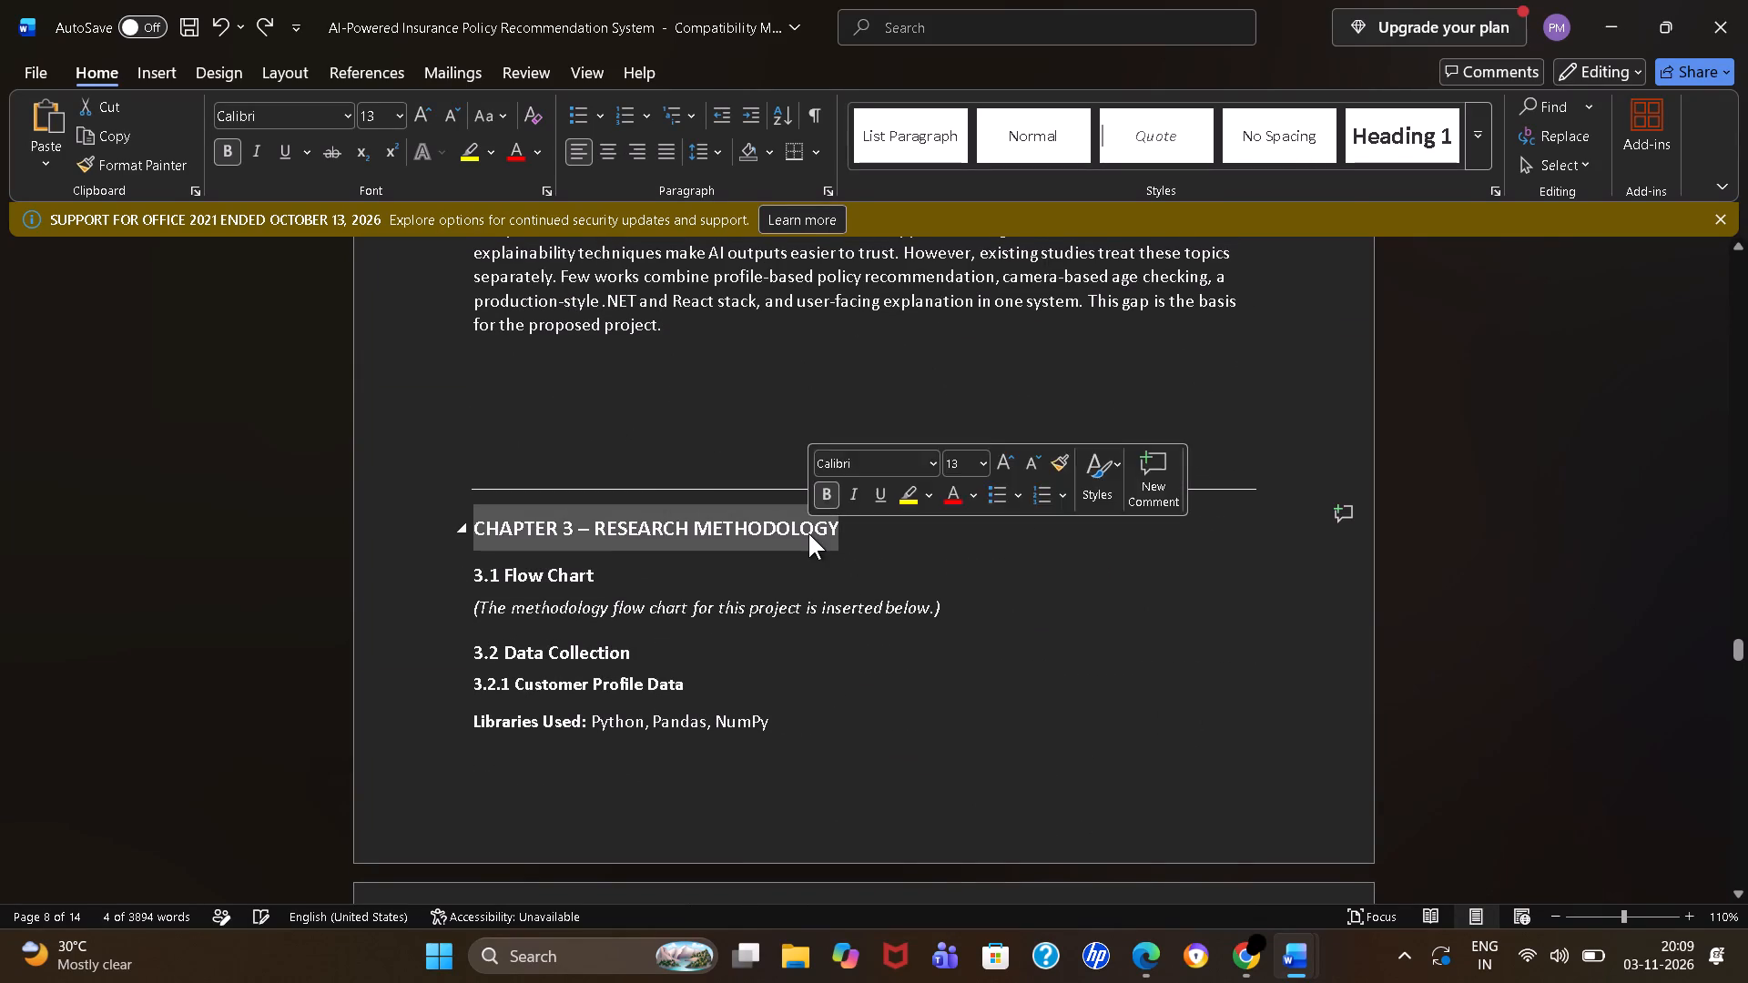
{"action": "left_click", "coordinate": [472, 464]}
{"action": "key", "text": "Return"}
{"action": "key", "text": "Return"}
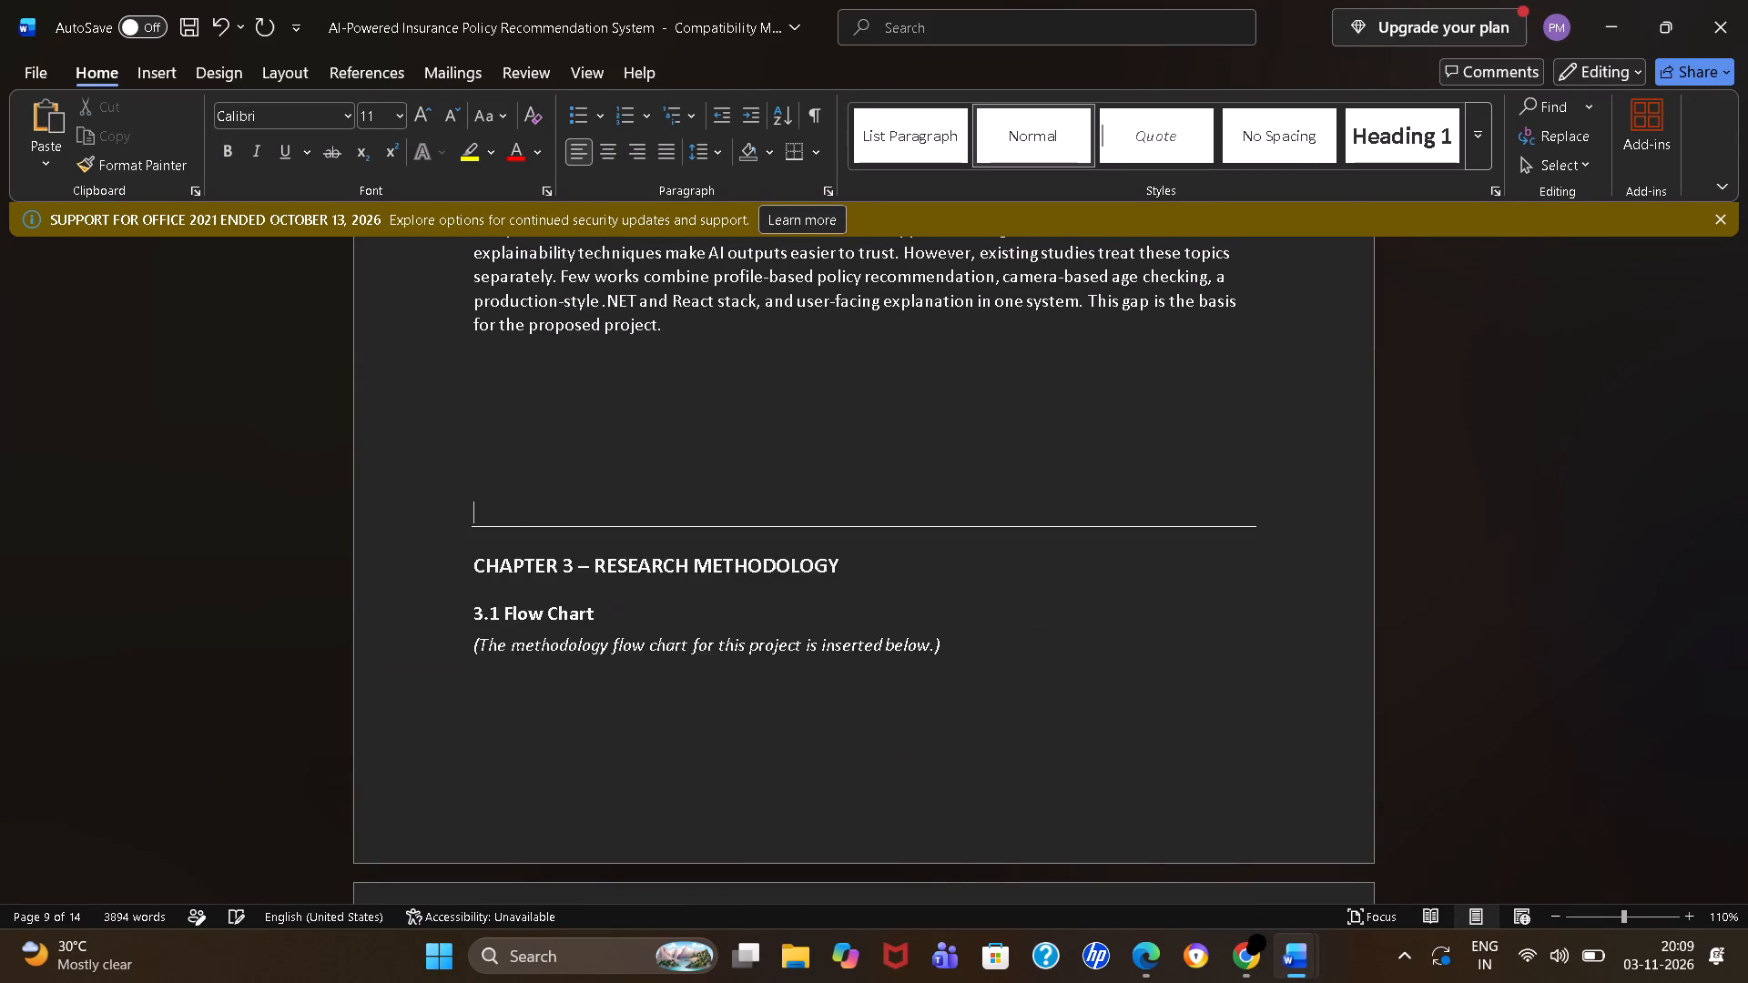
{"action": "key", "text": "Return"}
{"action": "key", "text": "Return"}
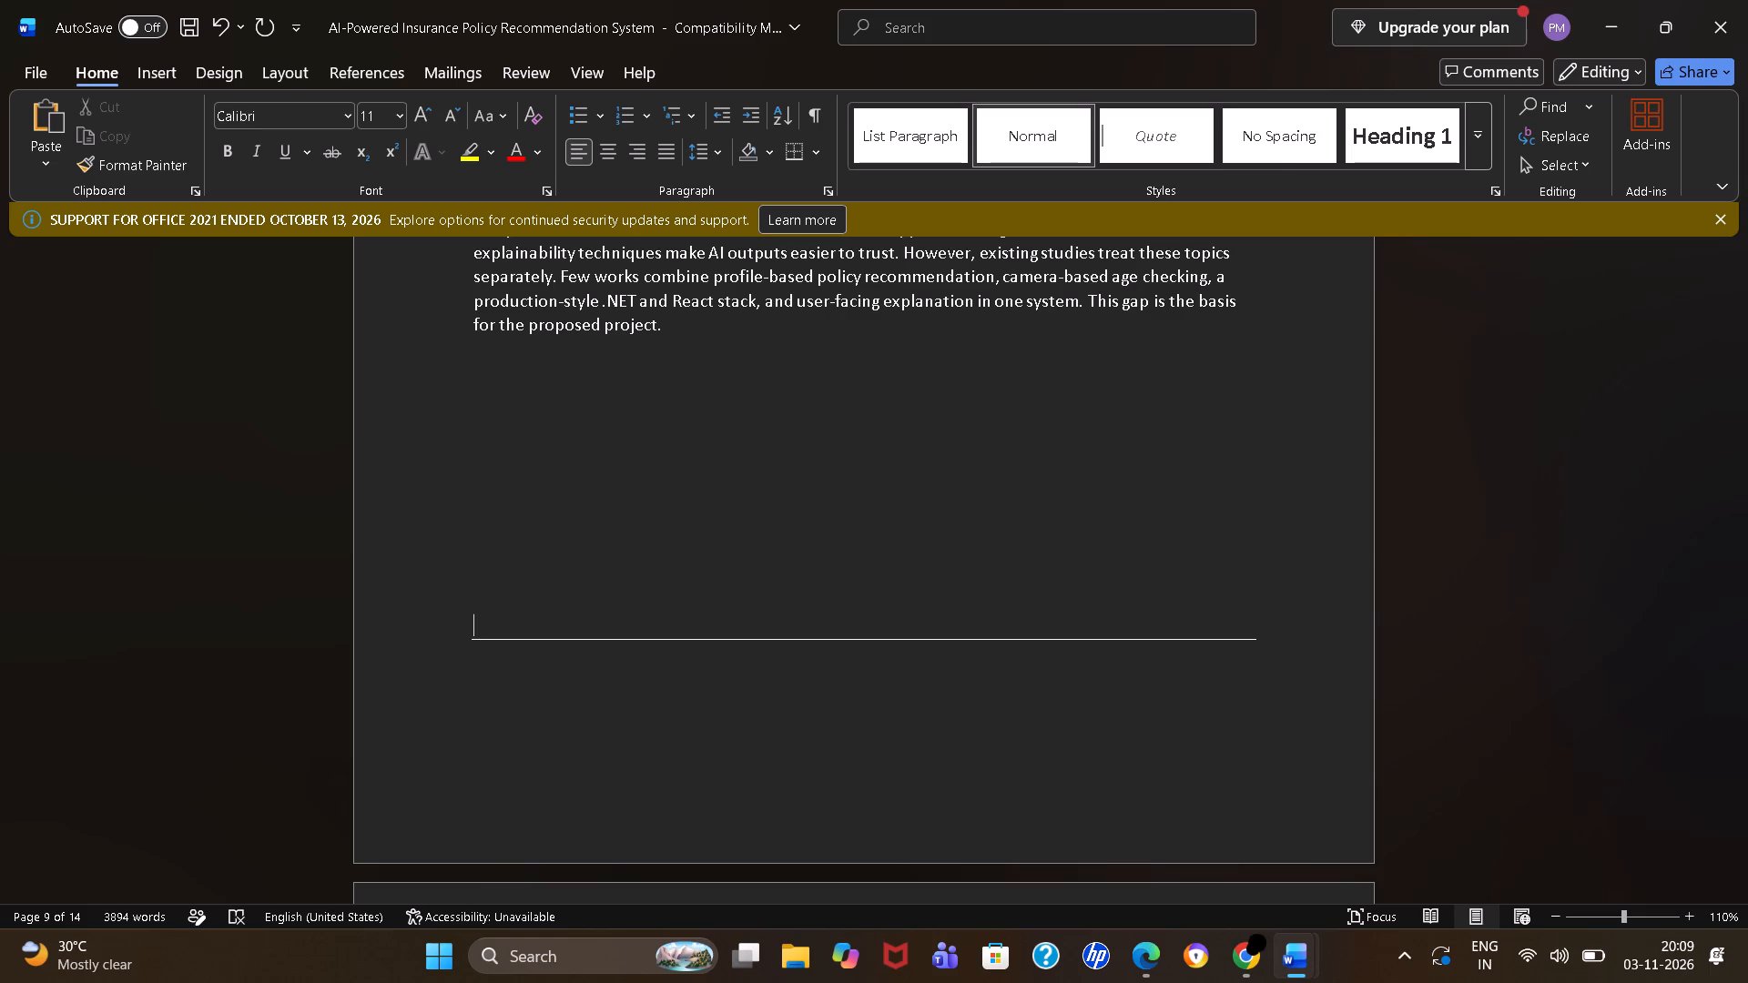
{"action": "scroll", "coordinate": [472, 464], "scroll_direction": "down", "scroll_amount": 3}
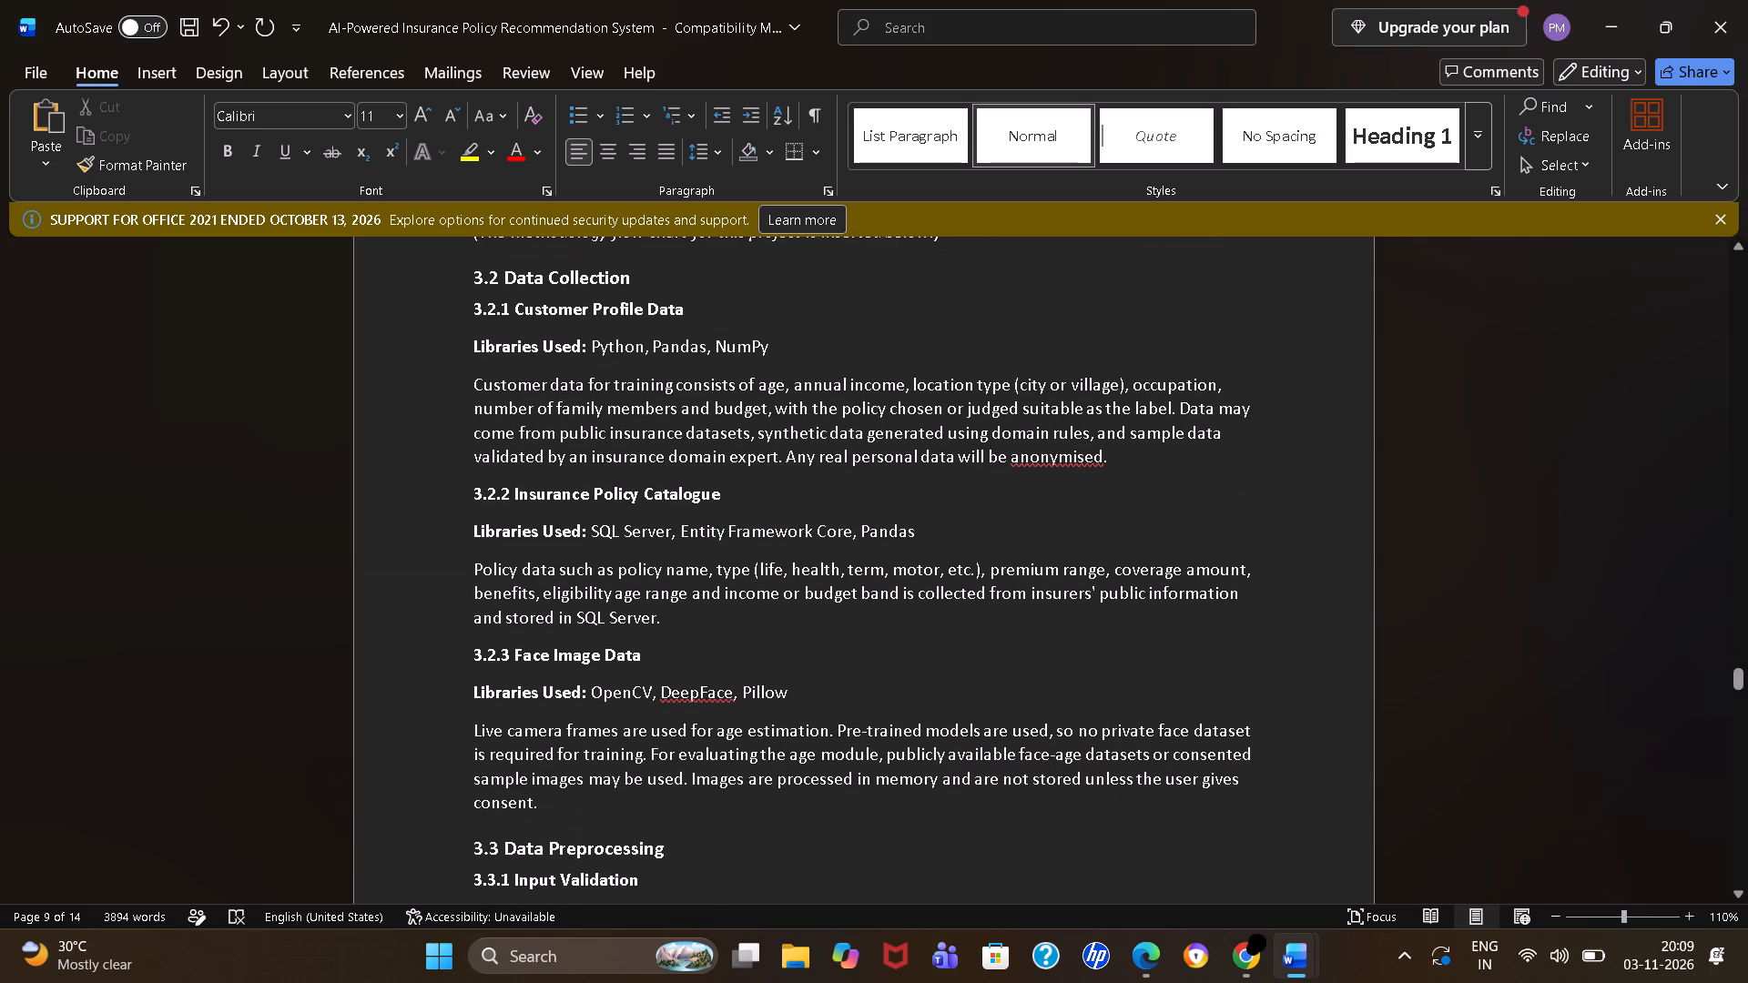
{"action": "scroll", "coordinate": [553, 552], "scroll_direction": "up", "scroll_amount": 1}
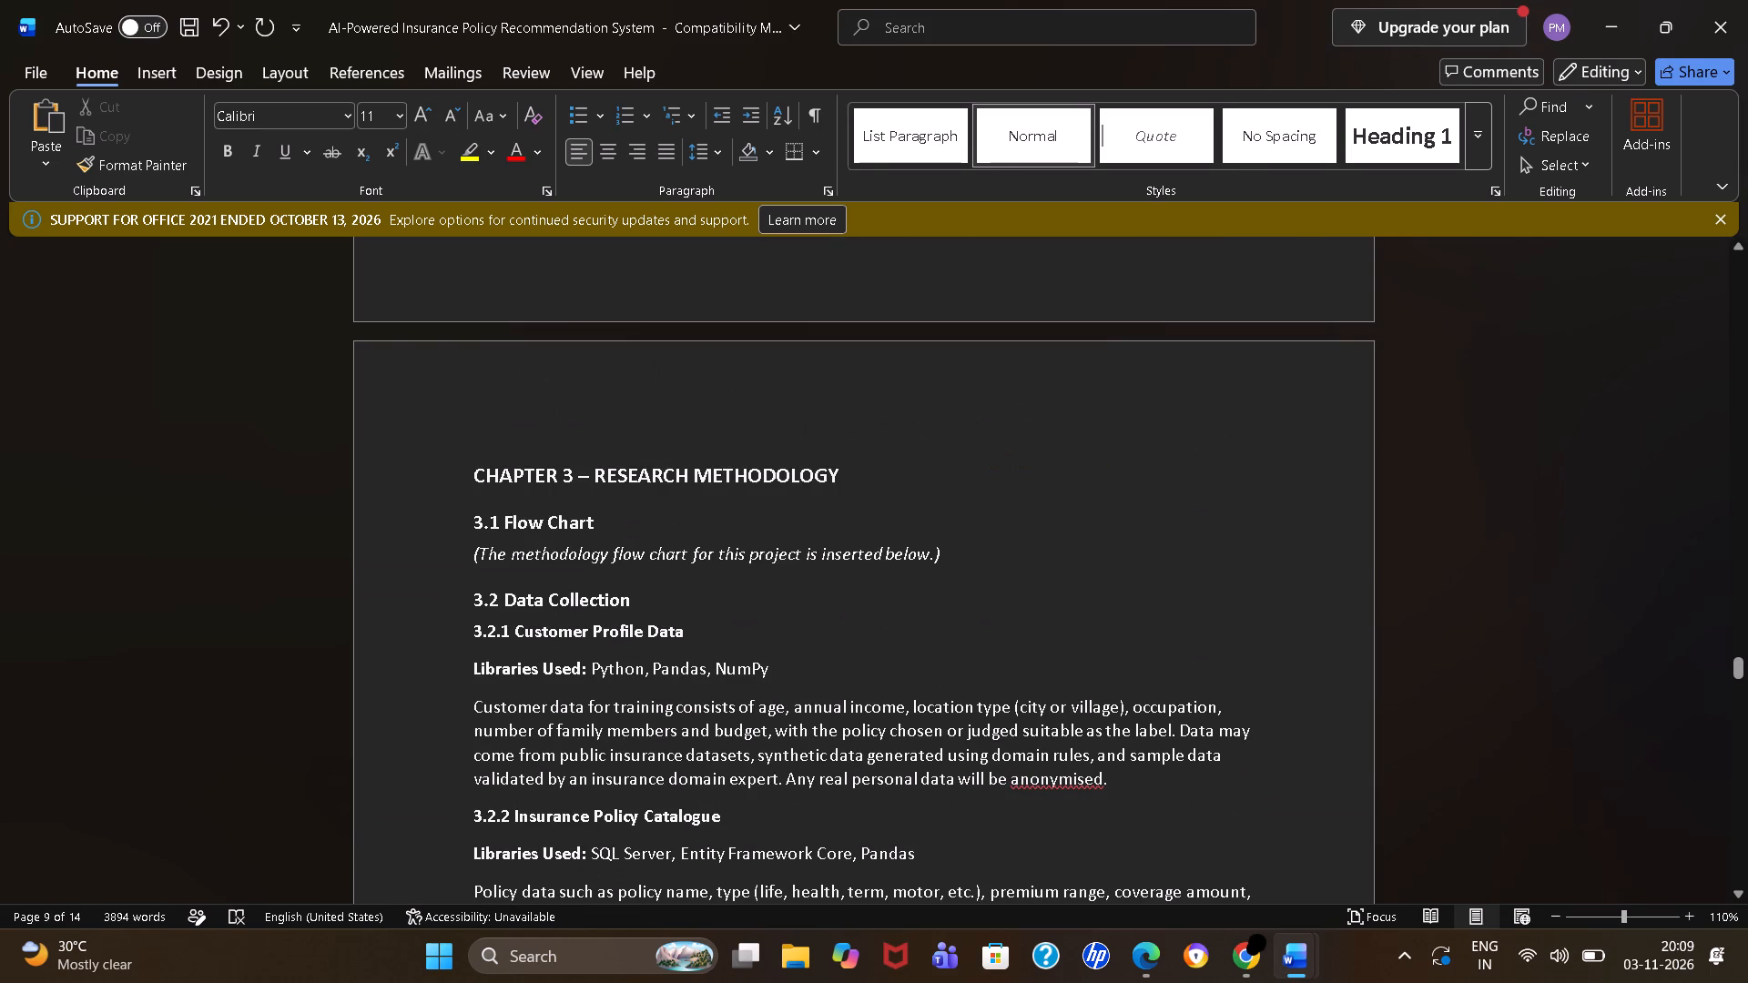
{"action": "key", "text": "BackSpace"}
{"action": "key", "text": "Return"}
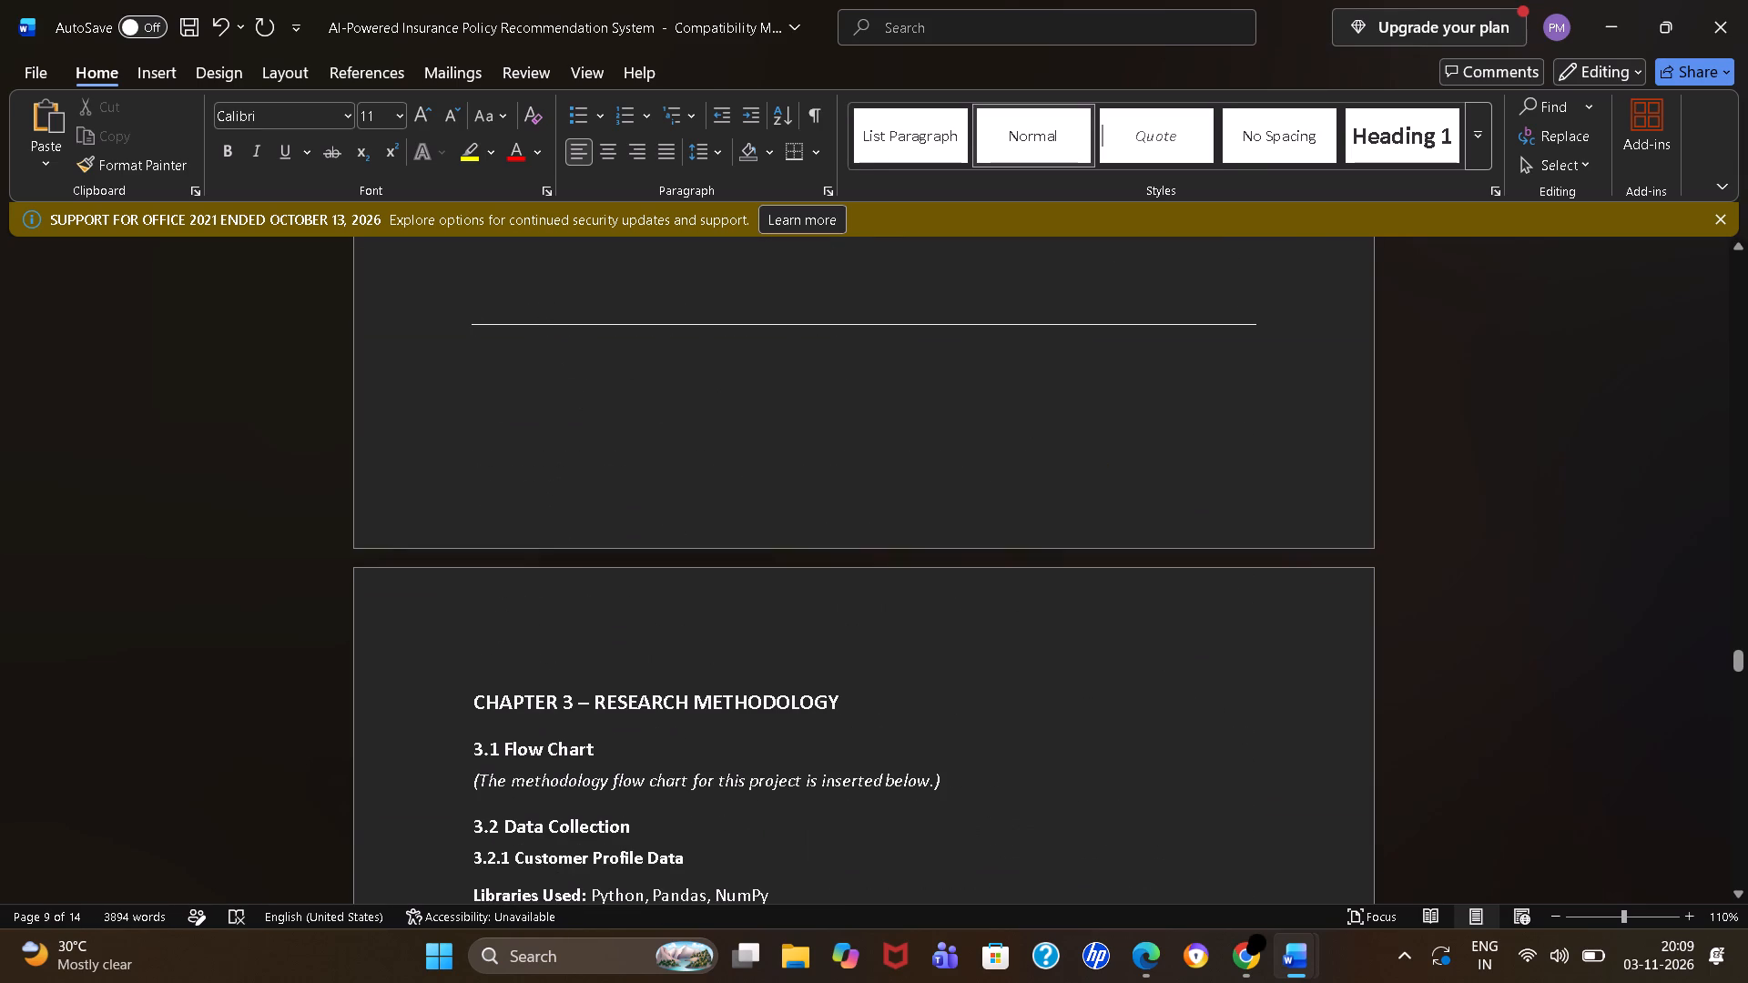
Centre the CHAPTER 3 – RESEARCH METHODOLOGY heading.
{"action": "left_click_drag", "start_coordinate": [479, 706], "coordinate": [852, 716]}
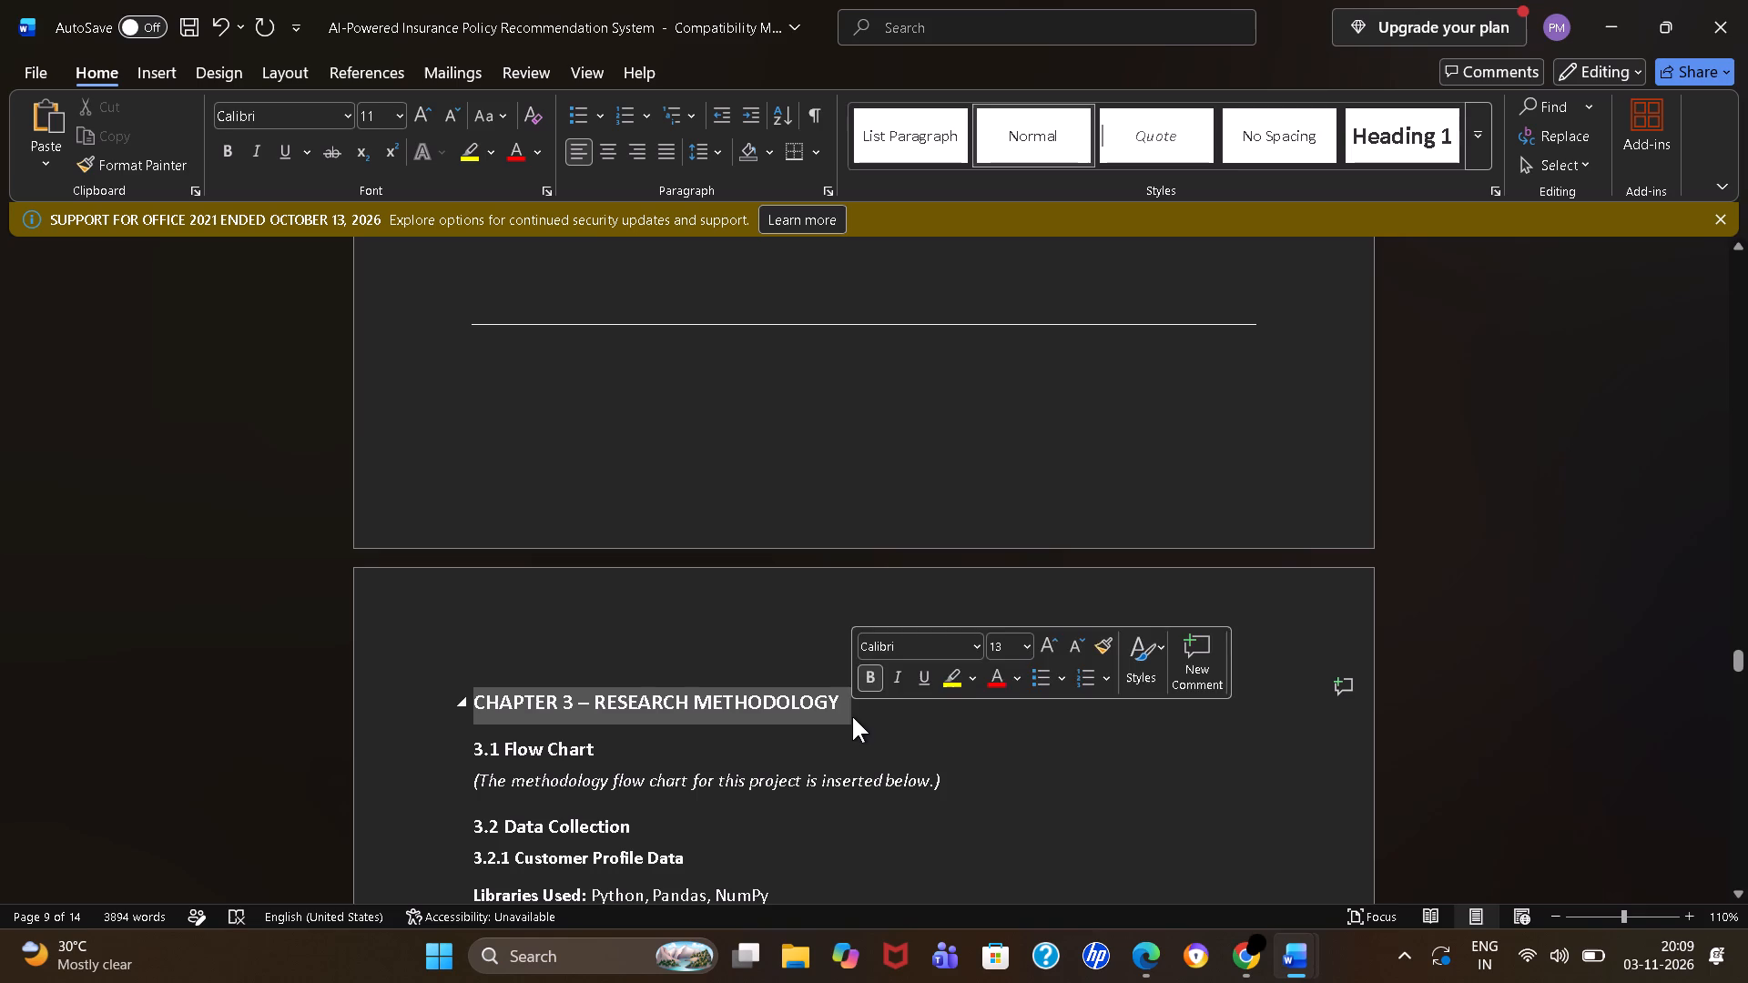
{"action": "left_click", "coordinate": [605, 153]}
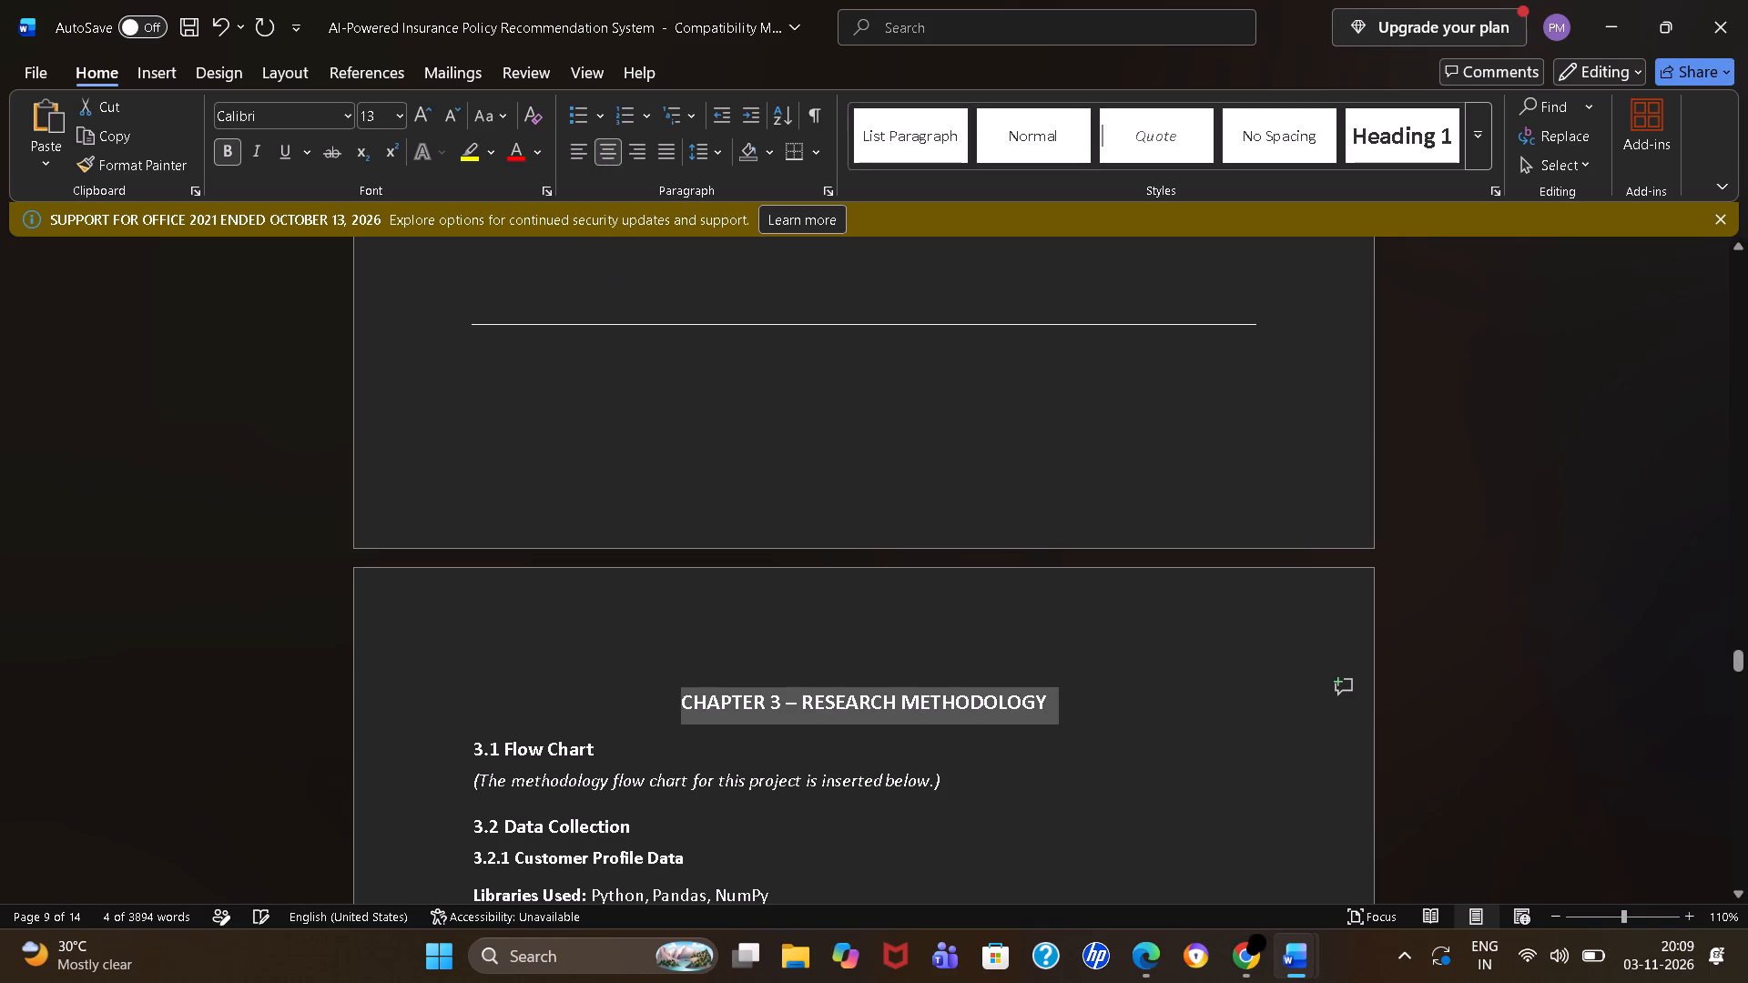
{"action": "left_click", "coordinate": [649, 464]}
Examine the pages of Chapters 1 to 3 to check the heading alignment, divider lines and chapter page starts.
{"action": "scroll", "coordinate": [649, 464], "scroll_direction": "up", "scroll_amount": 4}
{"action": "scroll", "coordinate": [649, 464], "scroll_direction": "down", "scroll_amount": 1}
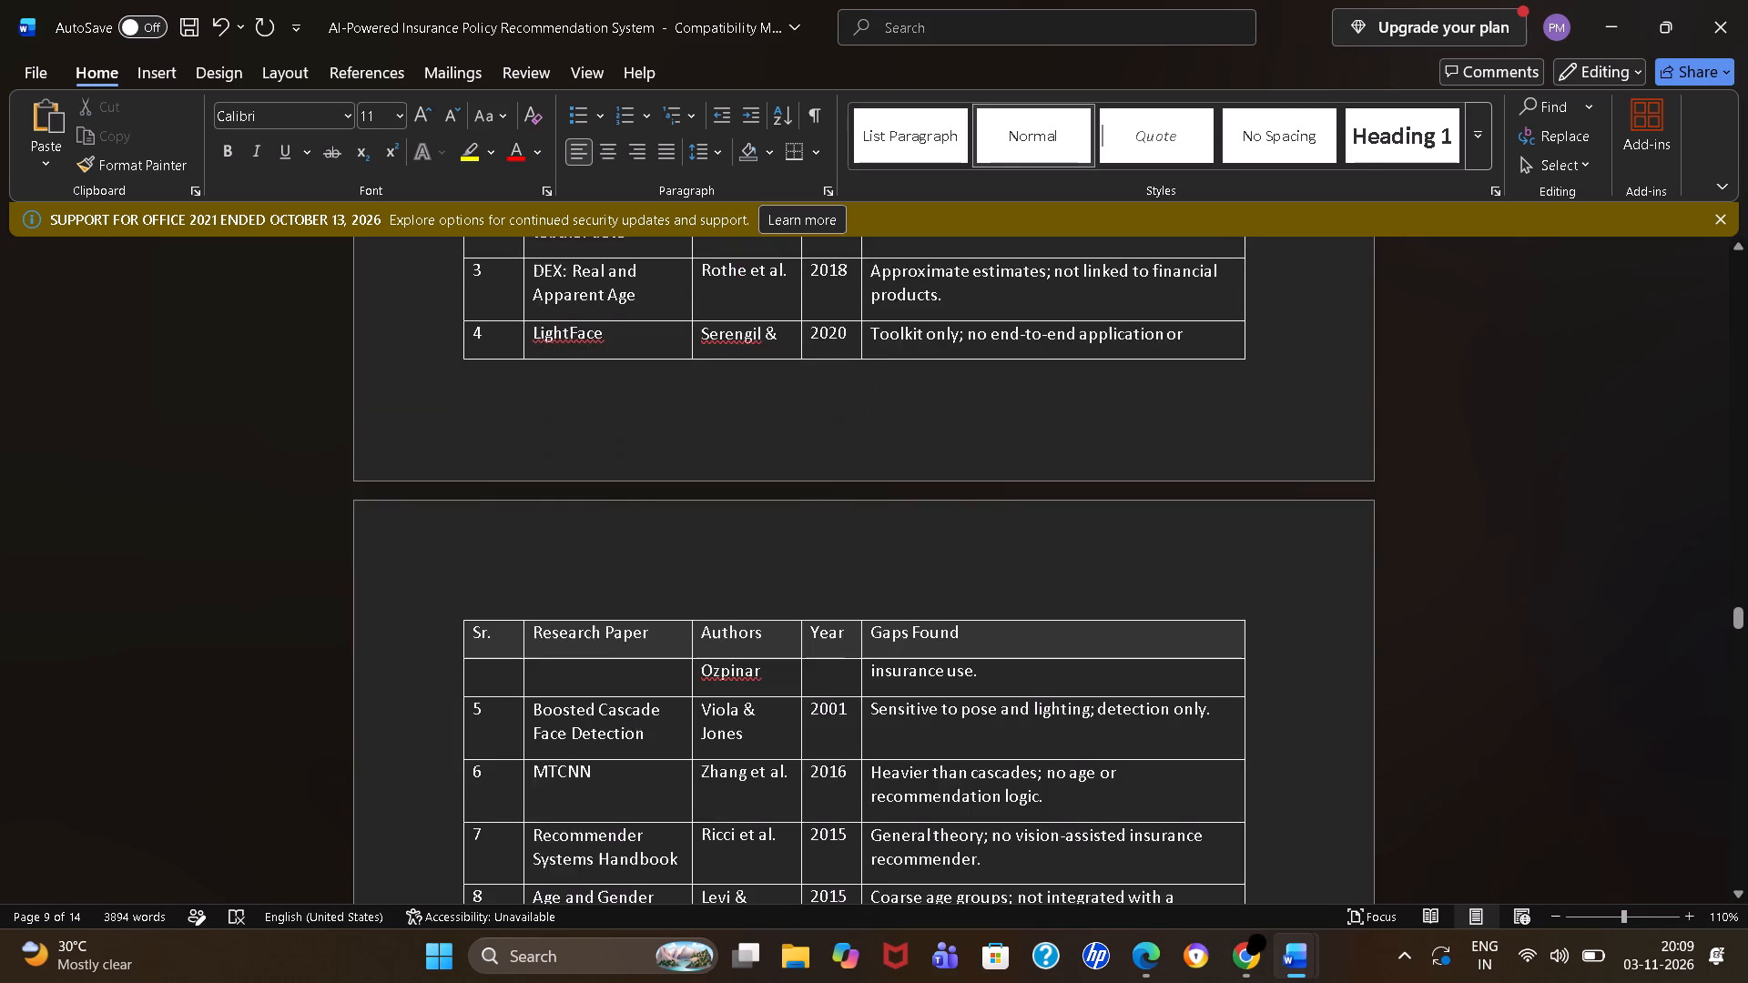
{"action": "scroll", "coordinate": [649, 464], "scroll_direction": "down", "scroll_amount": 3}
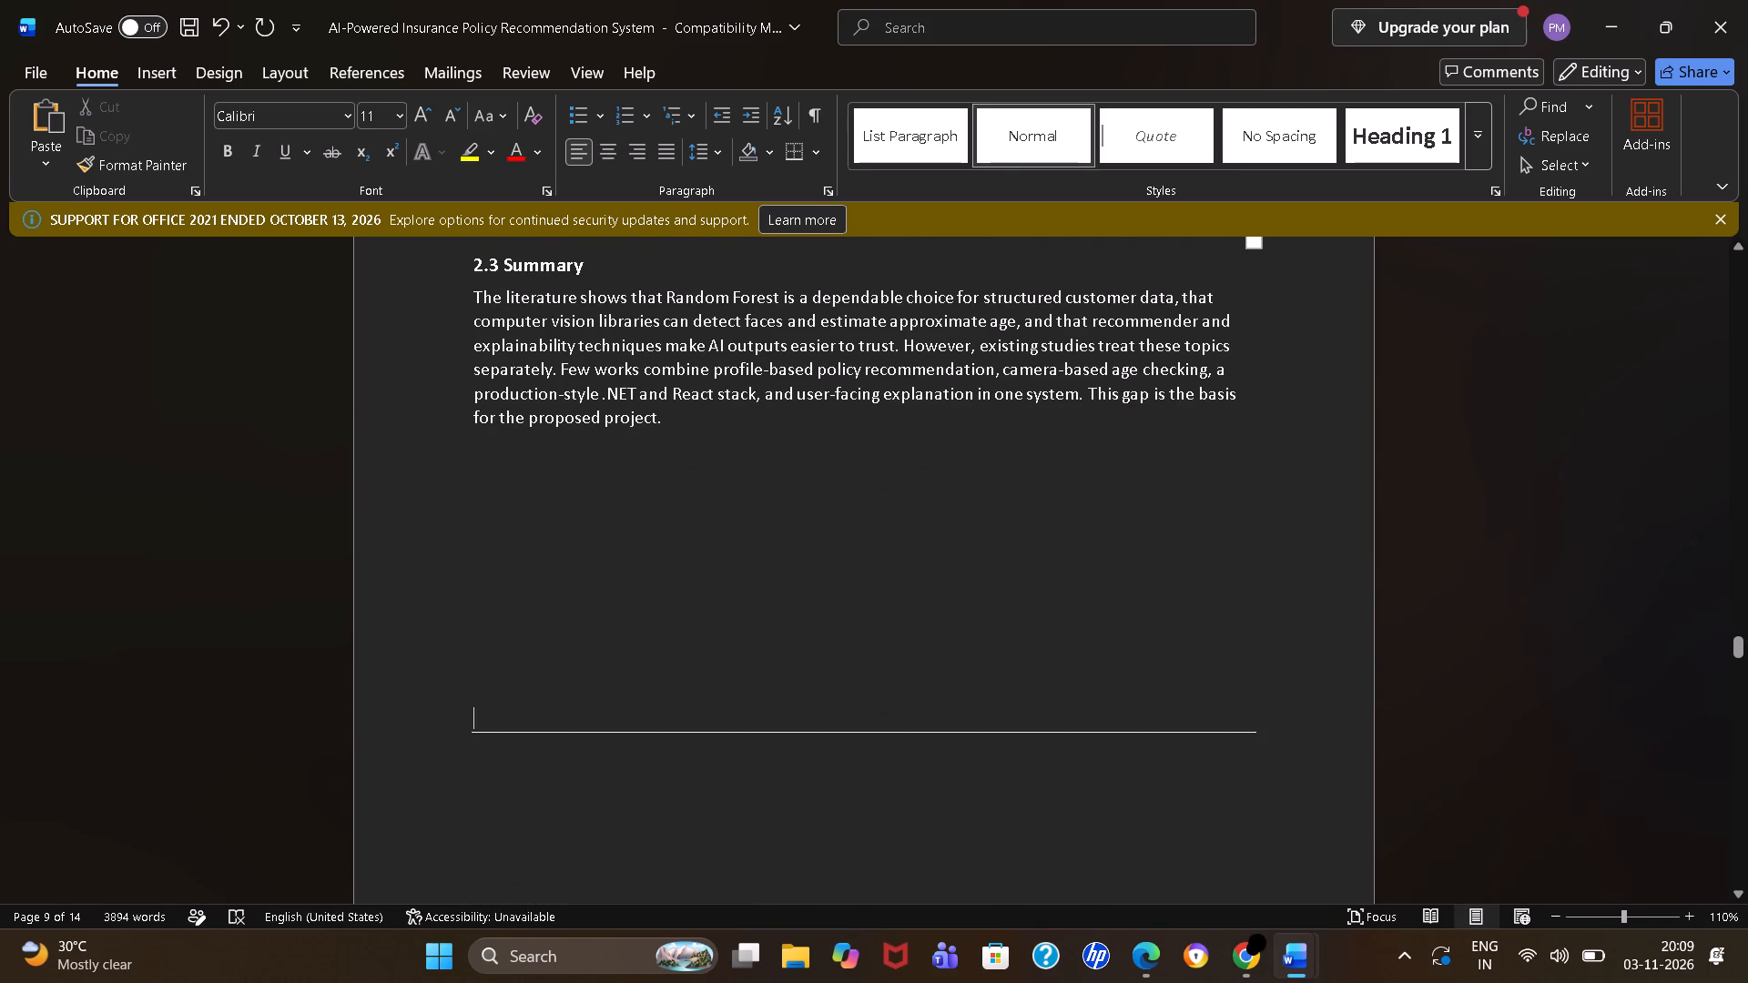
{"action": "double_click", "coordinate": [463, 743]}
{"action": "scroll", "coordinate": [463, 743], "scroll_direction": "up", "scroll_amount": 18}
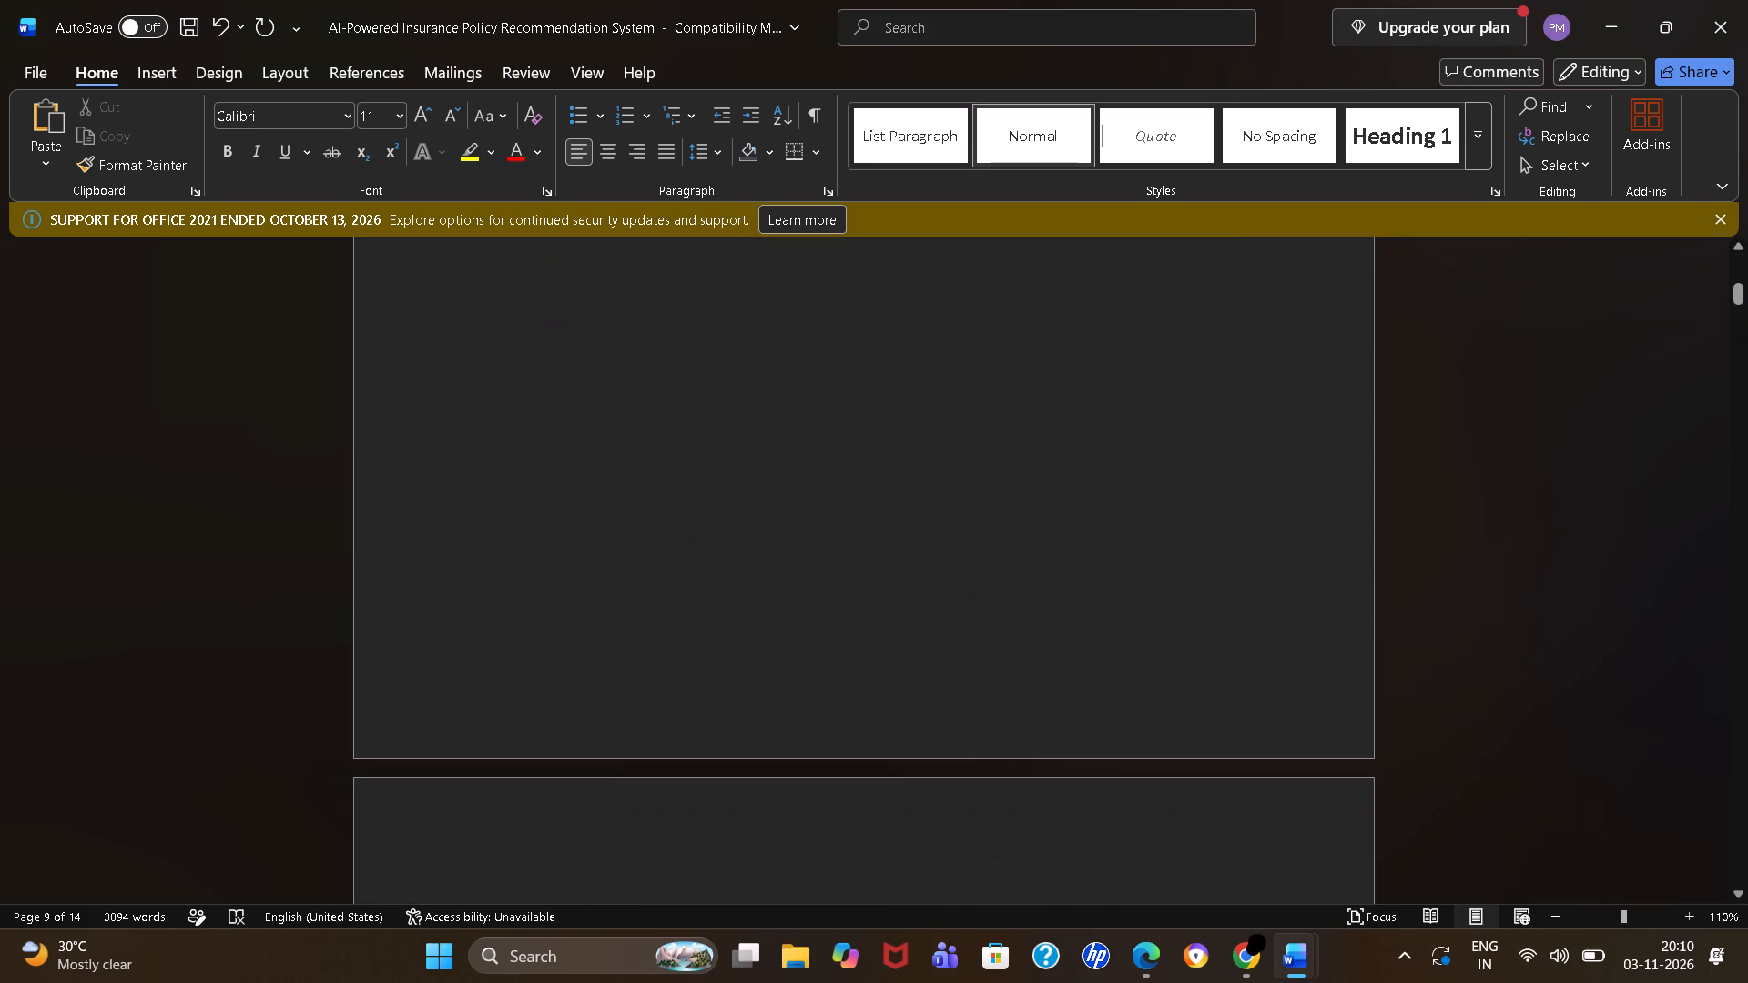
{"action": "scroll", "coordinate": [463, 743], "scroll_direction": "down", "scroll_amount": 6}
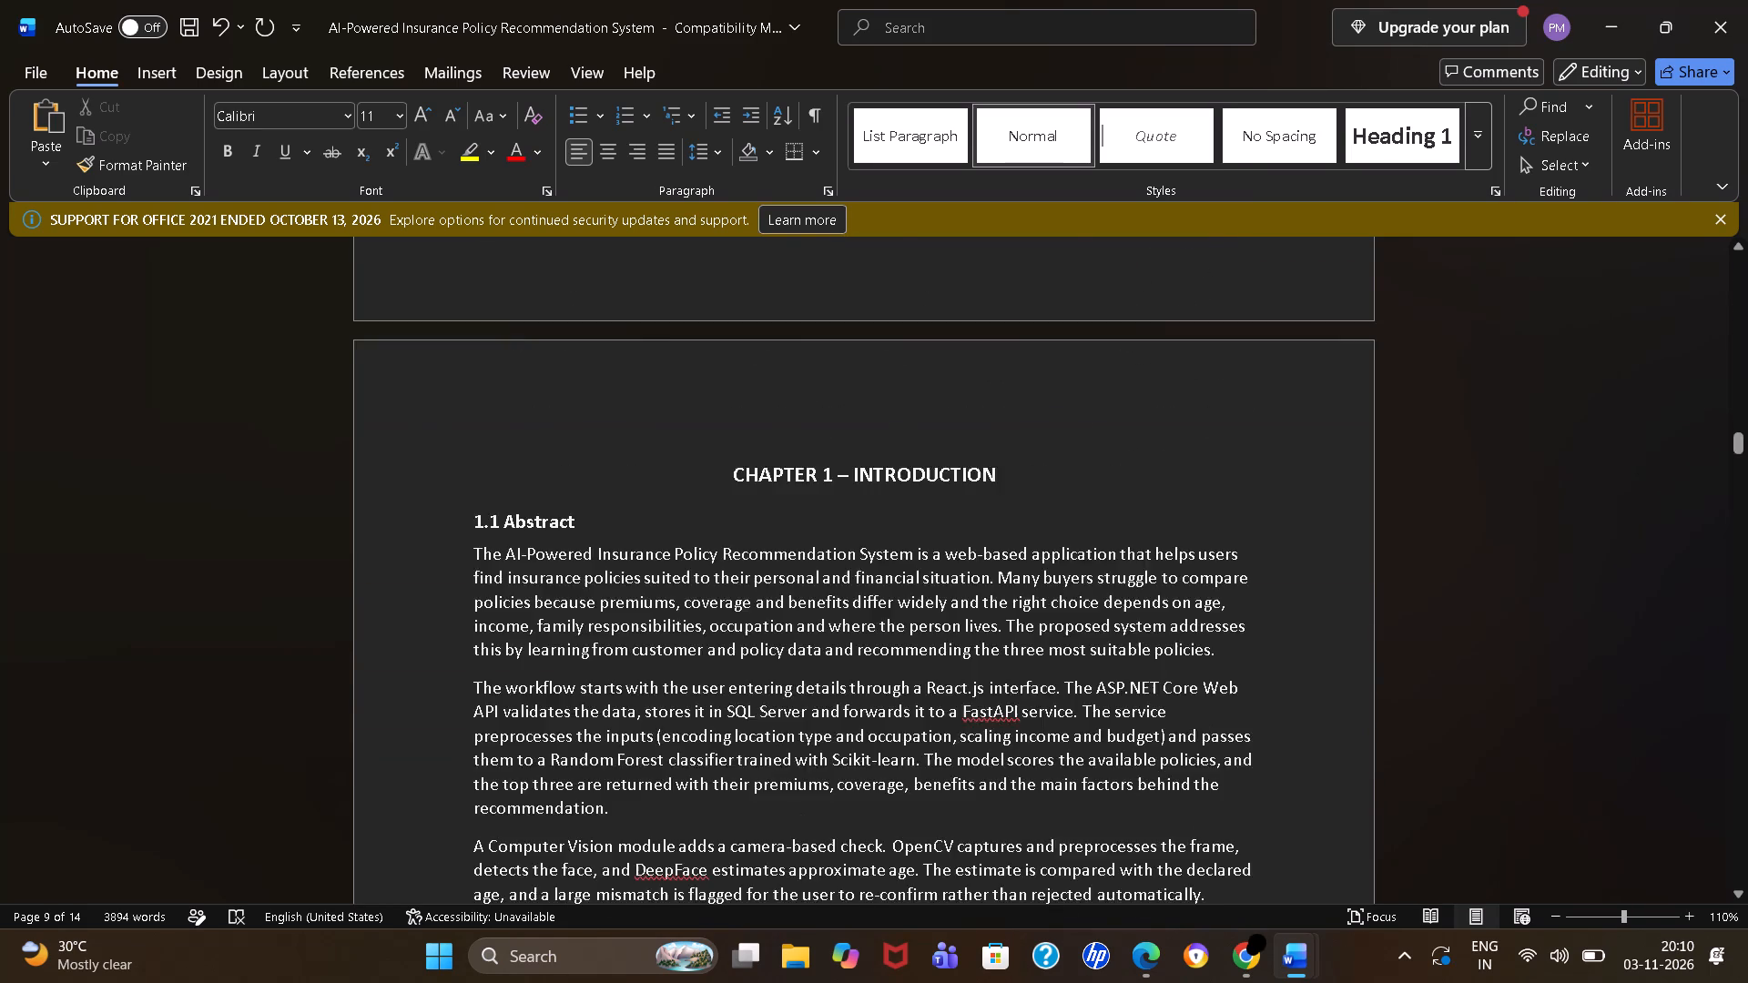
{"action": "scroll", "coordinate": [463, 743], "scroll_direction": "down", "scroll_amount": 5}
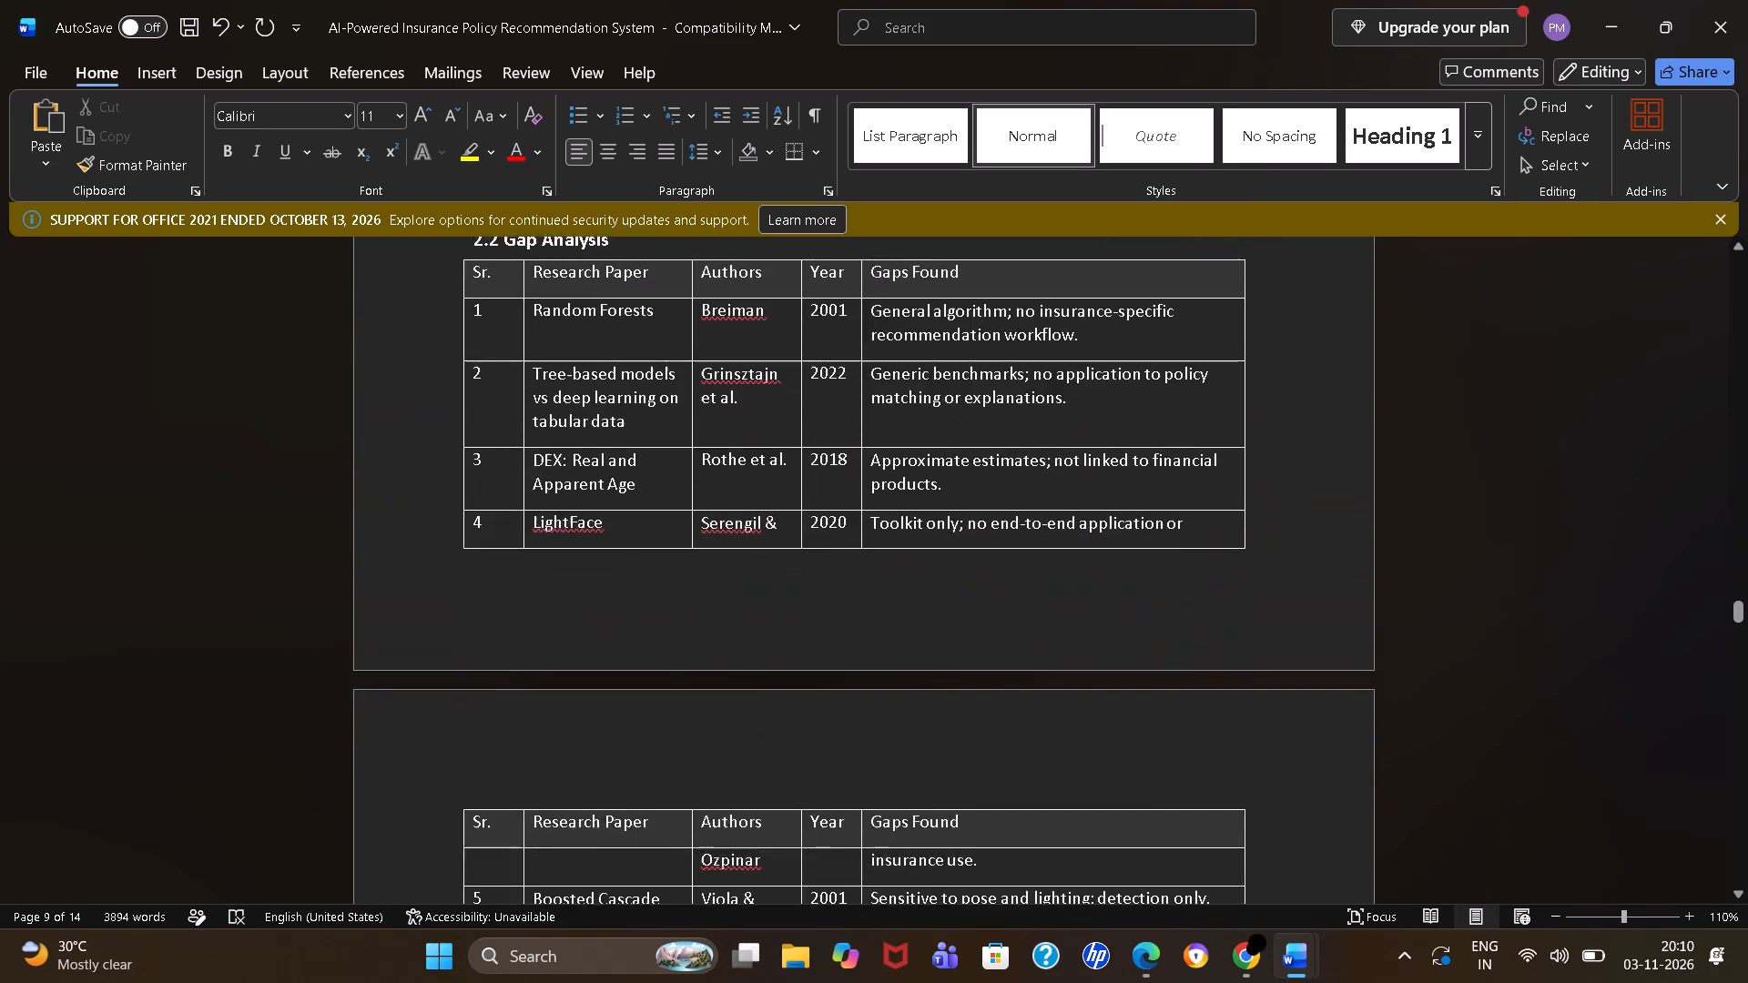
{"action": "scroll", "coordinate": [463, 743], "scroll_direction": "up", "scroll_amount": 3}
{"action": "scroll", "coordinate": [463, 743], "scroll_direction": "down", "scroll_amount": 1}
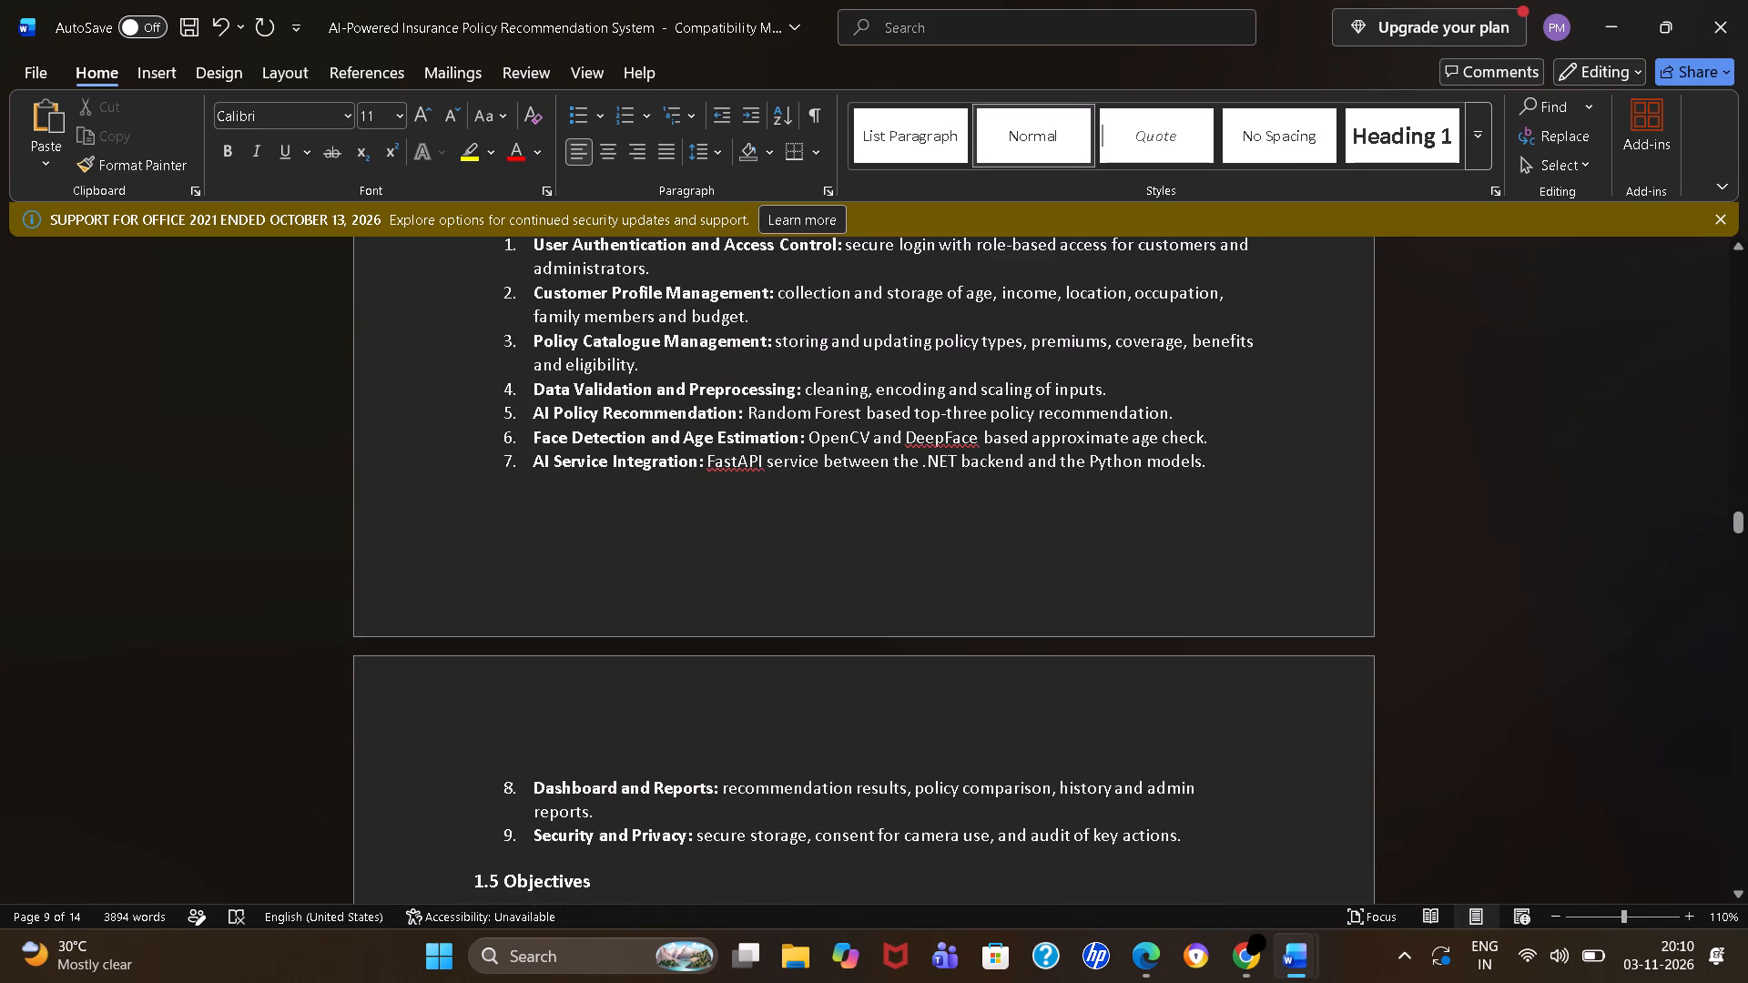
{"action": "scroll", "coordinate": [463, 743], "scroll_direction": "up", "scroll_amount": 4}
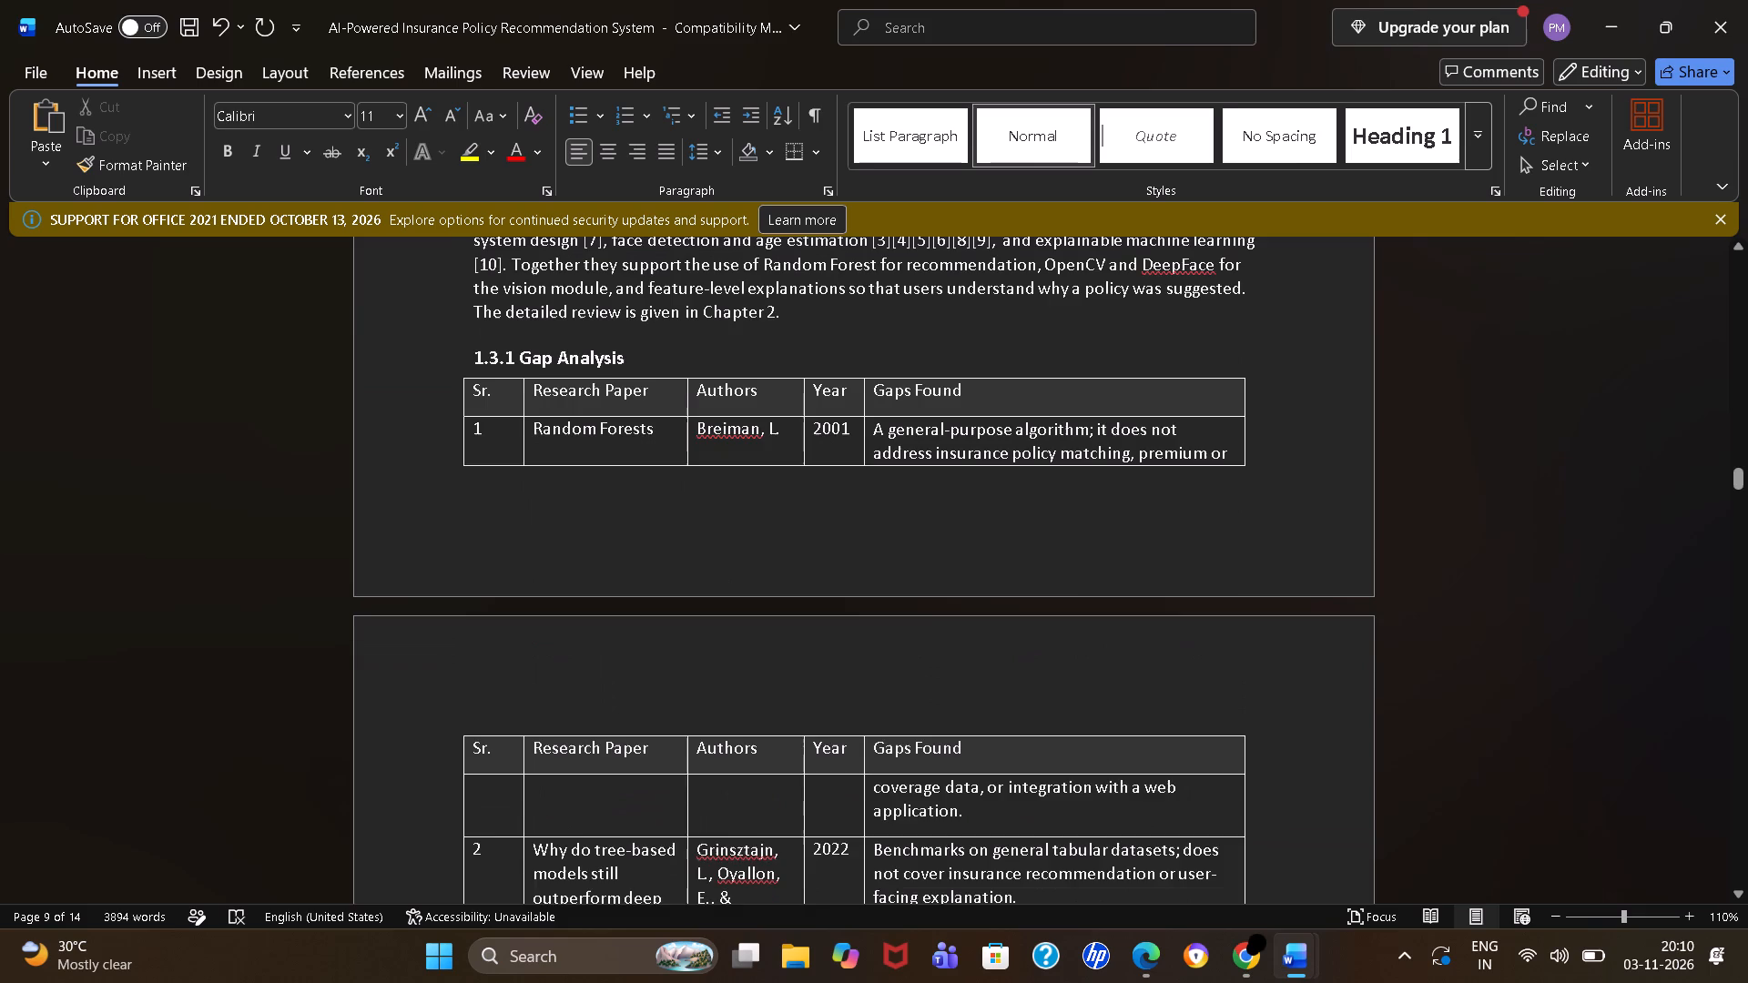
{"action": "scroll", "coordinate": [463, 743], "scroll_direction": "up", "scroll_amount": 7}
{"action": "scroll", "coordinate": [463, 743], "scroll_direction": "down", "scroll_amount": 3}
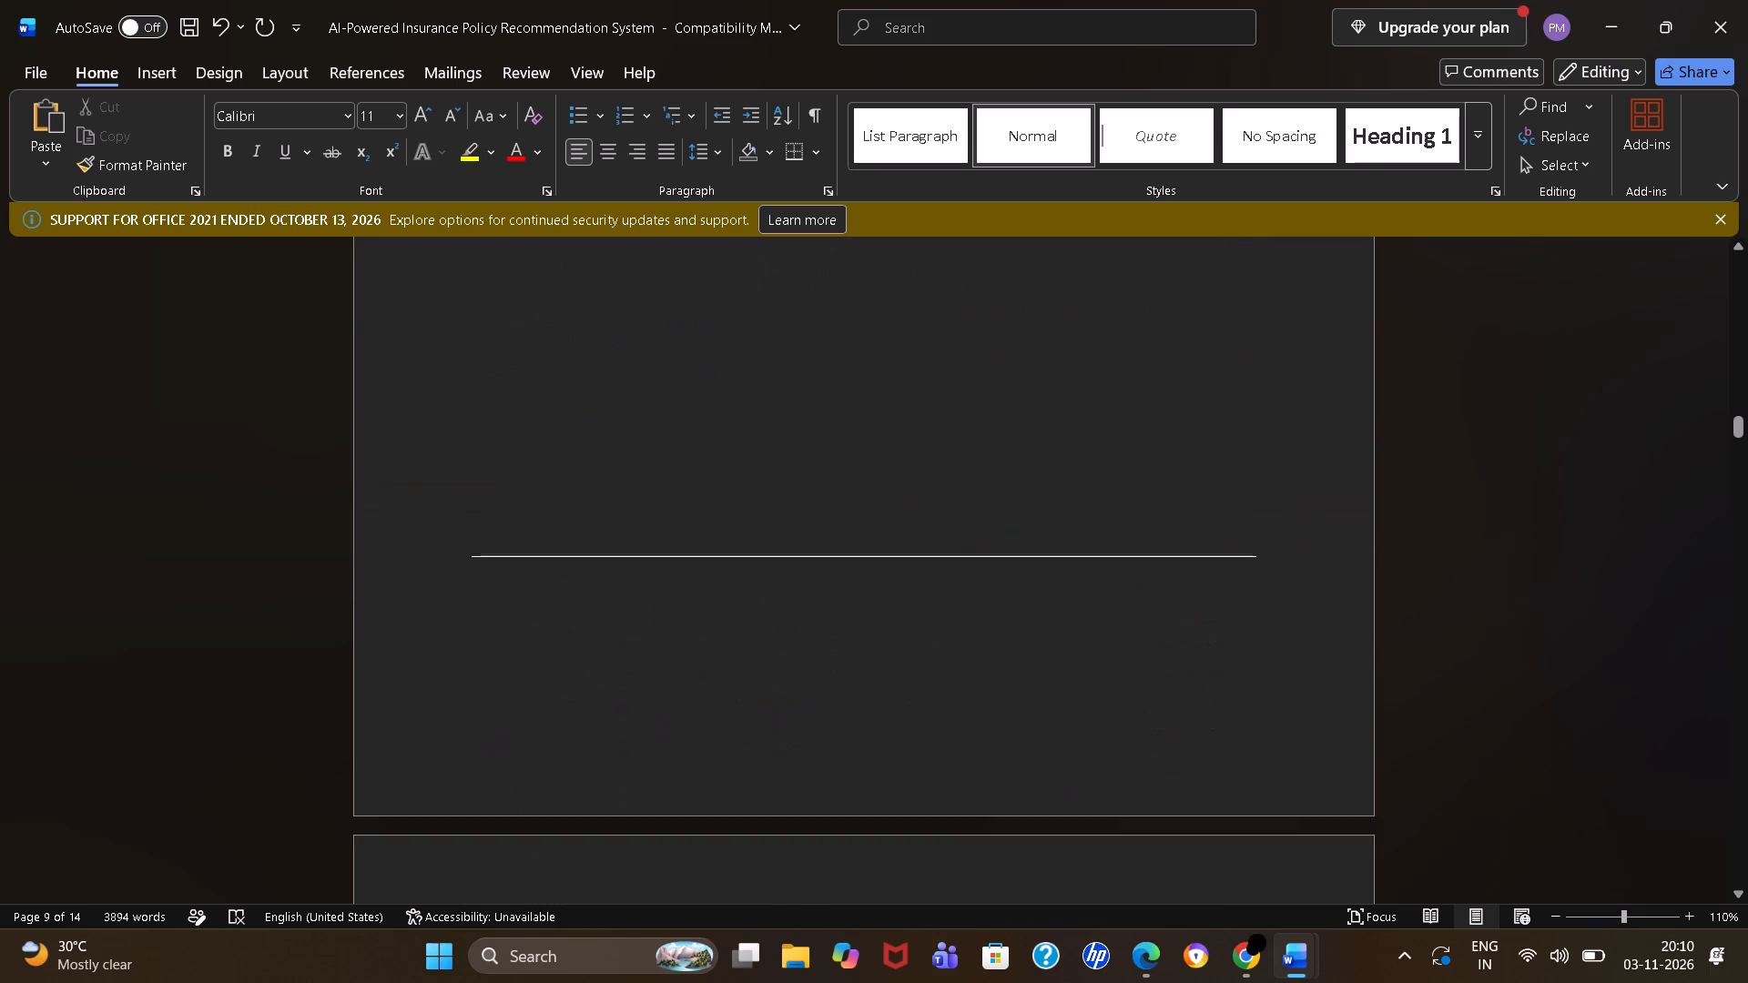
{"action": "scroll", "coordinate": [463, 743], "scroll_direction": "down", "scroll_amount": 8}
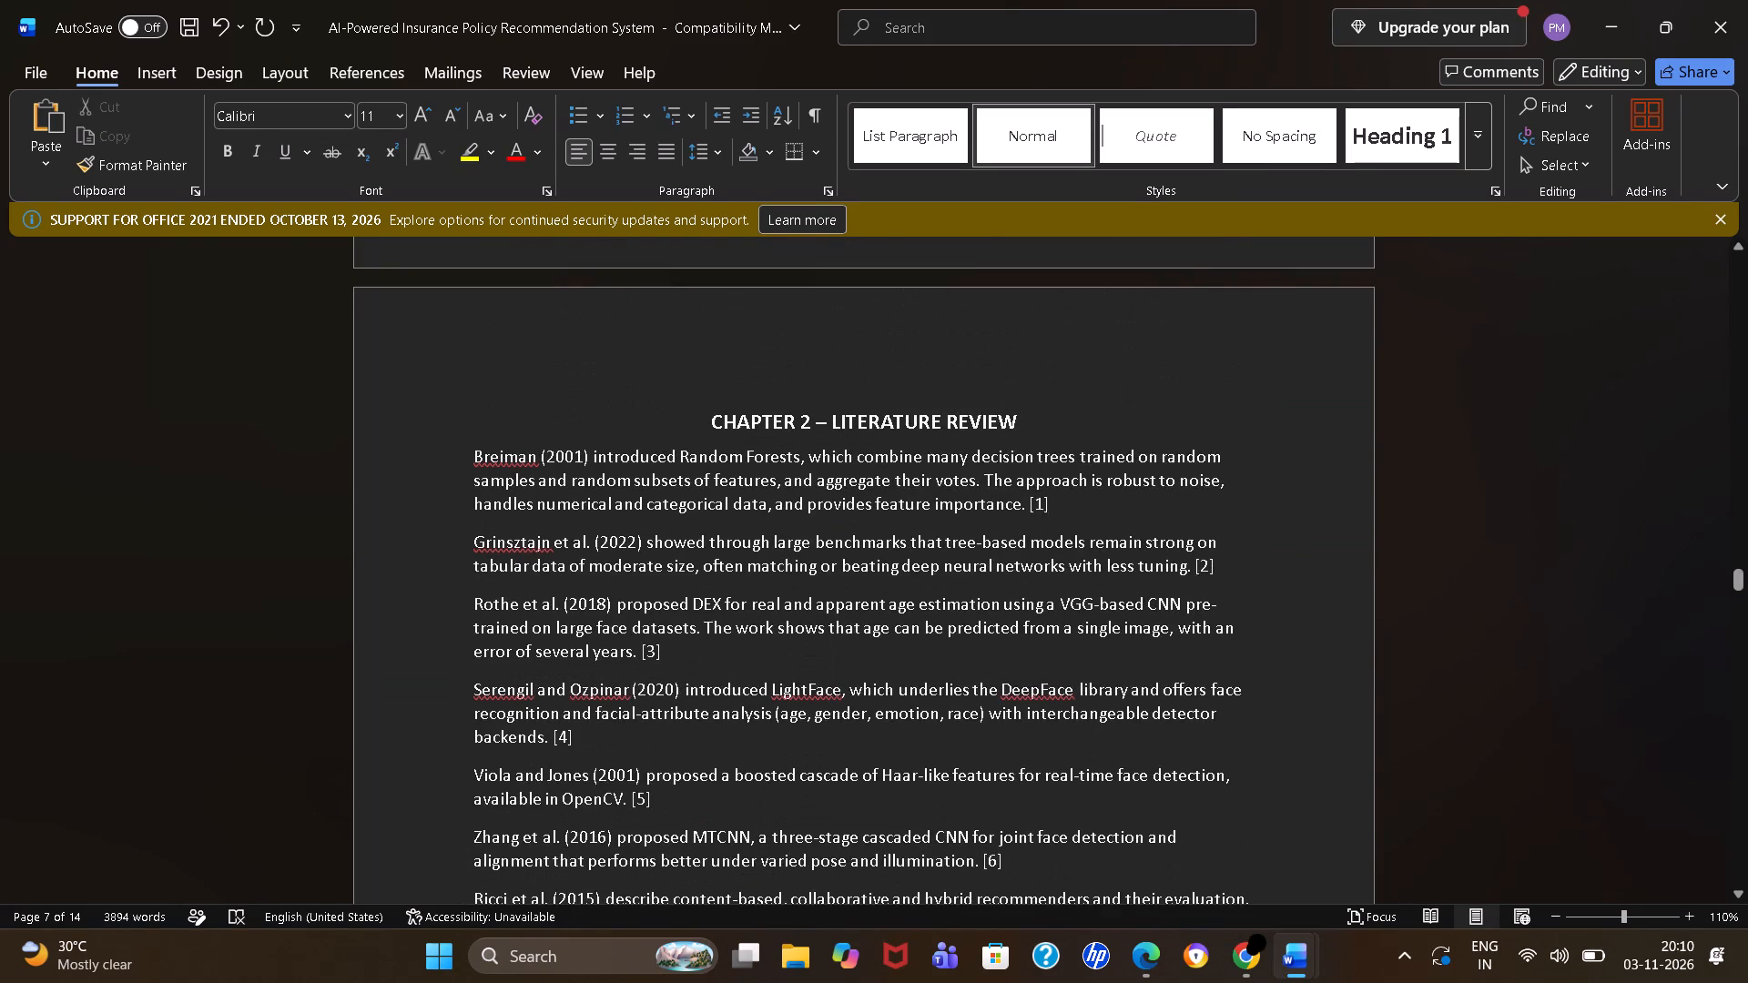
{"action": "scroll", "coordinate": [463, 743], "scroll_direction": "down", "scroll_amount": 5}
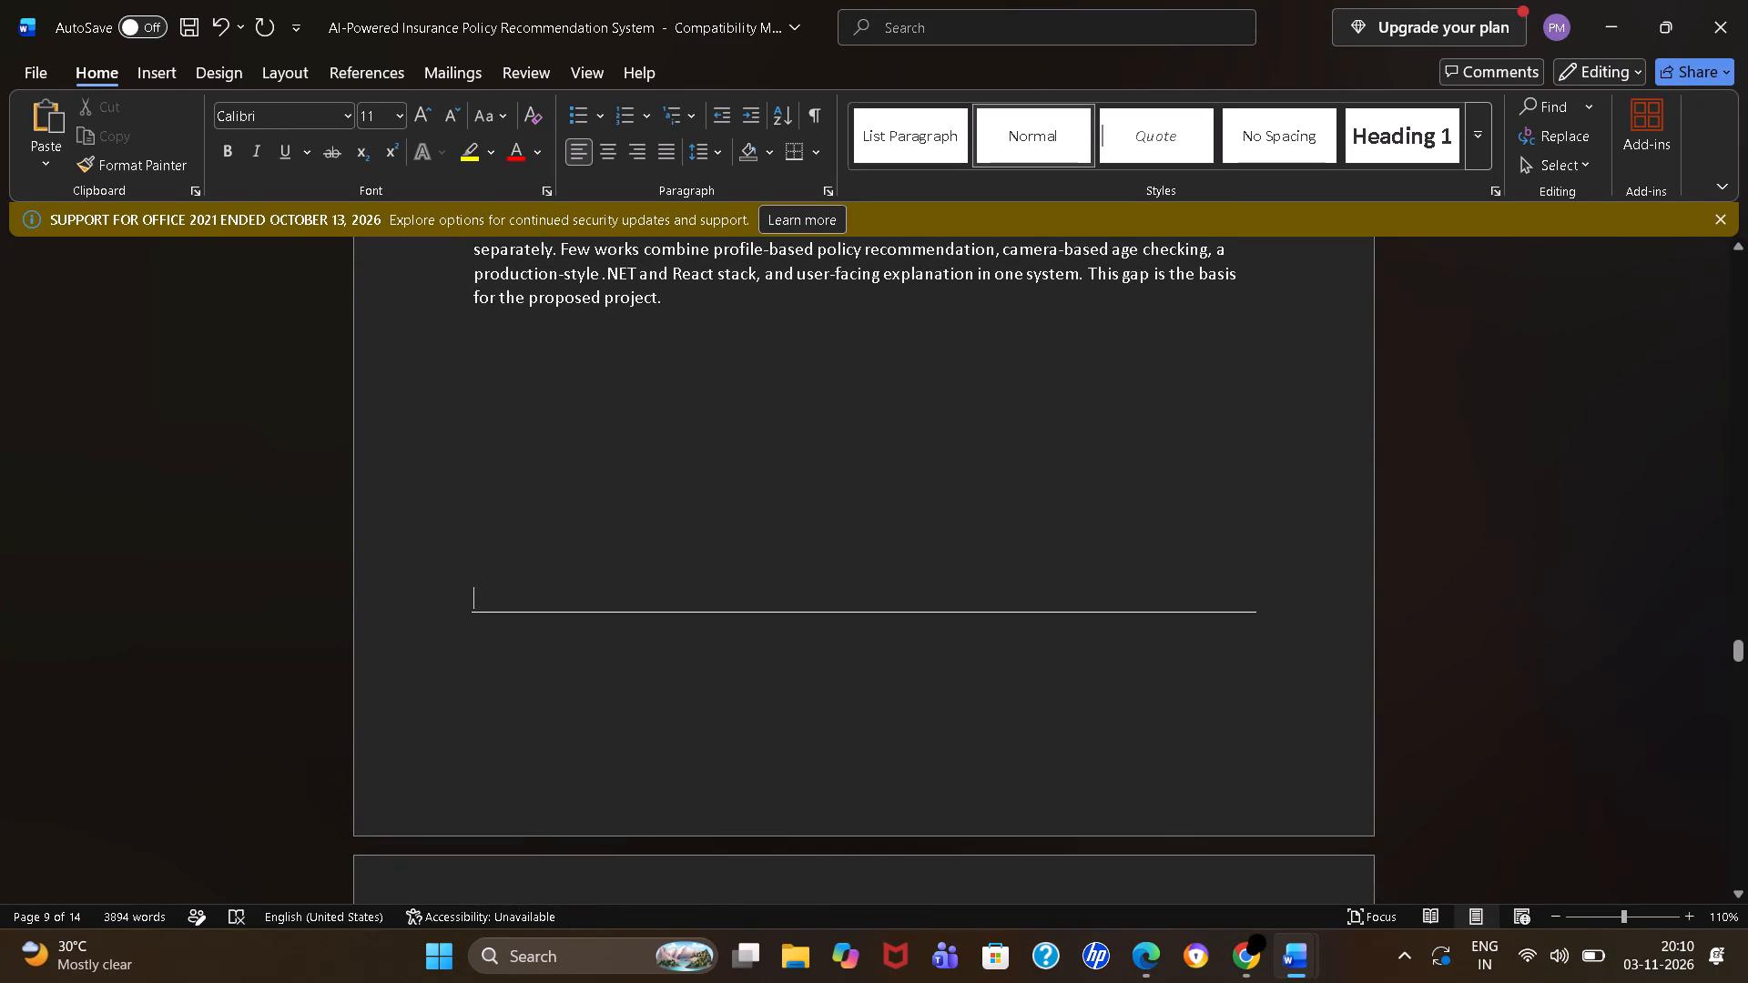
{"action": "scroll", "coordinate": [463, 743], "scroll_direction": "down", "scroll_amount": 1}
{"action": "scroll", "coordinate": [463, 743], "scroll_direction": "up", "scroll_amount": 3}
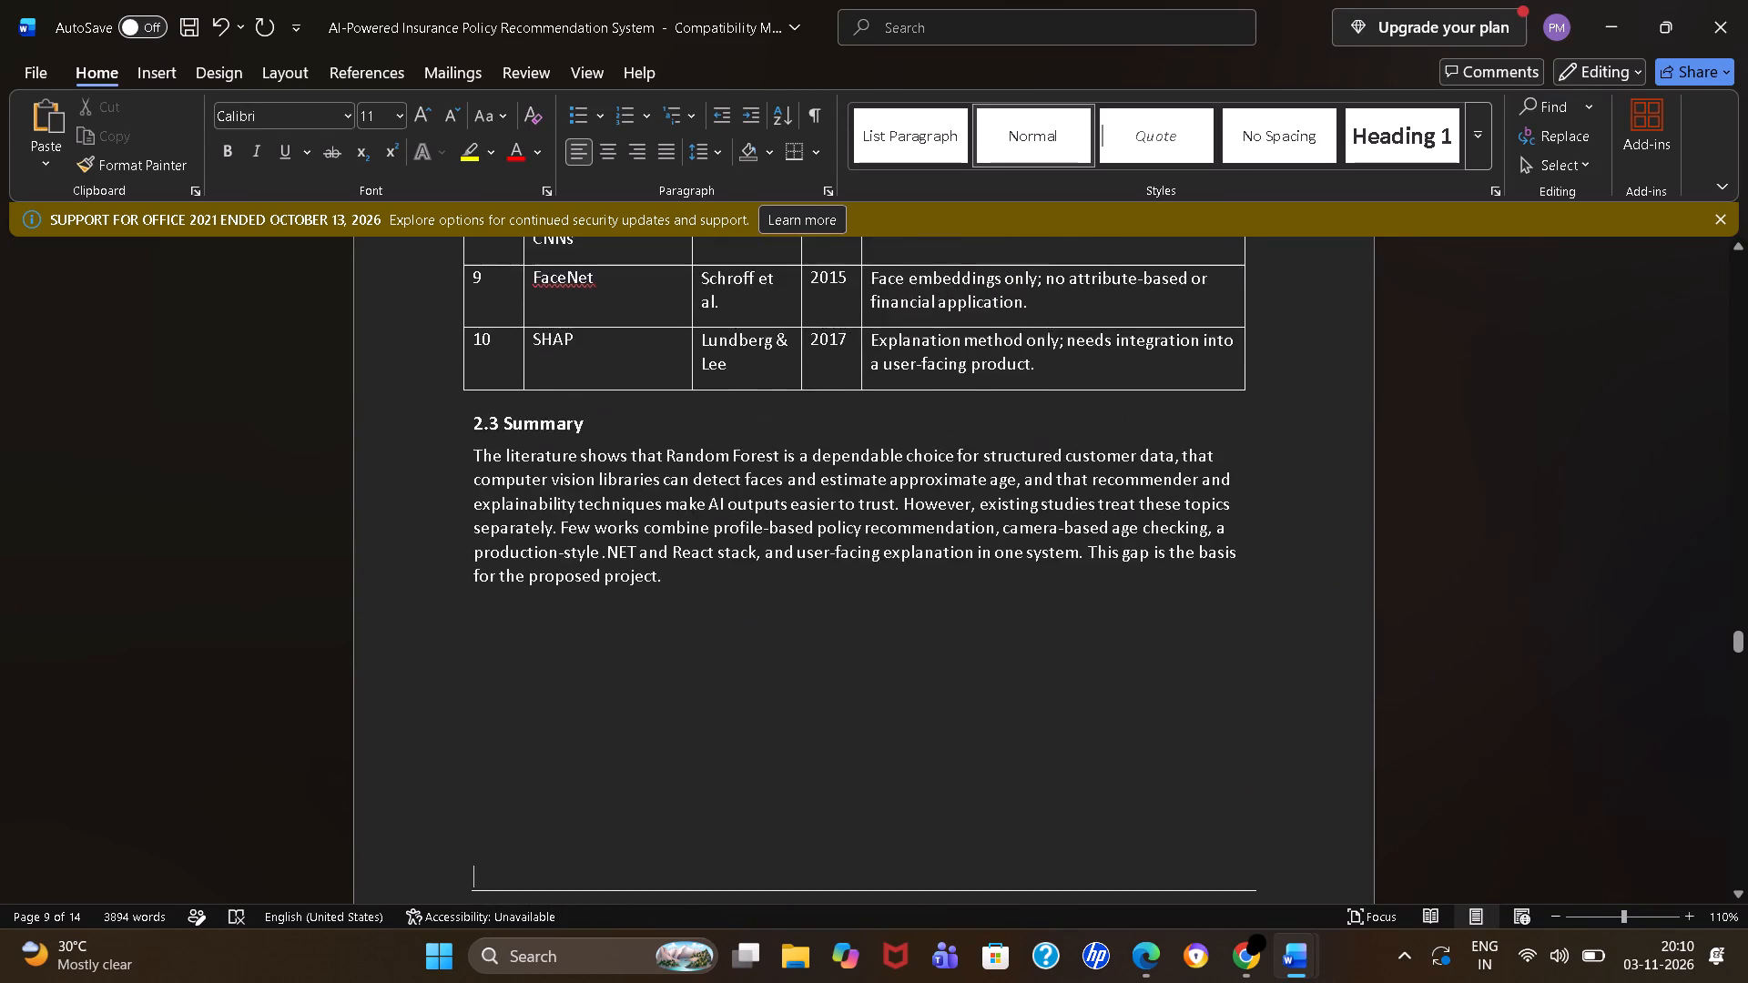
{"action": "scroll", "coordinate": [463, 743], "scroll_direction": "up", "scroll_amount": 4}
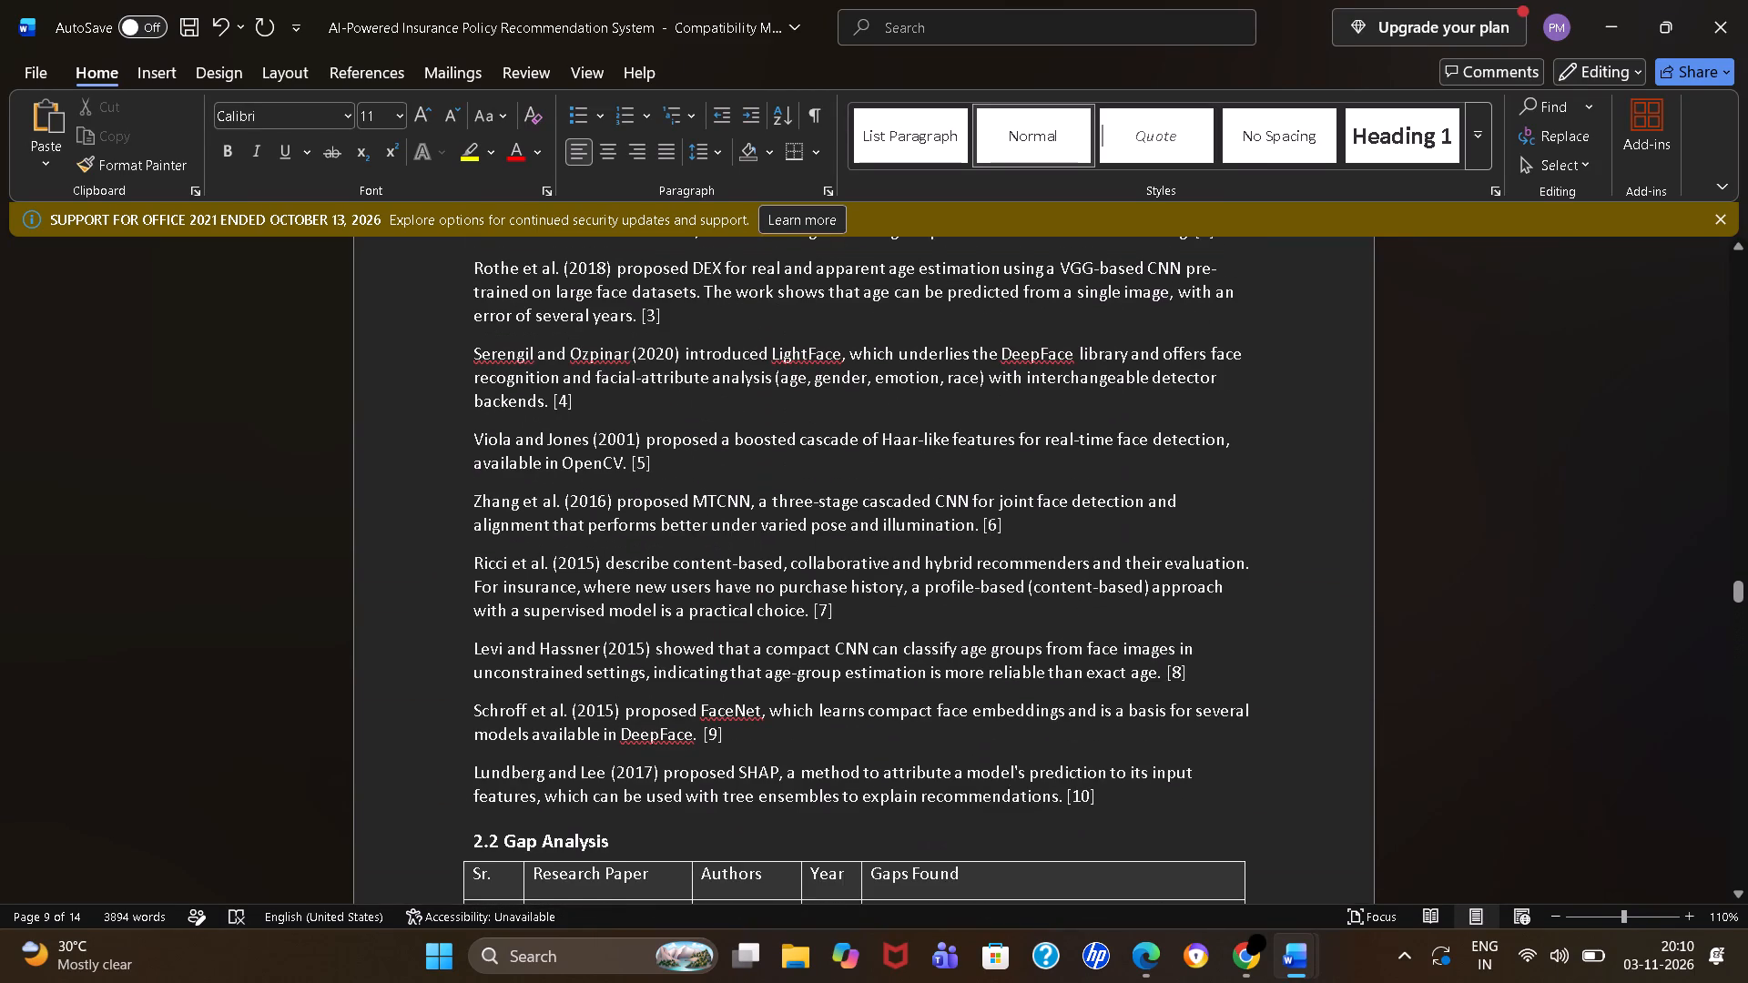
{"action": "scroll", "coordinate": [463, 743], "scroll_direction": "up", "scroll_amount": 2}
{"action": "scroll", "coordinate": [463, 743], "scroll_direction": "down", "scroll_amount": 1}
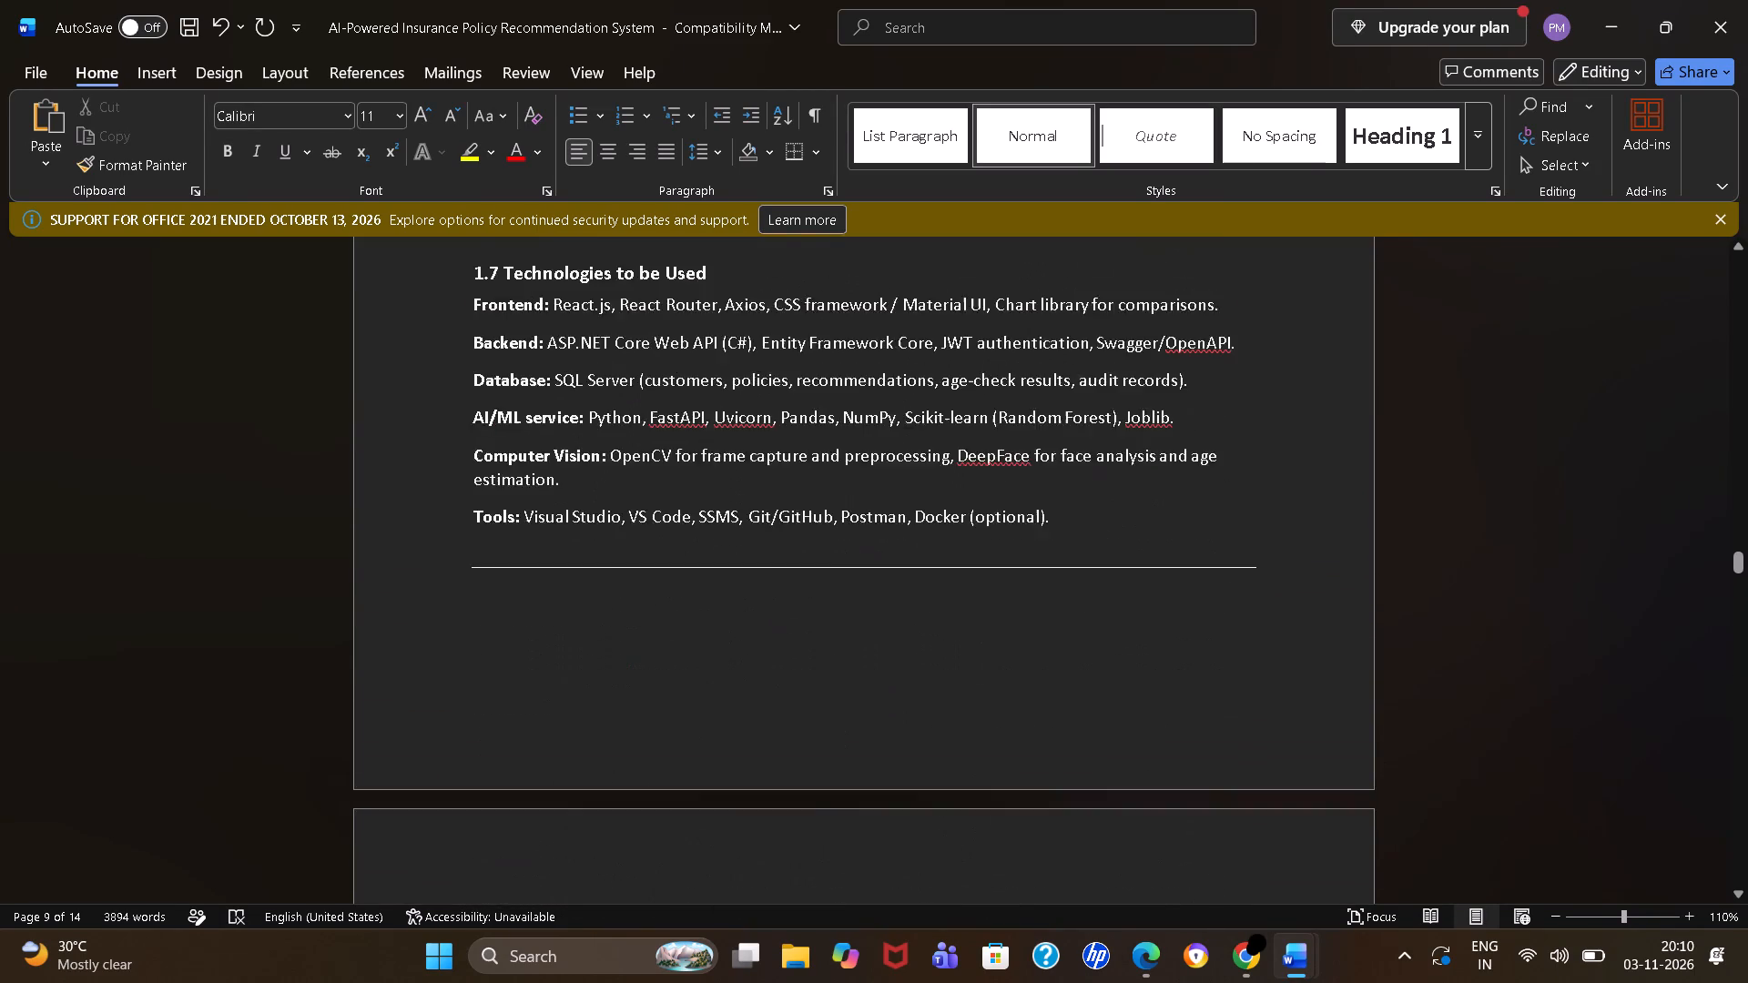
{"action": "scroll", "coordinate": [463, 743], "scroll_direction": "down", "scroll_amount": 4}
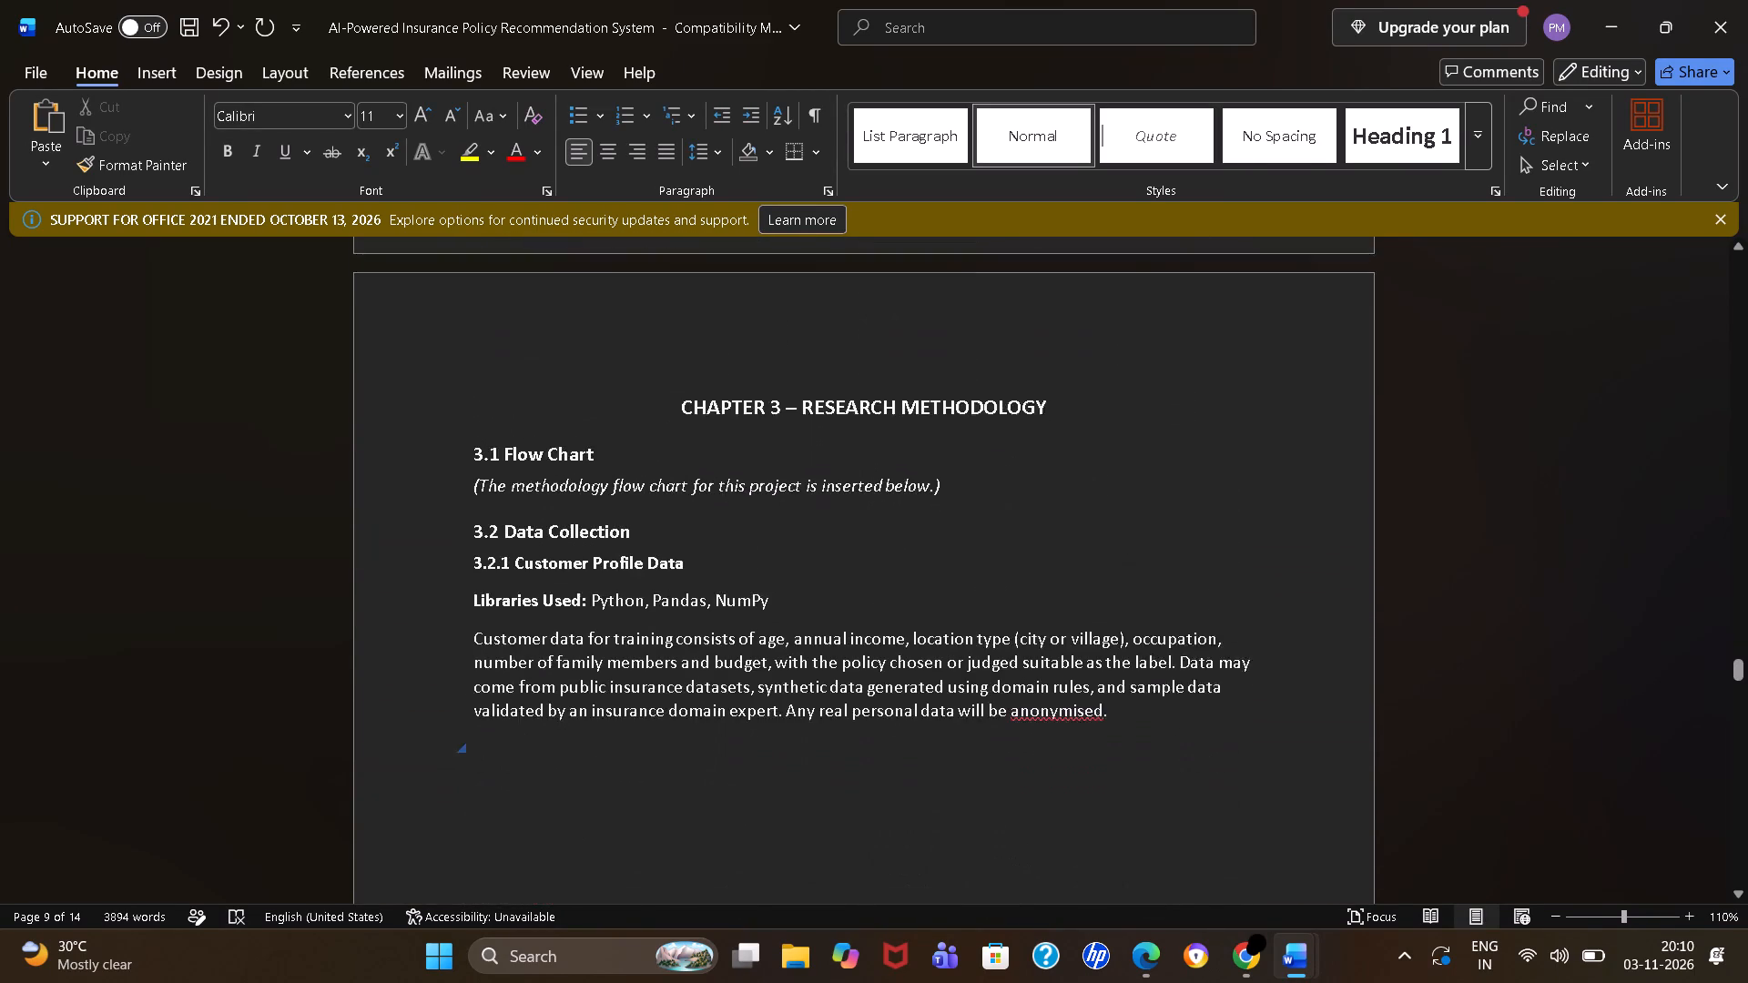
{"action": "scroll", "coordinate": [463, 743], "scroll_direction": "down", "scroll_amount": 2}
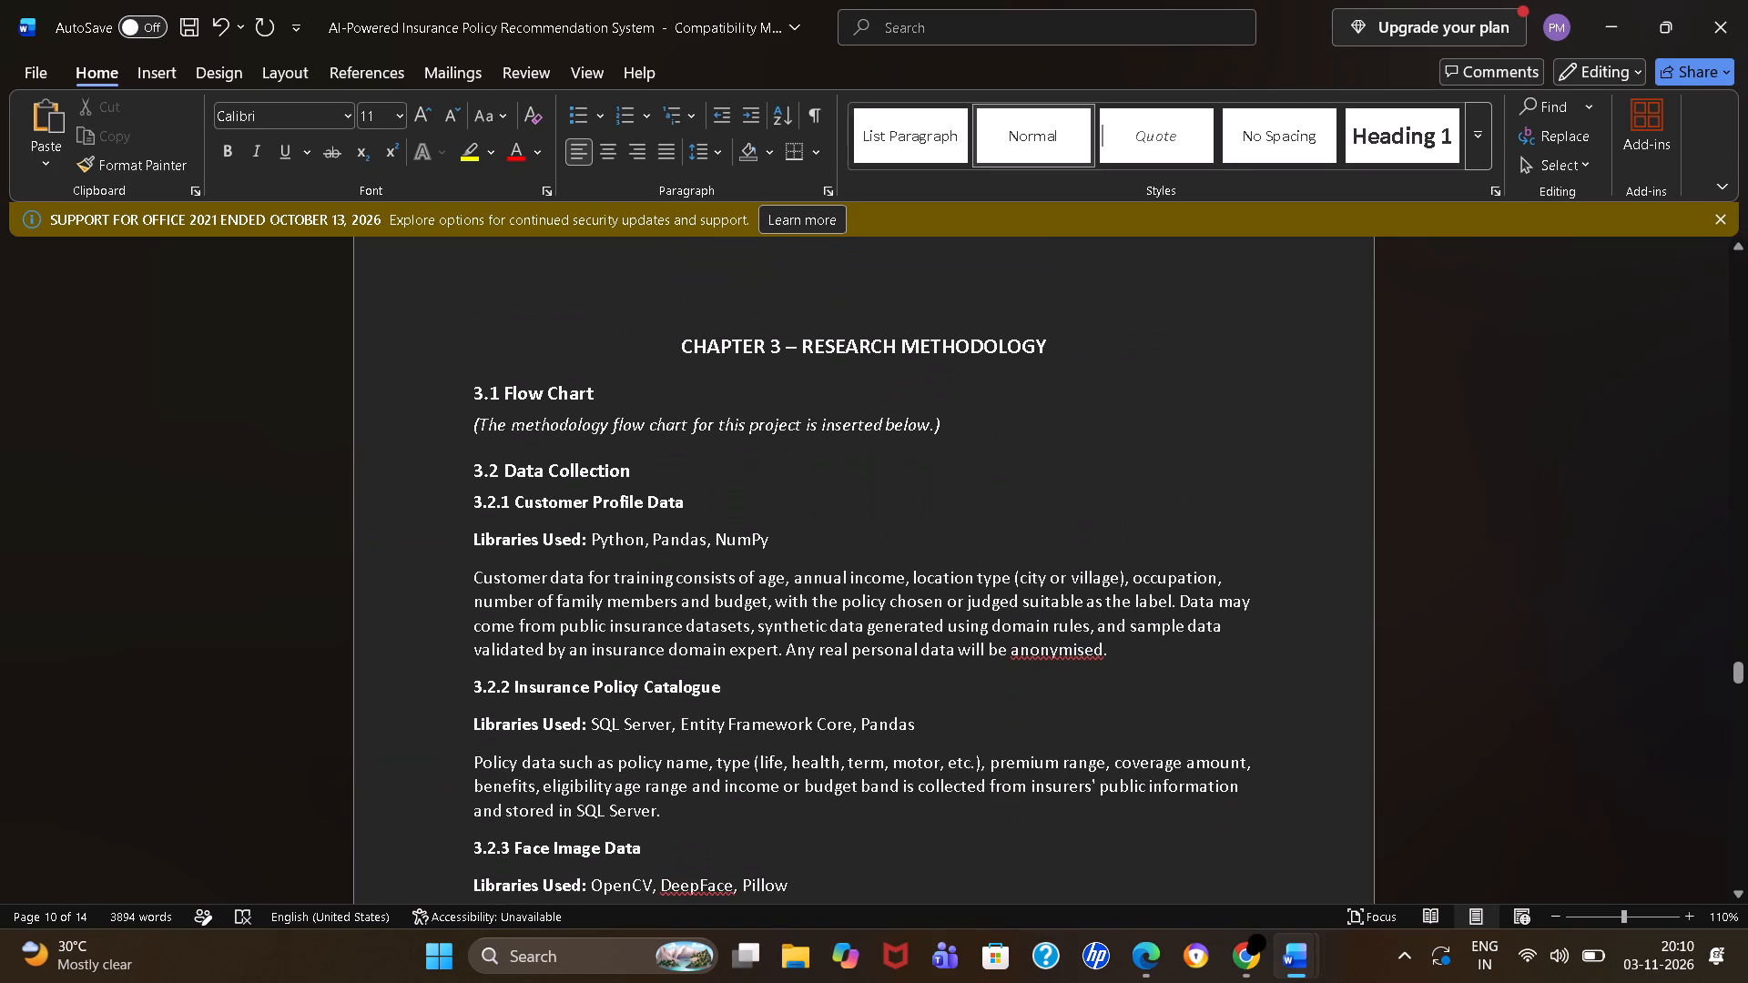
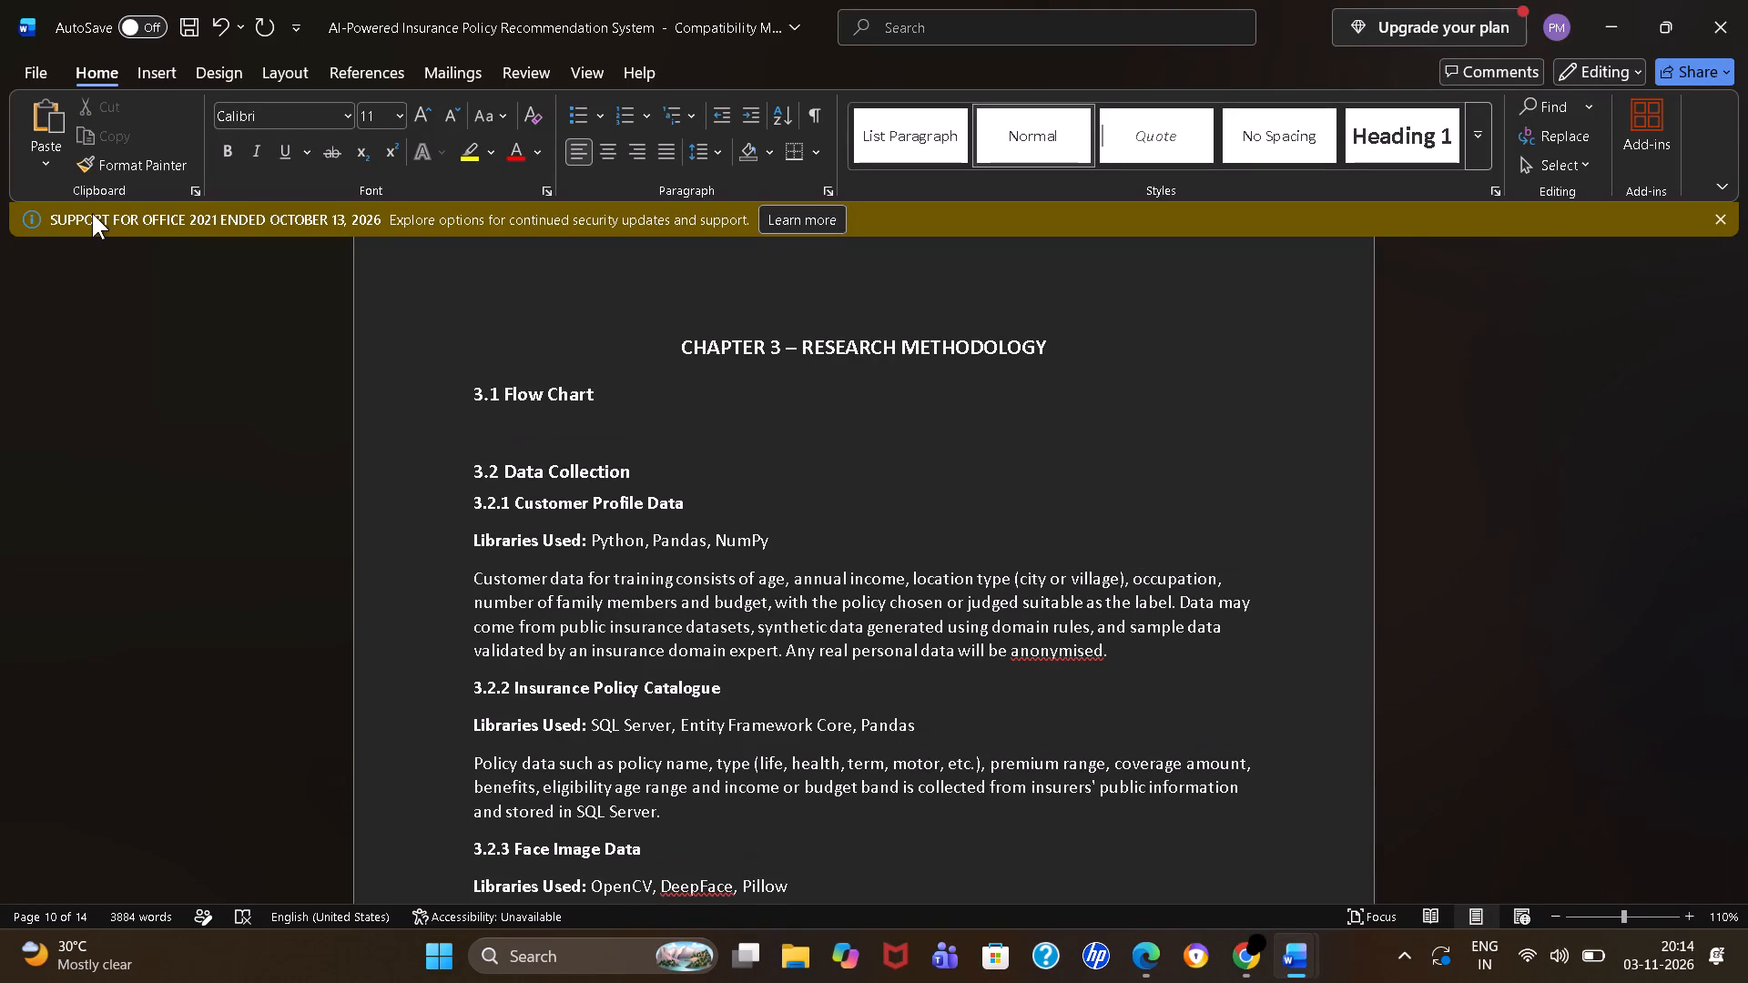
Place the insertion point on the blank line below the 3.1 Flow Chart heading and bring up its editing options.
{"action": "right_click", "coordinate": [532, 439]}
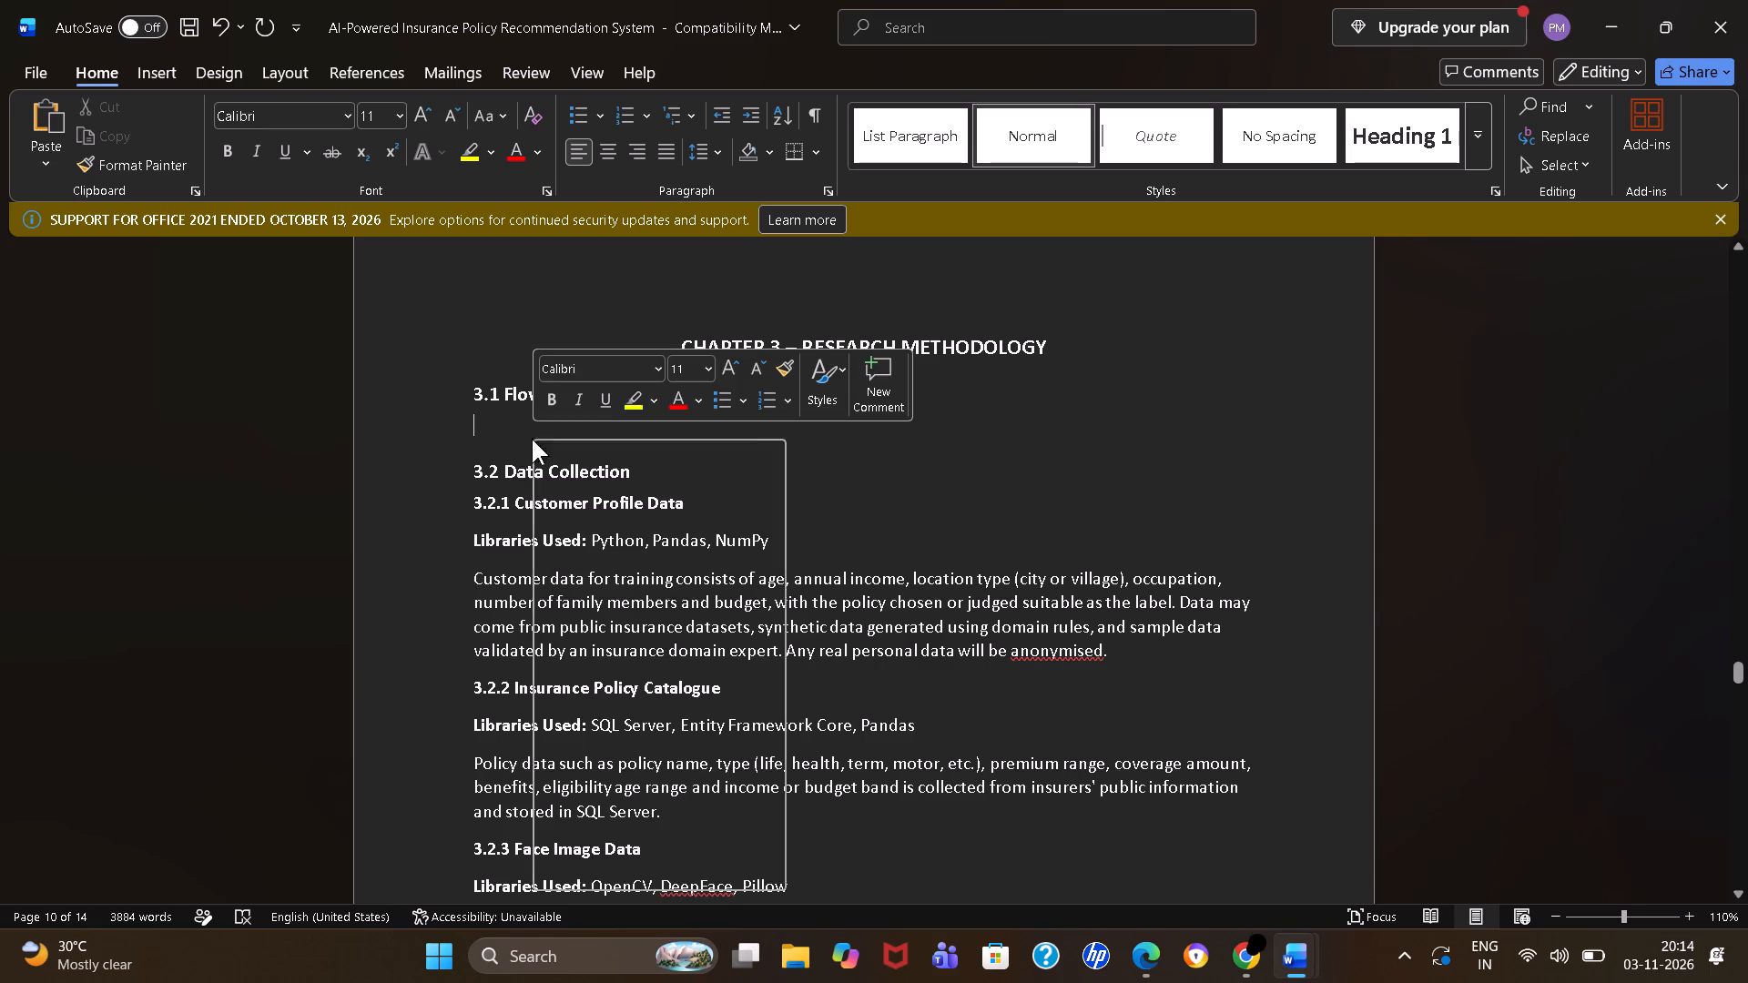
Insert the picture WhatsApp Image 2026-11-03 at 8.13.46 PM from the Downloads folder beneath the 3.1 Flow Chart heading.
{"action": "left_click", "coordinate": [470, 419]}
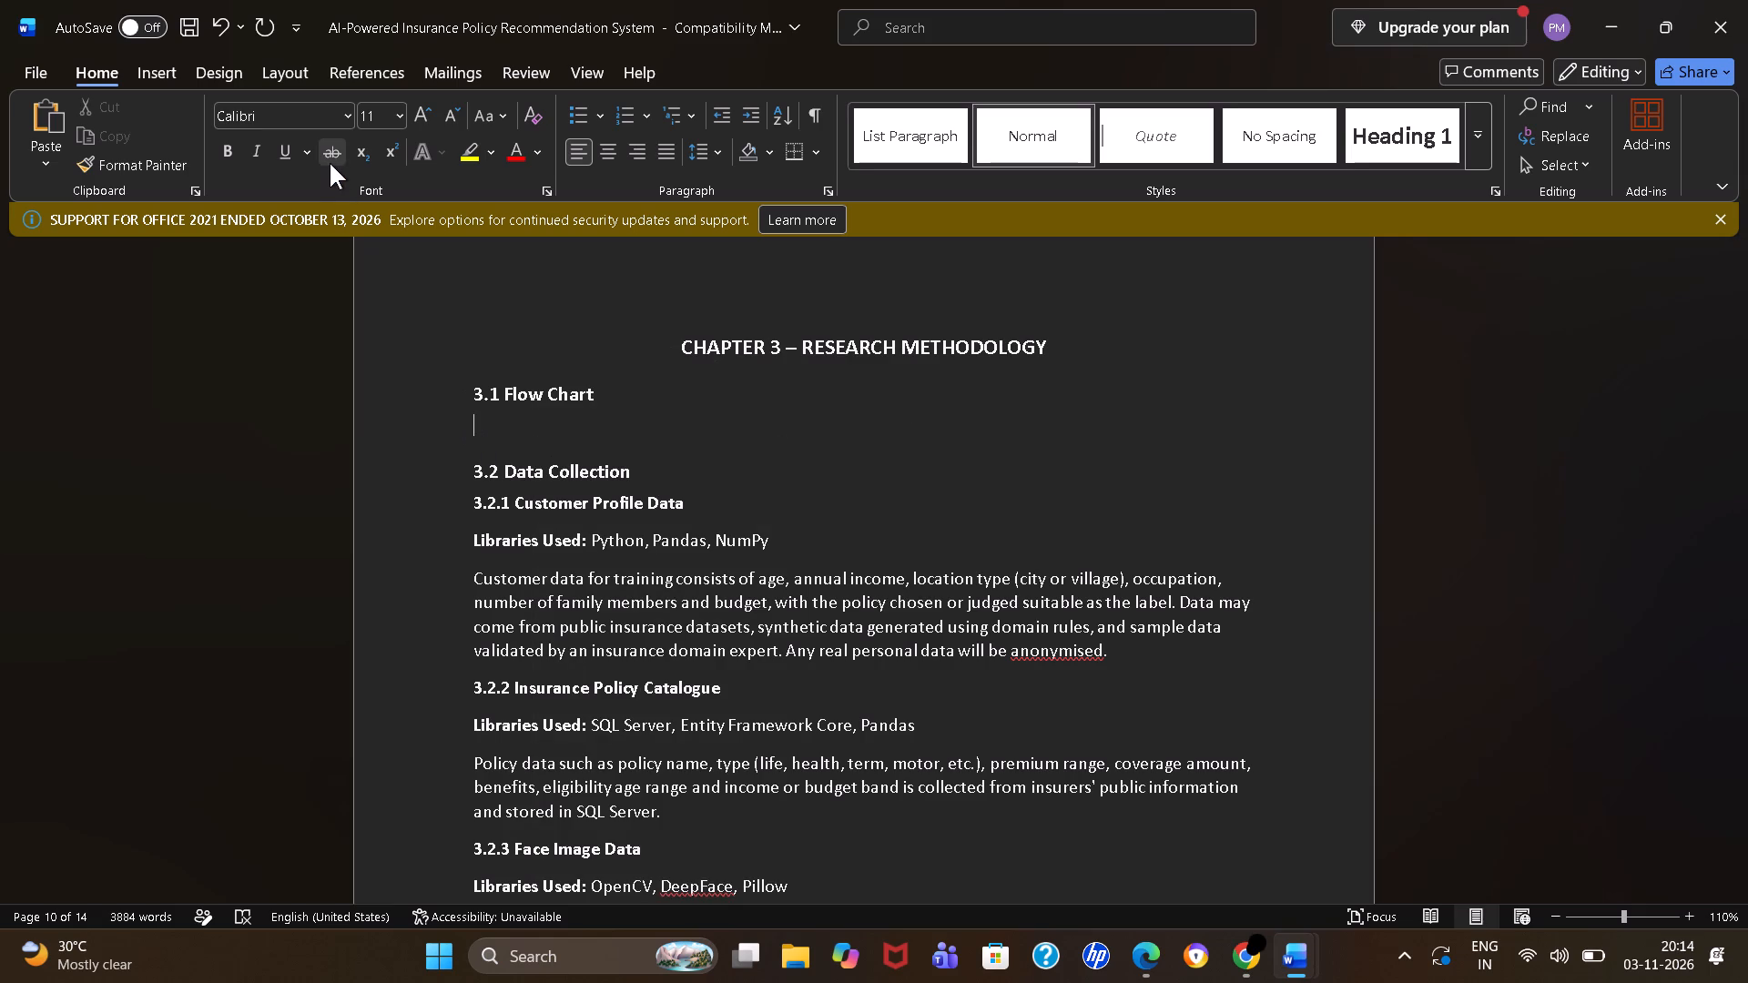
{"action": "left_click", "coordinate": [150, 77]}
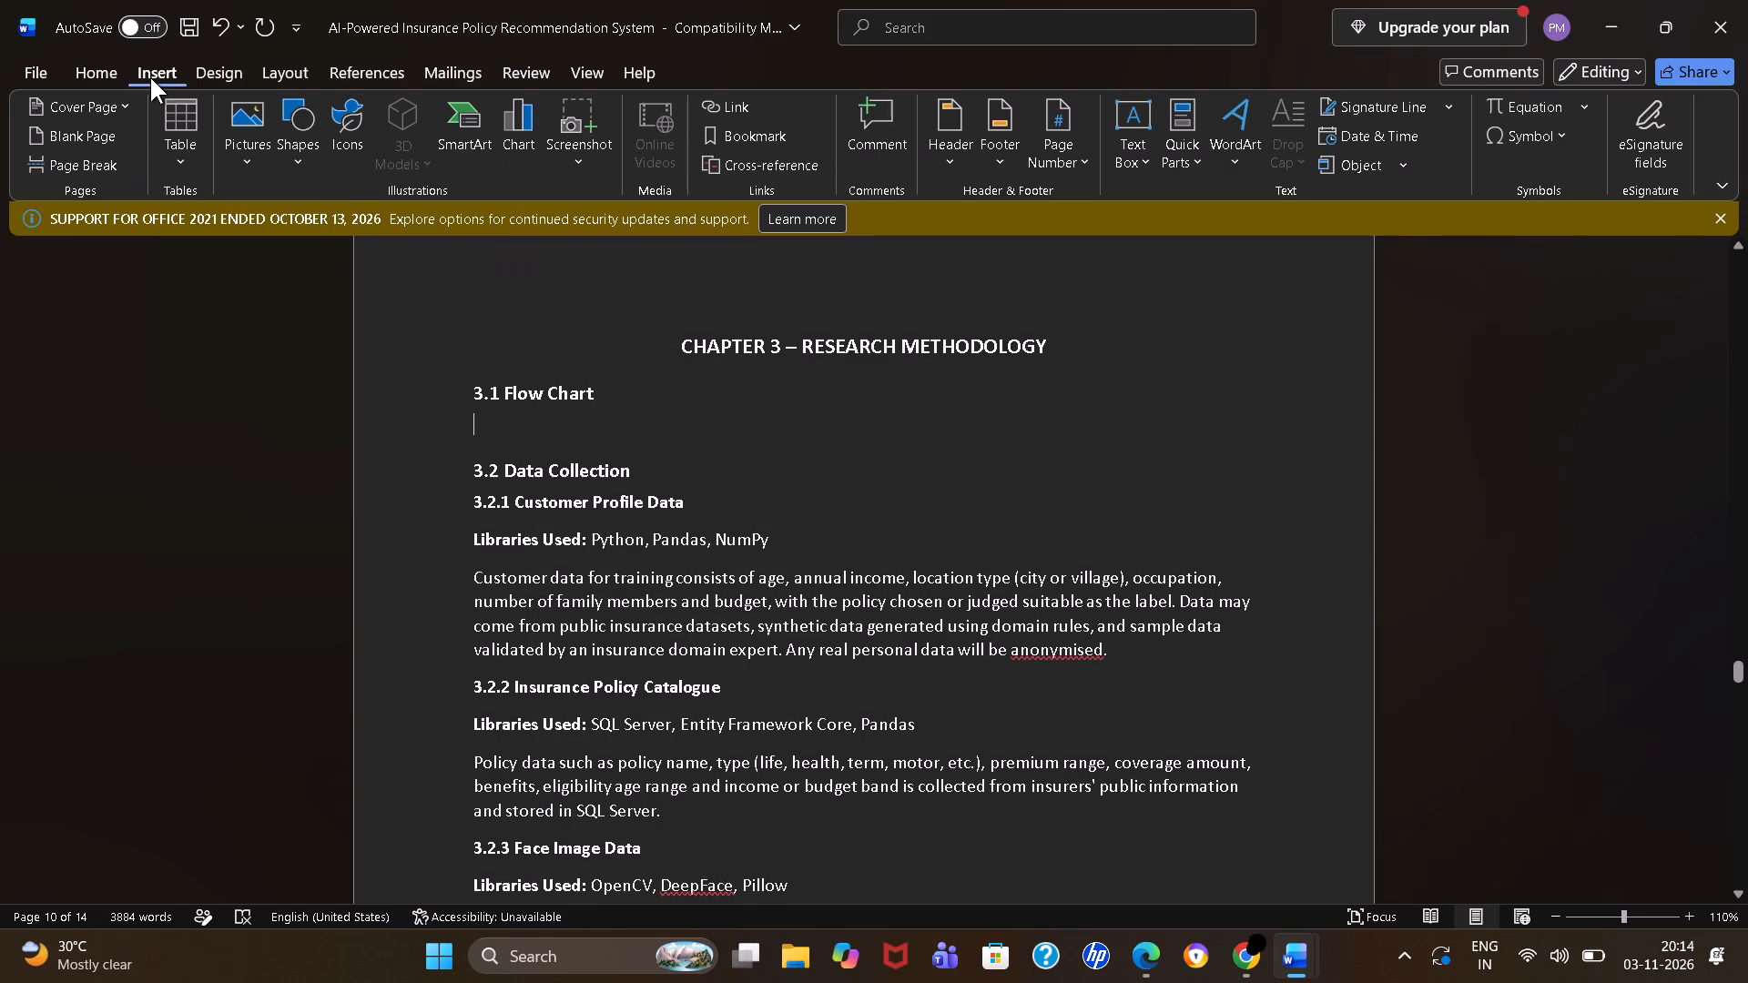
{"action": "left_click", "coordinate": [253, 147]}
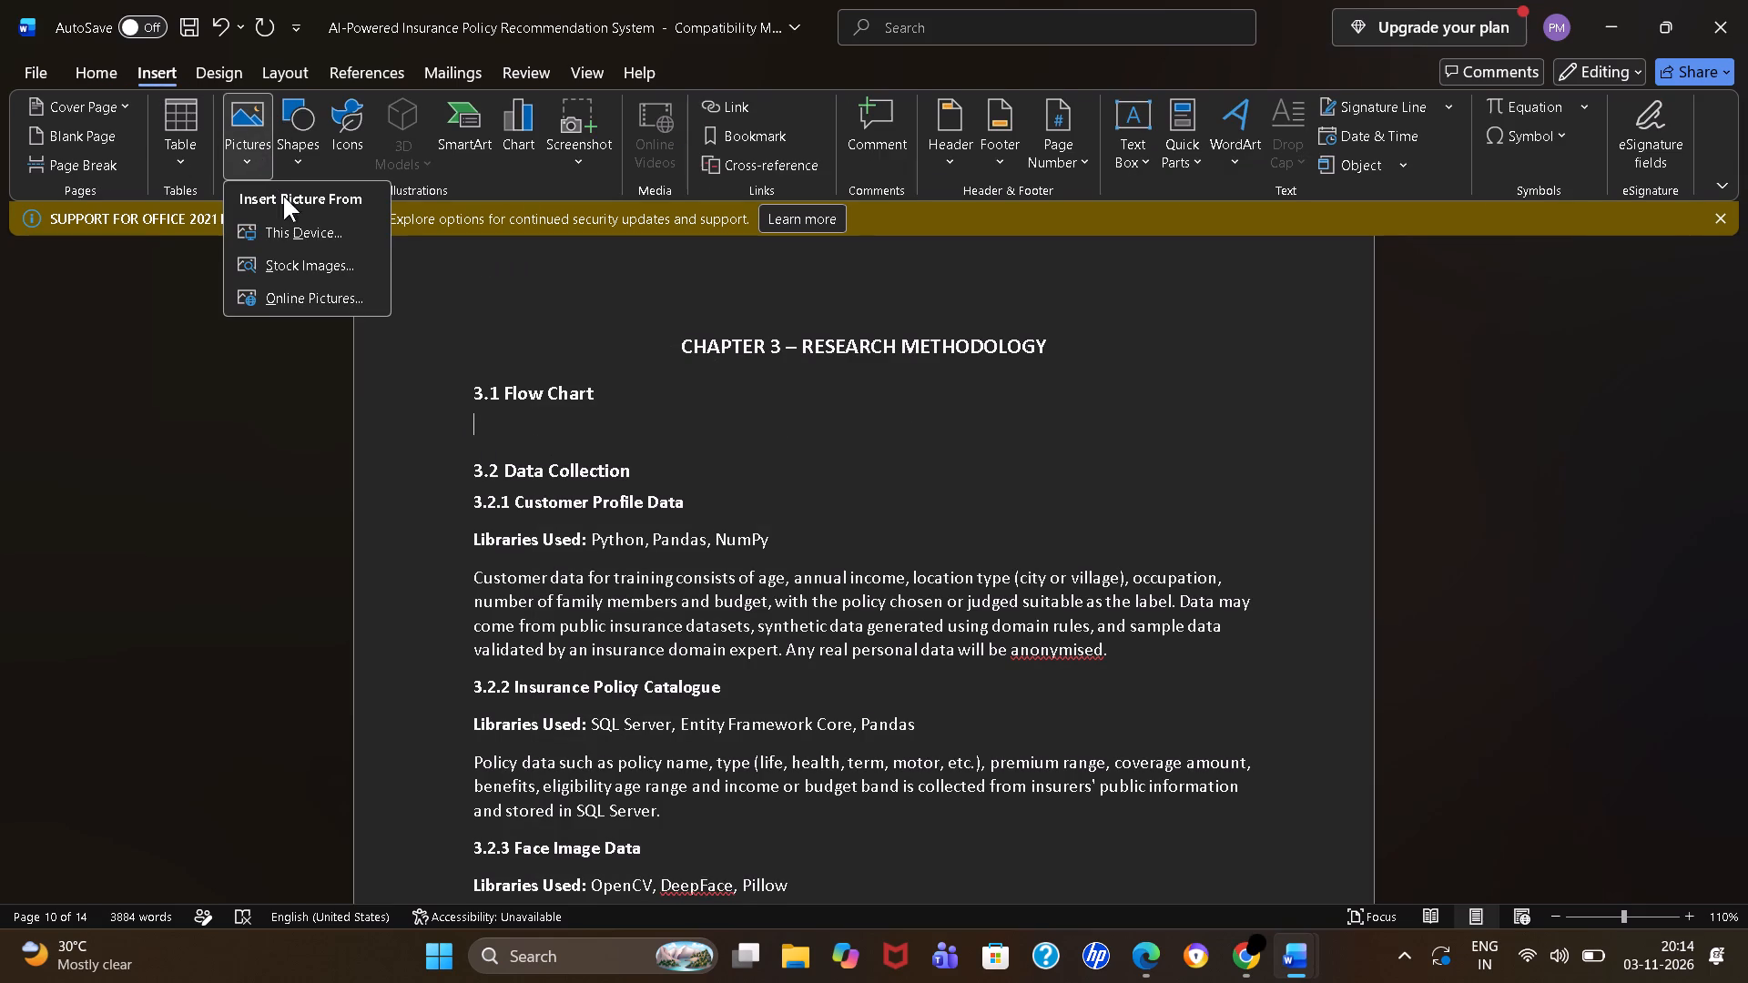
{"action": "left_click", "coordinate": [283, 225]}
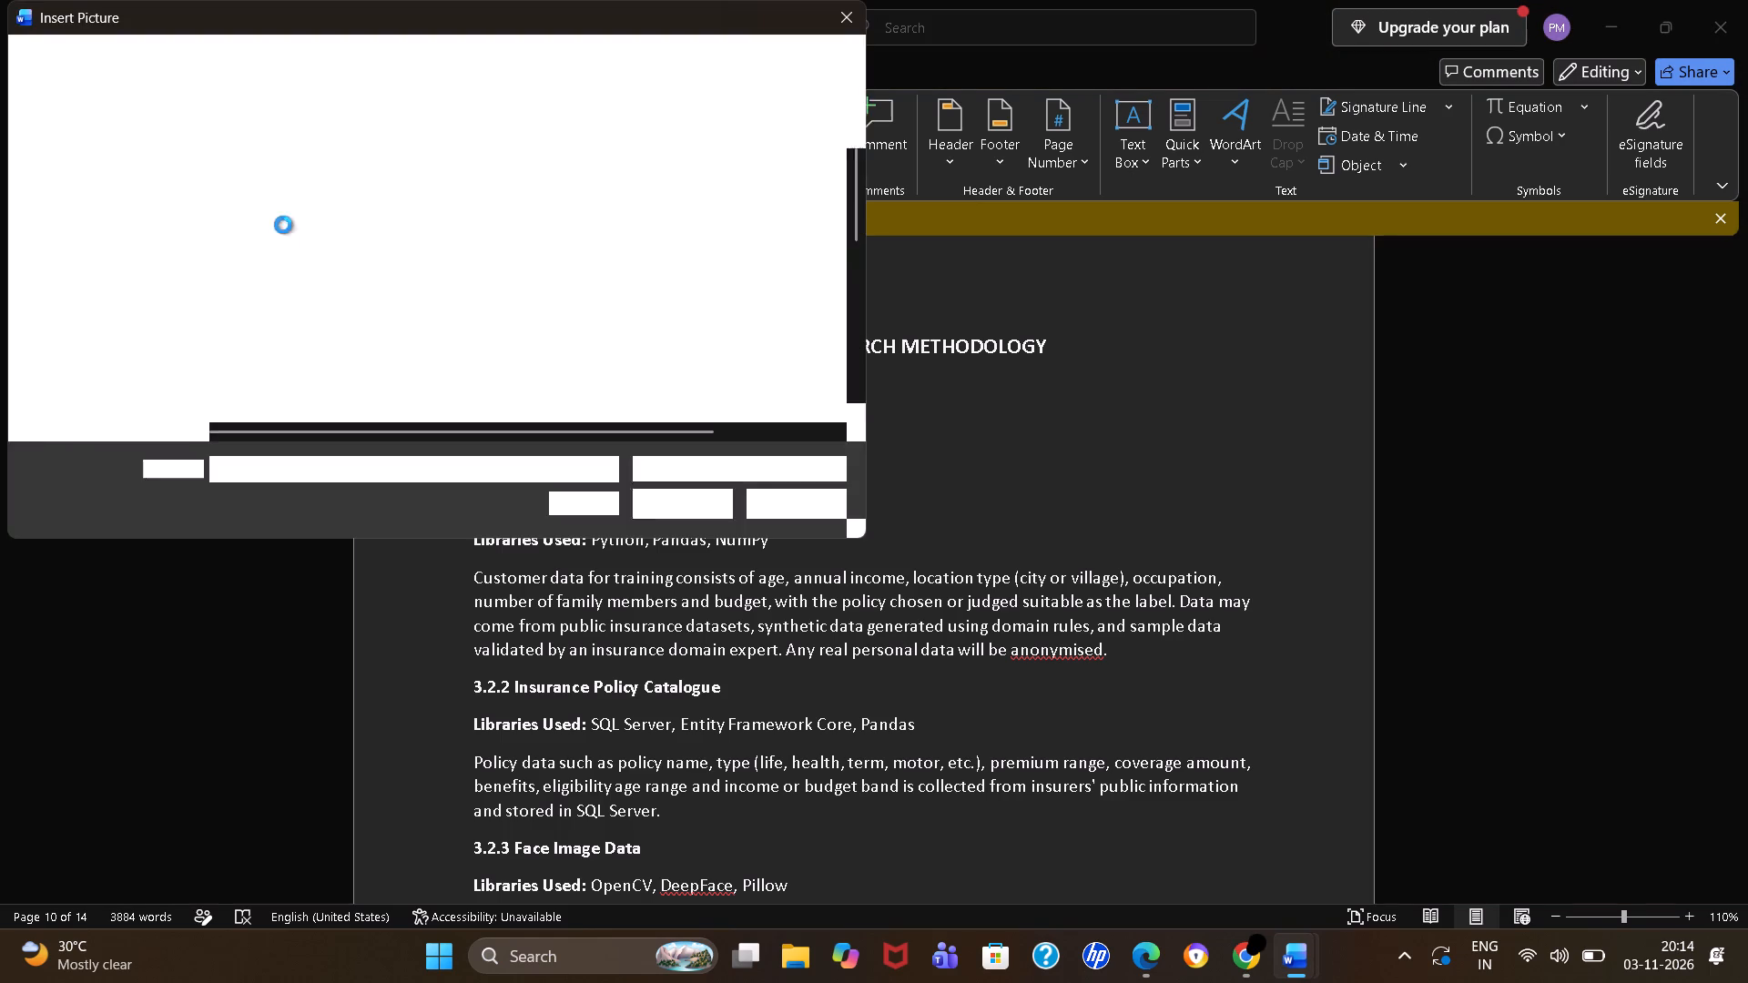
{"action": "left_click", "coordinate": [78, 302]}
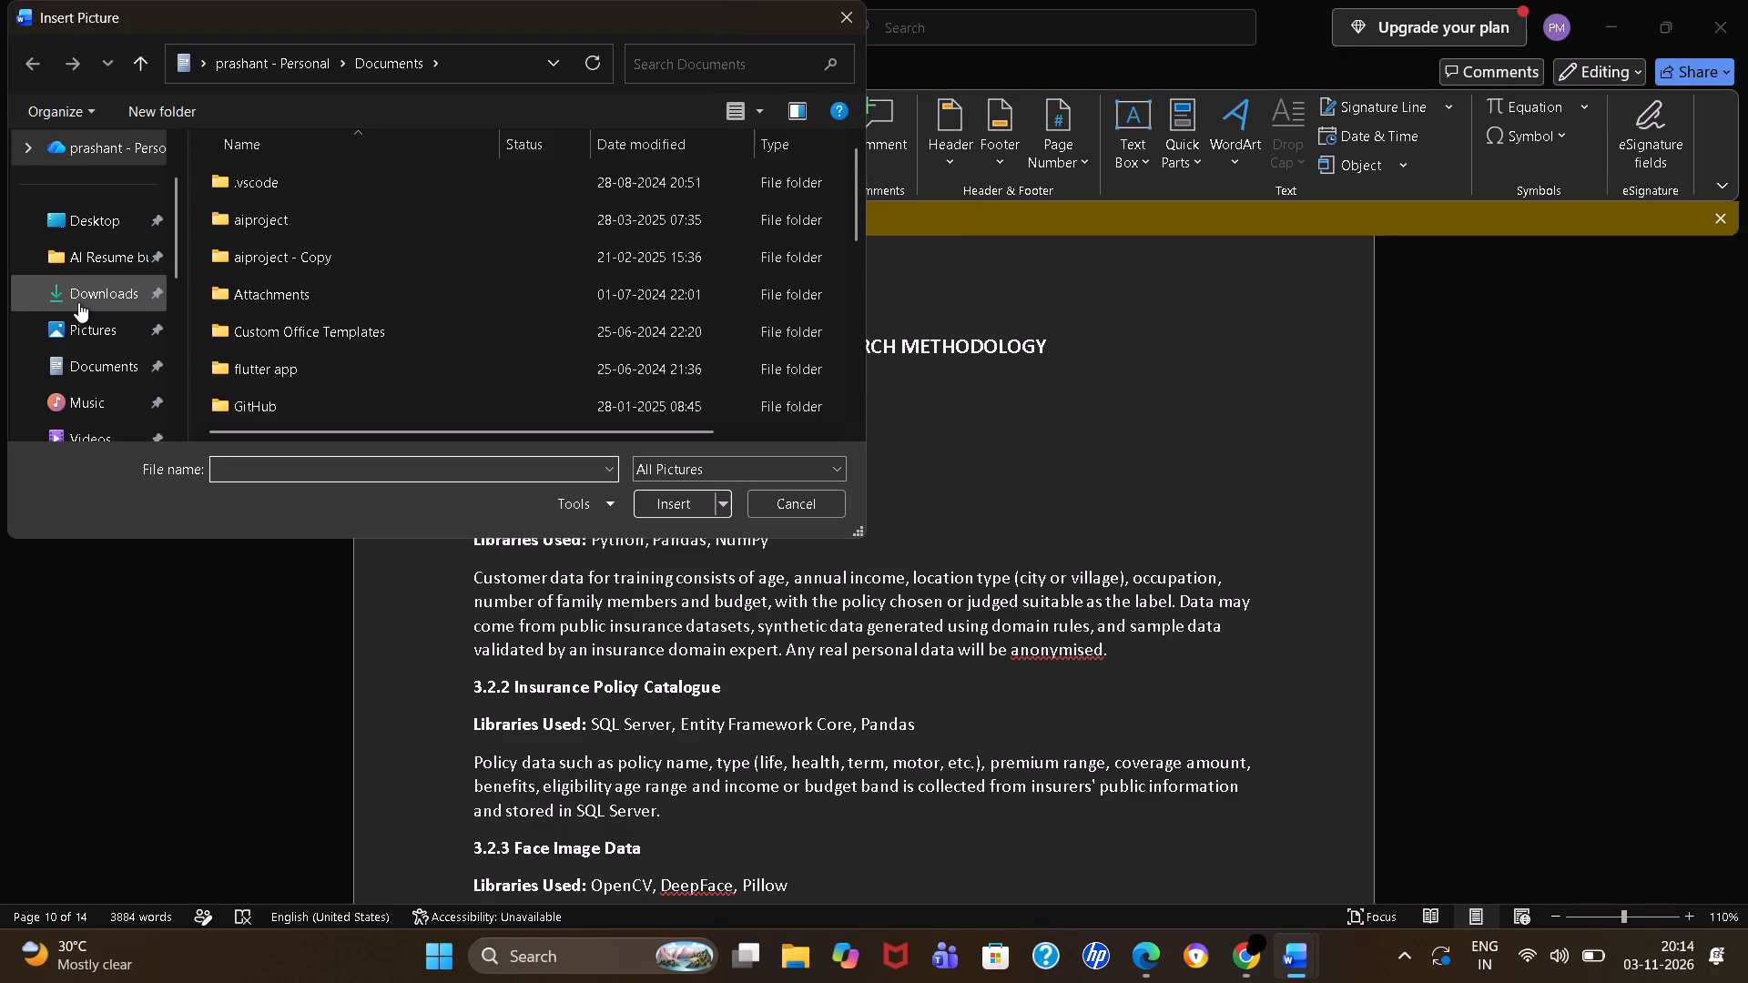
{"action": "left_click", "coordinate": [306, 173]}
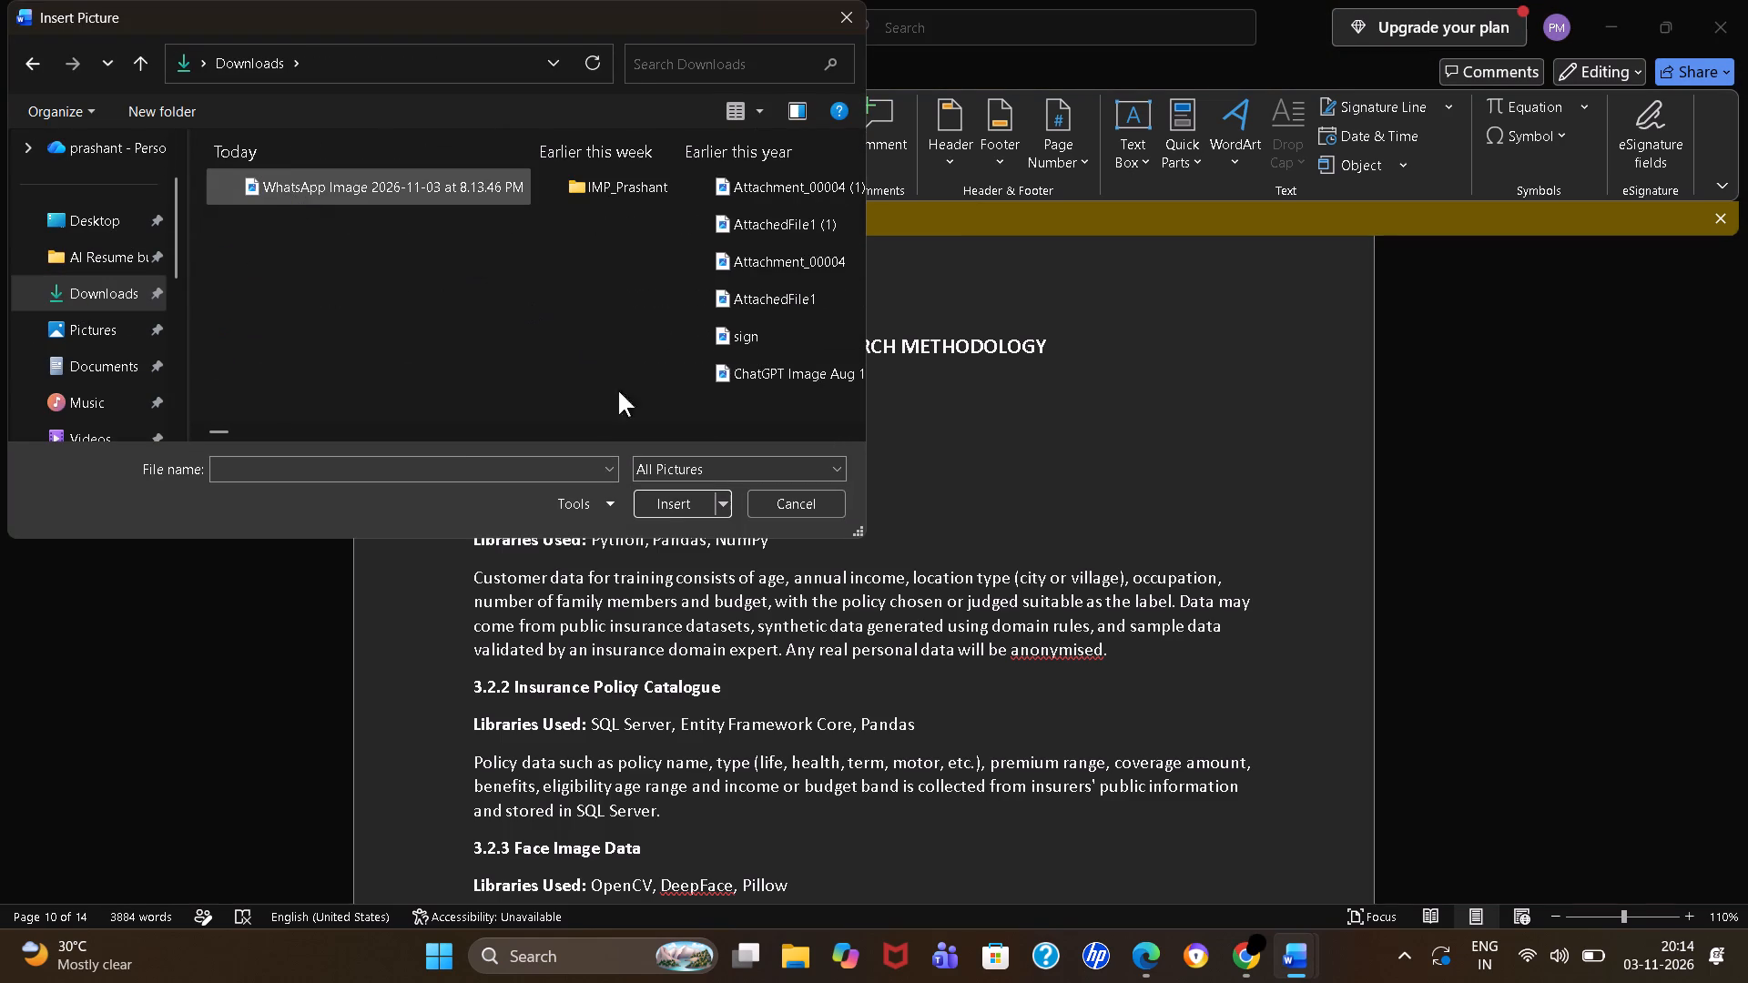
{"action": "left_click", "coordinate": [690, 511]}
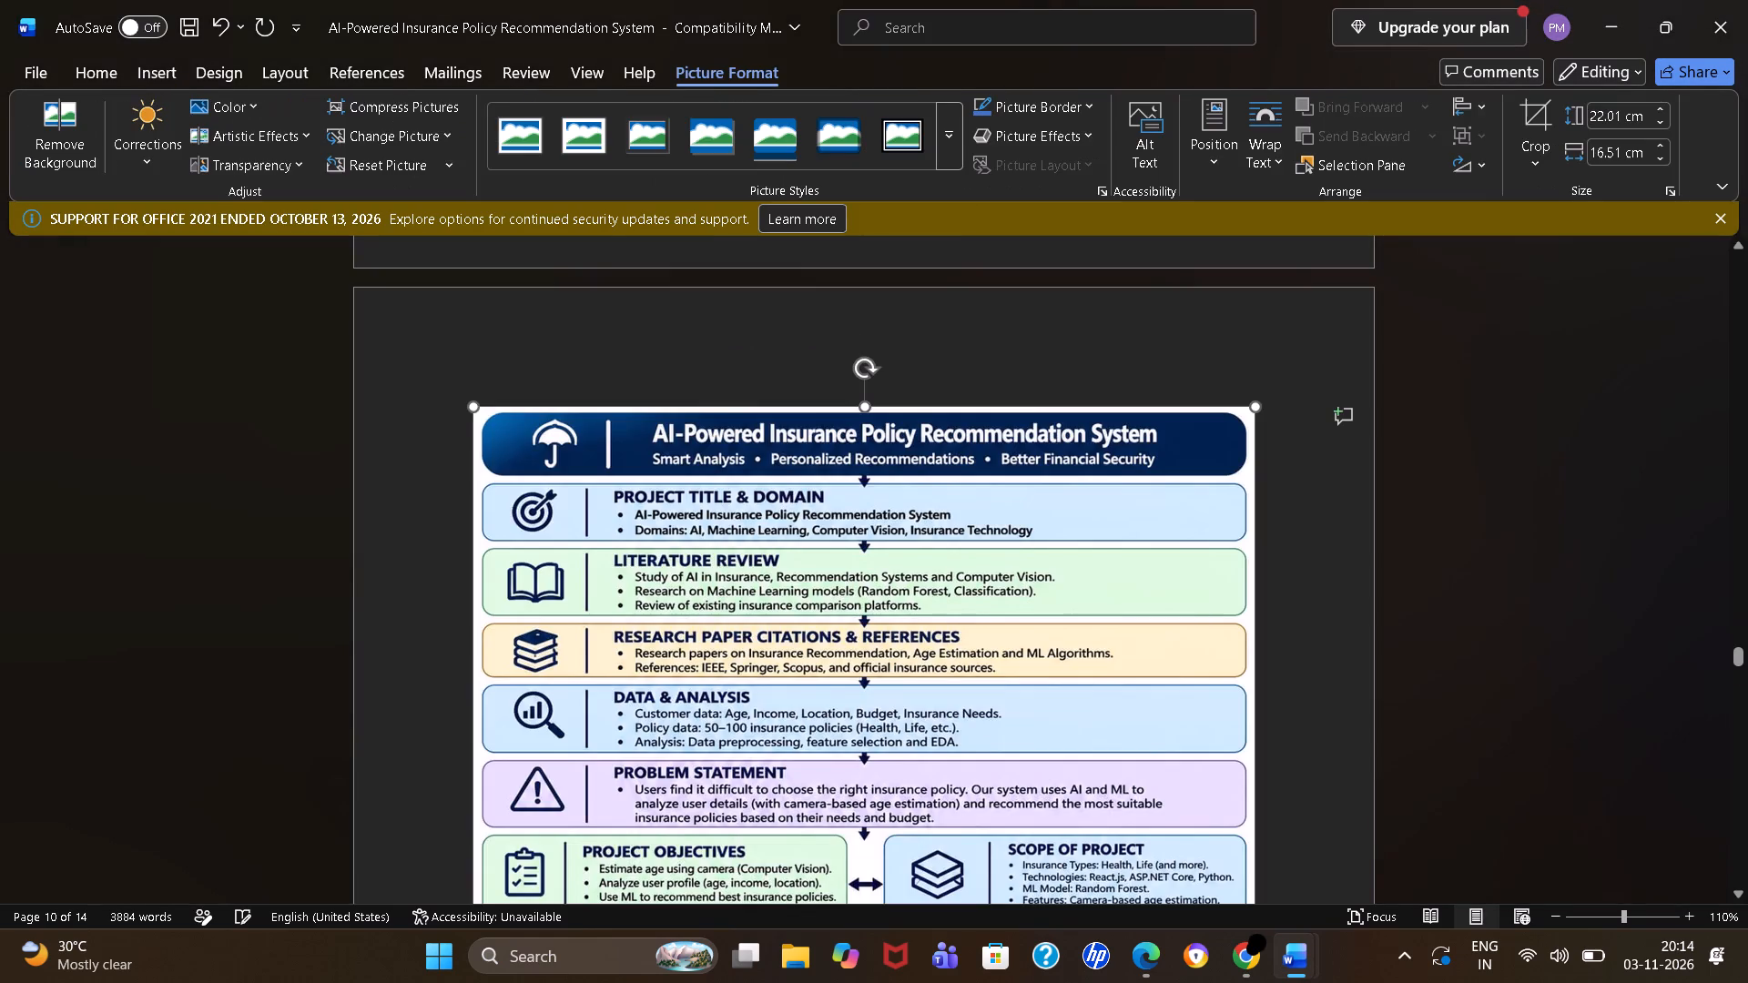
Reduce the inserted flow chart picture's height slightly from its top edge.
{"action": "scroll", "coordinate": [690, 511], "scroll_direction": "up", "scroll_amount": 2}
{"action": "scroll", "coordinate": [690, 511], "scroll_direction": "down", "scroll_amount": 2}
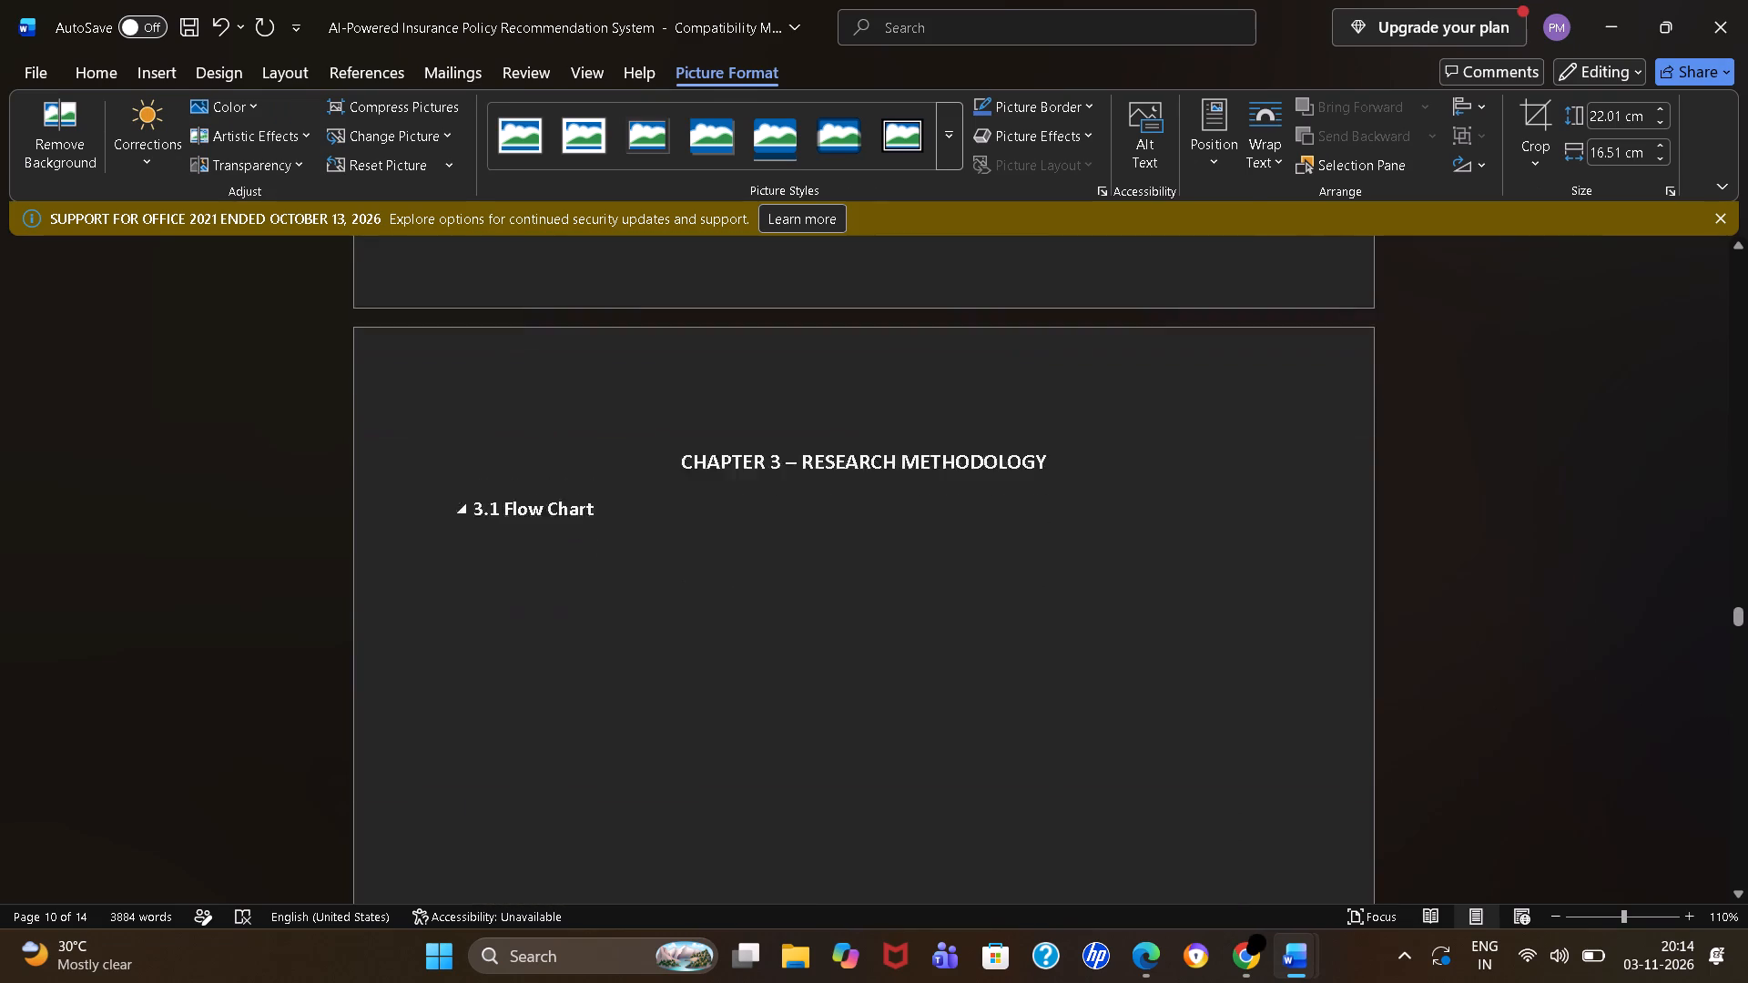
{"action": "scroll", "coordinate": [690, 511], "scroll_direction": "down", "scroll_amount": 2}
{"action": "scroll", "coordinate": [690, 511], "scroll_direction": "up", "scroll_amount": 1}
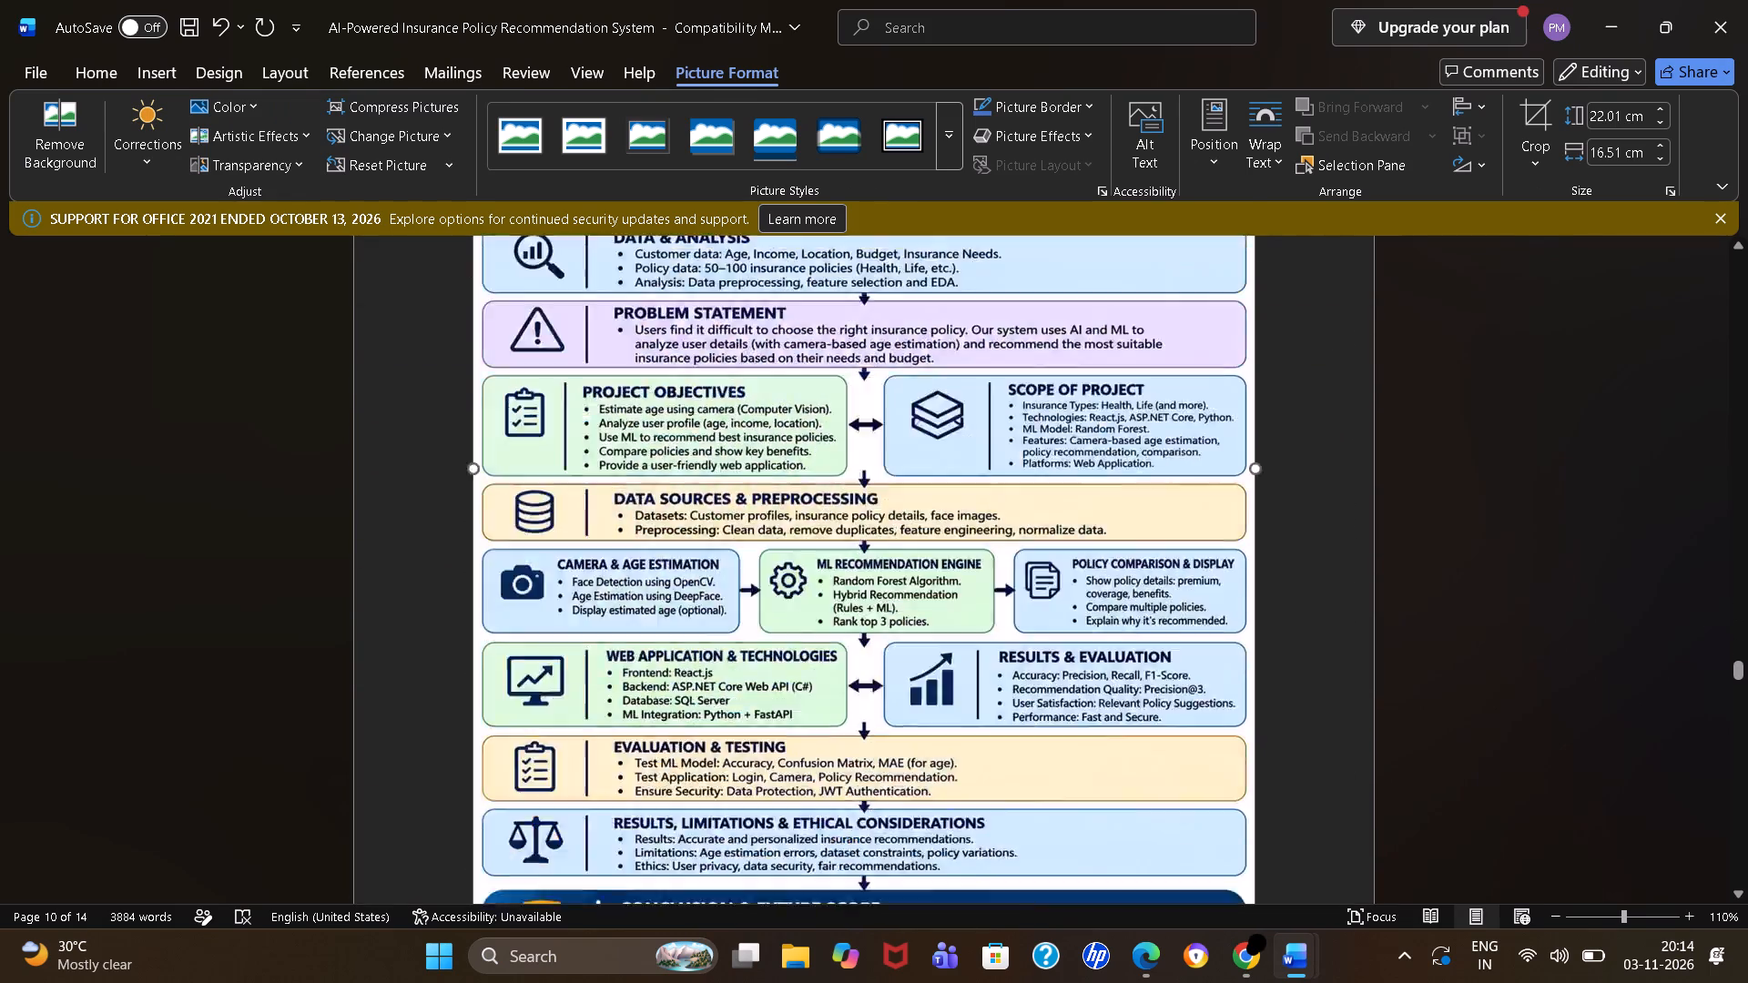
{"action": "scroll", "coordinate": [690, 511], "scroll_direction": "up", "scroll_amount": 3}
{"action": "scroll", "coordinate": [690, 511], "scroll_direction": "down", "scroll_amount": 1}
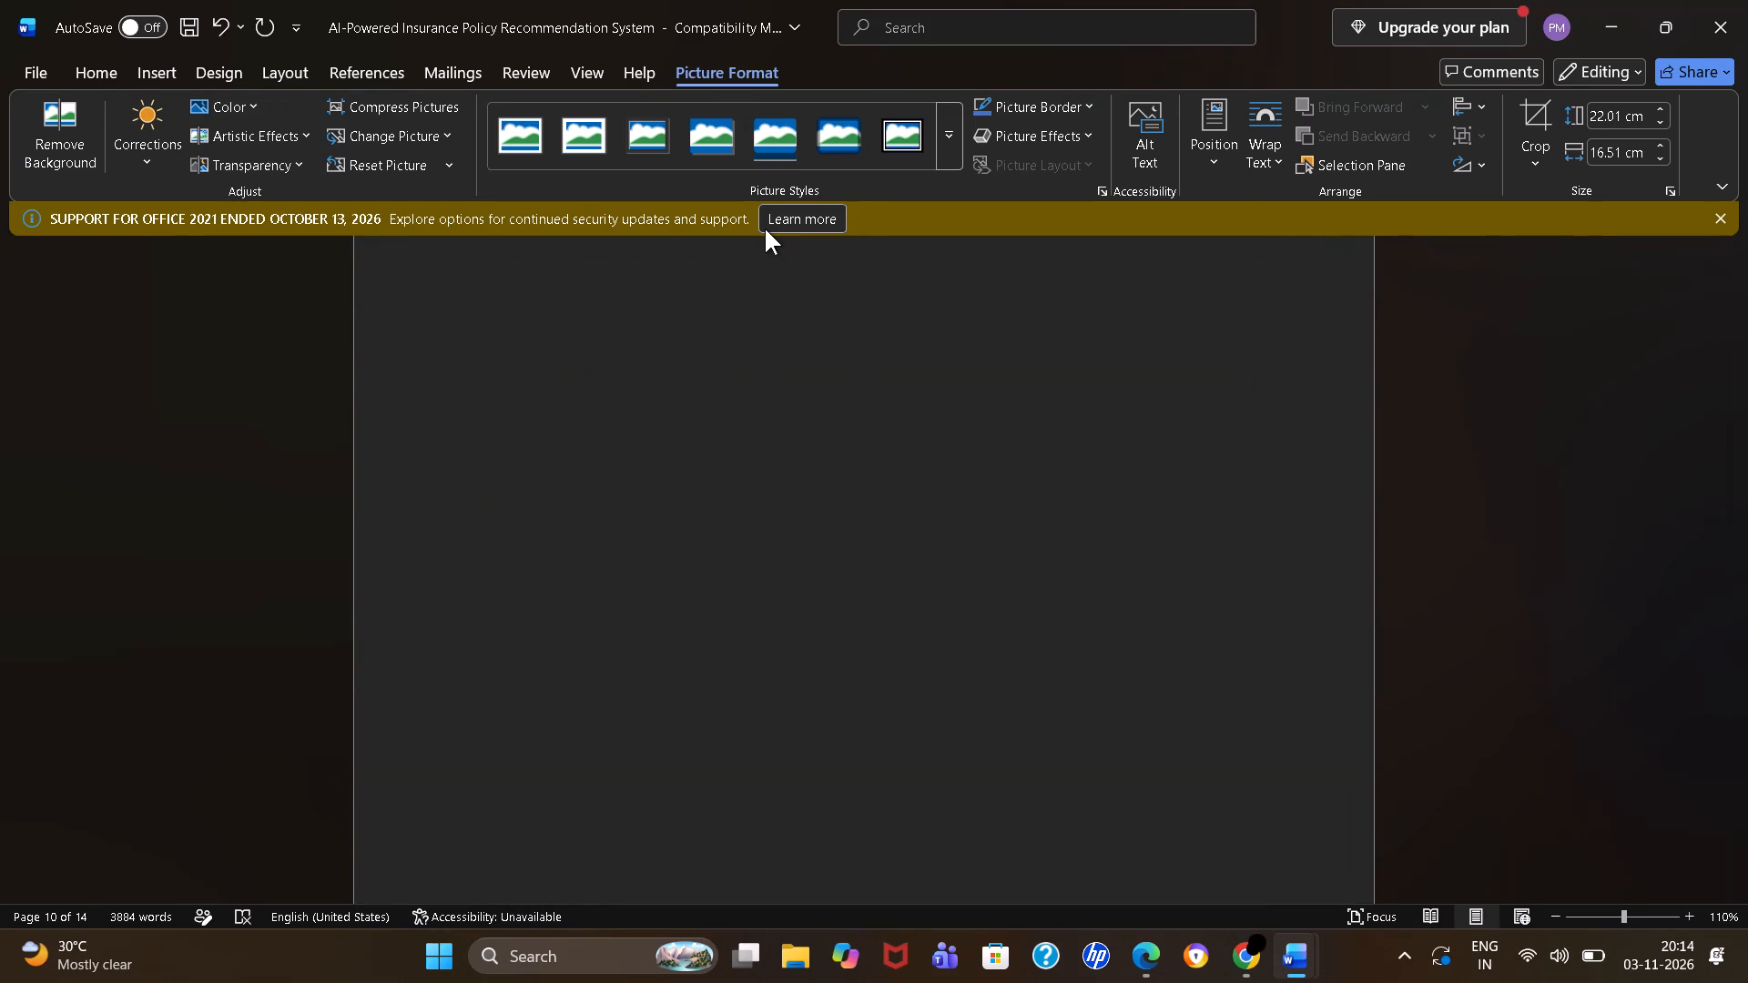
{"action": "scroll", "coordinate": [765, 228], "scroll_direction": "down", "scroll_amount": 1}
{"action": "scroll", "coordinate": [690, 532], "scroll_direction": "down", "scroll_amount": 2}
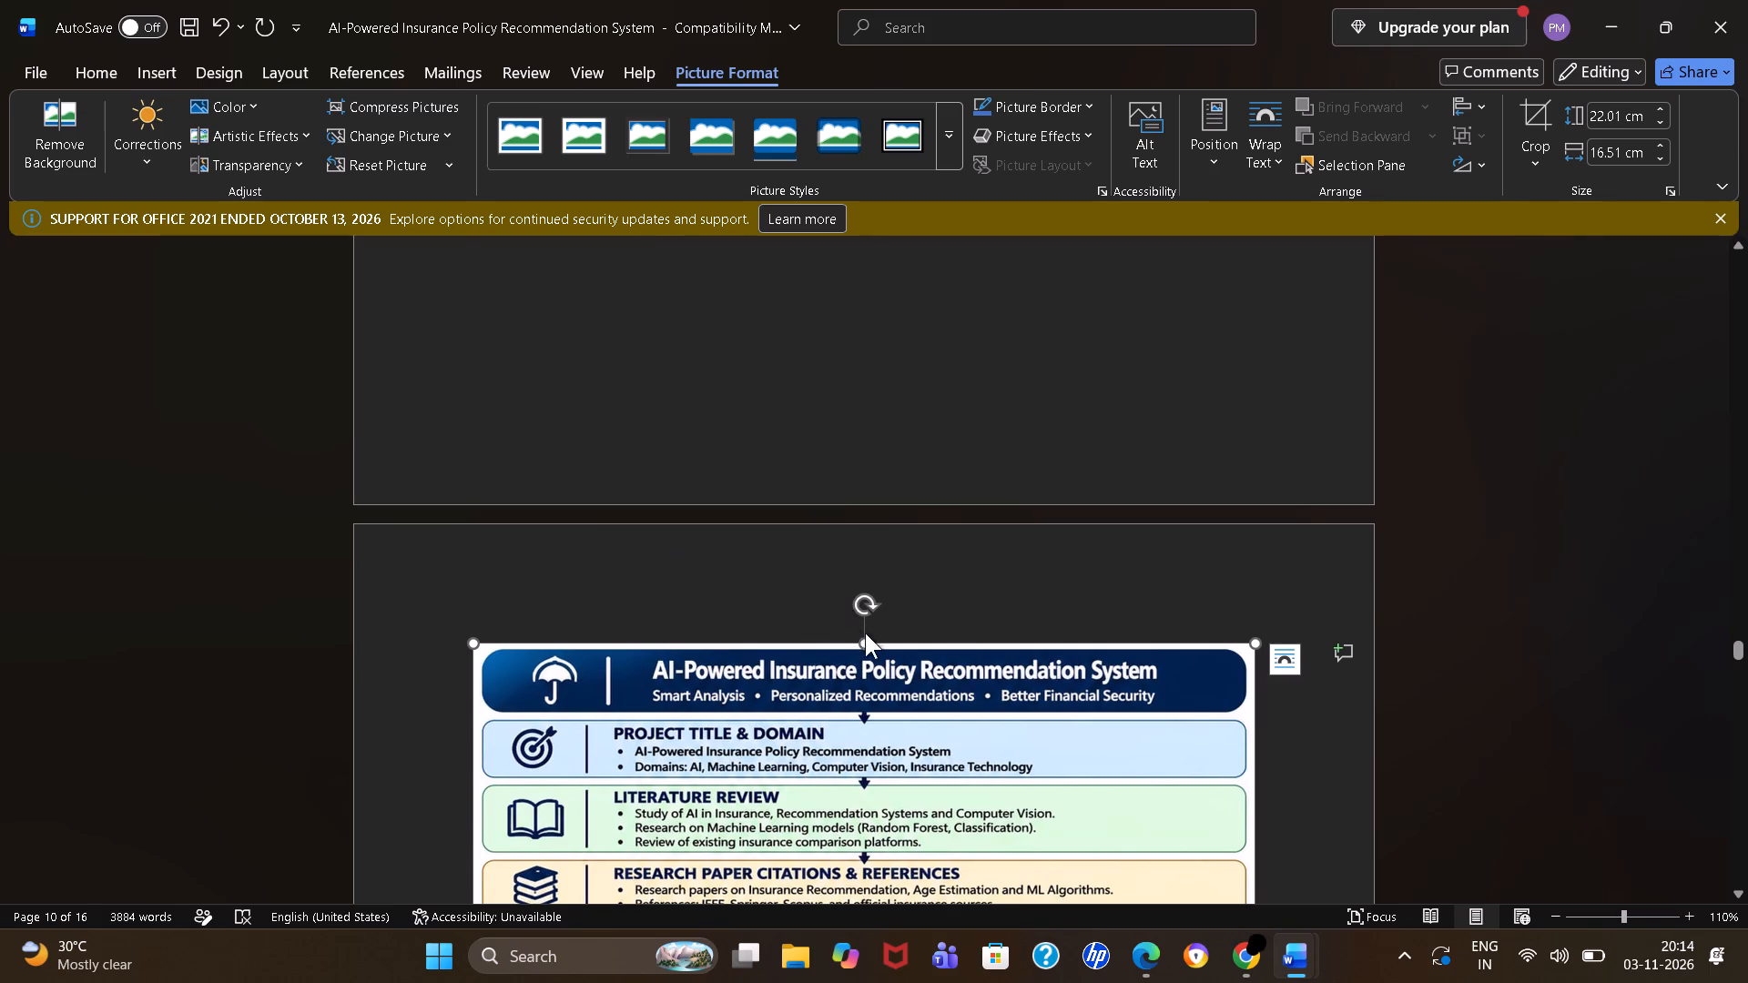
{"action": "left_click_drag", "start_coordinate": [865, 637], "coordinate": [862, 677]}
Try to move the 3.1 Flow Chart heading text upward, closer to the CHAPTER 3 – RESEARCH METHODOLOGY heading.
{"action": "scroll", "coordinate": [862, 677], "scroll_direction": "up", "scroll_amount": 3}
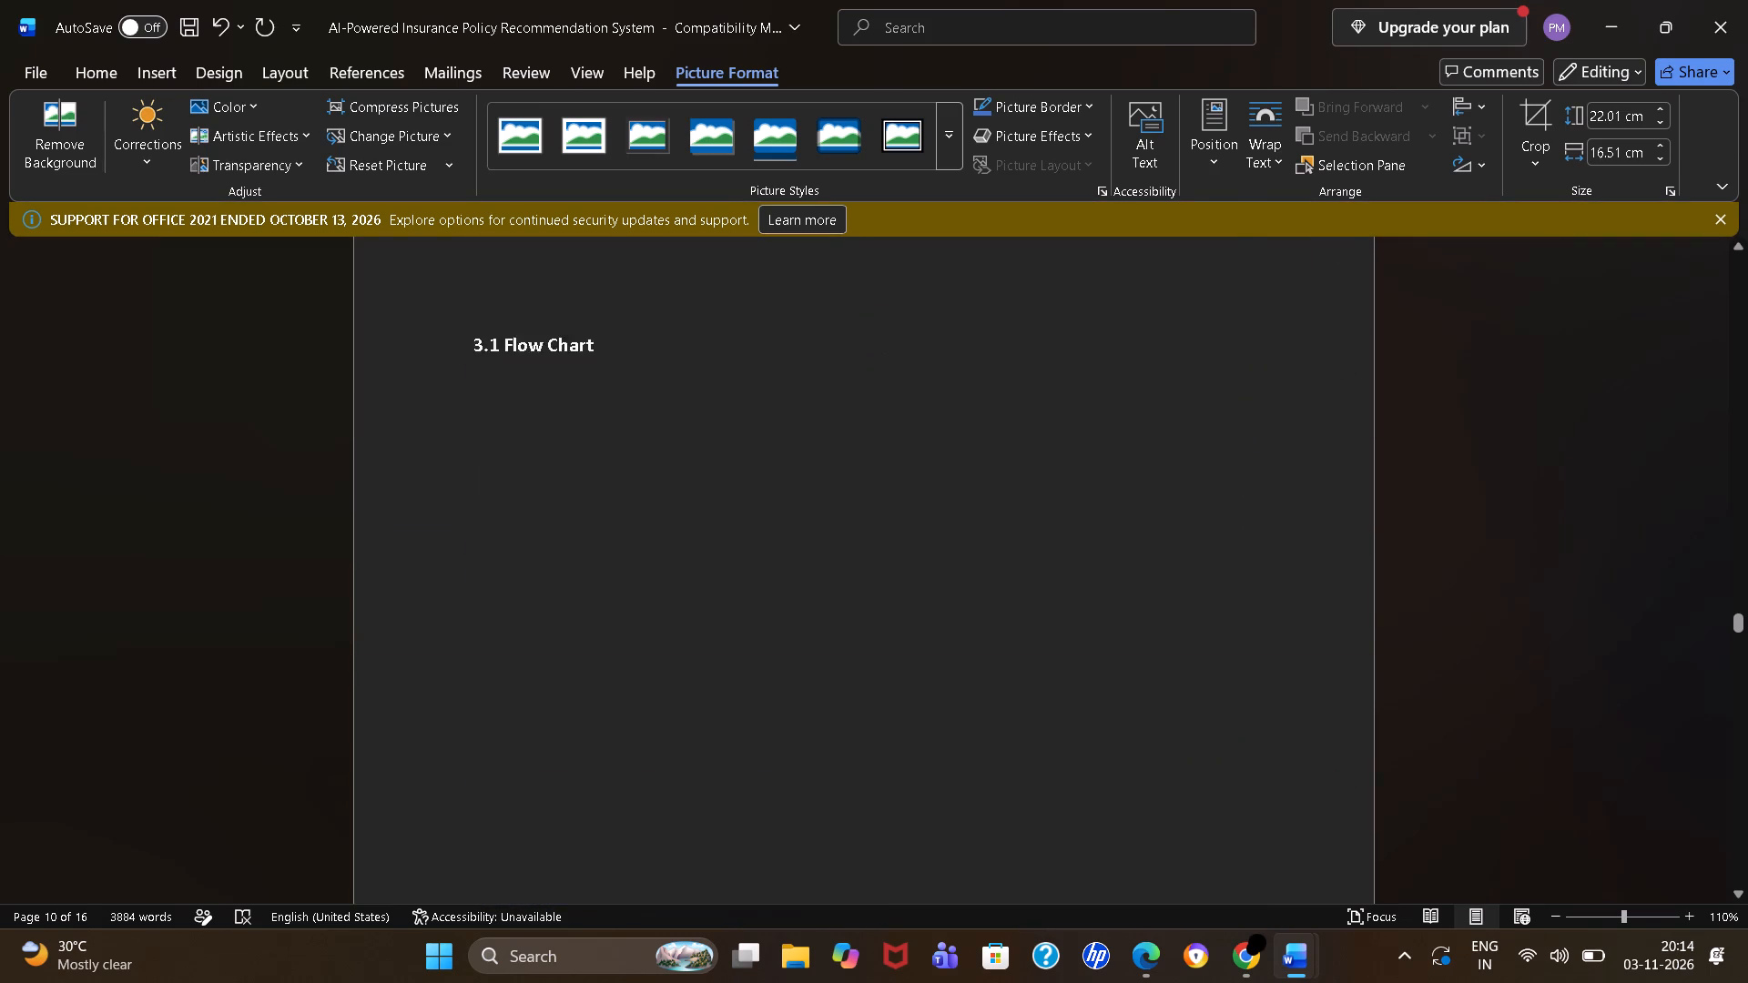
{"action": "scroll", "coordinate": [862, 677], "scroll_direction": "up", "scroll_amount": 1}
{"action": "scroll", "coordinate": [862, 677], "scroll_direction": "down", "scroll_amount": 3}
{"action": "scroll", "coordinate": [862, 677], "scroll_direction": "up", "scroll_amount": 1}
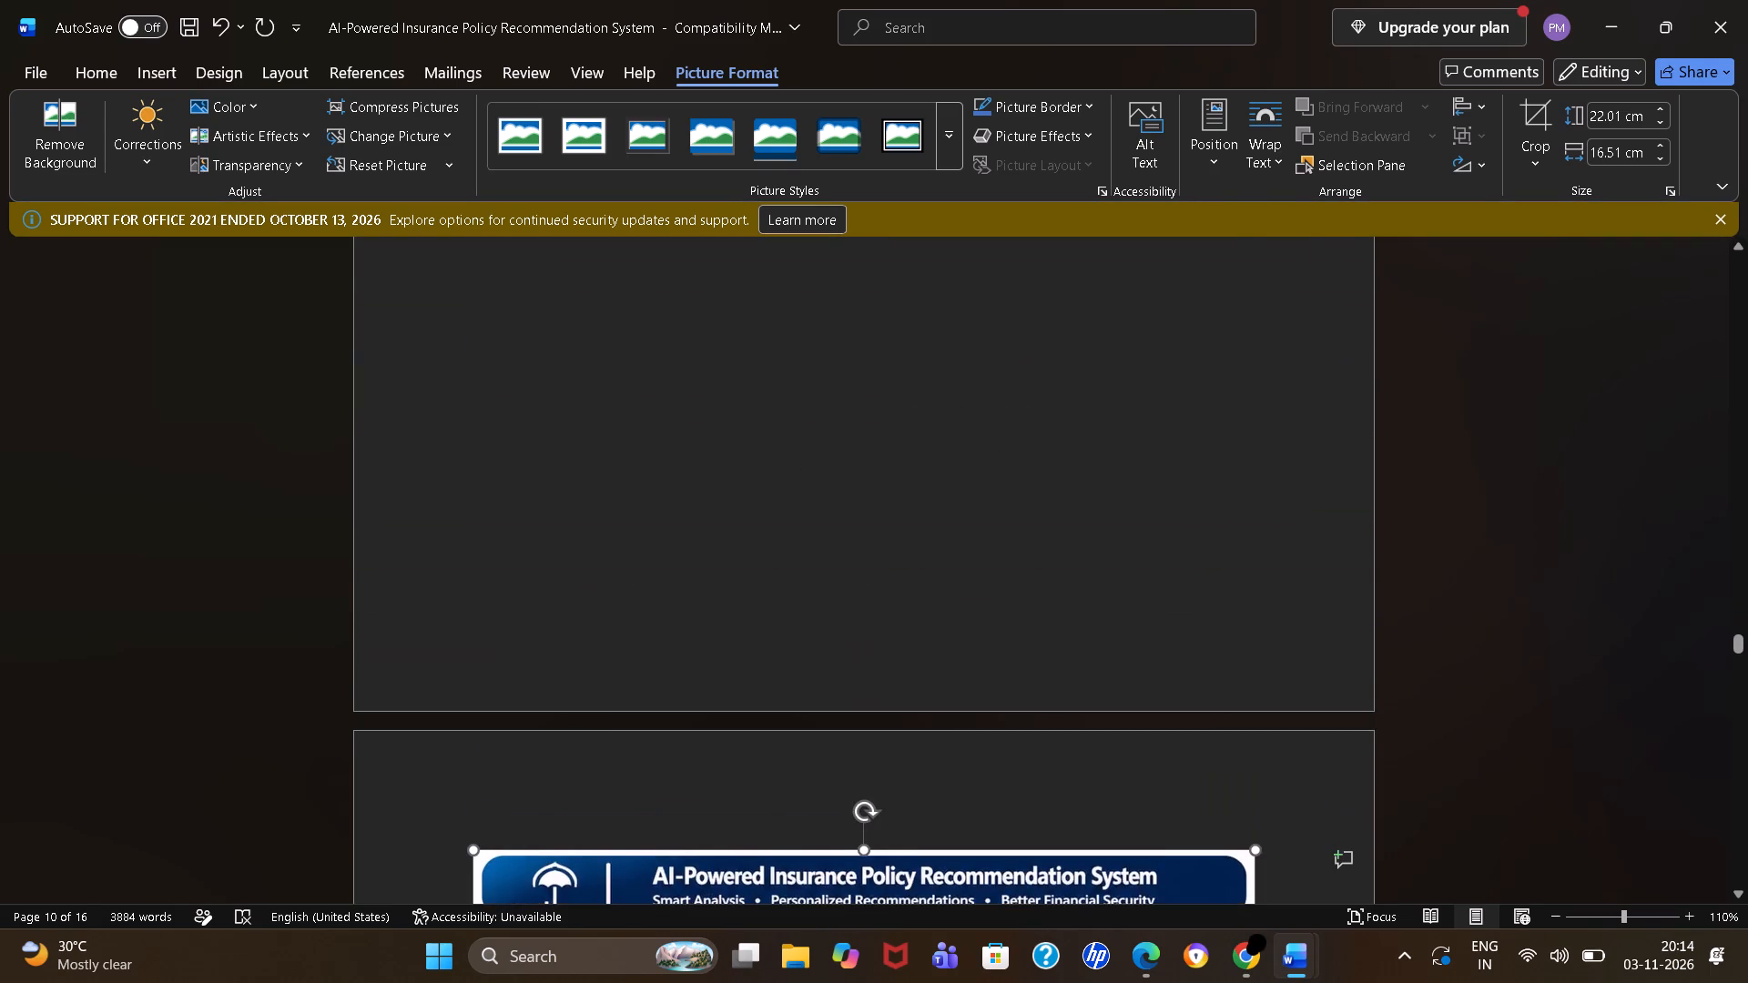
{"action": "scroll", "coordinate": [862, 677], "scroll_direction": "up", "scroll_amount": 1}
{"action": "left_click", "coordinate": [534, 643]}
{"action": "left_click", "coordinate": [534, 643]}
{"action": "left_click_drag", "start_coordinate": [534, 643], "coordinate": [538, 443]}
Shrink the flow chart picture's height and width so that it fits on one page with the 3.1 Flow Chart heading.
{"action": "scroll", "coordinate": [538, 443], "scroll_direction": "up", "scroll_amount": 2}
{"action": "scroll", "coordinate": [538, 443], "scroll_direction": "down", "scroll_amount": 5}
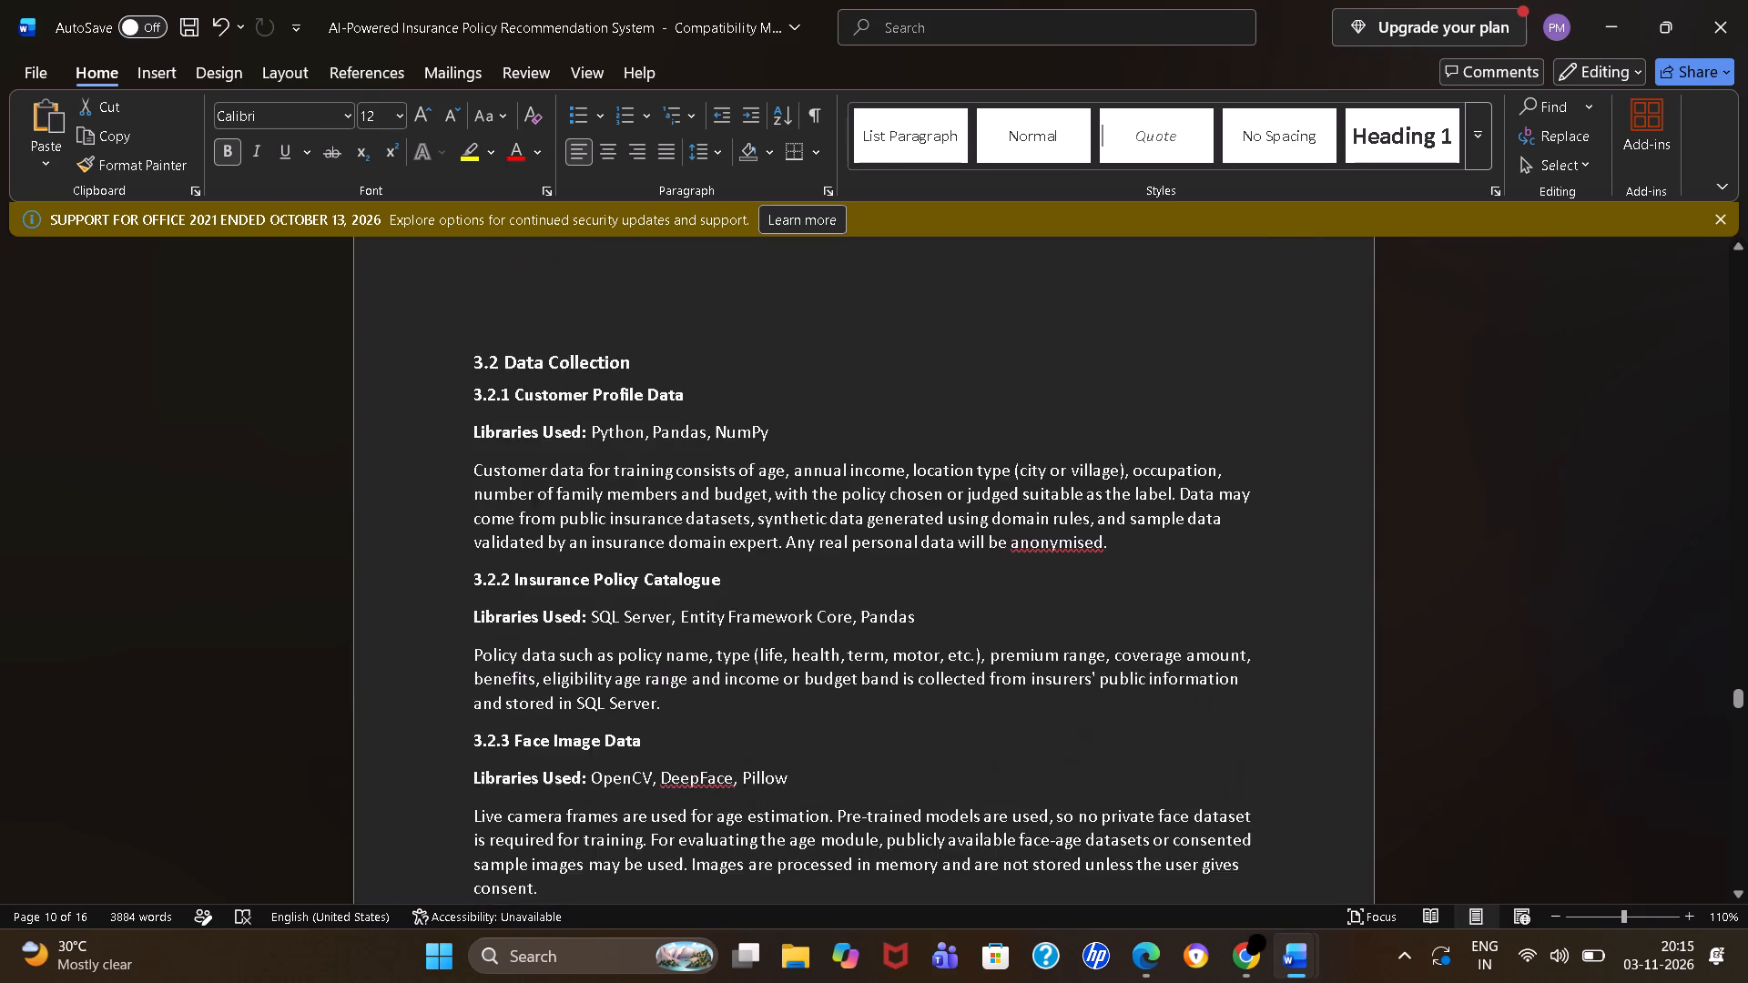
{"action": "scroll", "coordinate": [538, 443], "scroll_direction": "up", "scroll_amount": 3}
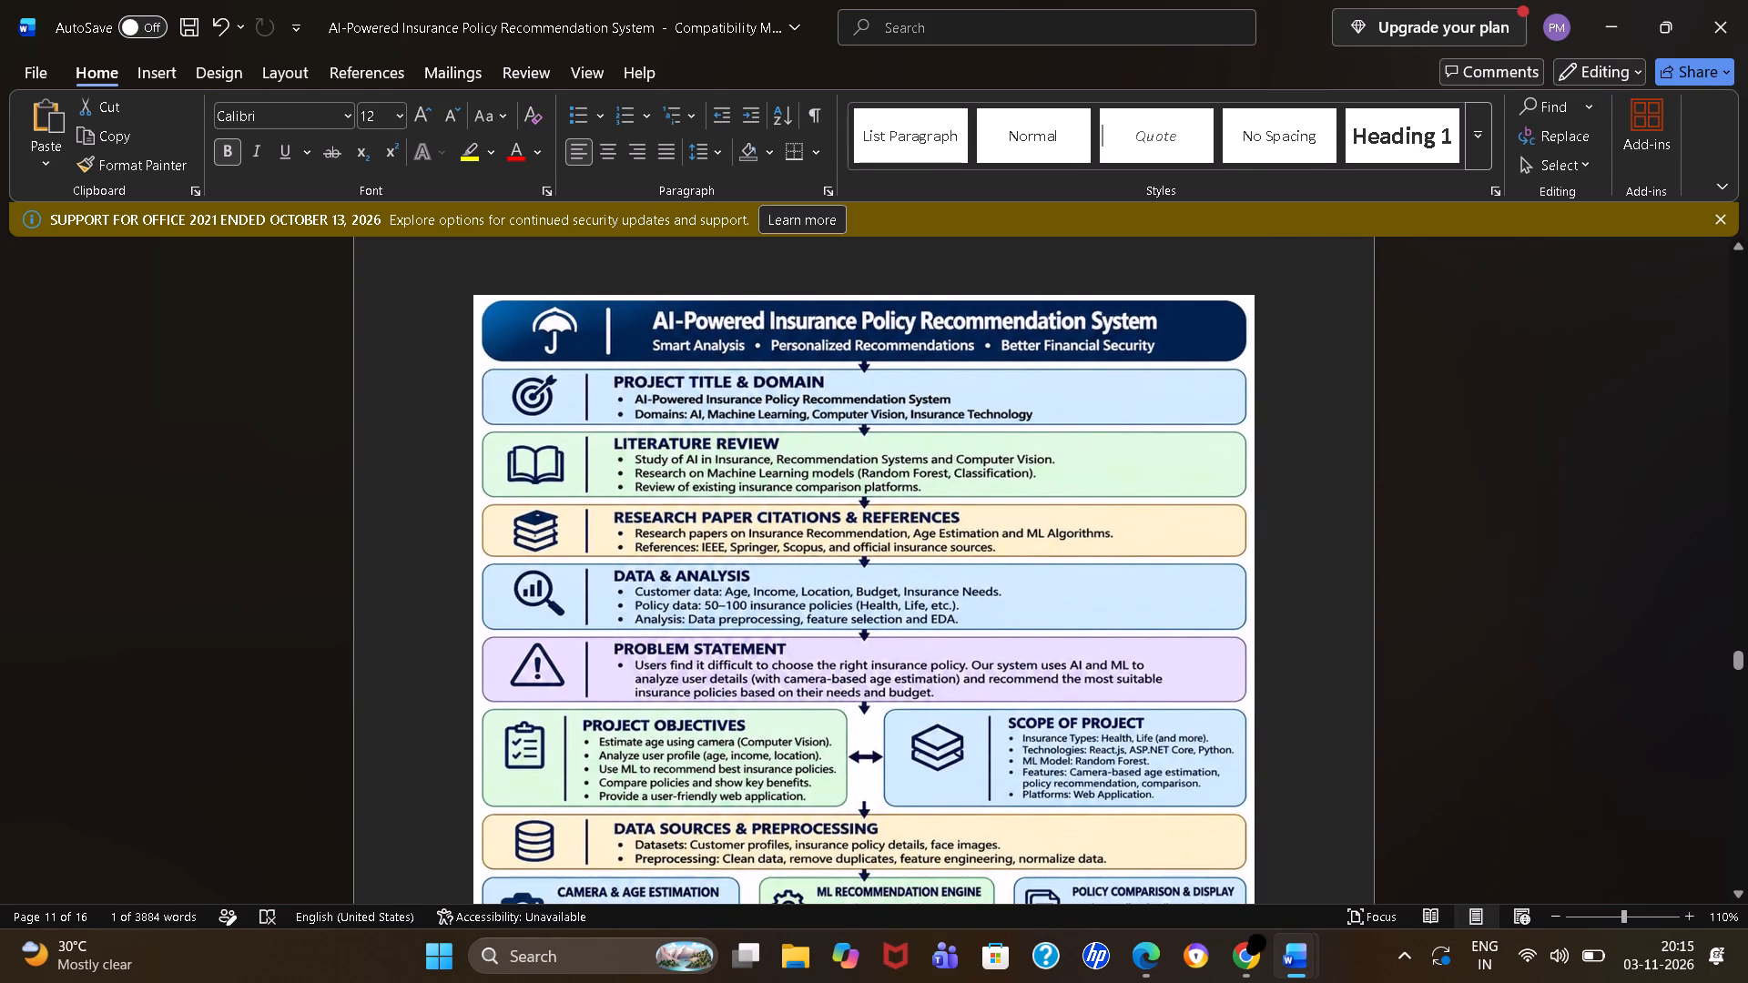
{"action": "left_click", "coordinate": [1083, 512]}
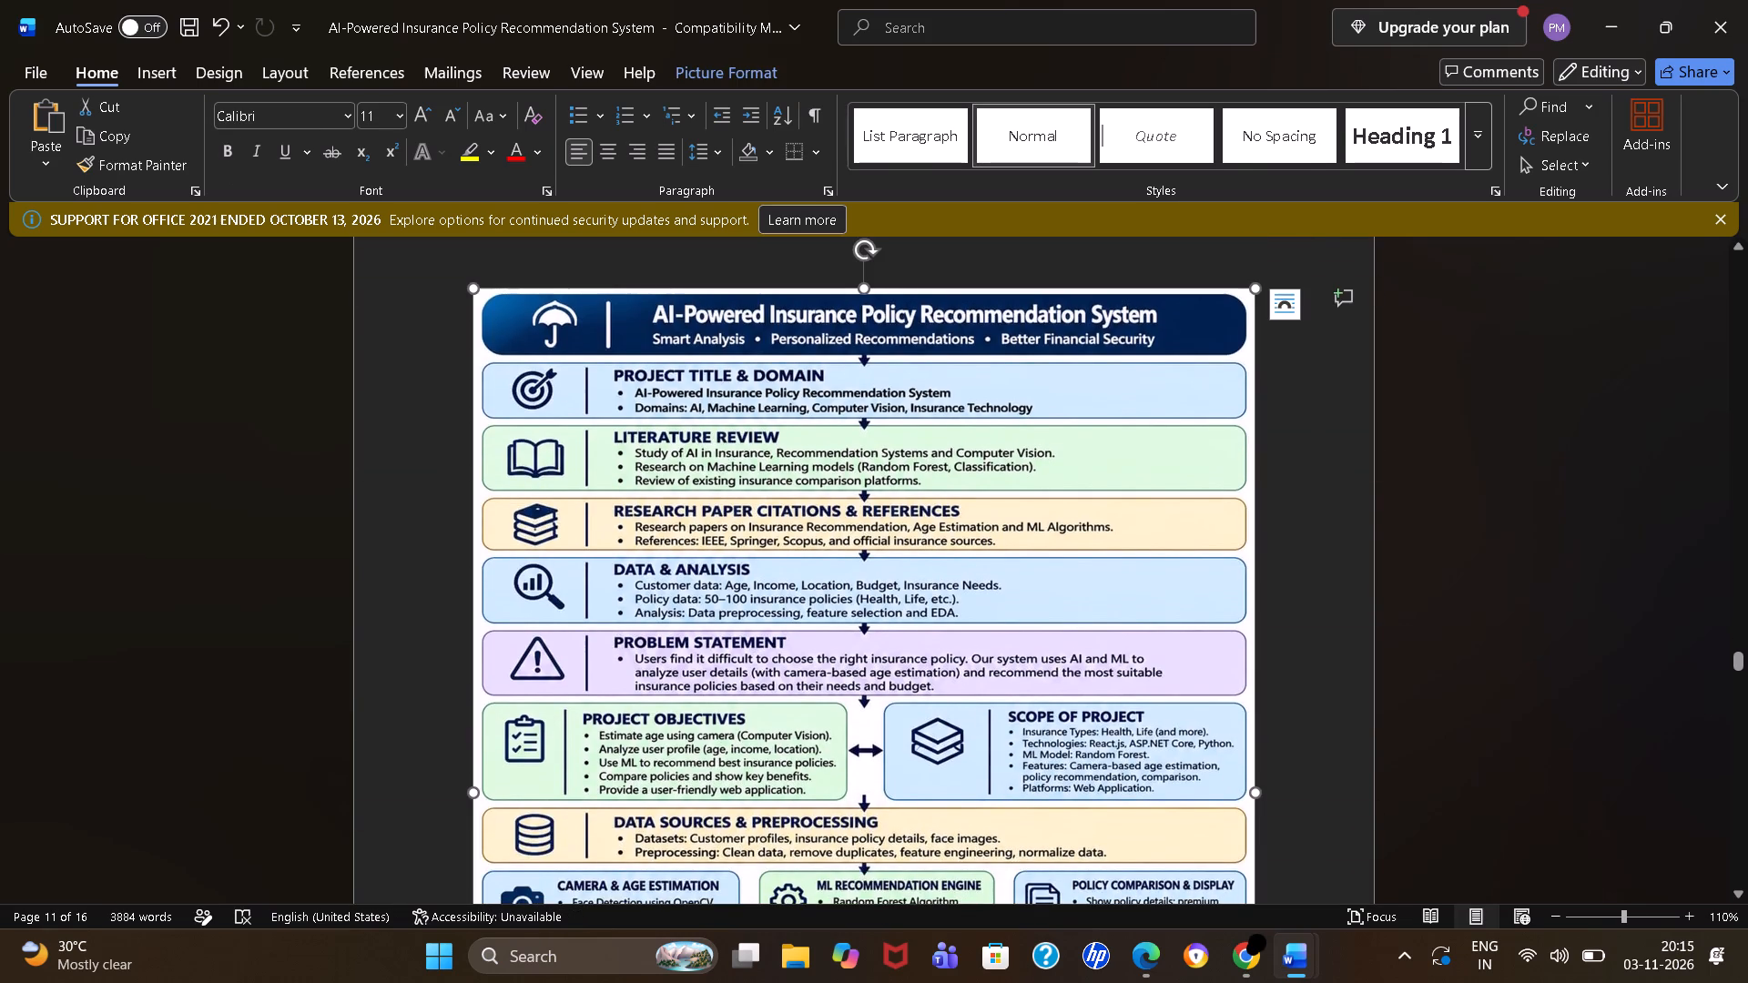
{"action": "left_click_drag", "start_coordinate": [864, 289], "coordinate": [864, 294]}
{"action": "left_click_drag", "start_coordinate": [864, 294], "coordinate": [864, 335]}
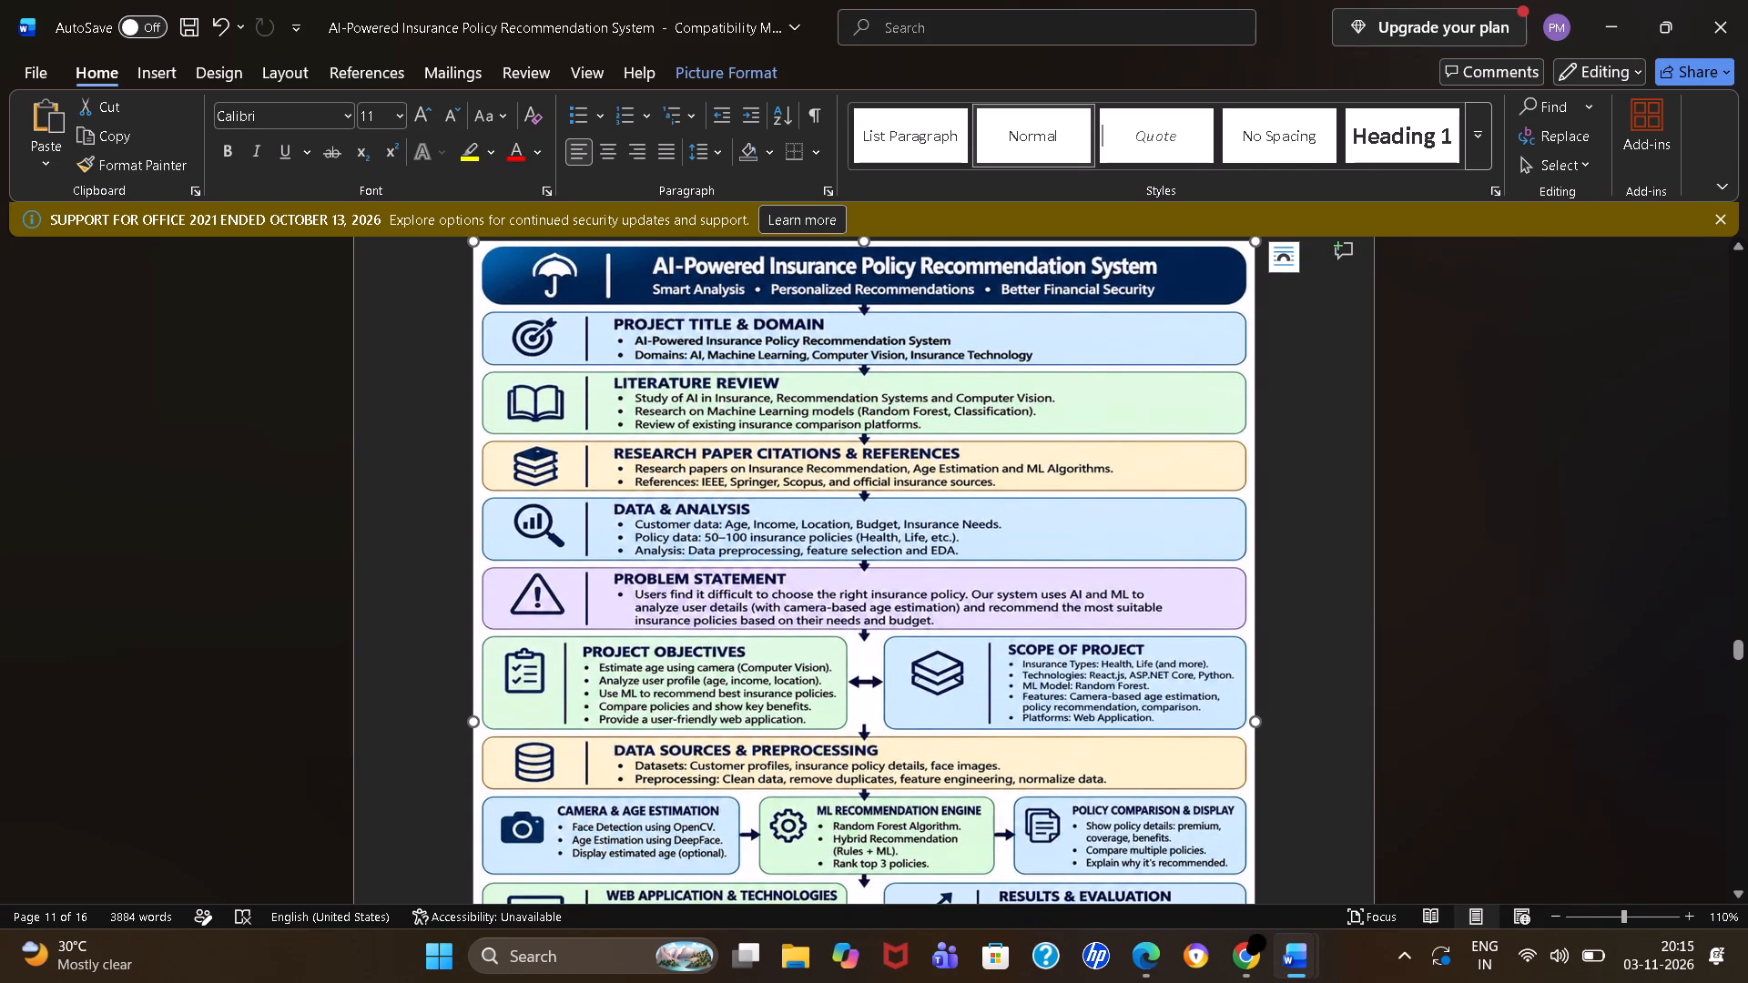
{"action": "left_click_drag", "start_coordinate": [1253, 723], "coordinate": [1183, 715]}
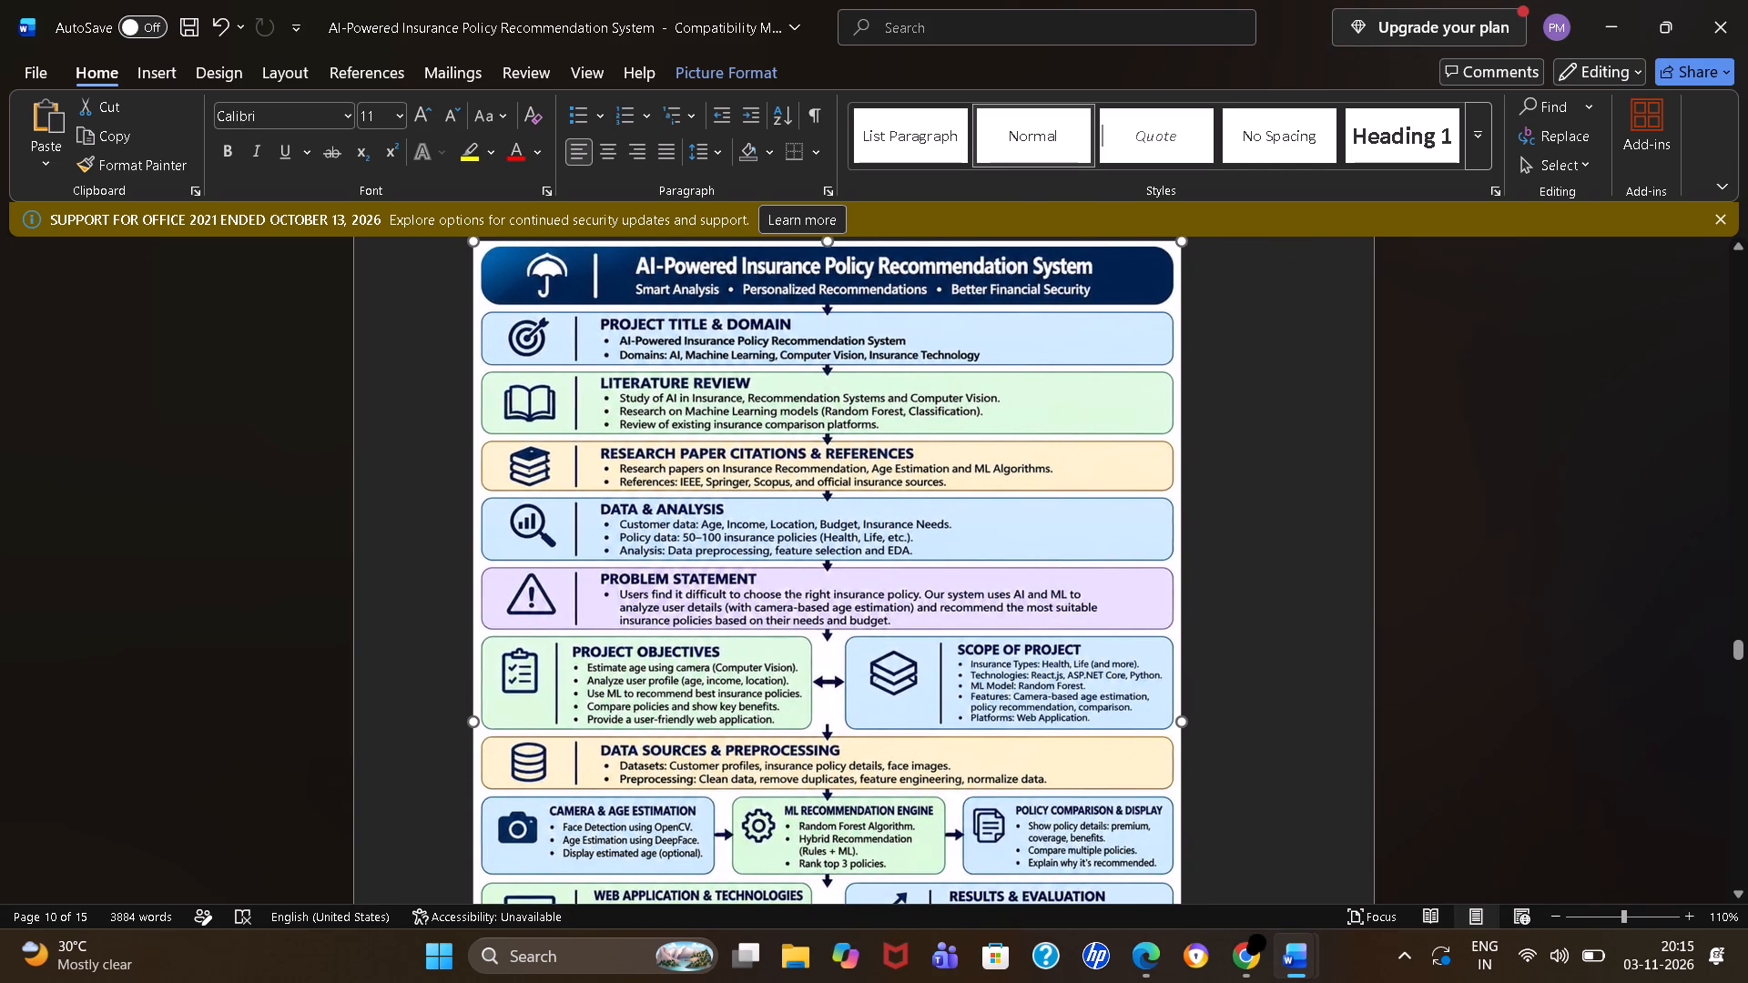
{"action": "left_click_drag", "start_coordinate": [1183, 715], "coordinate": [1201, 720]}
{"action": "scroll", "coordinate": [1201, 720], "scroll_direction": "down", "scroll_amount": 2}
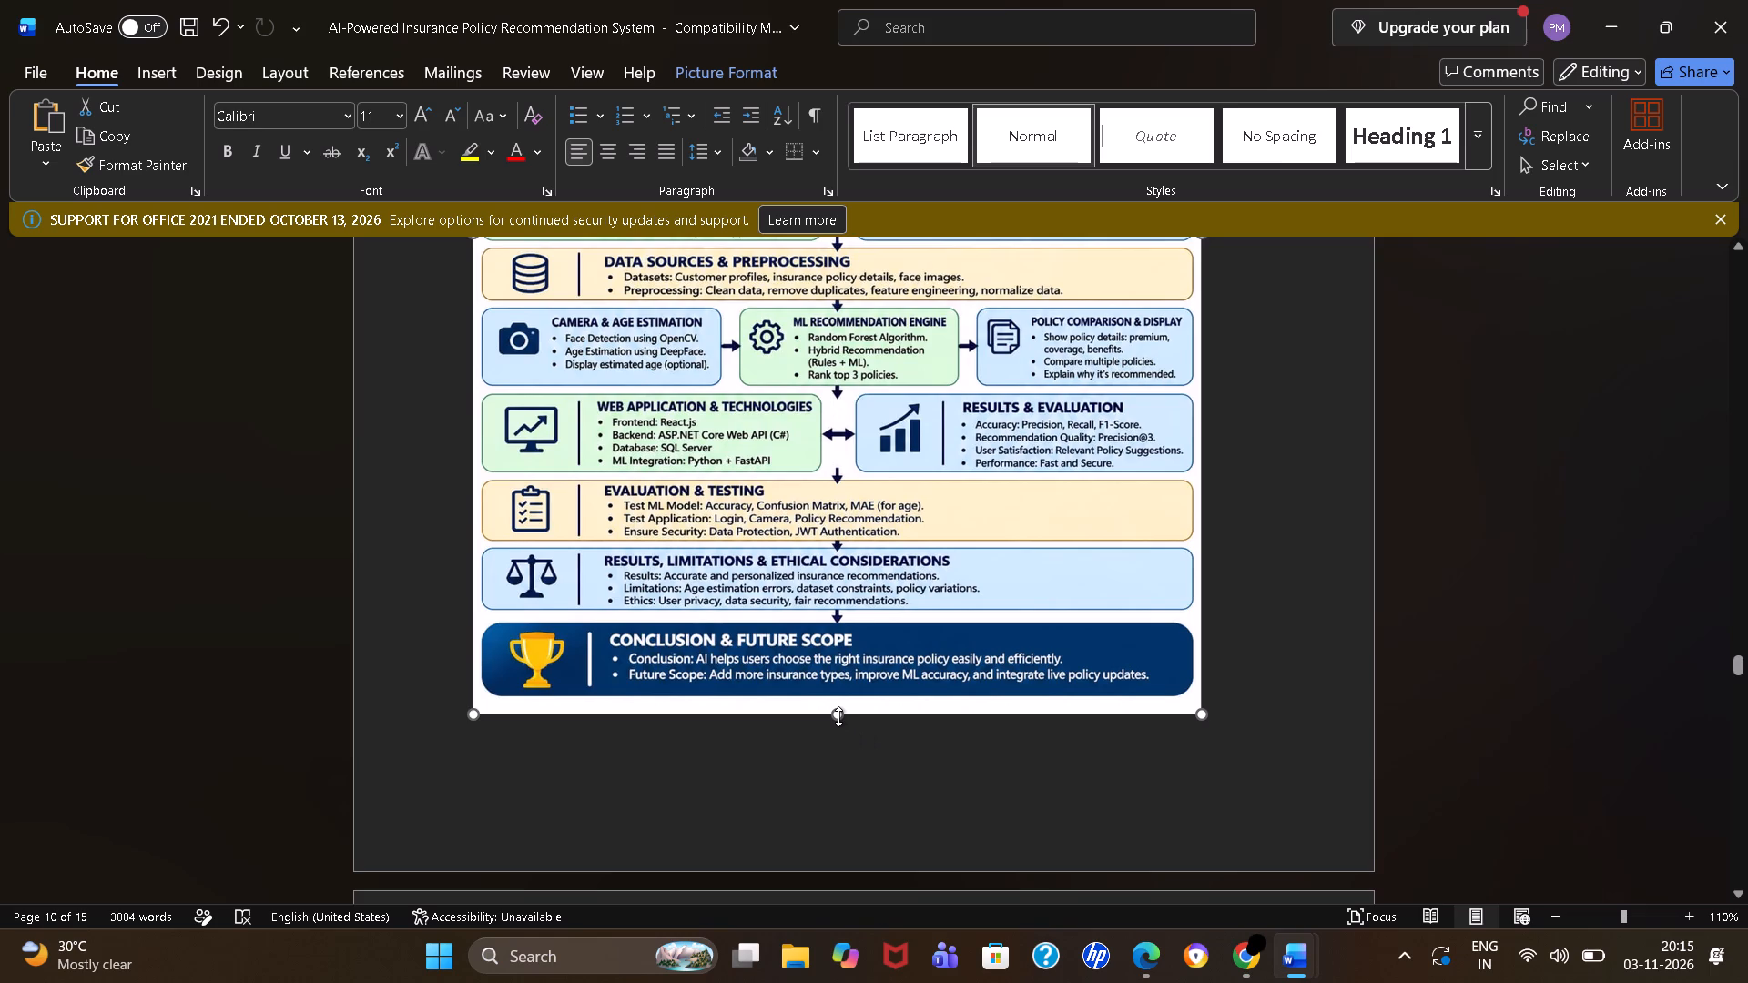
{"action": "left_click_drag", "start_coordinate": [838, 716], "coordinate": [838, 677]}
Examine the flow chart's placement under CHAPTER 3 – RESEARCH METHODOLOGY and the layout of the pages after it, past section 3.10.
{"action": "scroll", "coordinate": [838, 677], "scroll_direction": "up", "scroll_amount": 2}
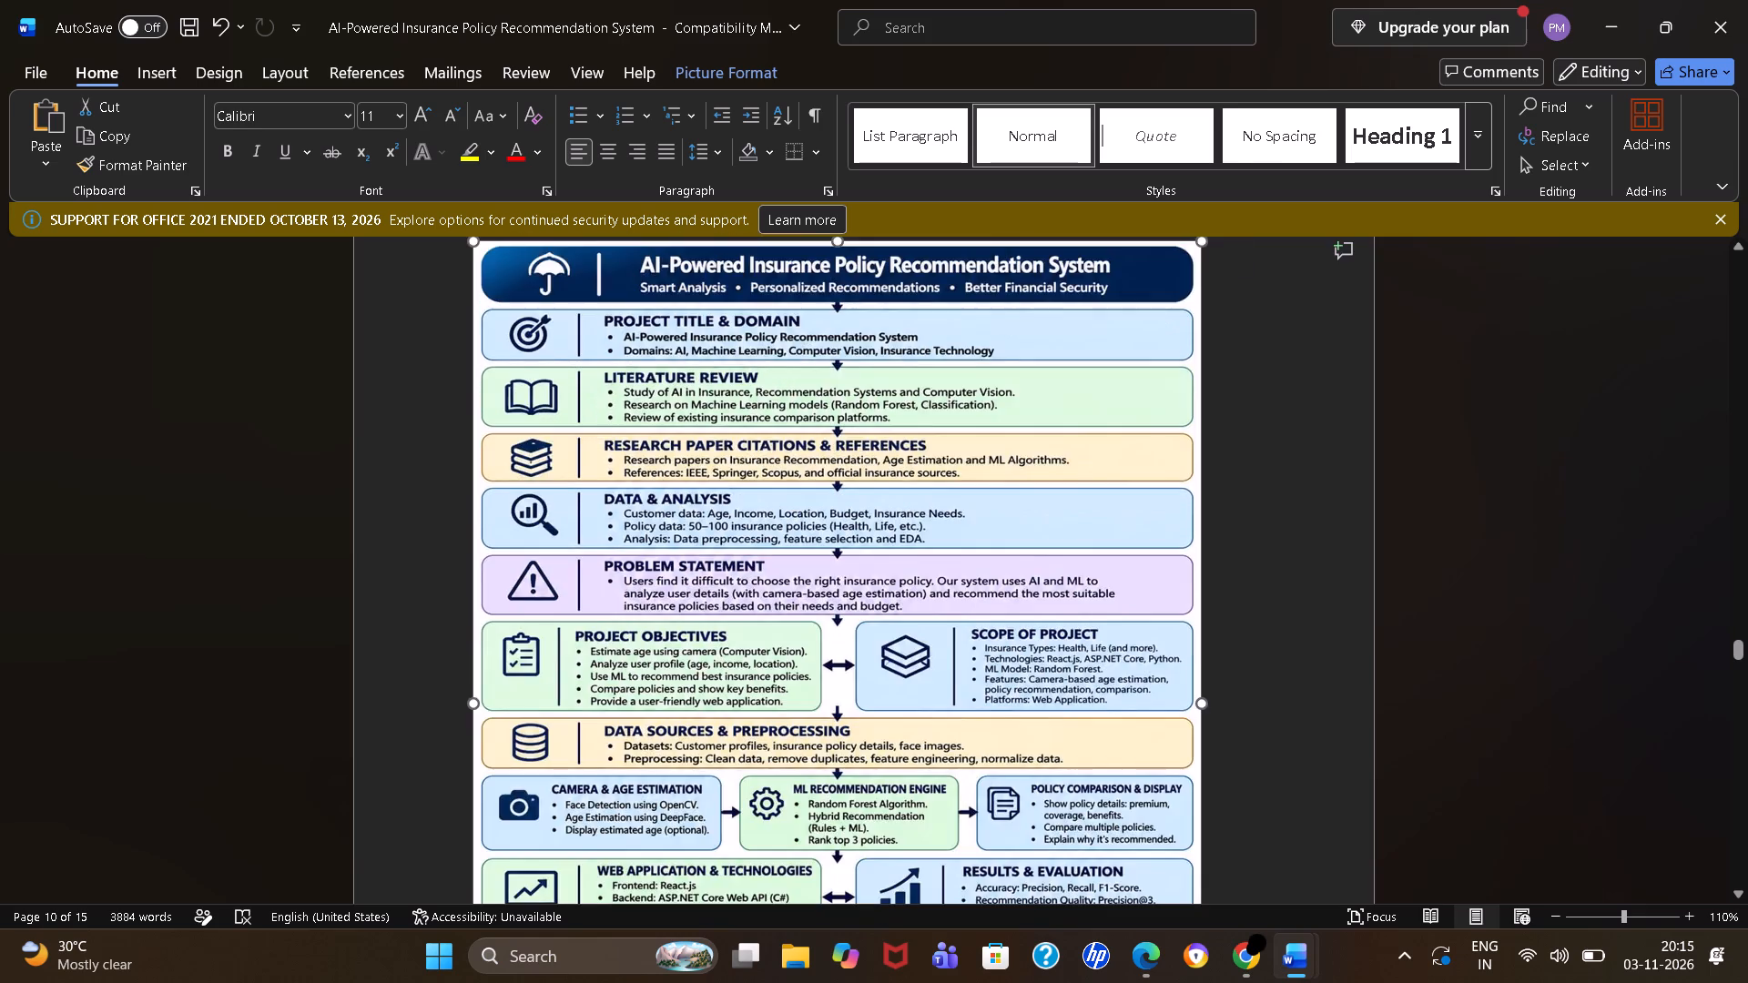
{"action": "scroll", "coordinate": [838, 677], "scroll_direction": "up", "scroll_amount": 3}
{"action": "scroll", "coordinate": [838, 677], "scroll_direction": "down", "scroll_amount": 2}
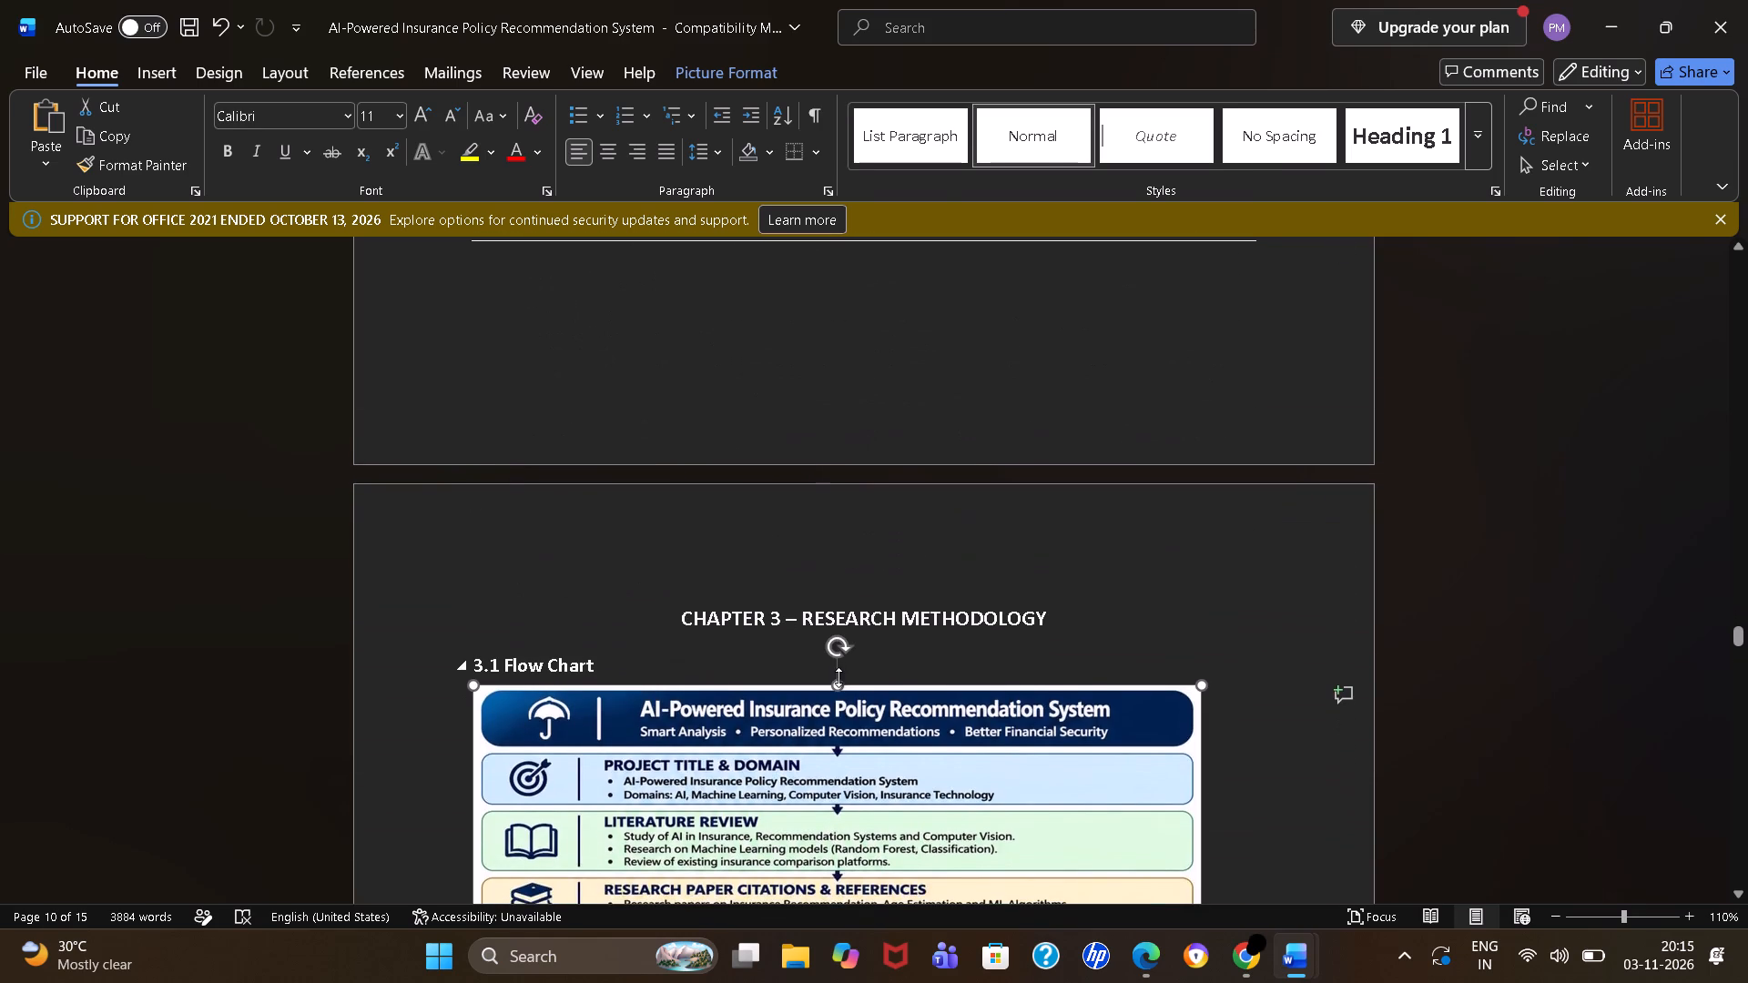
{"action": "scroll", "coordinate": [497, 533], "scroll_direction": "down", "scroll_amount": 3}
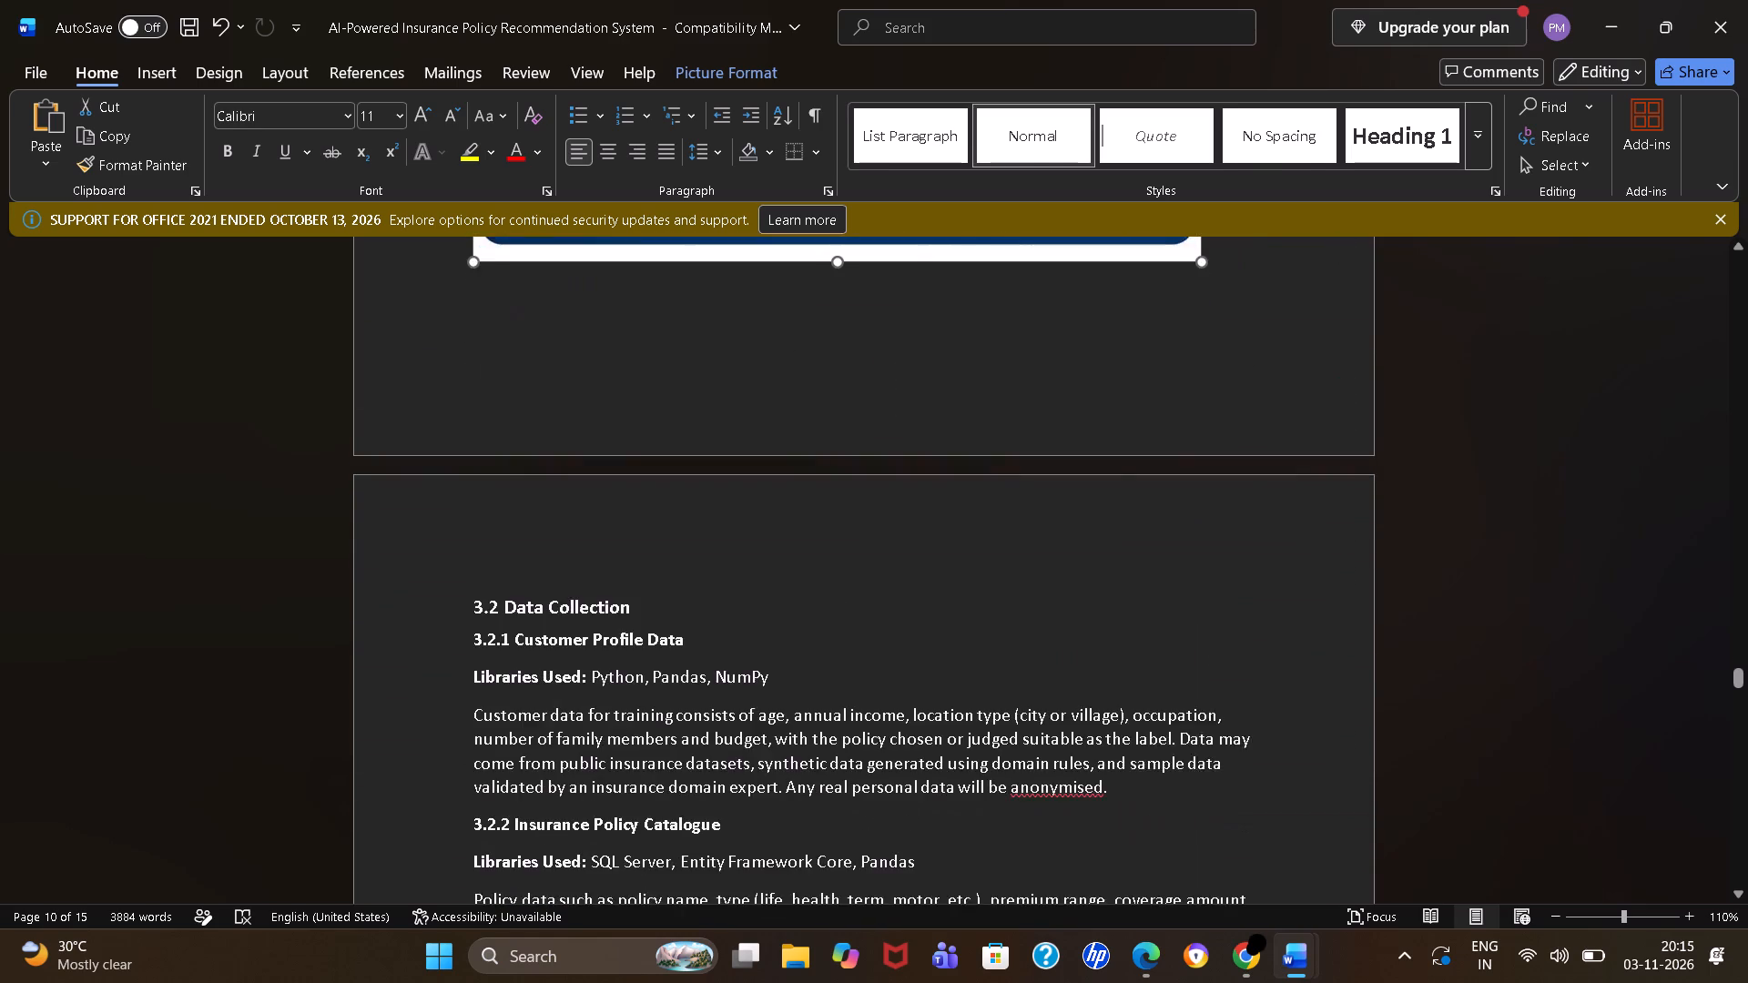
{"action": "scroll", "coordinate": [497, 533], "scroll_direction": "up", "scroll_amount": 1}
{"action": "scroll", "coordinate": [497, 533], "scroll_direction": "down", "scroll_amount": 2}
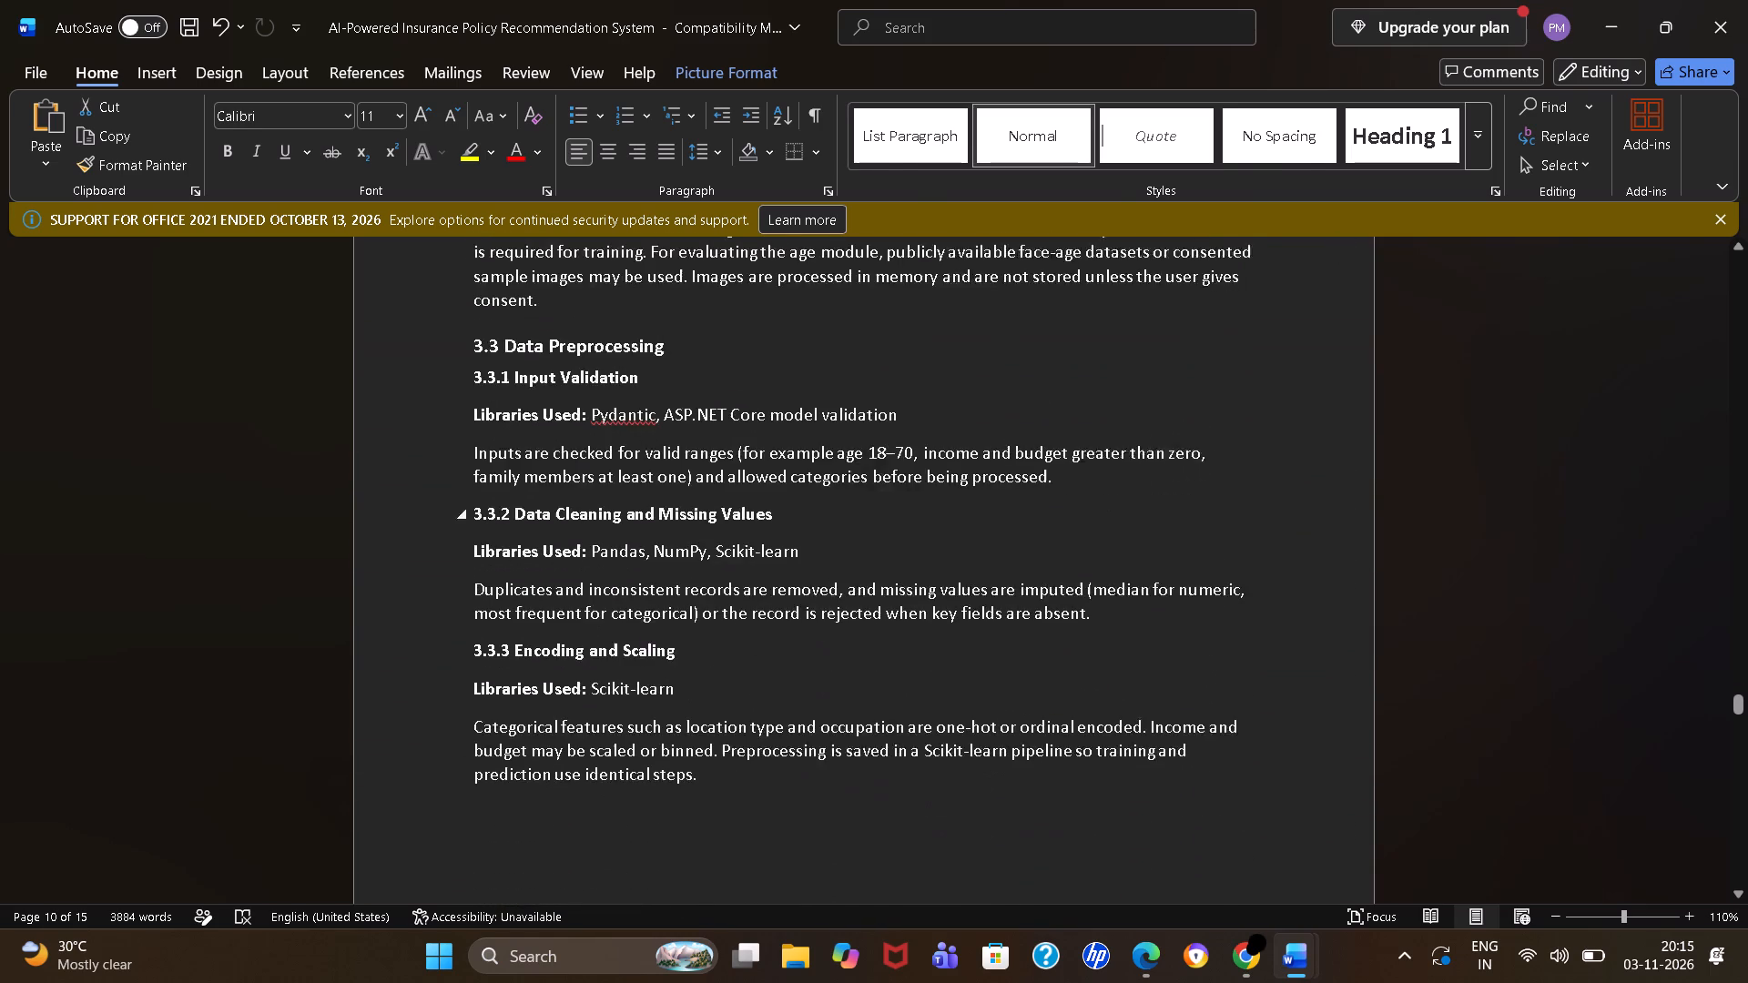
{"action": "scroll", "coordinate": [497, 533], "scroll_direction": "down", "scroll_amount": 2}
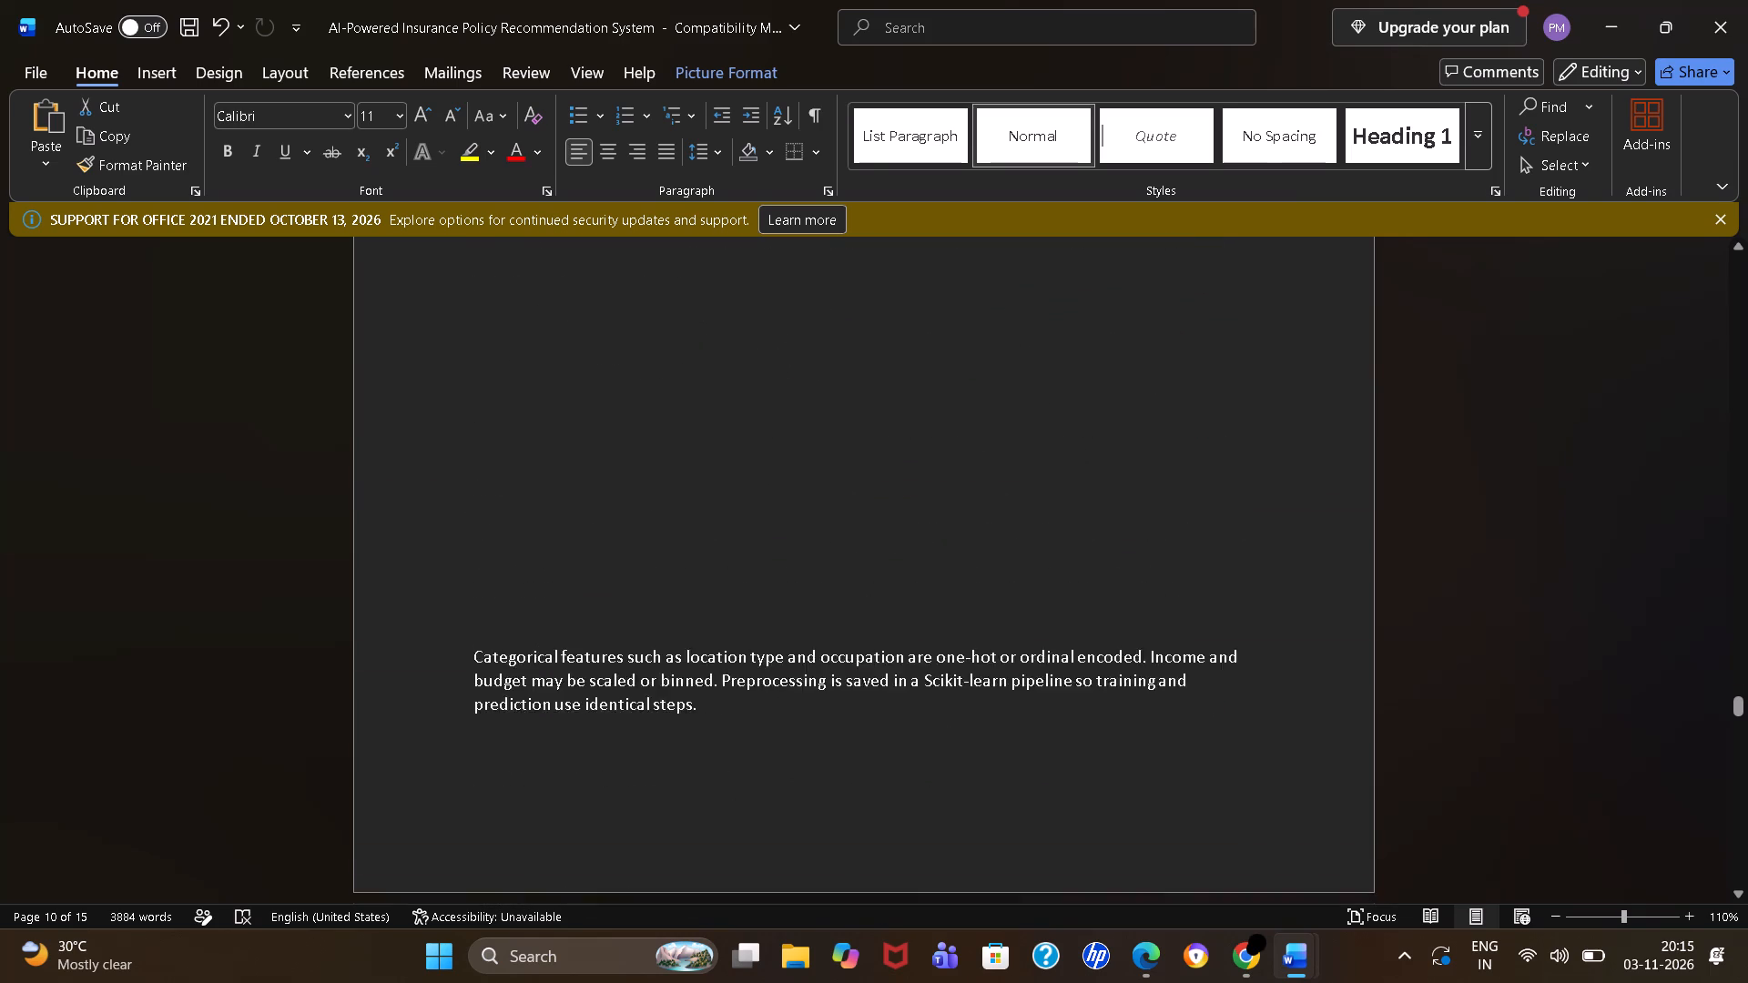
{"action": "scroll", "coordinate": [497, 533], "scroll_direction": "down", "scroll_amount": 1}
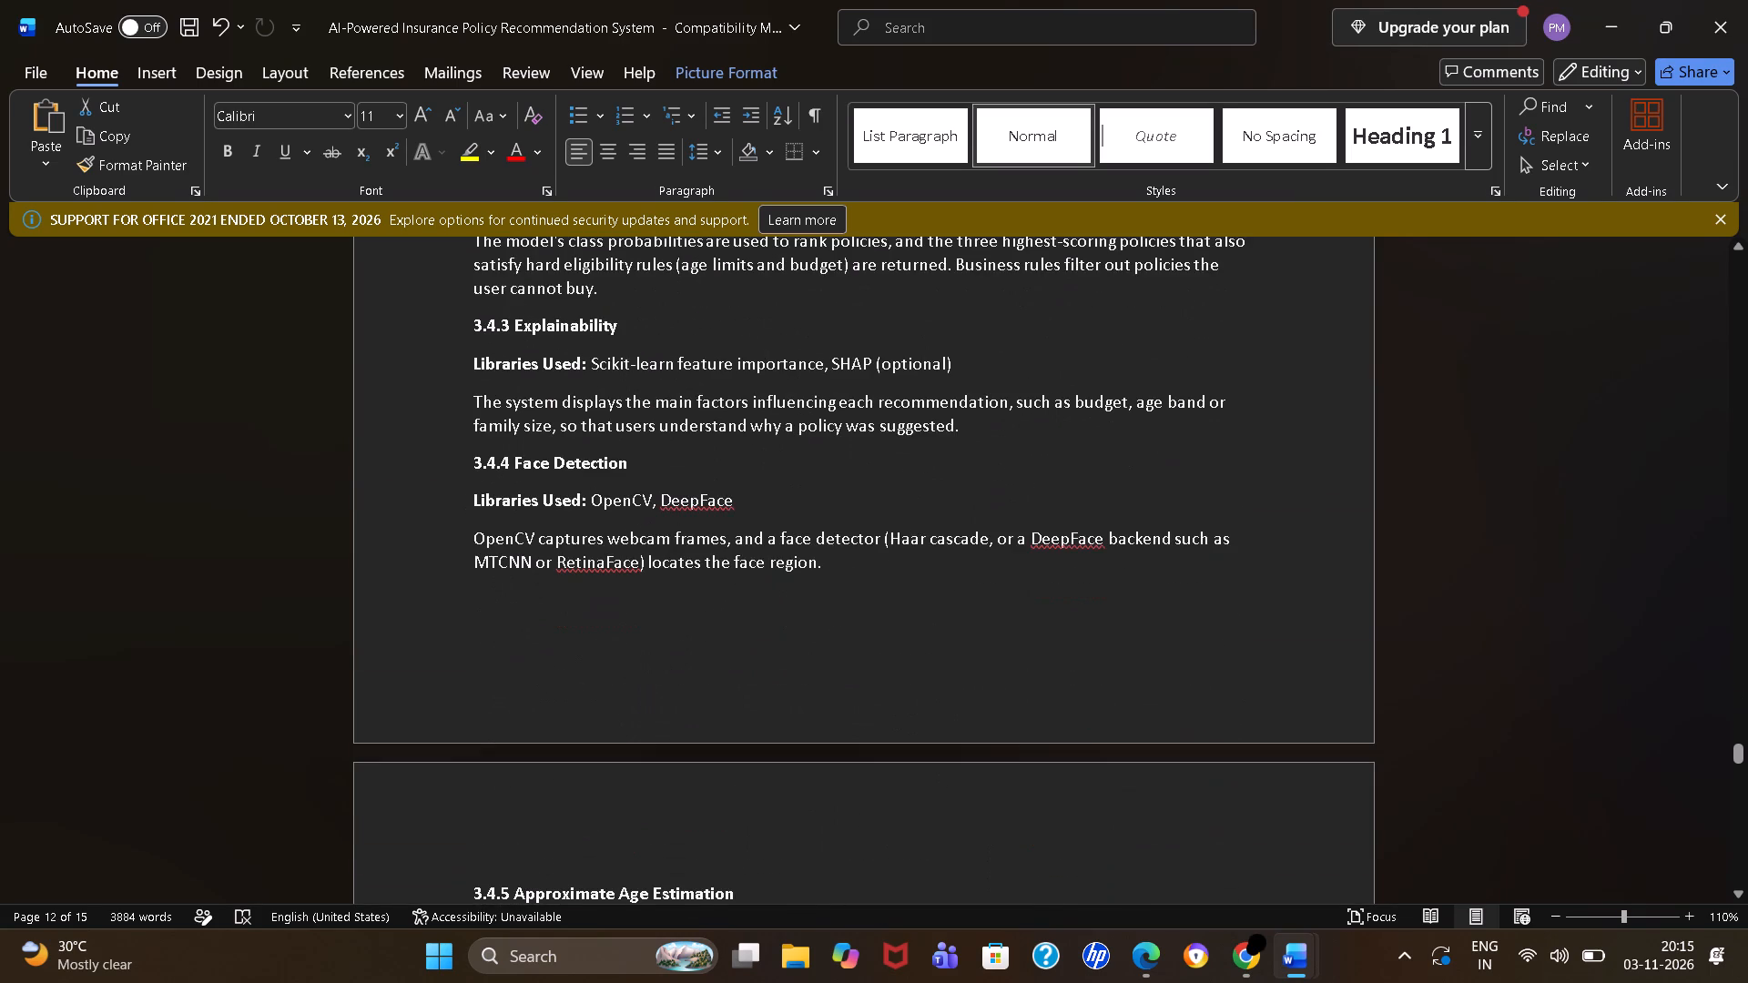
{"action": "scroll", "coordinate": [497, 533], "scroll_direction": "down", "scroll_amount": 3}
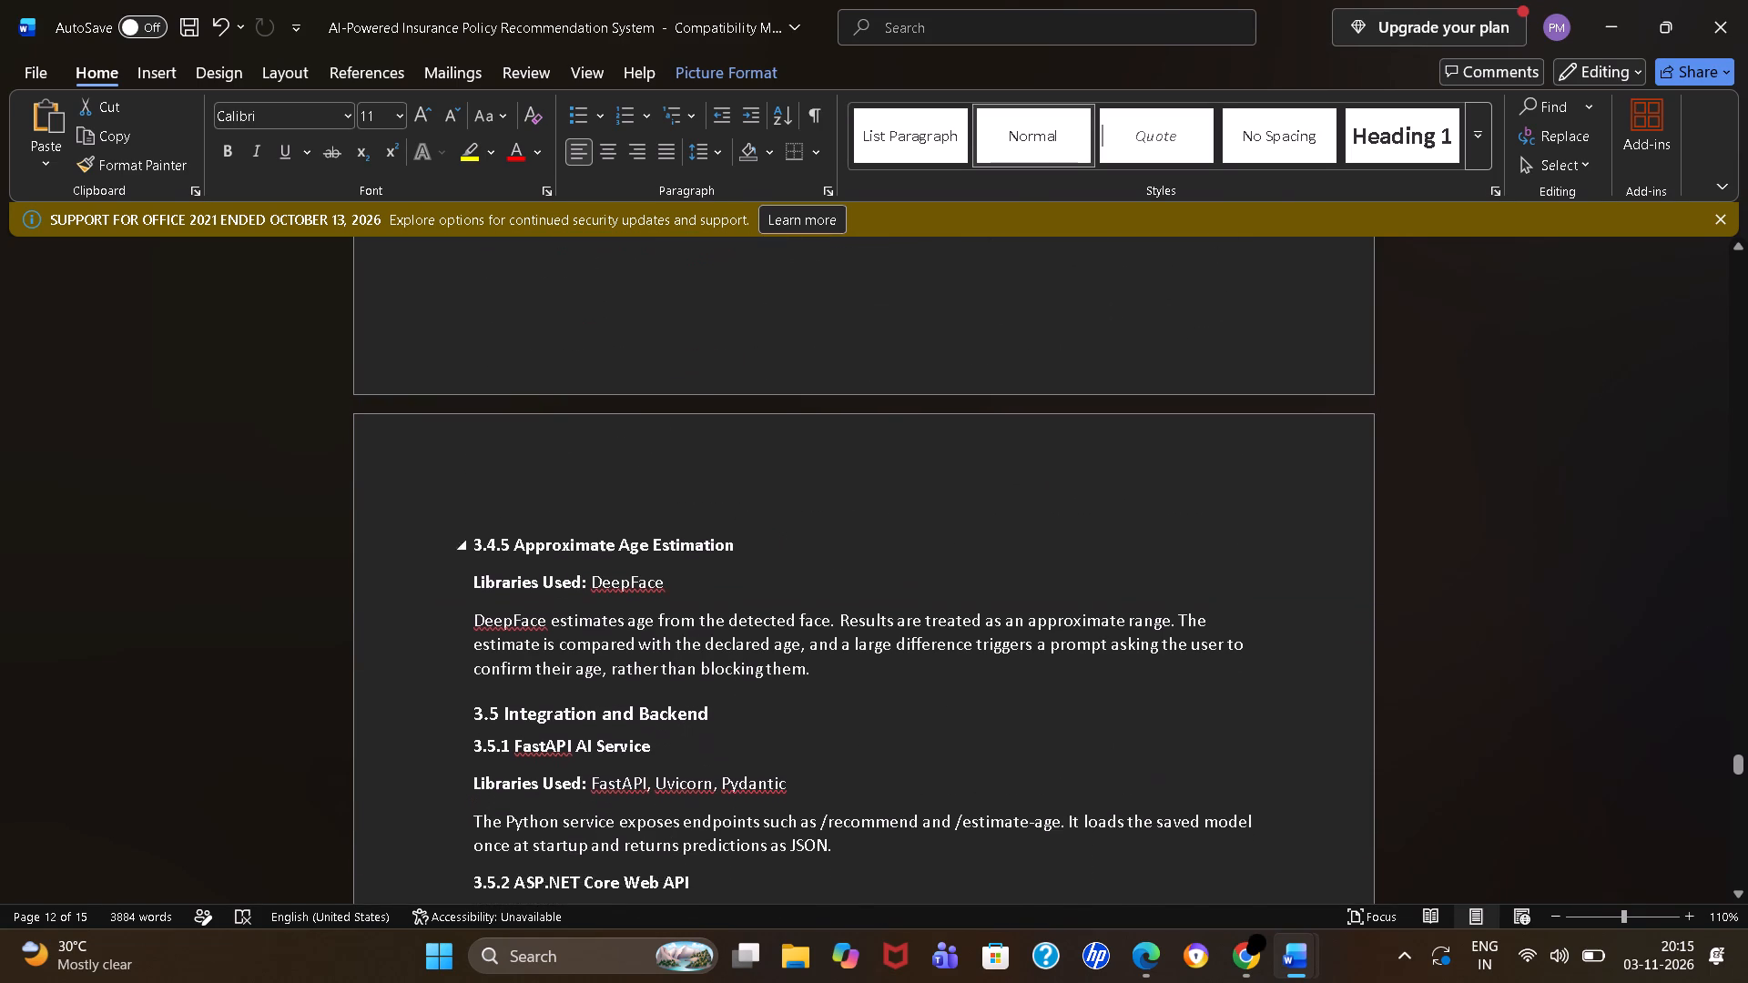
{"action": "scroll", "coordinate": [497, 533], "scroll_direction": "down", "scroll_amount": 4}
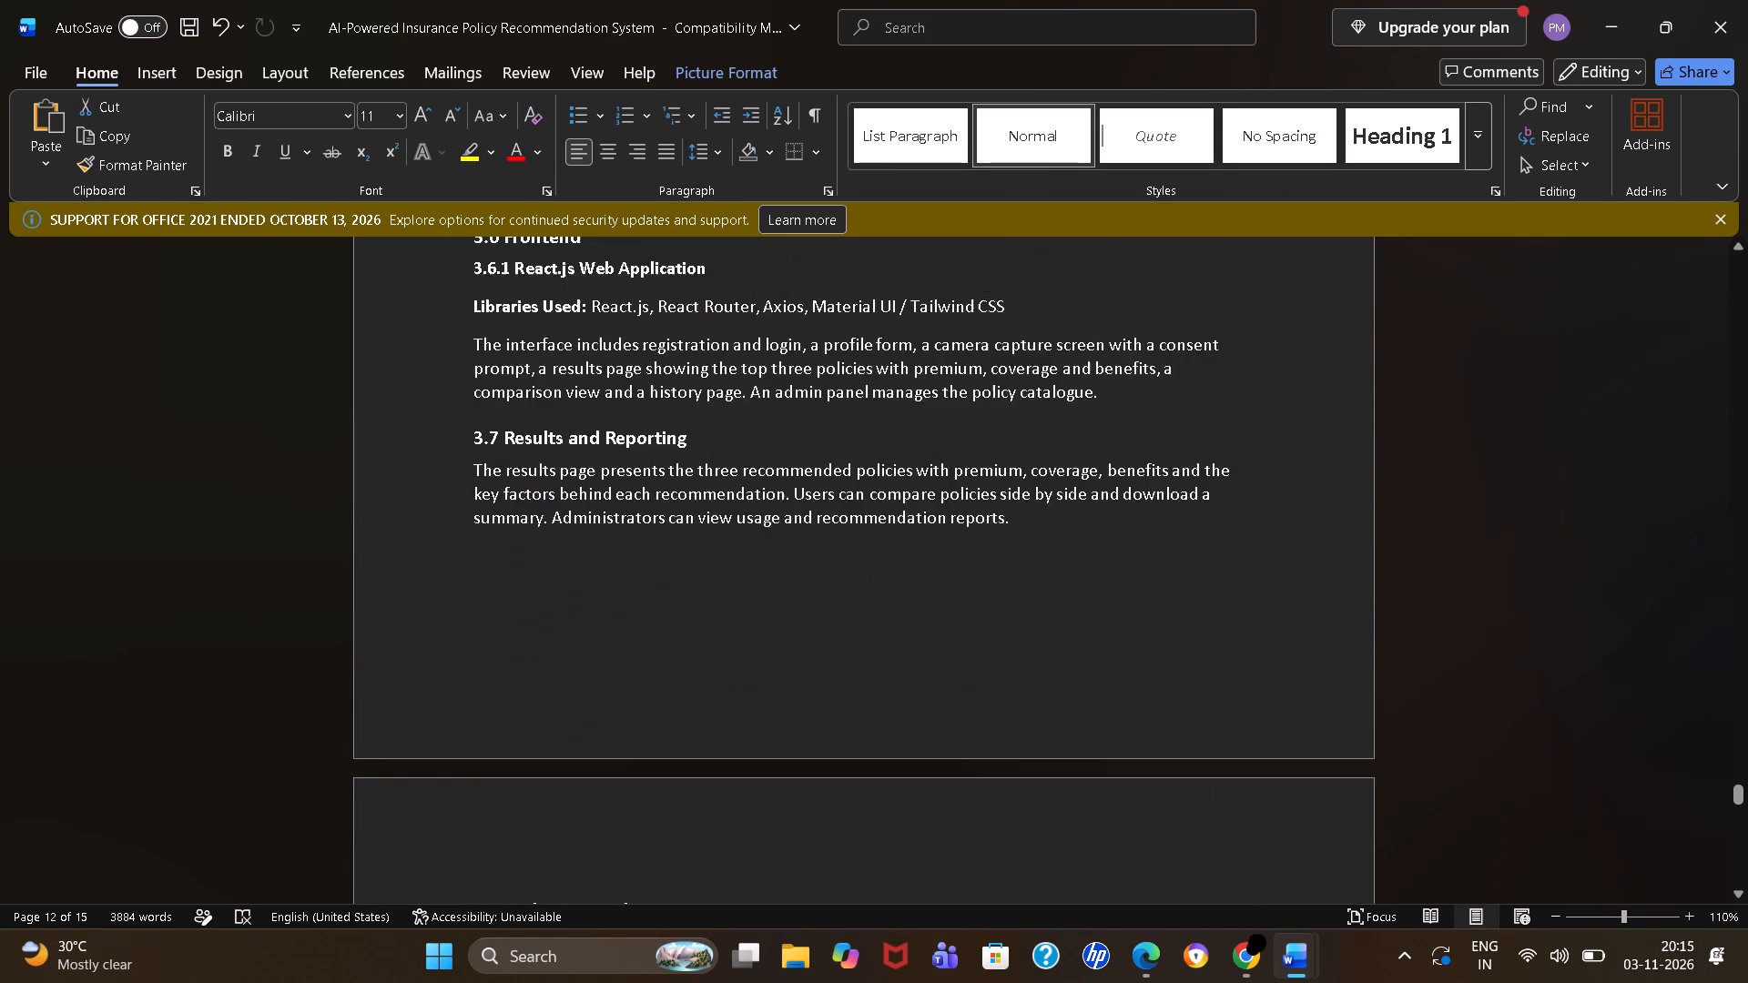
{"action": "scroll", "coordinate": [497, 533], "scroll_direction": "down", "scroll_amount": 4}
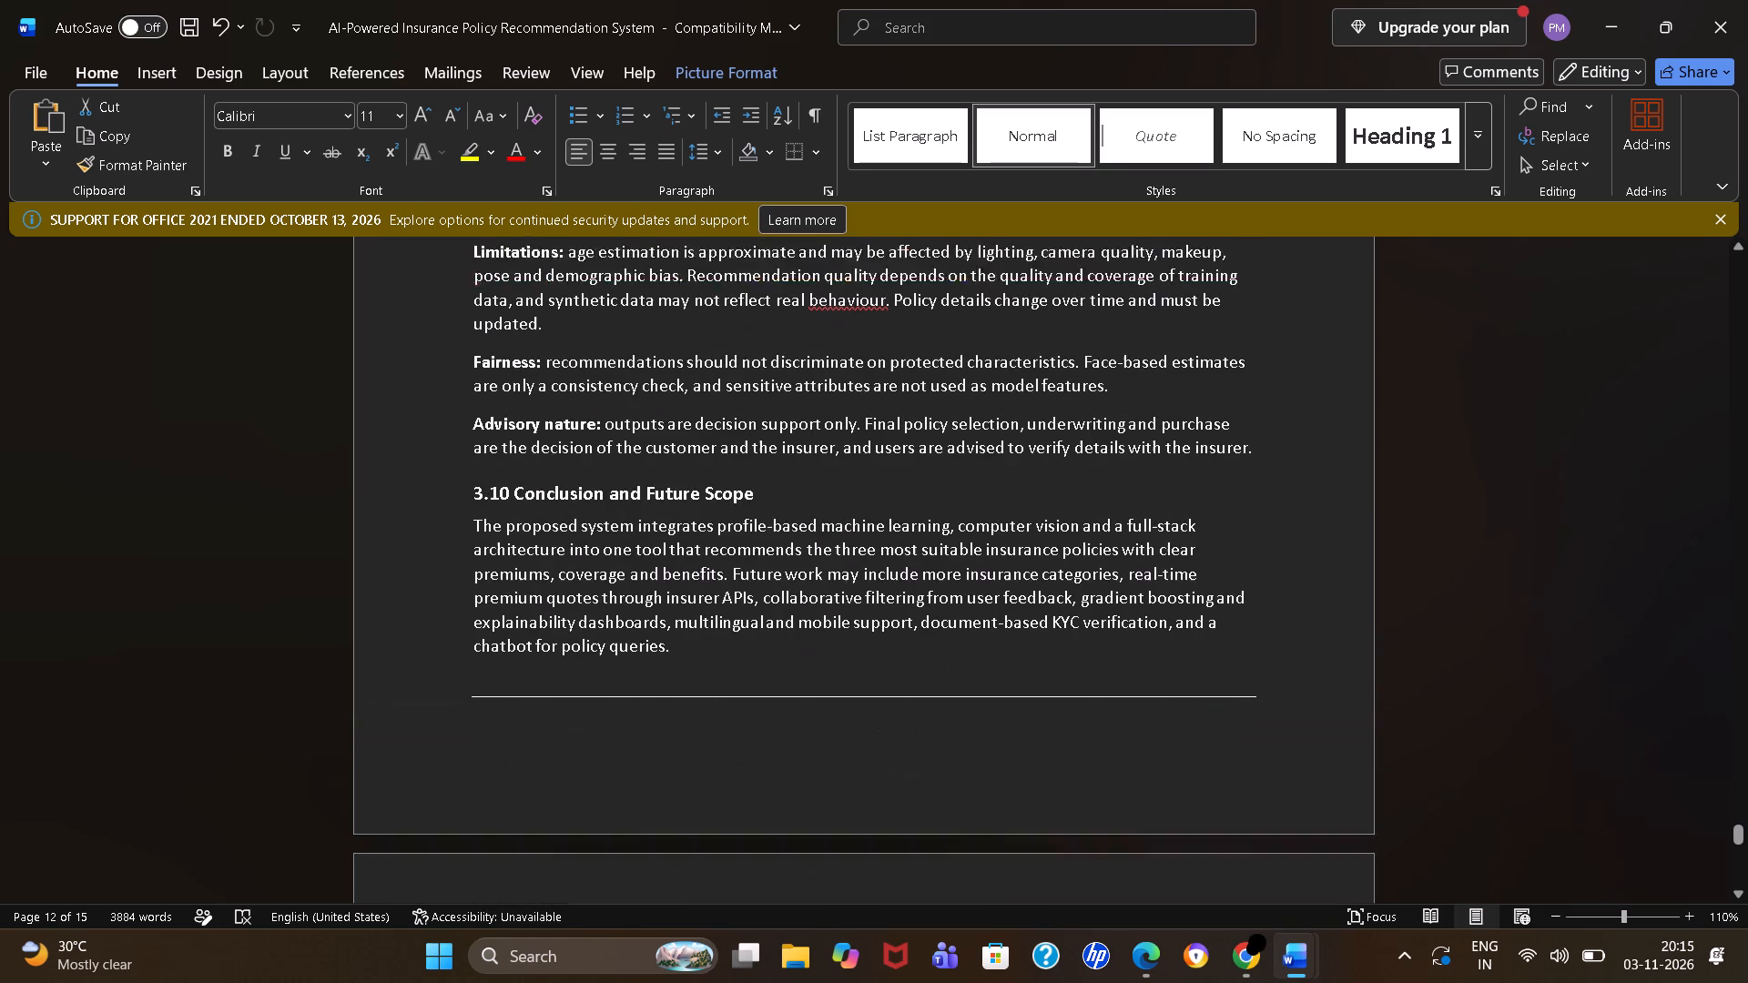
{"action": "scroll", "coordinate": [497, 533], "scroll_direction": "down", "scroll_amount": 3}
Examine the pages back through Chapters 3 and 2 and the Chapter 1 sections to check the report's layout.
{"action": "scroll", "coordinate": [497, 533], "scroll_direction": "up", "scroll_amount": 4}
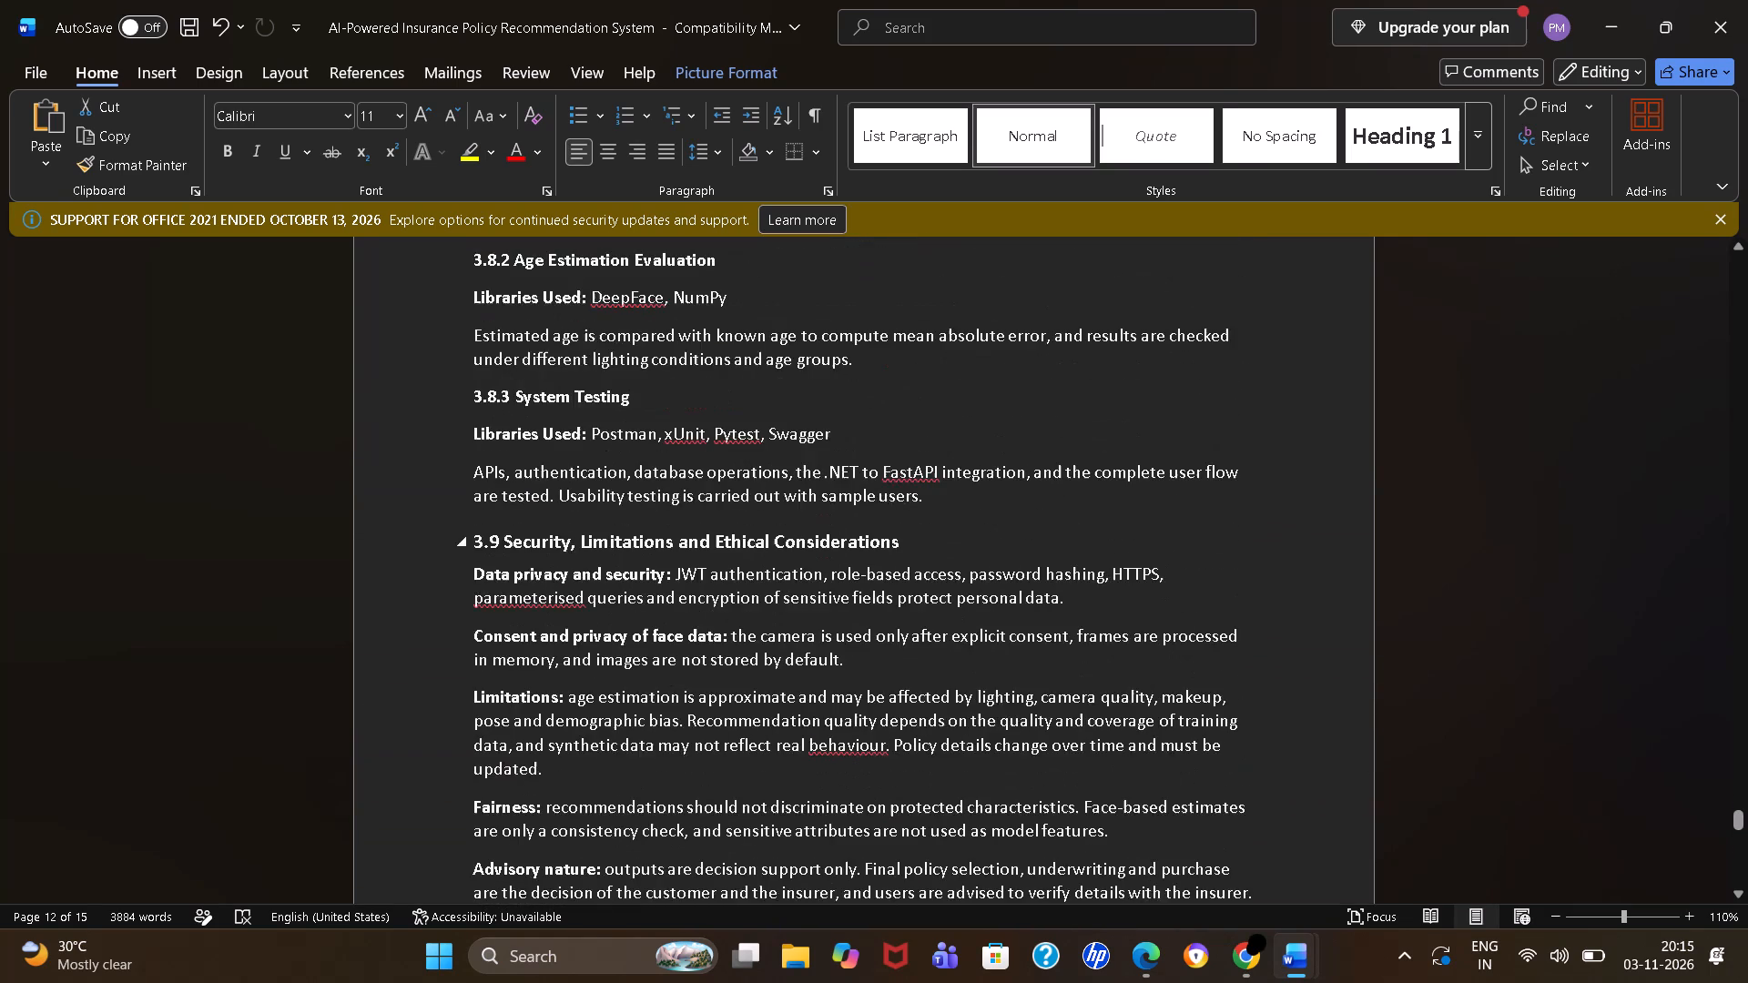
{"action": "scroll", "coordinate": [497, 533], "scroll_direction": "up", "scroll_amount": 3}
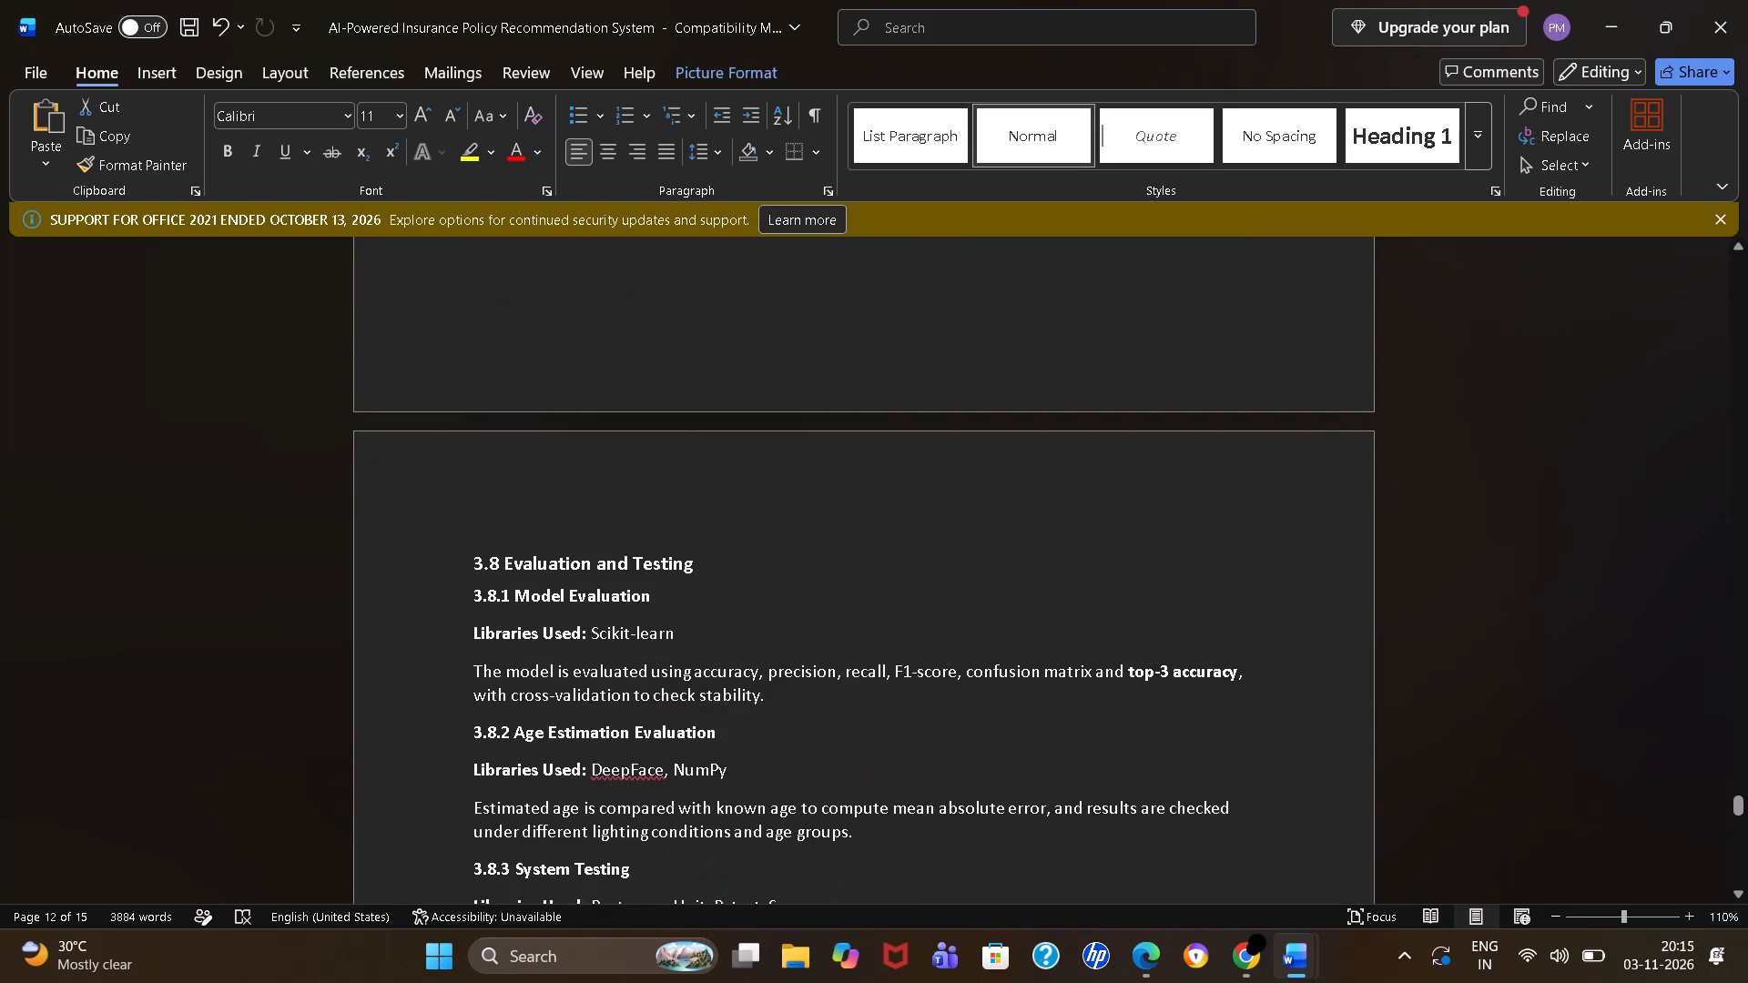
{"action": "scroll", "coordinate": [497, 533], "scroll_direction": "up", "scroll_amount": 10}
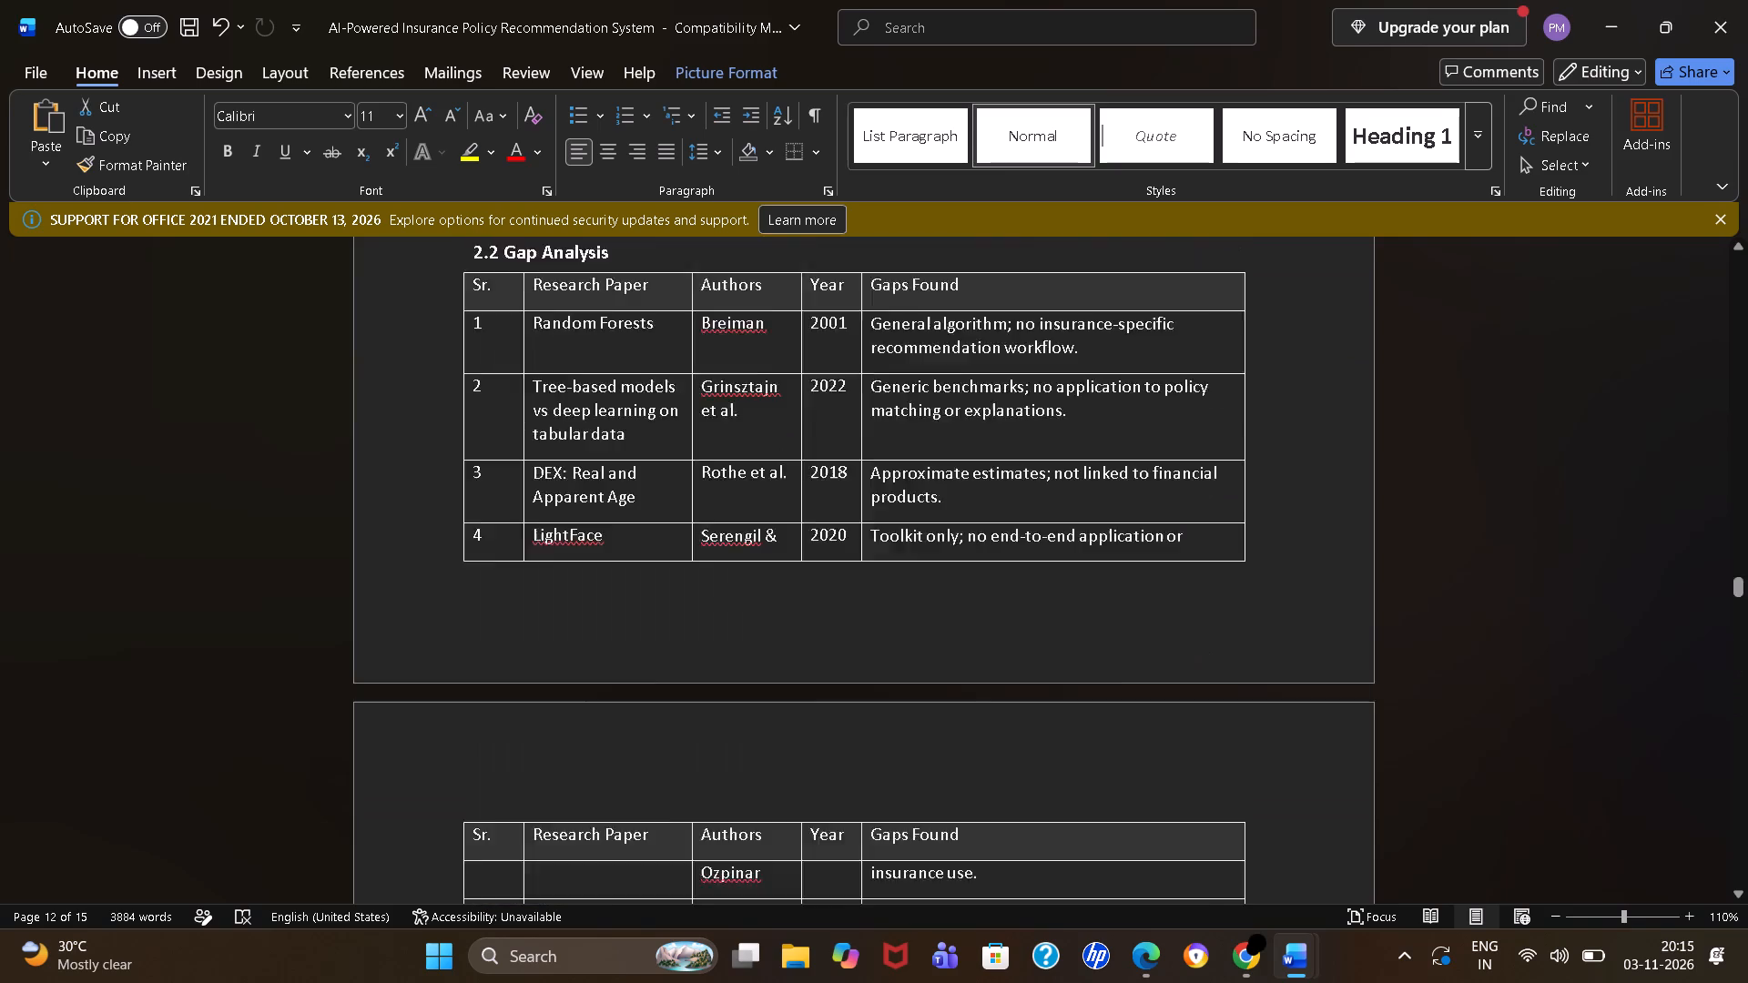
{"action": "scroll", "coordinate": [497, 533], "scroll_direction": "up", "scroll_amount": 9}
{"action": "scroll", "coordinate": [497, 533], "scroll_direction": "down", "scroll_amount": 2}
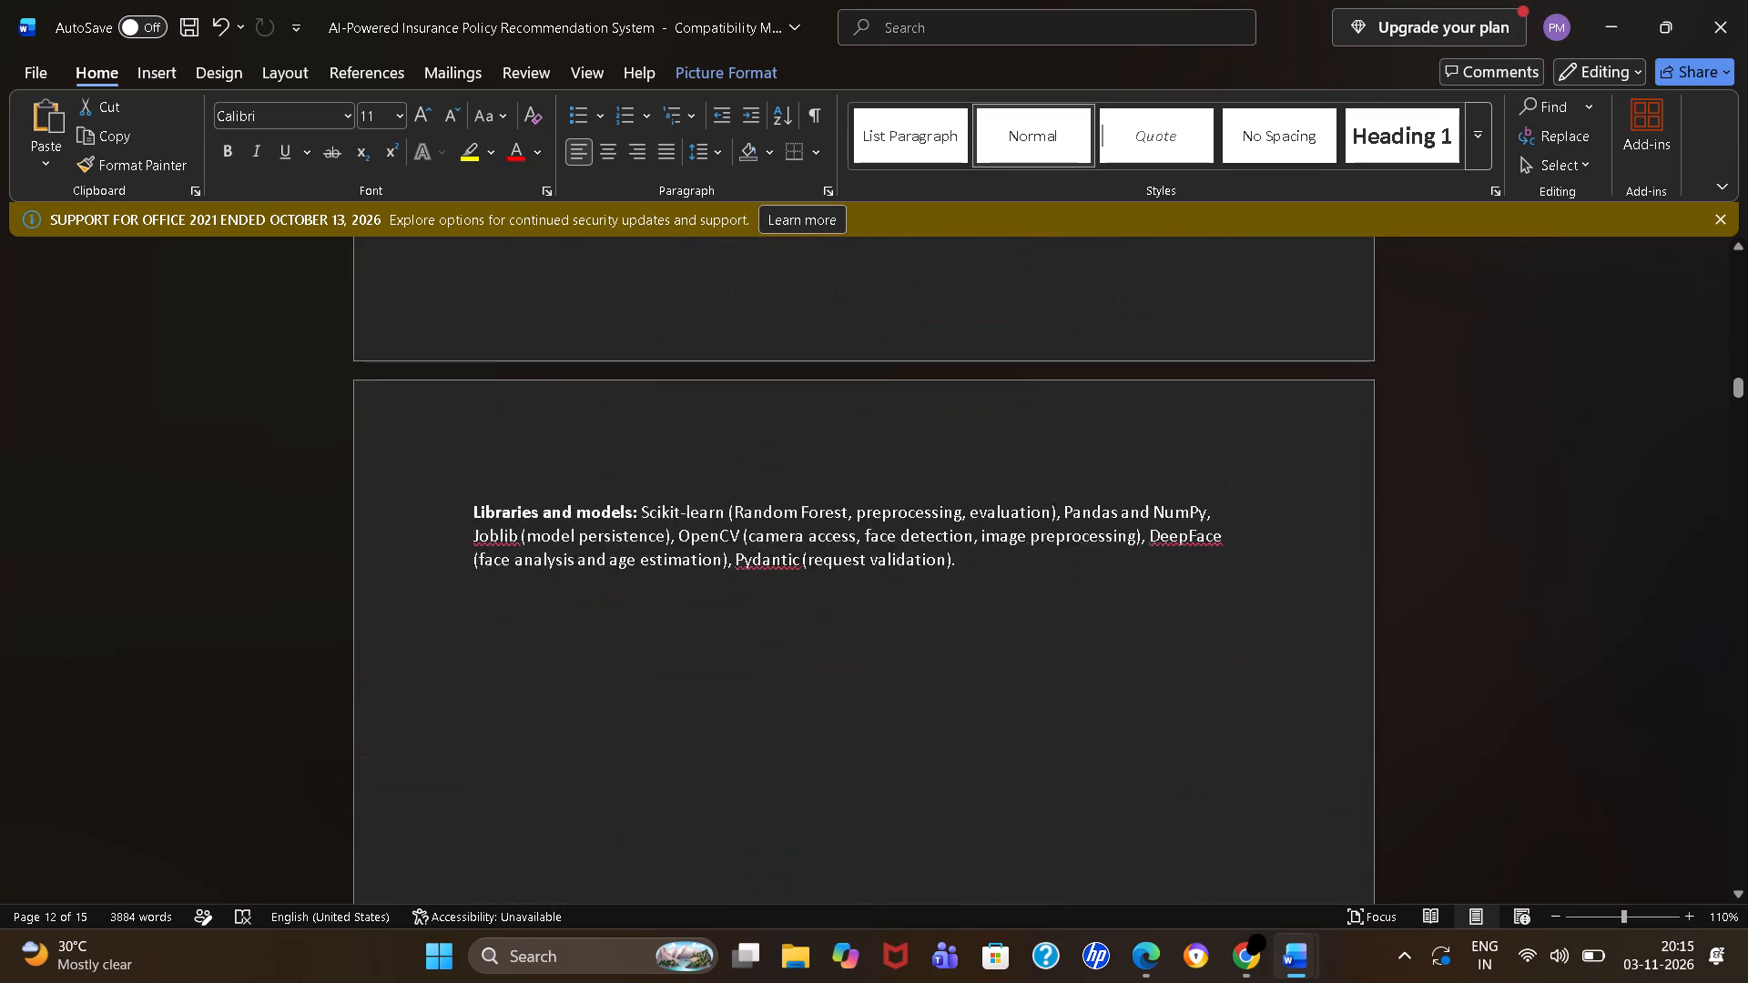
{"action": "scroll", "coordinate": [497, 533], "scroll_direction": "down", "scroll_amount": 7}
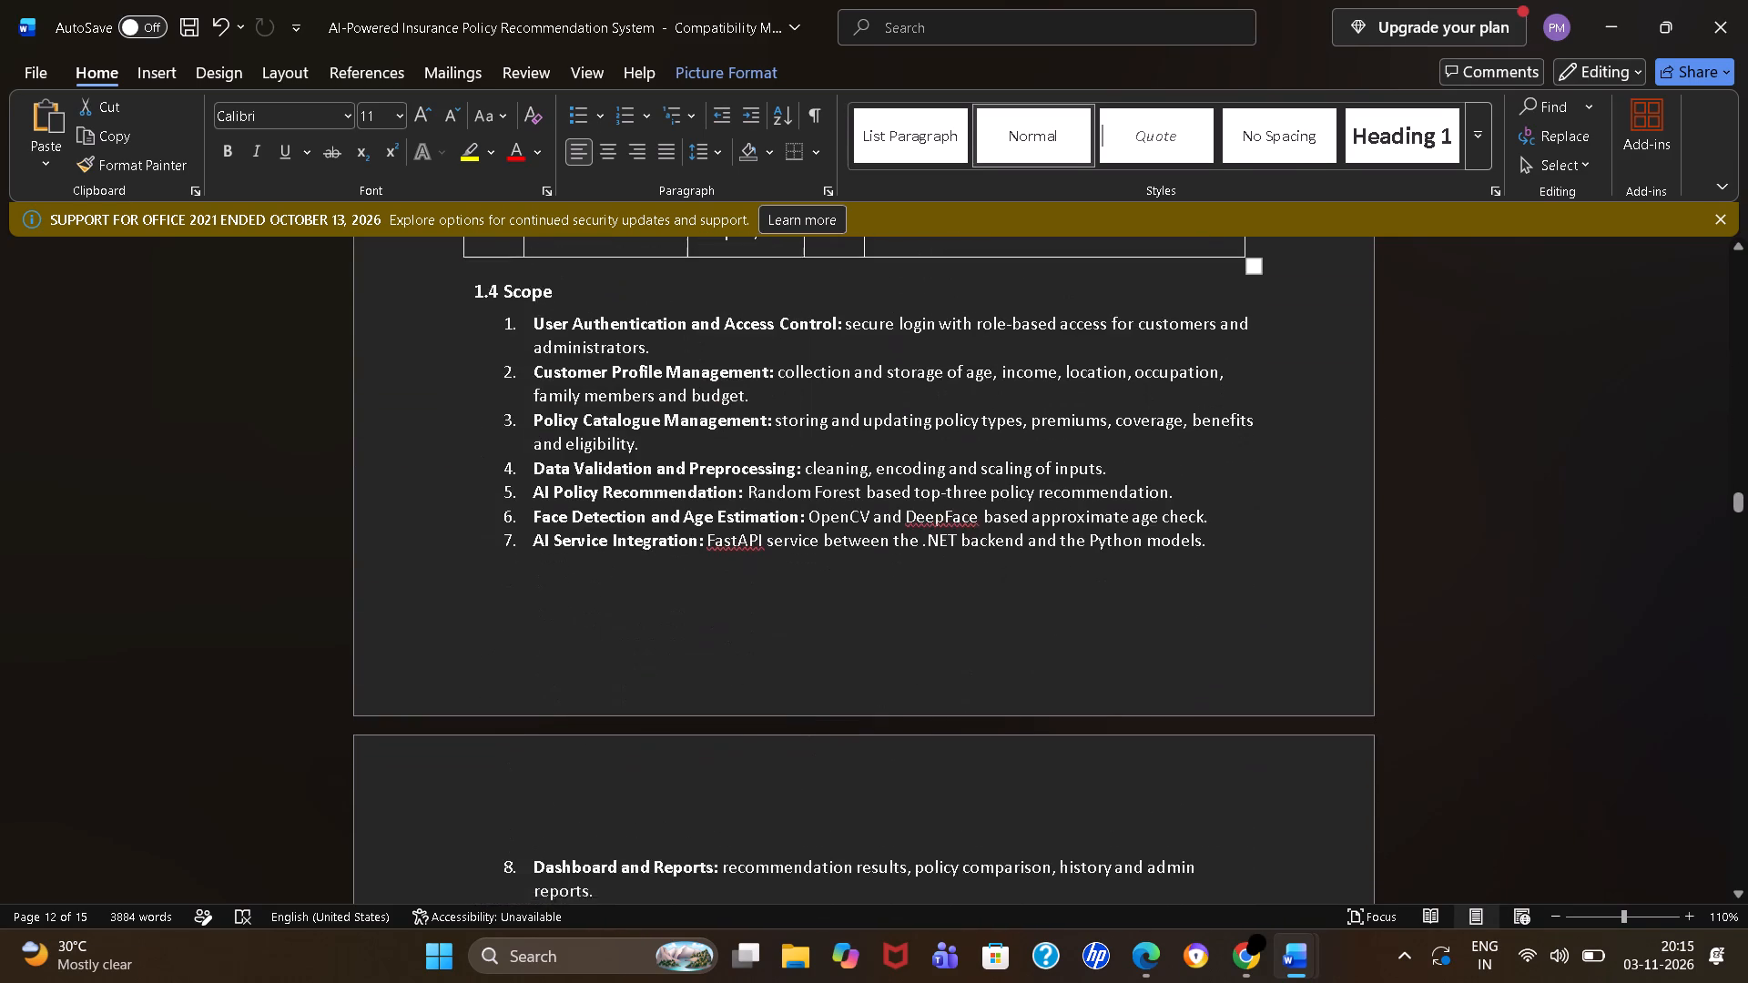
{"action": "scroll", "coordinate": [497, 533], "scroll_direction": "down", "scroll_amount": 3}
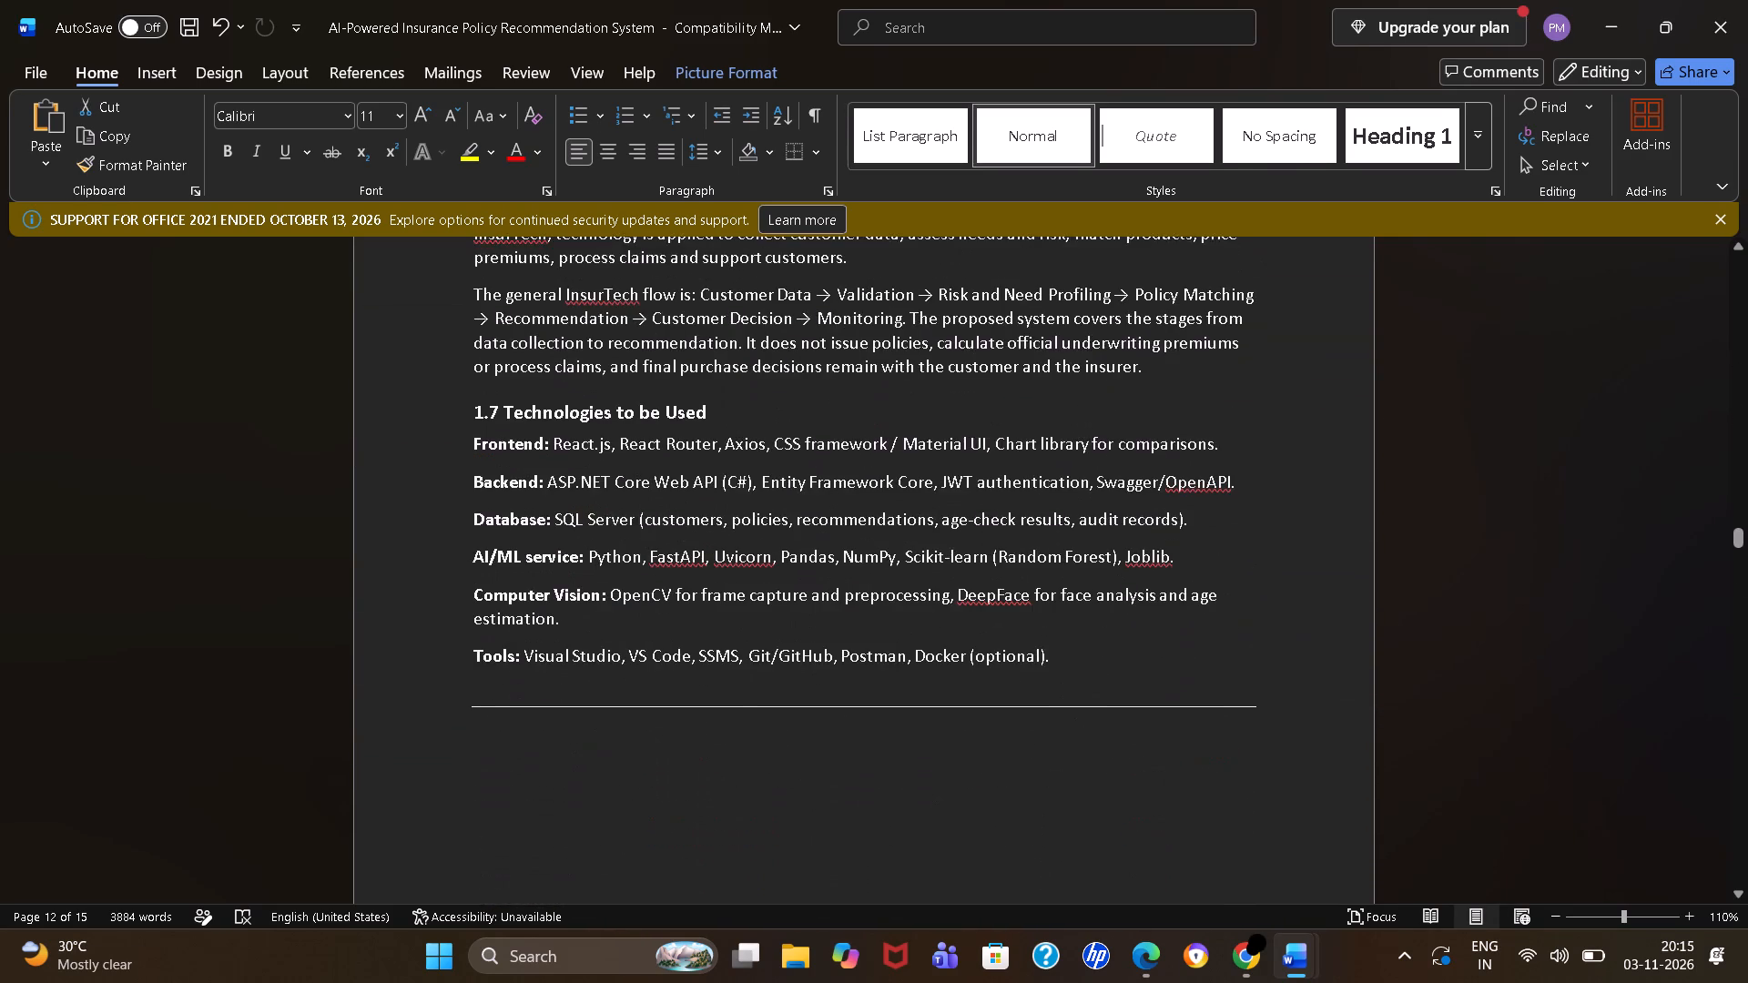
Insert two blank lines after the 2.3 Summary paragraph at the end of Chapter 2.
{"action": "scroll", "coordinate": [497, 533], "scroll_direction": "down", "scroll_amount": 4}
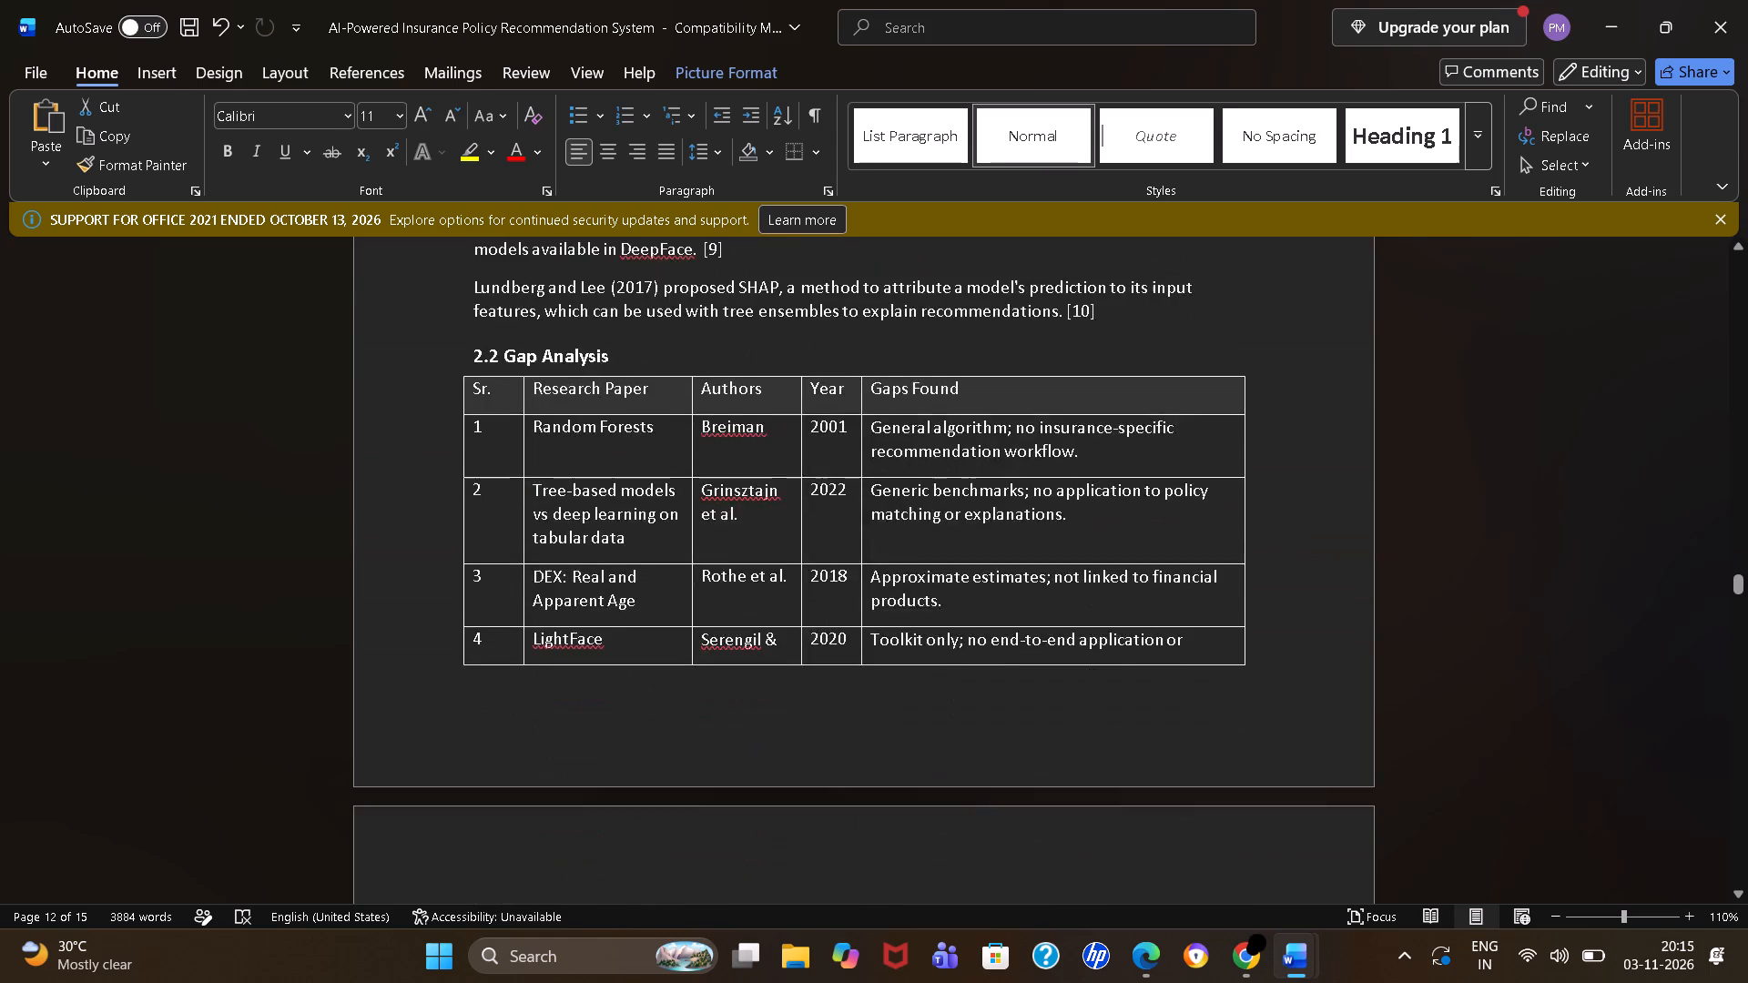
{"action": "scroll", "coordinate": [497, 533], "scroll_direction": "down", "scroll_amount": 1}
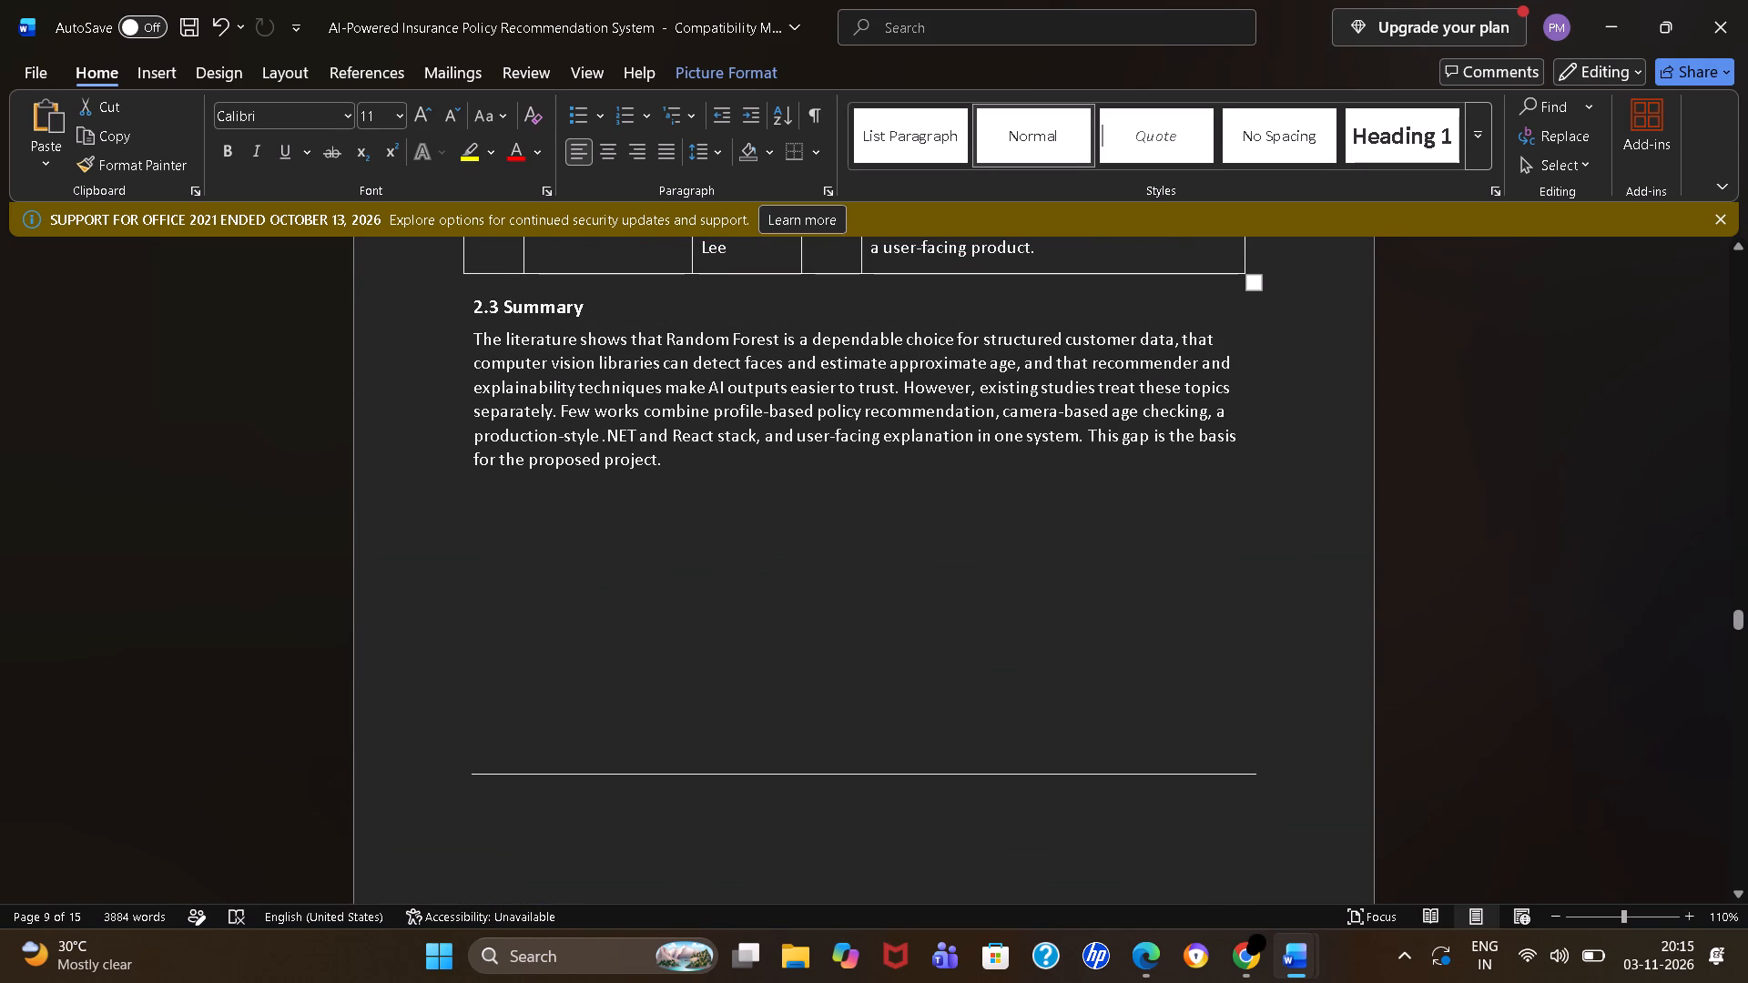
{"action": "left_click", "coordinate": [694, 452]}
{"action": "key", "text": "Return"}
{"action": "key", "text": "Return"}
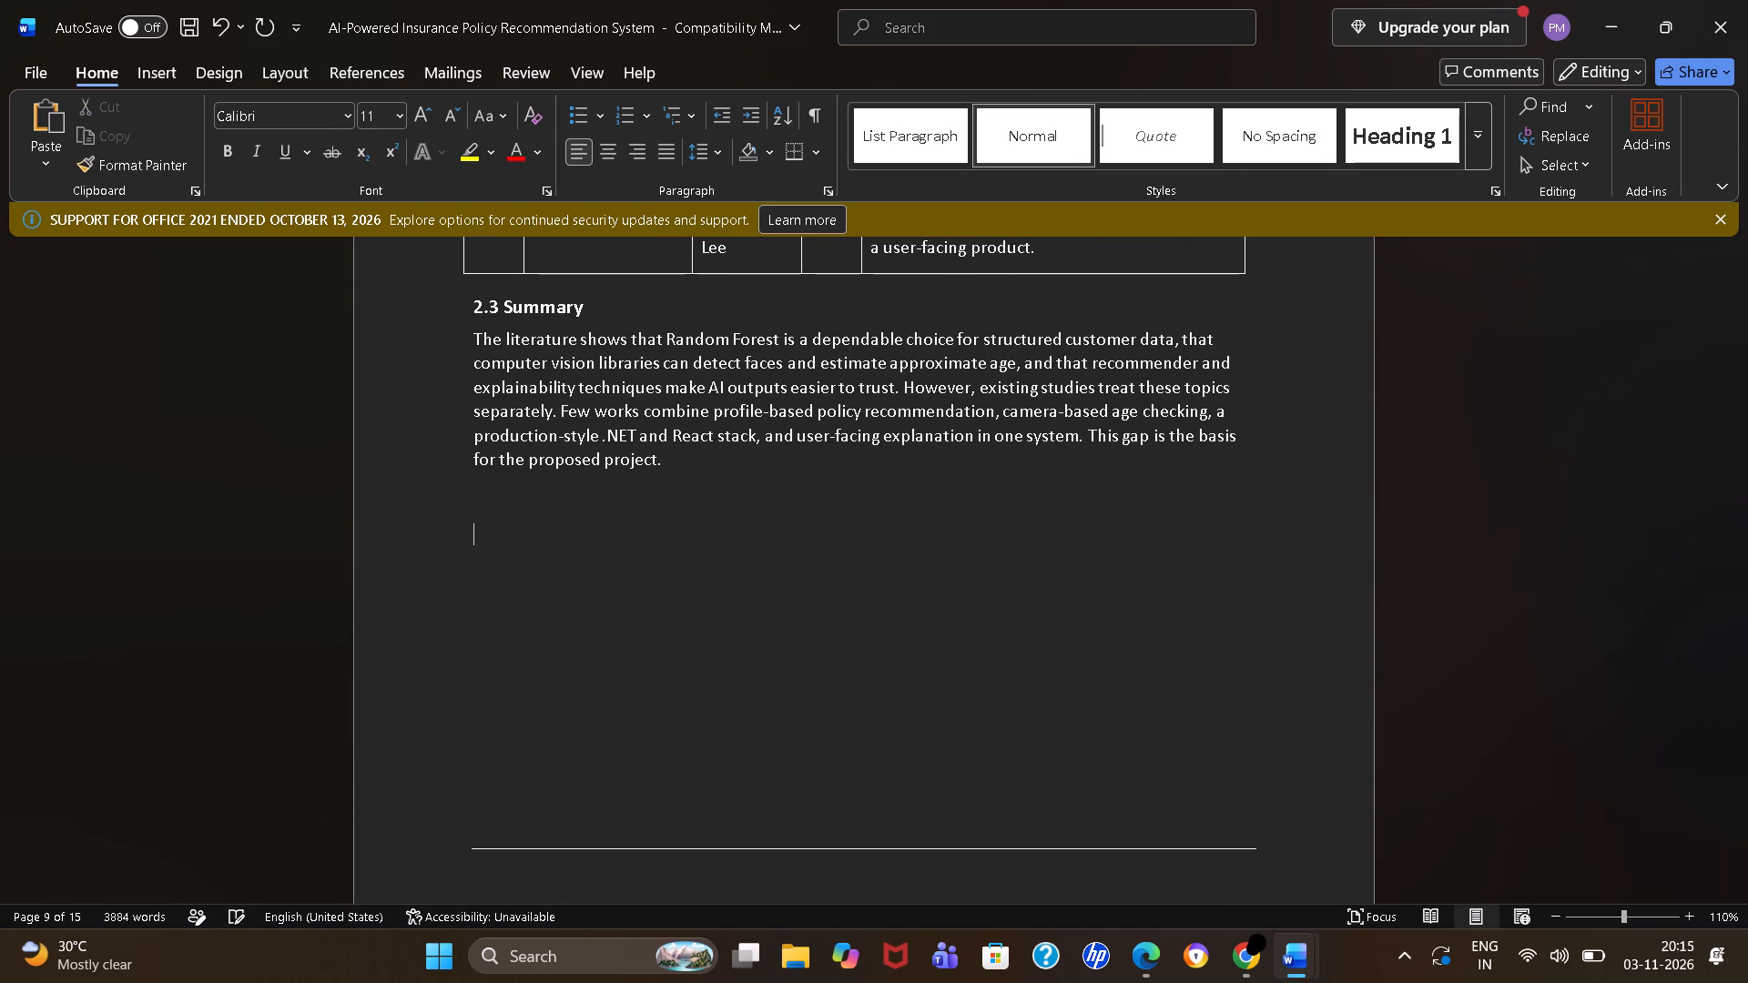
Examine the Chapter 2 literature review, the 2.2 Gap Analysis table and the Chapter 3 pages through to the reference list.
{"action": "scroll", "coordinate": [694, 452], "scroll_direction": "up", "scroll_amount": 5}
{"action": "scroll", "coordinate": [694, 452], "scroll_direction": "down", "scroll_amount": 1}
{"action": "scroll", "coordinate": [694, 452], "scroll_direction": "up", "scroll_amount": 2}
{"action": "scroll", "coordinate": [694, 452], "scroll_direction": "down", "scroll_amount": 1}
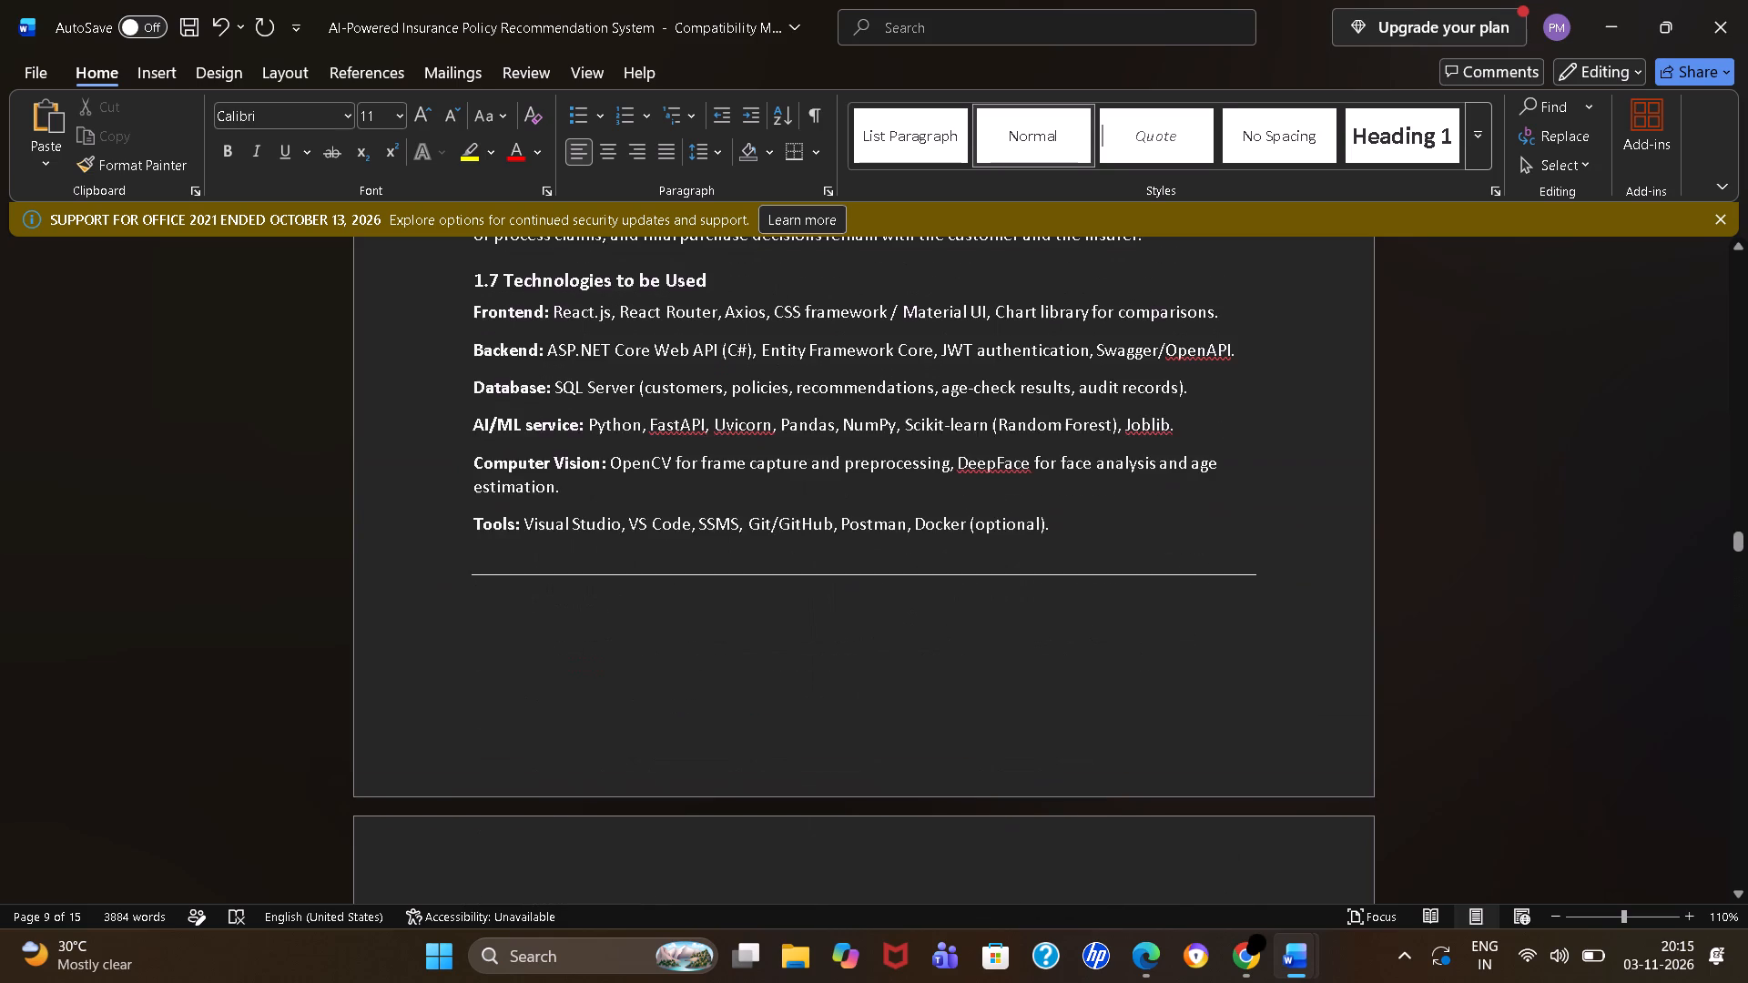
{"action": "scroll", "coordinate": [694, 452], "scroll_direction": "down", "scroll_amount": 1}
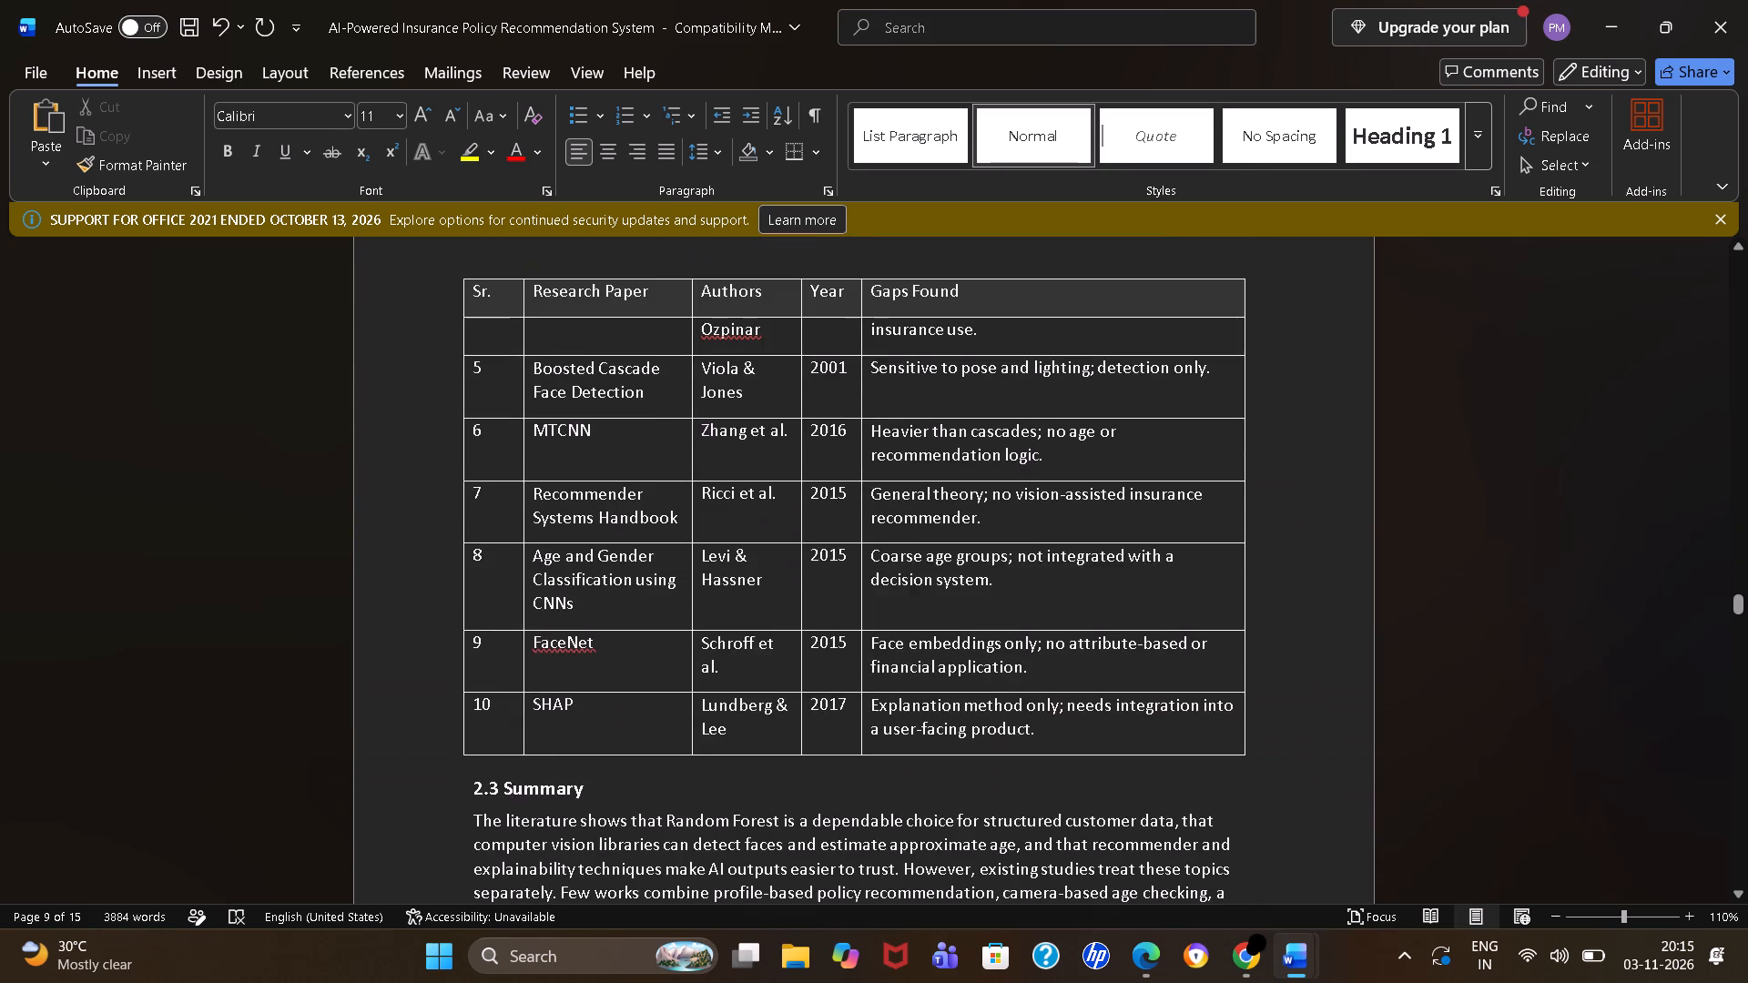
{"action": "scroll", "coordinate": [694, 452], "scroll_direction": "up", "scroll_amount": 5}
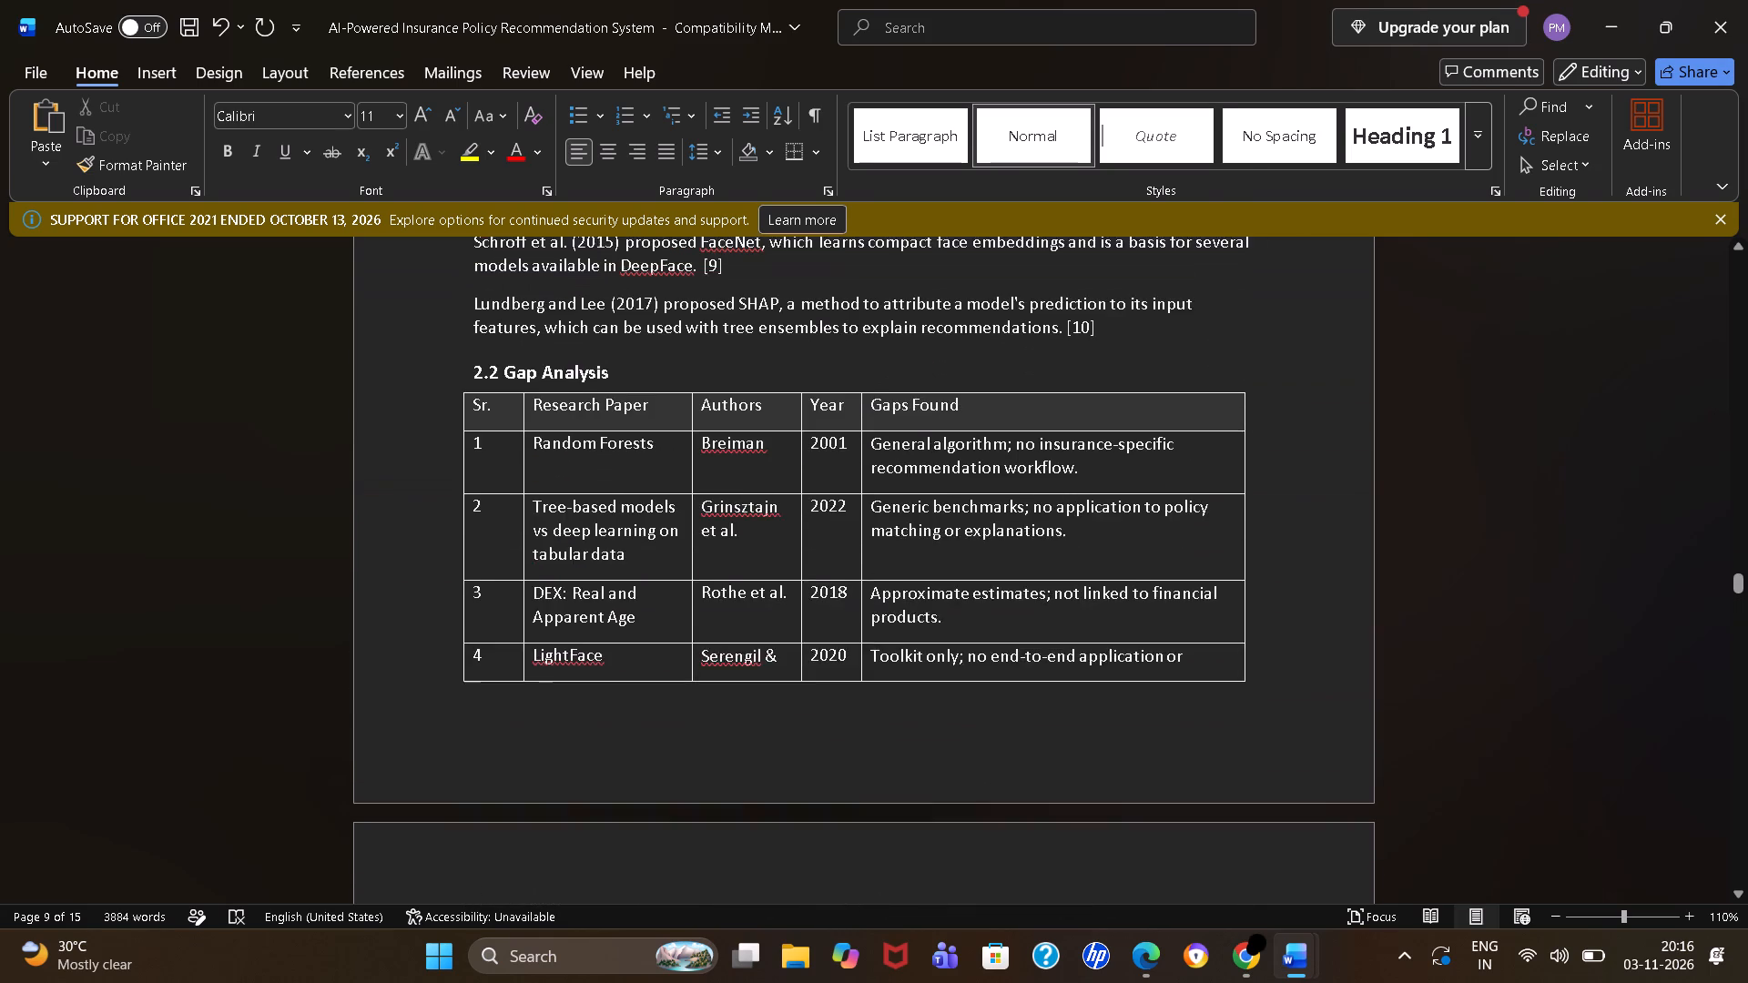
{"action": "scroll", "coordinate": [694, 452], "scroll_direction": "up", "scroll_amount": 1}
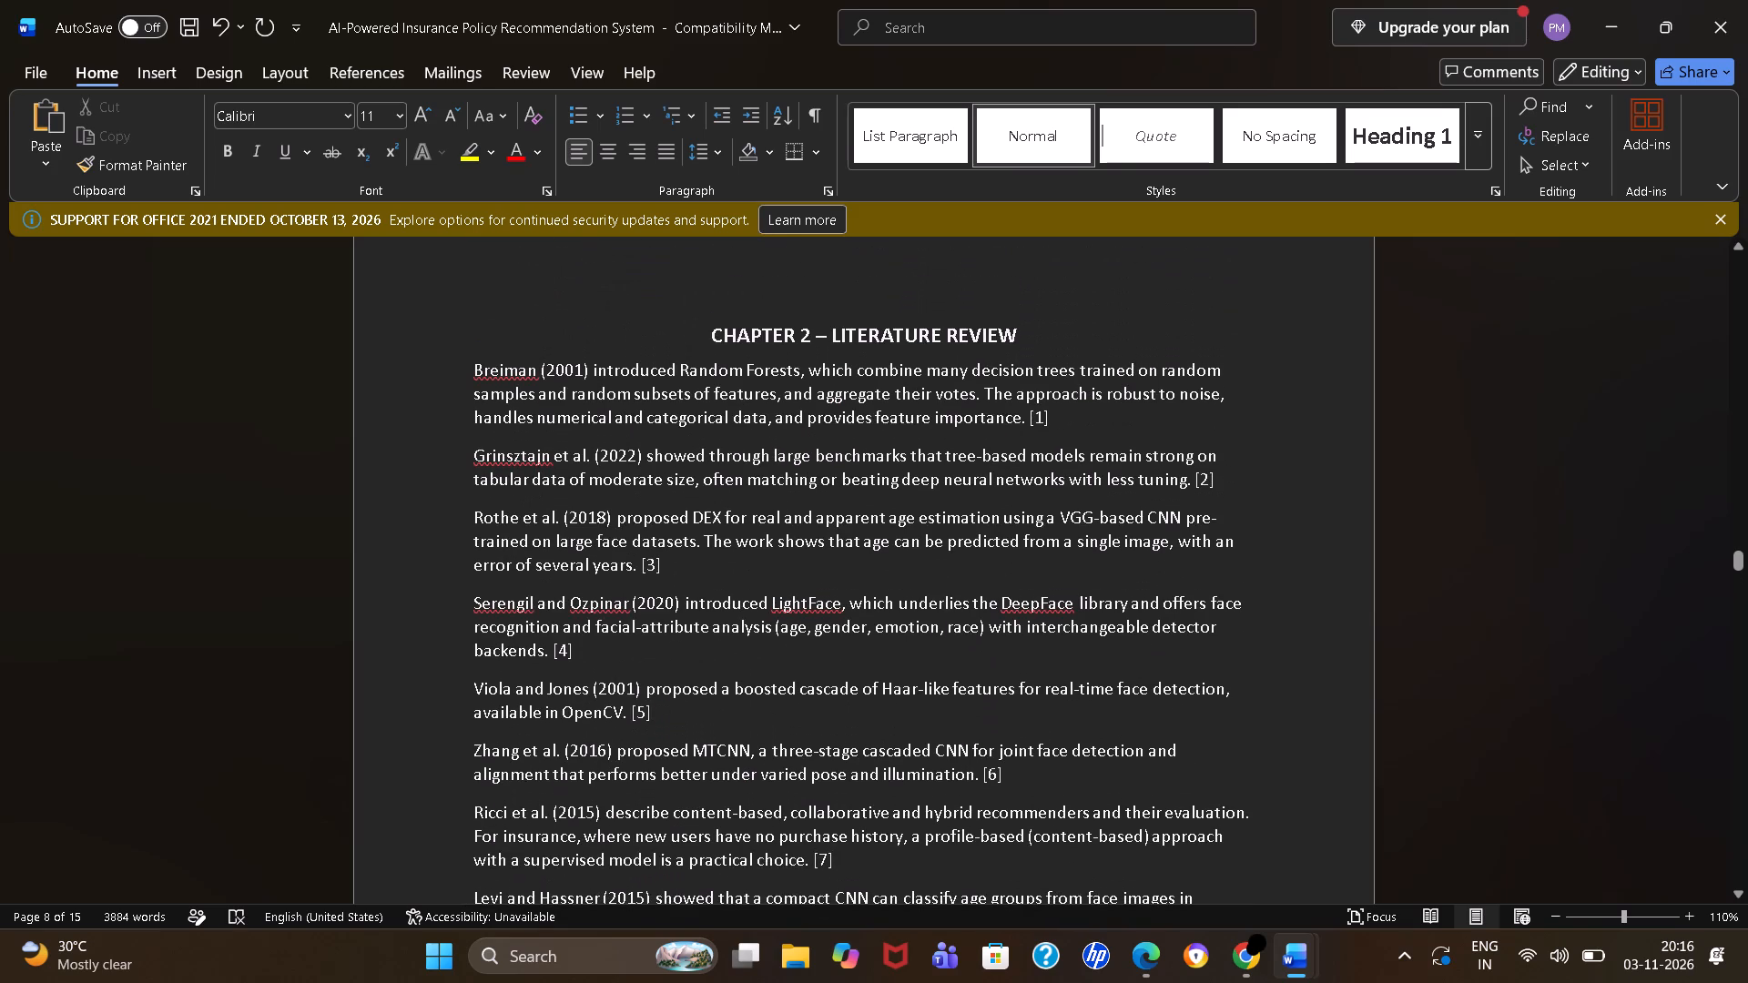
{"action": "scroll", "coordinate": [694, 452], "scroll_direction": "down", "scroll_amount": 1}
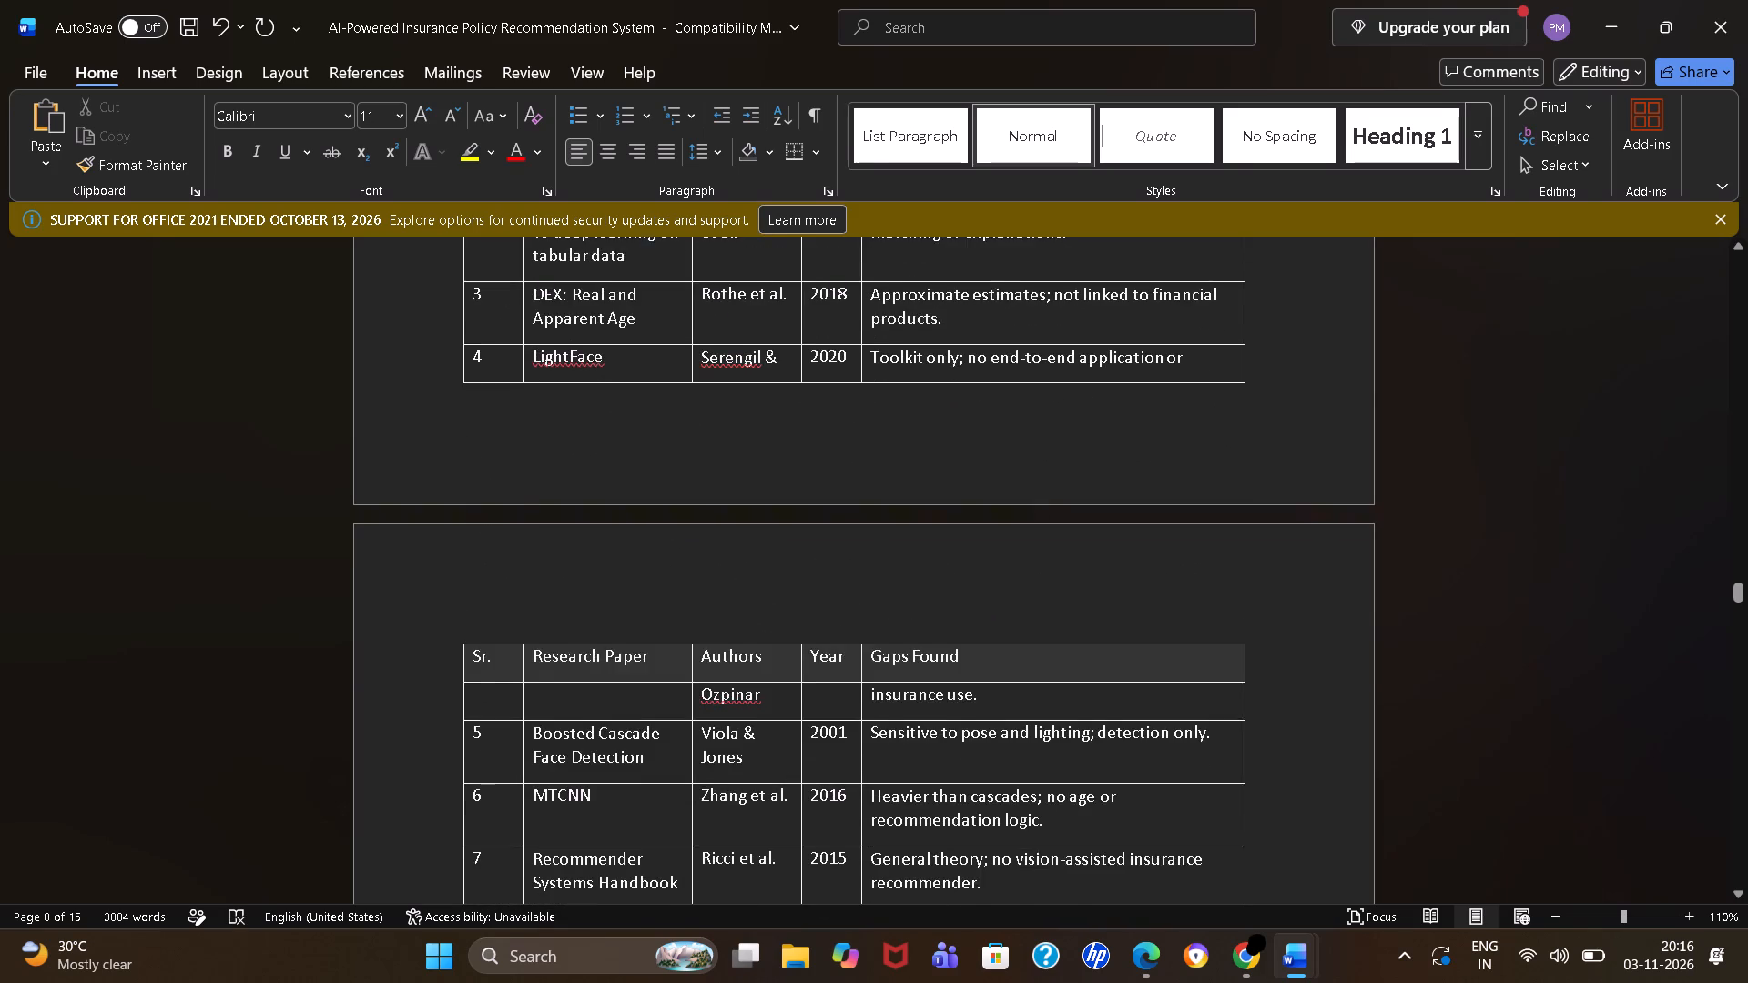
{"action": "scroll", "coordinate": [694, 452], "scroll_direction": "down", "scroll_amount": 2}
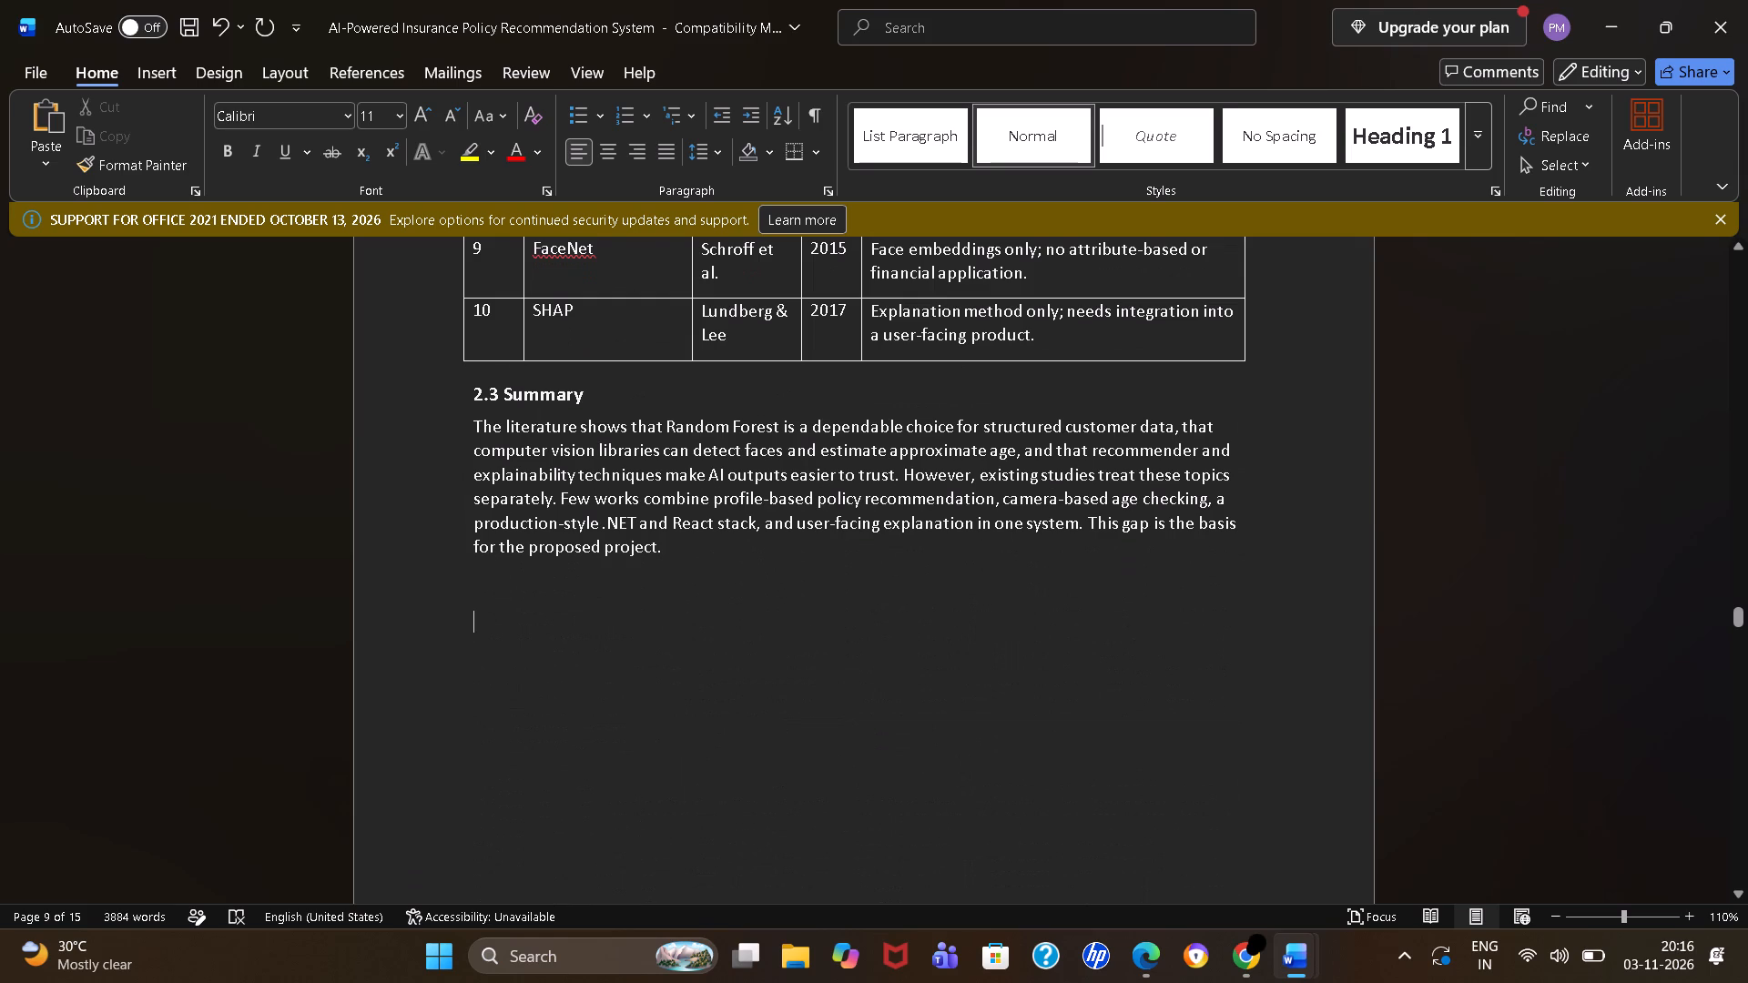
{"action": "scroll", "coordinate": [694, 452], "scroll_direction": "down", "scroll_amount": 8}
{"action": "scroll", "coordinate": [694, 452], "scroll_direction": "up", "scroll_amount": 1}
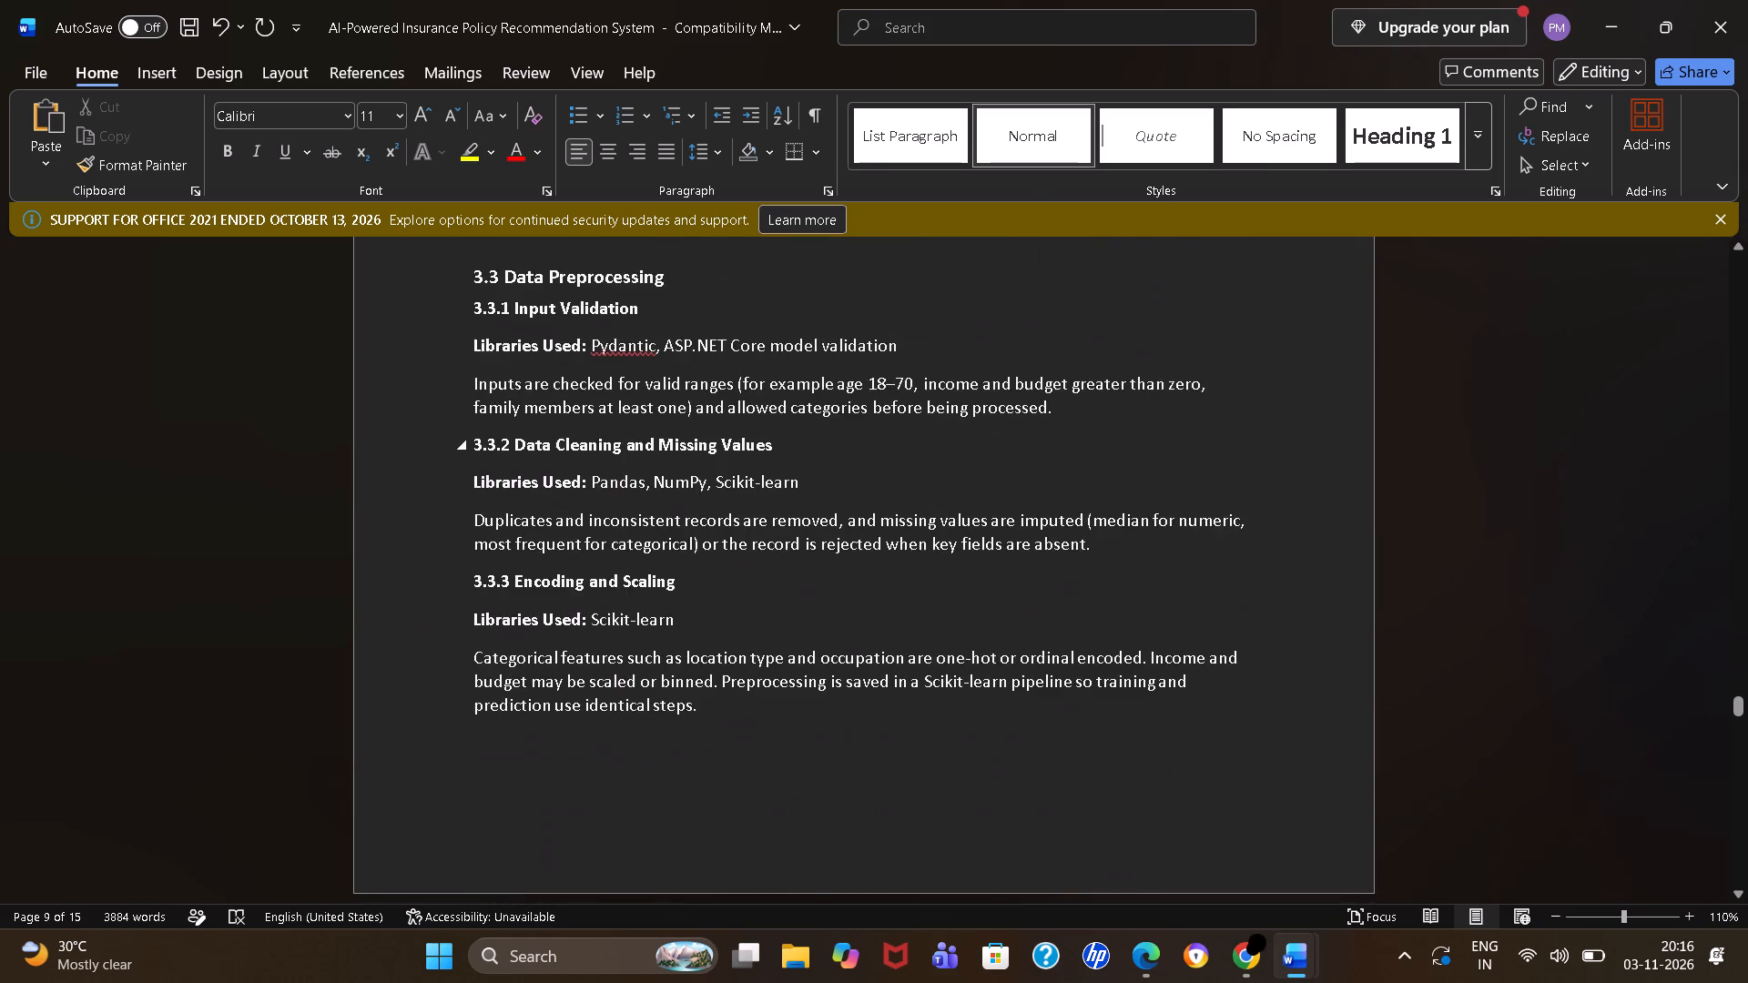
{"action": "scroll", "coordinate": [694, 452], "scroll_direction": "up", "scroll_amount": 1}
{"action": "scroll", "coordinate": [694, 452], "scroll_direction": "down", "scroll_amount": 6}
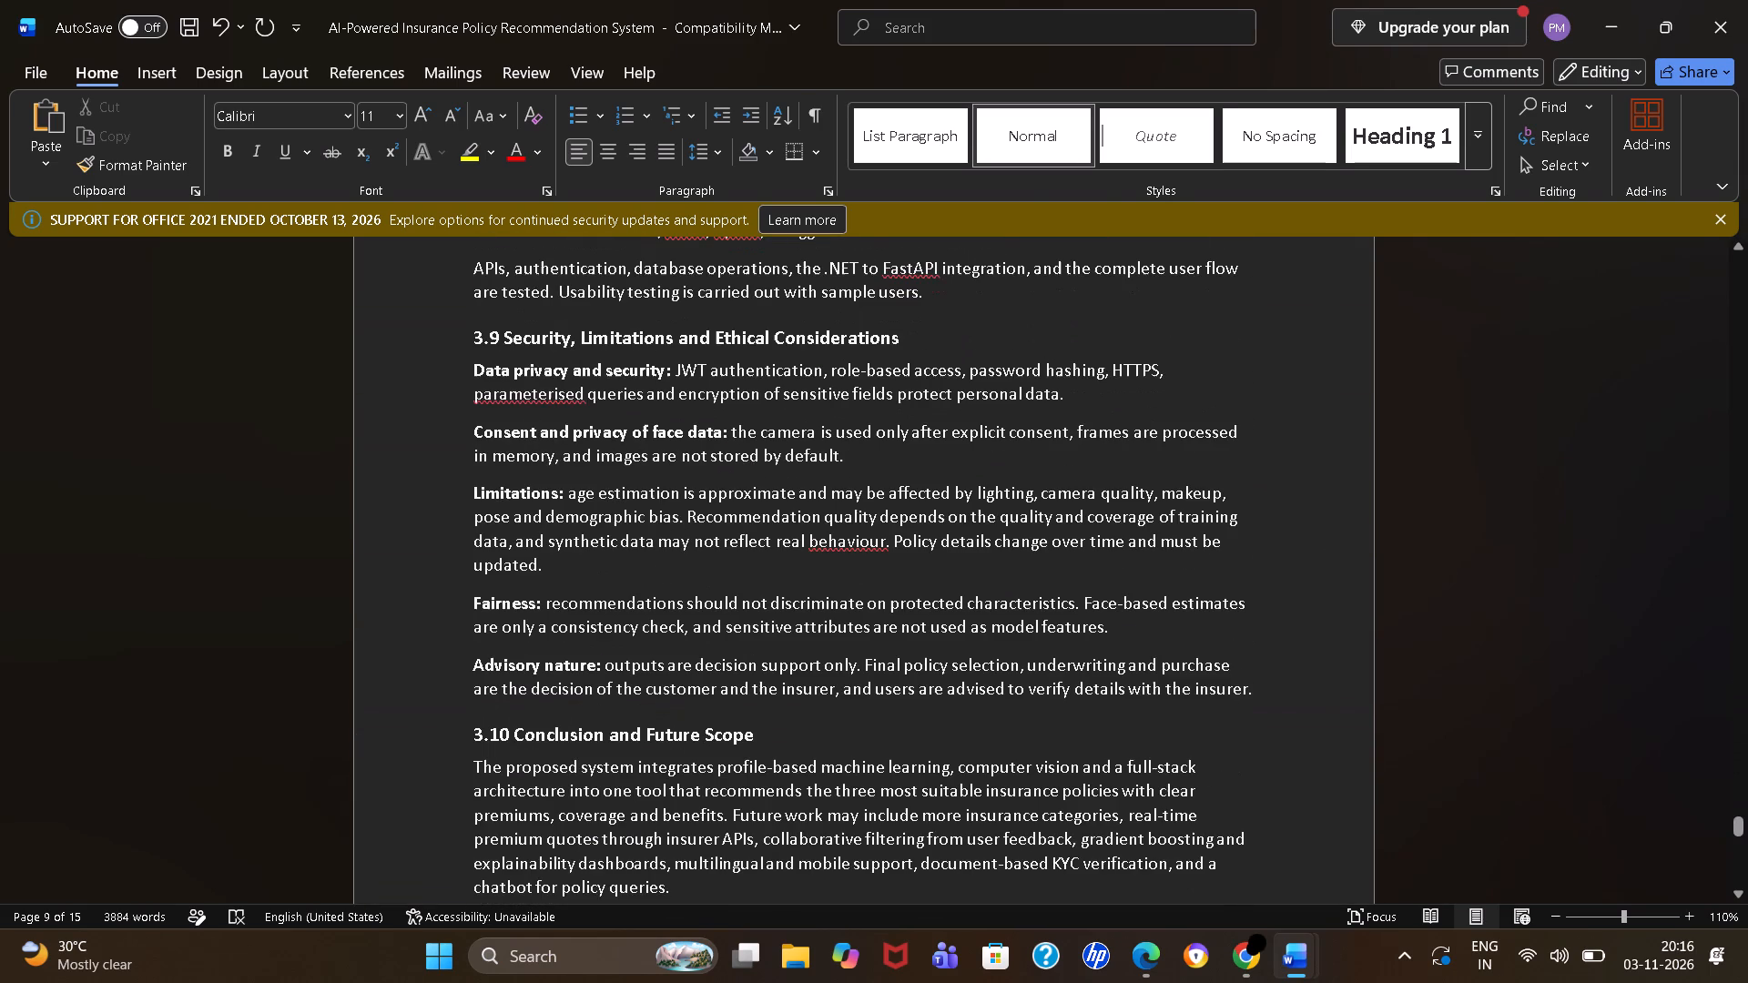
{"action": "scroll", "coordinate": [694, 452], "scroll_direction": "down", "scroll_amount": 5}
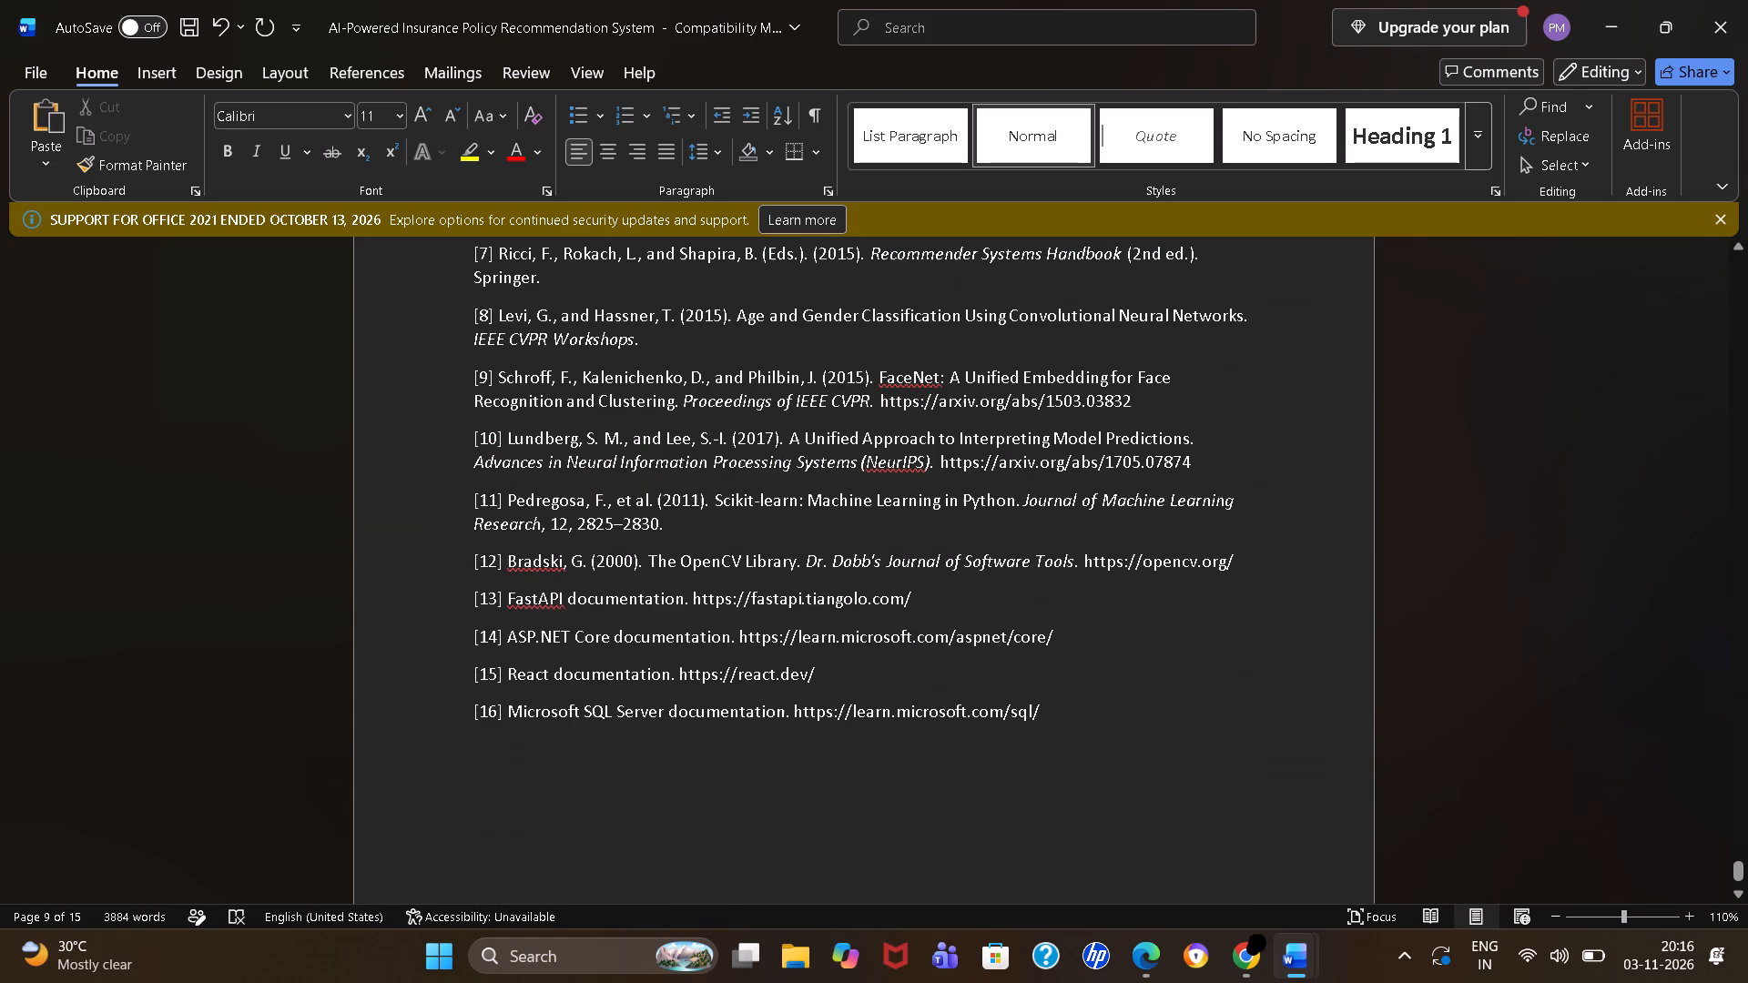
Examine the layout of the pages before Chapter 1, including Objectives and Technologies to be Used, and on to the references.
{"action": "scroll", "coordinate": [694, 452], "scroll_direction": "up", "scroll_amount": 7}
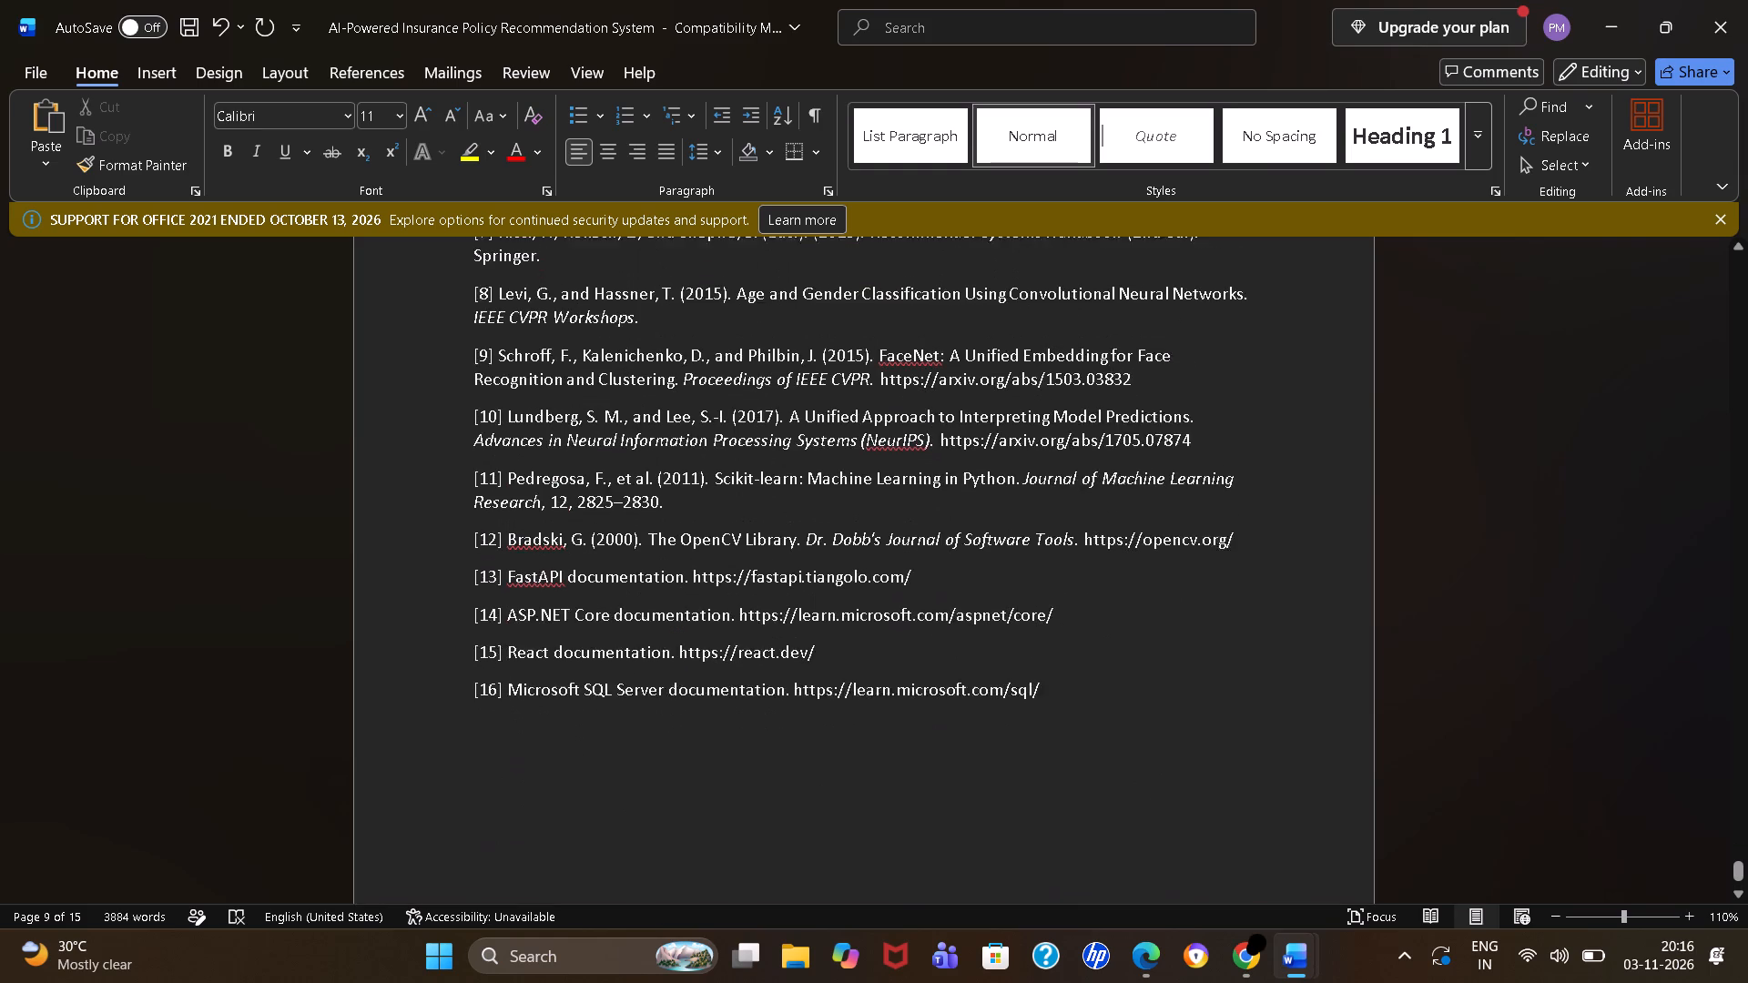
{"action": "scroll", "coordinate": [694, 452], "scroll_direction": "up", "scroll_amount": 7}
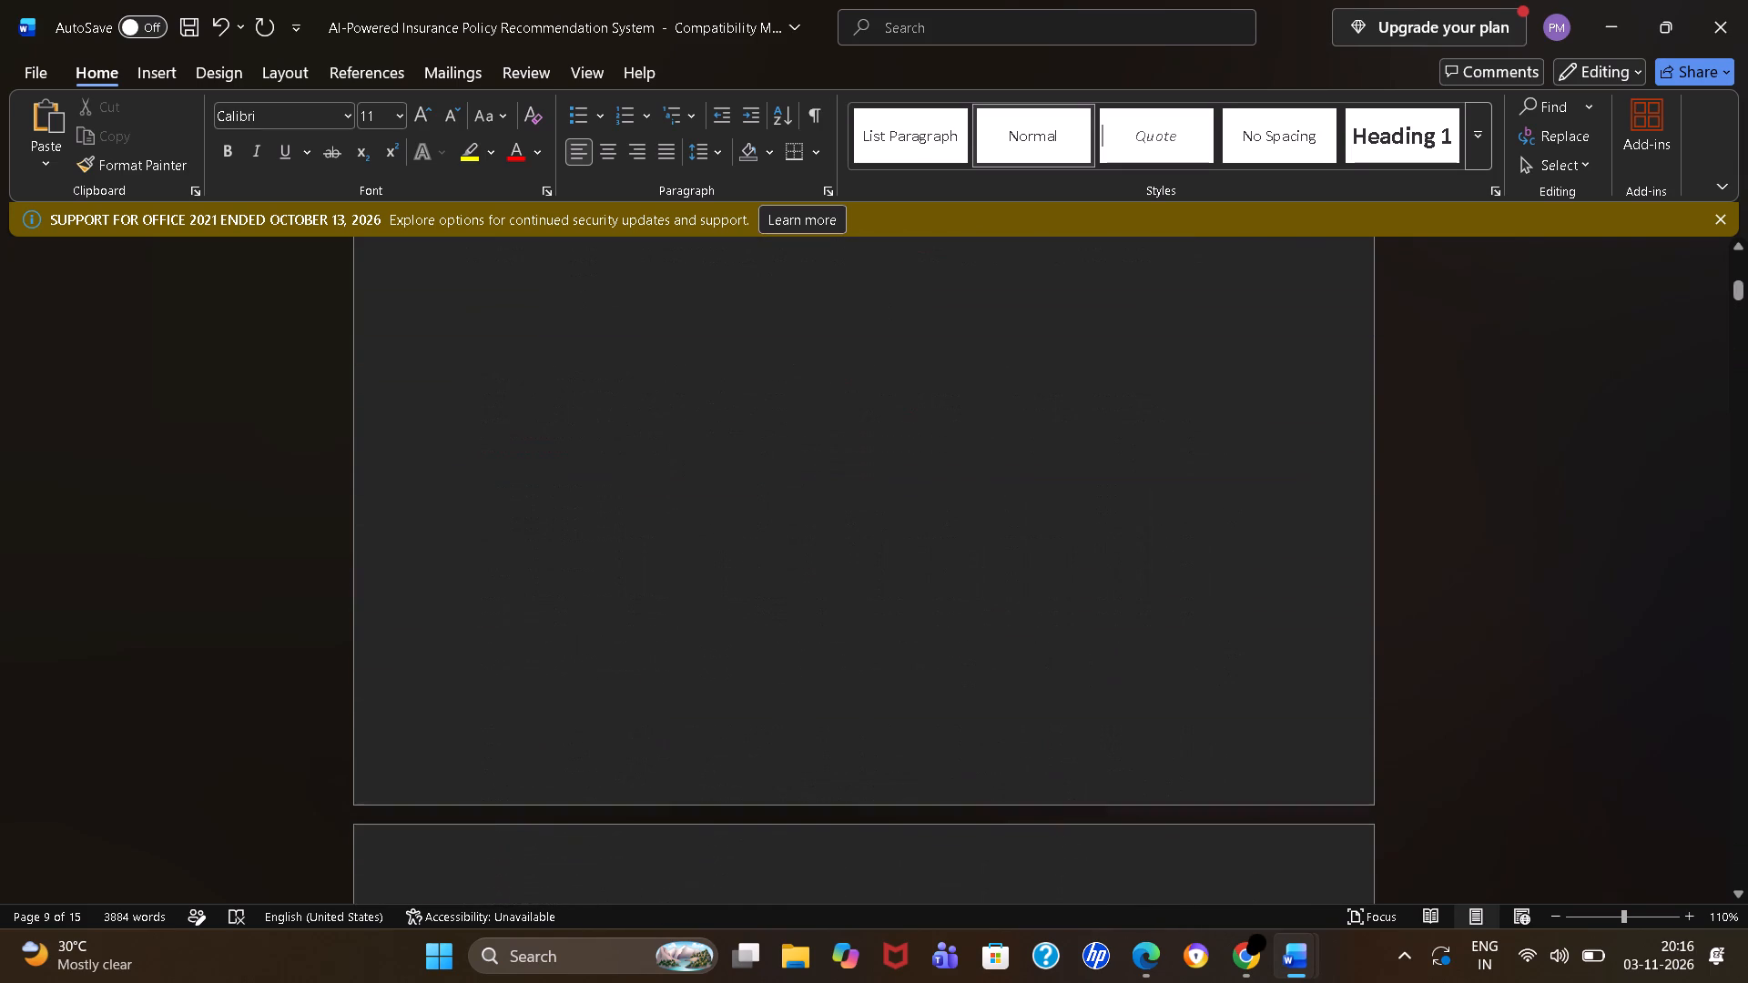
{"action": "scroll", "coordinate": [694, 452], "scroll_direction": "up", "scroll_amount": 5}
{"action": "scroll", "coordinate": [694, 452], "scroll_direction": "down", "scroll_amount": 4}
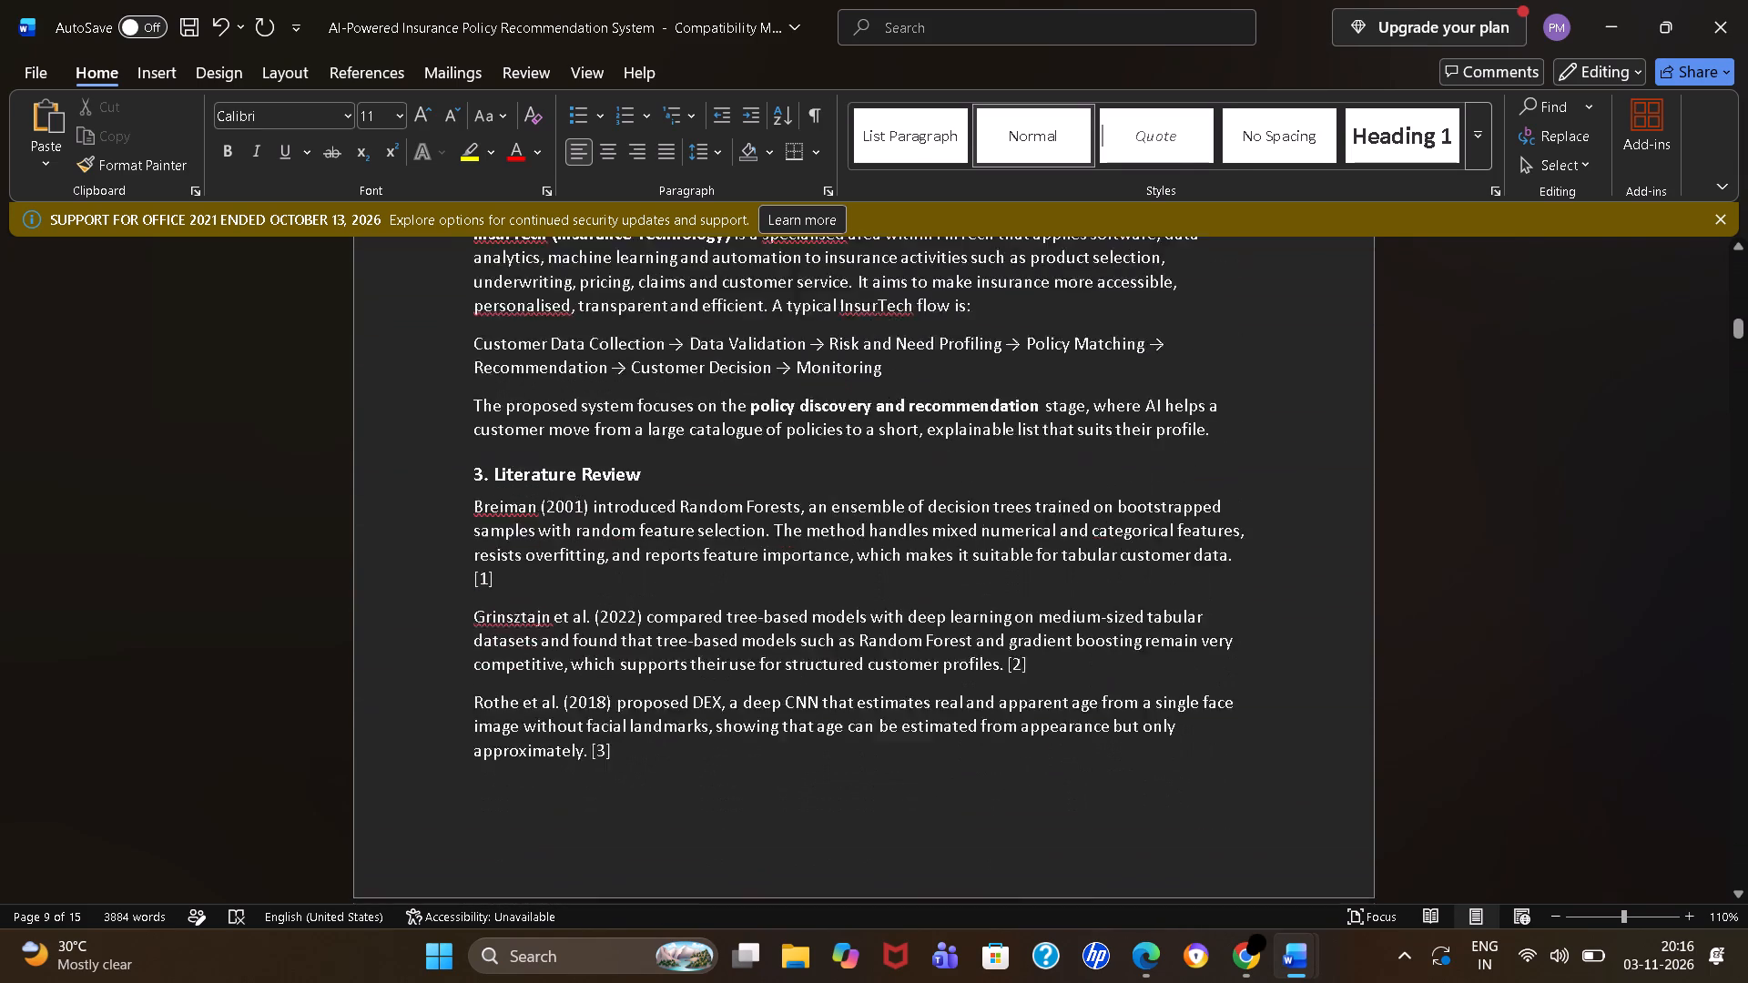
{"action": "scroll", "coordinate": [694, 452], "scroll_direction": "up", "scroll_amount": 1}
{"action": "scroll", "coordinate": [694, 452], "scroll_direction": "down", "scroll_amount": 3}
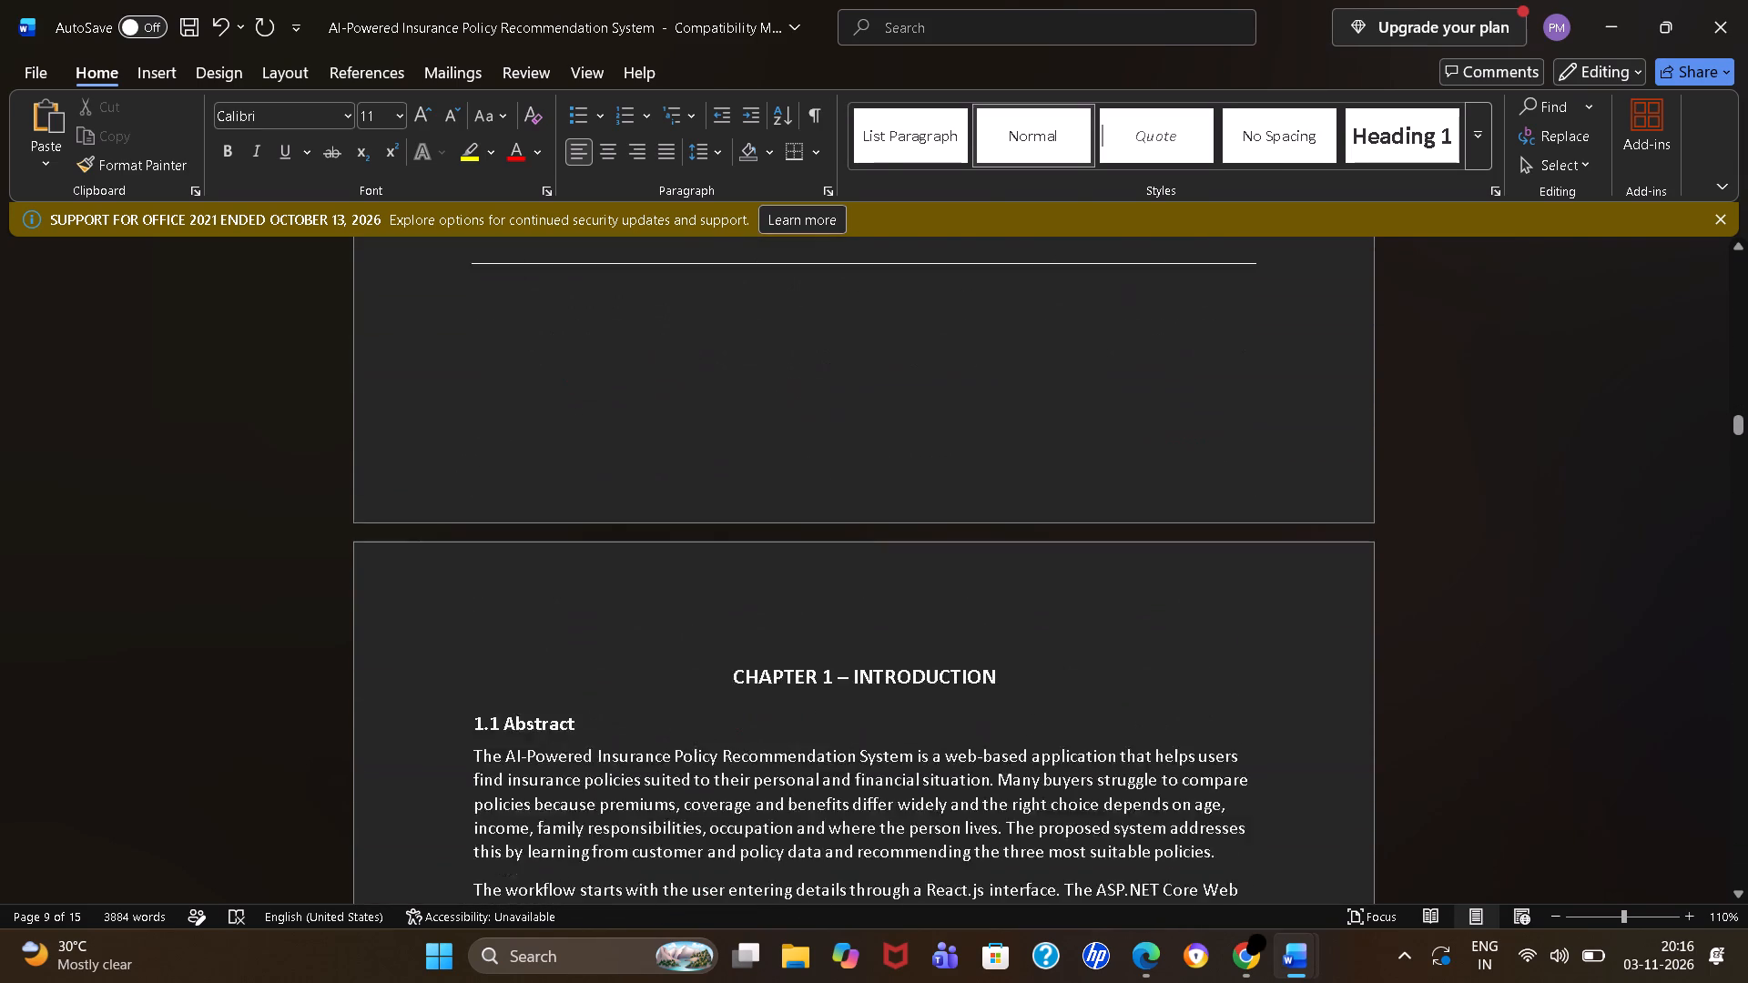
{"action": "scroll", "coordinate": [694, 452], "scroll_direction": "down", "scroll_amount": 1}
{"action": "scroll", "coordinate": [694, 452], "scroll_direction": "up", "scroll_amount": 7}
{"action": "scroll", "coordinate": [694, 452], "scroll_direction": "down", "scroll_amount": 1}
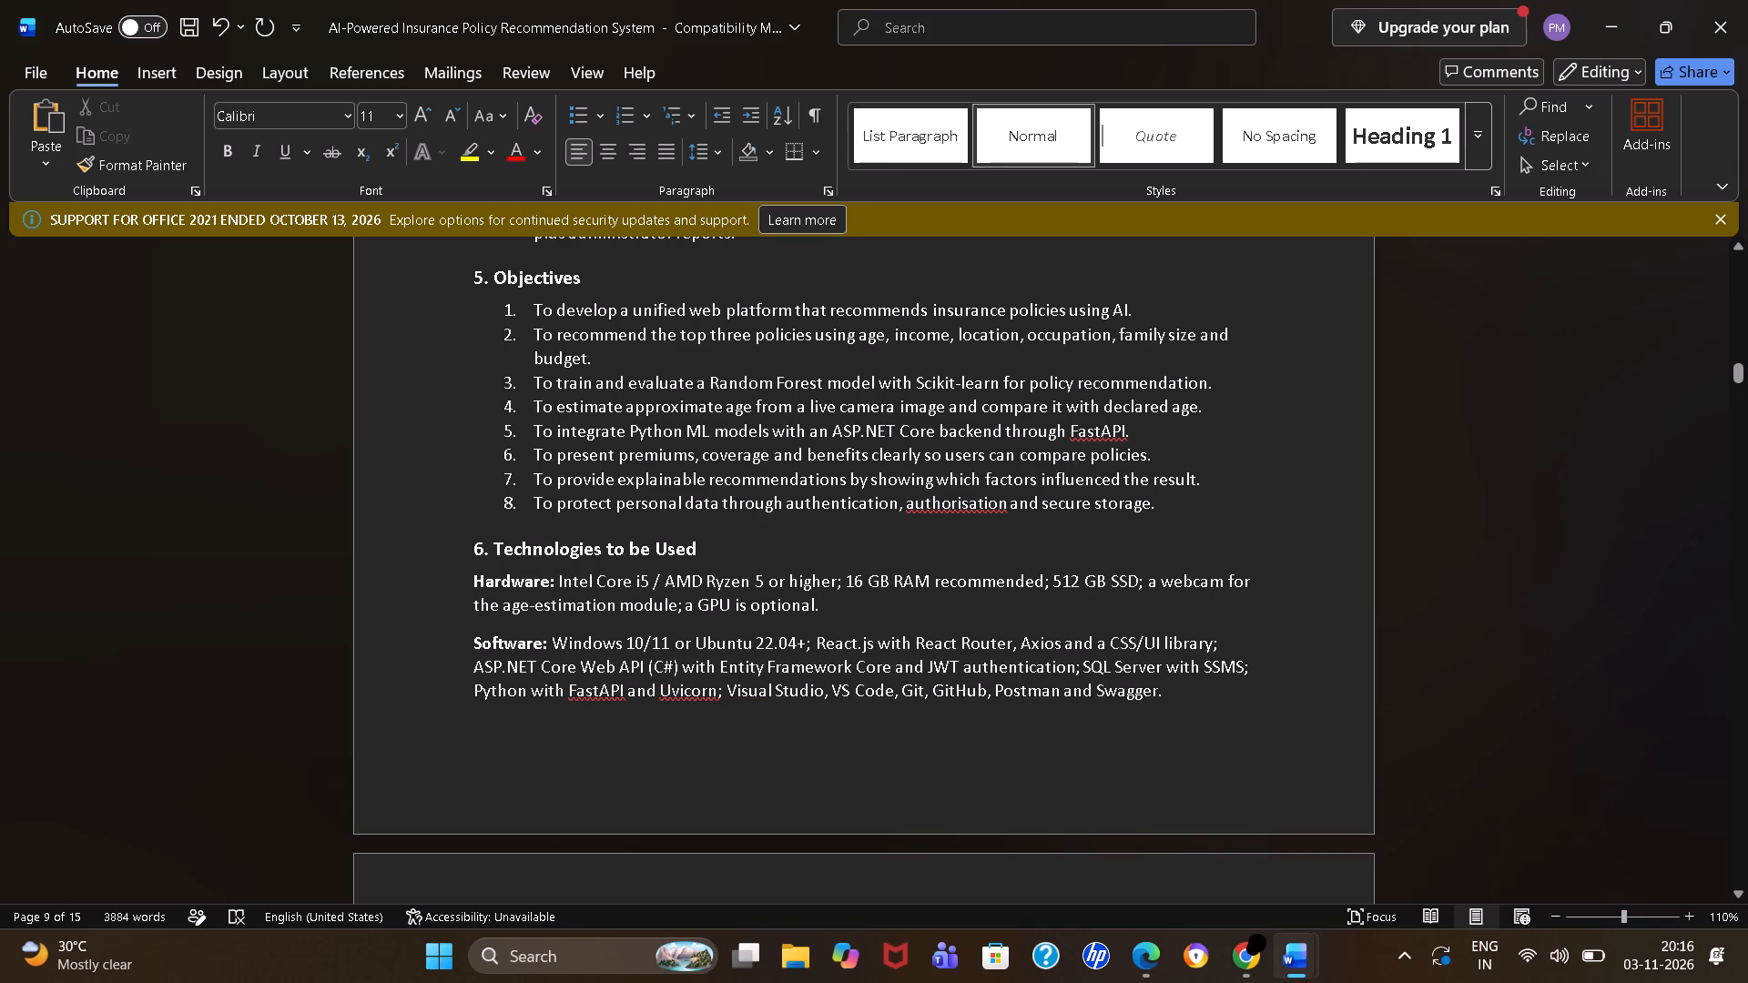
{"action": "scroll", "coordinate": [714, 692], "scroll_direction": "down", "scroll_amount": 2}
{"action": "scroll", "coordinate": [714, 692], "scroll_direction": "up", "scroll_amount": 1}
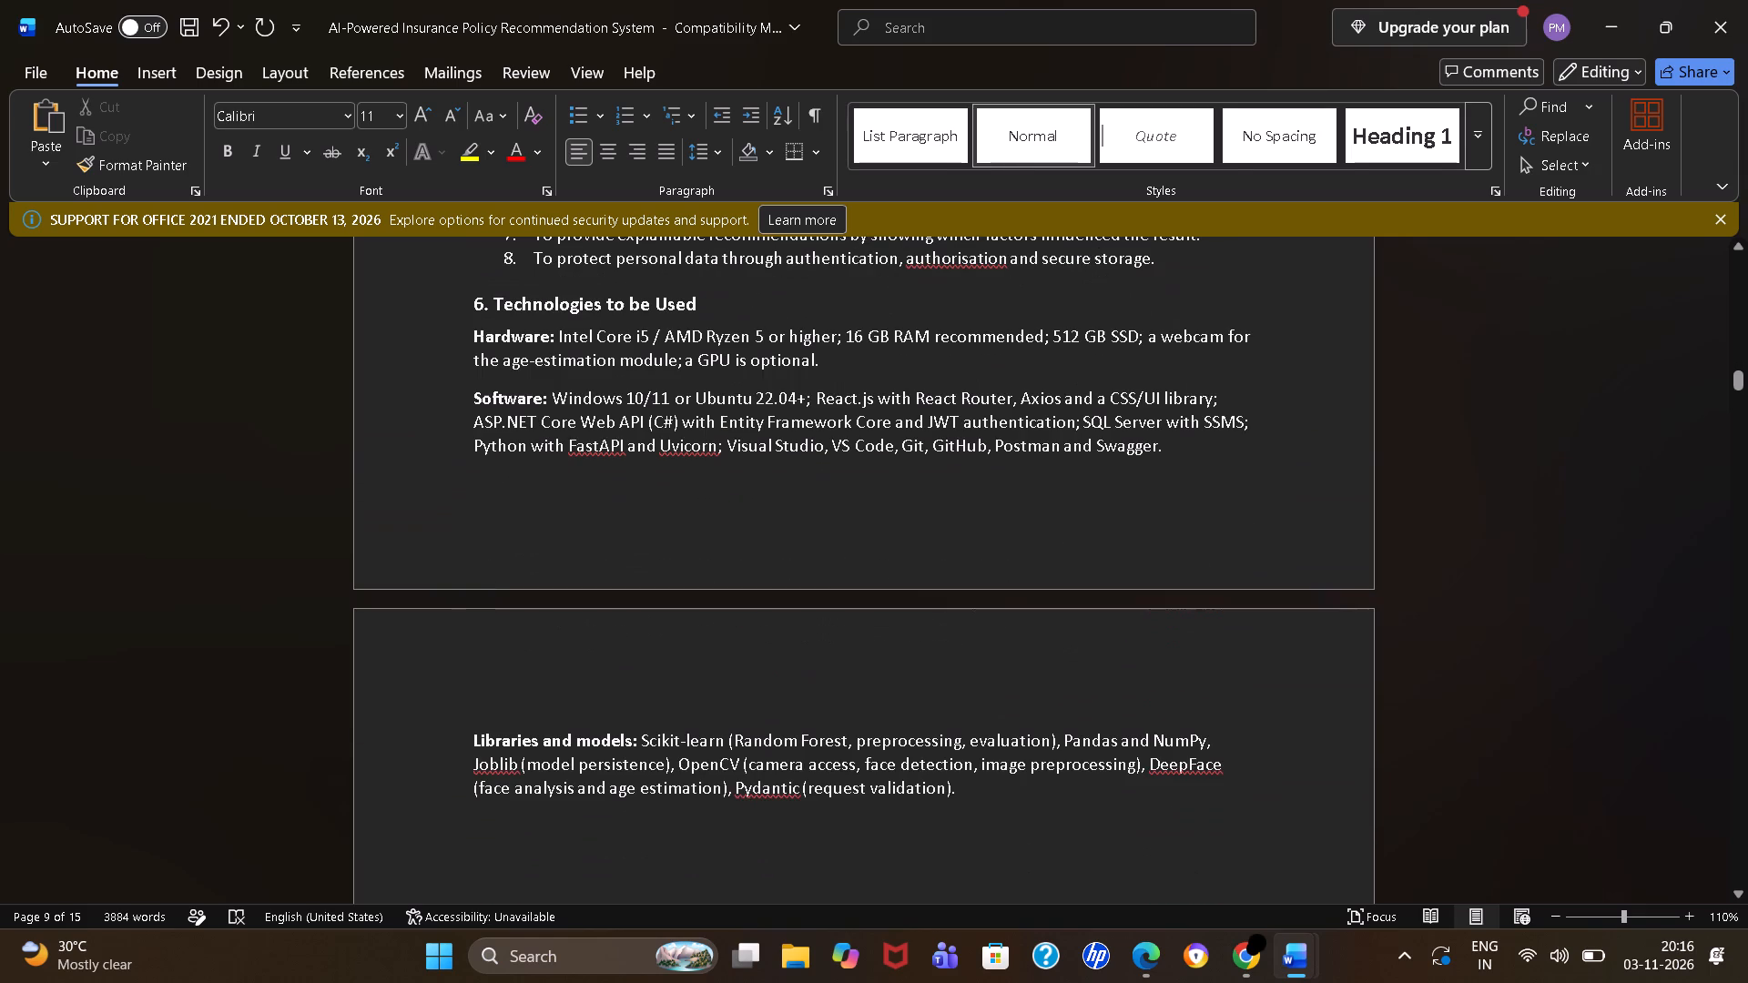
{"action": "scroll", "coordinate": [714, 692], "scroll_direction": "down", "scroll_amount": 1}
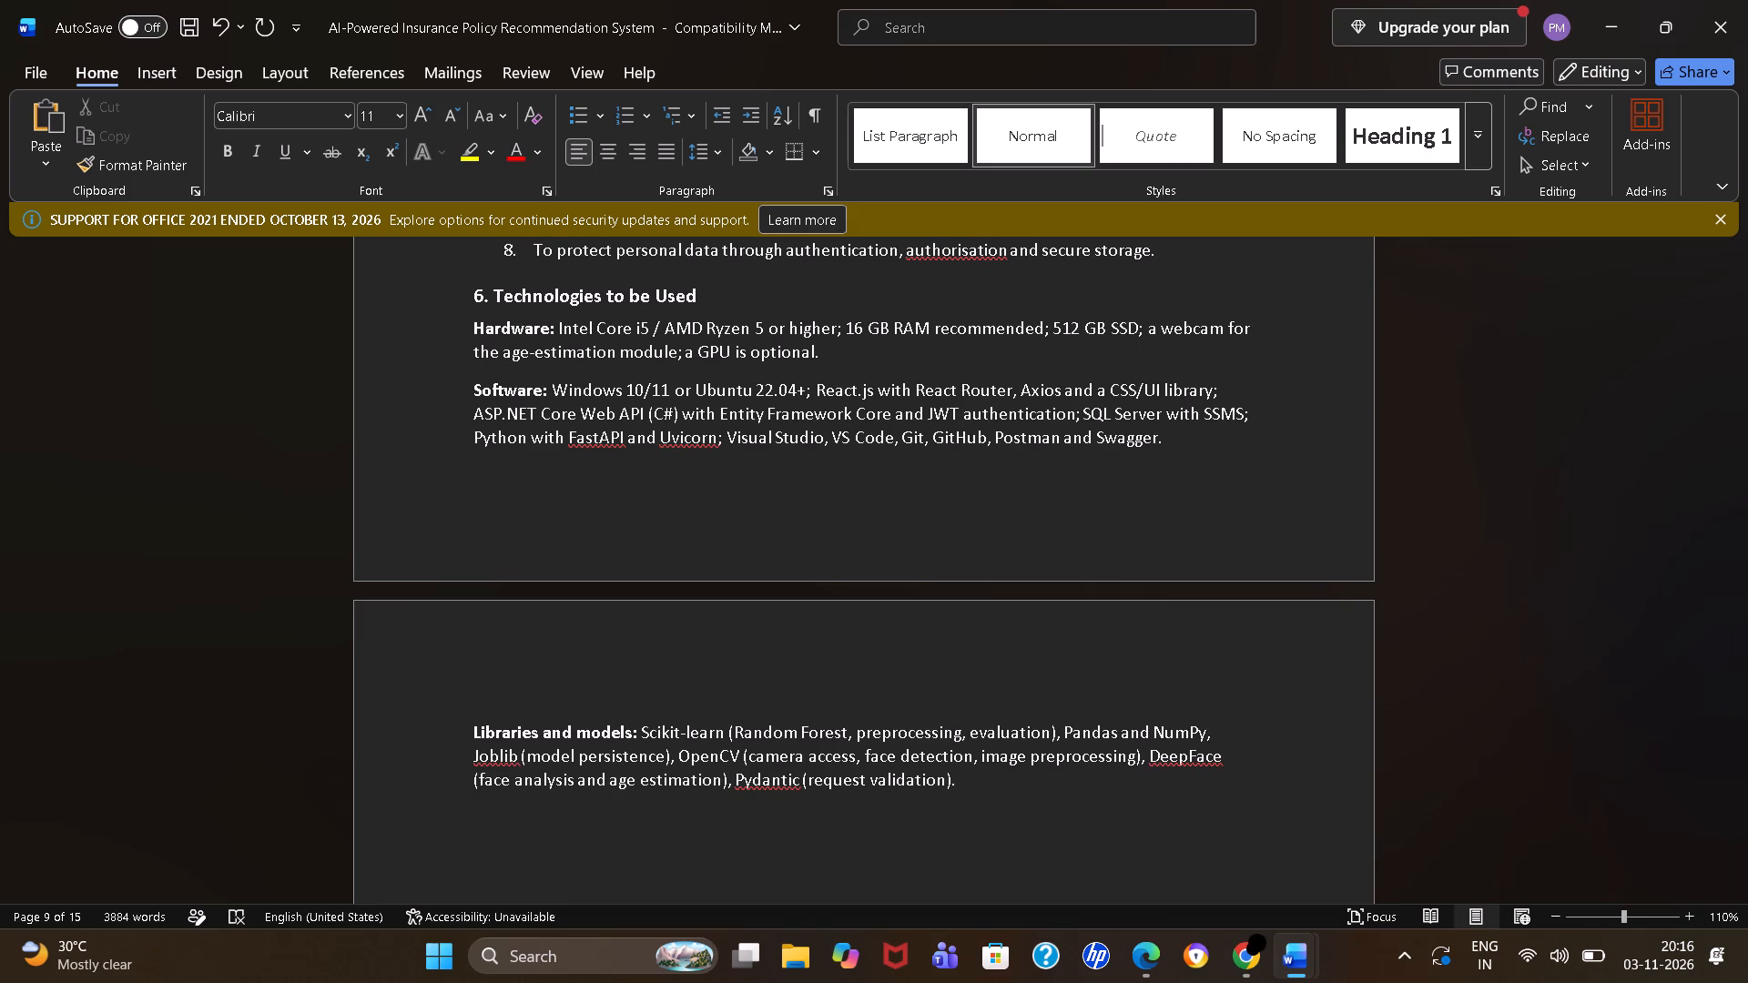
{"action": "scroll", "coordinate": [714, 692], "scroll_direction": "down", "scroll_amount": 8}
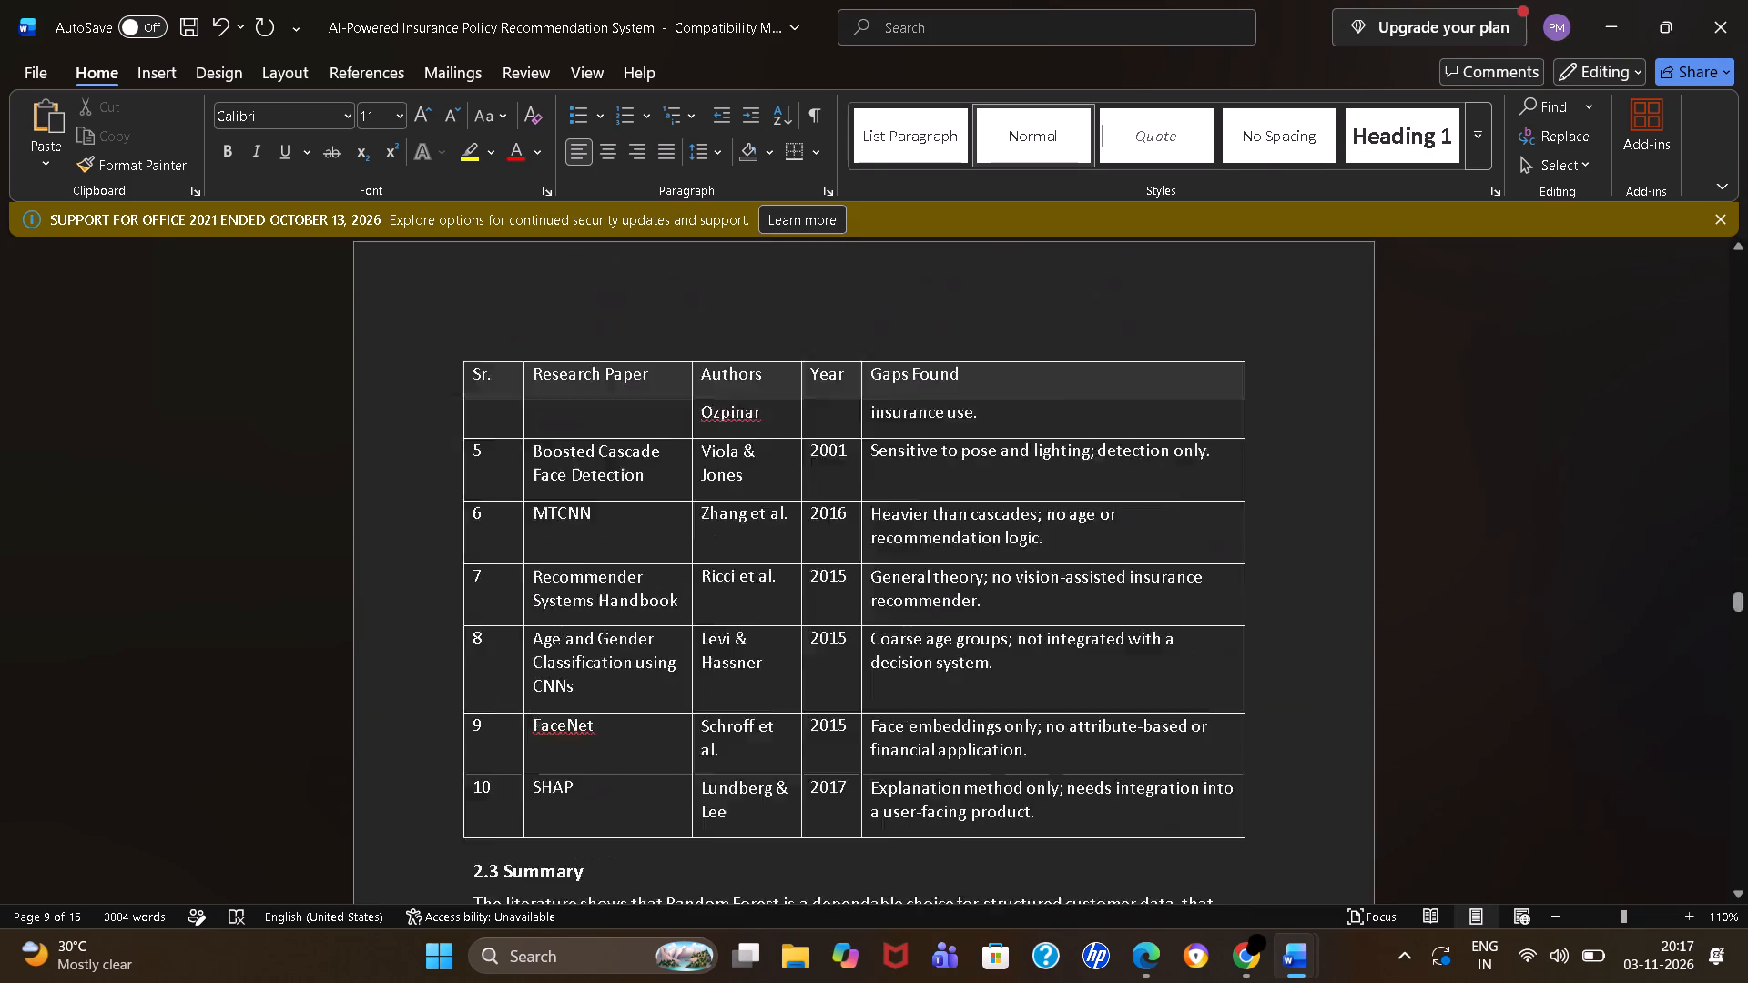
{"action": "scroll", "coordinate": [714, 692], "scroll_direction": "down", "scroll_amount": 3}
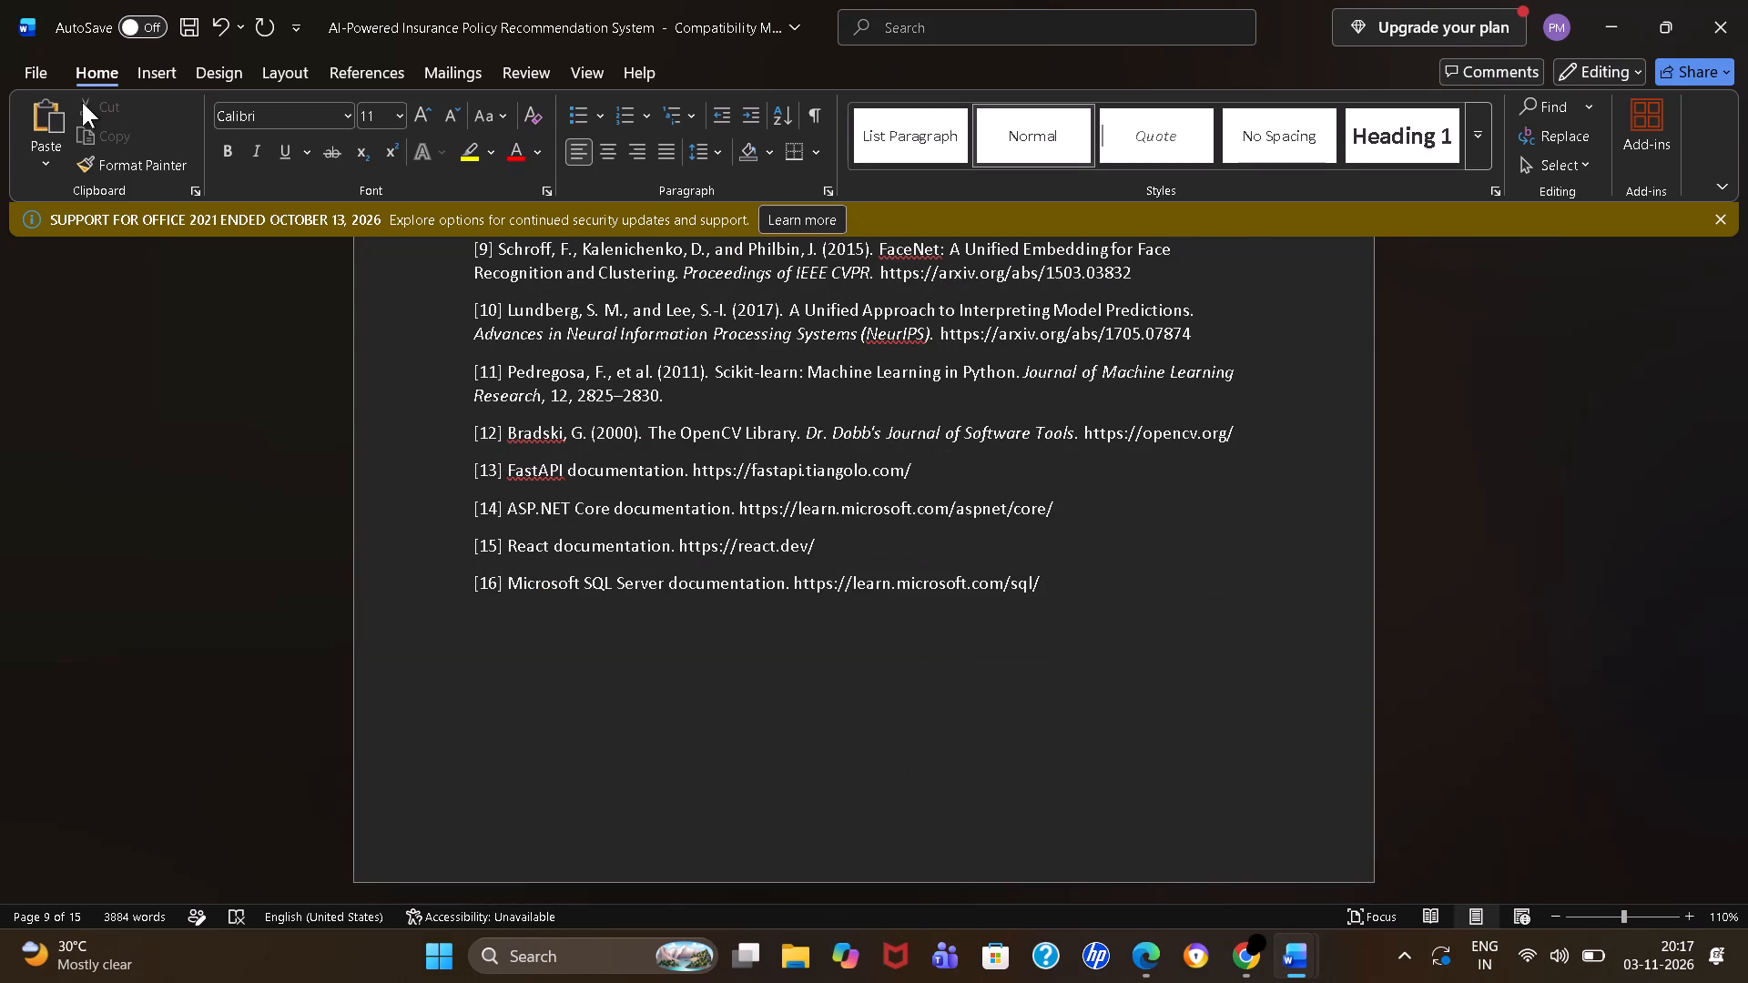
Save the report document under its existing name.
{"action": "left_click", "coordinate": [32, 78]}
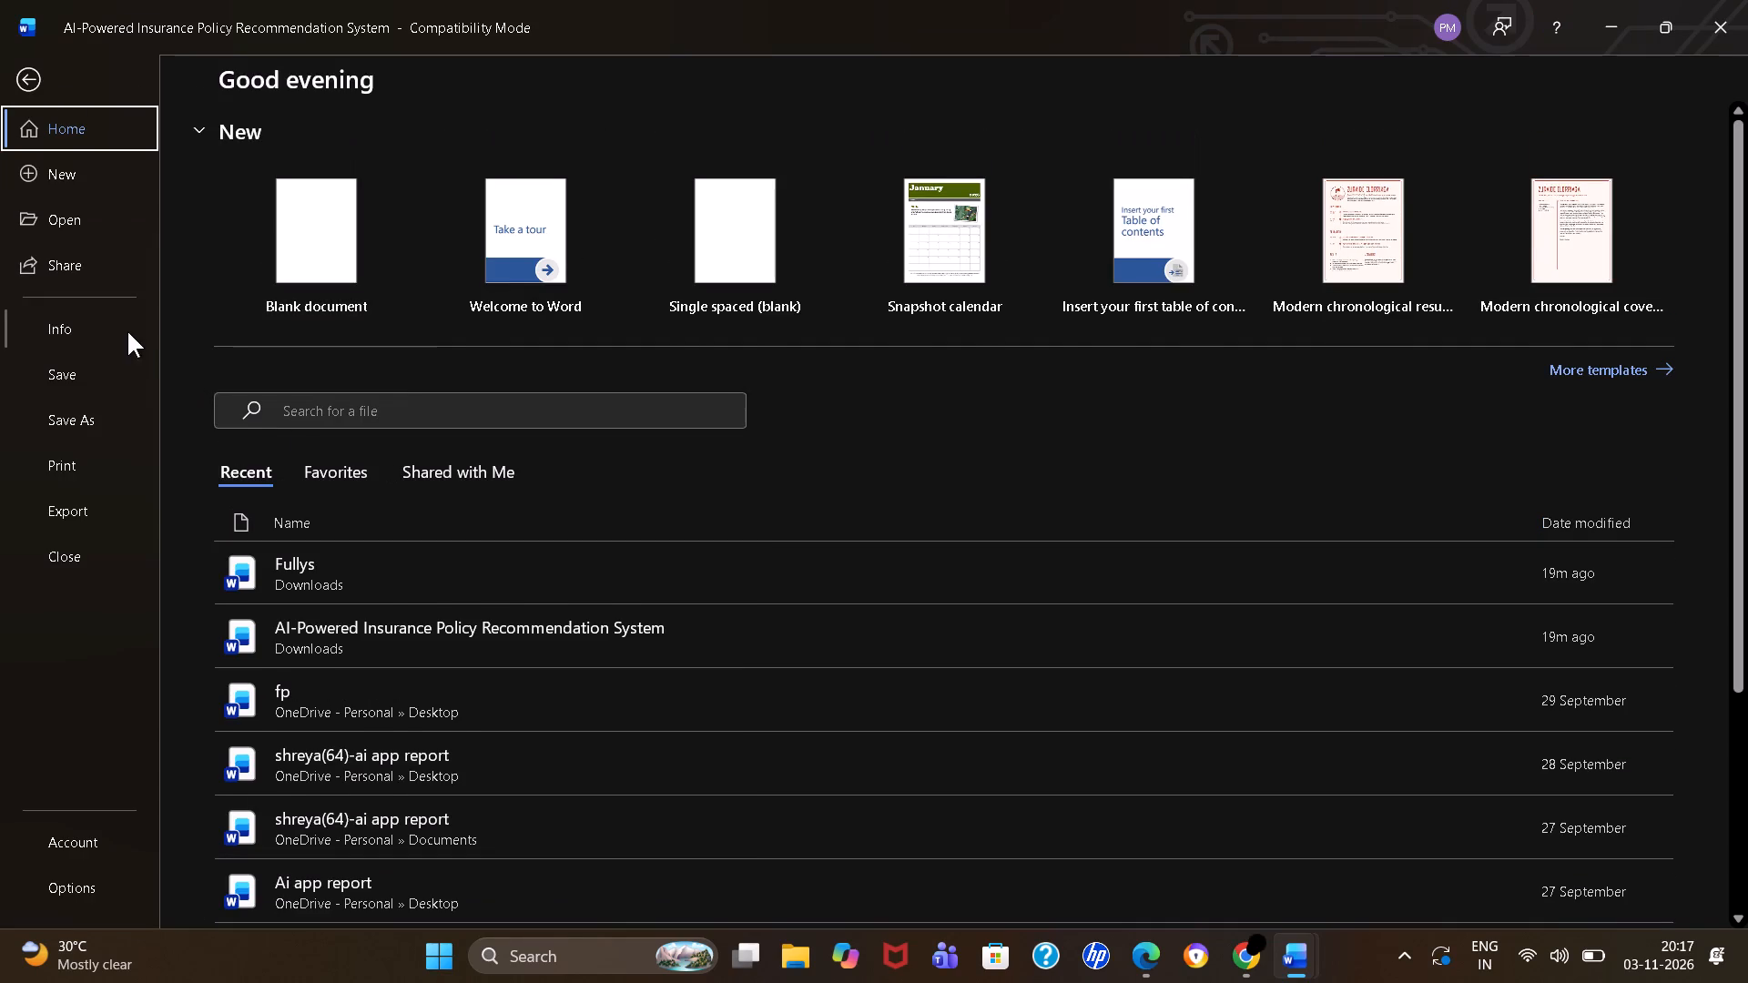
{"action": "left_click", "coordinate": [58, 370]}
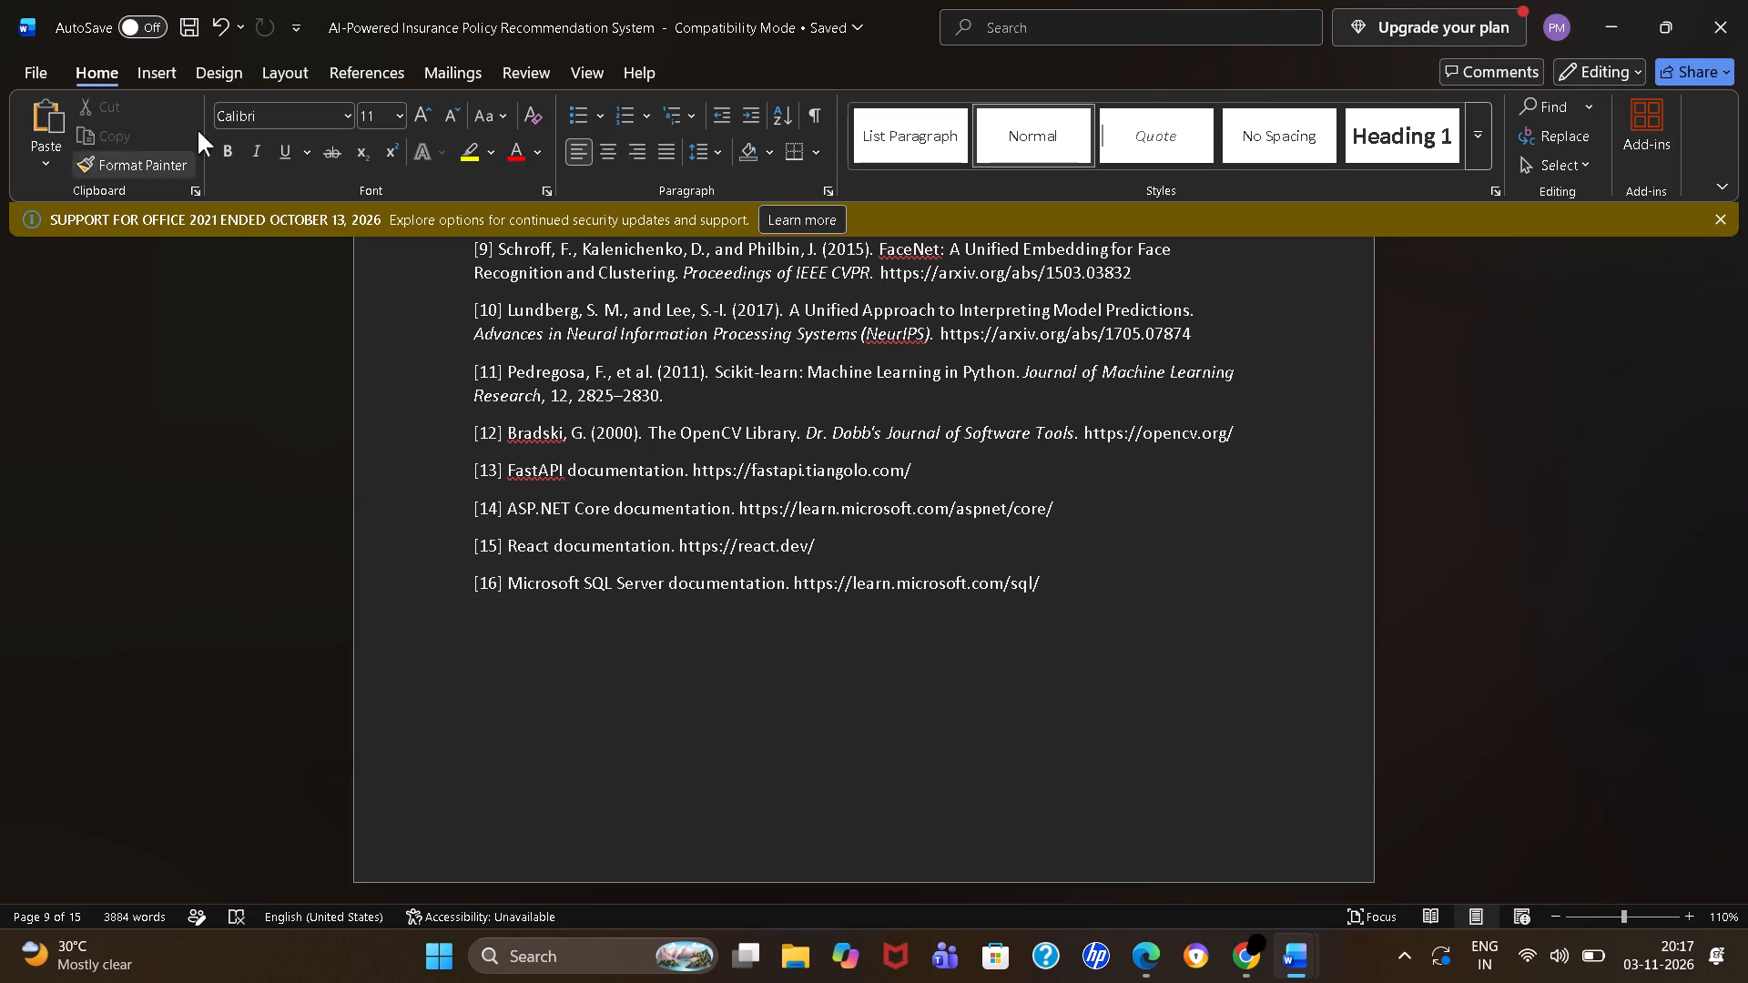
Save a copy of the report to the Desktop as a PDF named AI-Powered Insurance Policy Recommendation System.
{"action": "left_click", "coordinate": [34, 66]}
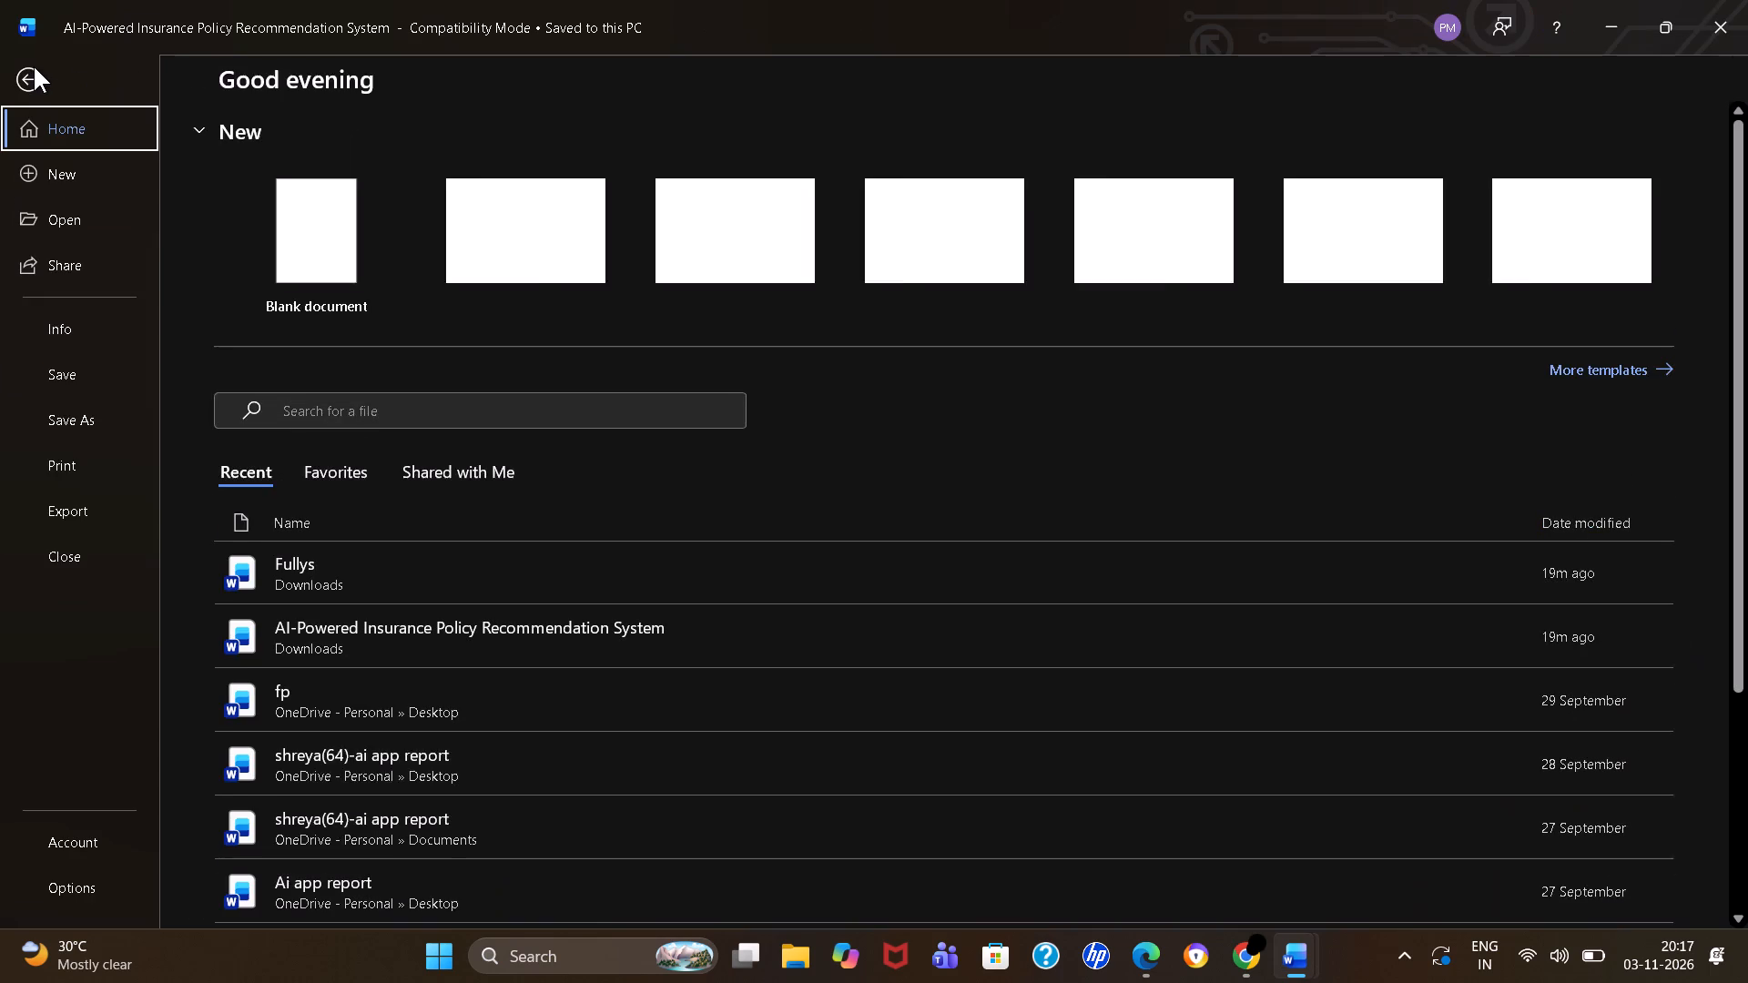
{"action": "left_click", "coordinate": [68, 420]}
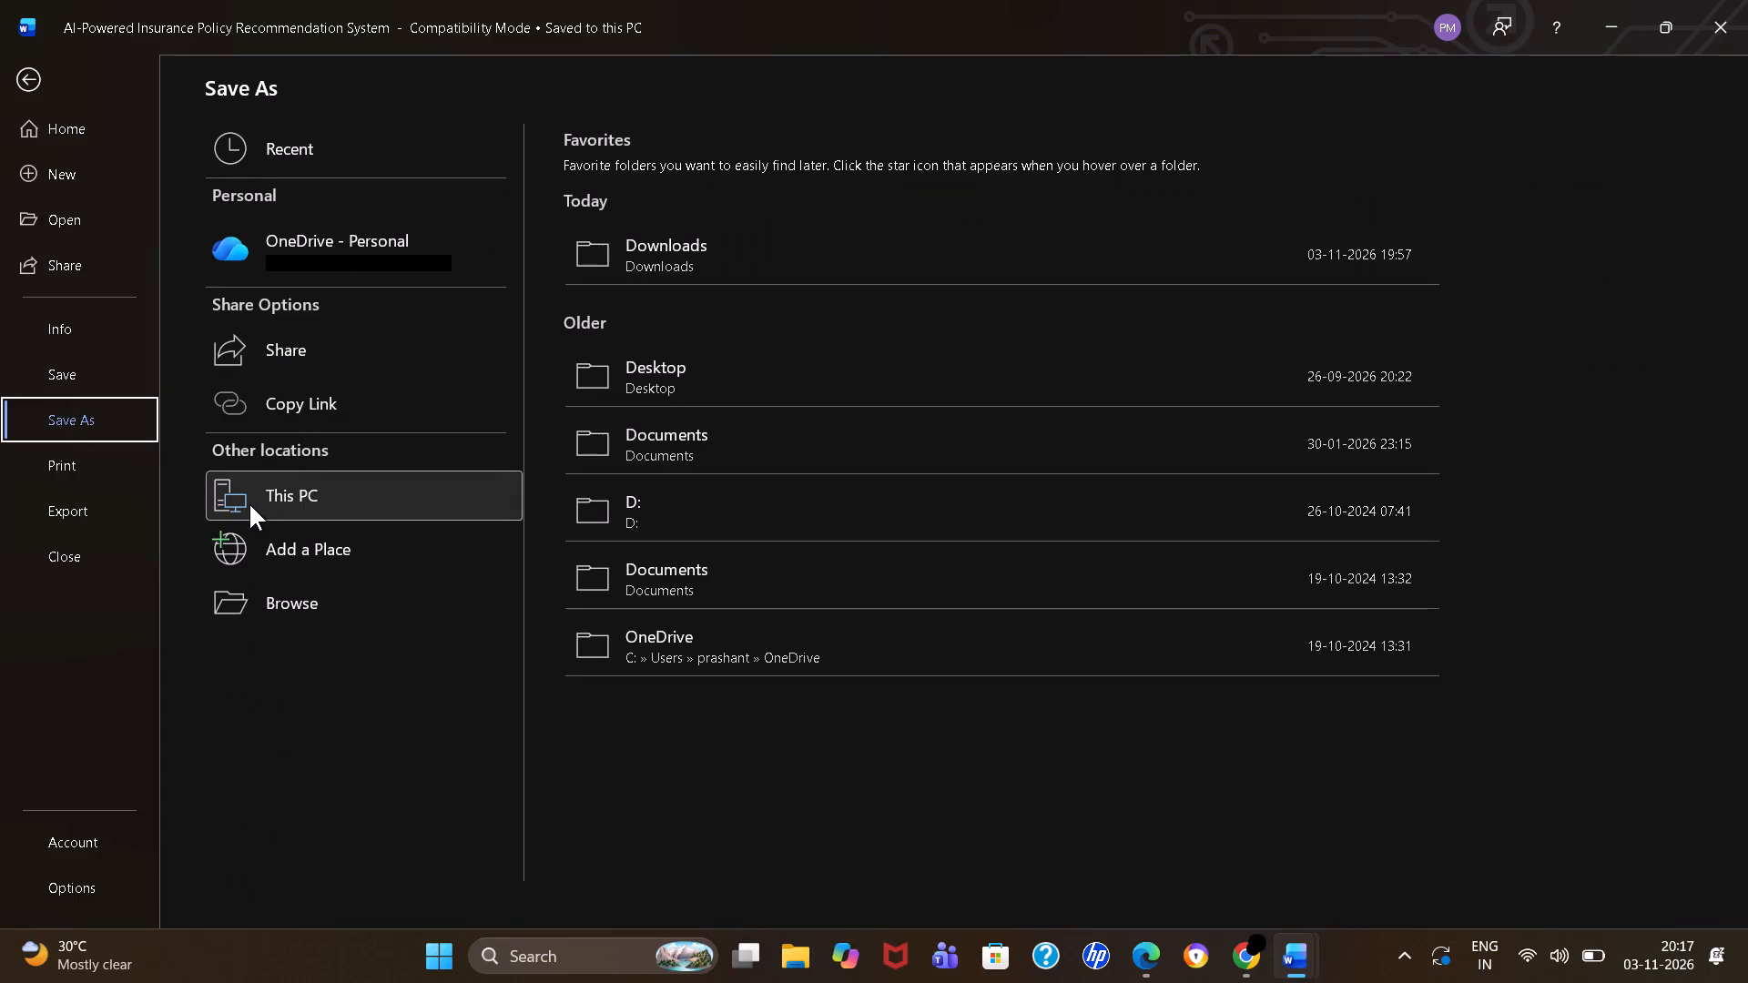
{"action": "double_click", "coordinate": [249, 504]}
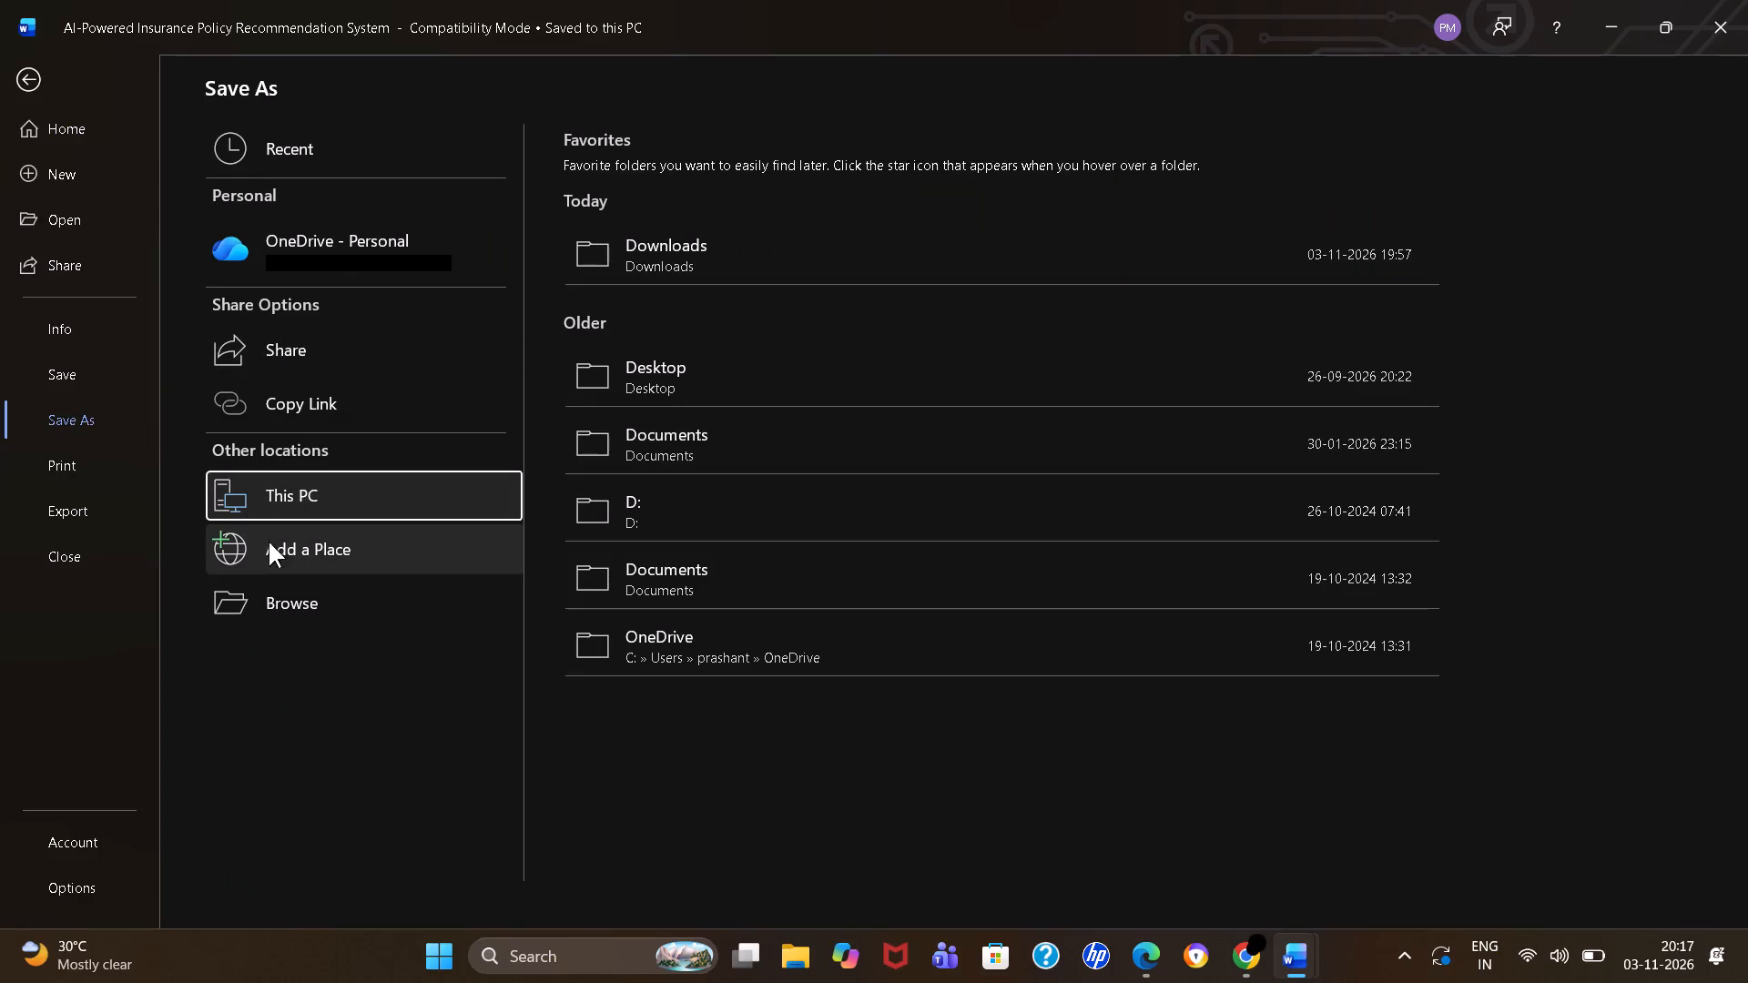
{"action": "key", "text": "Return"}
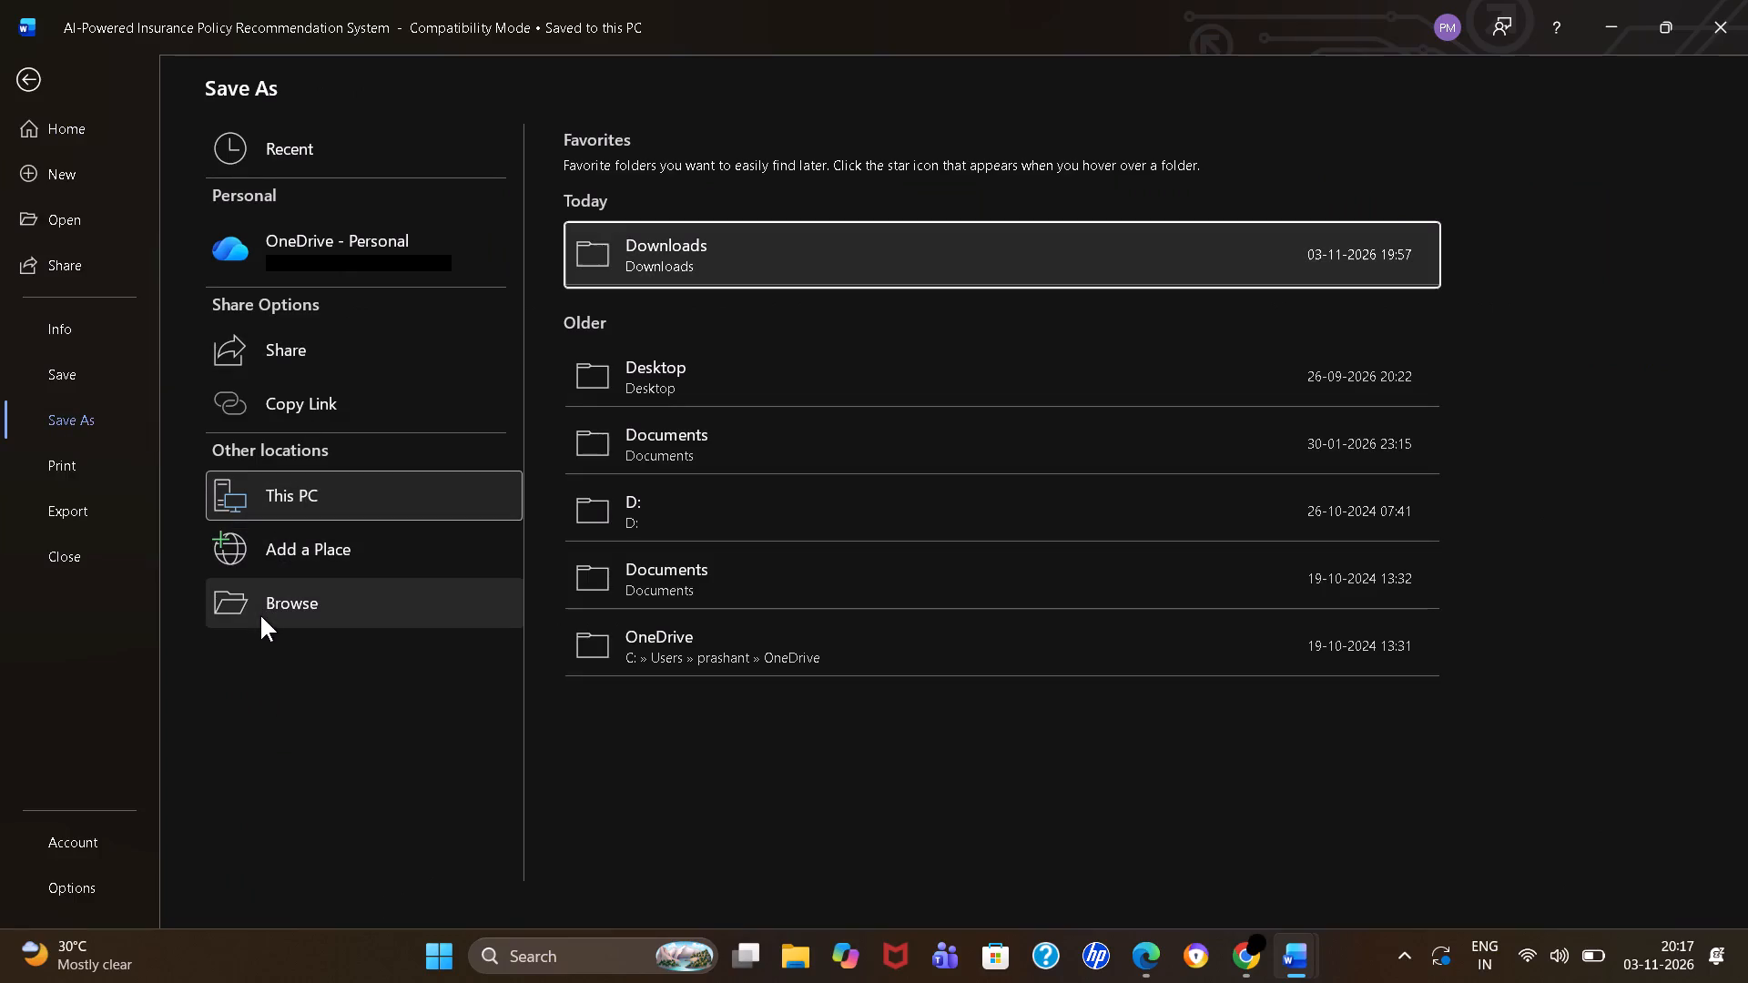
{"action": "double_click", "coordinate": [265, 615]}
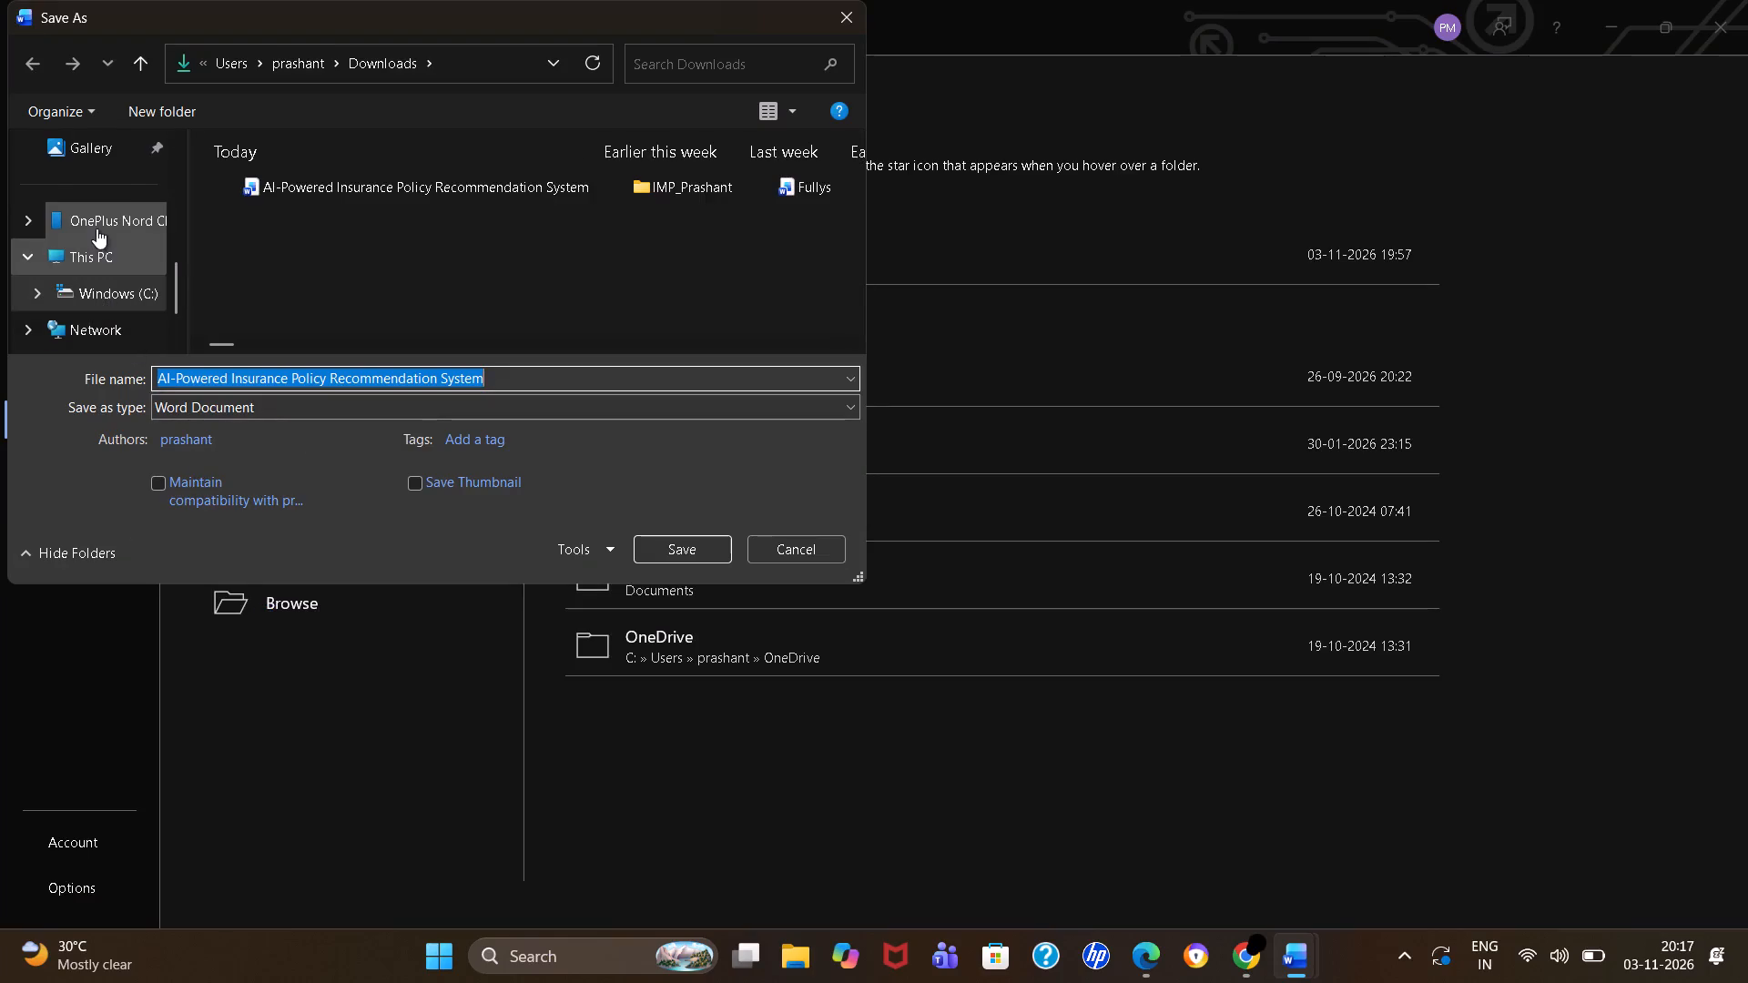
{"action": "scroll", "coordinate": [97, 230], "scroll_direction": "down", "scroll_amount": 7}
{"action": "scroll", "coordinate": [97, 230], "scroll_direction": "up", "scroll_amount": 19}
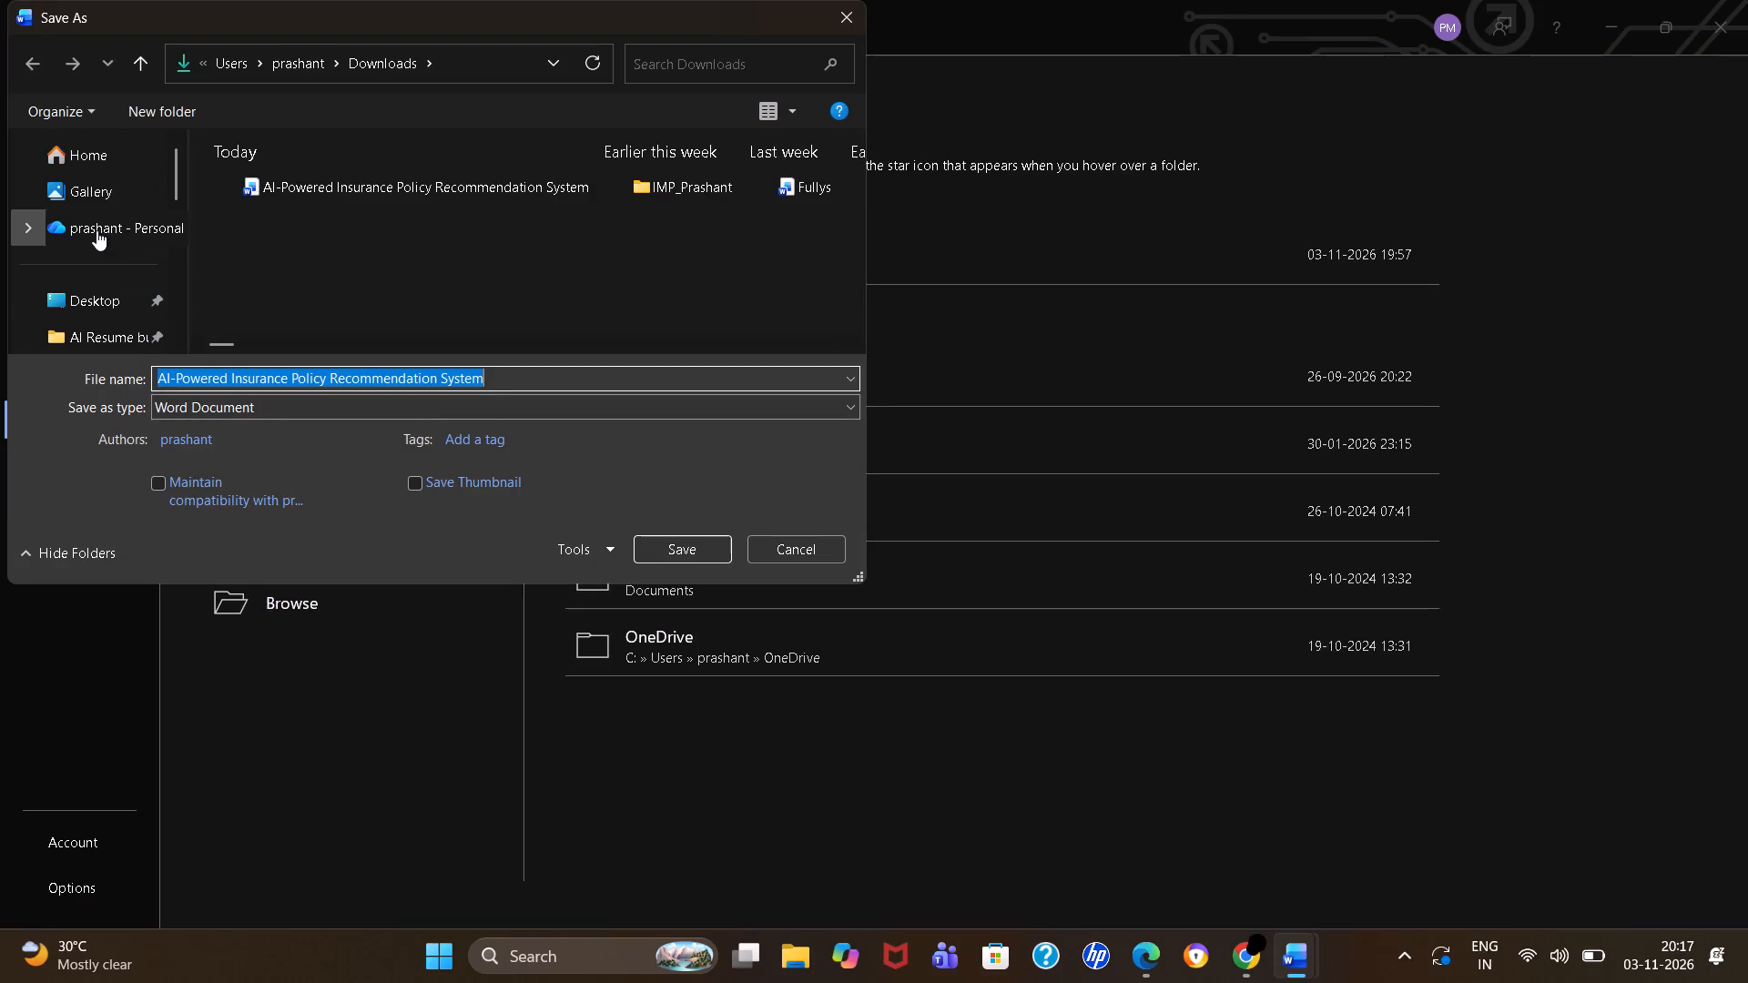
{"action": "scroll", "coordinate": [97, 230], "scroll_direction": "up", "scroll_amount": 1}
{"action": "double_click", "coordinate": [66, 305]}
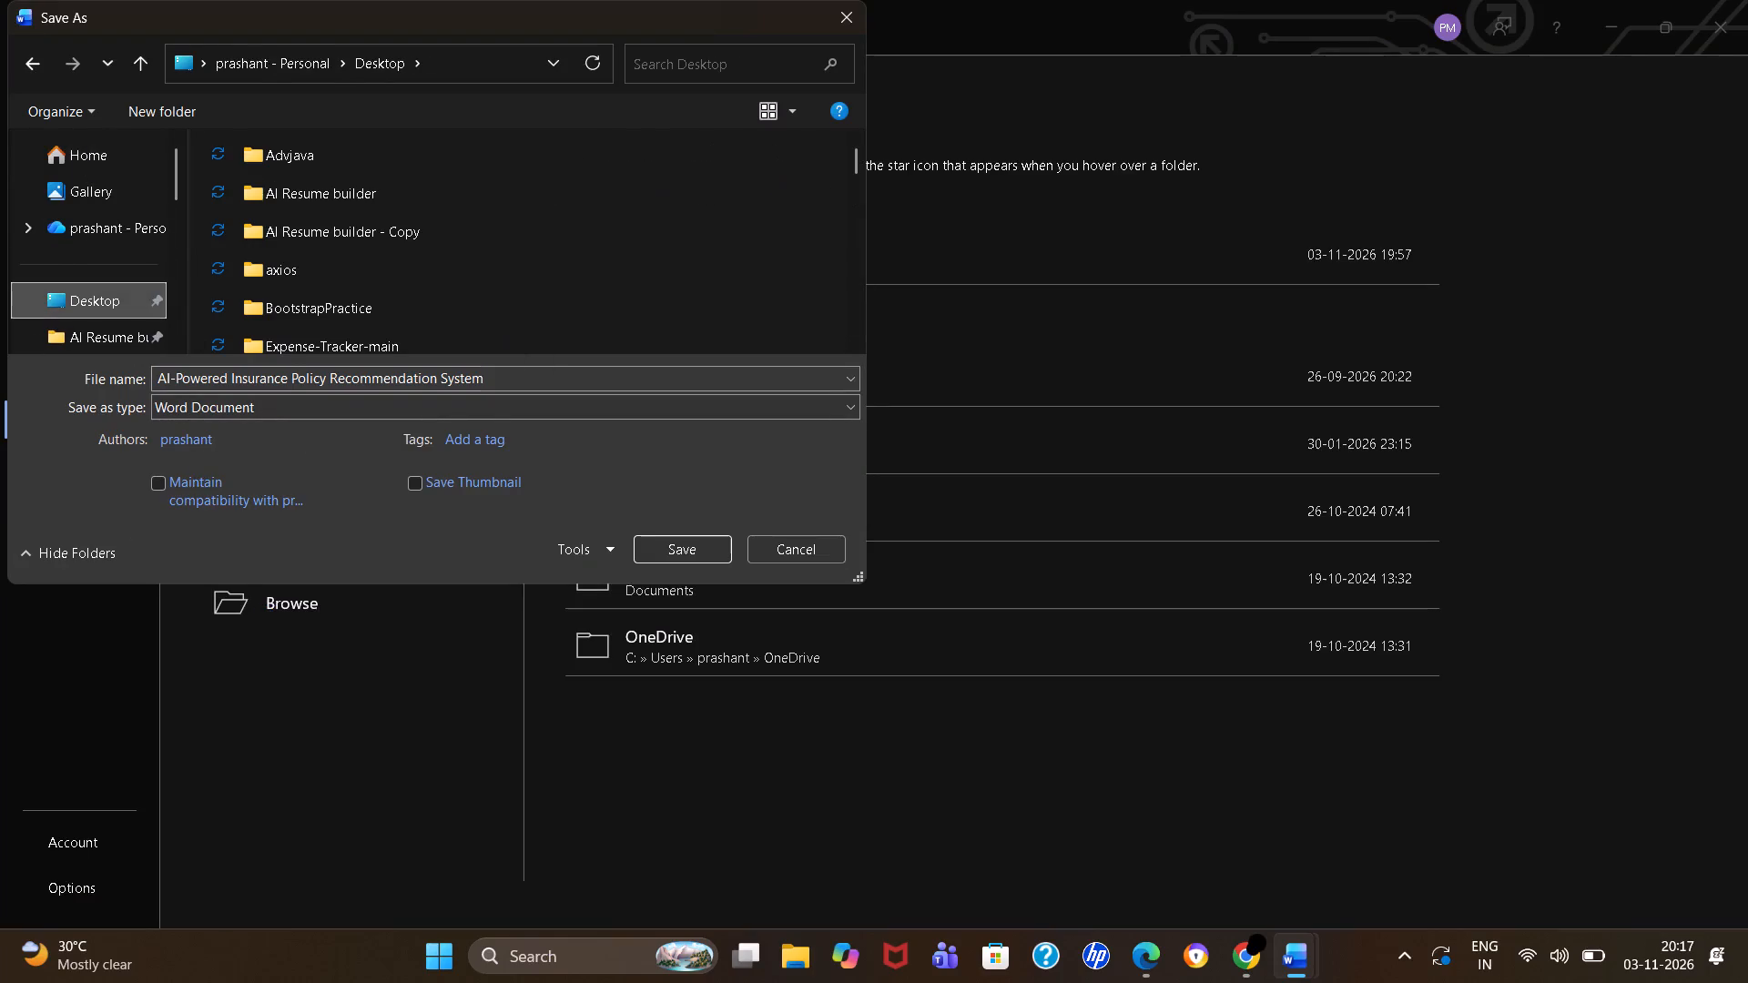
{"action": "left_click", "coordinate": [471, 422]}
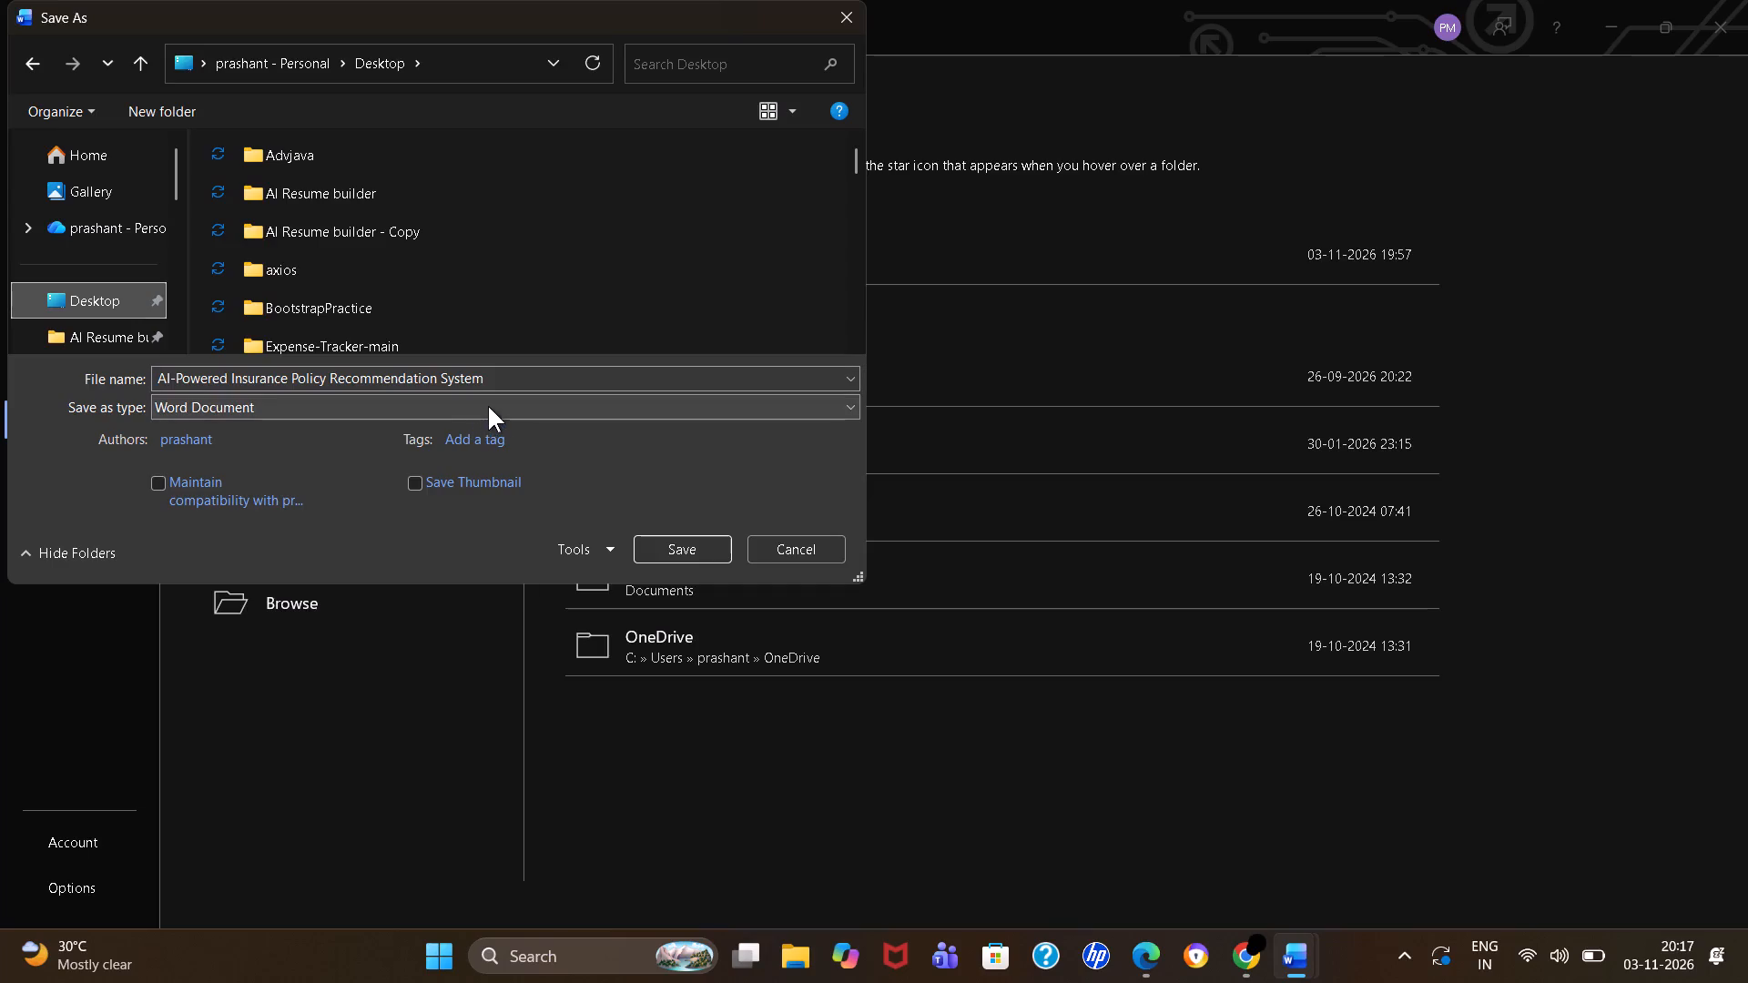
{"action": "left_click", "coordinate": [488, 406]}
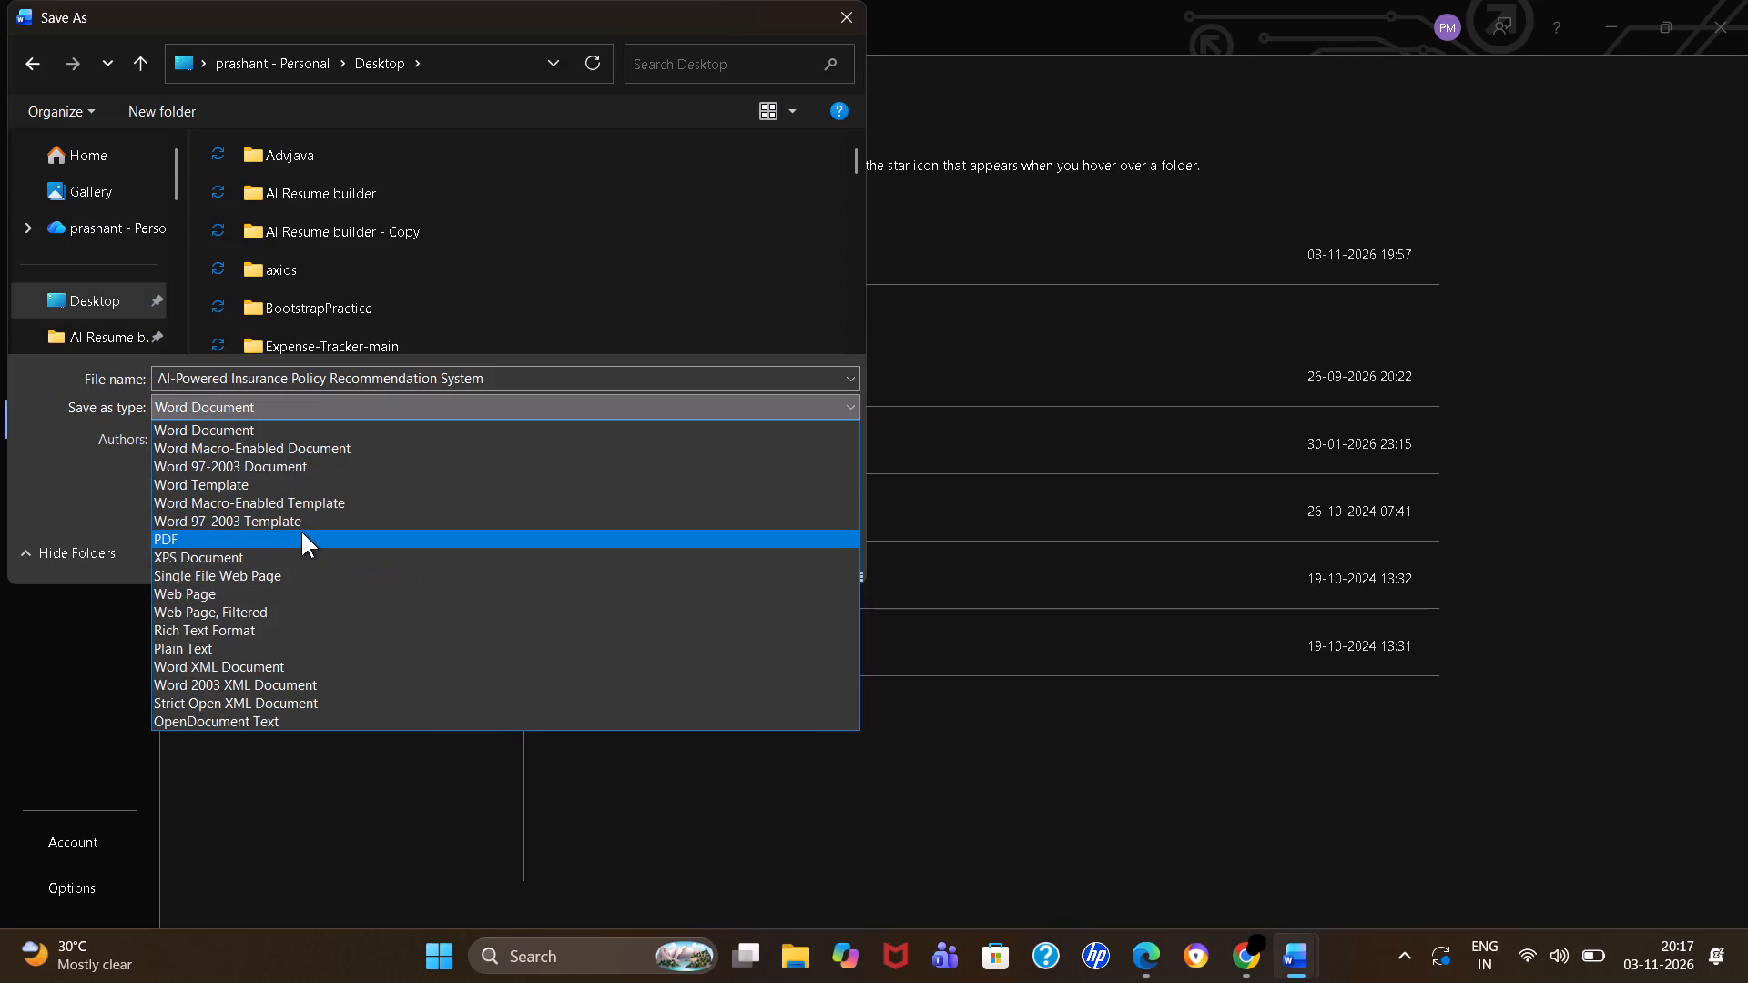
{"action": "left_click", "coordinate": [301, 532]}
{"action": "left_click", "coordinate": [678, 585]}
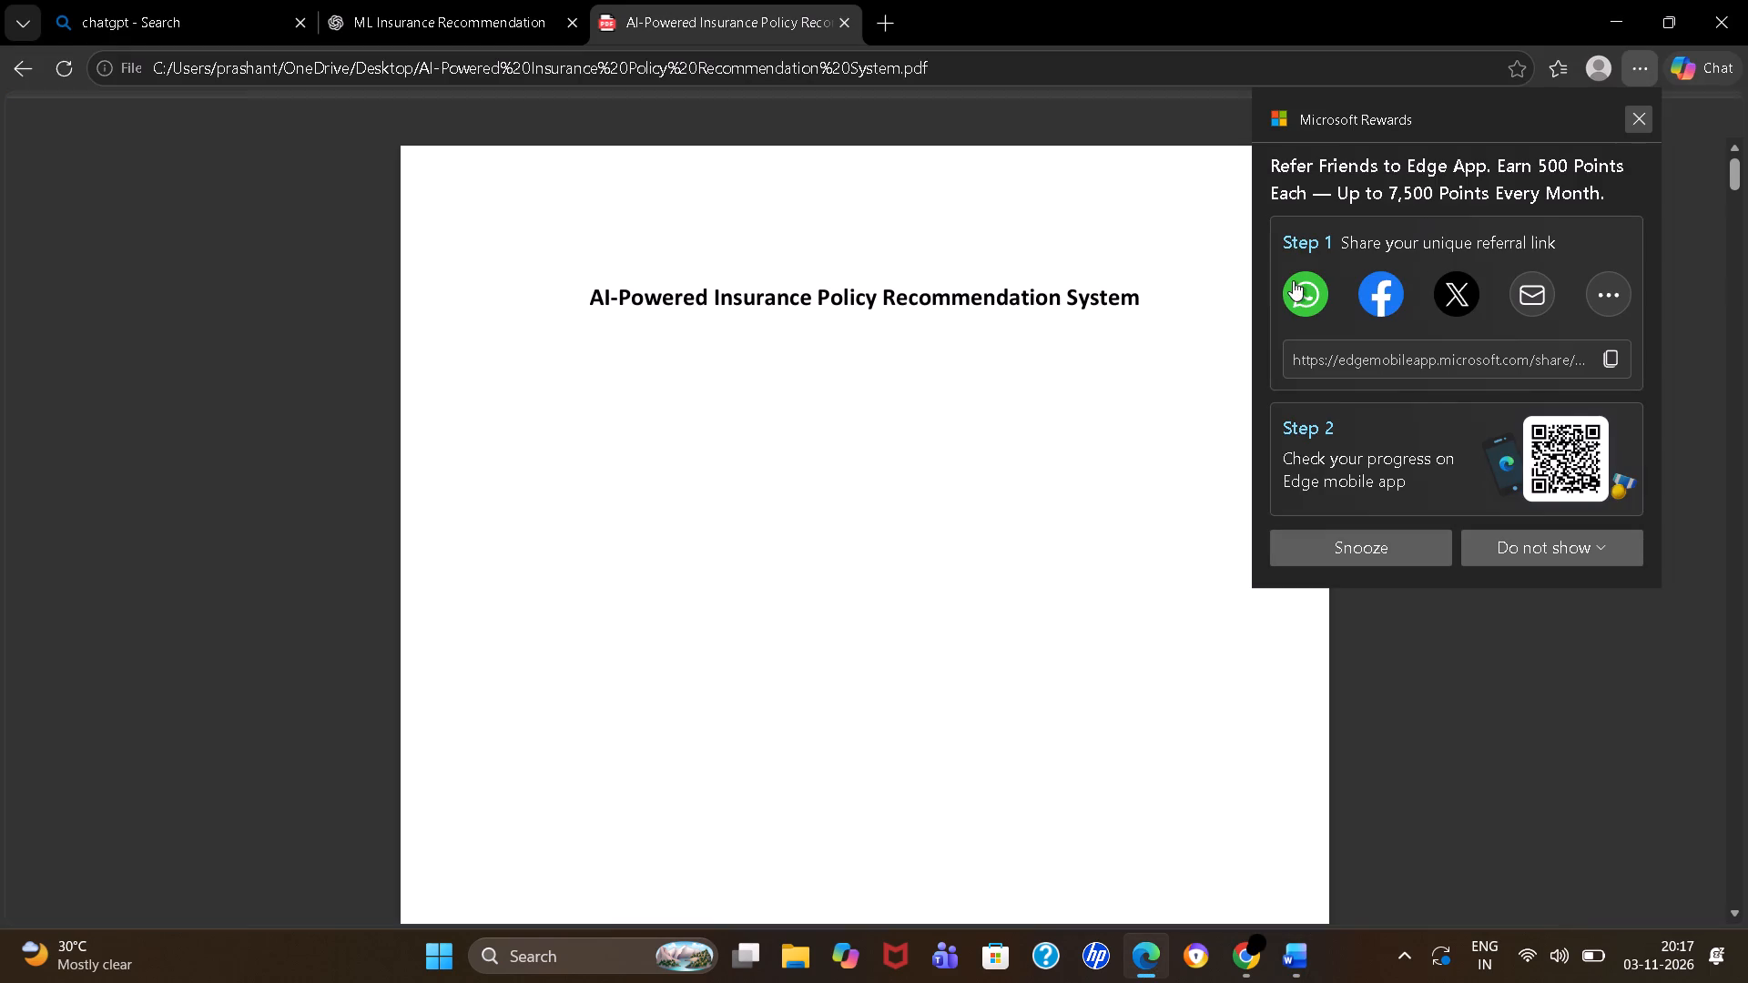
Examine the exported PDF's front pages, Chapter 1 with its 1.4 Scope section, and Chapter 2 through the 2.3 Summary.
{"action": "scroll", "coordinate": [960, 590], "scroll_direction": "down", "scroll_amount": 8}
{"action": "scroll", "coordinate": [960, 590], "scroll_direction": "up", "scroll_amount": 3}
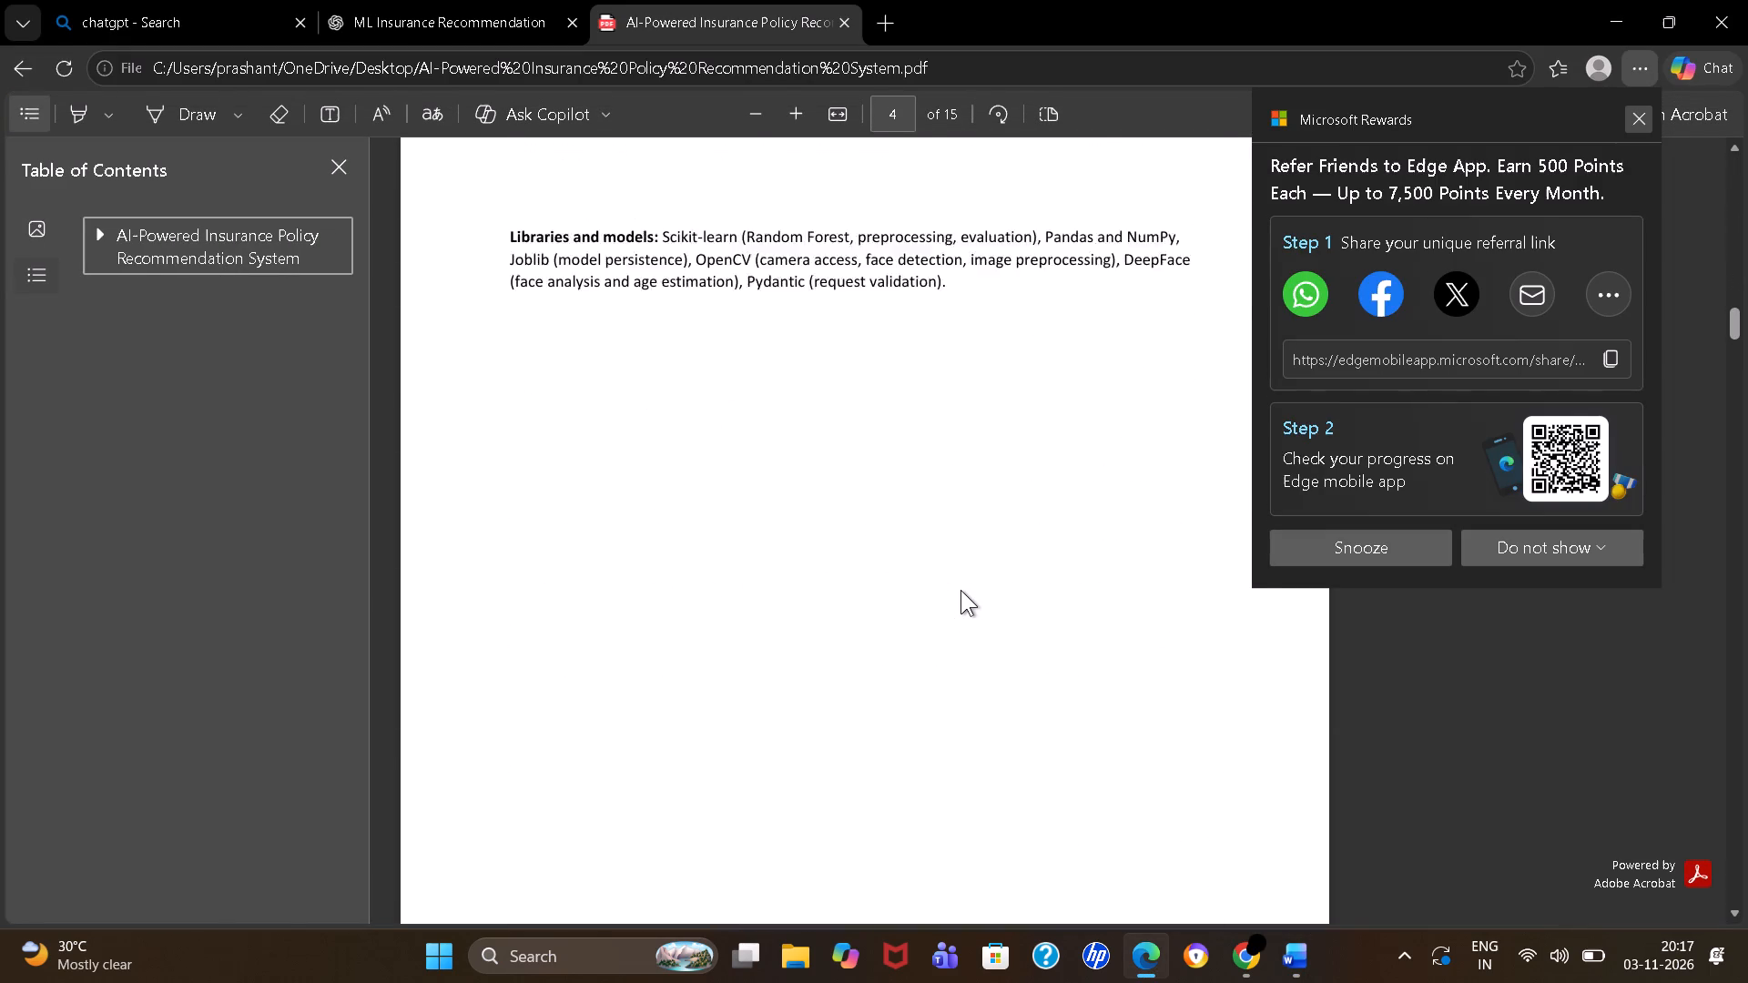
{"action": "scroll", "coordinate": [960, 590], "scroll_direction": "up", "scroll_amount": 1}
{"action": "scroll", "coordinate": [960, 590], "scroll_direction": "down", "scroll_amount": 3}
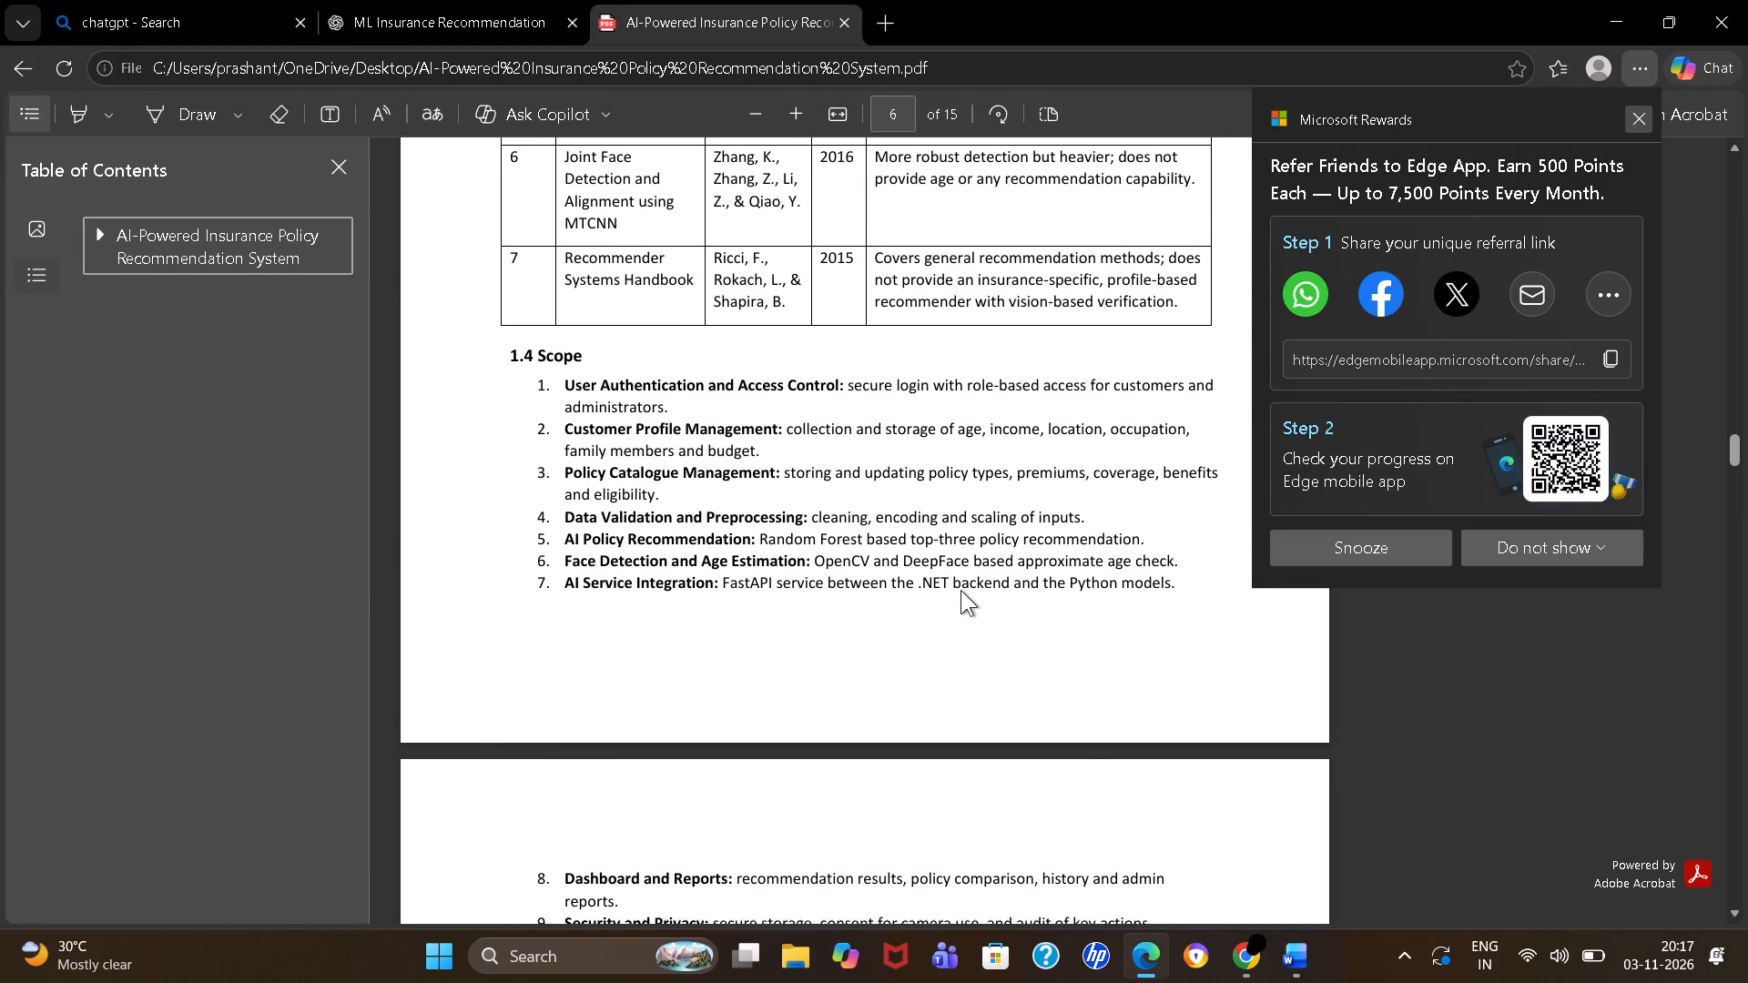
{"action": "scroll", "coordinate": [960, 590], "scroll_direction": "down", "scroll_amount": 6}
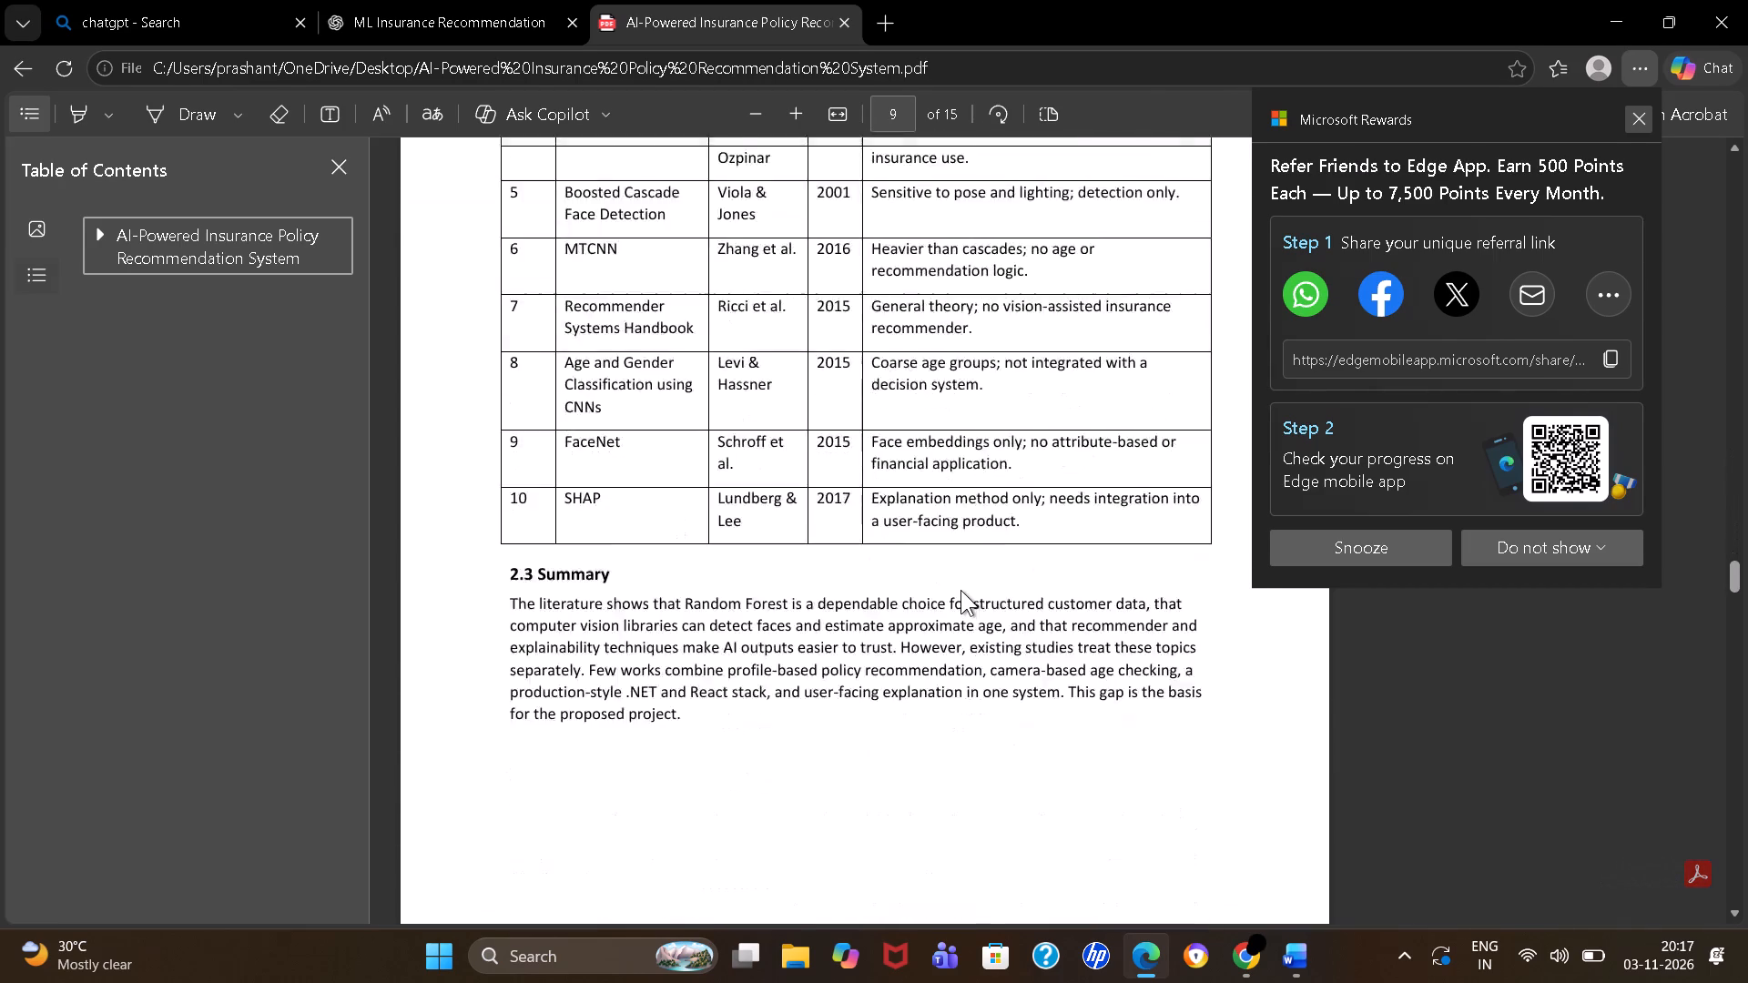
Examine the PDF's Chapter 3 pages, from the project flow diagram to 3.10 Conclusion and Future Scope, and back to 3.3 Data Preprocessing.
{"action": "scroll", "coordinate": [960, 590], "scroll_direction": "down", "scroll_amount": 3}
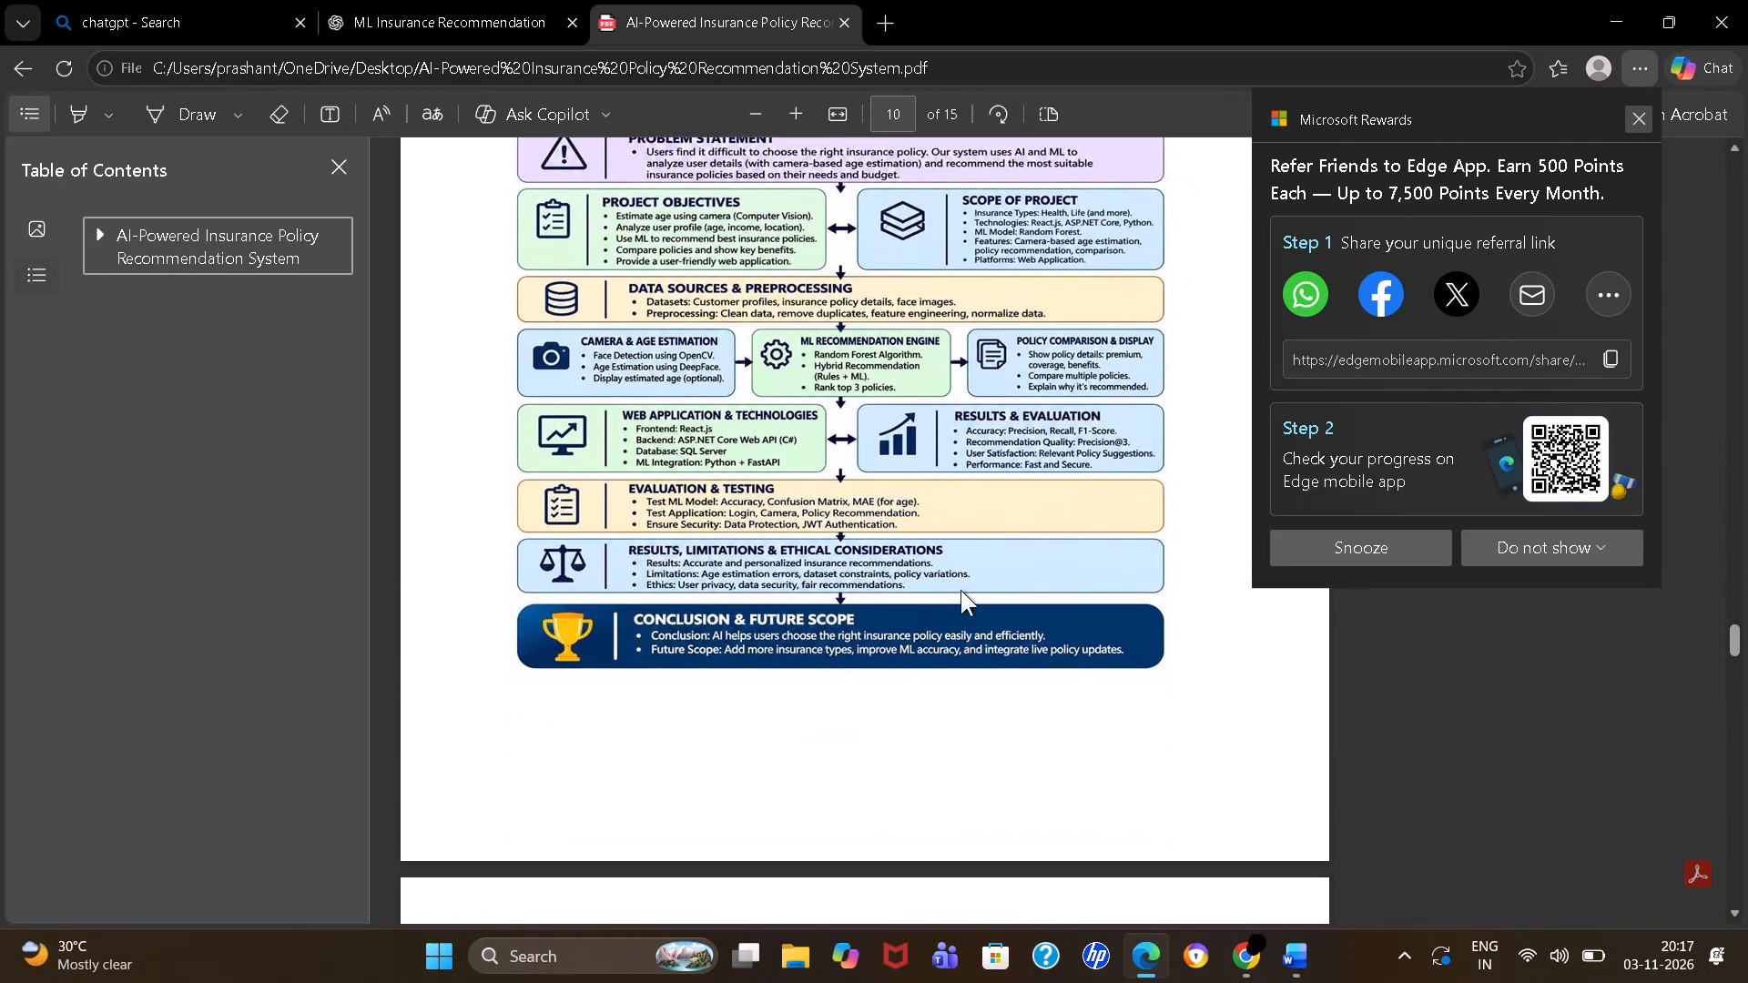
{"action": "scroll", "coordinate": [960, 590], "scroll_direction": "down", "scroll_amount": 6}
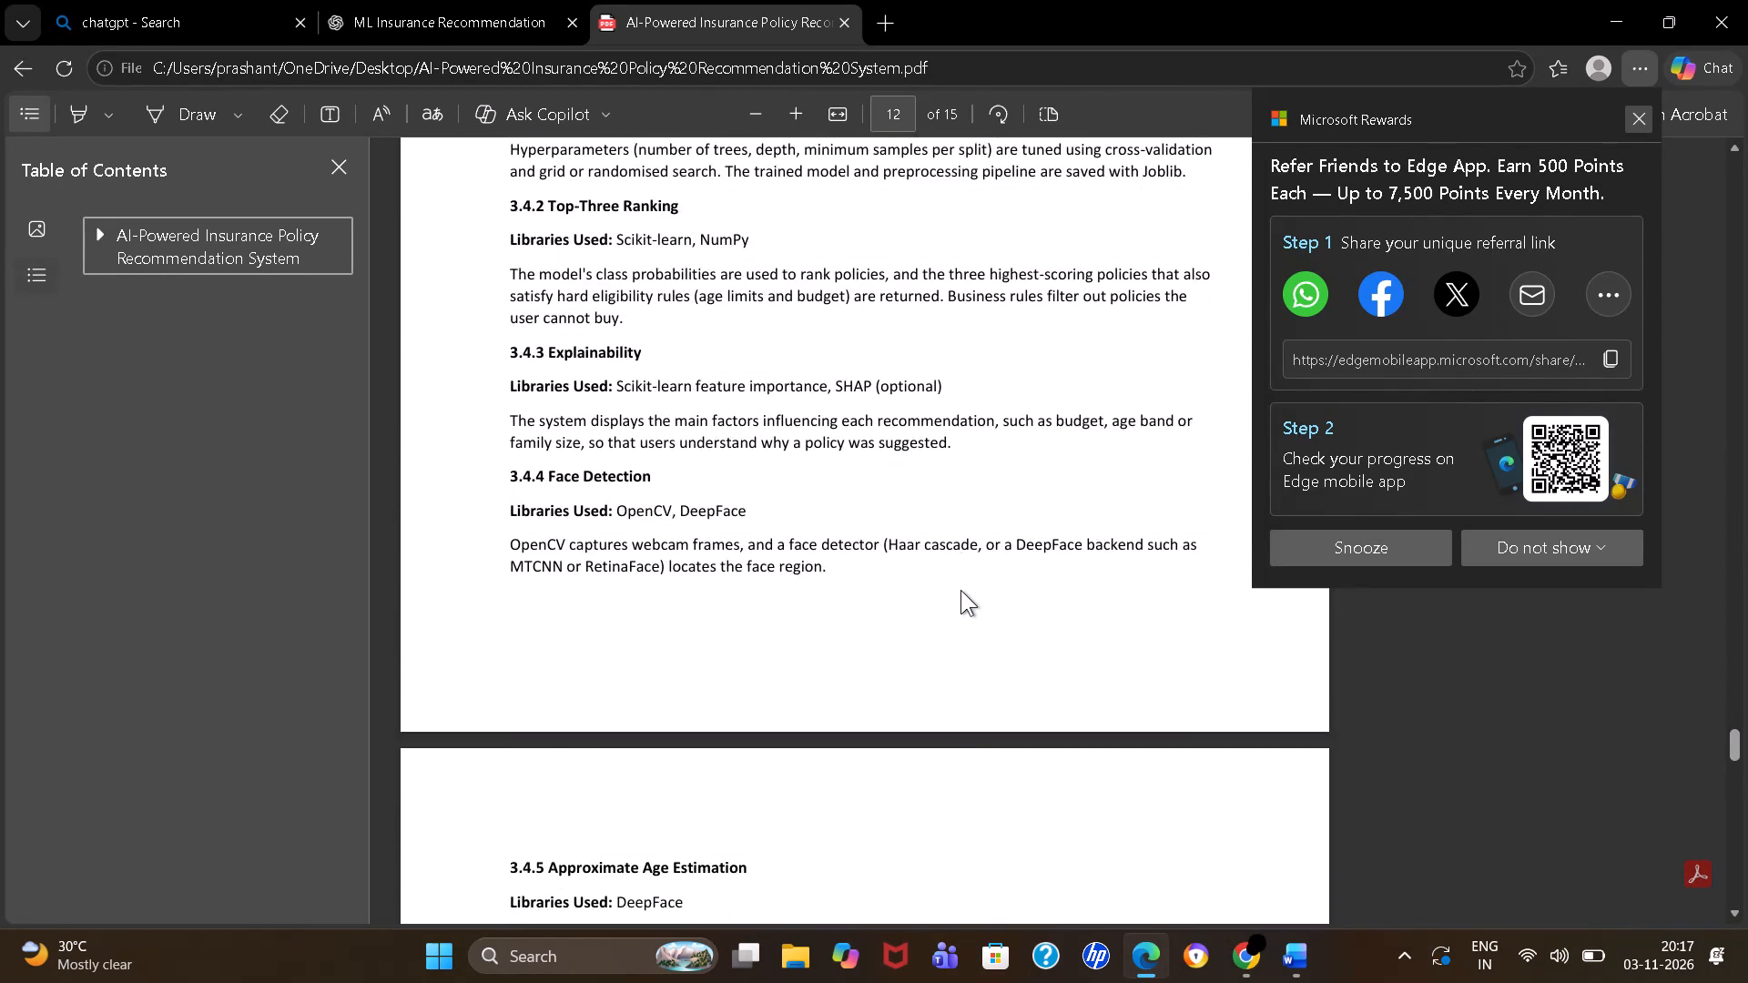
{"action": "scroll", "coordinate": [960, 590], "scroll_direction": "down", "scroll_amount": 6}
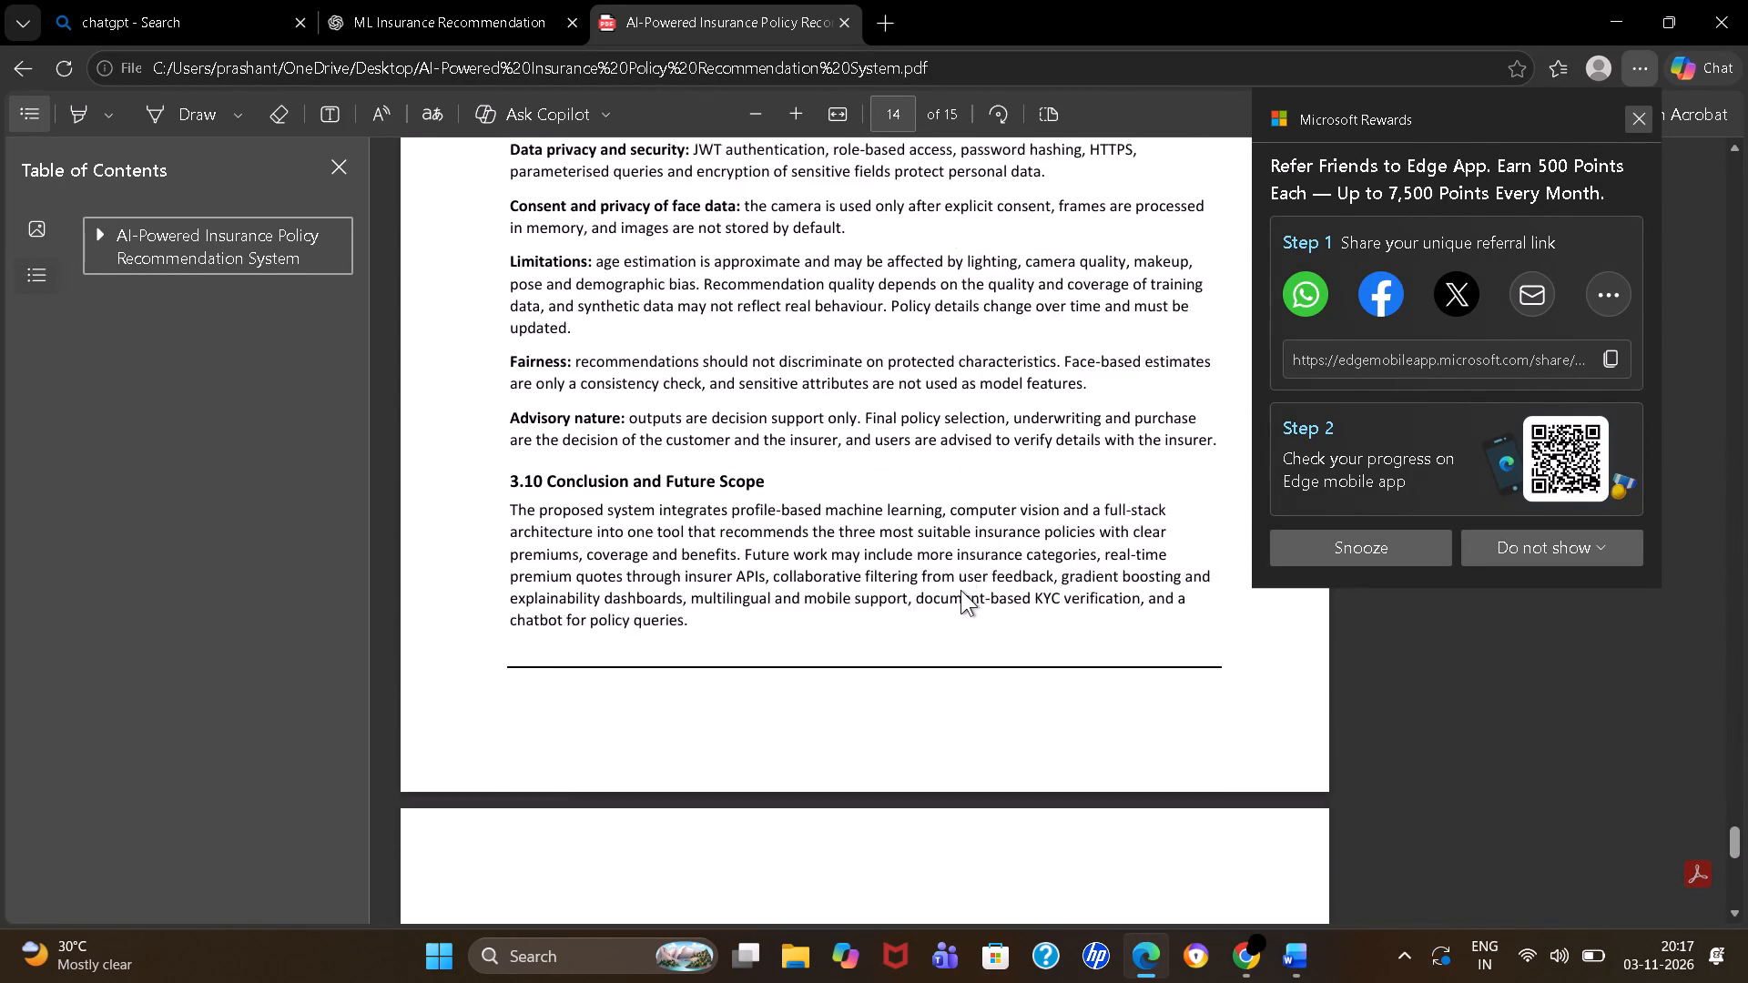
{"action": "scroll", "coordinate": [960, 590], "scroll_direction": "down", "scroll_amount": 1}
{"action": "scroll", "coordinate": [960, 590], "scroll_direction": "up", "scroll_amount": 5}
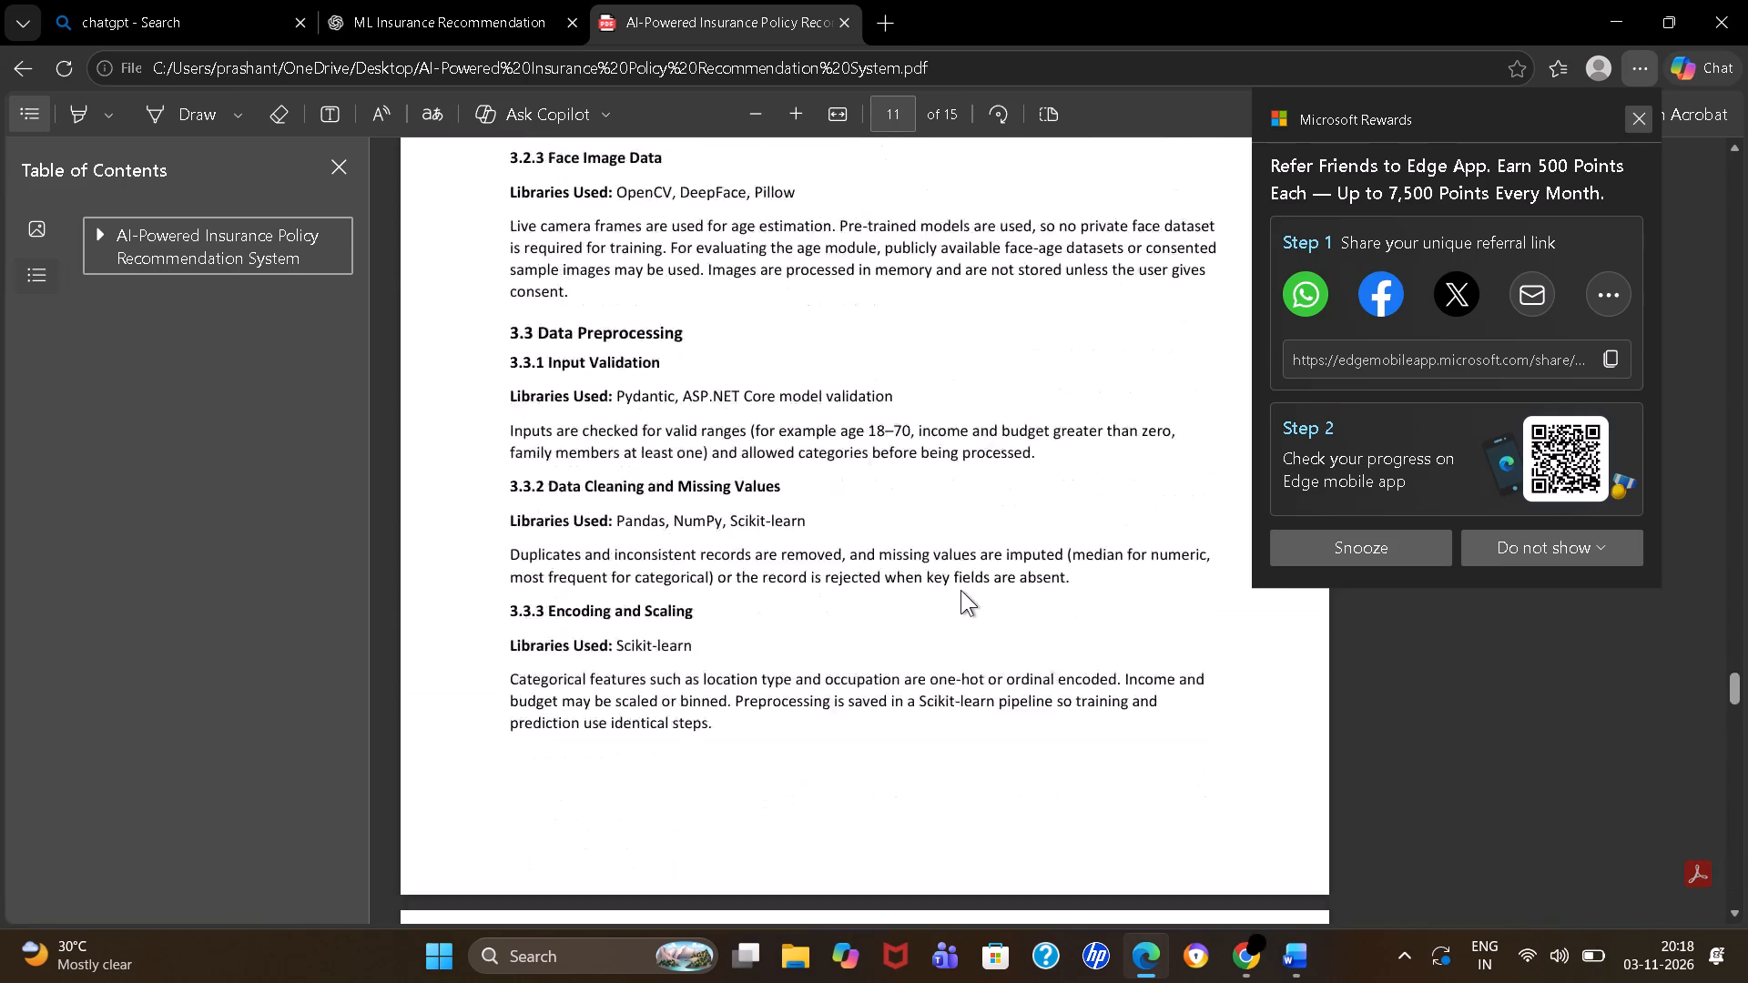
Dismiss the Microsoft Rewards referral pop-up covering part of the PDF.
{"action": "left_click", "coordinate": [1651, 121]}
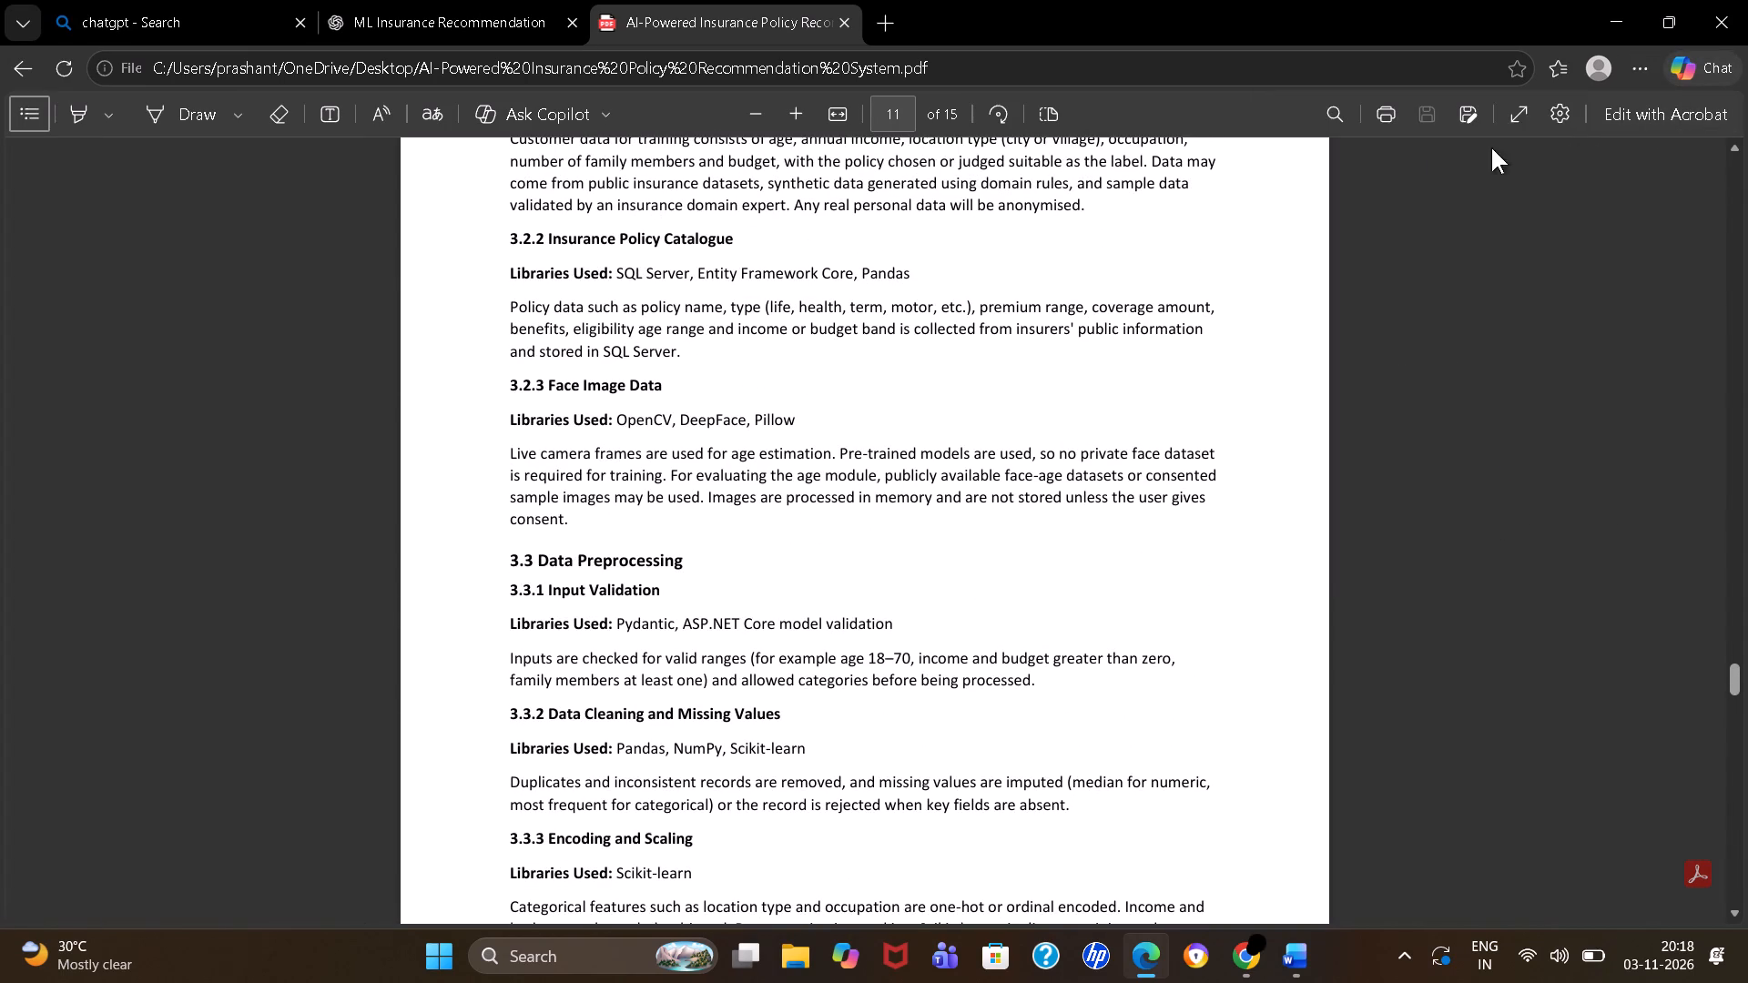
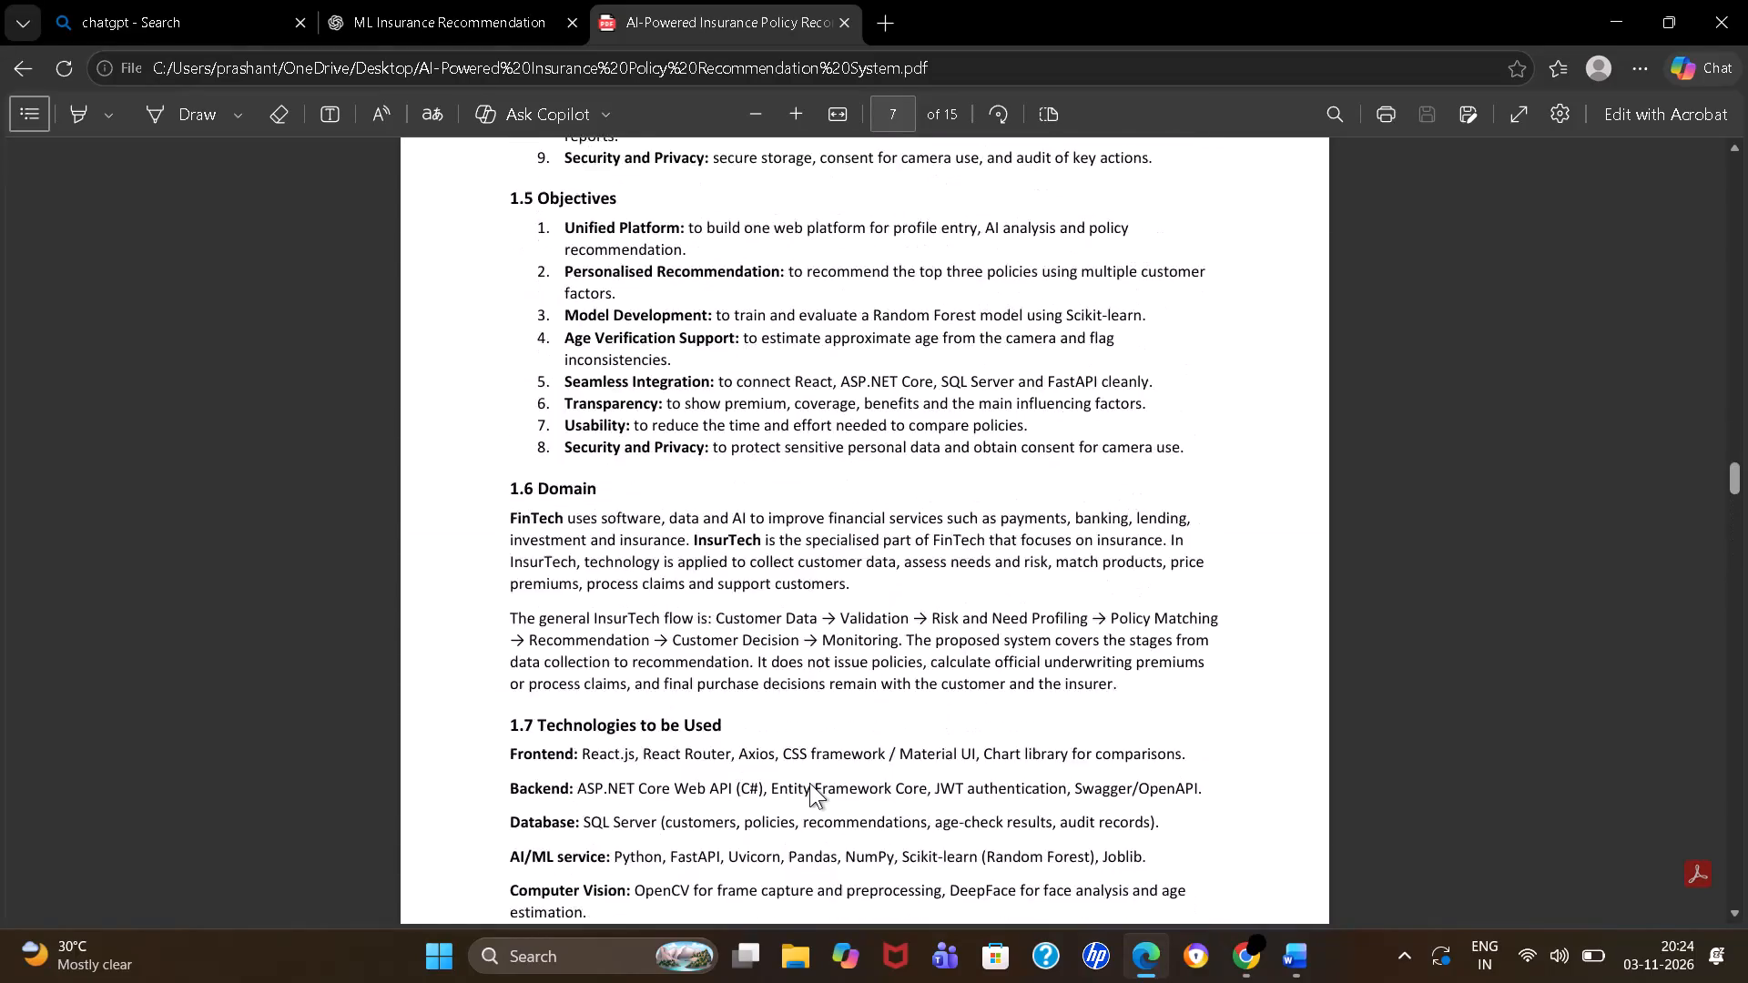
Review the exported PDF backwards from section 1.5 Objectives to the Project Synopsis page with its Introduction.
{"action": "scroll", "coordinate": [809, 783], "scroll_direction": "up", "scroll_amount": 8}
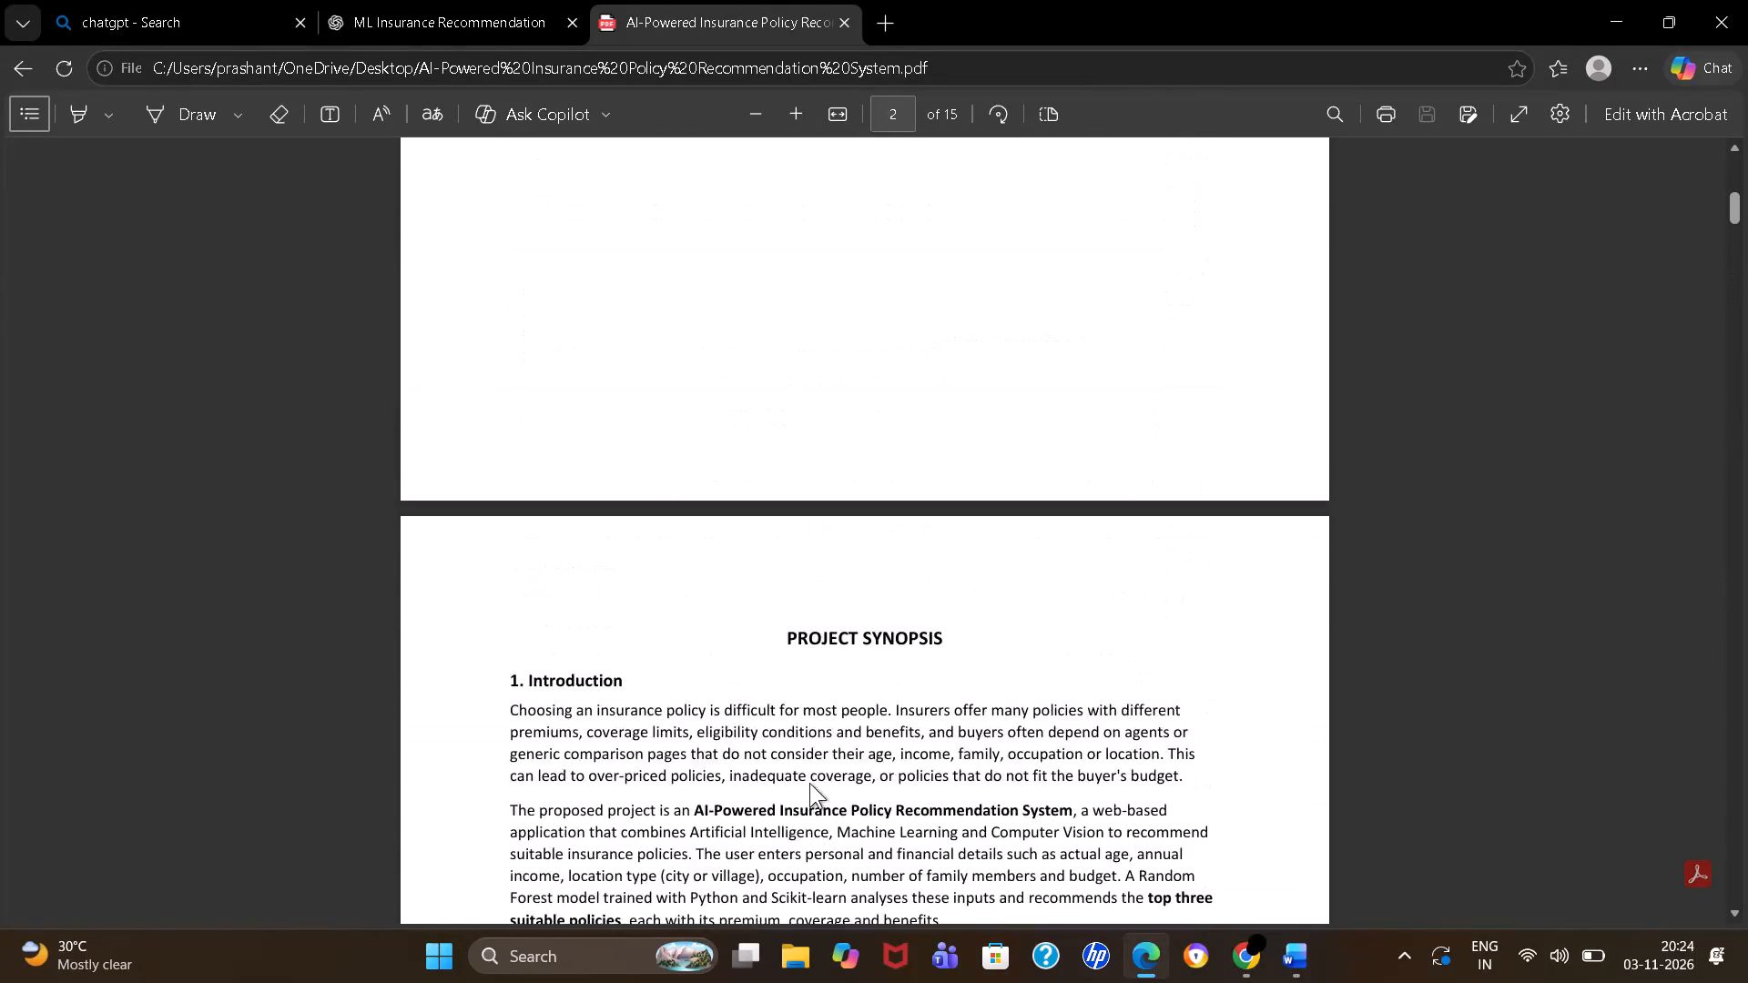
Minimize the browser window with the exported PDF and the Word window with the insurance recommendation report.
{"action": "scroll", "coordinate": [809, 783], "scroll_direction": "up", "scroll_amount": 6}
{"action": "left_click", "coordinate": [1598, 17]}
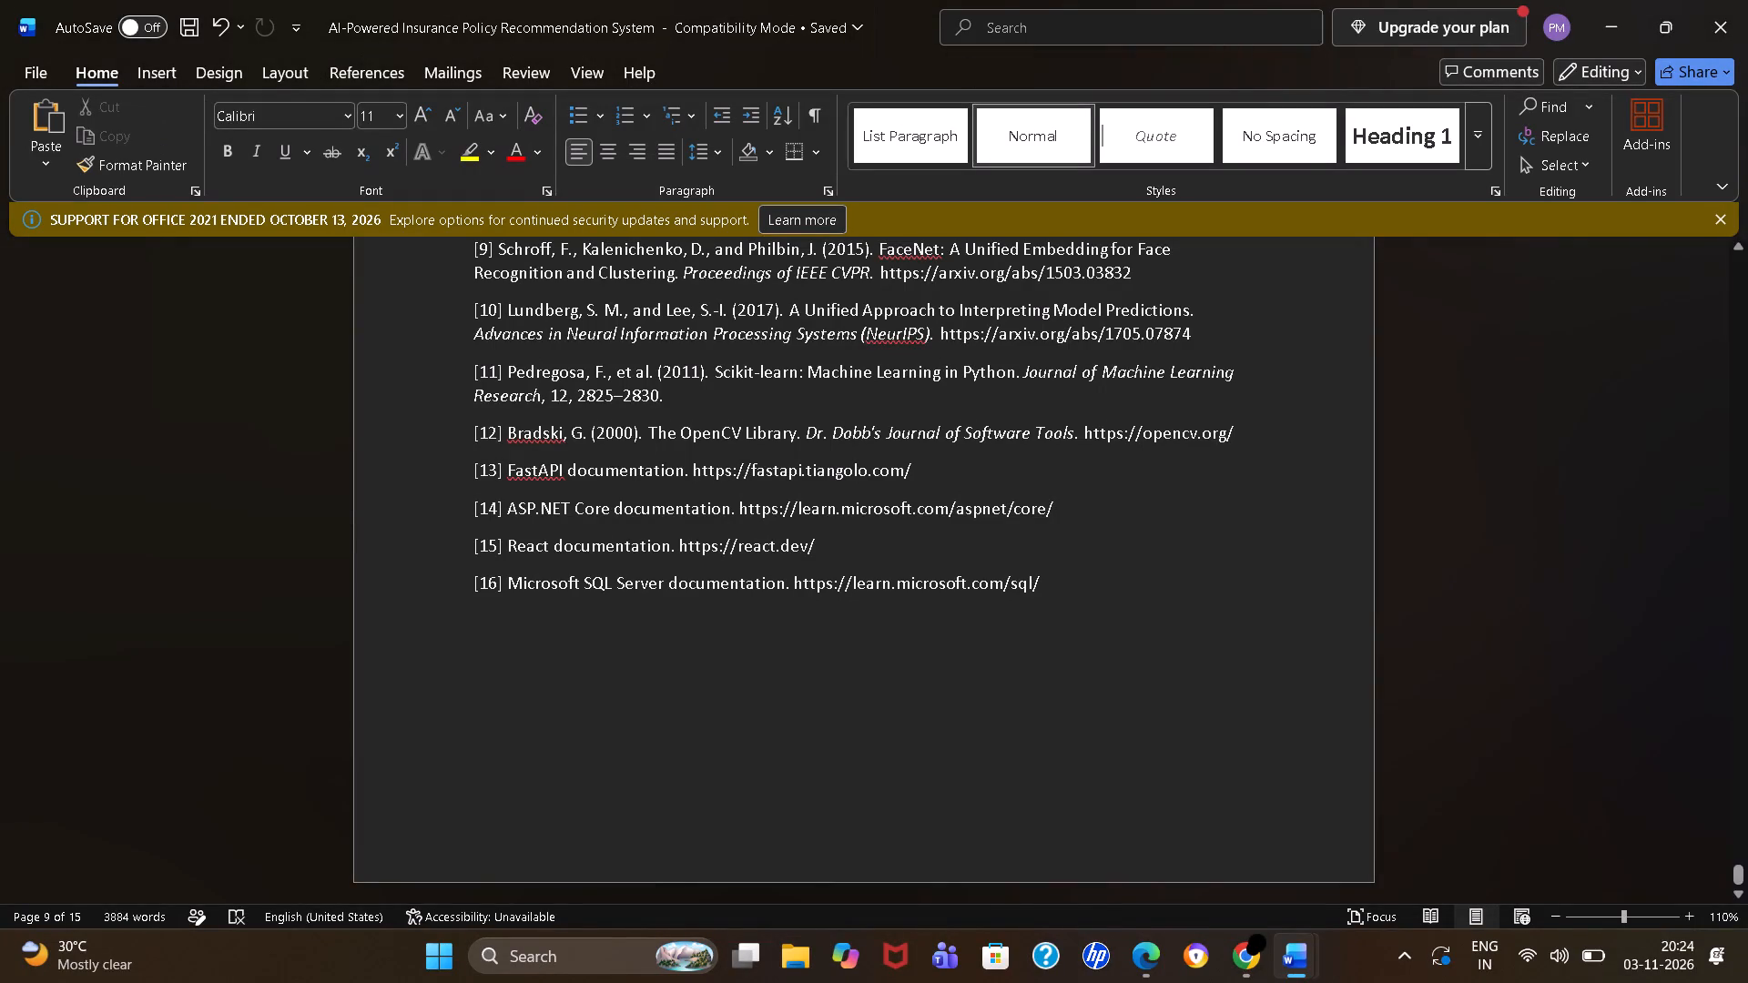
{"action": "left_click", "coordinate": [1626, 0]}
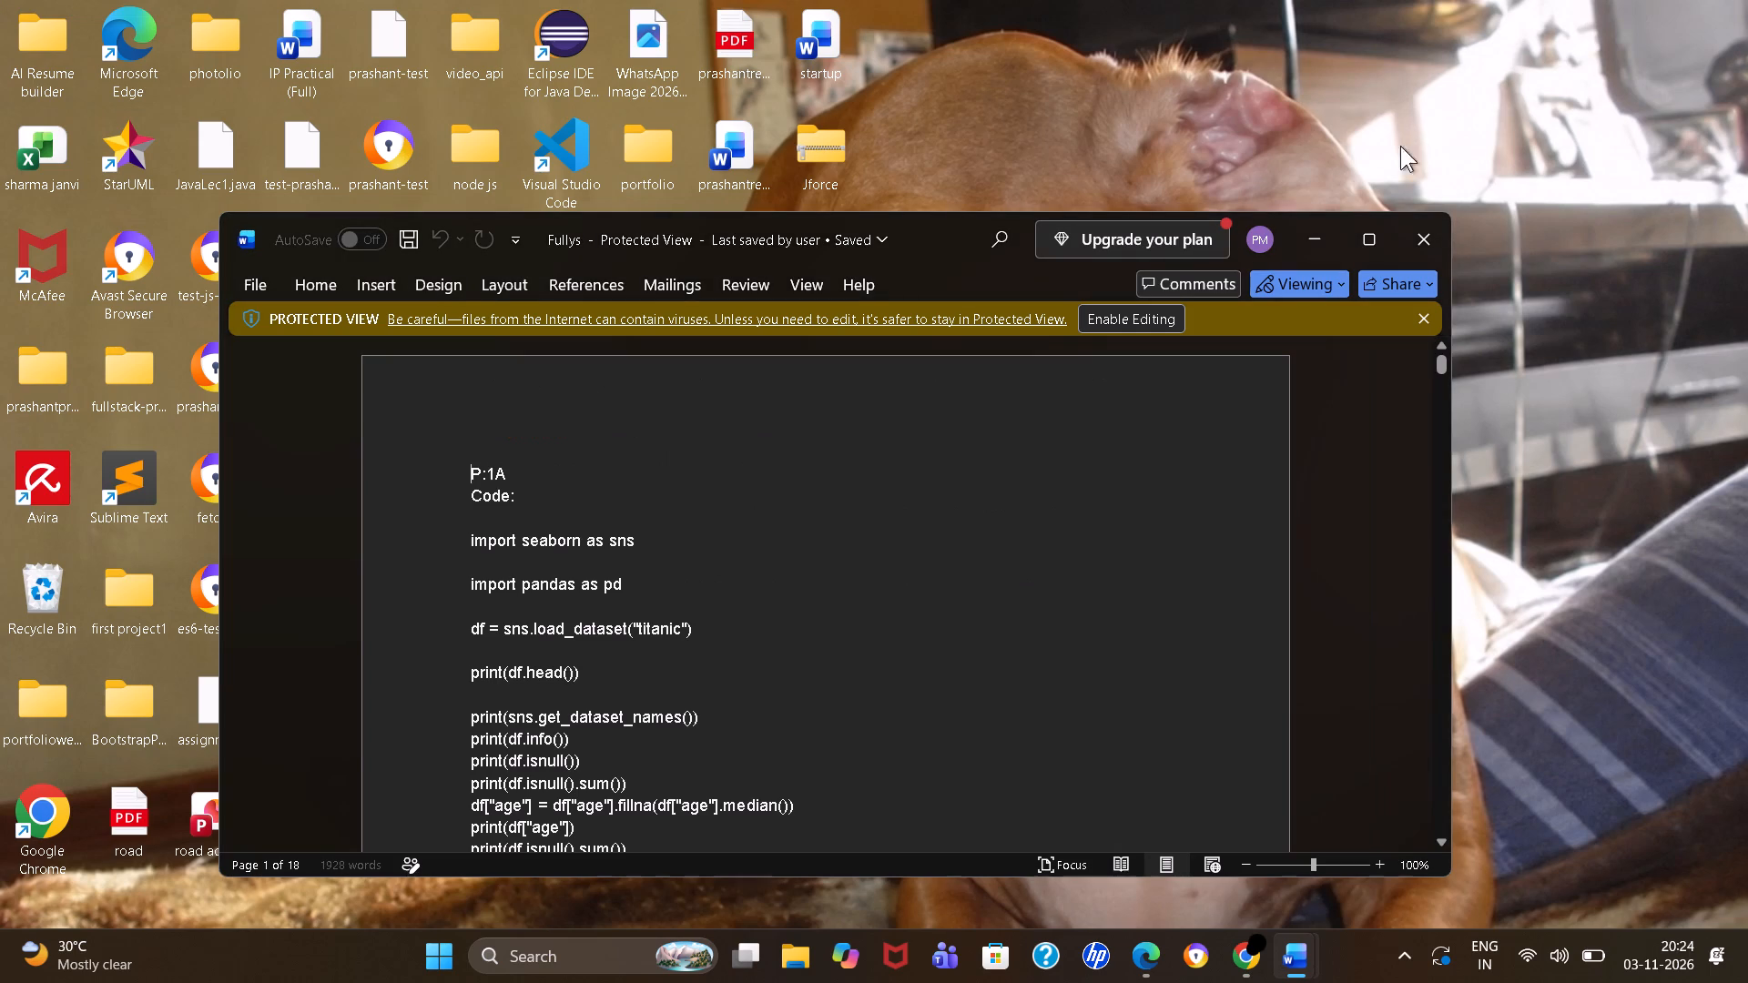
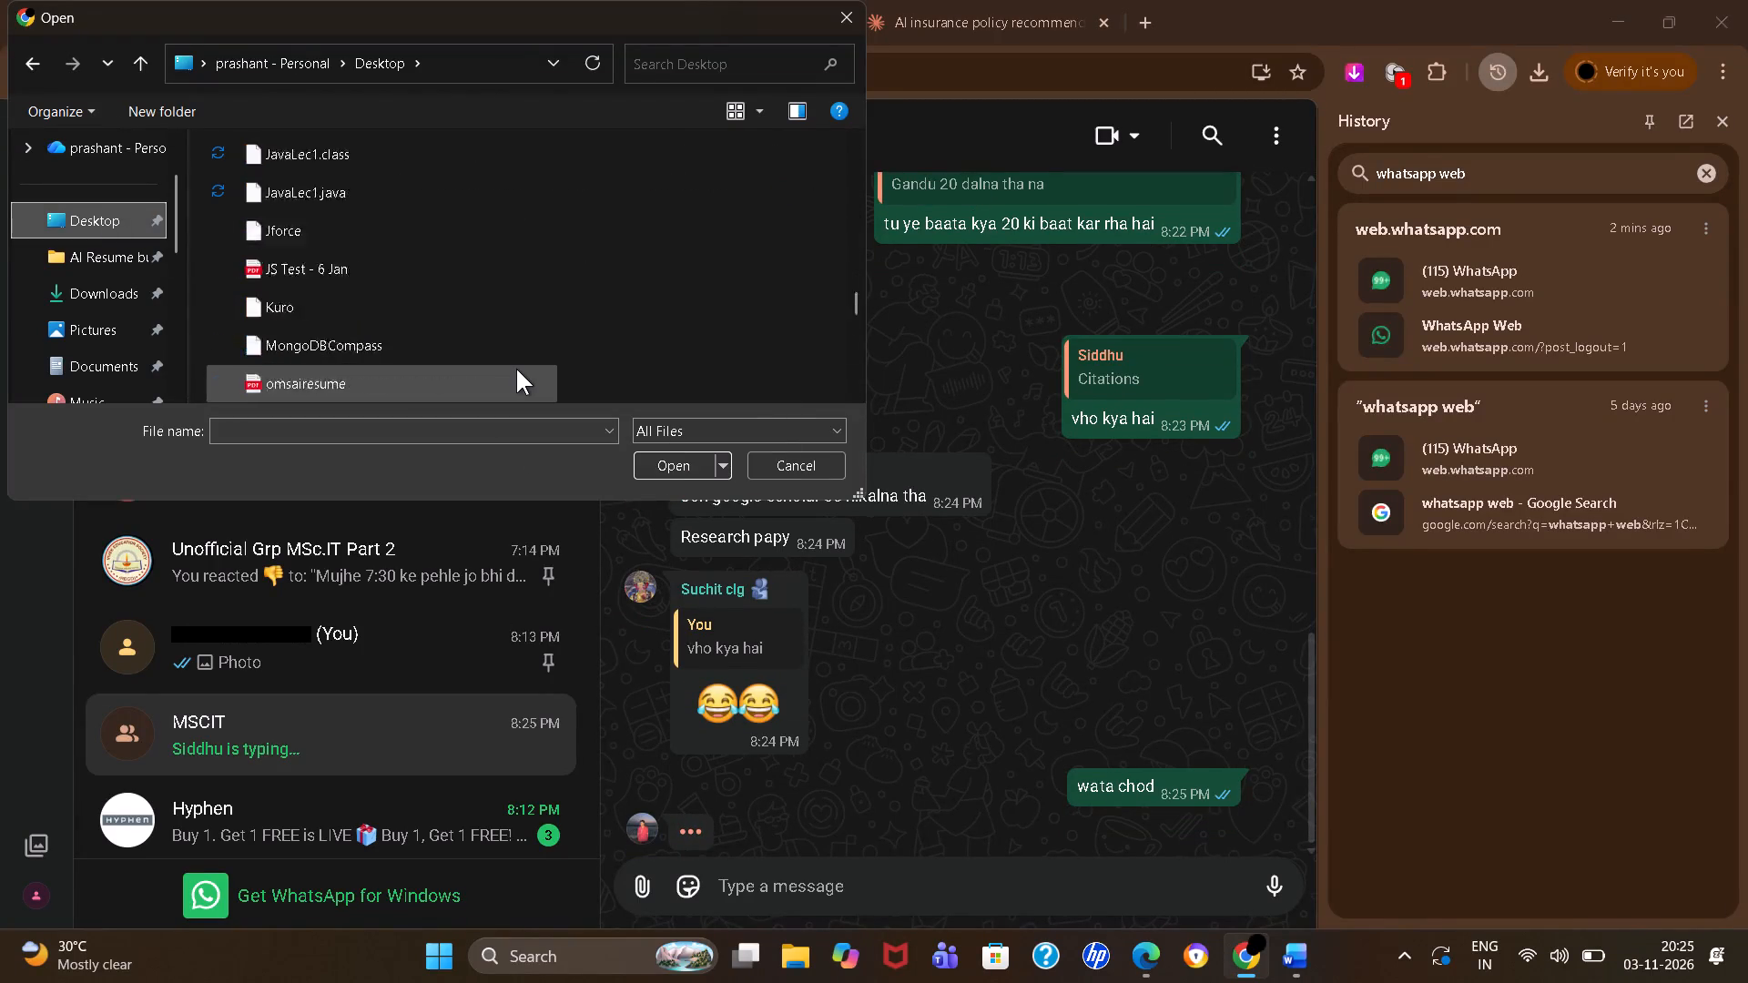
Locate the AI-Powered Insurance Policy Recommendation PDF among the Desktop files for attaching to the MSCIT group chat.
{"action": "scroll", "coordinate": [516, 369], "scroll_direction": "down", "scroll_amount": 3}
{"action": "scroll", "coordinate": [516, 369], "scroll_direction": "up", "scroll_amount": 1}
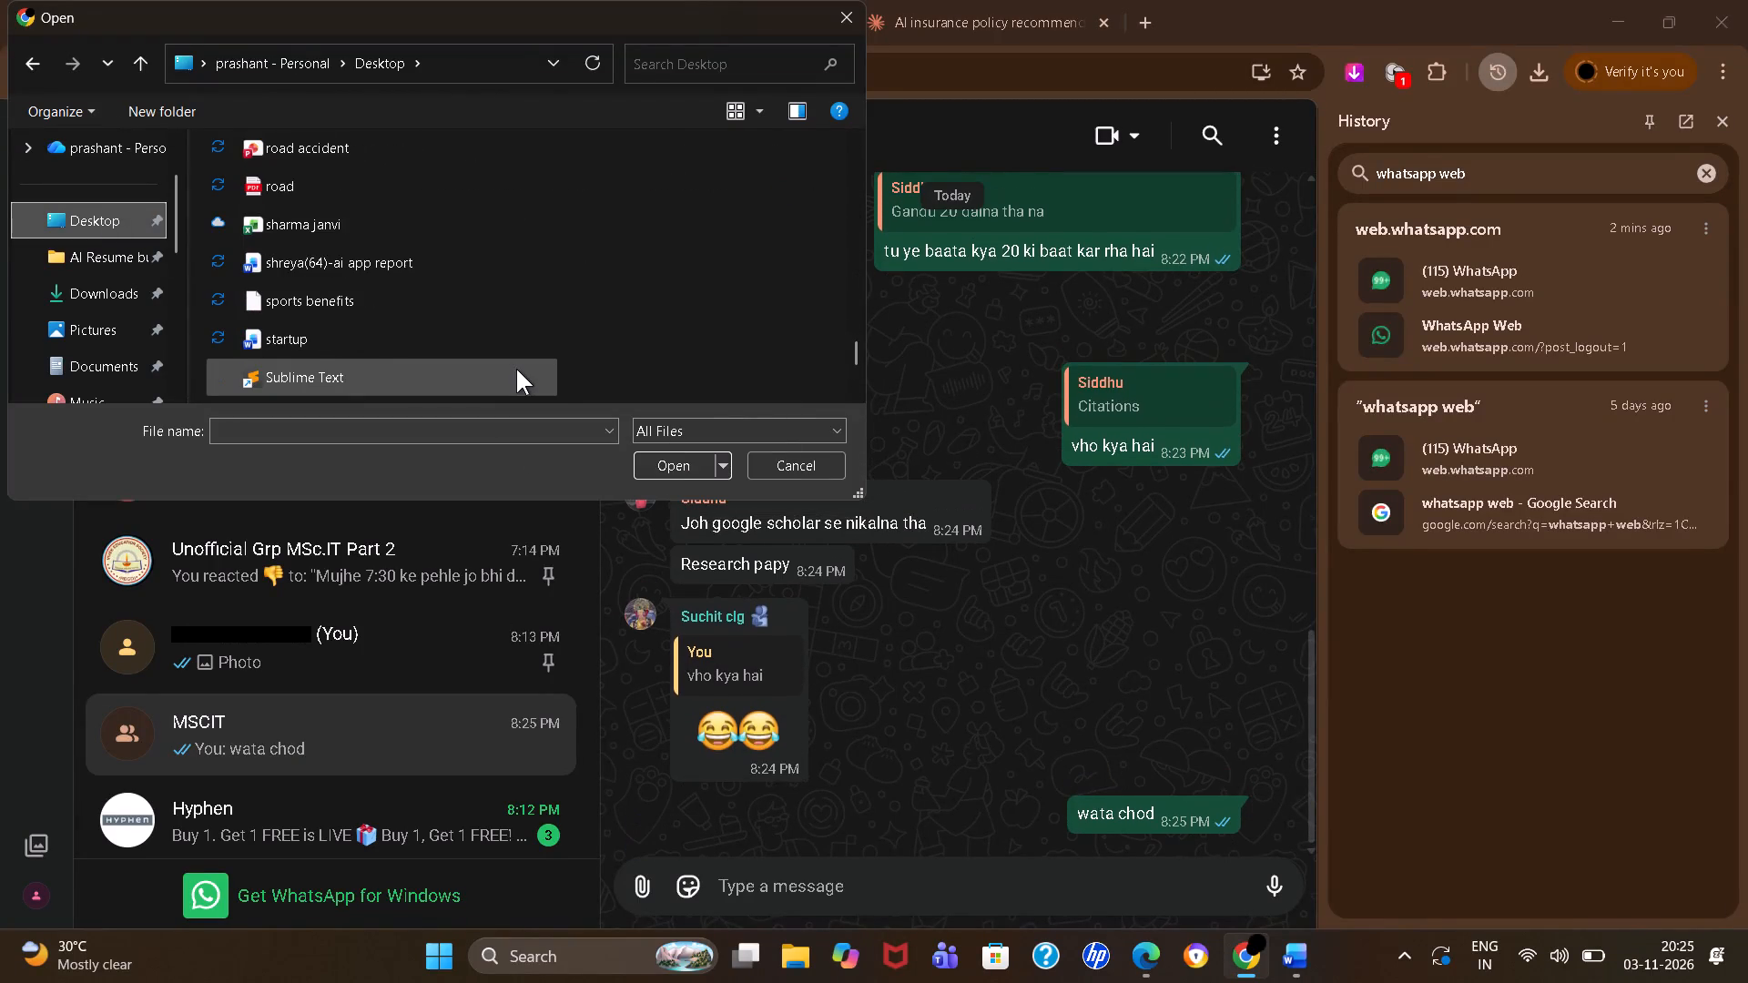
{"action": "scroll", "coordinate": [516, 369], "scroll_direction": "up", "scroll_amount": 2}
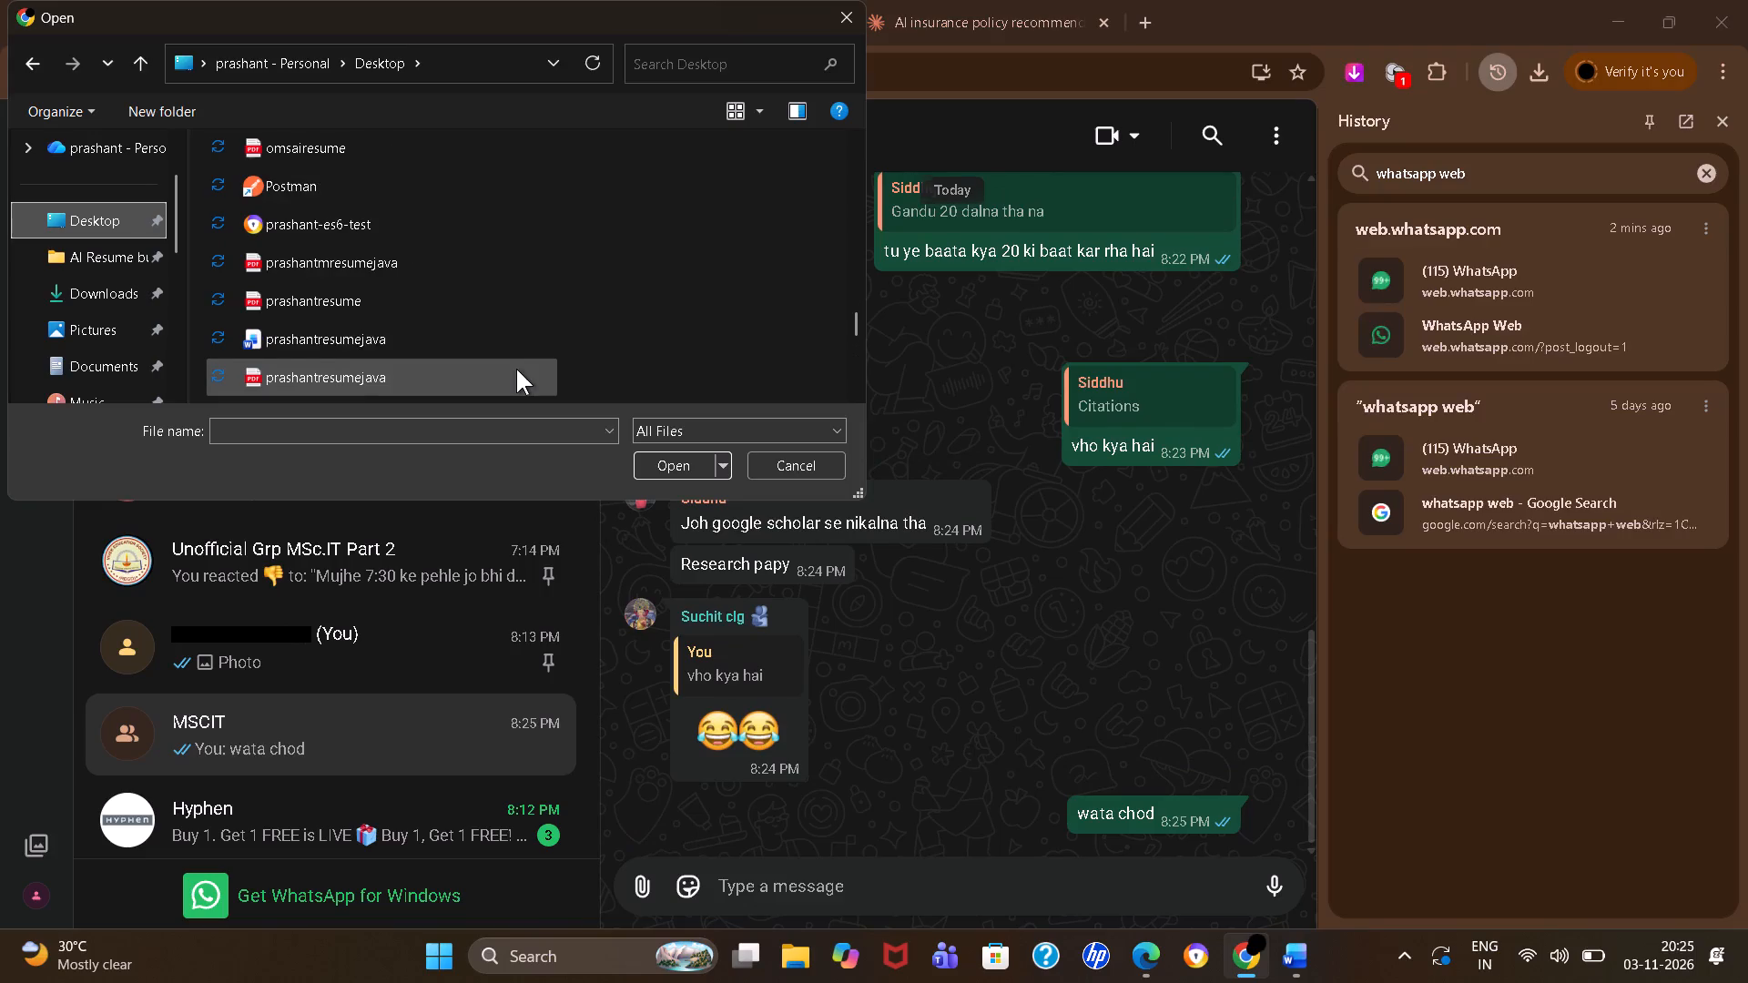
{"action": "scroll", "coordinate": [516, 369], "scroll_direction": "up", "scroll_amount": 2}
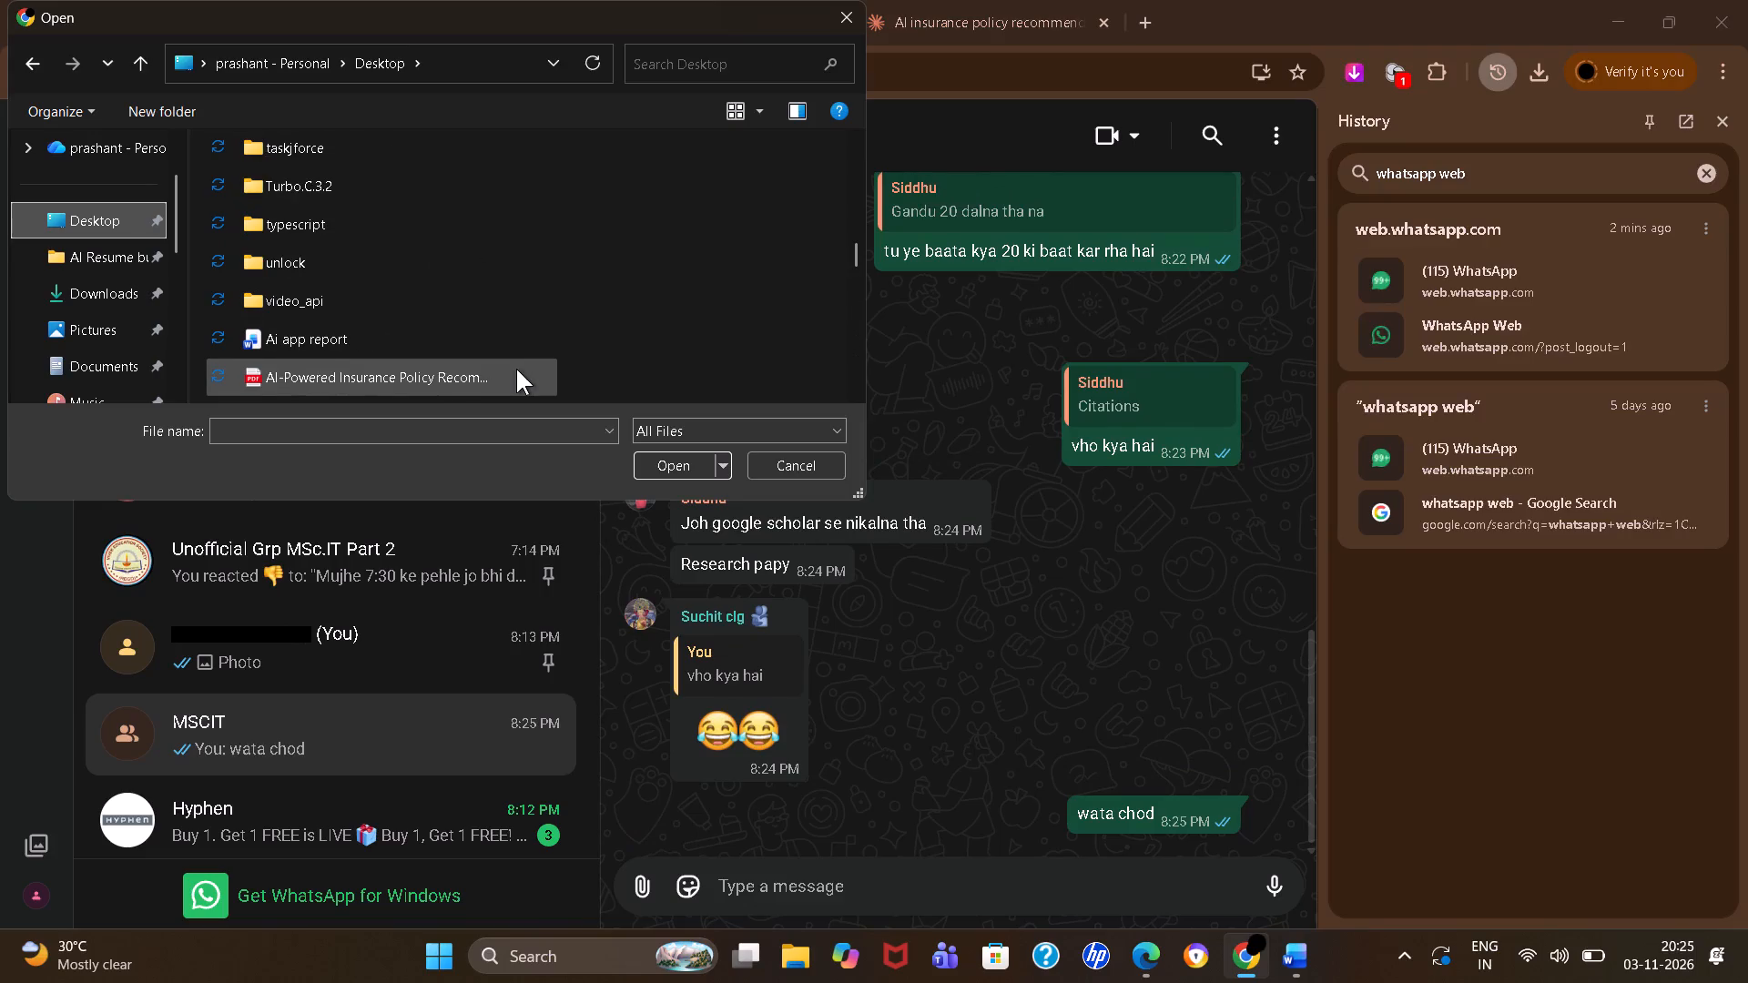
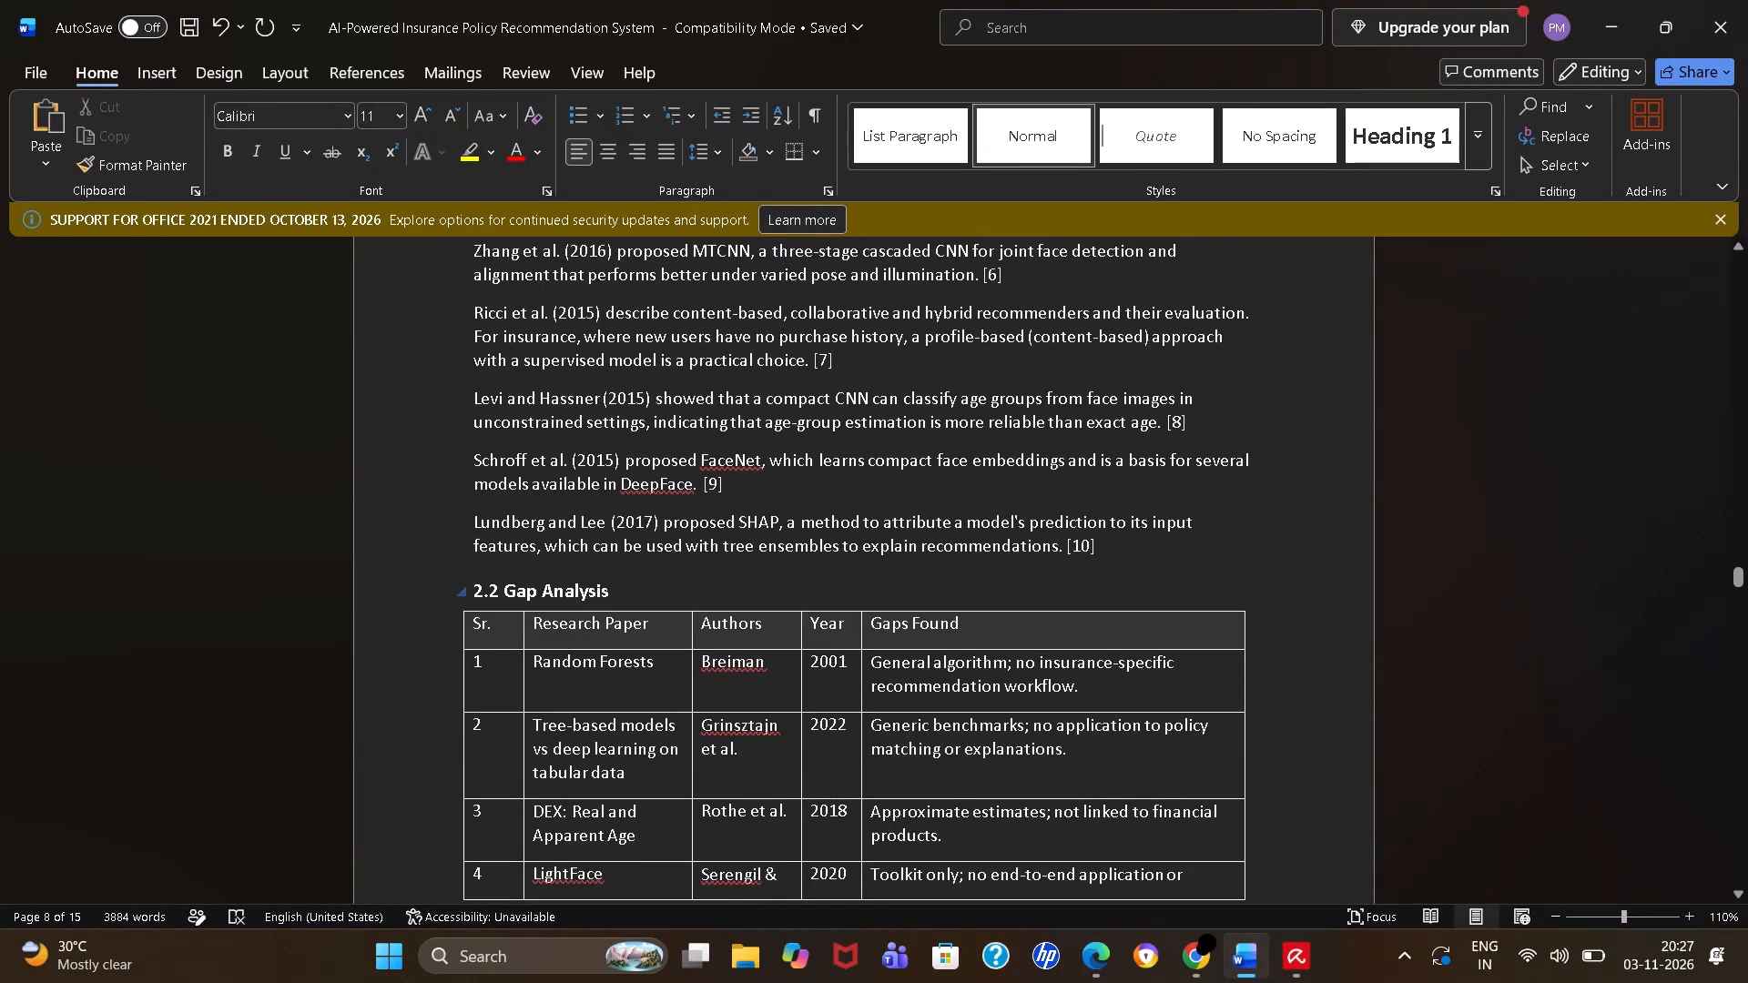
Select the entire research paper table under 2.2 Gap Analysis, from the header row through row 10, SHAP.
{"action": "left_click_drag", "start_coordinate": [432, 619], "coordinate": [668, 693]}
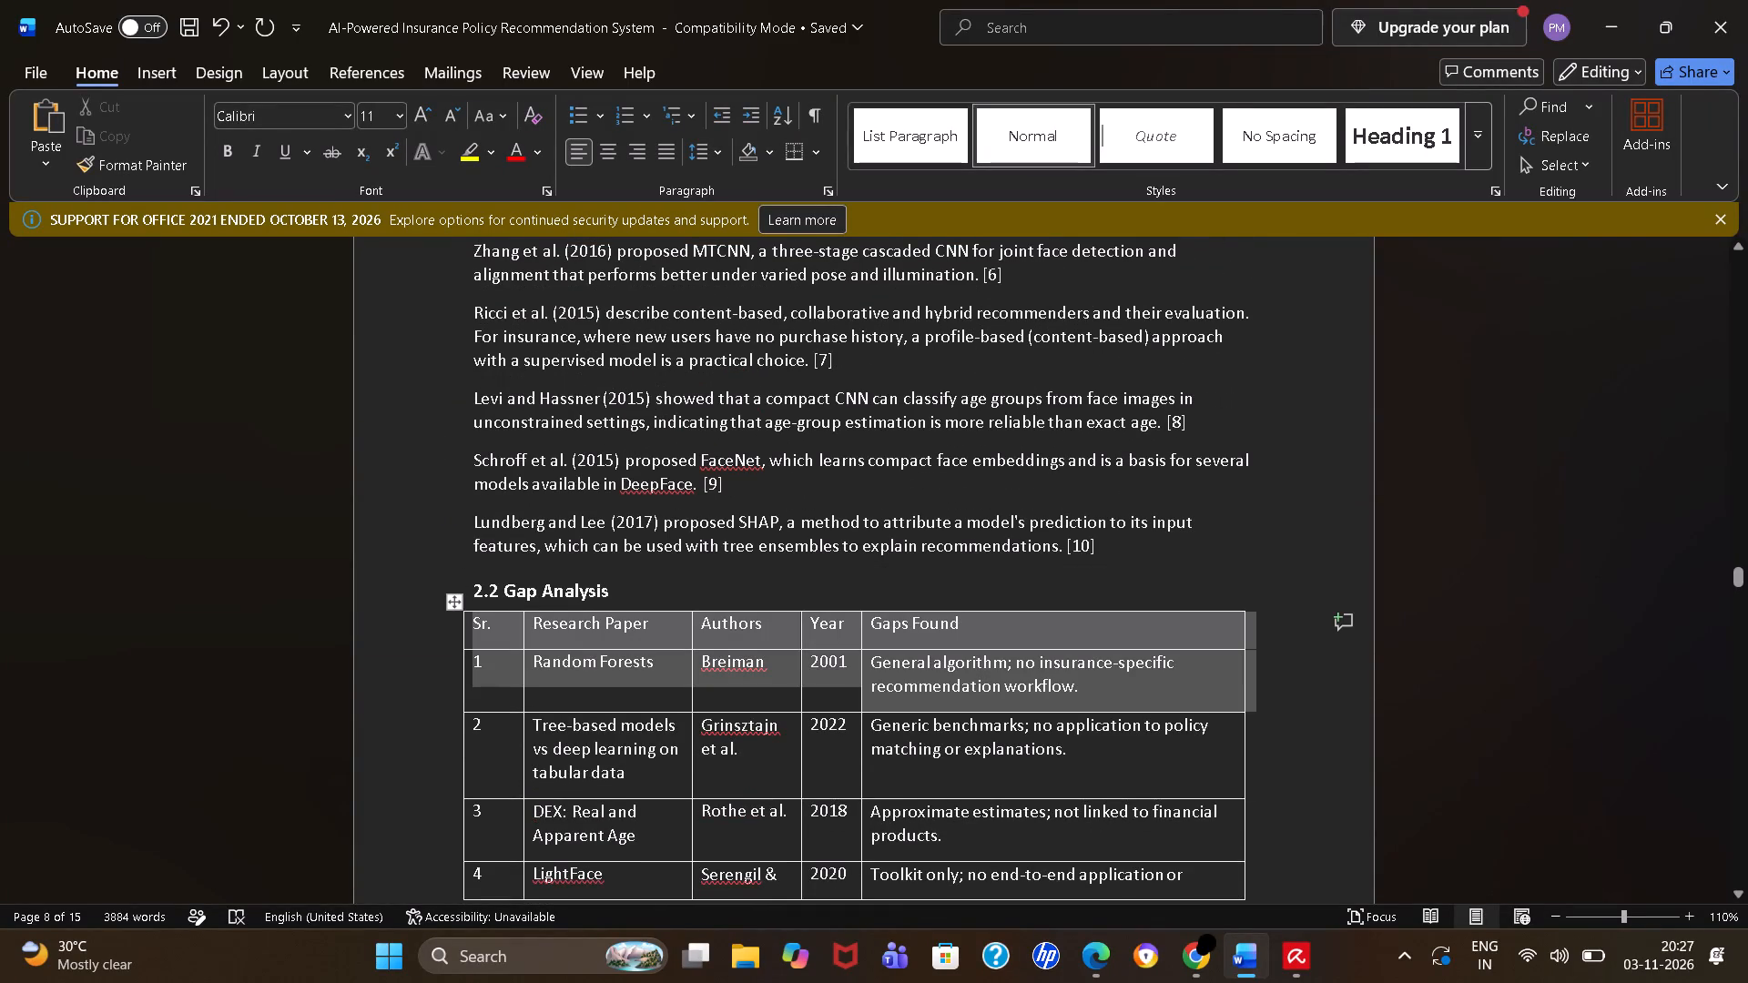
{"action": "left_click_drag", "start_coordinate": [668, 693], "coordinate": [1000, 816]}
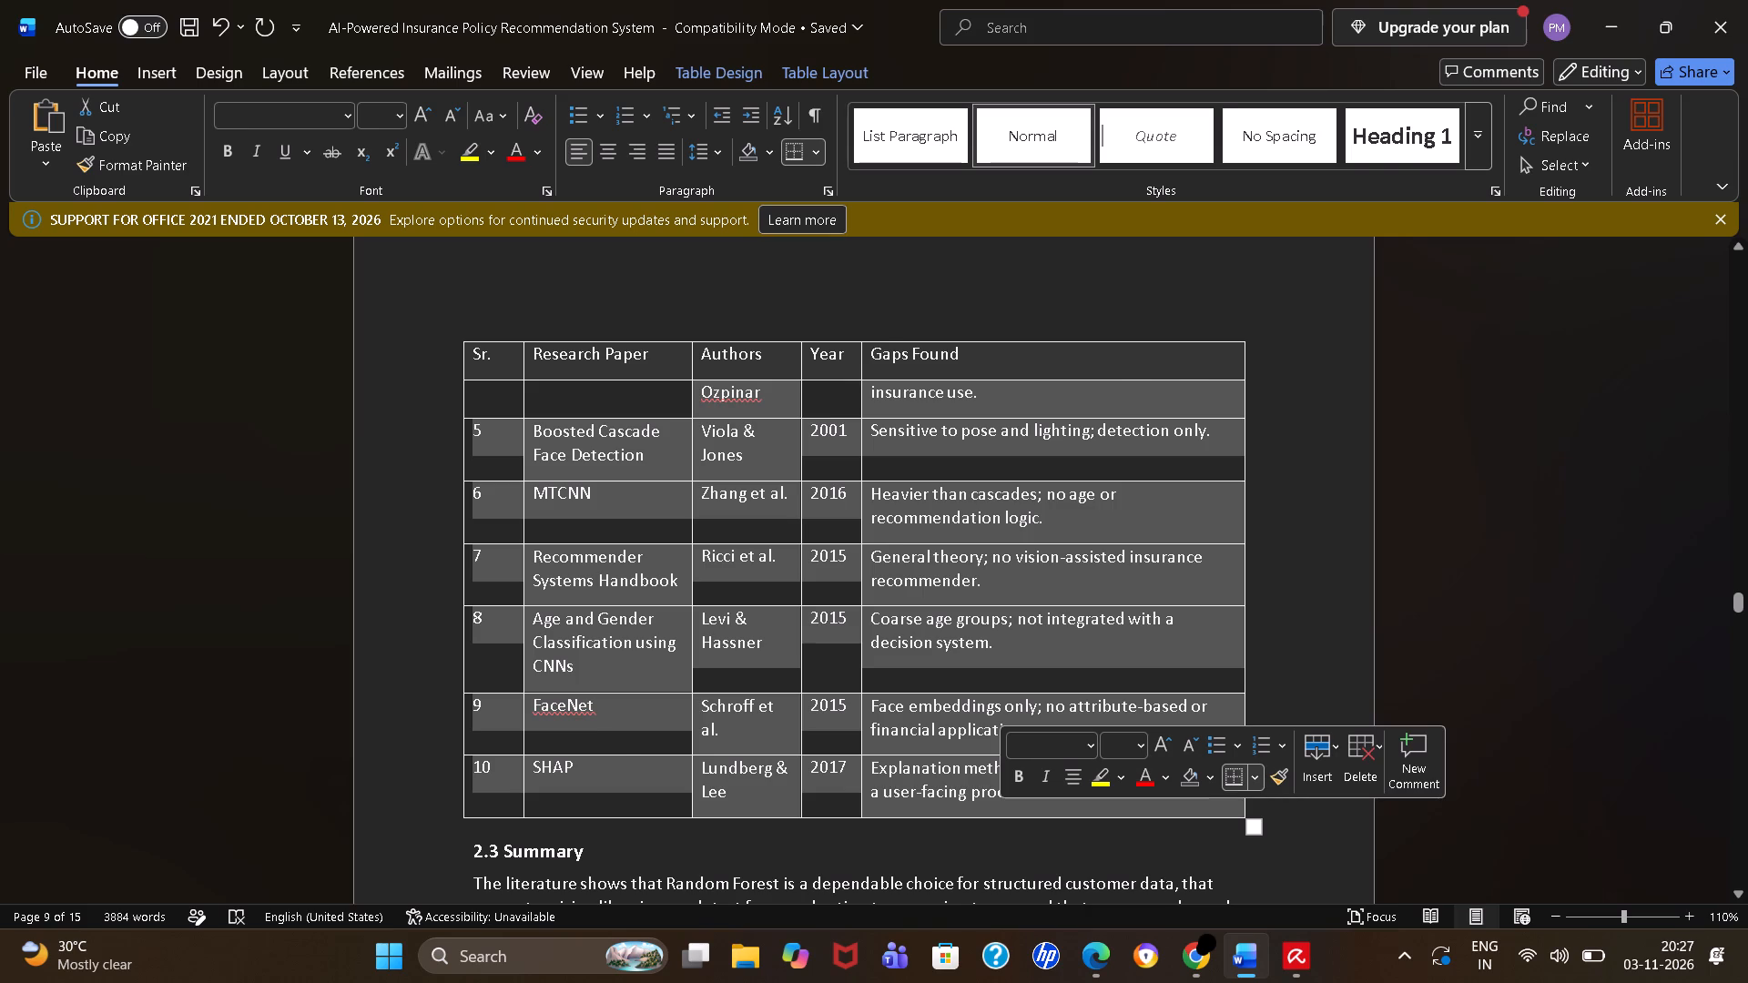
{"action": "scroll", "coordinate": [1000, 816], "scroll_direction": "up", "scroll_amount": 2}
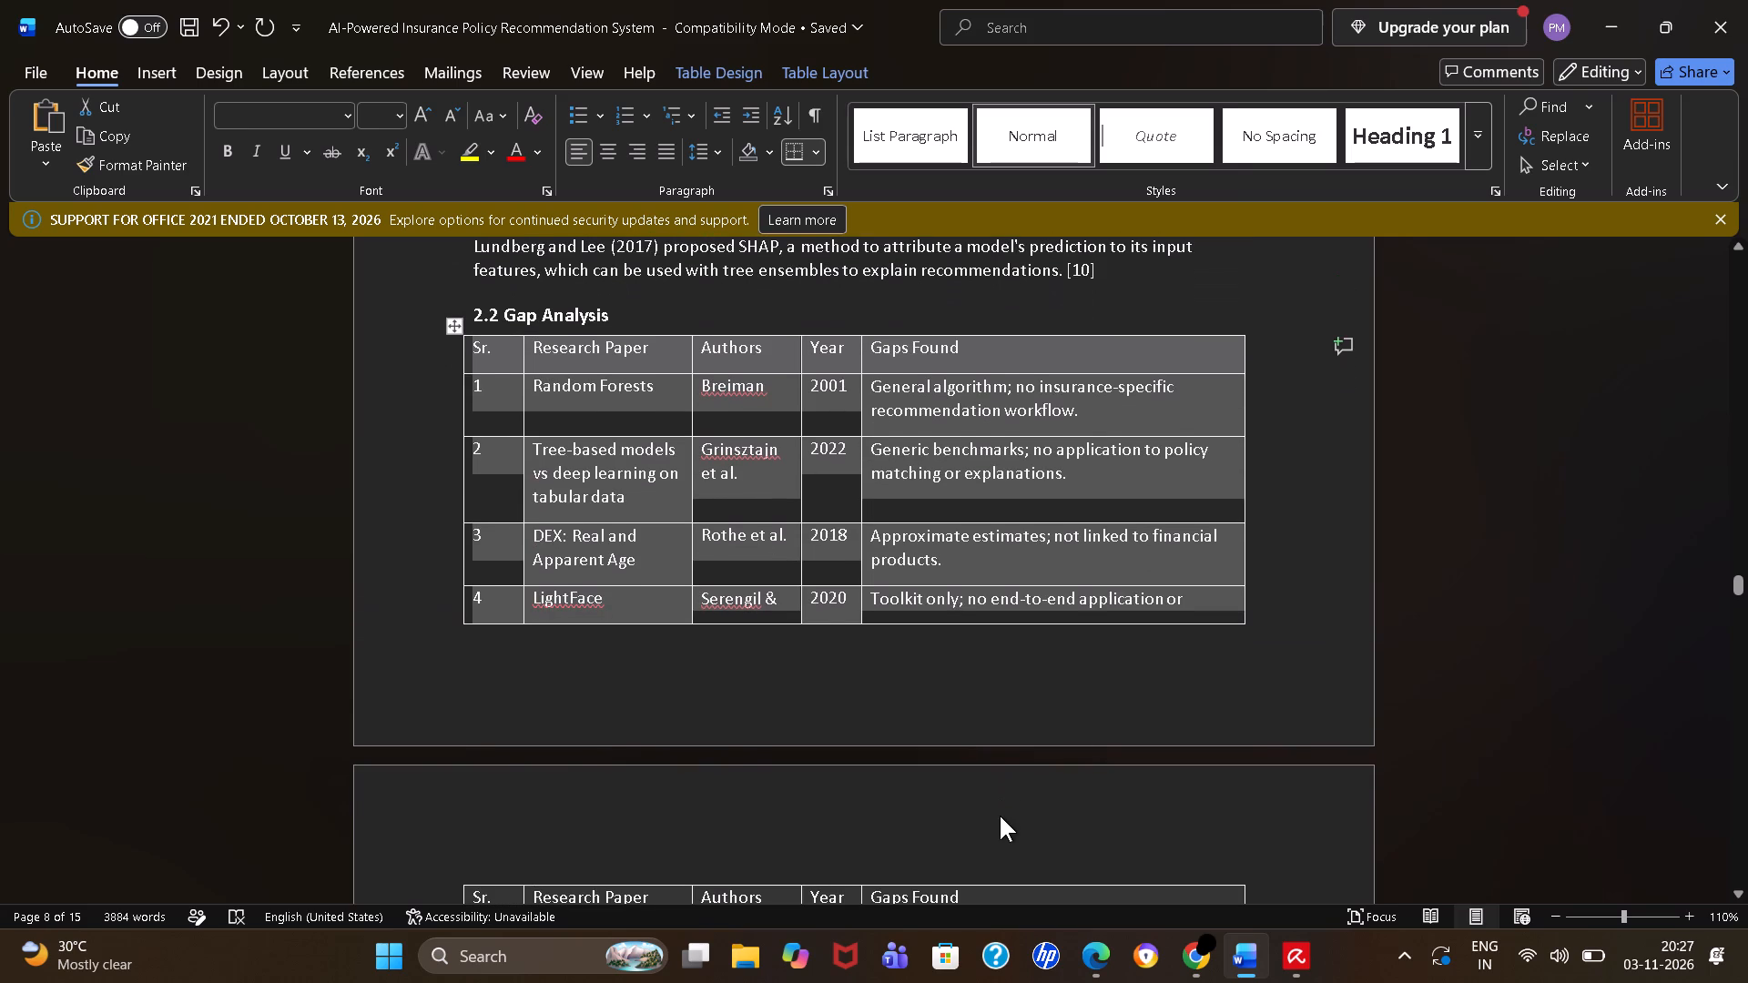
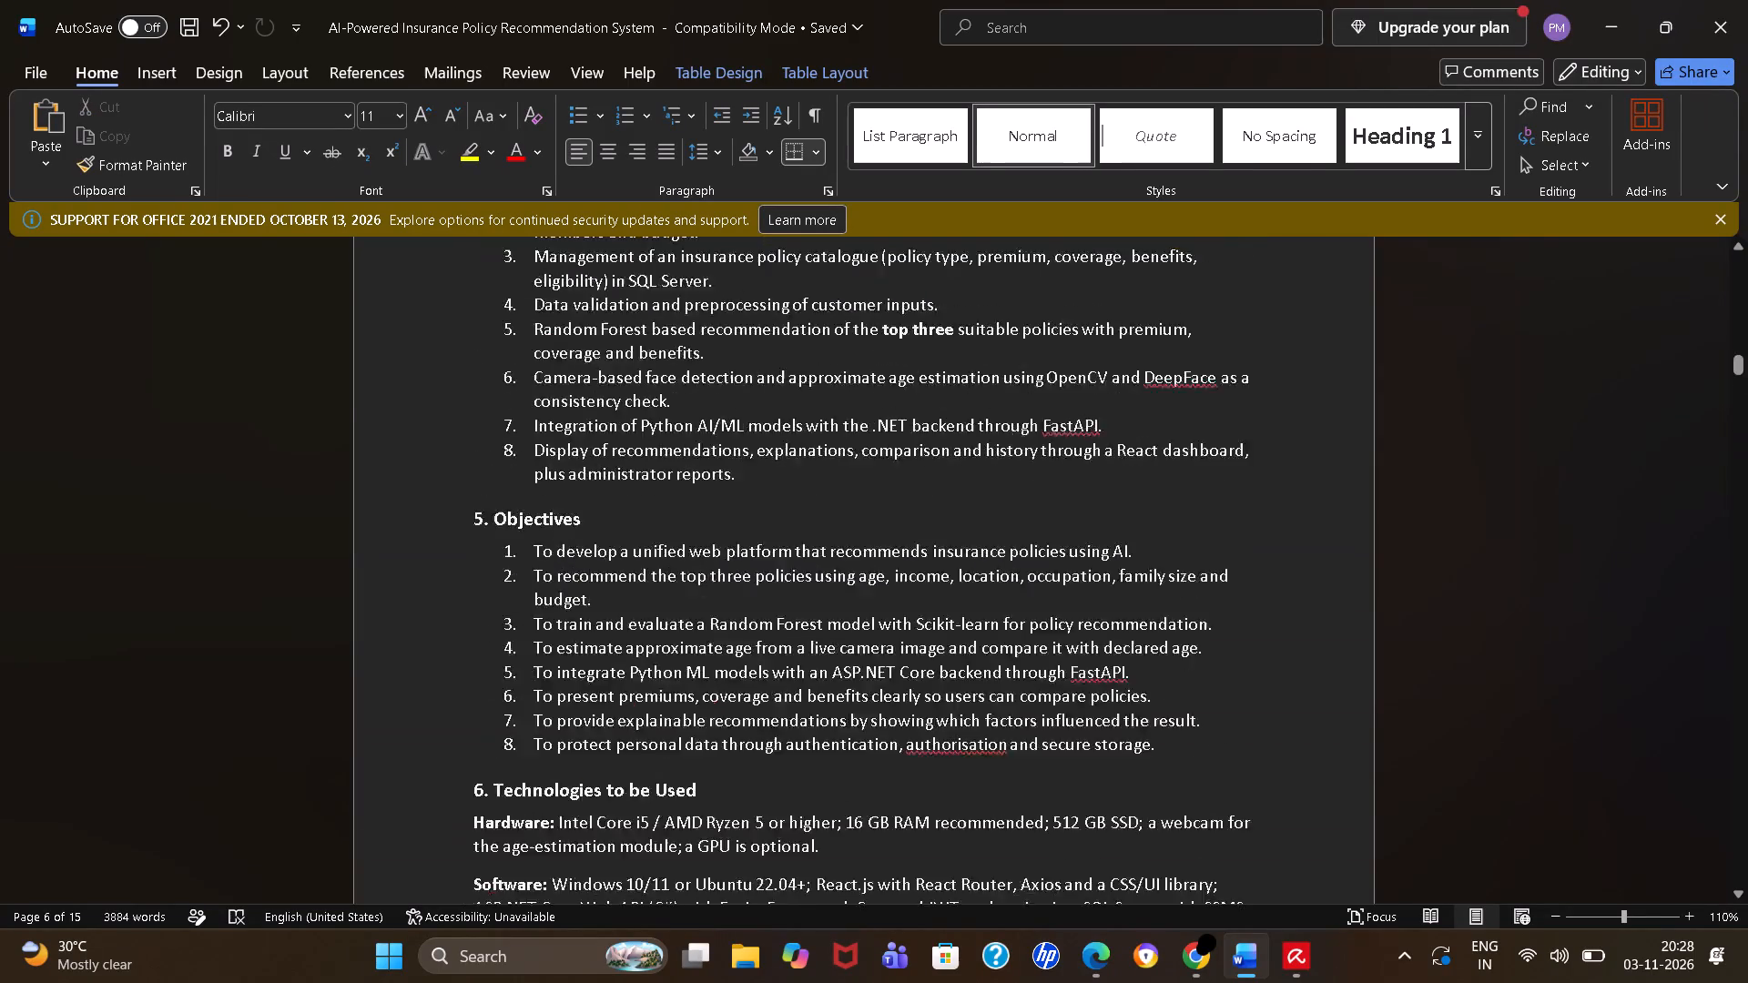
Look through the Word report from the title page to the reference list, and back to the project flow diagram and section 3.3.
{"action": "scroll", "coordinate": [554, 331], "scroll_direction": "up", "scroll_amount": 9}
{"action": "left_click", "coordinate": [562, 435]}
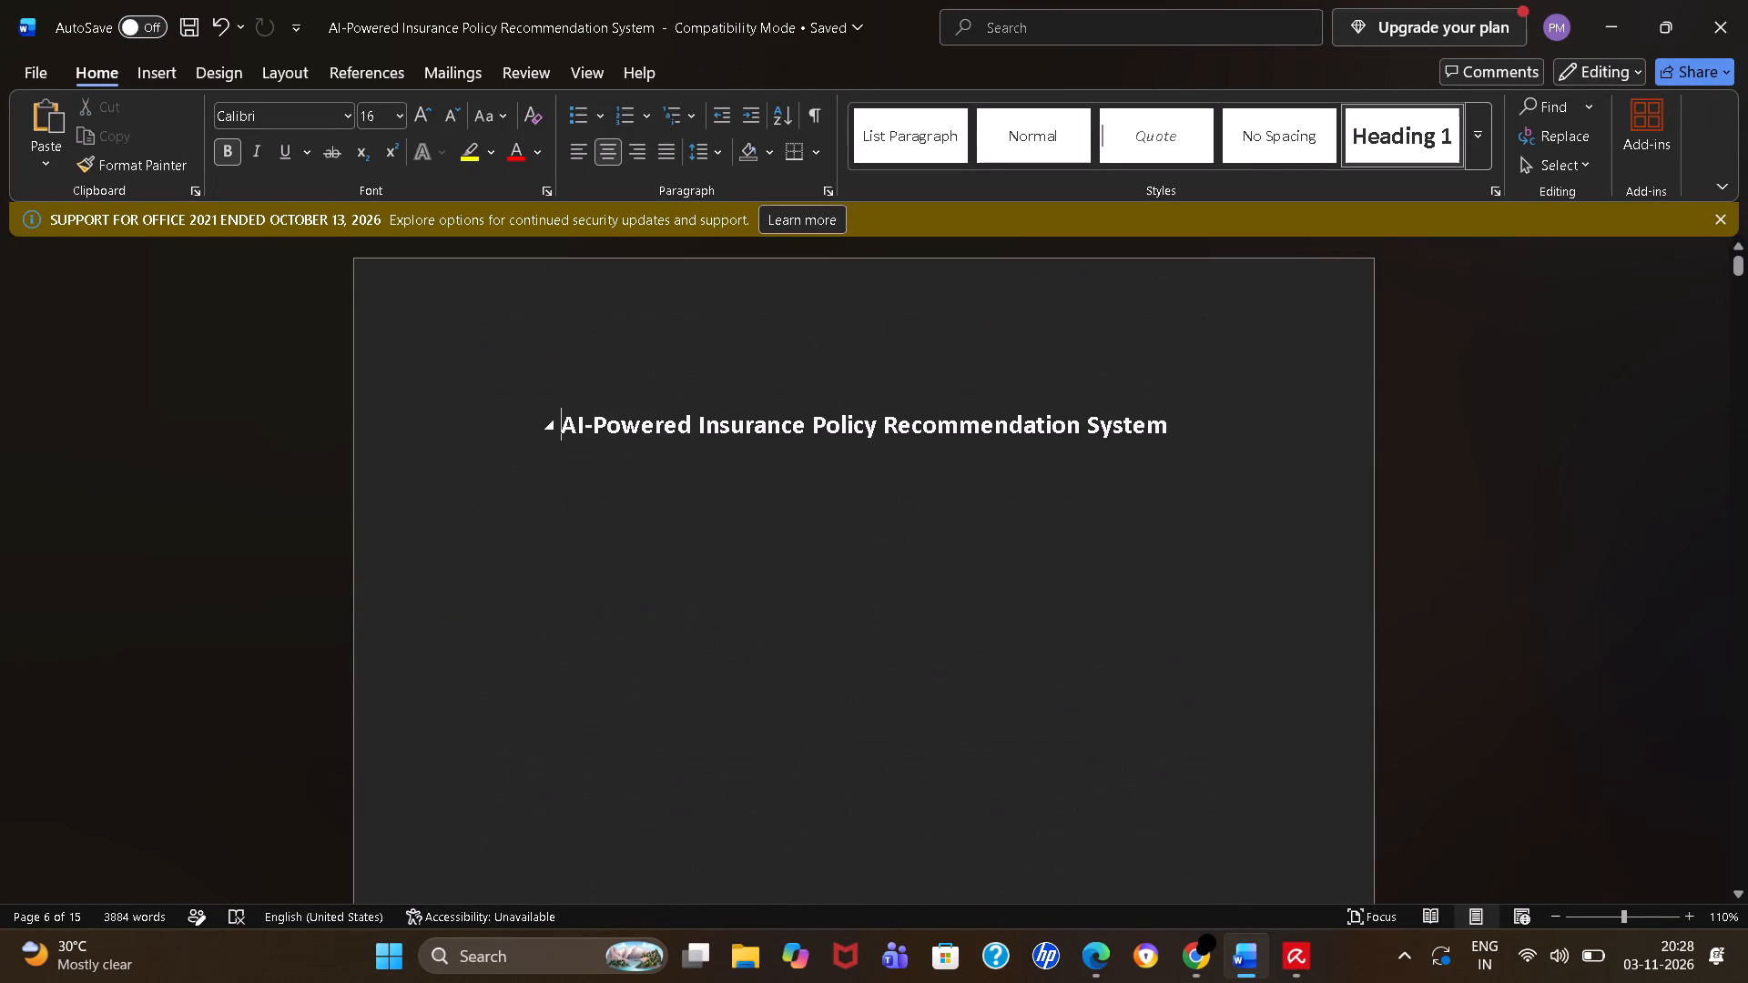
{"action": "scroll", "coordinate": [562, 435], "scroll_direction": "down", "scroll_amount": 6}
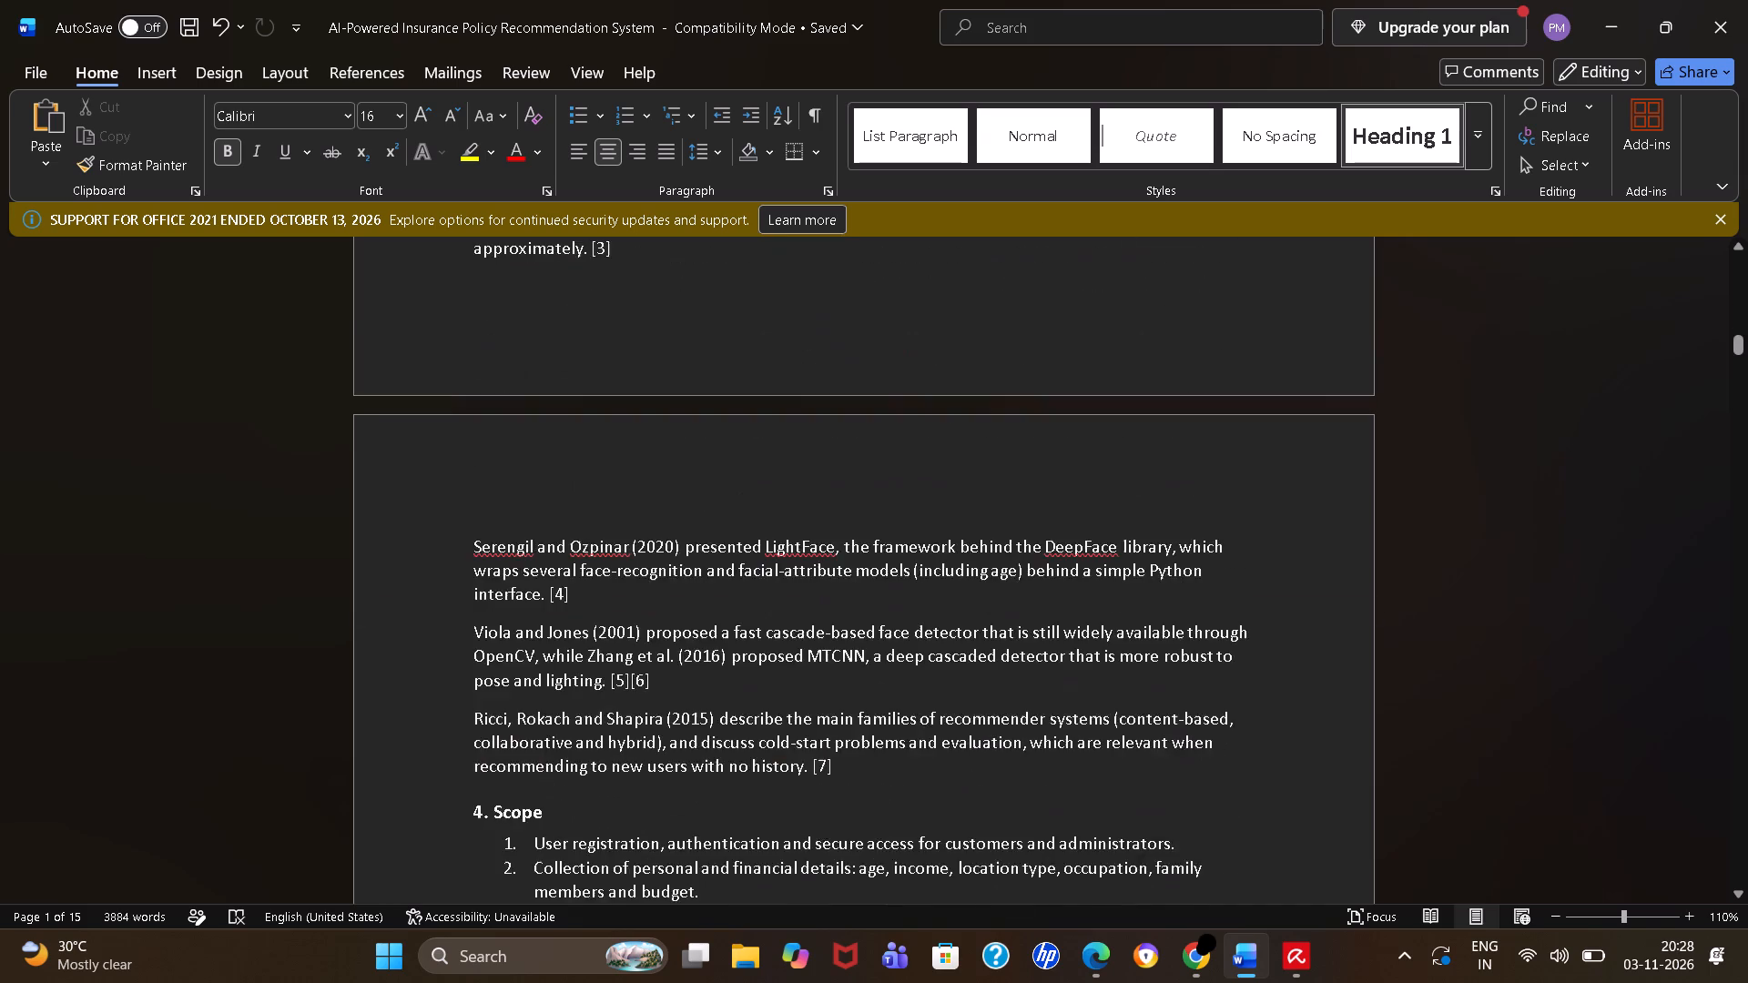
{"action": "scroll", "coordinate": [562, 435], "scroll_direction": "down", "scroll_amount": 17}
{"action": "scroll", "coordinate": [562, 435], "scroll_direction": "up", "scroll_amount": 2}
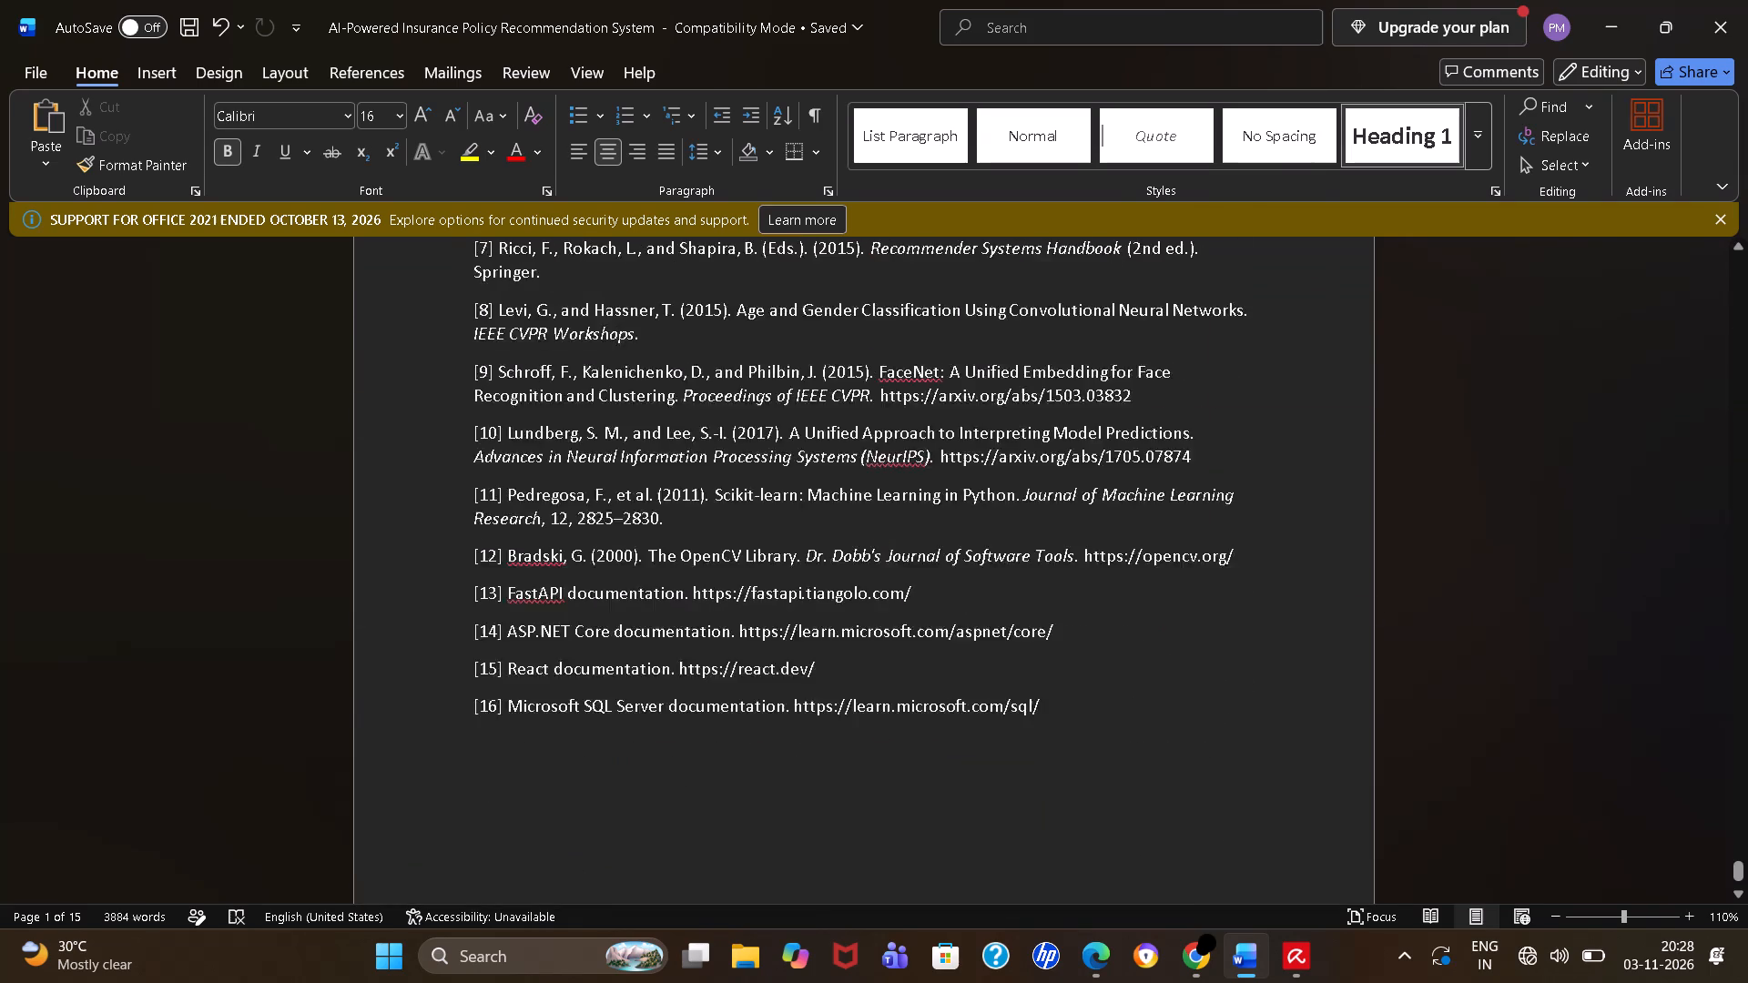
{"action": "scroll", "coordinate": [562, 435], "scroll_direction": "up", "scroll_amount": 10}
{"action": "scroll", "coordinate": [562, 435], "scroll_direction": "down", "scroll_amount": 1}
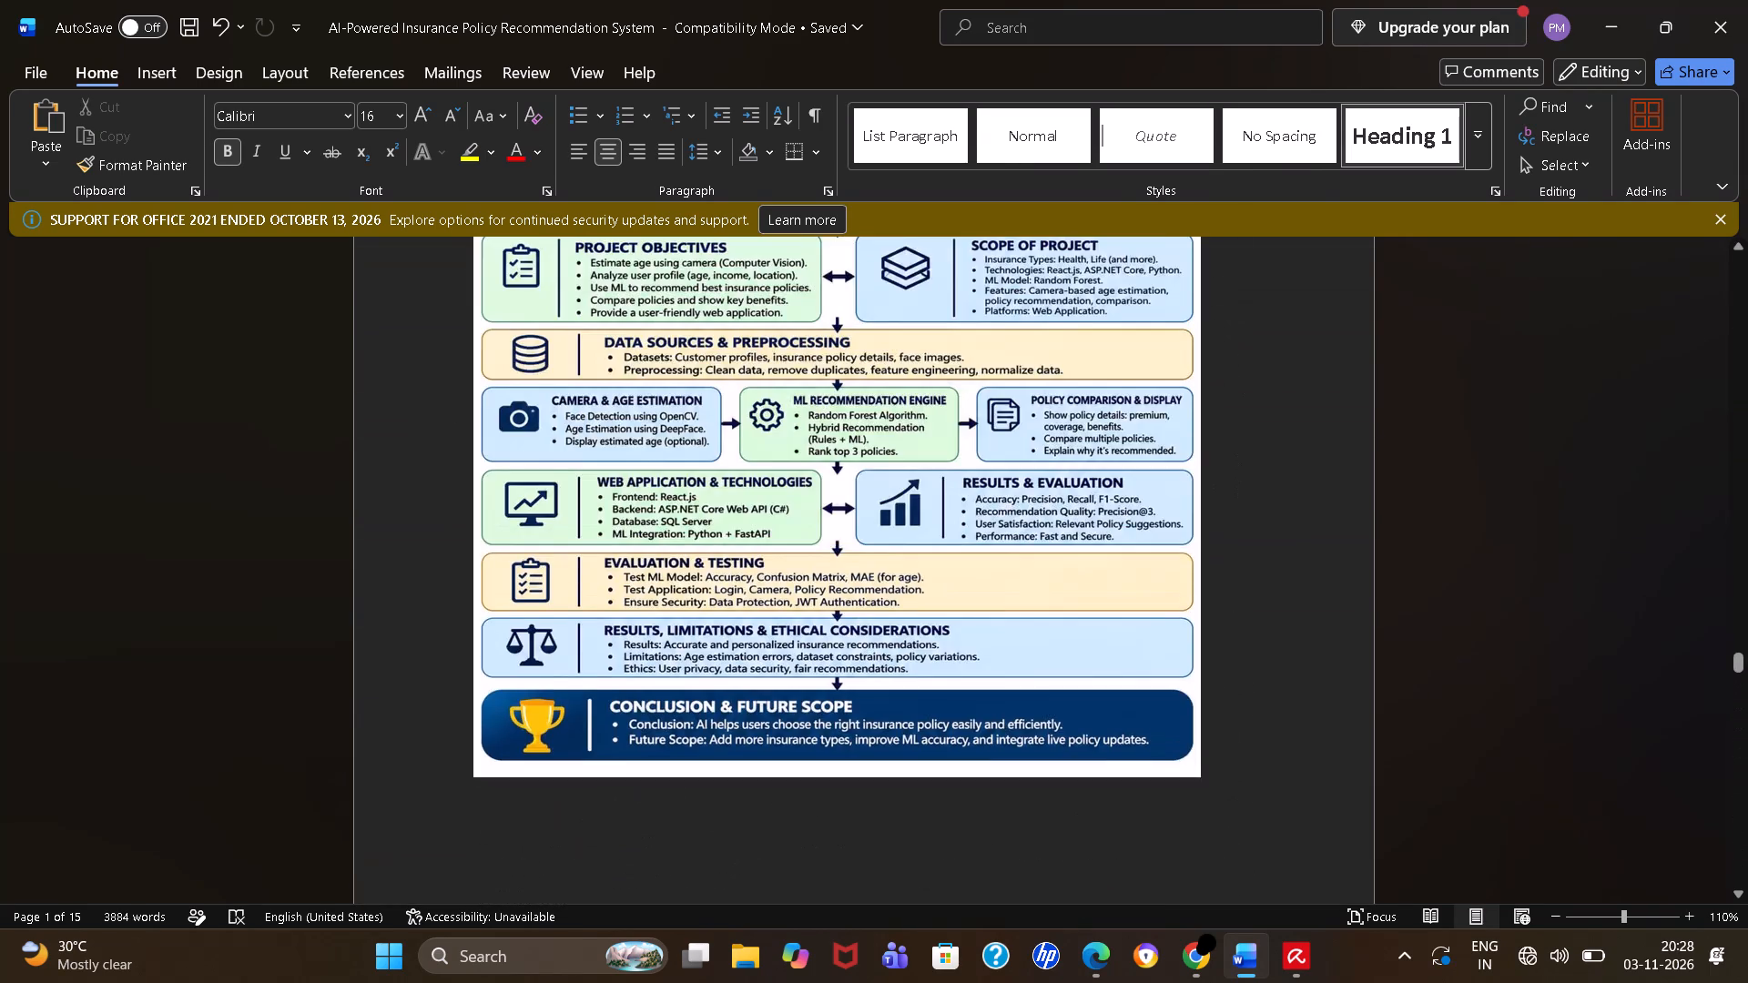
{"action": "scroll", "coordinate": [562, 435], "scroll_direction": "down", "scroll_amount": 5}
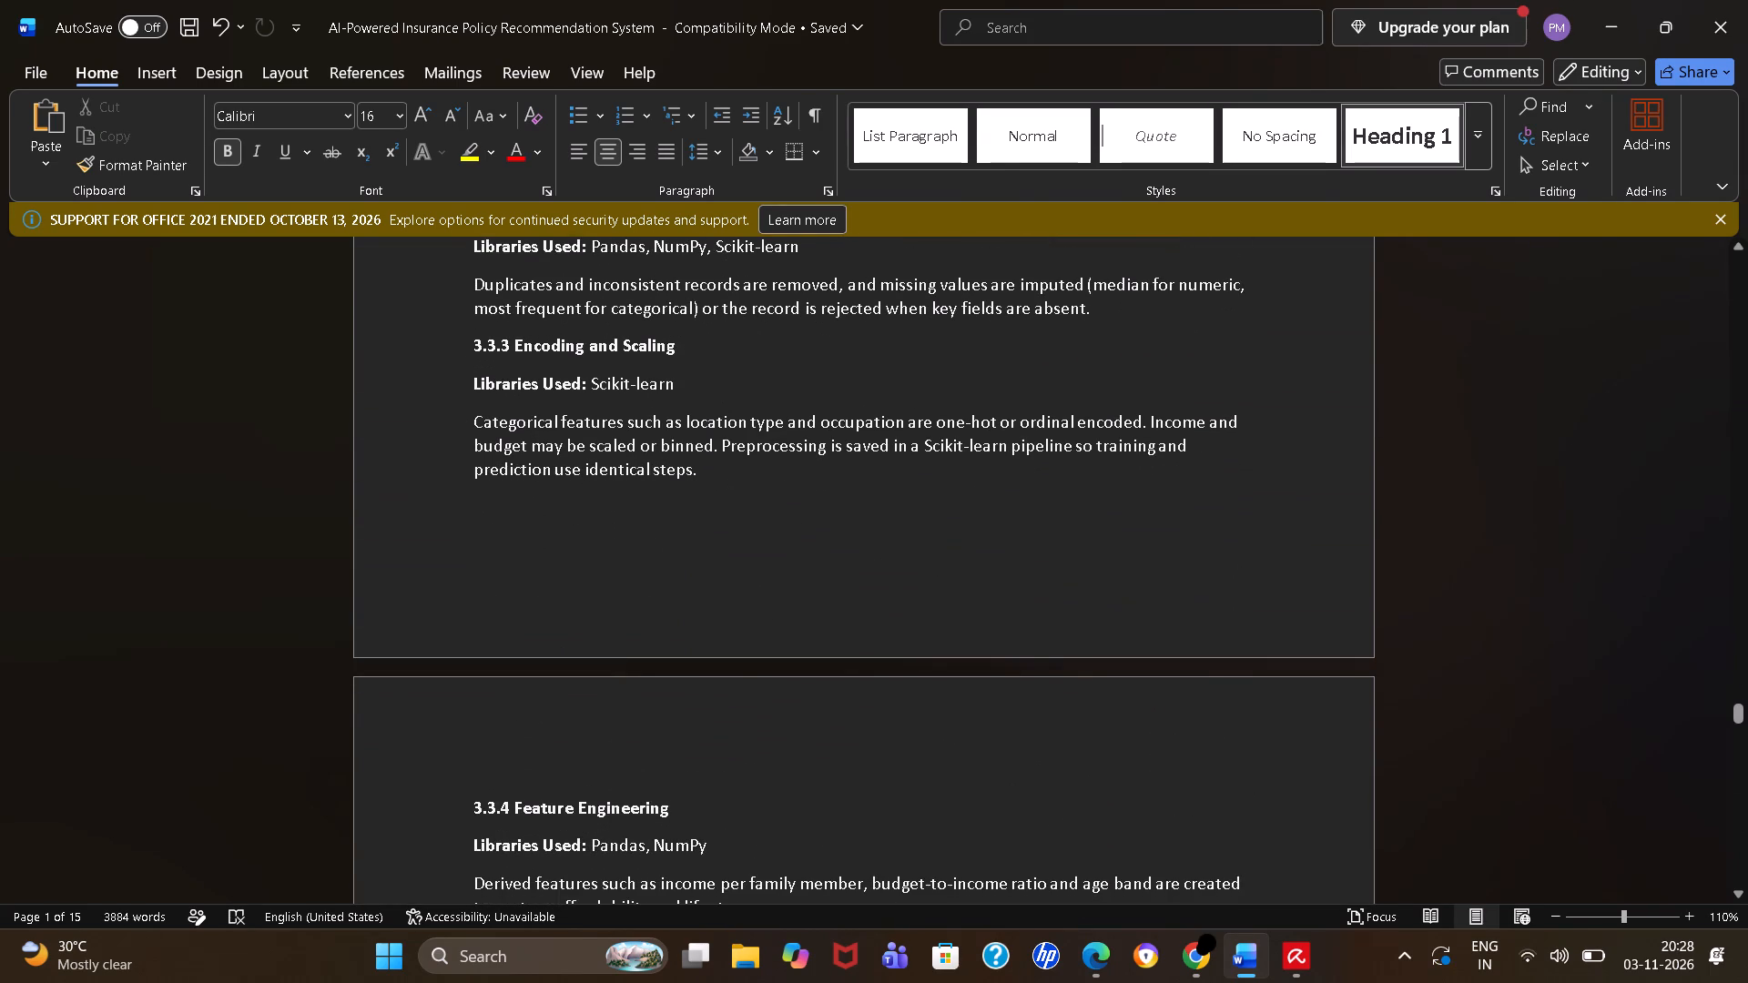
Review the Word report backwards from section 3.3.3 Encoding and Scaling to Chapter 2 – Literature Review and its research paper table.
{"action": "left_click", "coordinate": [538, 347]}
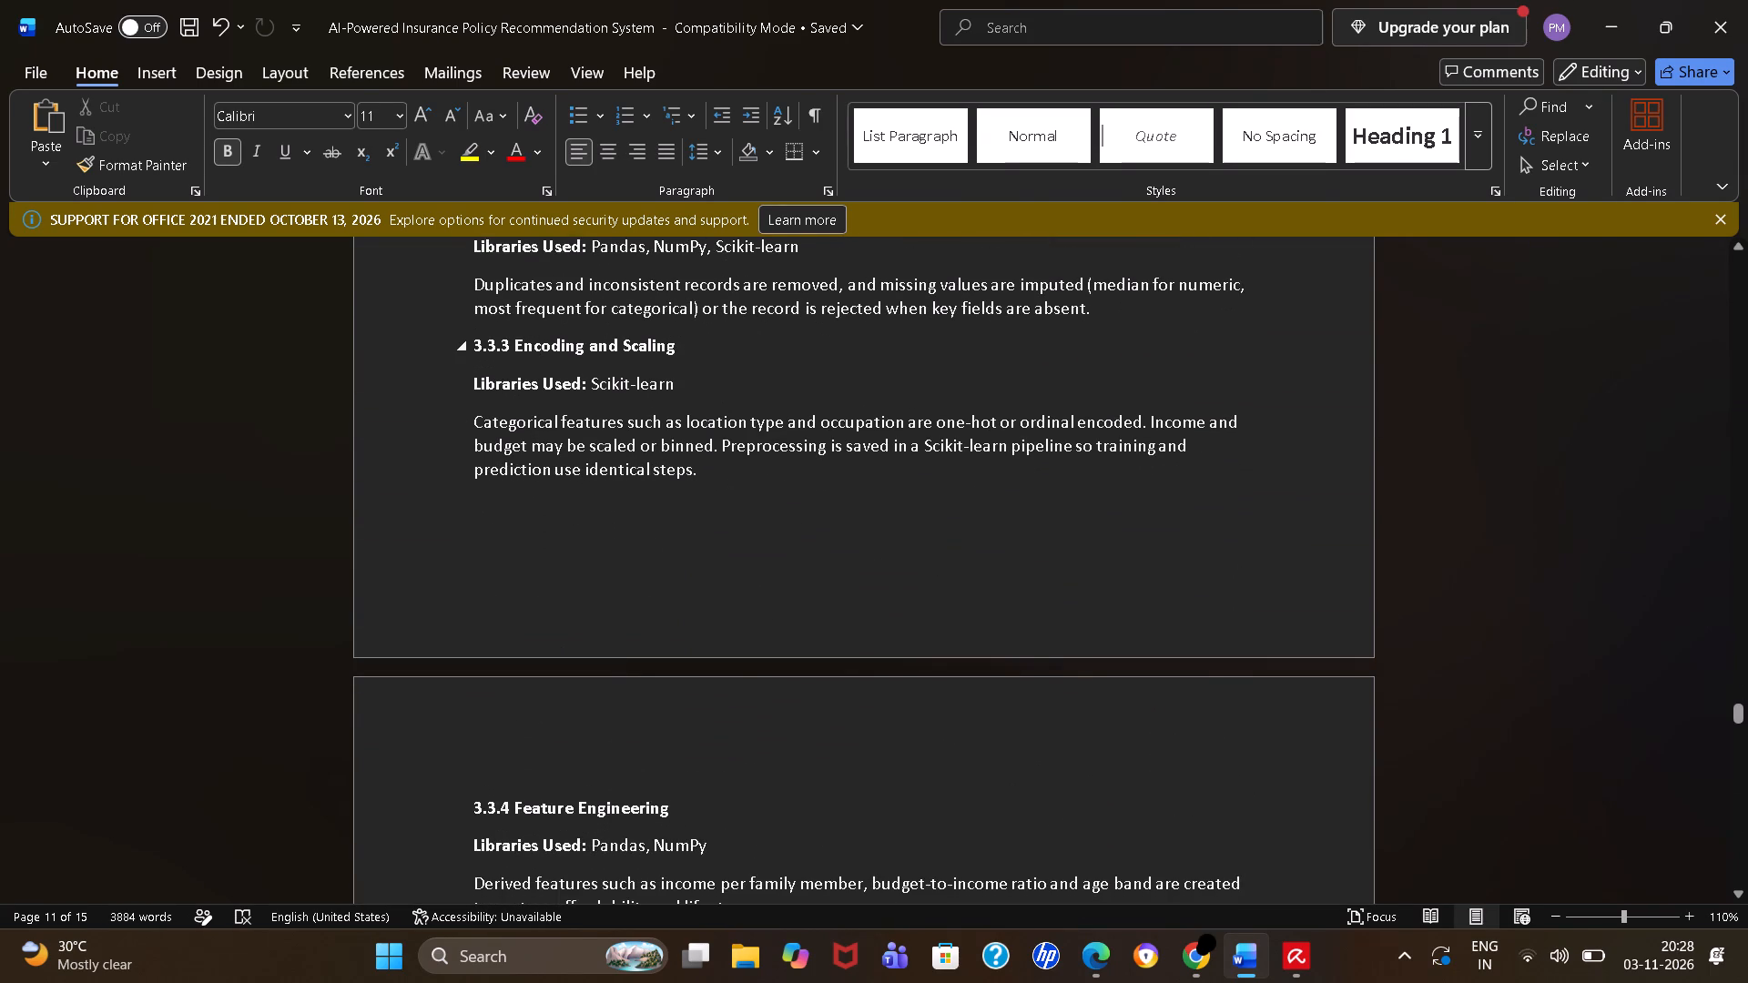
{"action": "left_click", "coordinate": [538, 347]}
{"action": "scroll", "coordinate": [538, 347], "scroll_direction": "up", "scroll_amount": 2}
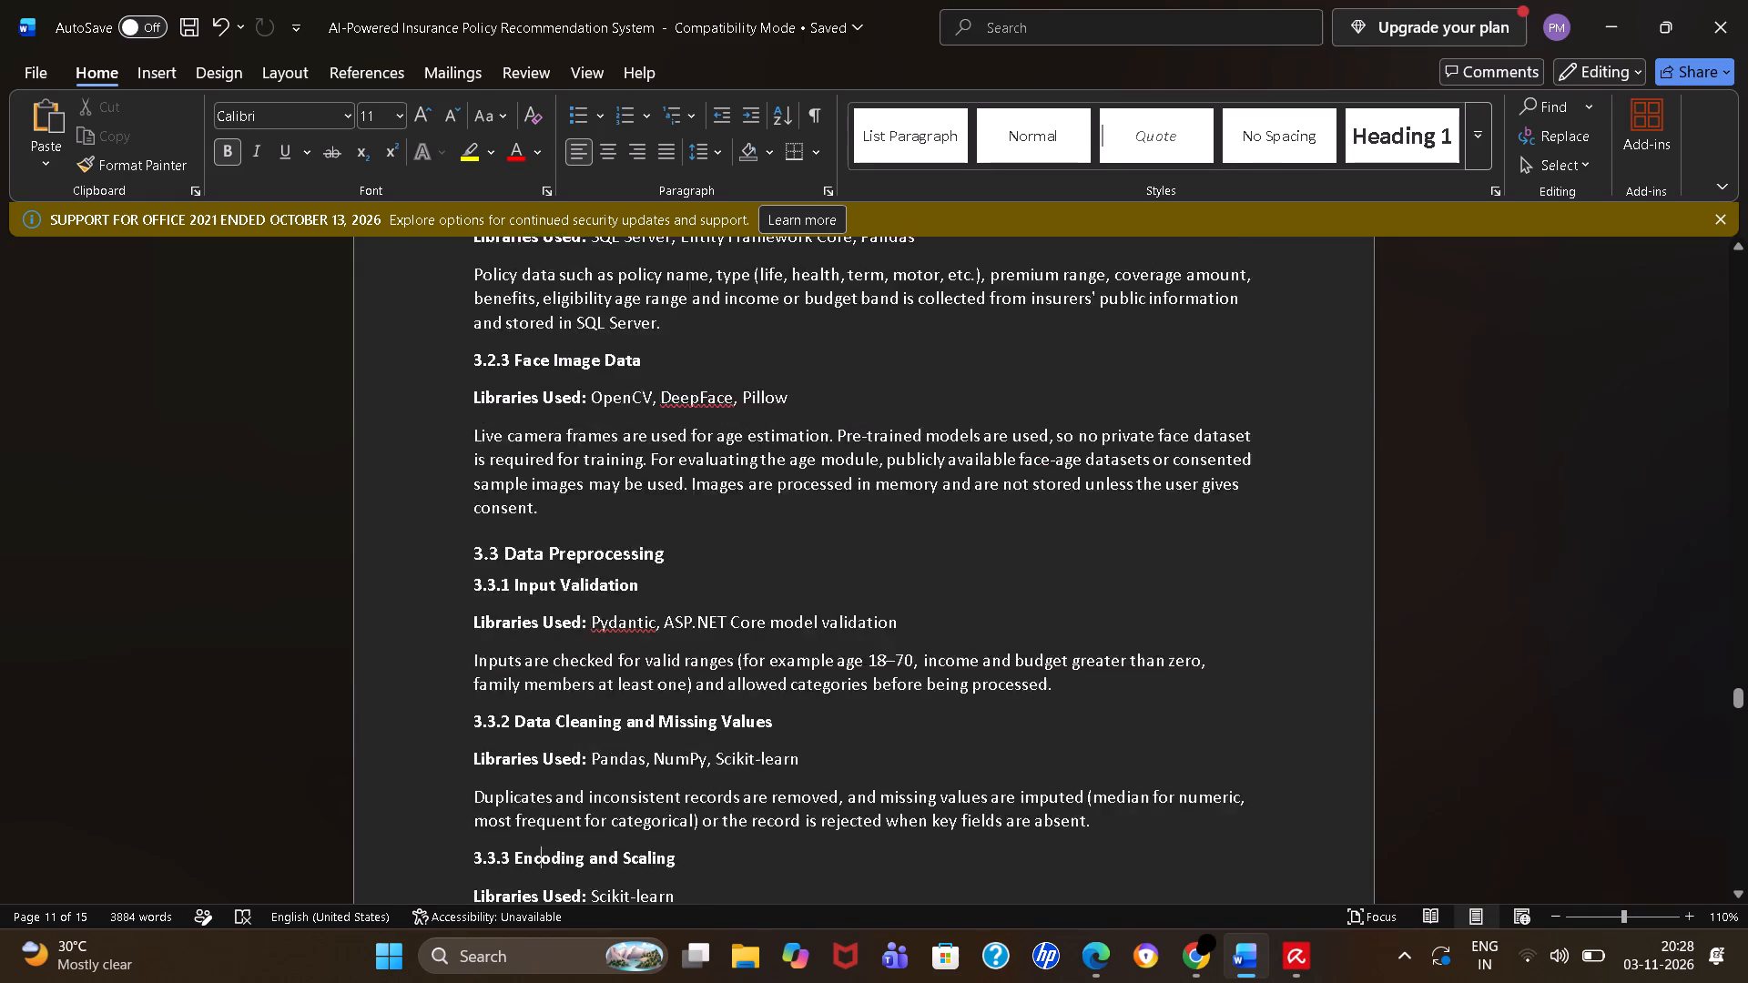
{"action": "scroll", "coordinate": [538, 347], "scroll_direction": "up", "scroll_amount": 8}
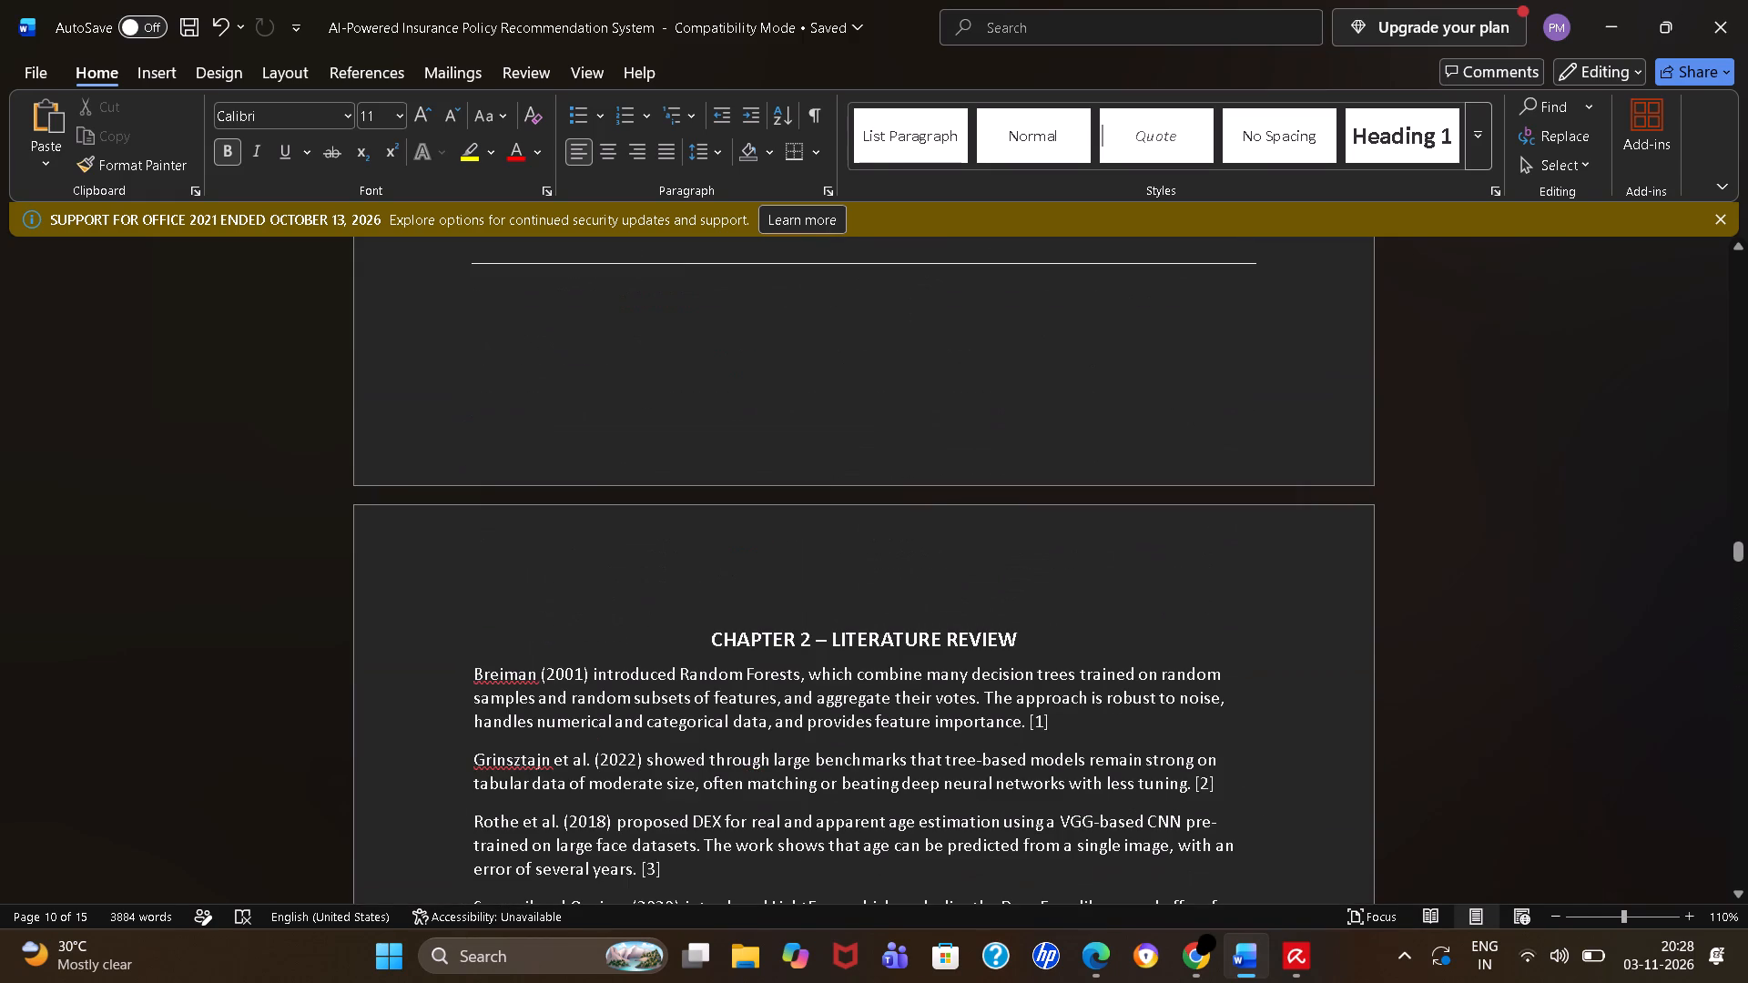
{"action": "scroll", "coordinate": [538, 347], "scroll_direction": "down", "scroll_amount": 4}
{"action": "scroll", "coordinate": [538, 347], "scroll_direction": "up", "scroll_amount": 1}
{"action": "scroll", "coordinate": [538, 347], "scroll_direction": "down", "scroll_amount": 1}
{"action": "scroll", "coordinate": [538, 347], "scroll_direction": "up", "scroll_amount": 1}
{"action": "scroll", "coordinate": [538, 347], "scroll_direction": "down", "scroll_amount": 1}
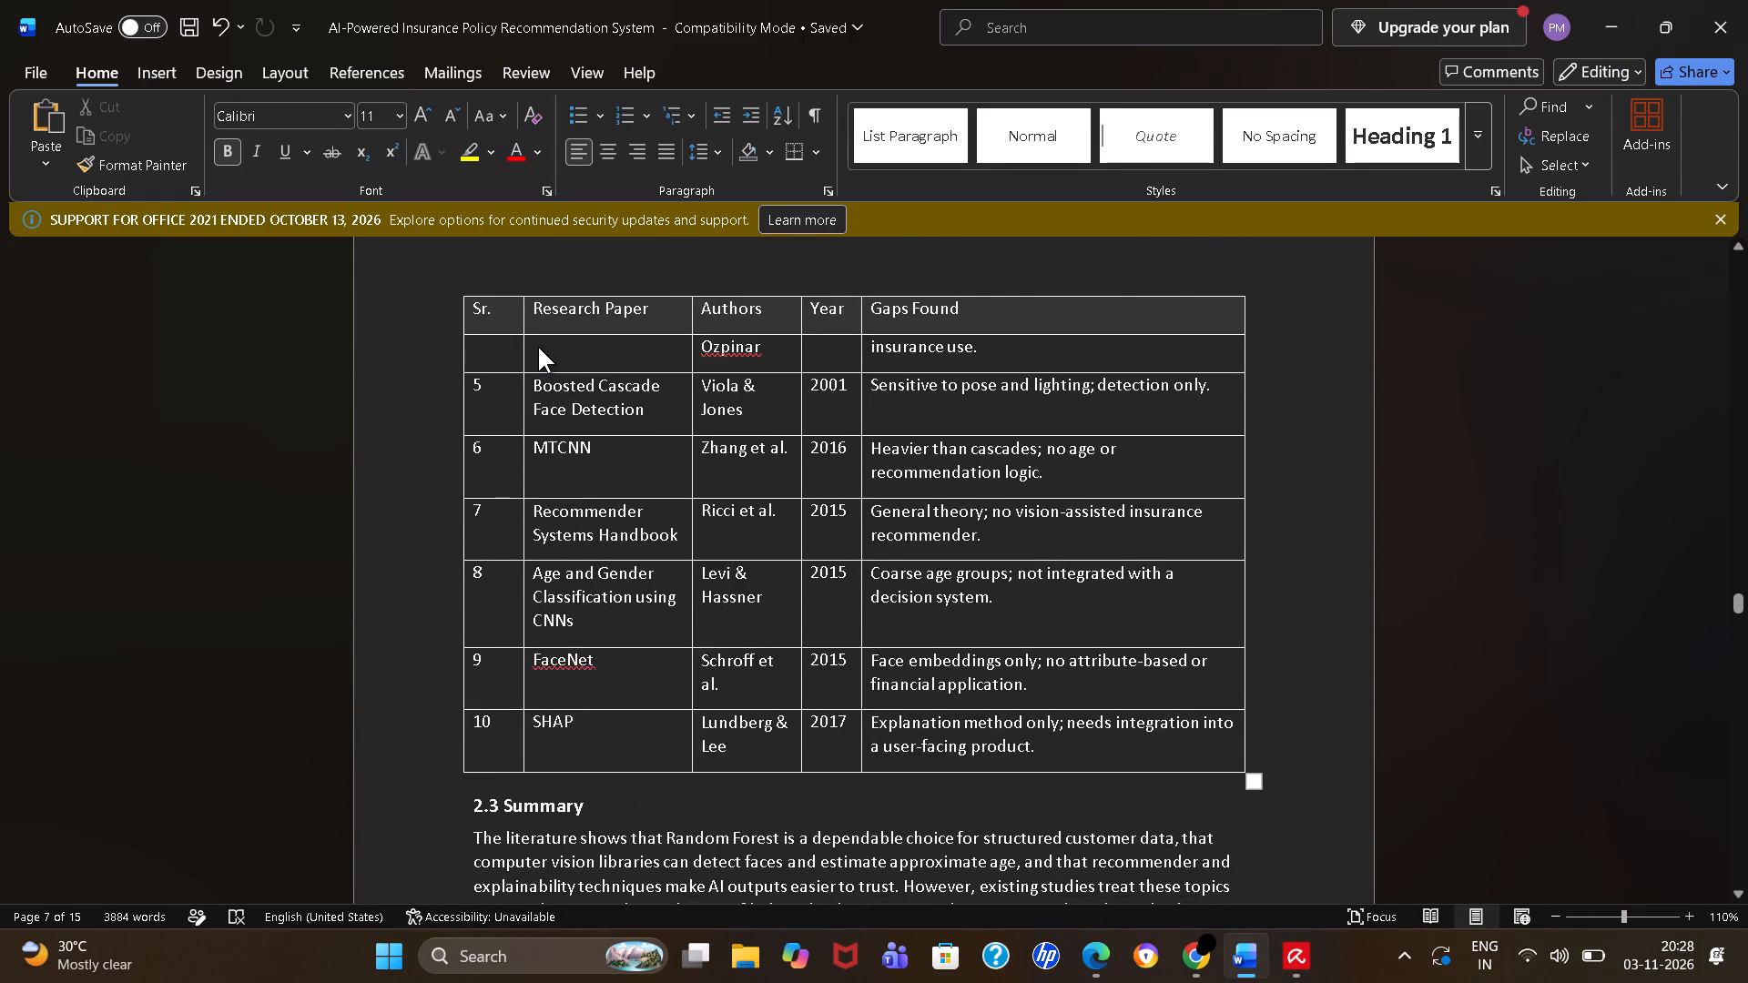
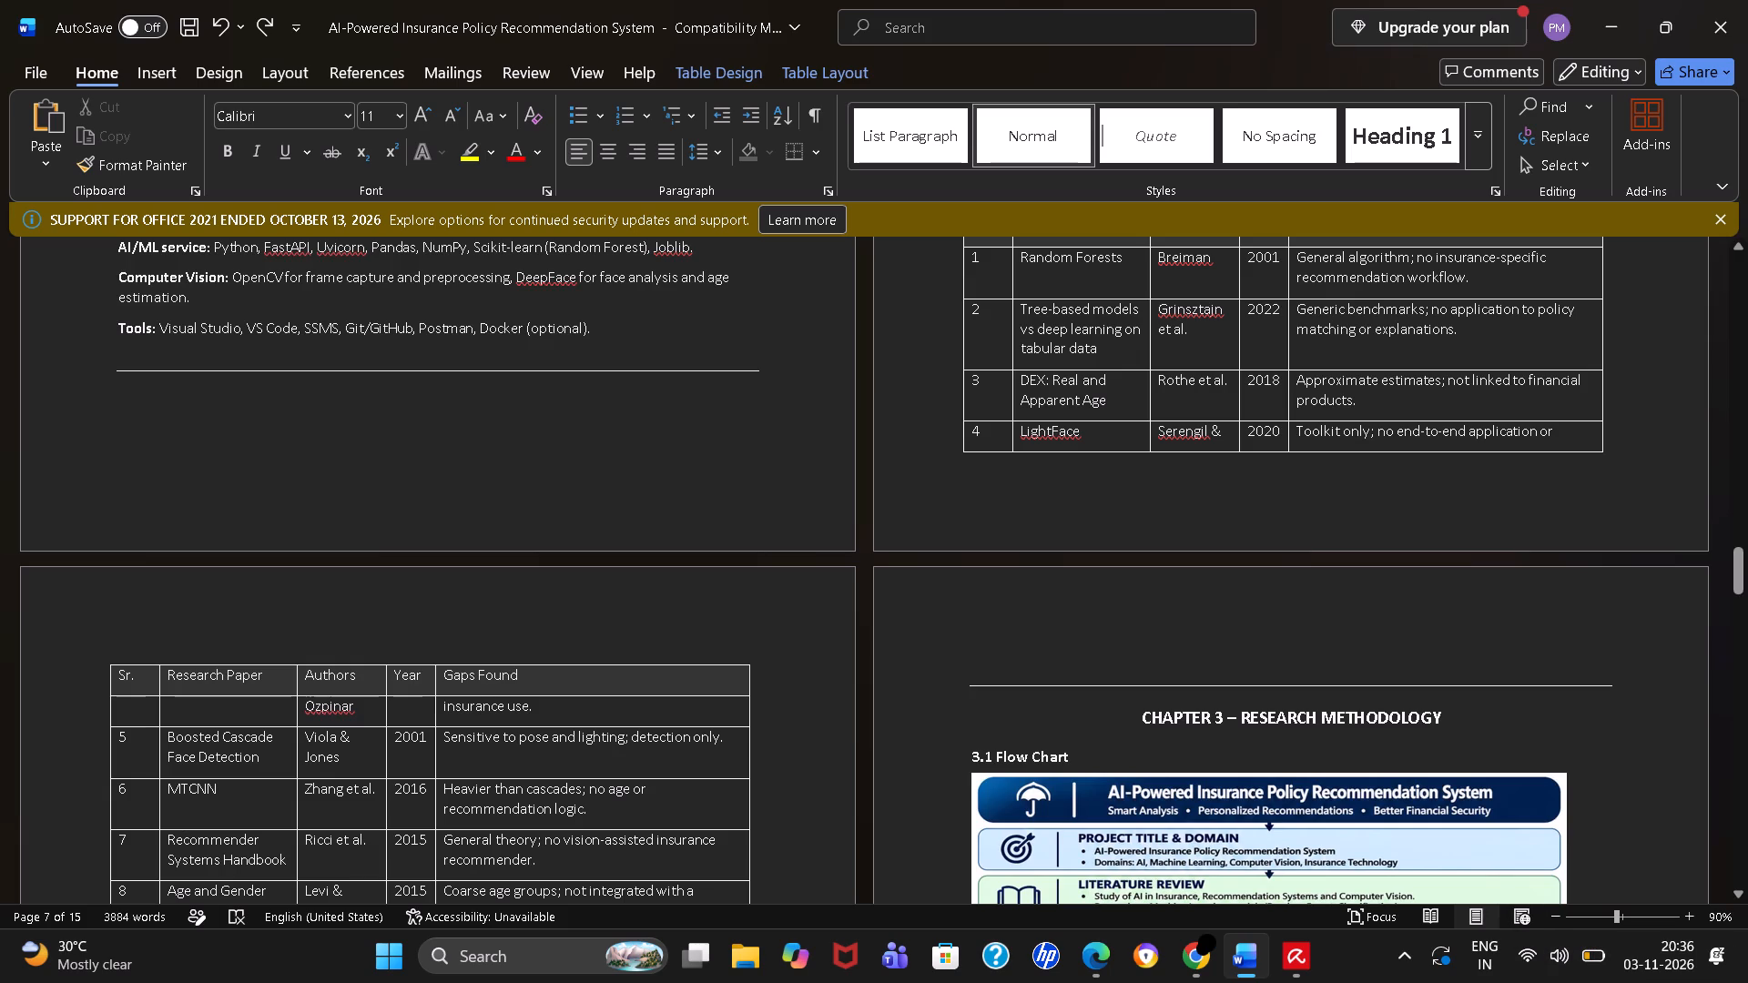
{"action": "scroll", "coordinate": [666, 678], "scroll_direction": "up", "scroll_amount": 1}
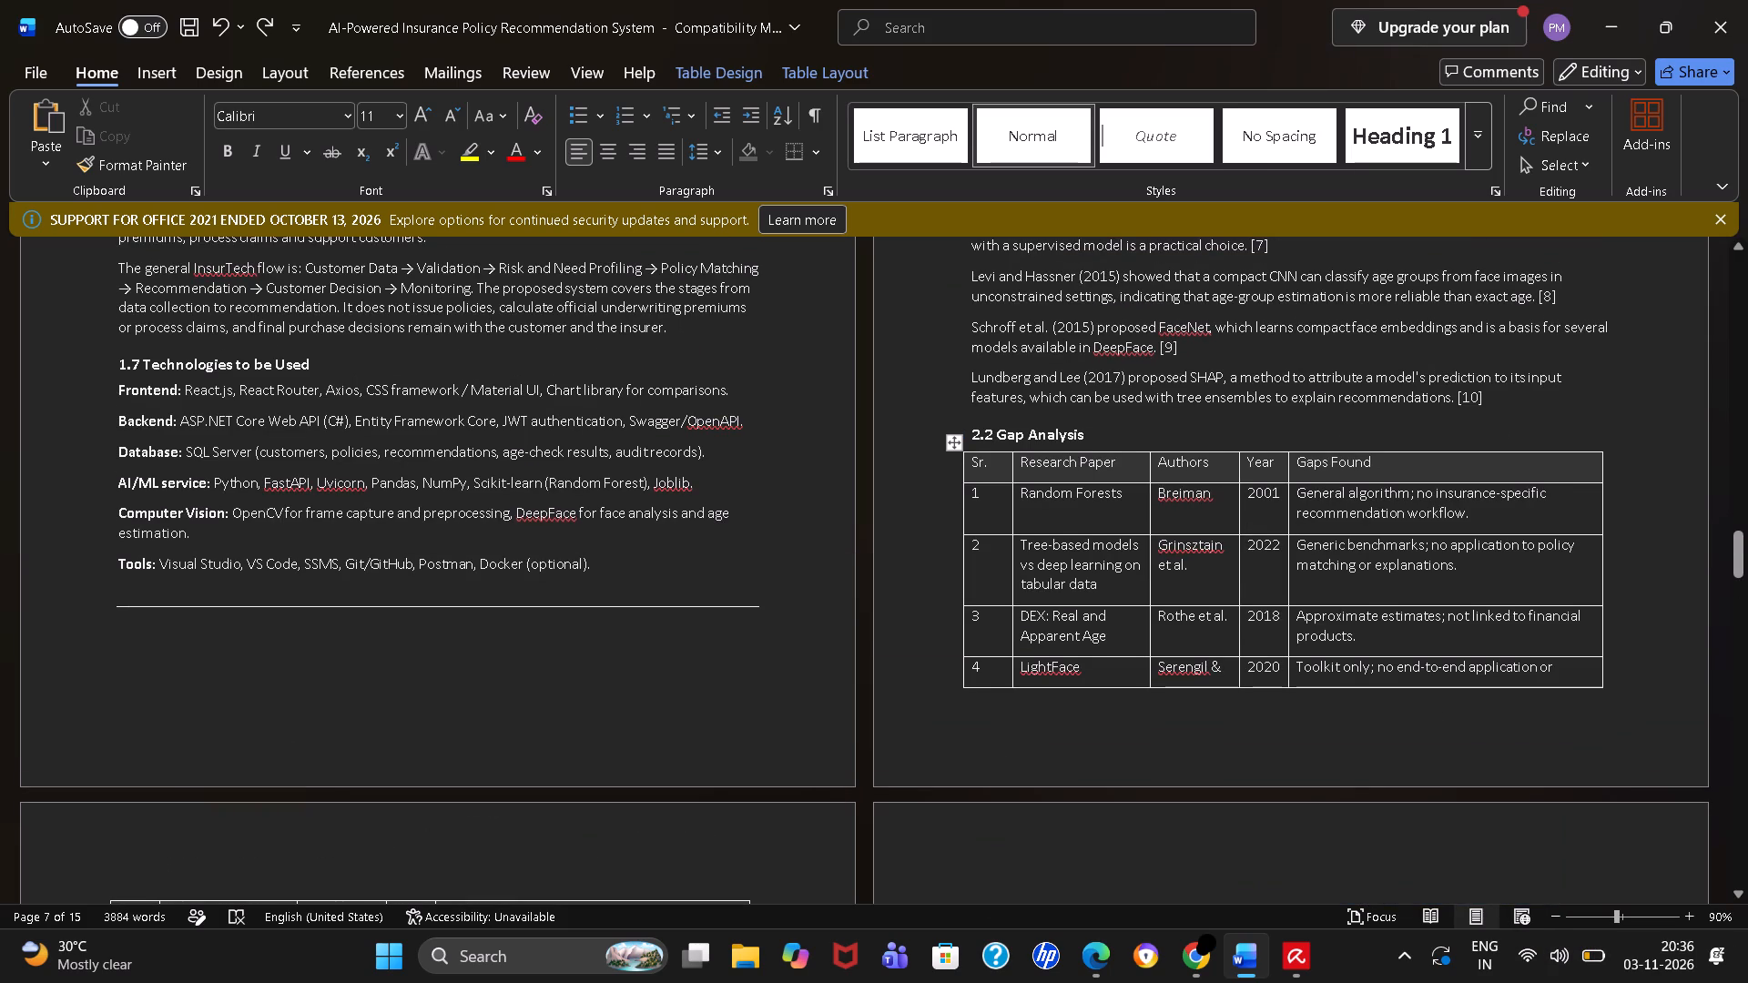
{"action": "left_click_drag", "start_coordinate": [955, 454], "coordinate": [915, 839]}
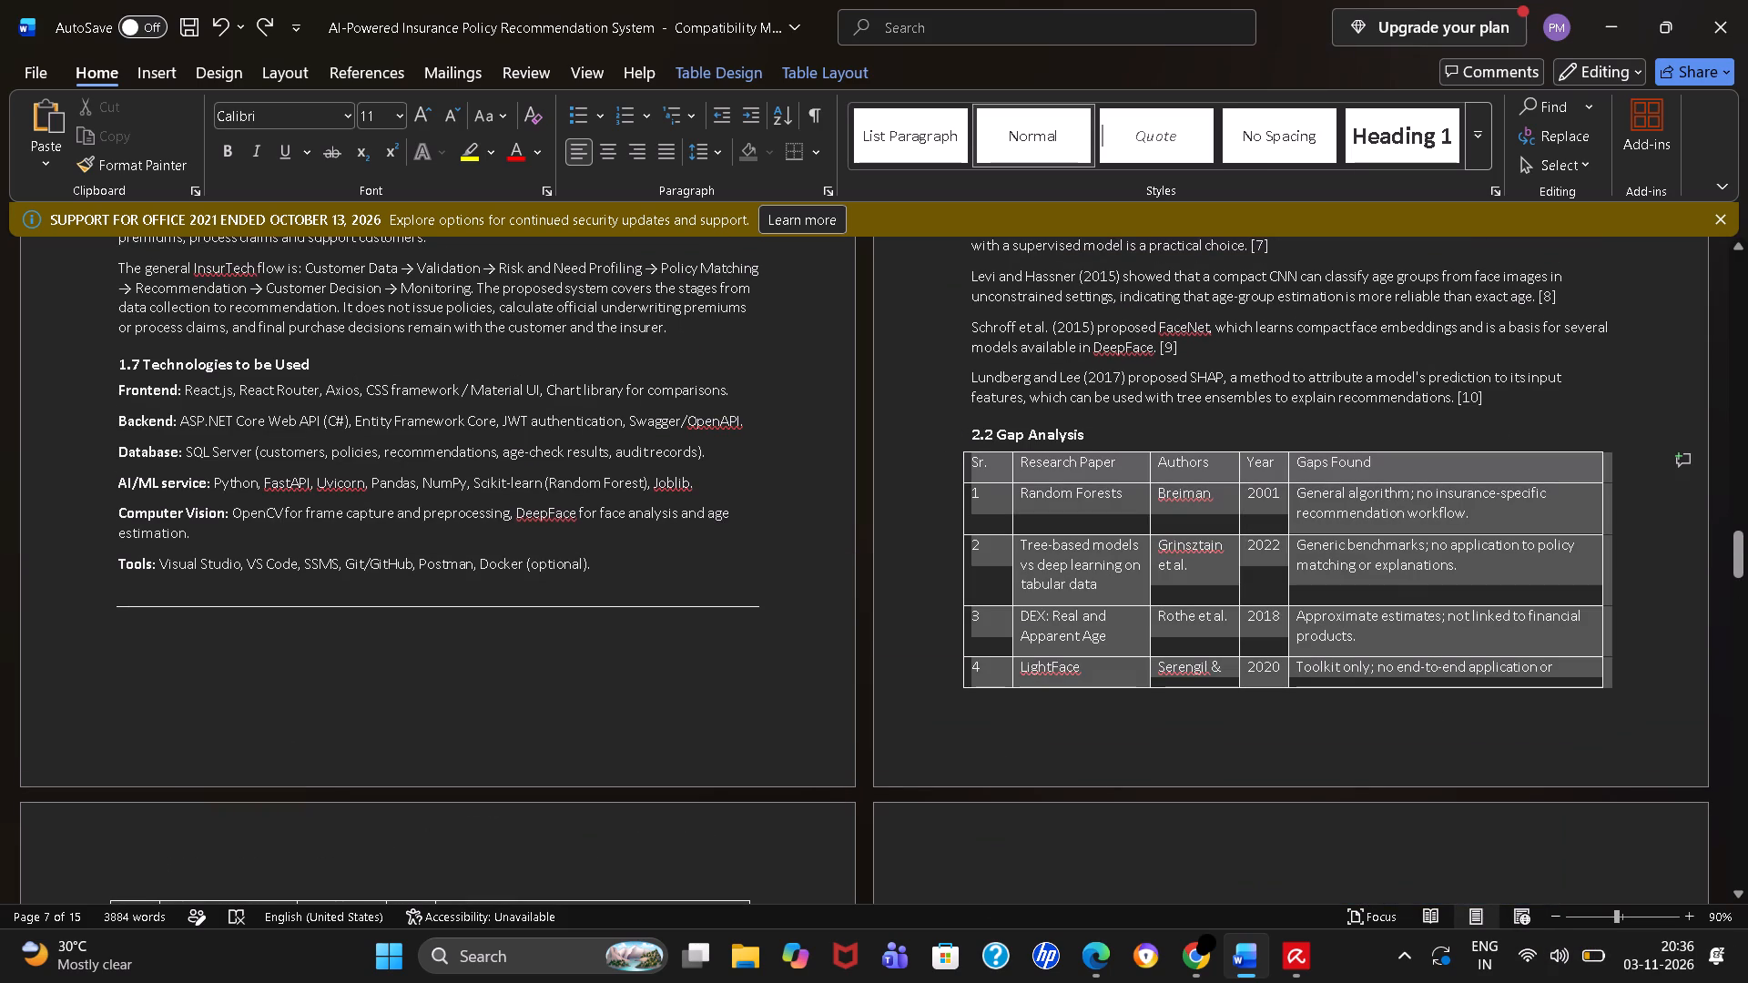
{"action": "left_click_drag", "start_coordinate": [915, 839], "coordinate": [776, 664]}
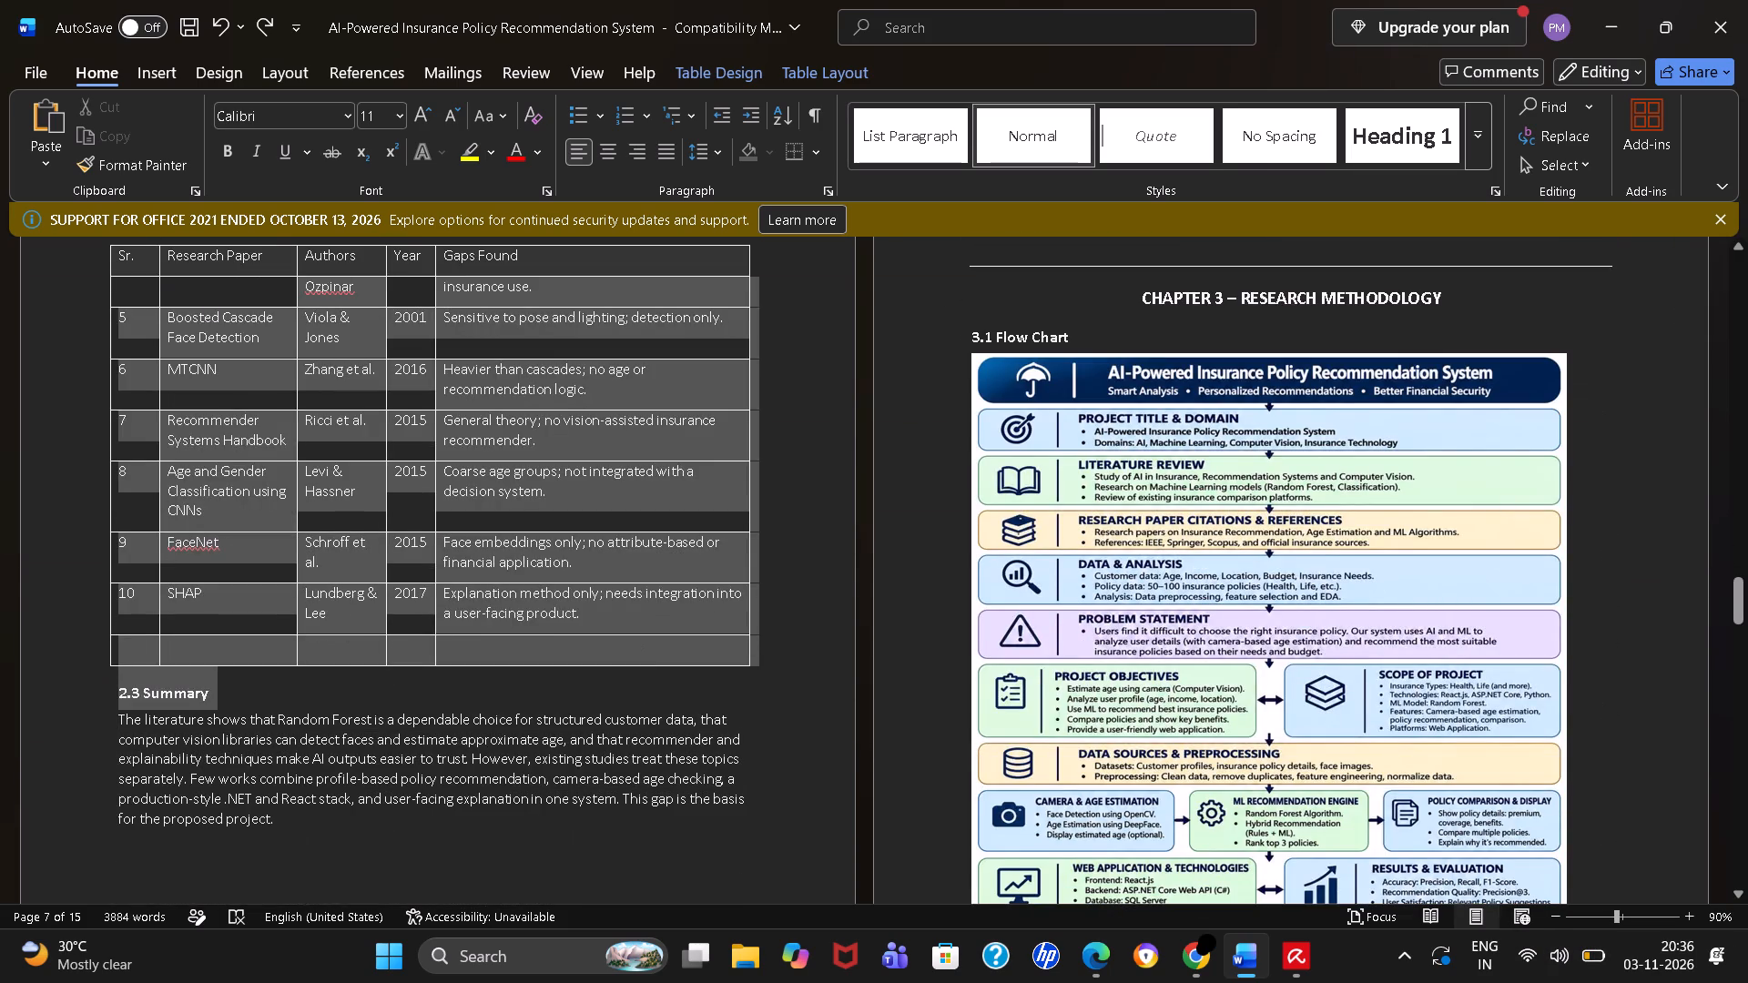
{"action": "left_click_drag", "start_coordinate": [776, 664], "coordinate": [776, 654]}
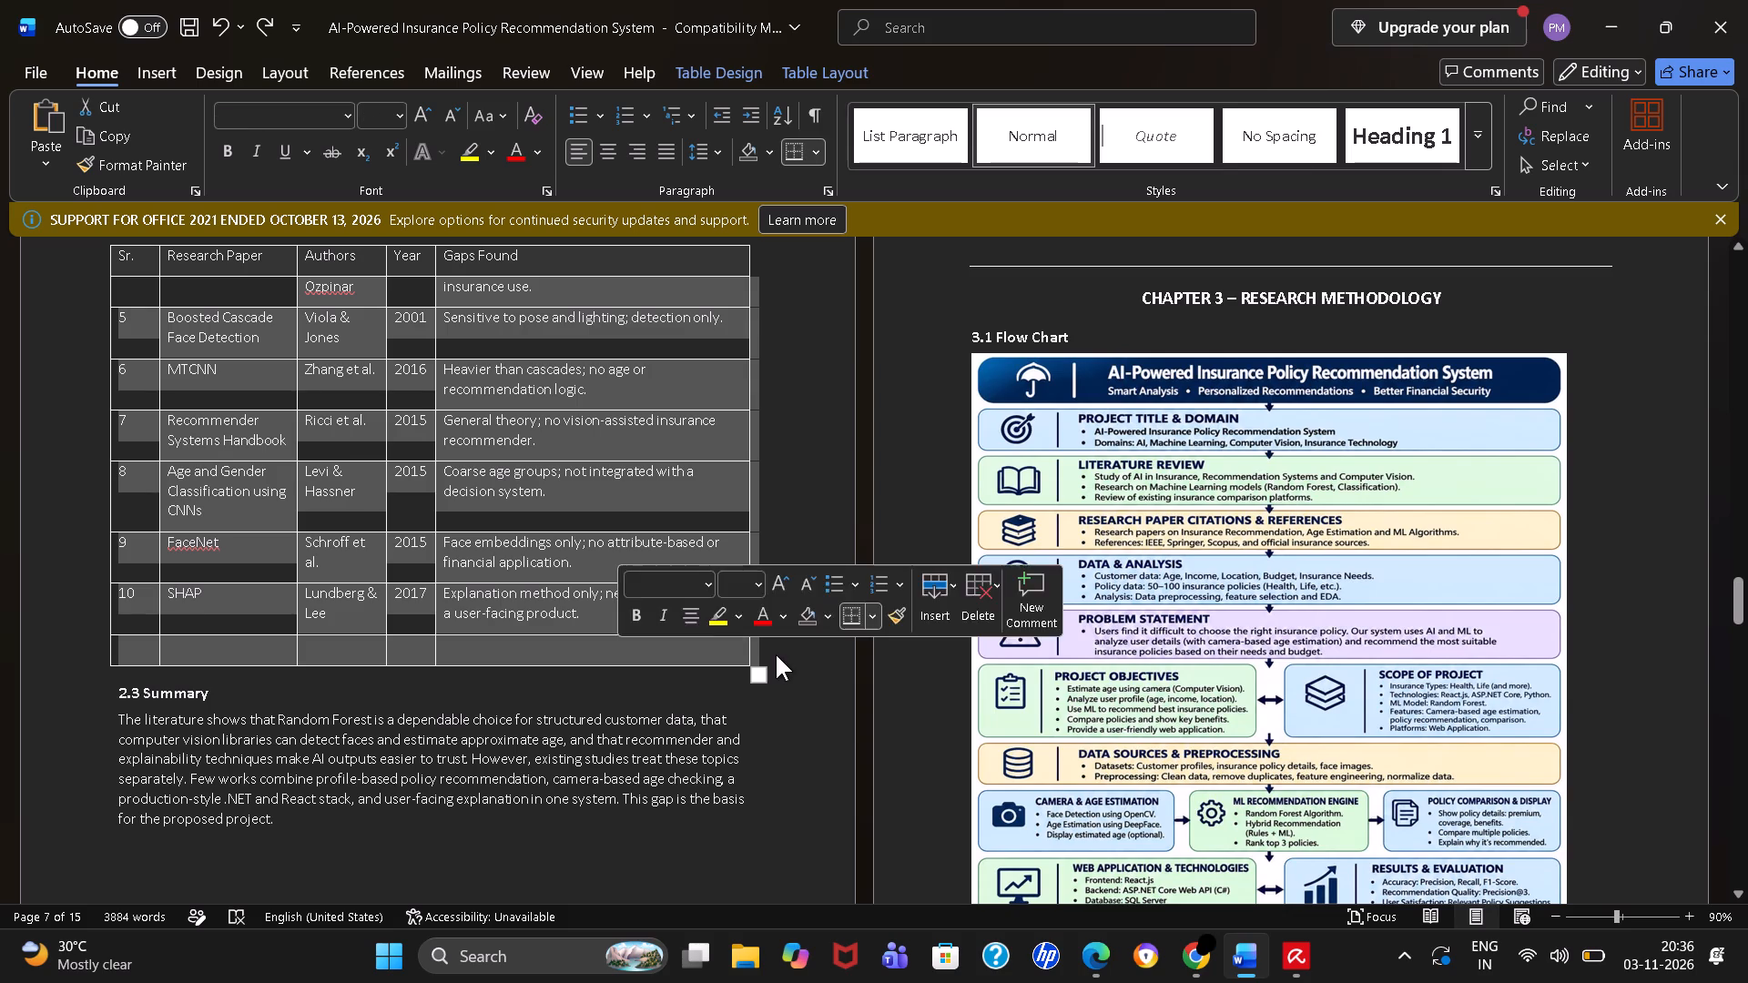
{"action": "key", "text": "ctrl+v"}
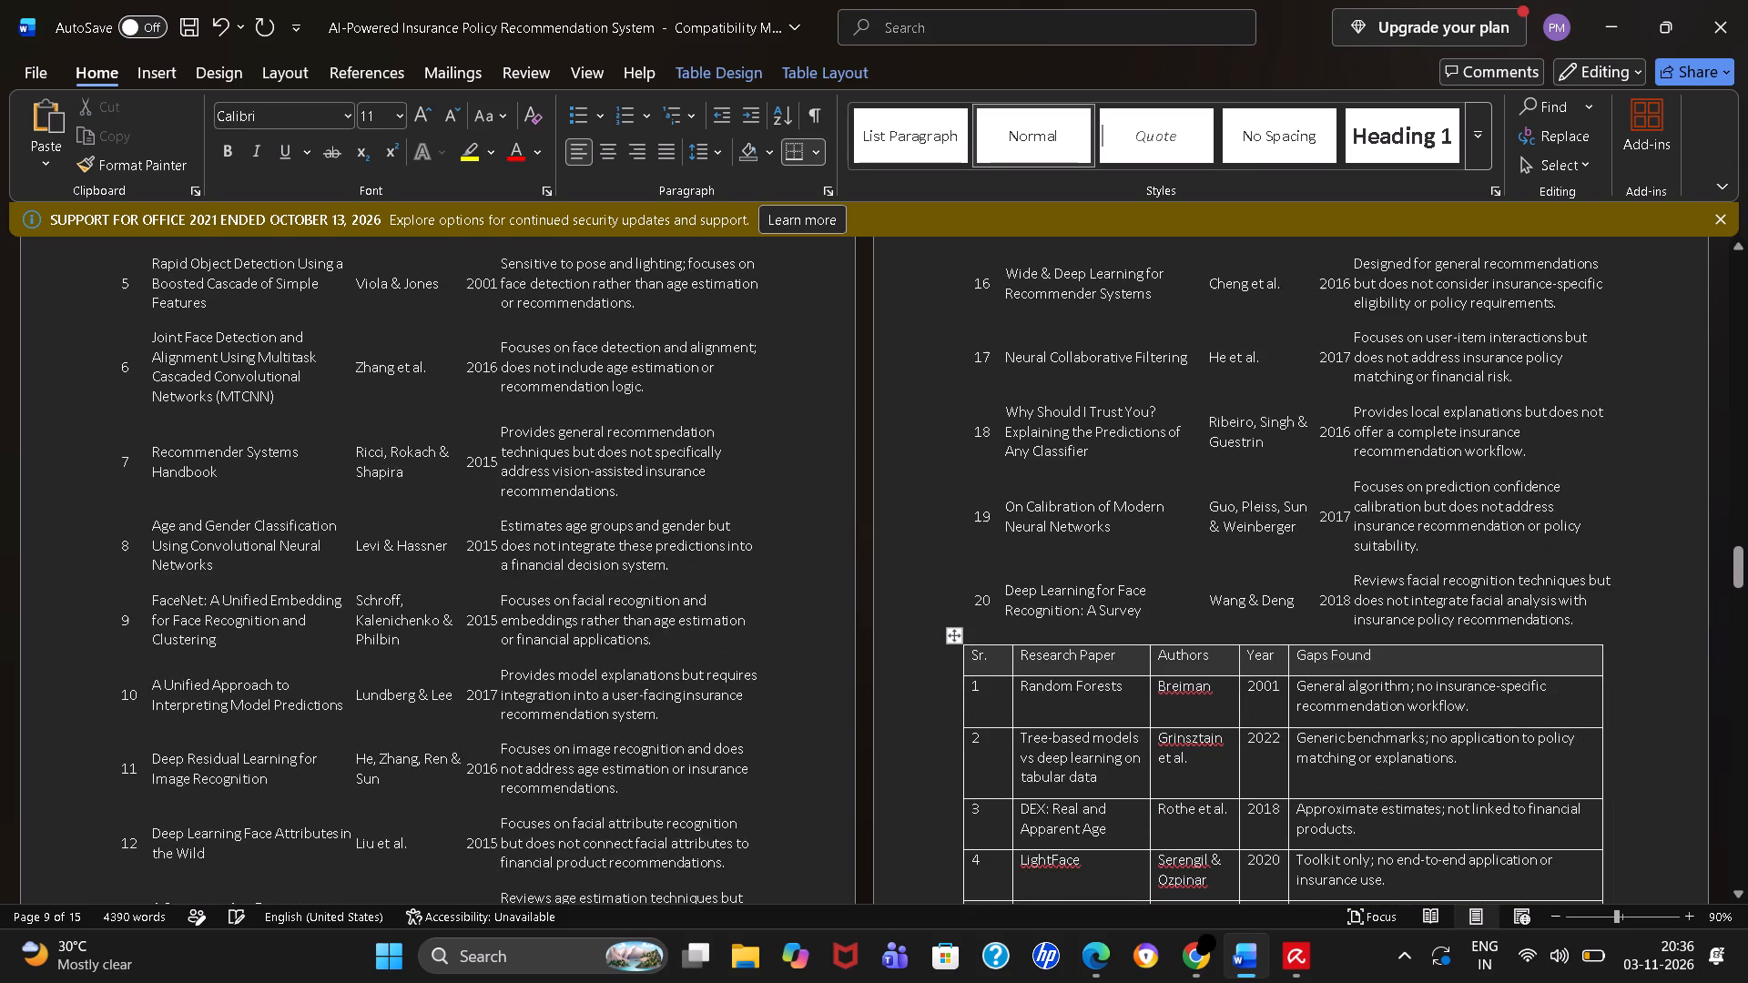
Look over the pasted 20-paper table and check where the old table sits relative to it and to 2.3 Summary.
{"action": "scroll", "coordinate": [776, 654], "scroll_direction": "down", "scroll_amount": 3}
{"action": "scroll", "coordinate": [776, 654], "scroll_direction": "up", "scroll_amount": 1}
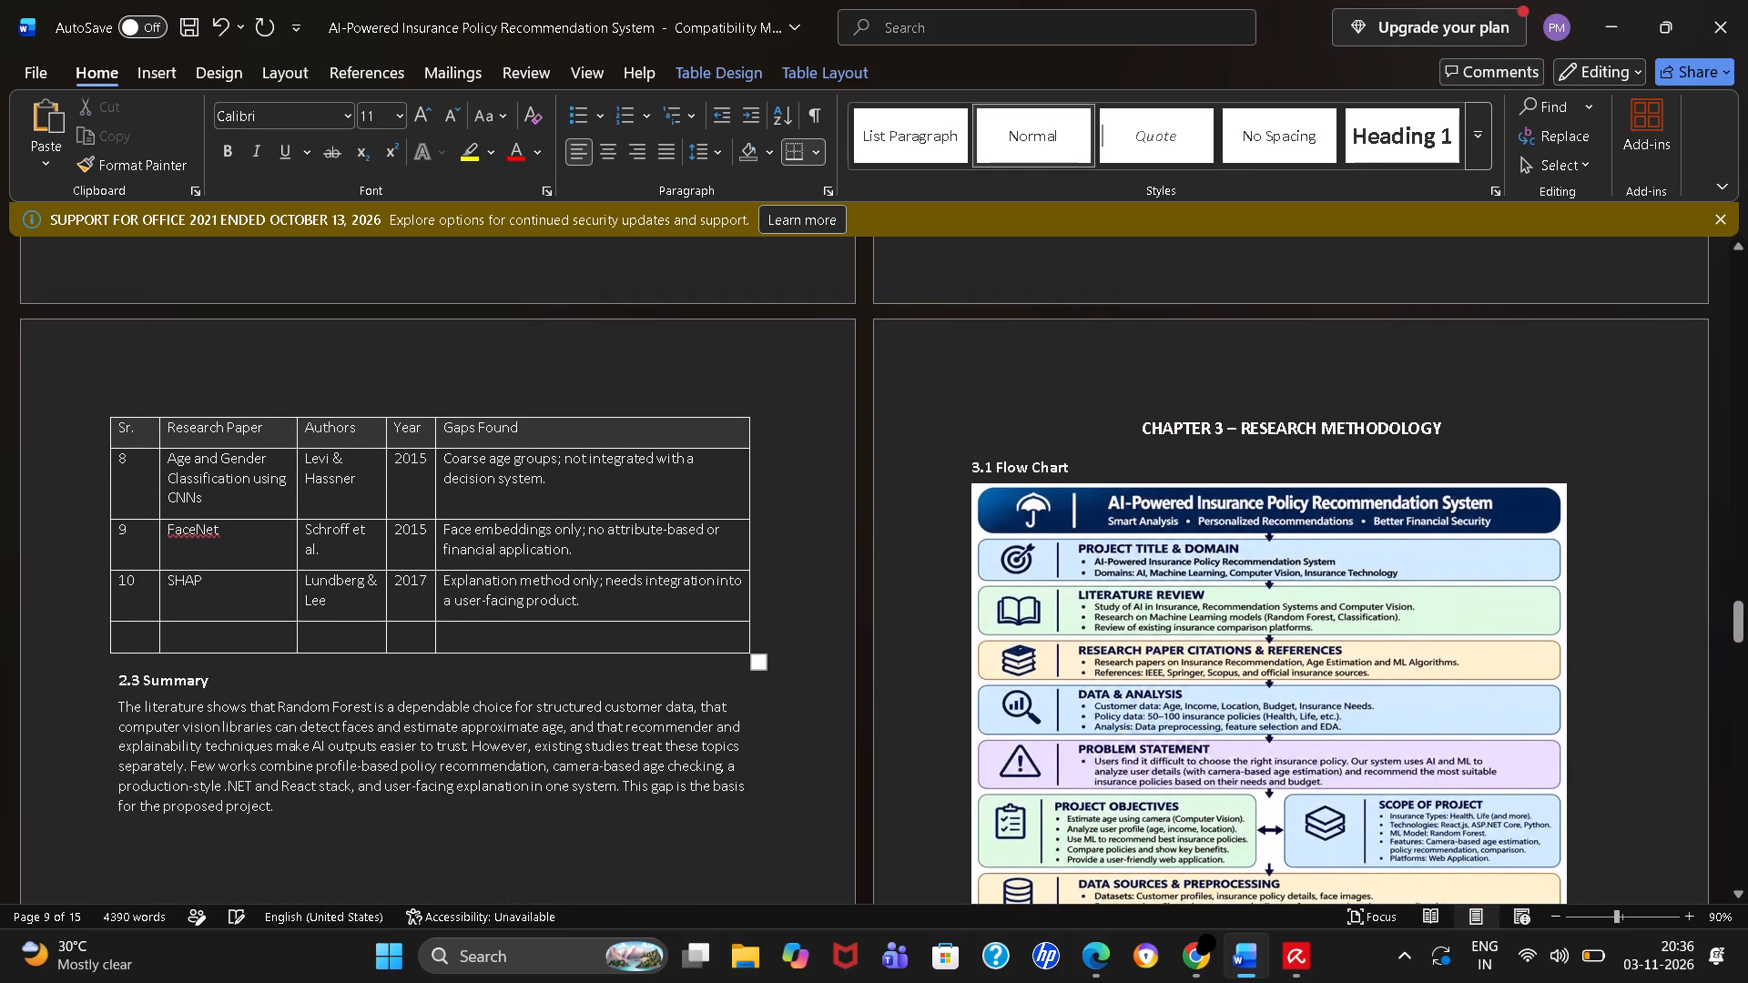
{"action": "scroll", "coordinate": [776, 654], "scroll_direction": "up", "scroll_amount": 3}
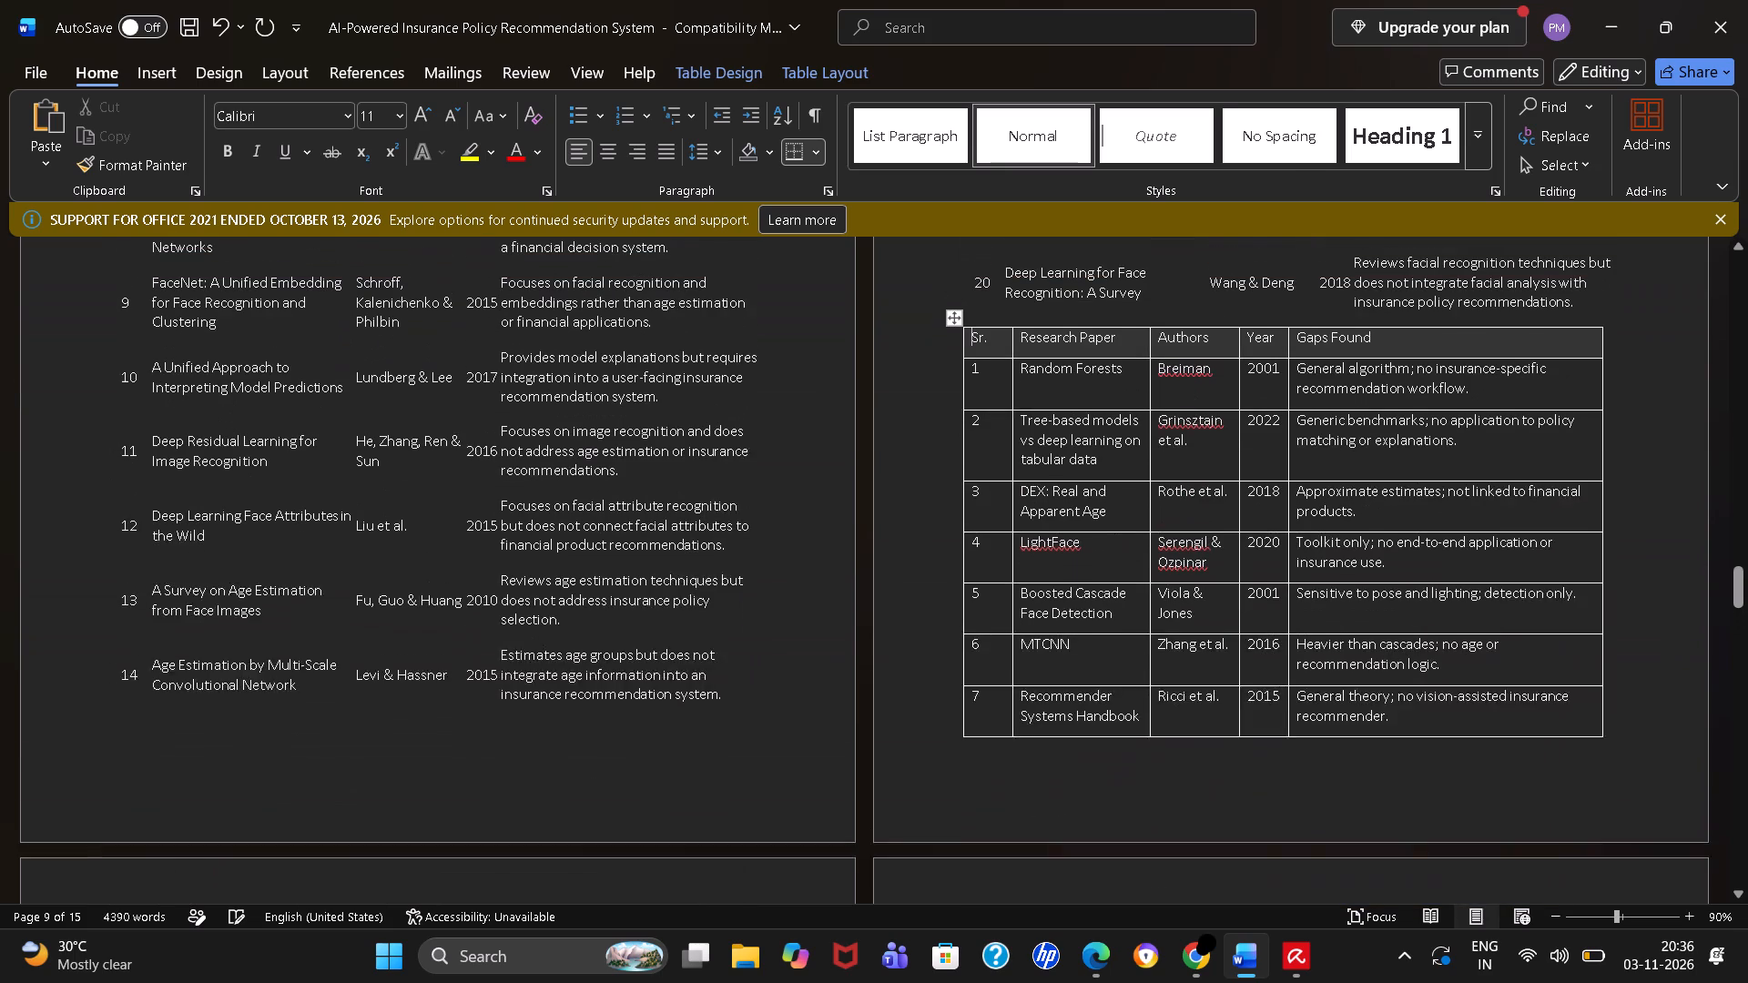
{"action": "scroll", "coordinate": [776, 654], "scroll_direction": "up", "scroll_amount": 3}
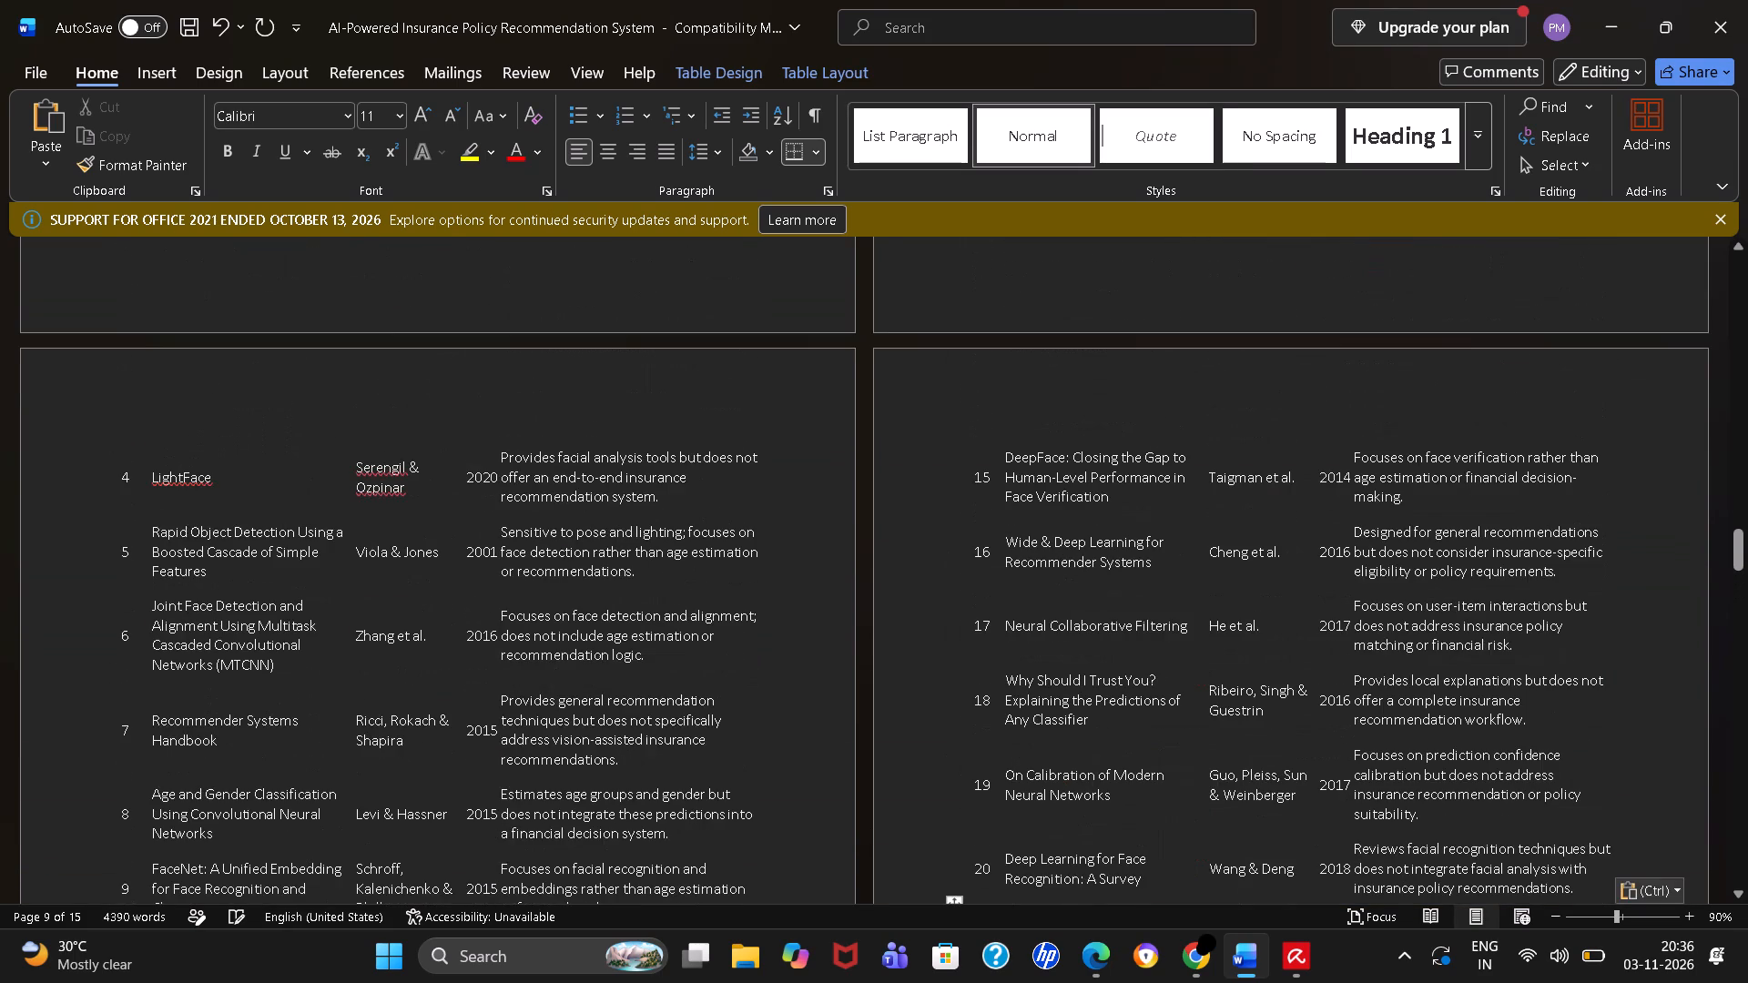
{"action": "scroll", "coordinate": [776, 654], "scroll_direction": "up", "scroll_amount": 1}
{"action": "scroll", "coordinate": [776, 654], "scroll_direction": "down", "scroll_amount": 1}
{"action": "scroll", "coordinate": [776, 654], "scroll_direction": "up", "scroll_amount": 1}
{"action": "scroll", "coordinate": [776, 654], "scroll_direction": "down", "scroll_amount": 1}
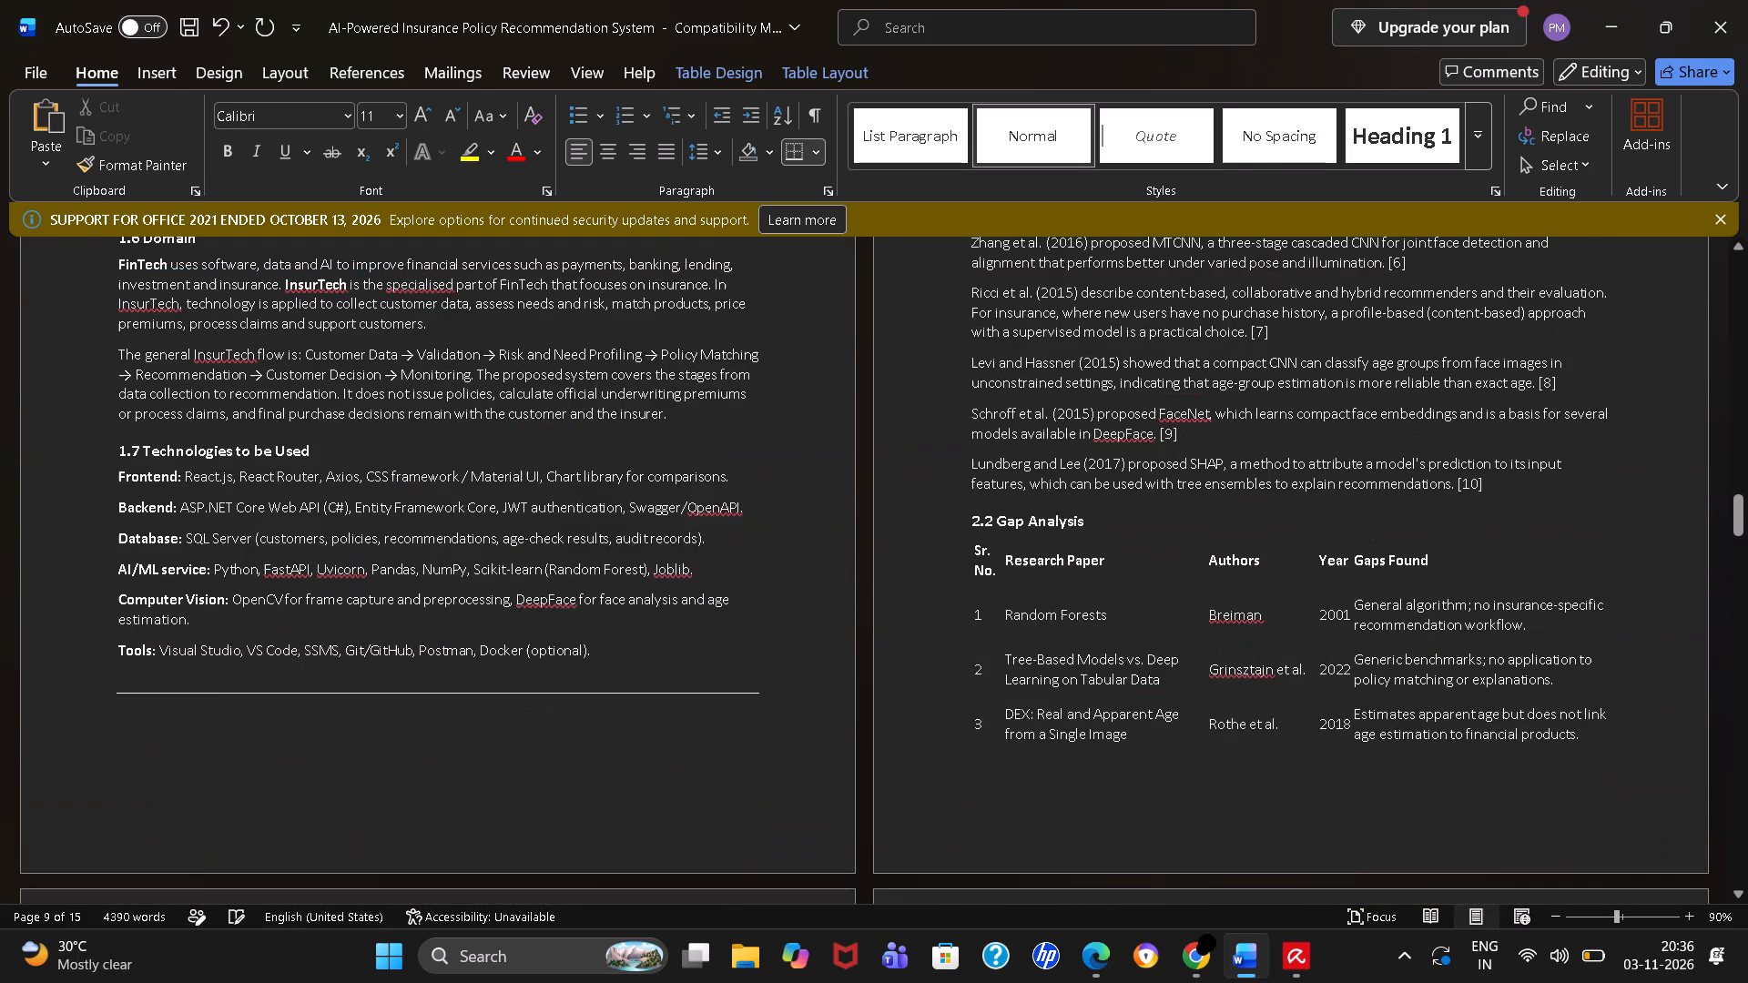
{"action": "scroll", "coordinate": [776, 654], "scroll_direction": "down", "scroll_amount": 1}
{"action": "scroll", "coordinate": [776, 654], "scroll_direction": "up", "scroll_amount": 1}
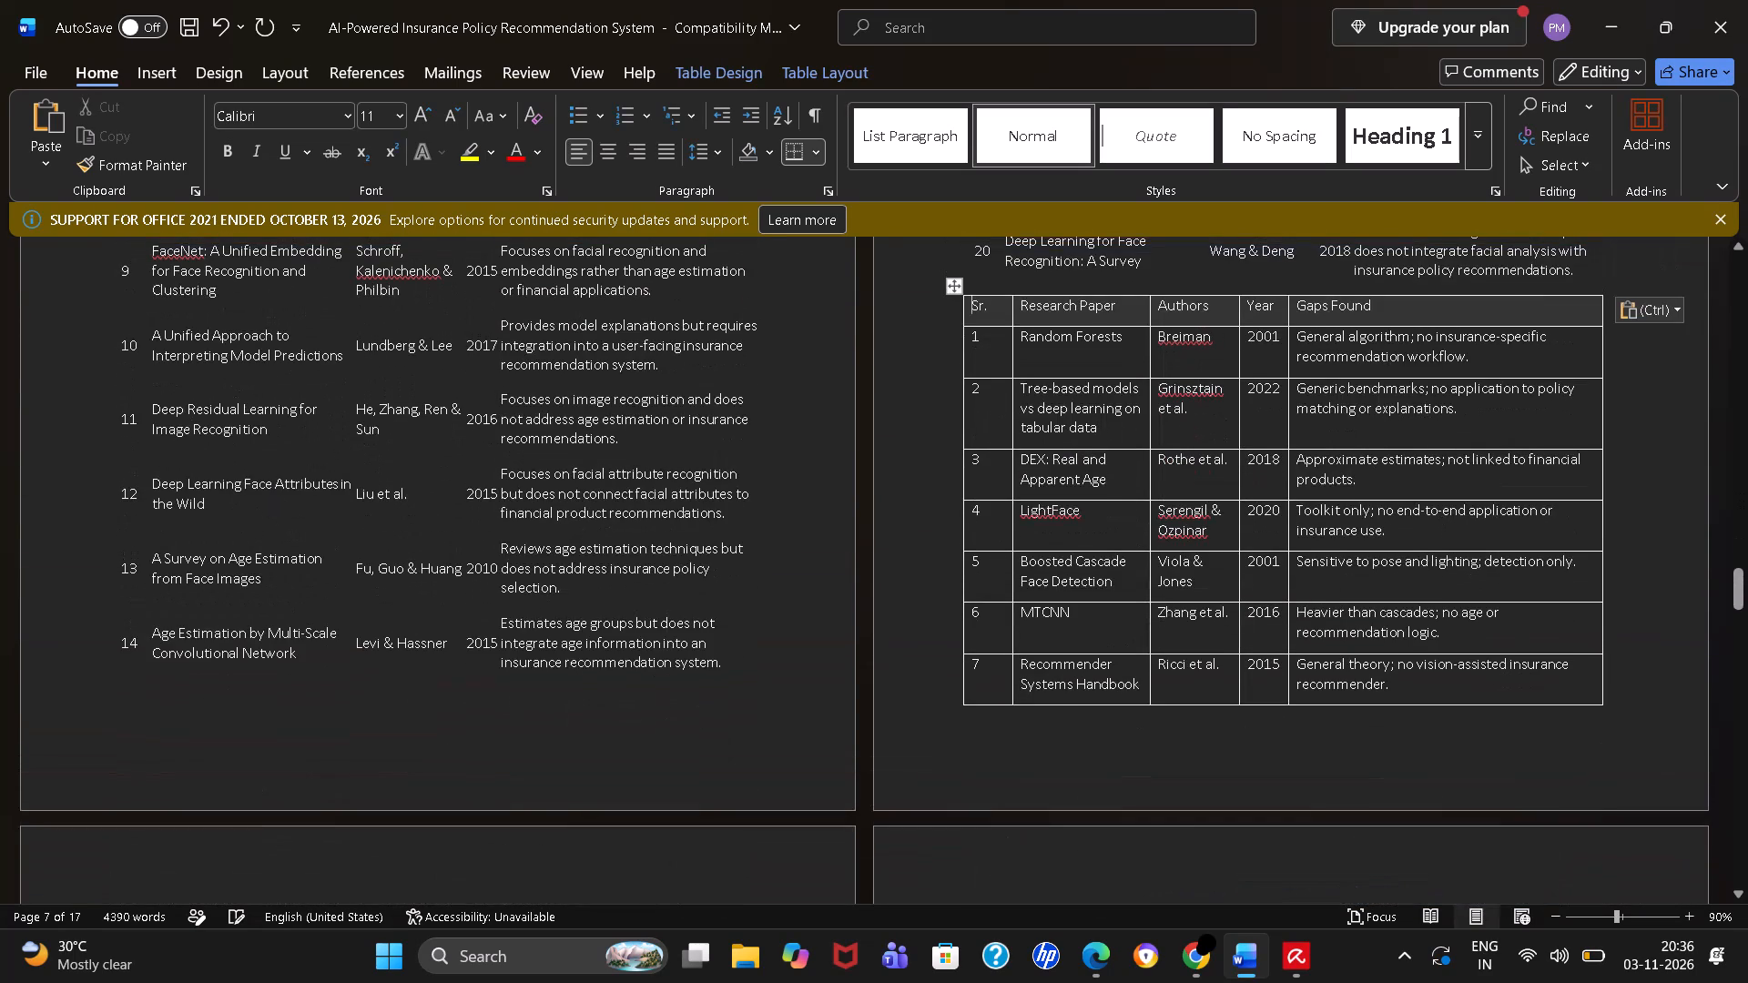
{"action": "scroll", "coordinate": [776, 654], "scroll_direction": "up", "scroll_amount": 1}
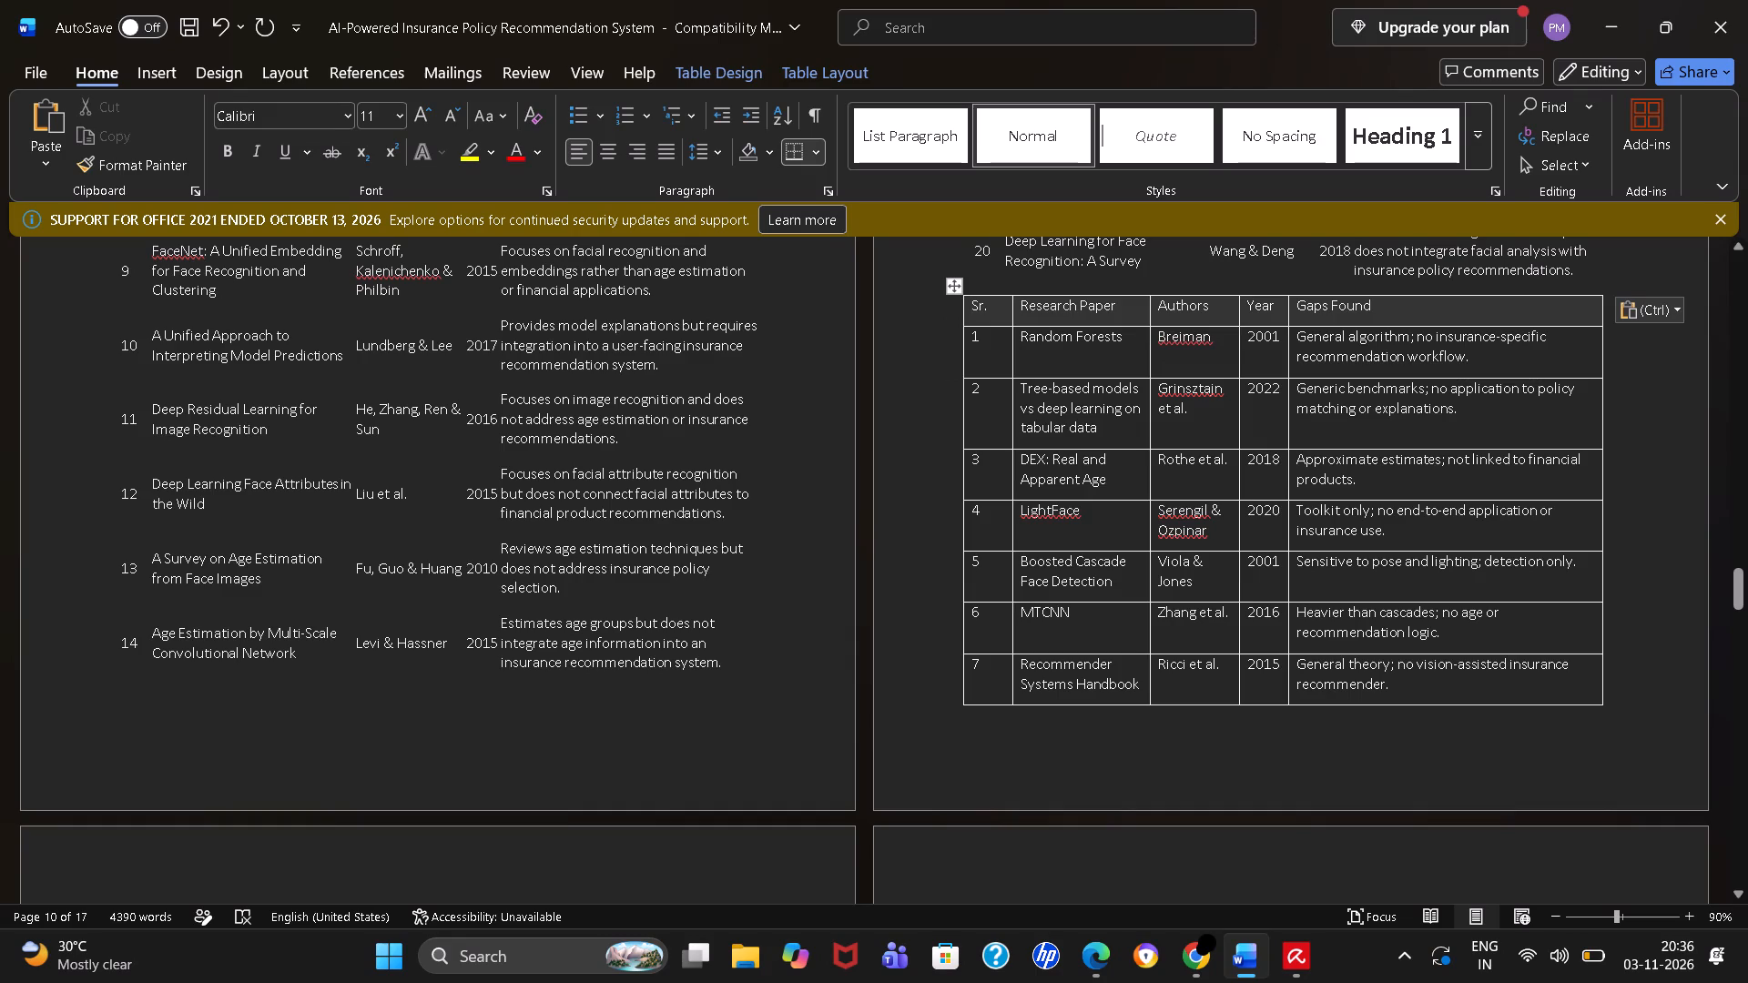
Delete the old bordered 10-paper table, including its header and empty last row, between paper 20 and the 2.3 Summary heading.
{"action": "left_click_drag", "start_coordinate": [939, 299], "coordinate": [1456, 707]}
{"action": "key", "text": "BackSpace"}
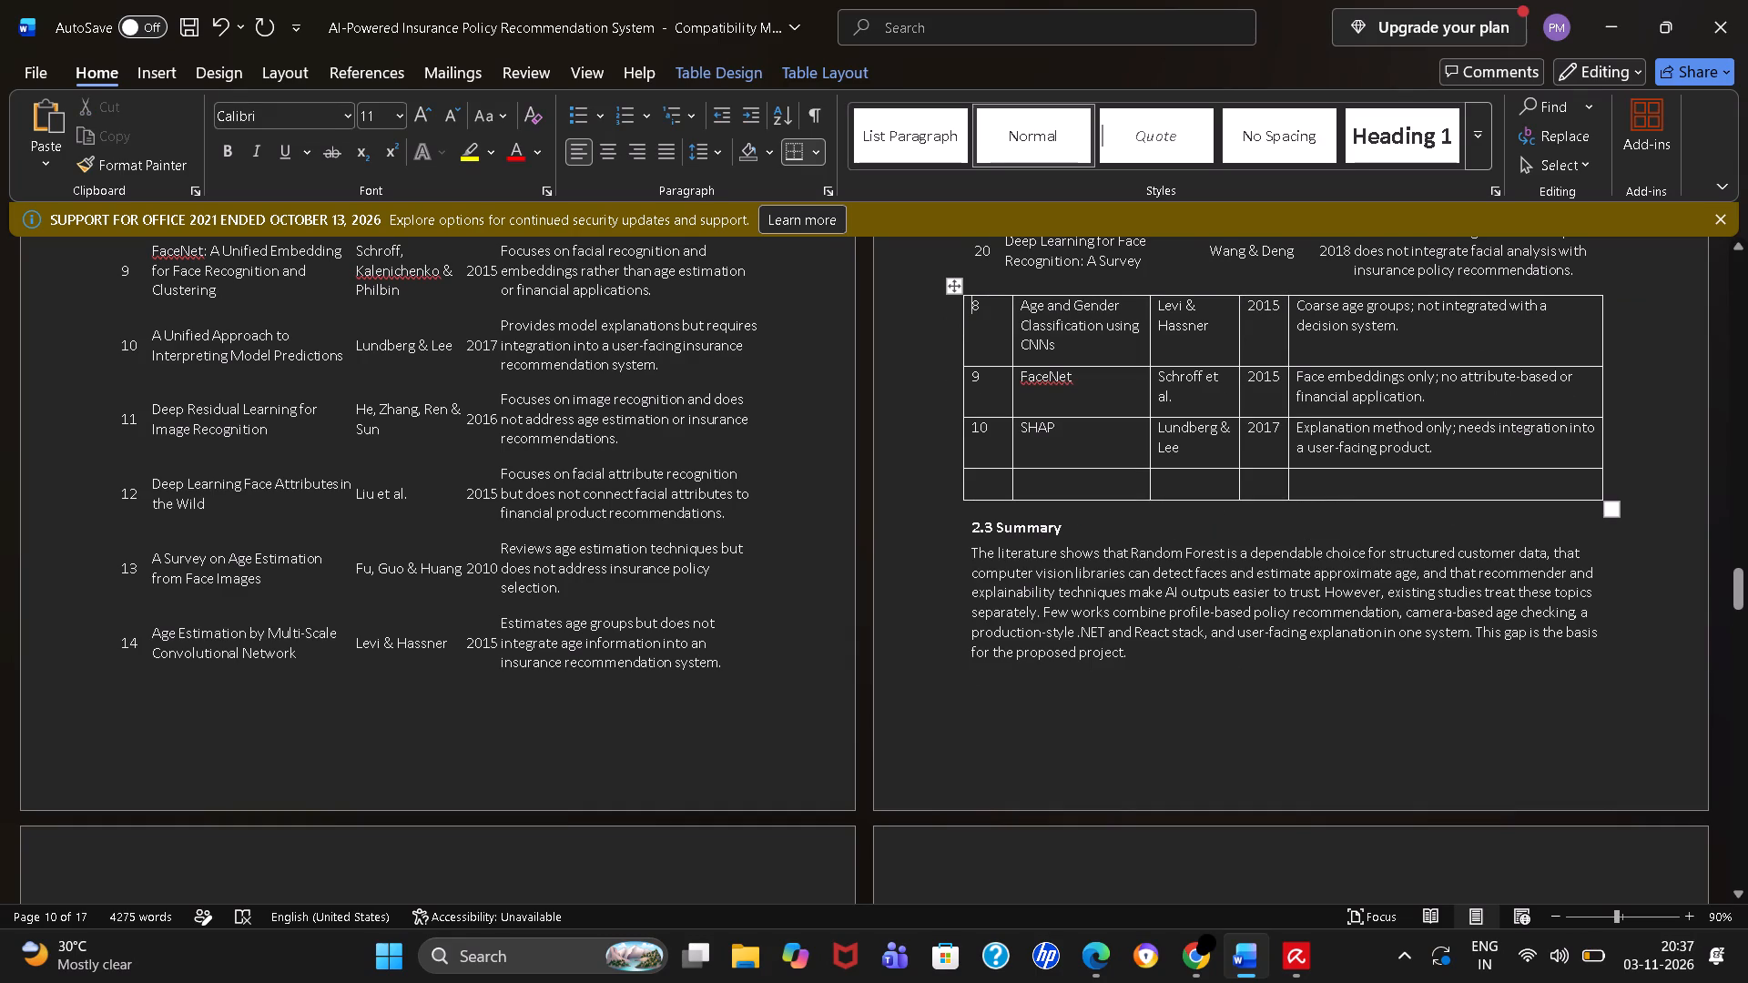
{"action": "left_click_drag", "start_coordinate": [963, 300], "coordinate": [1563, 483]}
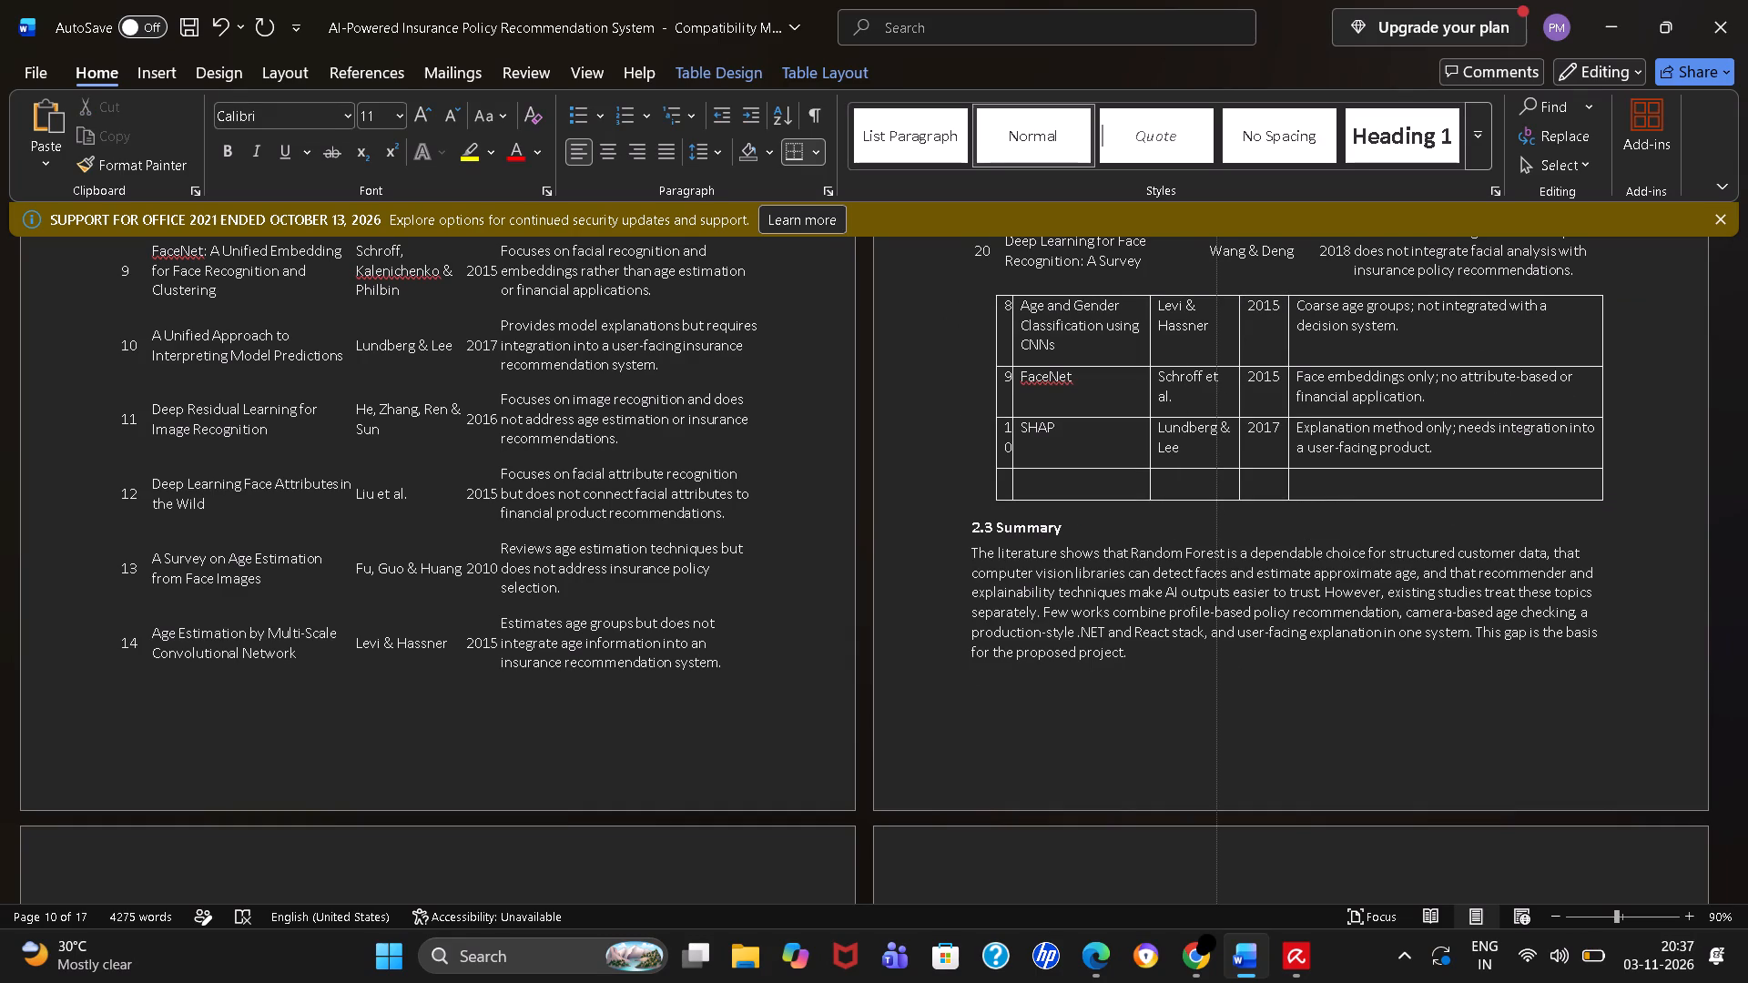
{"action": "left_click_drag", "start_coordinate": [1563, 483], "coordinate": [967, 468]}
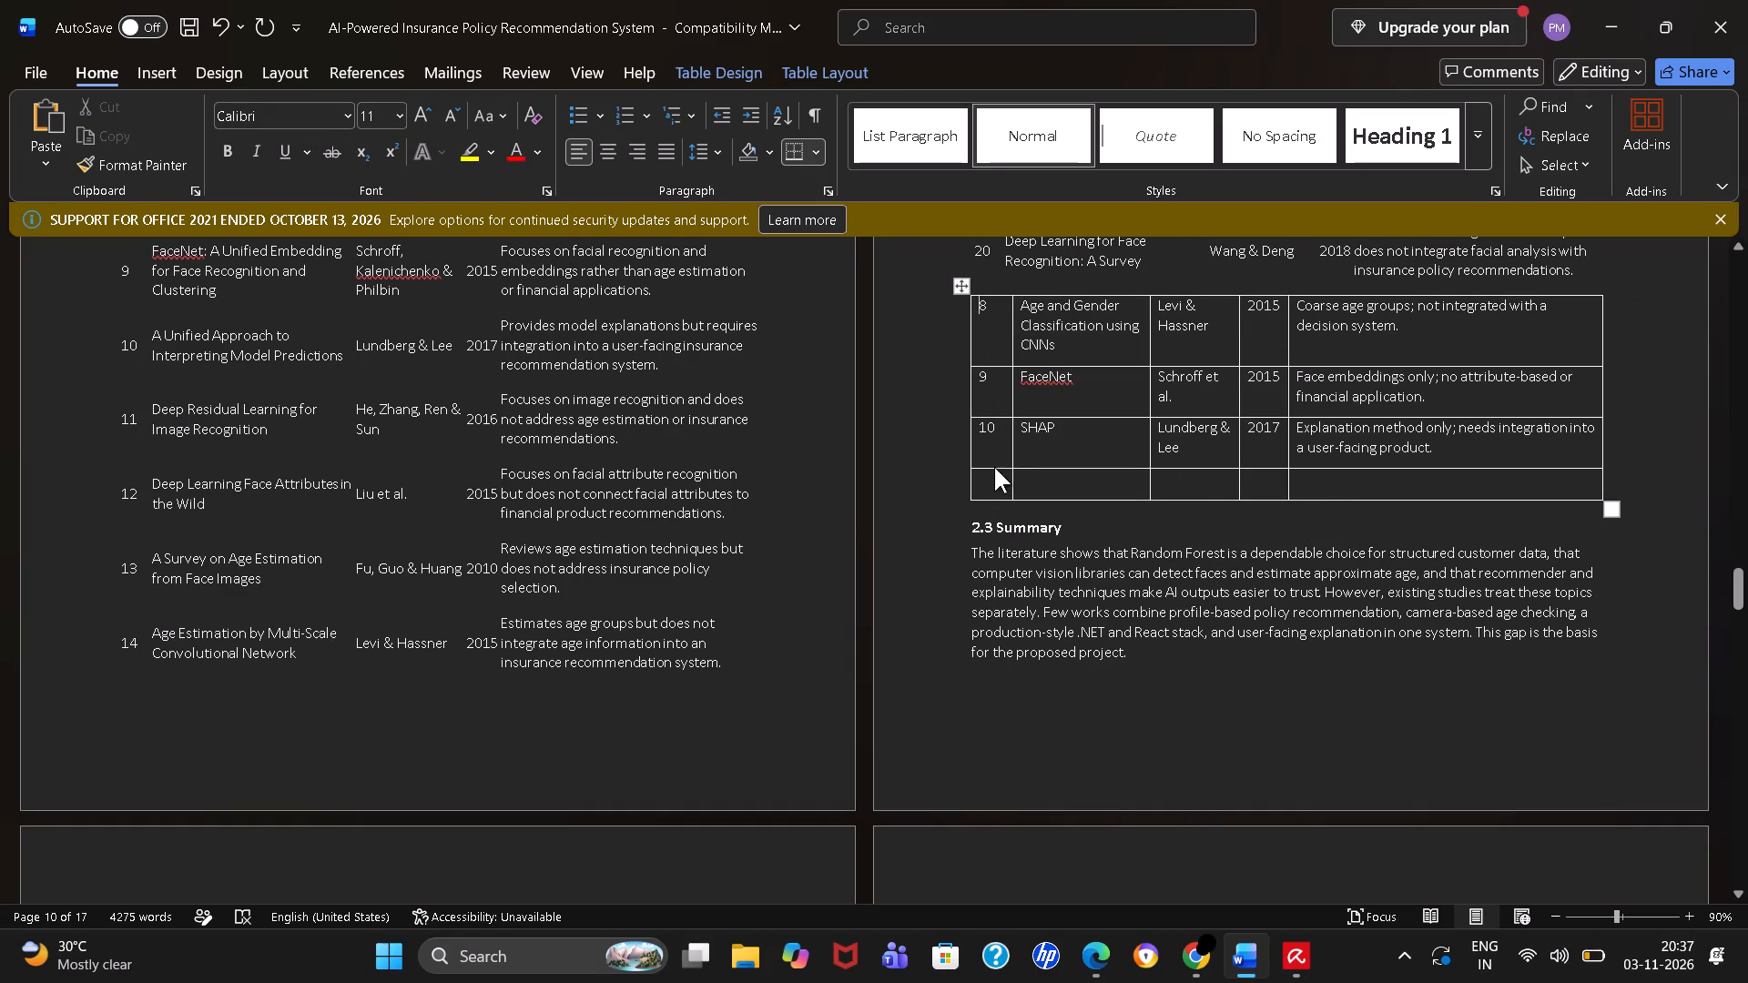
{"action": "left_click_drag", "start_coordinate": [1575, 471], "coordinate": [1103, 354]}
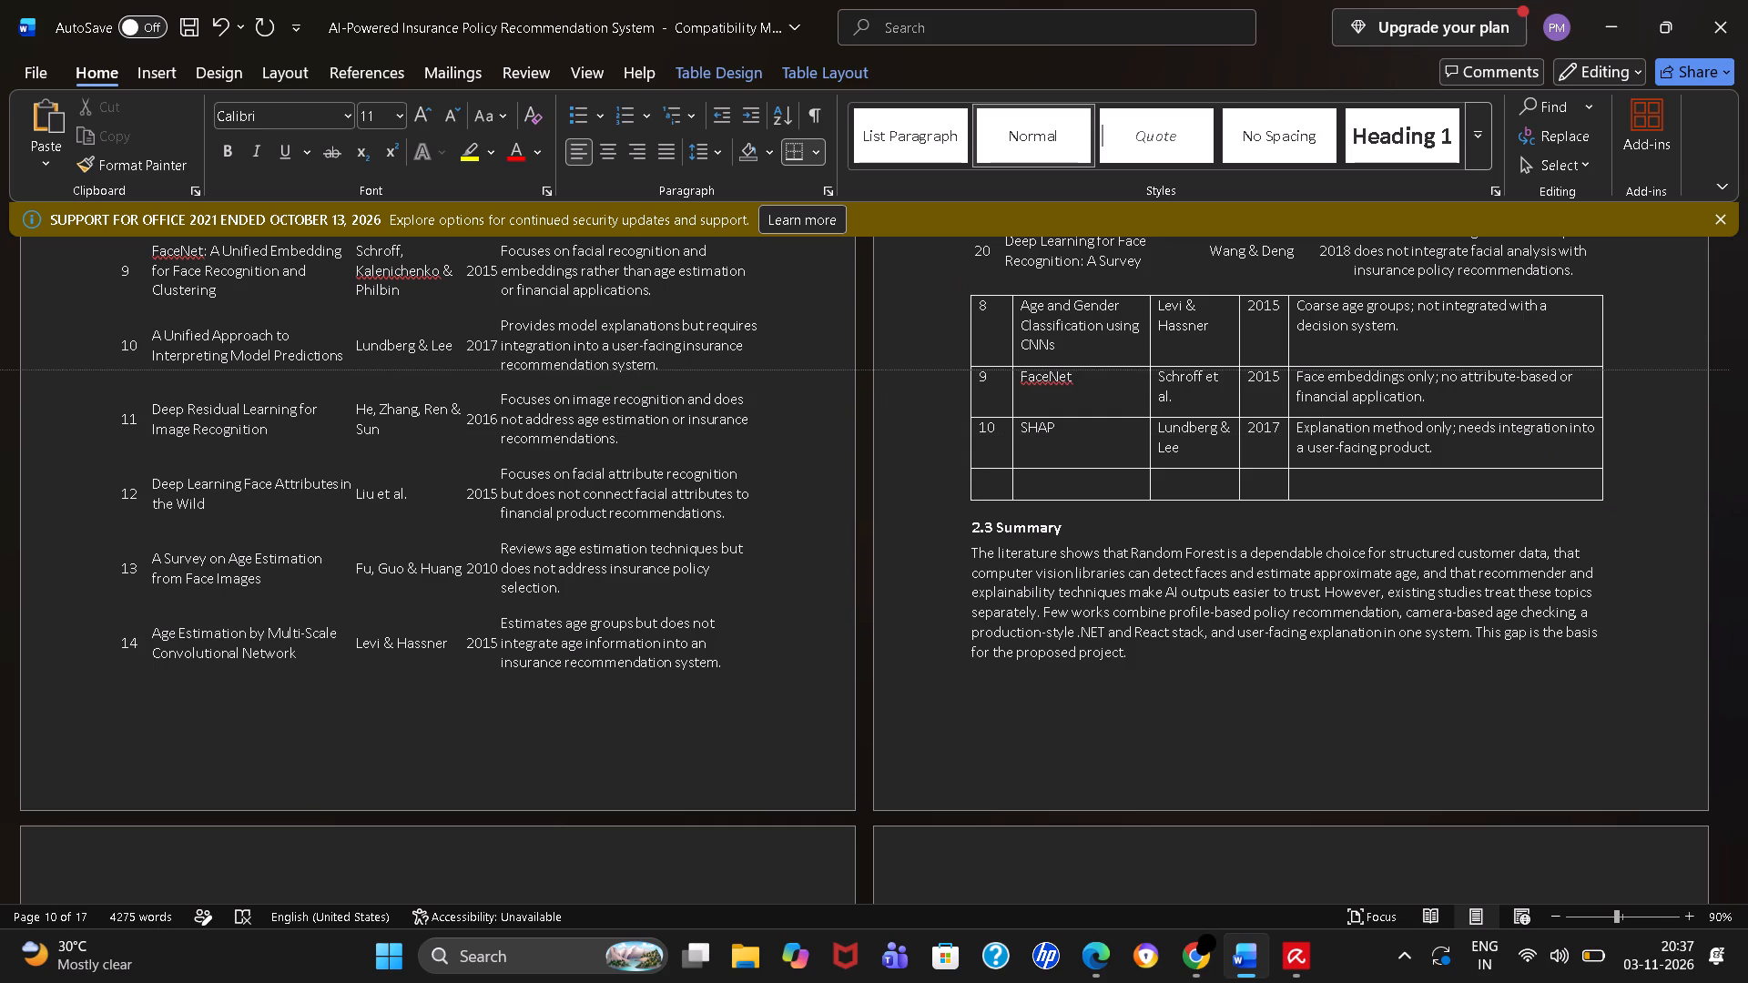
{"action": "left_click_drag", "start_coordinate": [1103, 354], "coordinate": [1111, 427]}
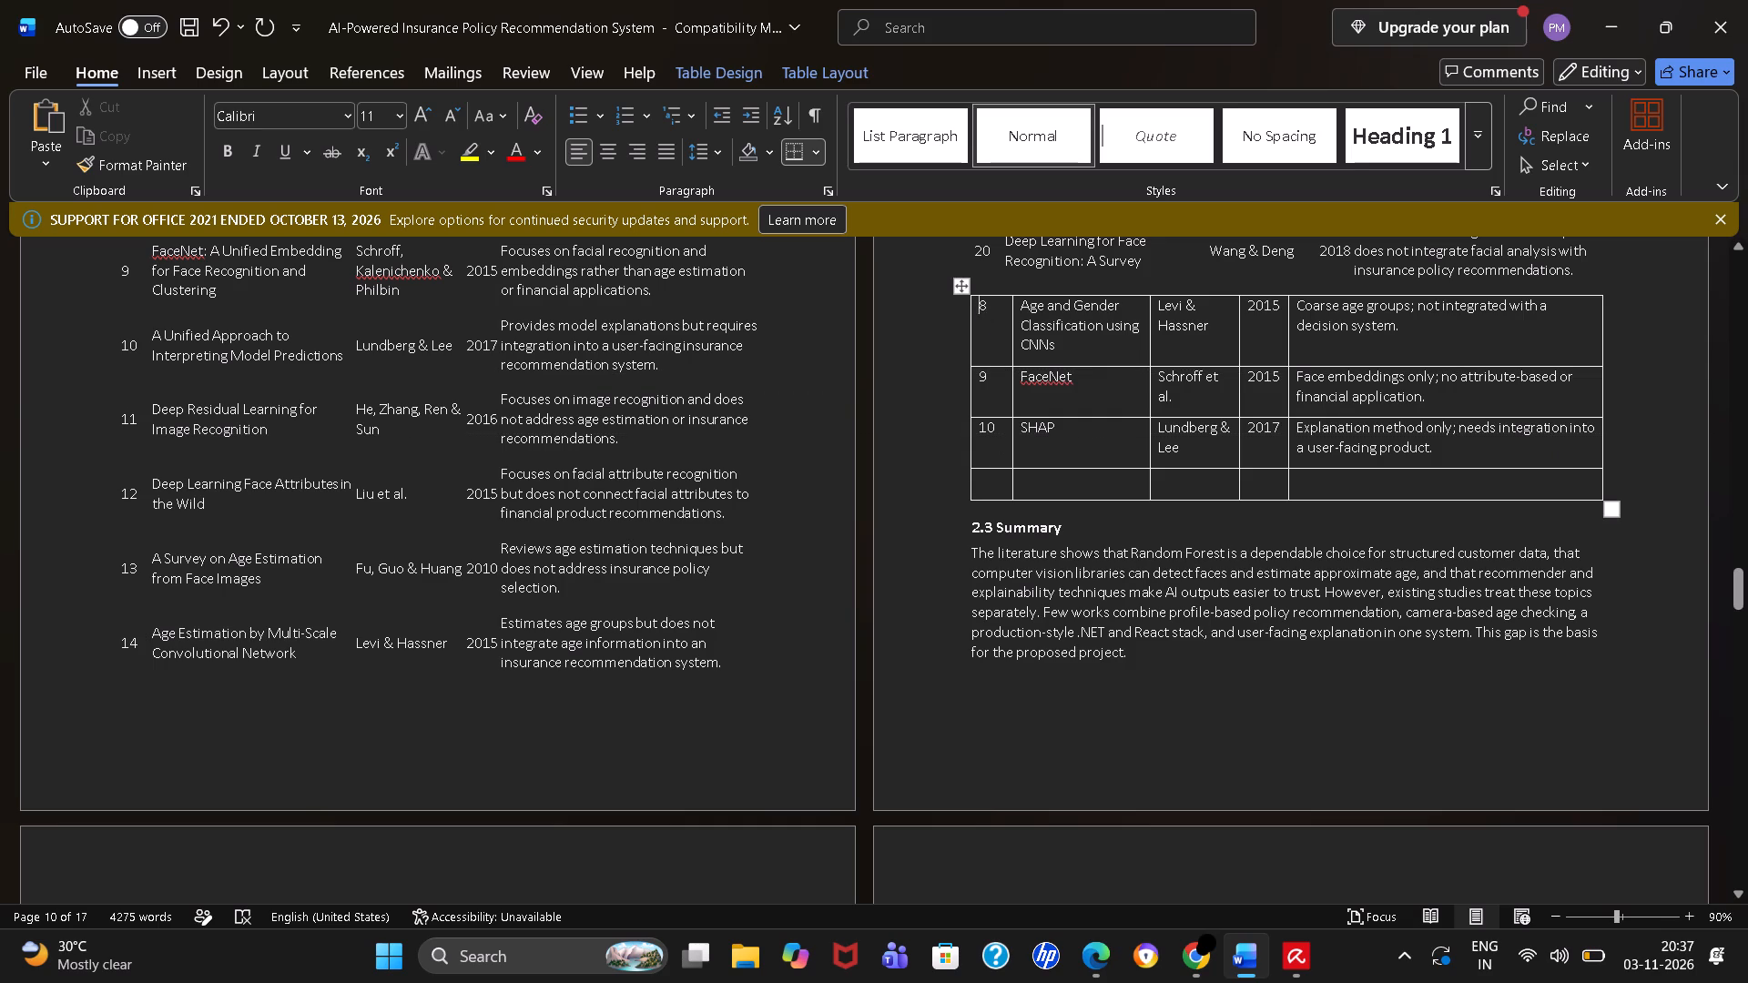
{"action": "left_click", "coordinate": [978, 304]}
{"action": "left_click_drag", "start_coordinate": [978, 304], "coordinate": [1478, 485]}
{"action": "key", "text": "BackSpace"}
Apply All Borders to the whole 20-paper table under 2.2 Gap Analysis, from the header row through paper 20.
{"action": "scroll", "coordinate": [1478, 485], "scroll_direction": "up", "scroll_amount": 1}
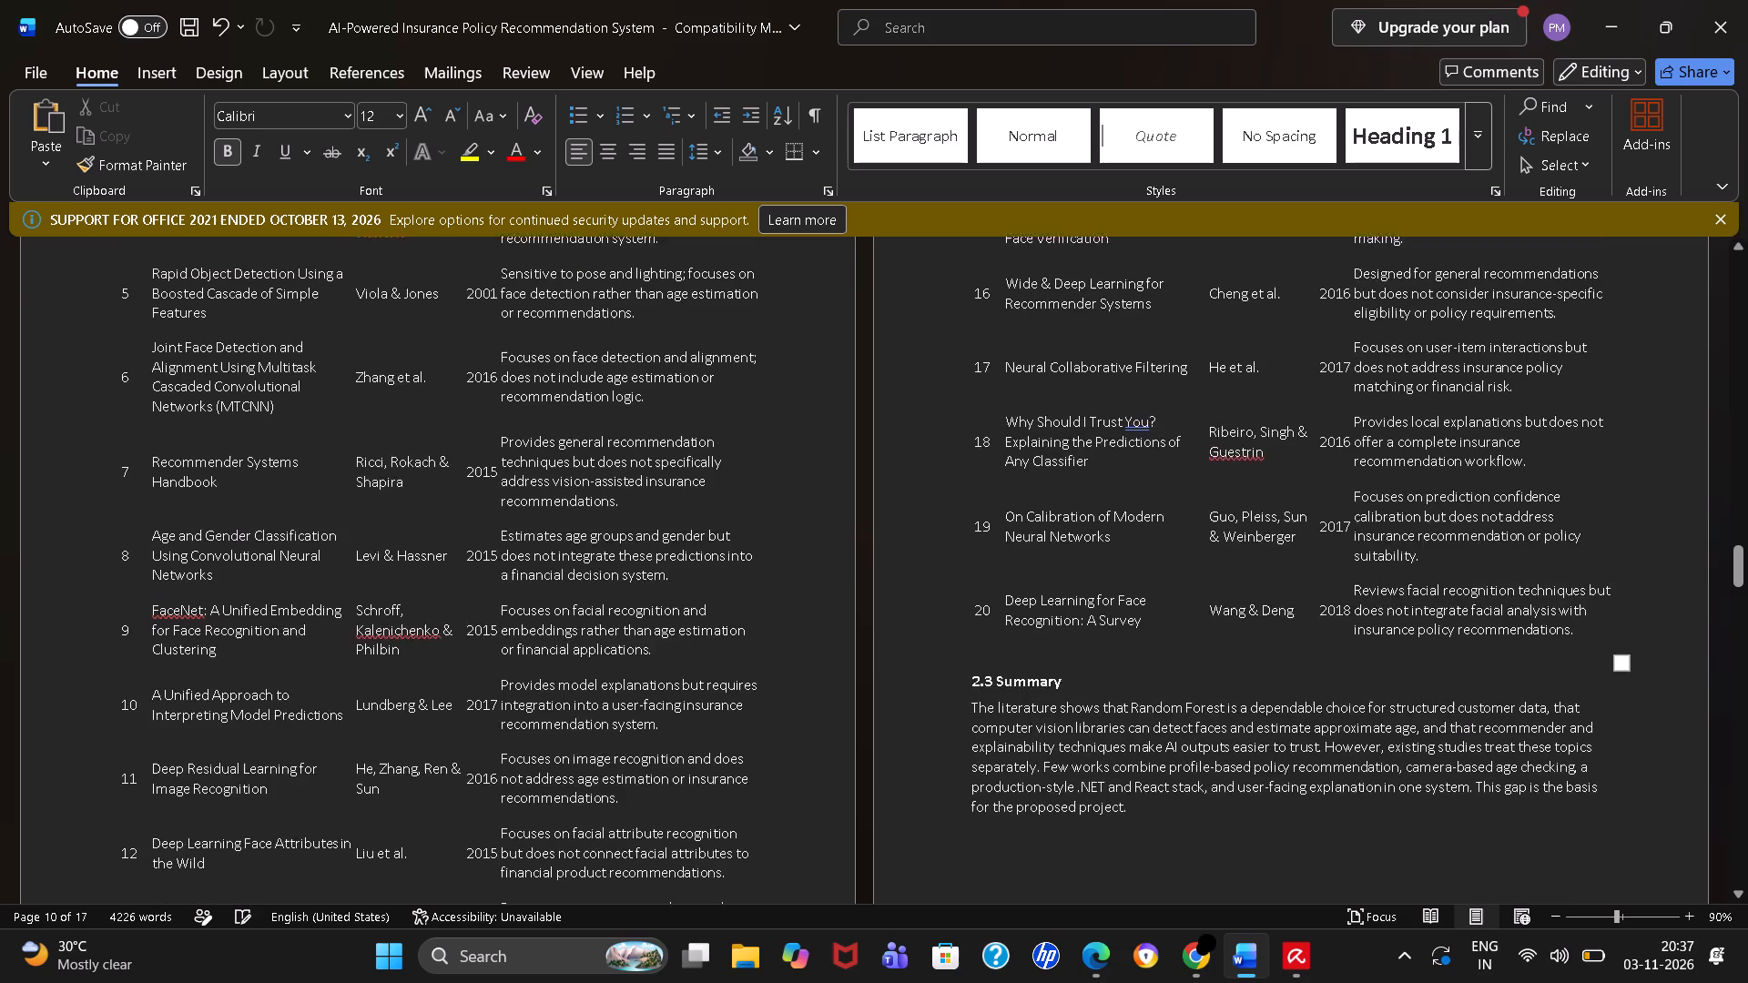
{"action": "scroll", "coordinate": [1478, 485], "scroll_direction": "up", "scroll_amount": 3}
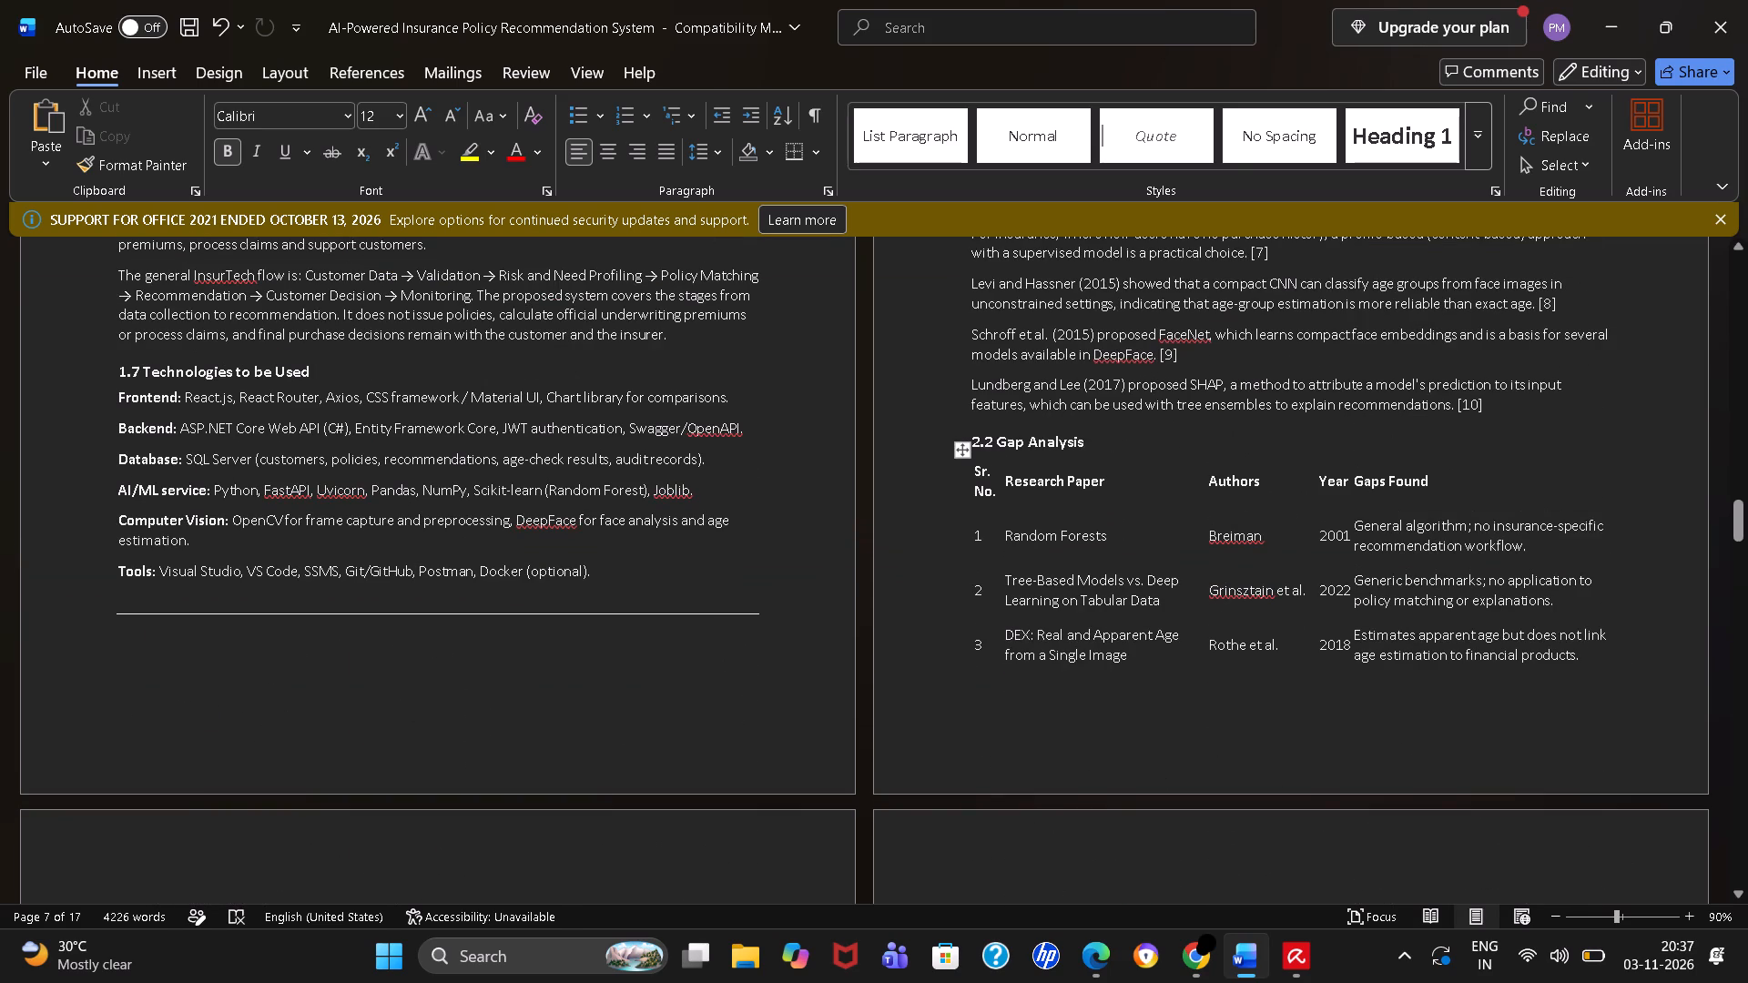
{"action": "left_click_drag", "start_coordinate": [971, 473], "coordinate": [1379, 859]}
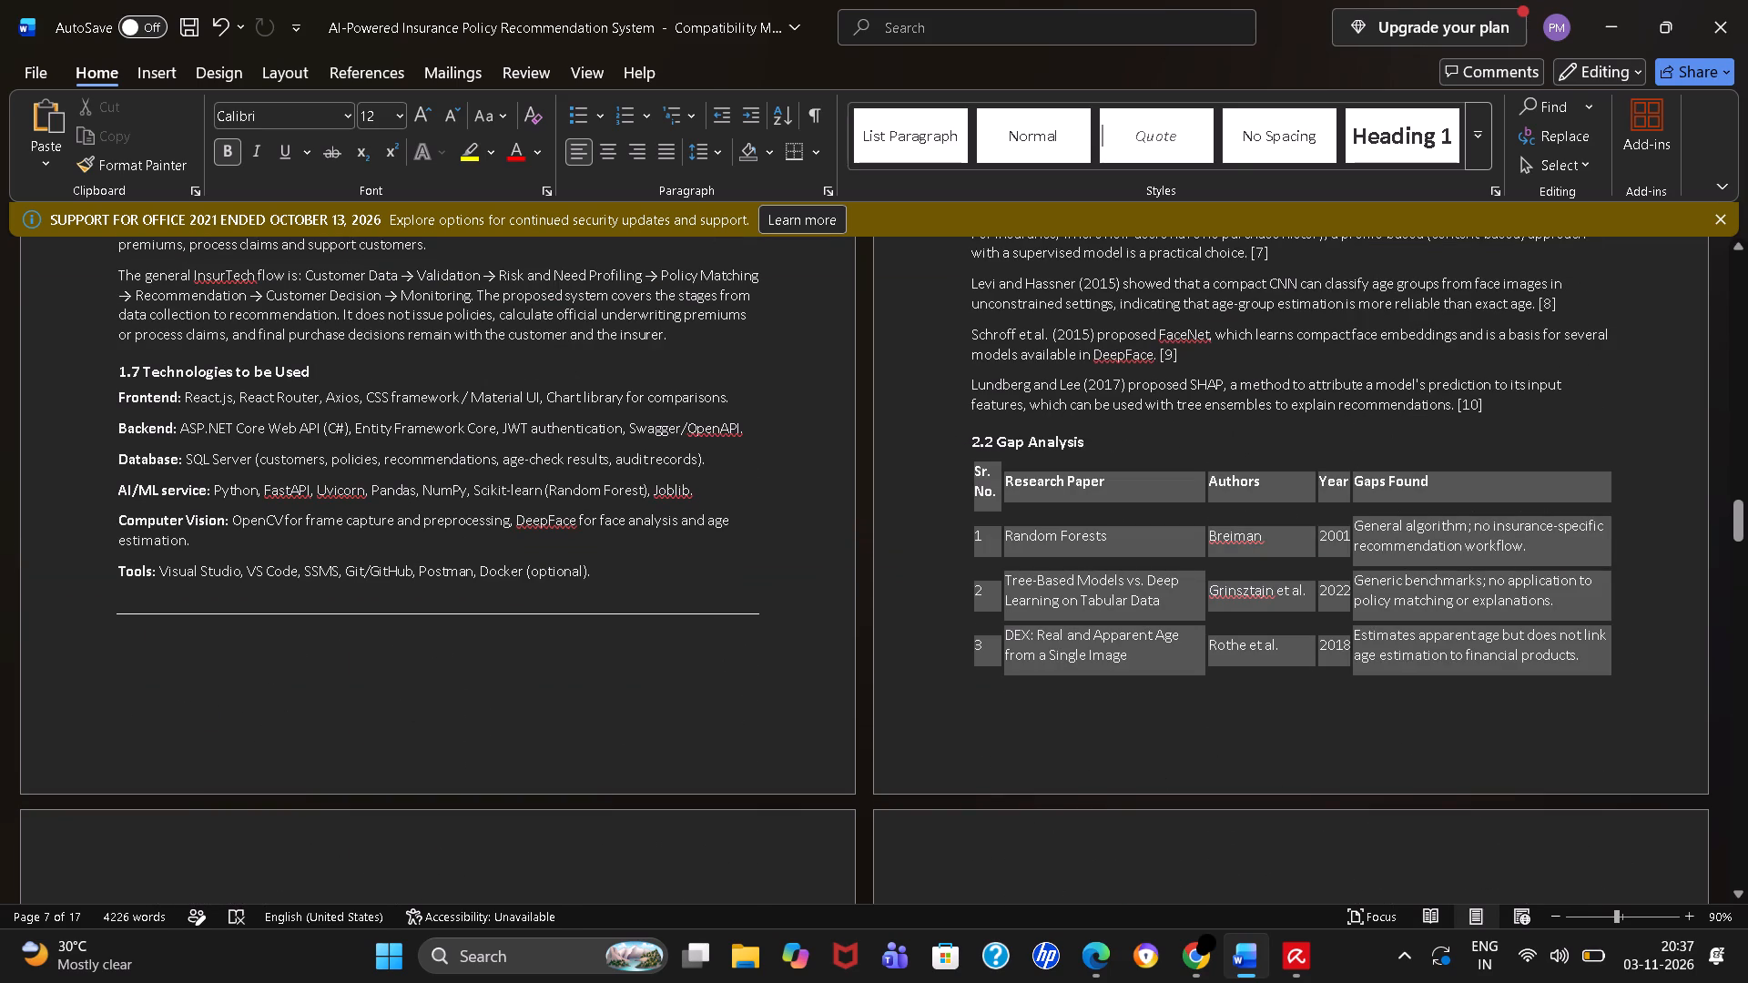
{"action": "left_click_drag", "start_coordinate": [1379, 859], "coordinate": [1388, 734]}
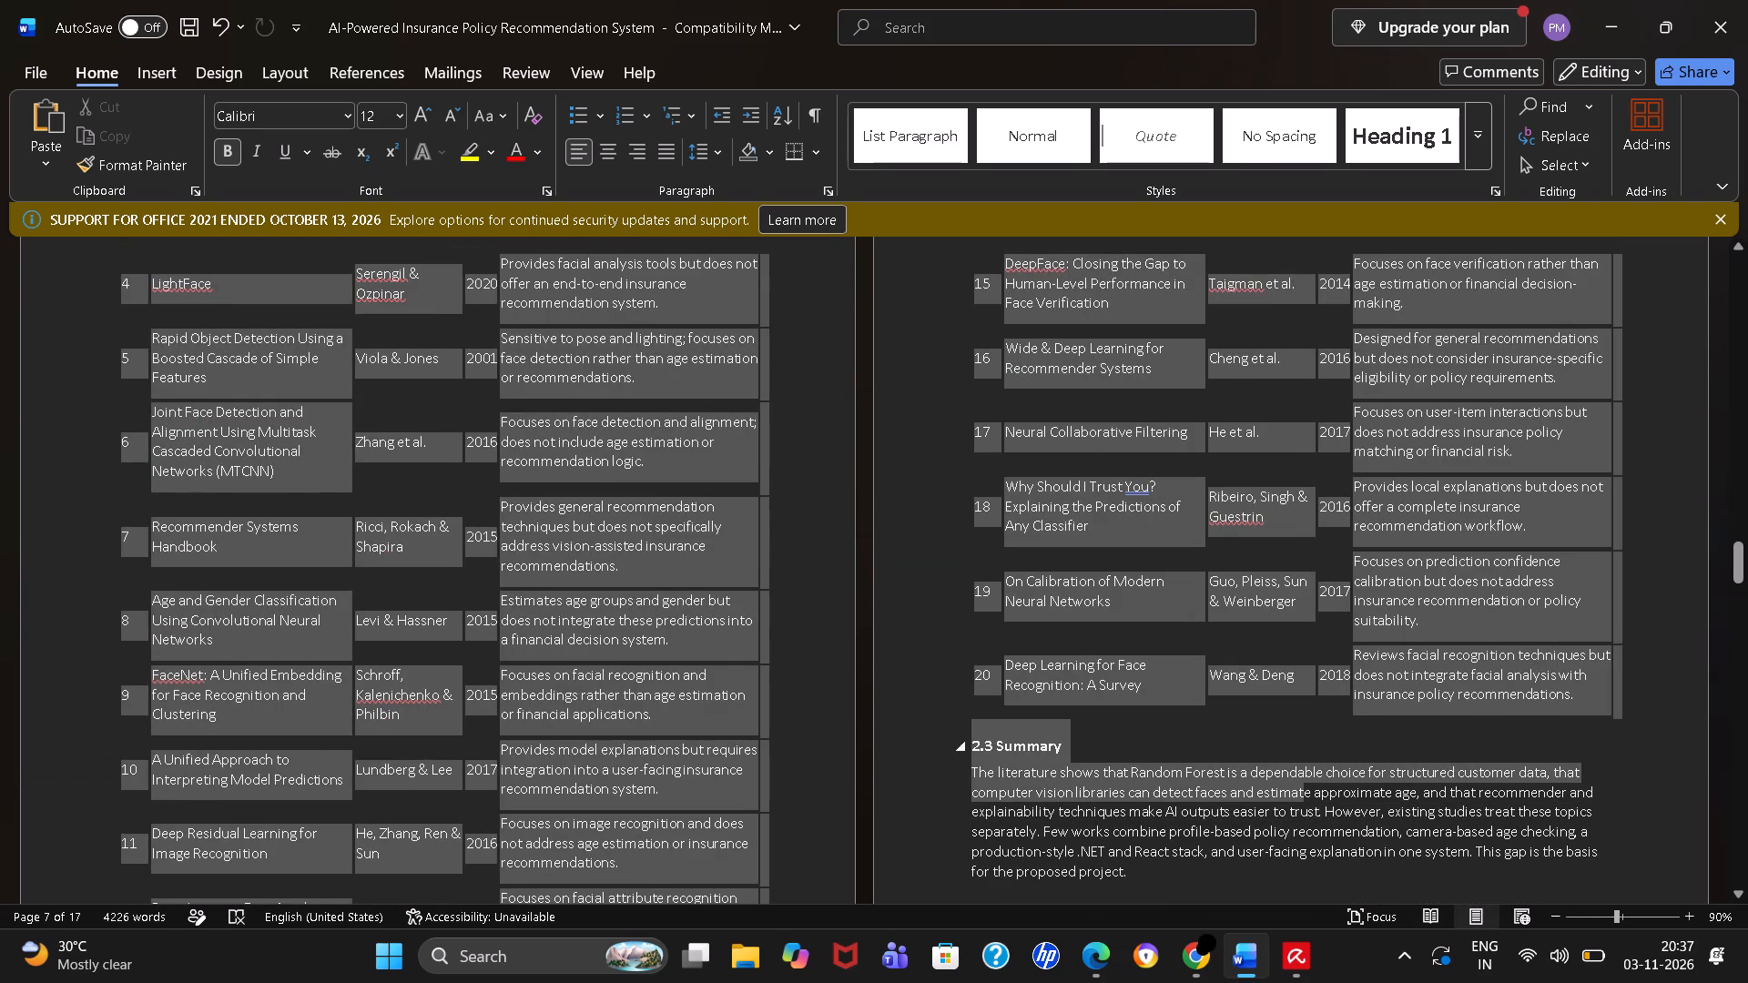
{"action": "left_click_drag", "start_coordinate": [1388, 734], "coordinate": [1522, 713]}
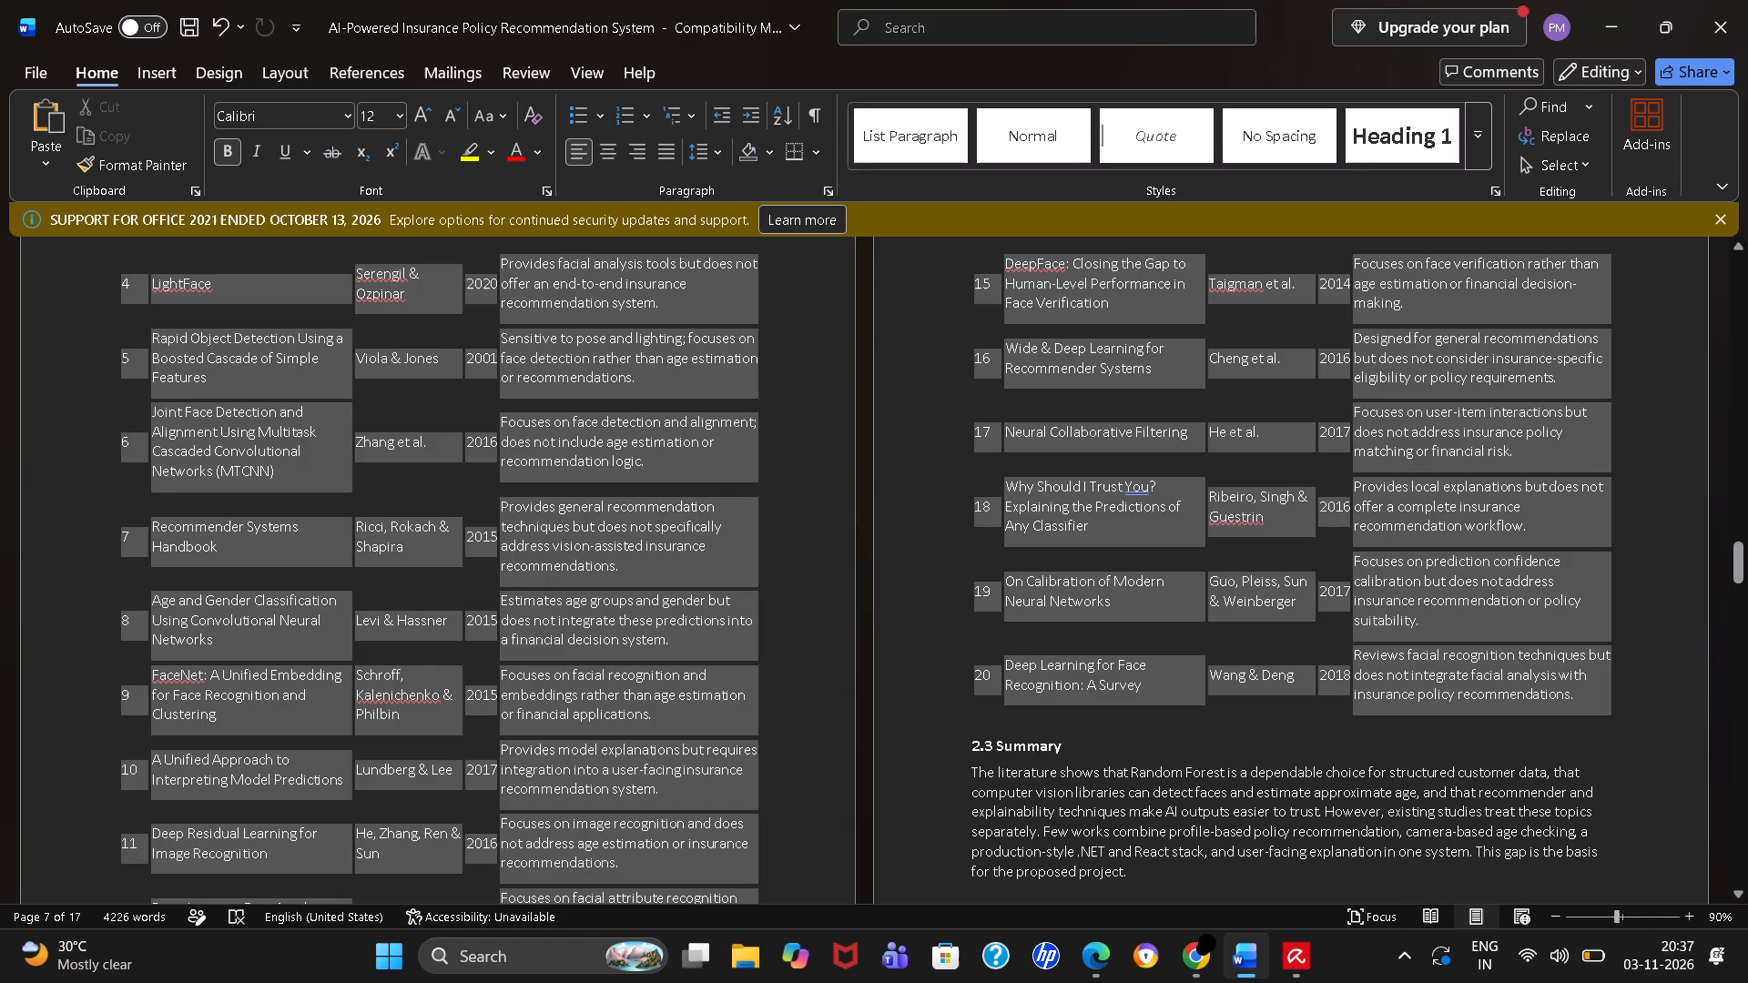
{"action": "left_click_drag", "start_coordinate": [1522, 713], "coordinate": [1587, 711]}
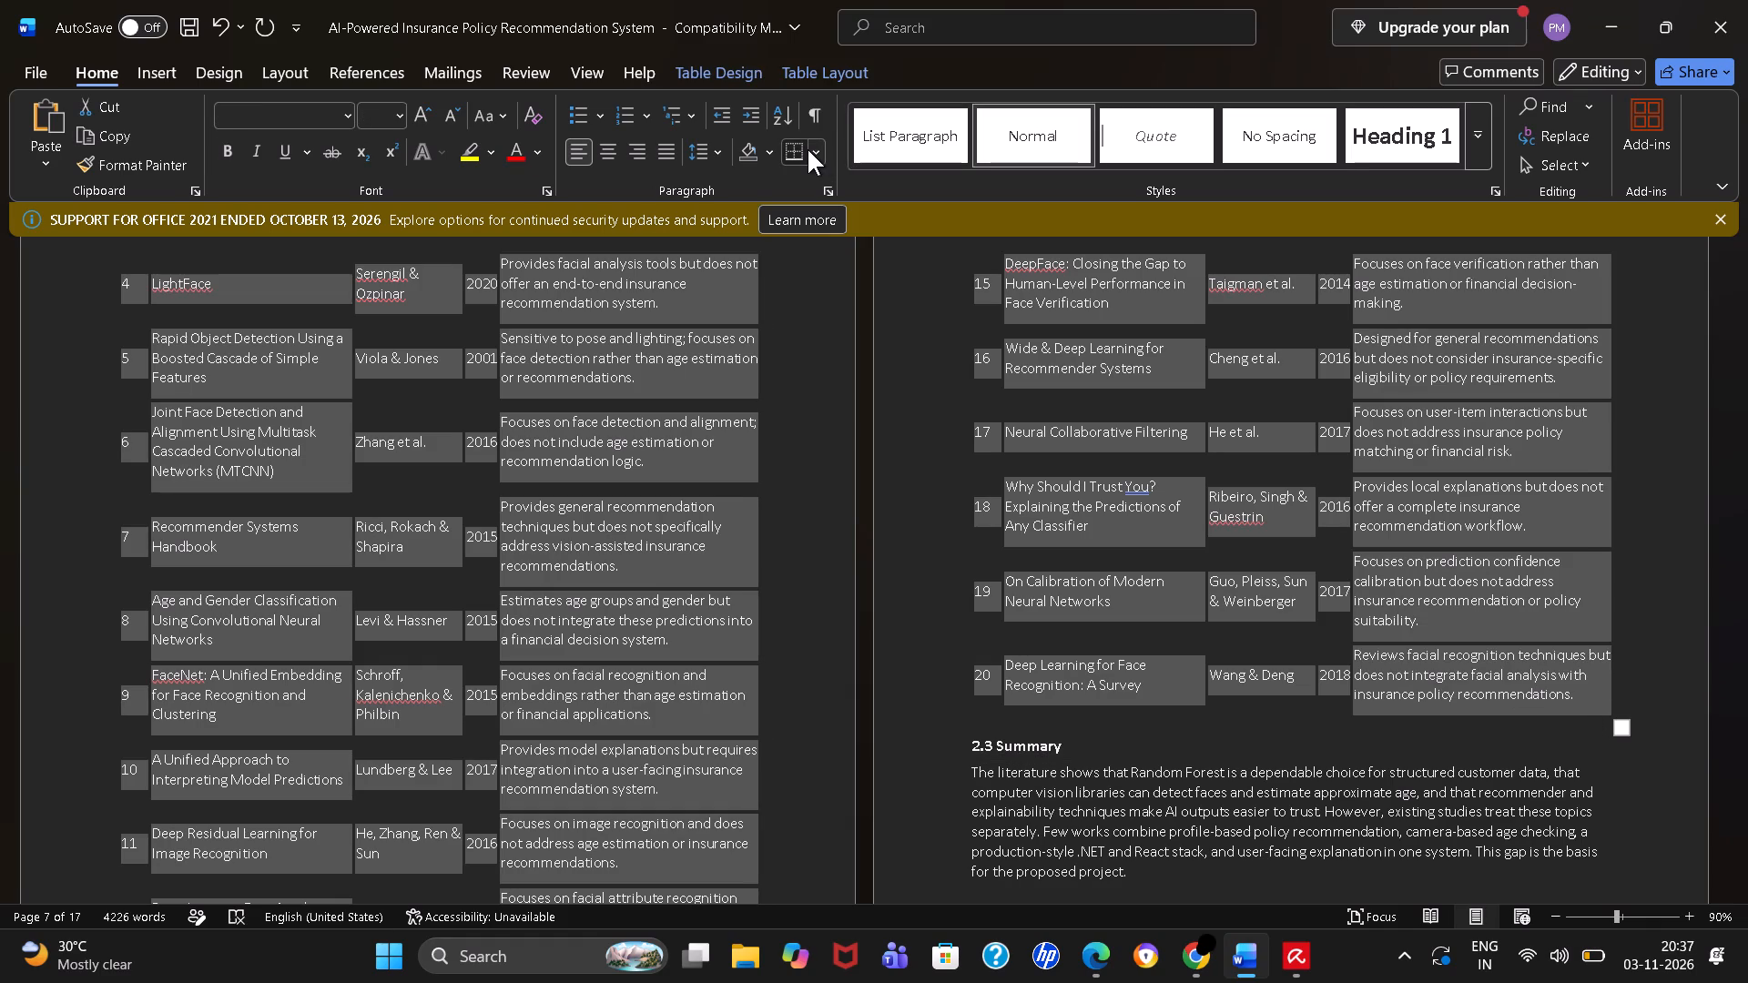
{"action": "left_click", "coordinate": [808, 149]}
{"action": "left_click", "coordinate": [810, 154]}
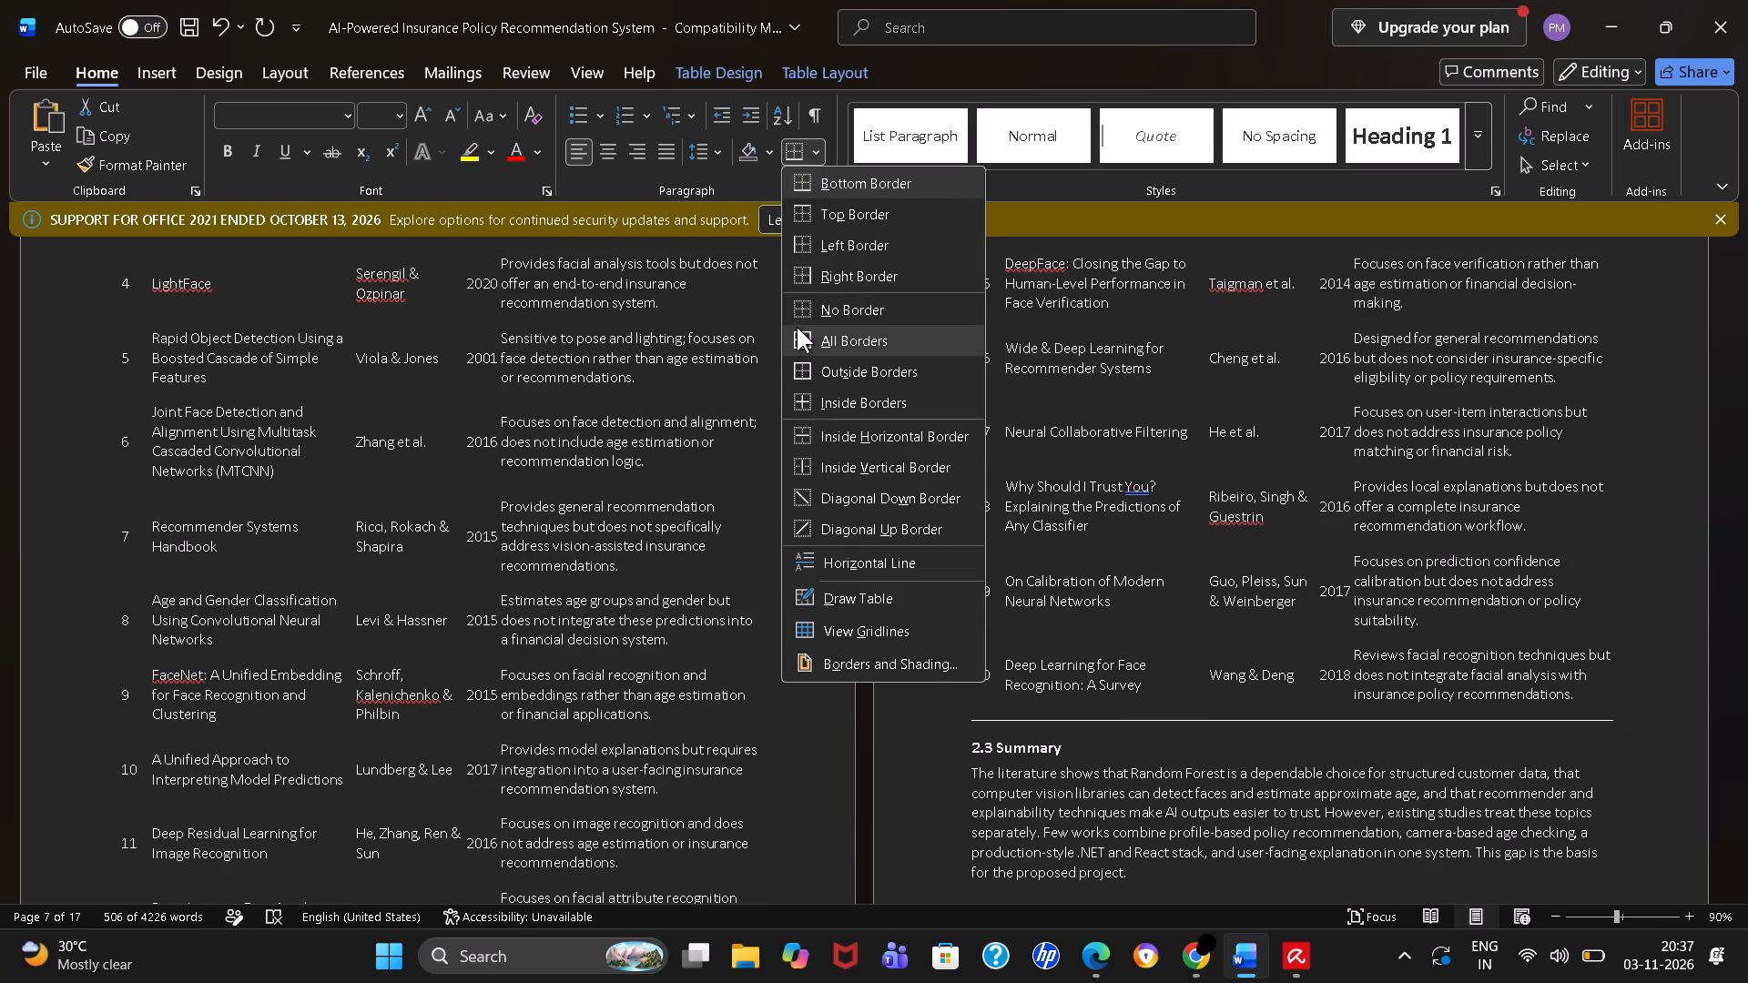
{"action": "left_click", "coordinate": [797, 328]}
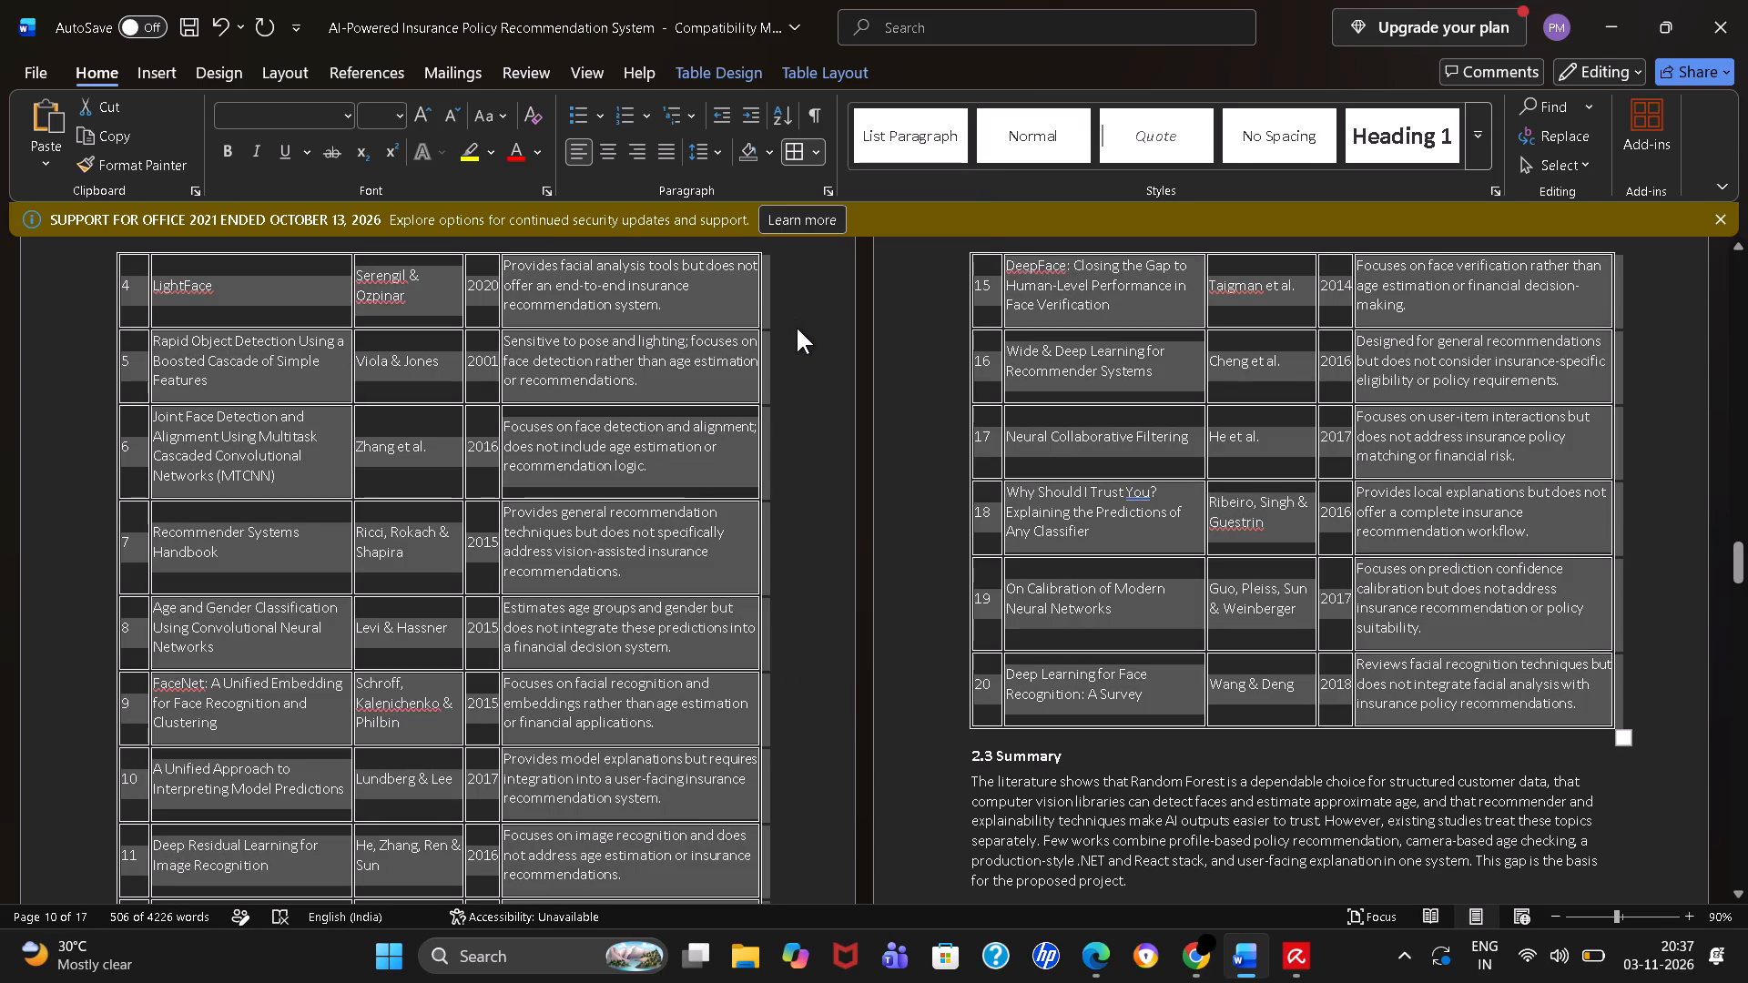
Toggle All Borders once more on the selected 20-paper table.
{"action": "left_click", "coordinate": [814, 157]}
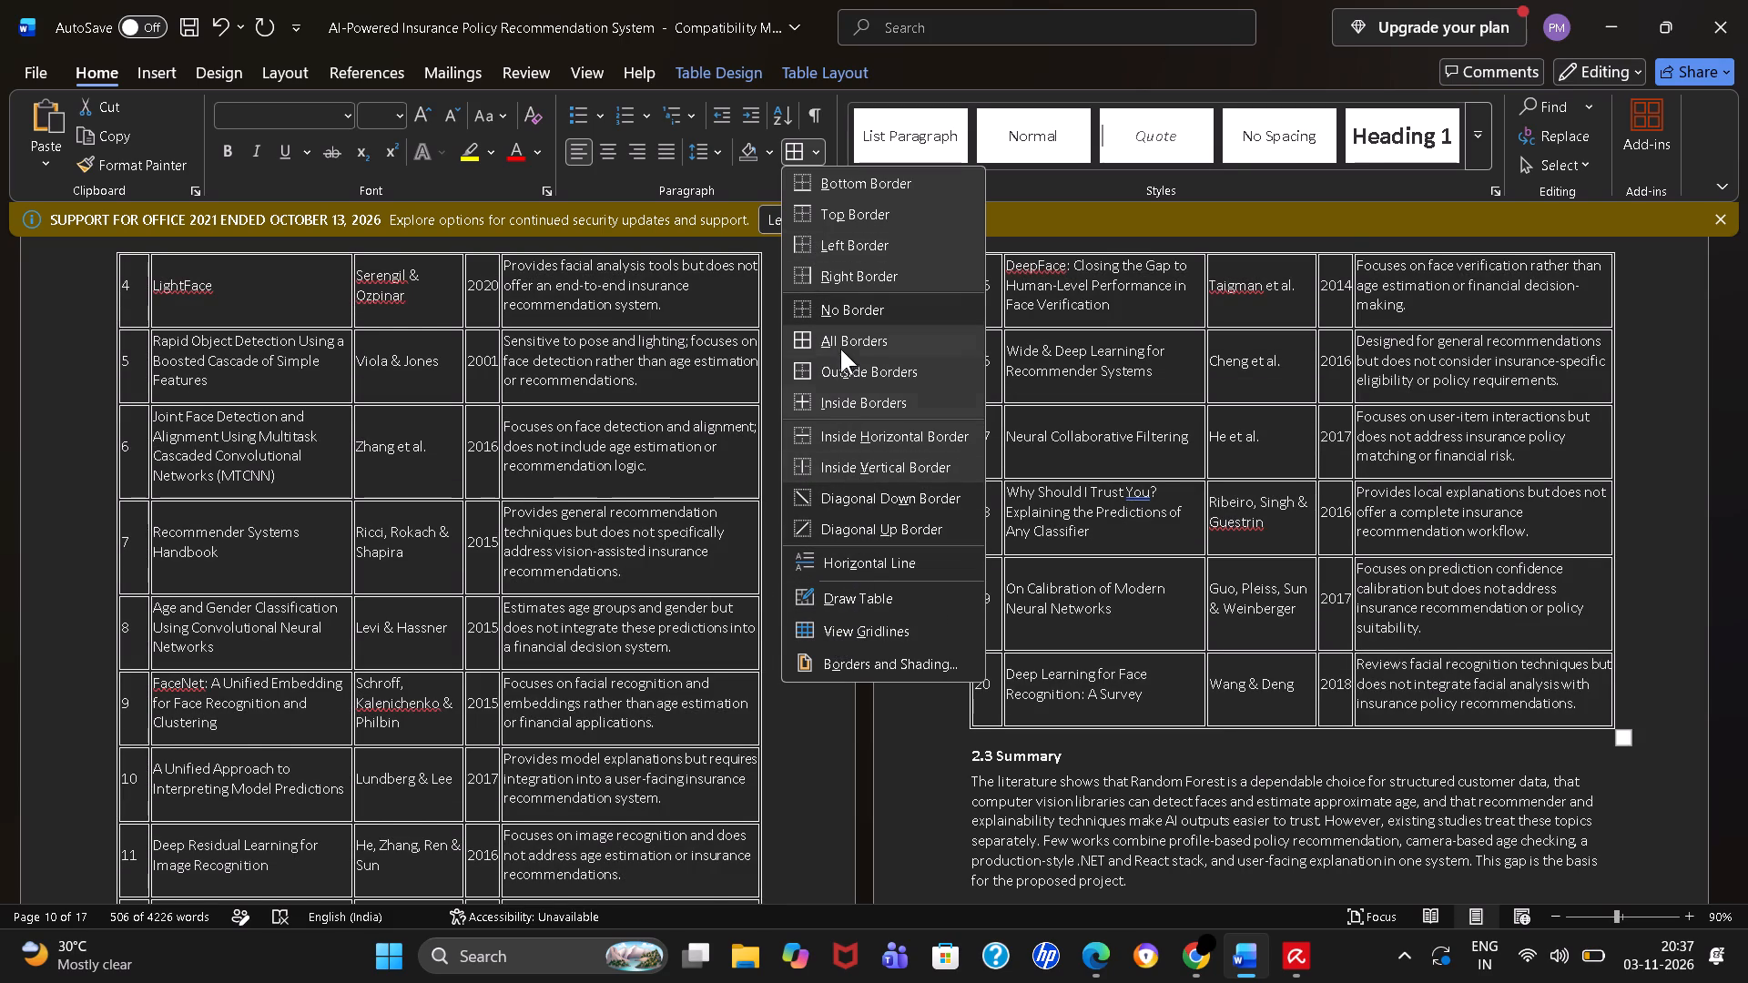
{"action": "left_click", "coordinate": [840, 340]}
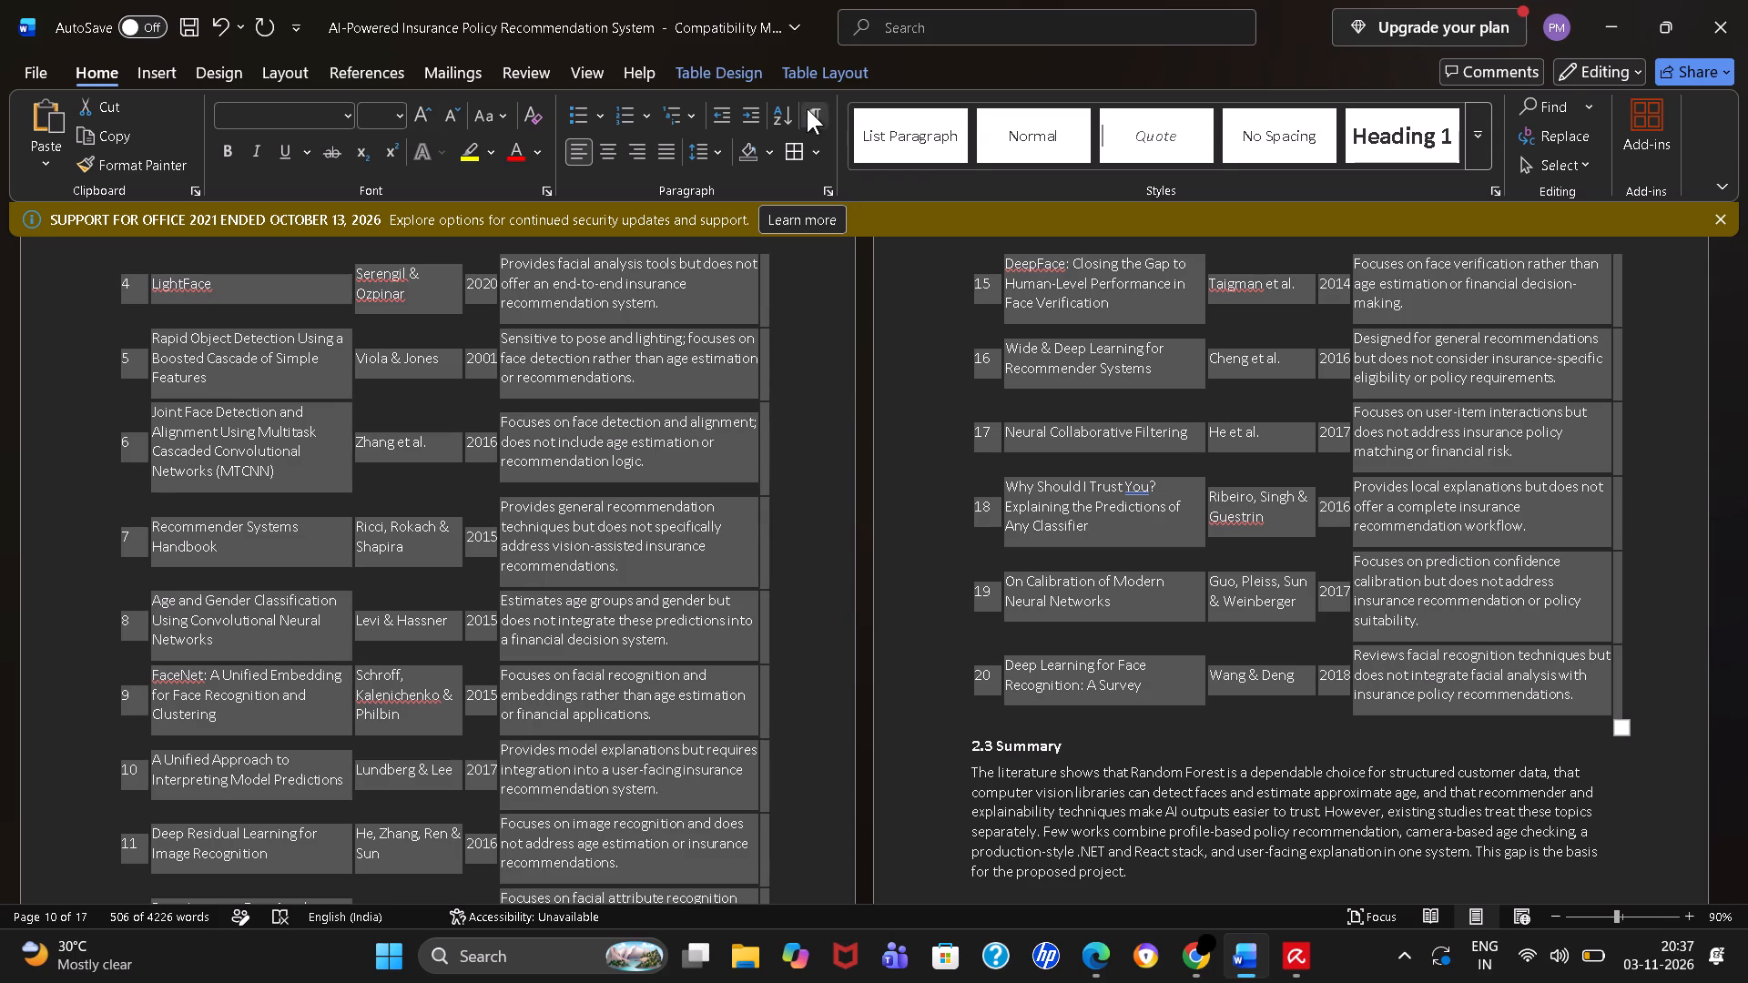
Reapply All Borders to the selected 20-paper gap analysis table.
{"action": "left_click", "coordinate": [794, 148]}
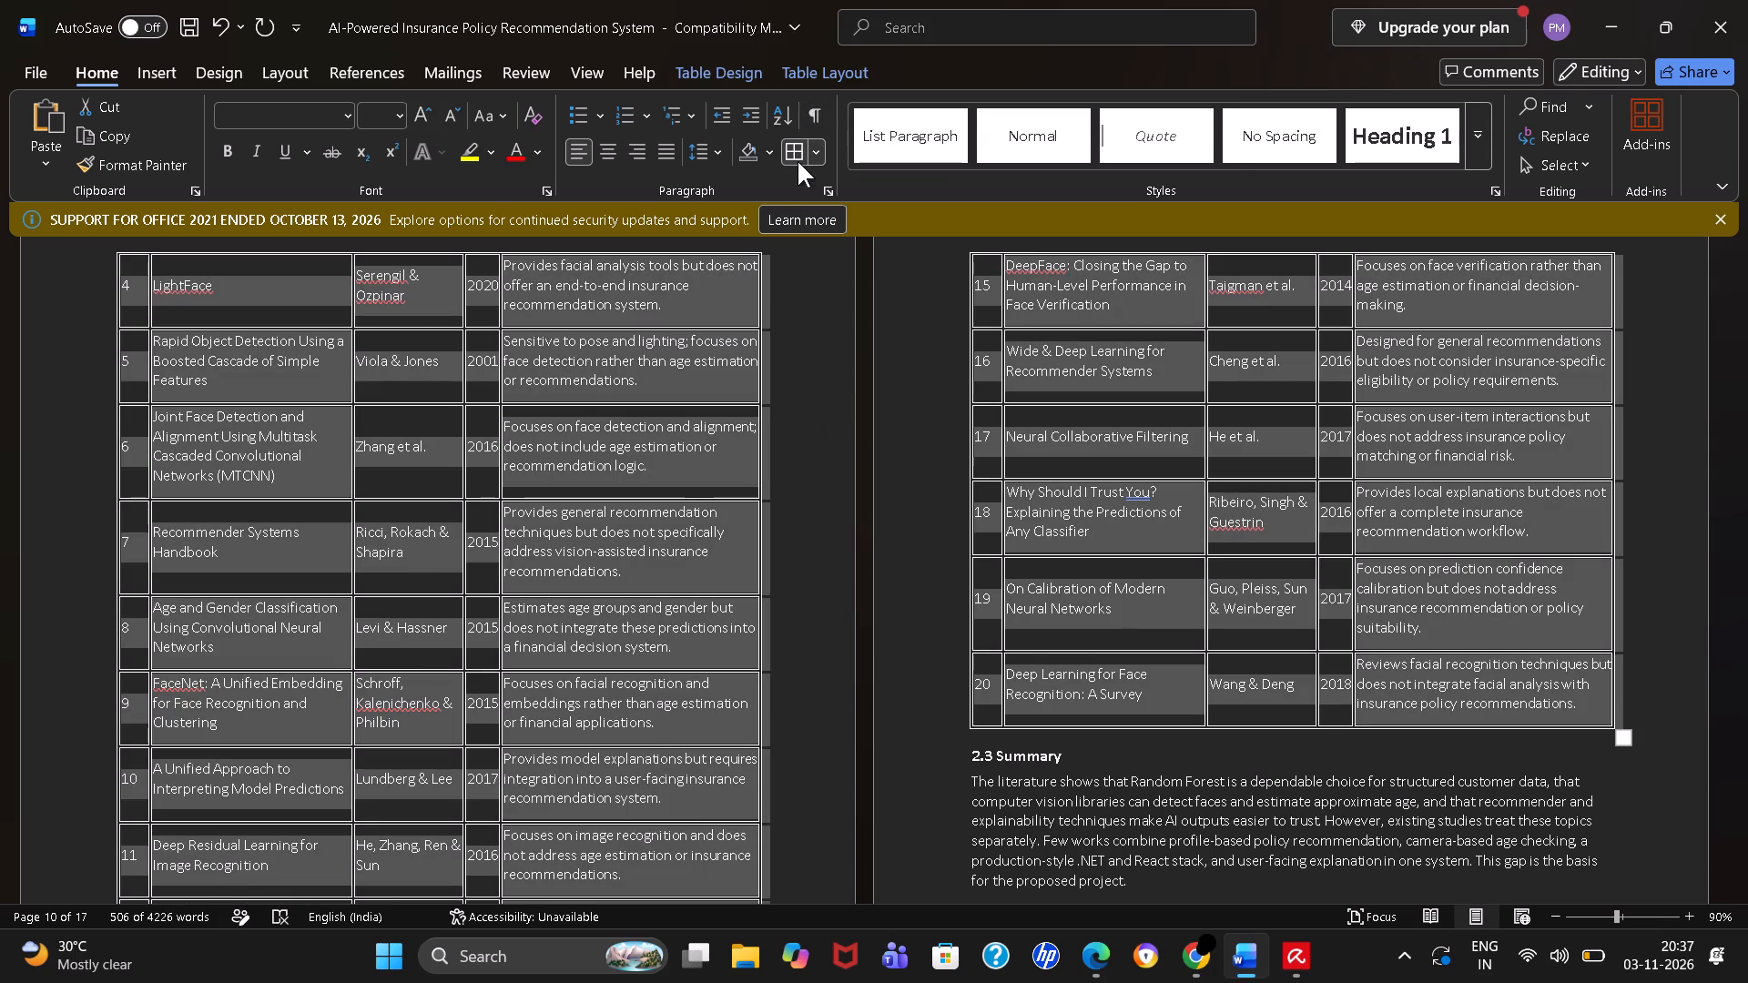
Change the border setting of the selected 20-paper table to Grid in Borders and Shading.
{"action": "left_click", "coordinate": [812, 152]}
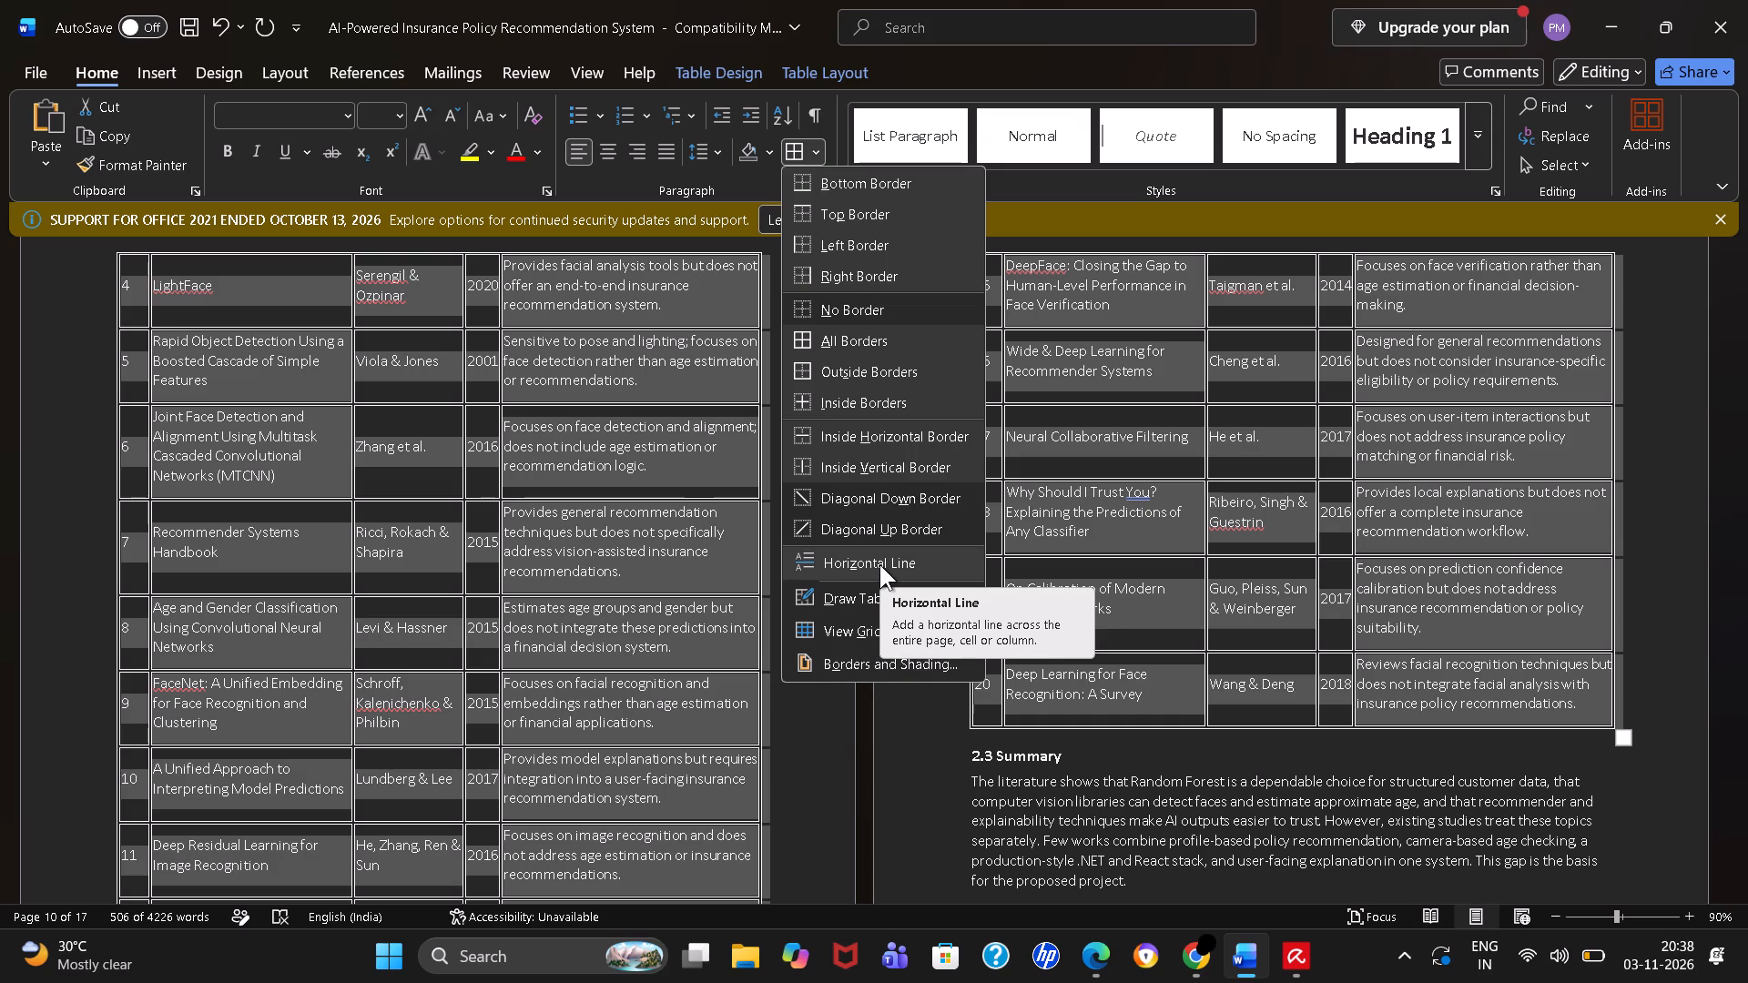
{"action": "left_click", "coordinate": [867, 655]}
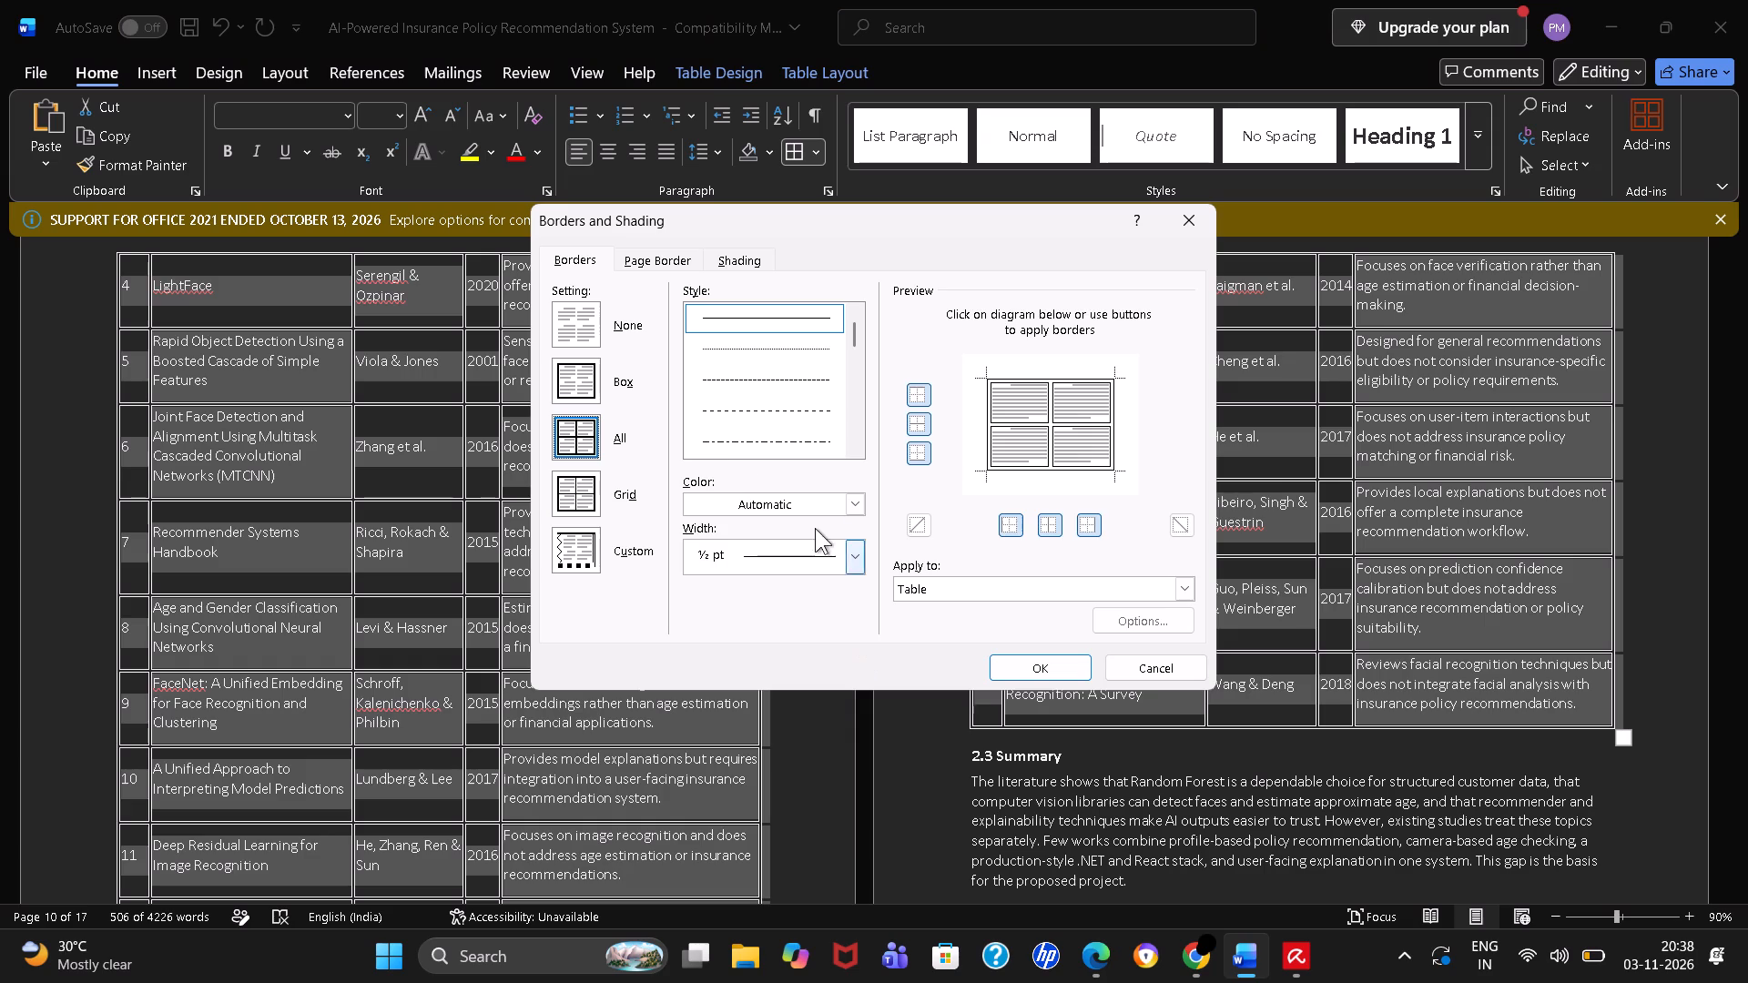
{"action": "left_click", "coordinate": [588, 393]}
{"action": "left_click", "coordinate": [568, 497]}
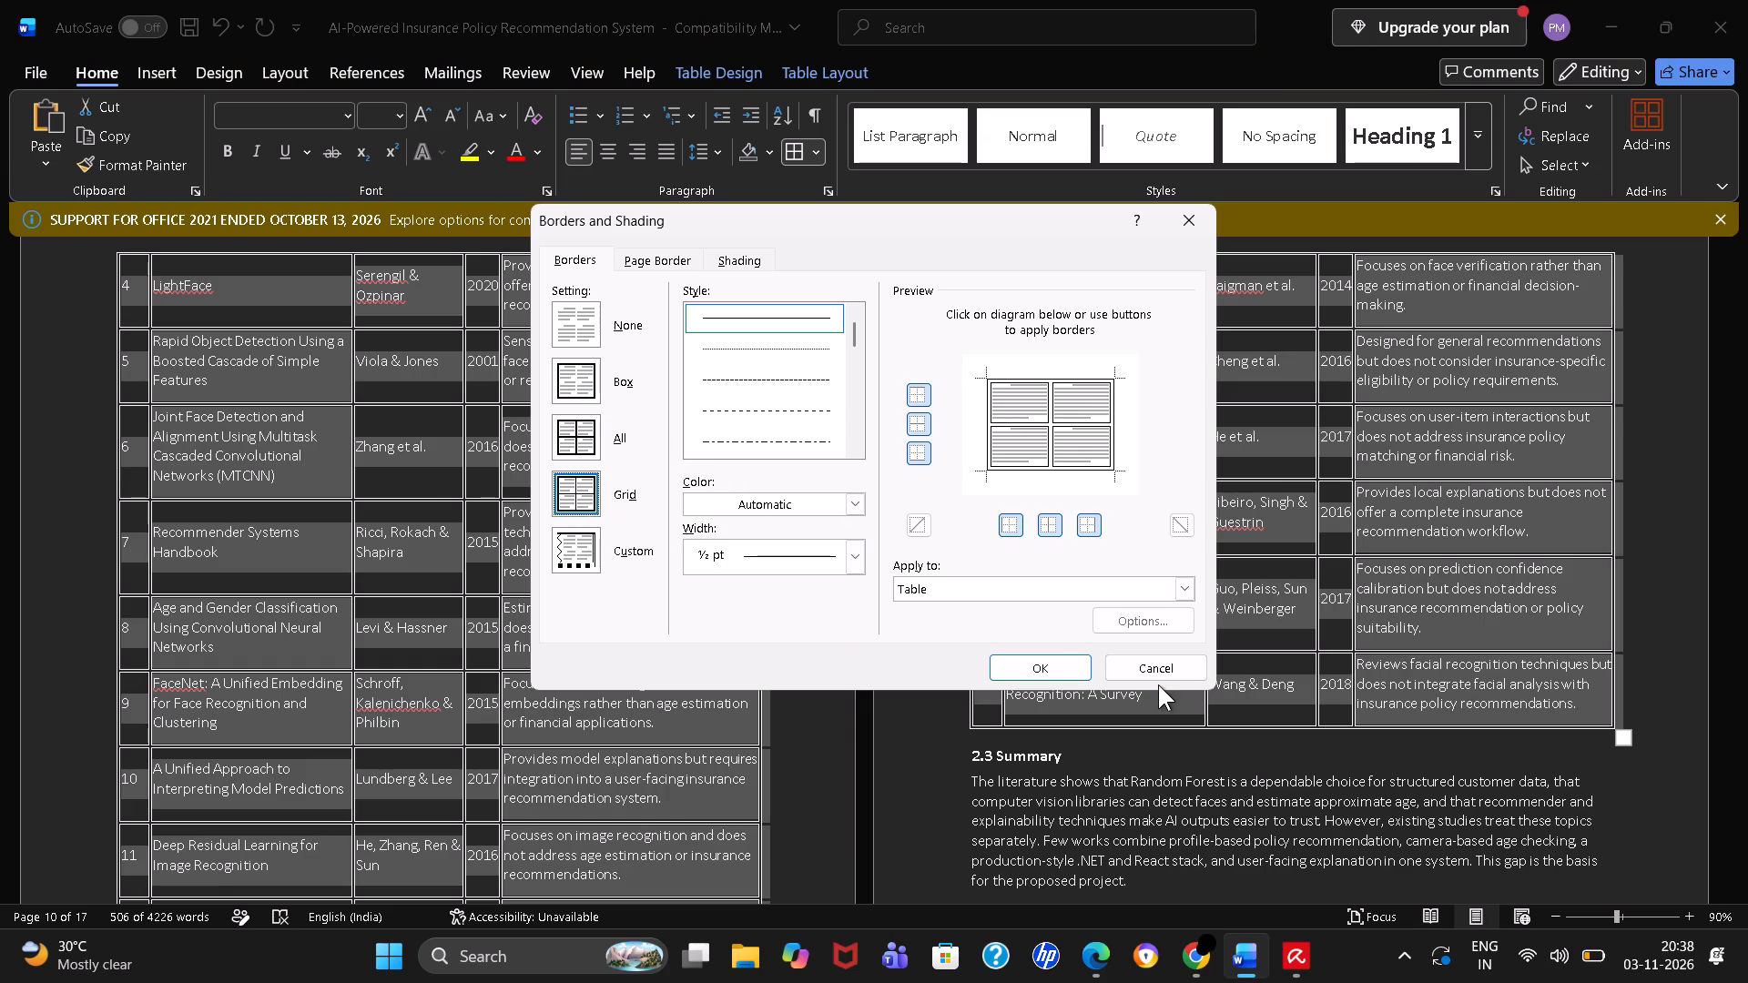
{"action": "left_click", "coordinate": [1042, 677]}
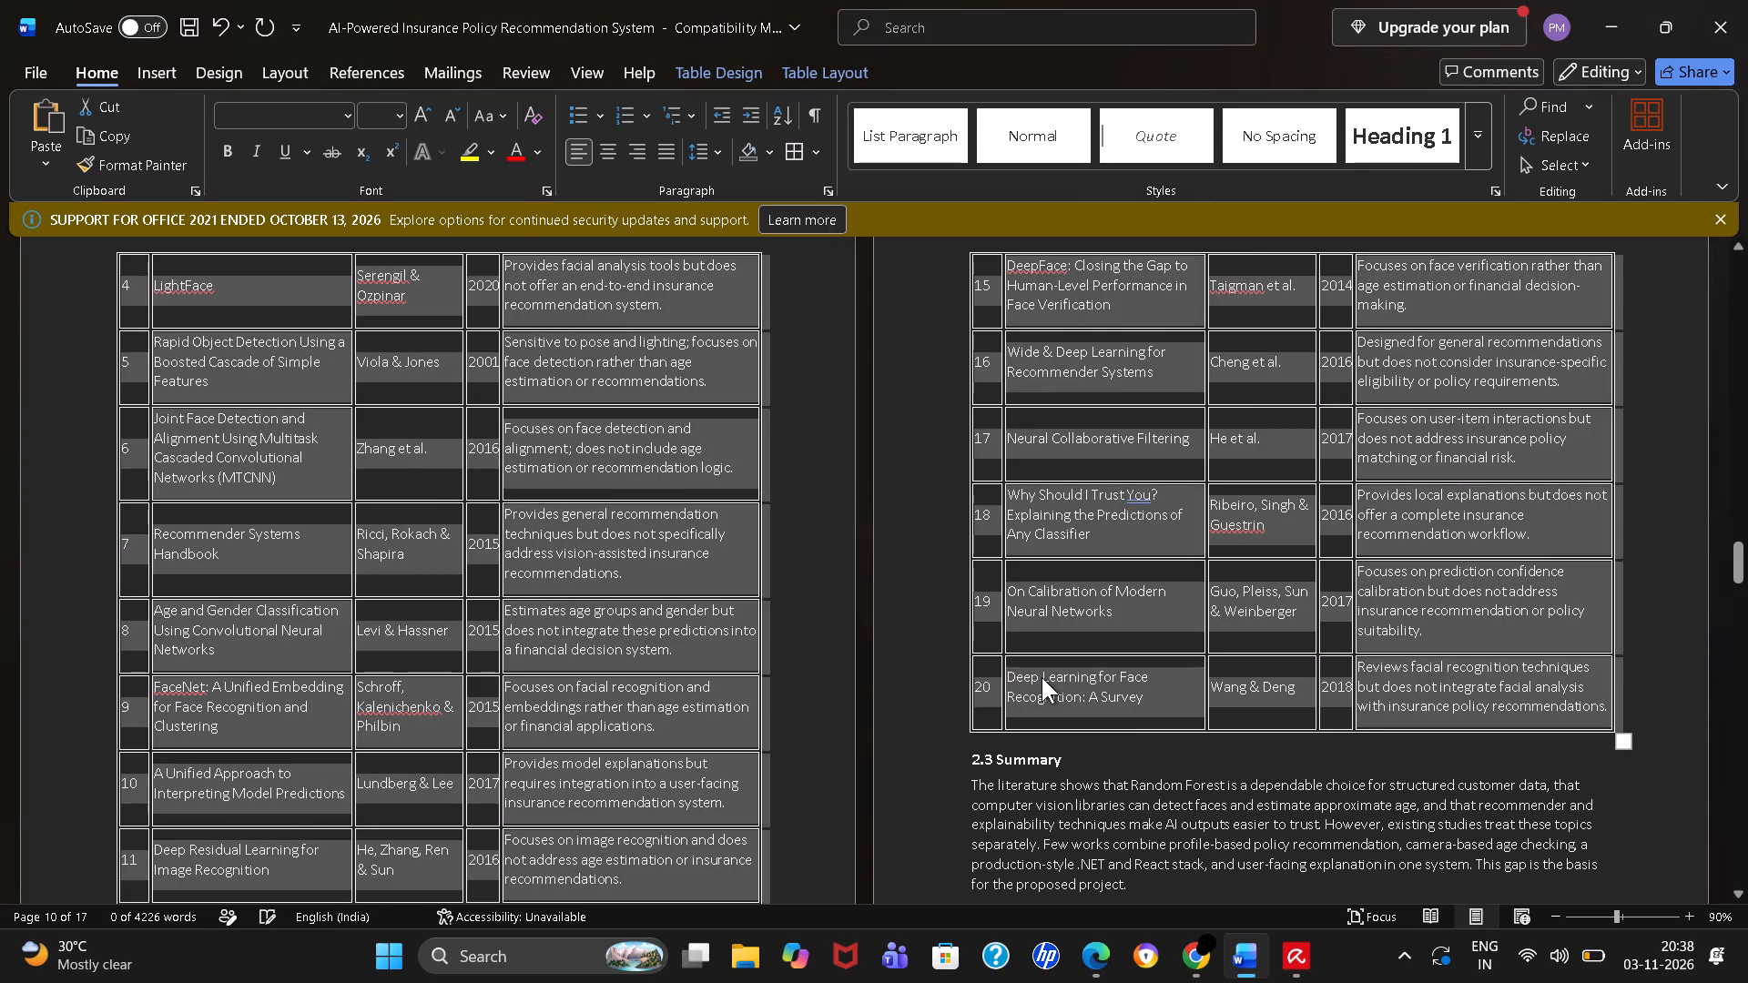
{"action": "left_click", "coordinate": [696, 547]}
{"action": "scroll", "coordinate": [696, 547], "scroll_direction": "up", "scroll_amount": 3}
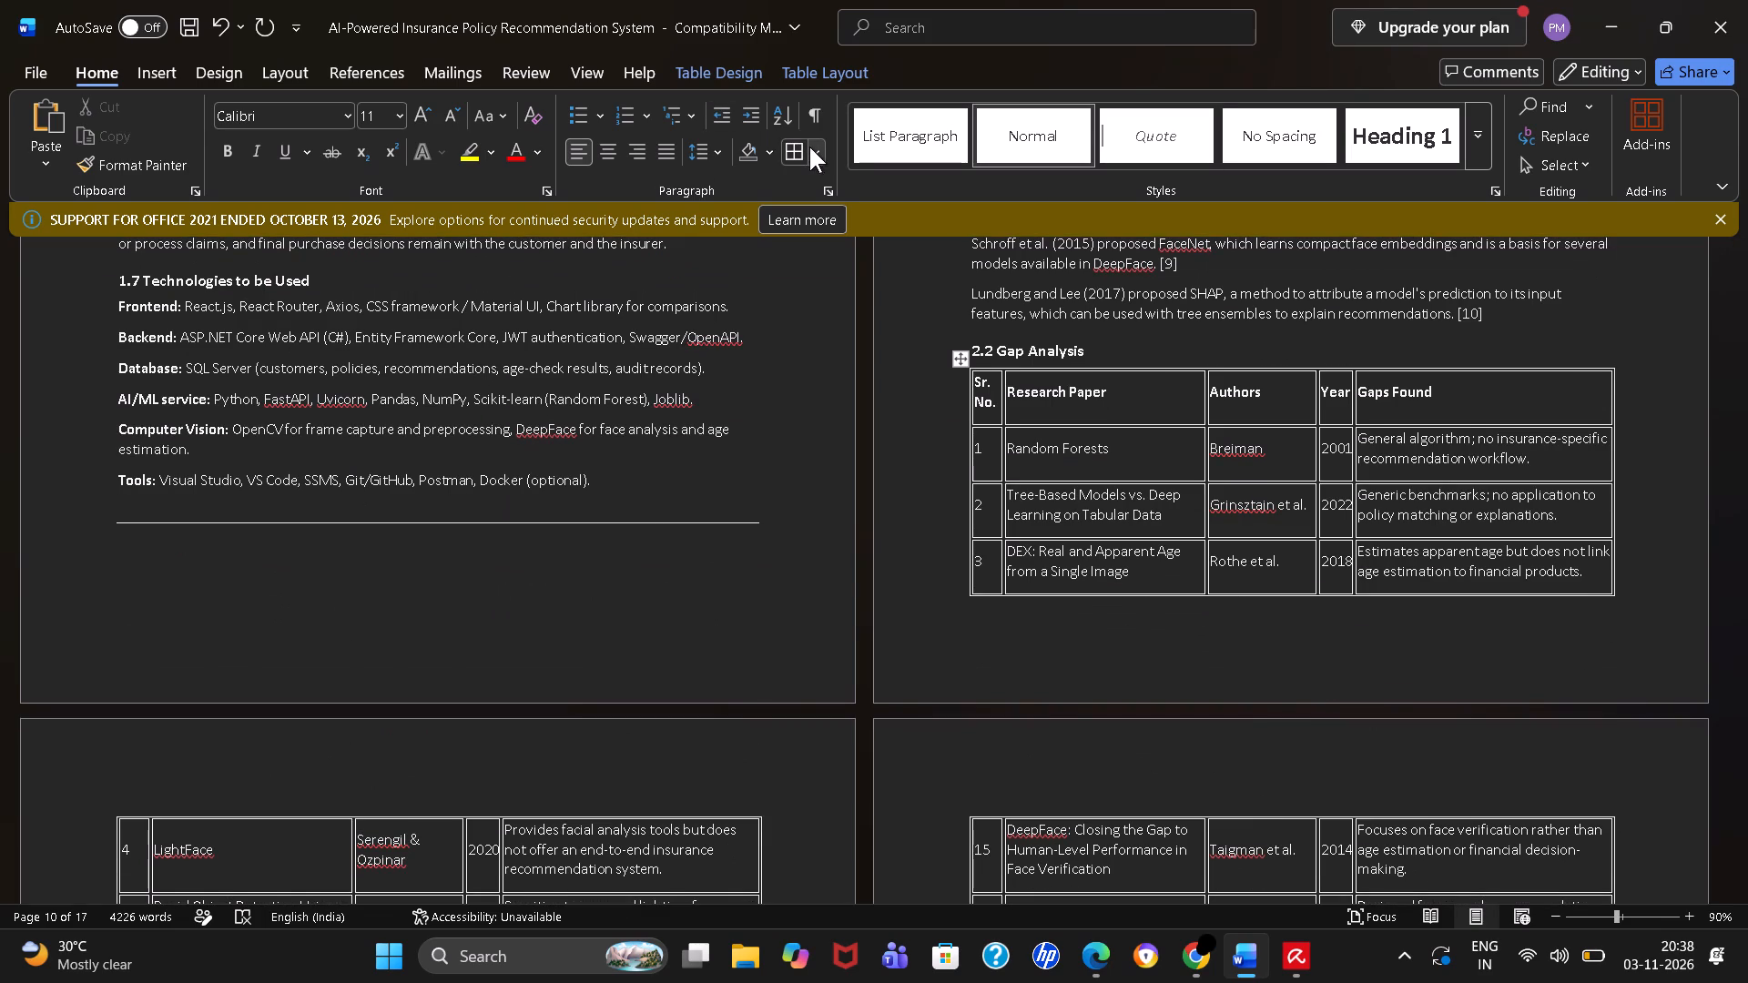
Set the borders of the whole 20-paper table to the All setting with a ¼ pt line width.
{"action": "left_click", "coordinate": [809, 147]}
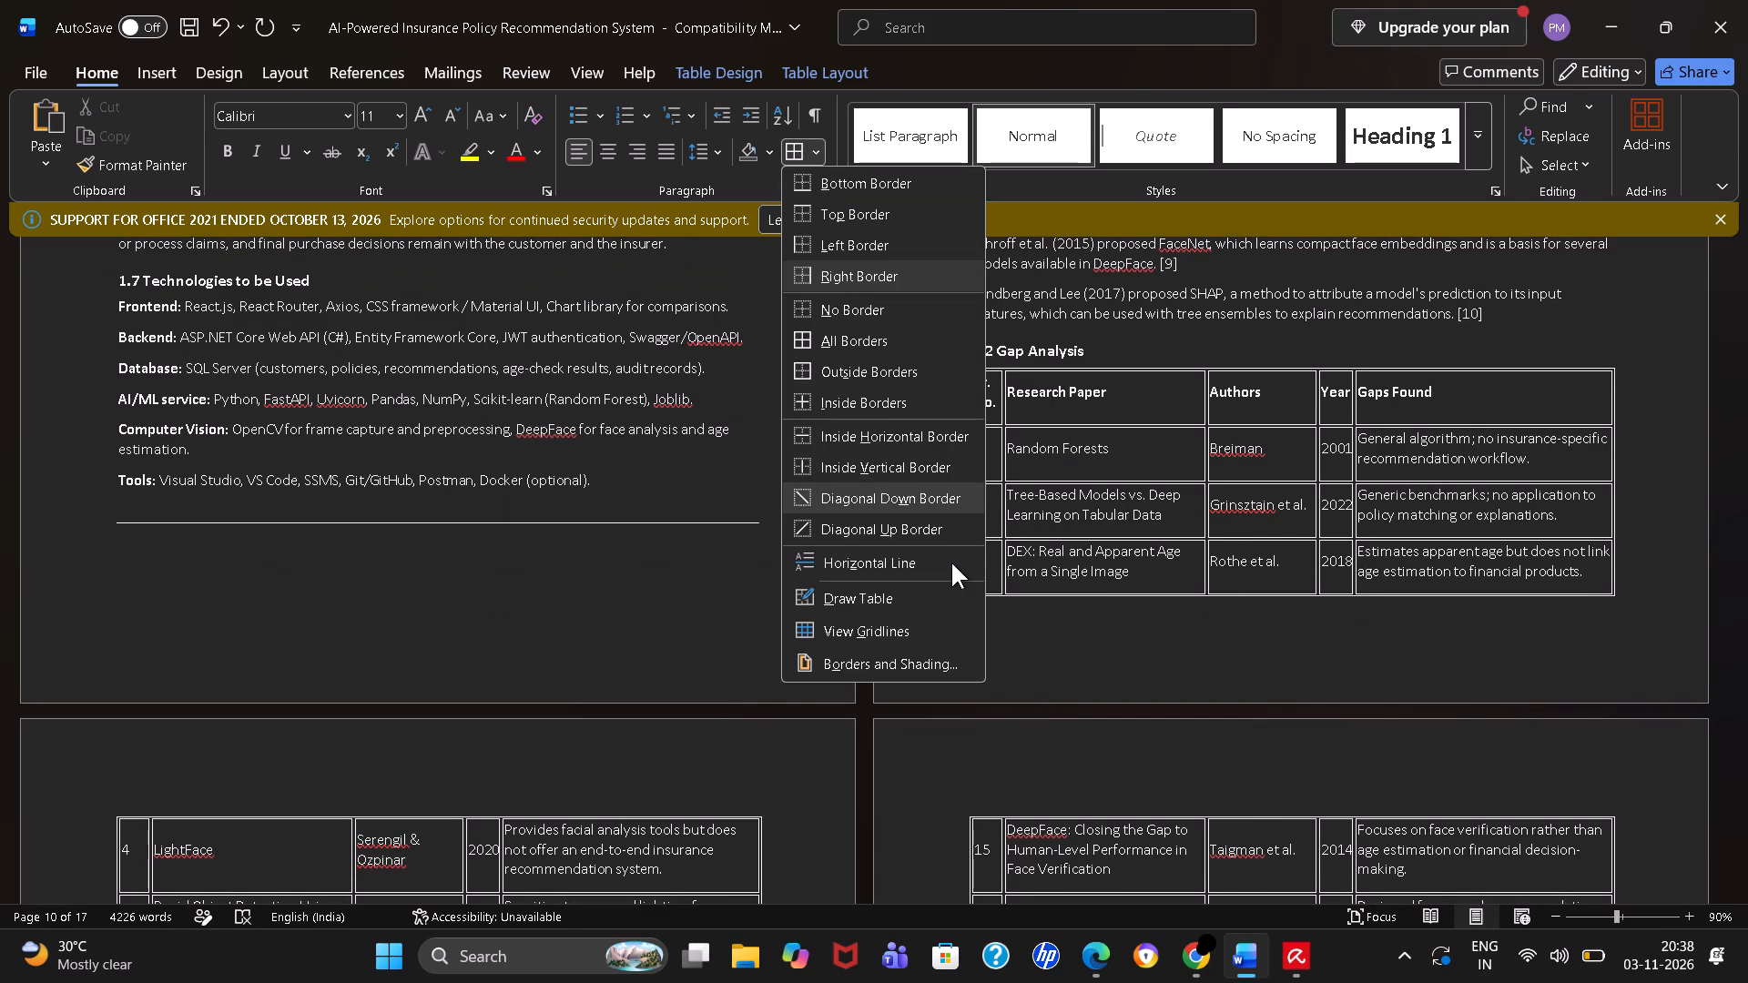
{"action": "left_click", "coordinate": [1271, 502]}
{"action": "left_click_drag", "start_coordinate": [957, 401], "coordinate": [1207, 802]}
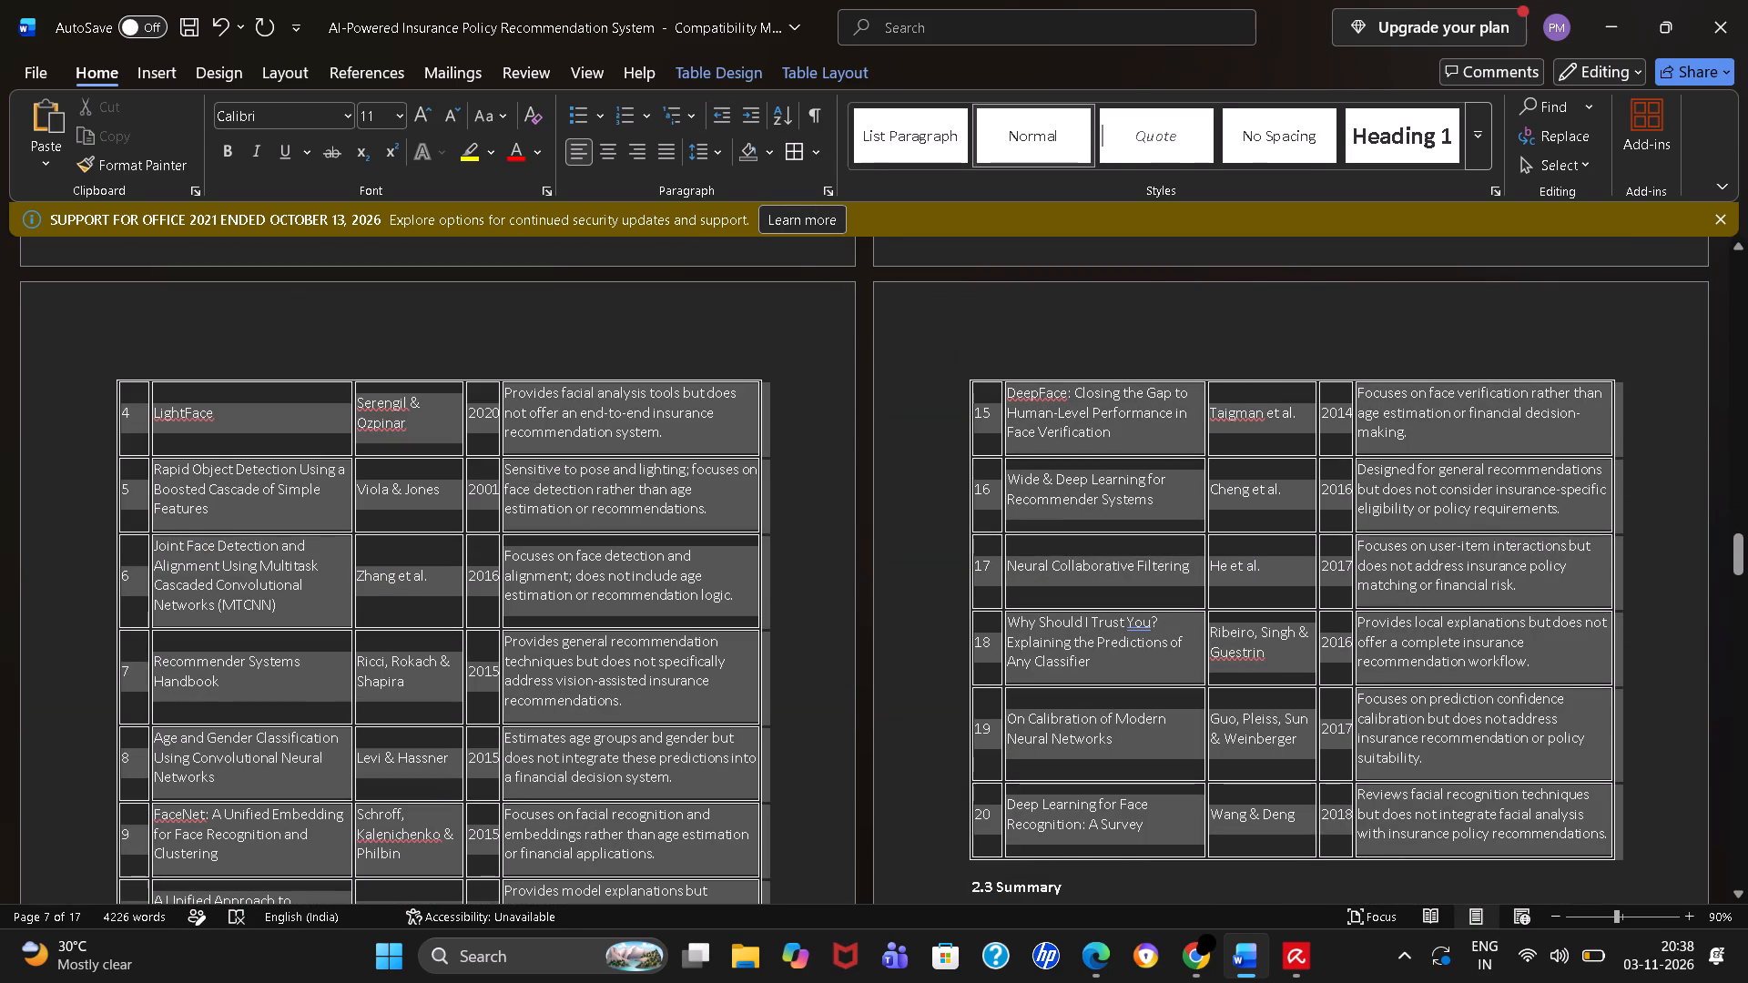
{"action": "left_click_drag", "start_coordinate": [1207, 802], "coordinate": [1428, 836]}
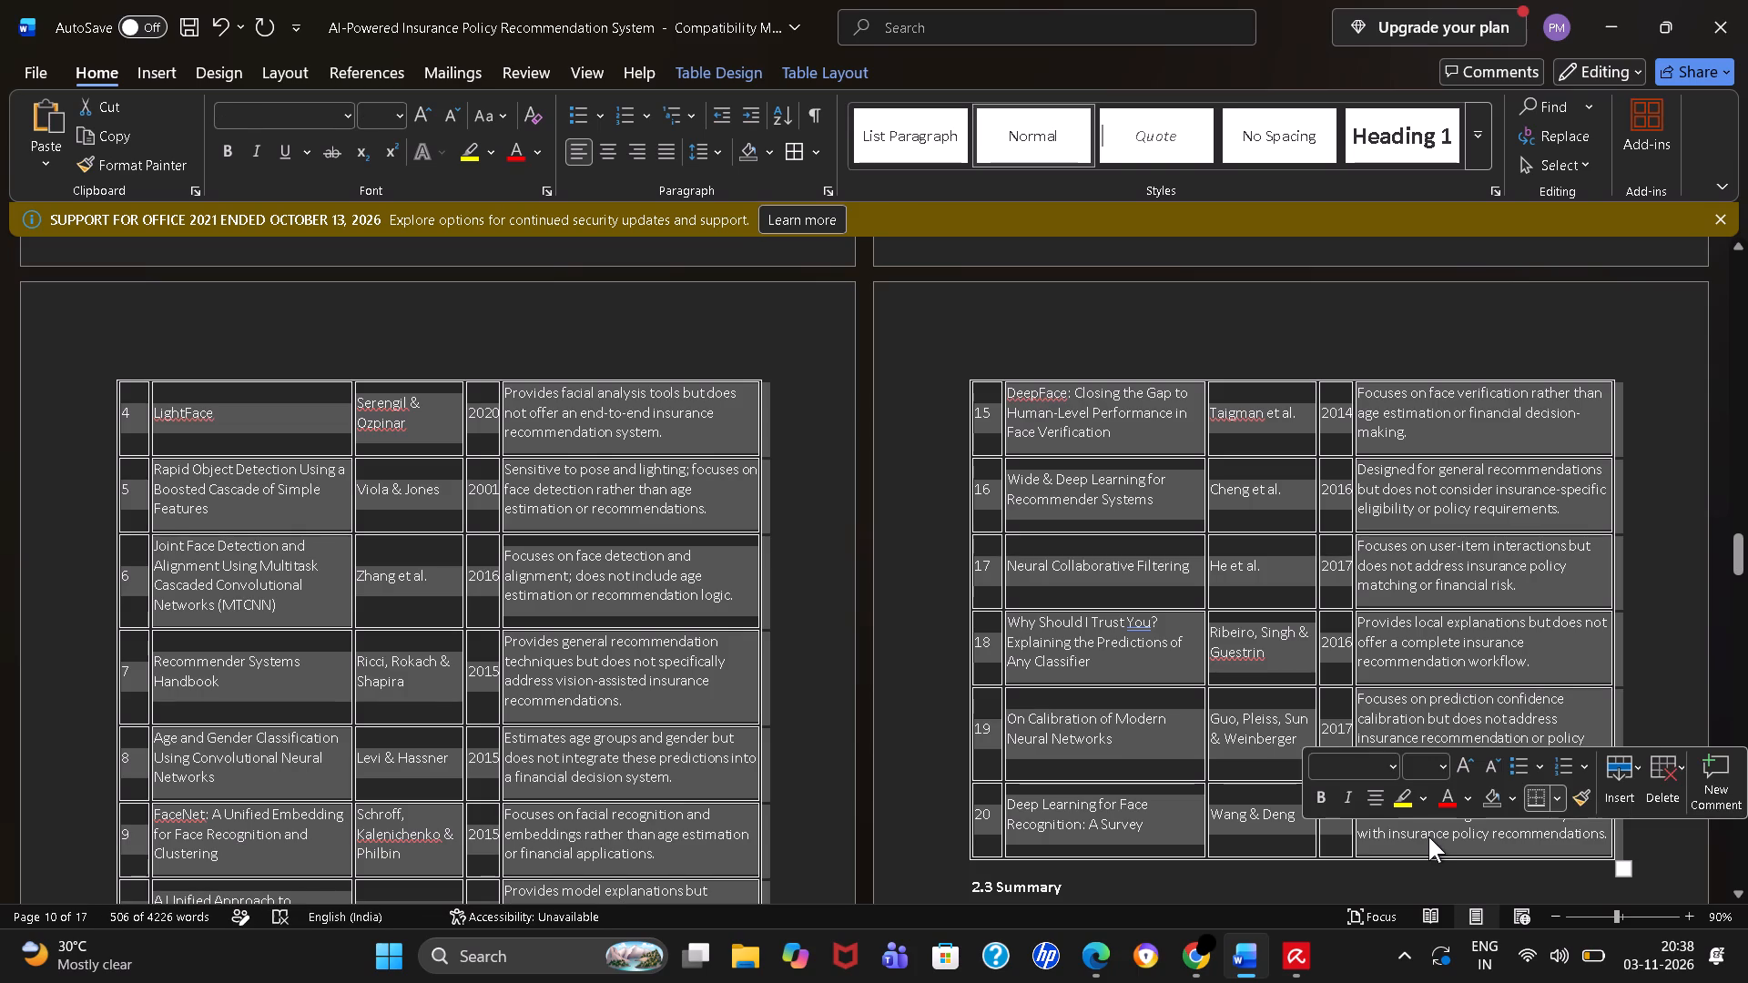
{"action": "left_click", "coordinate": [817, 155]}
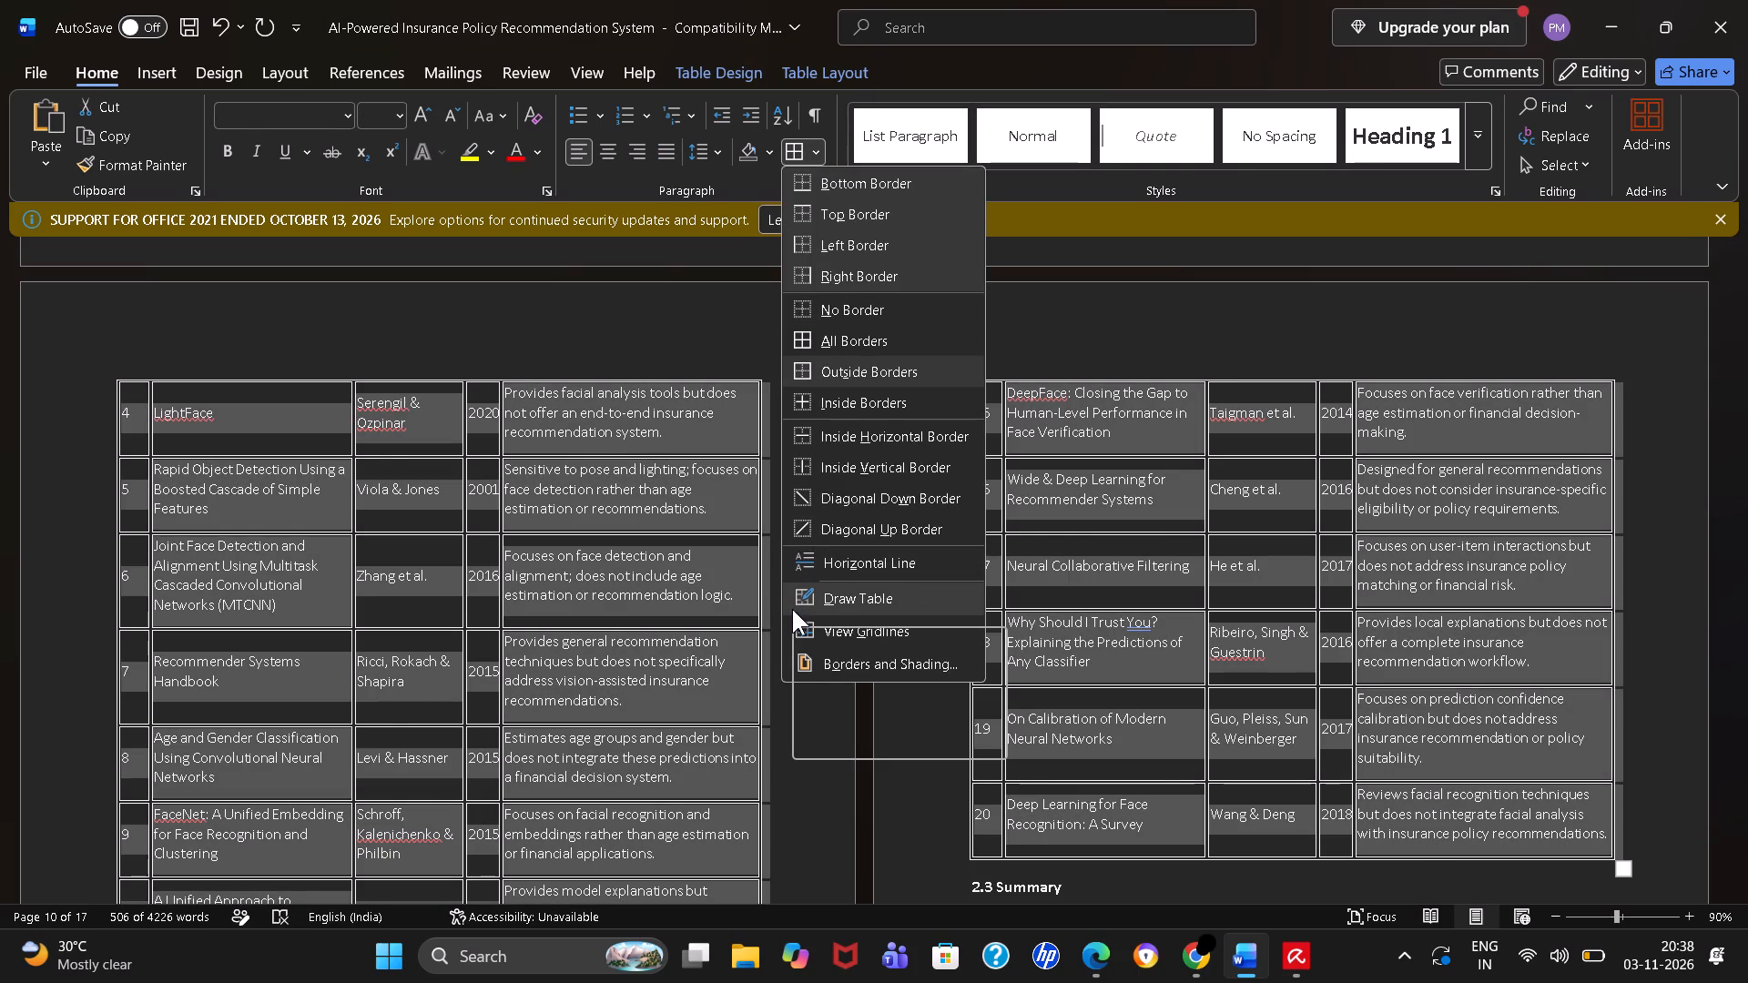
{"action": "left_click", "coordinate": [802, 668]}
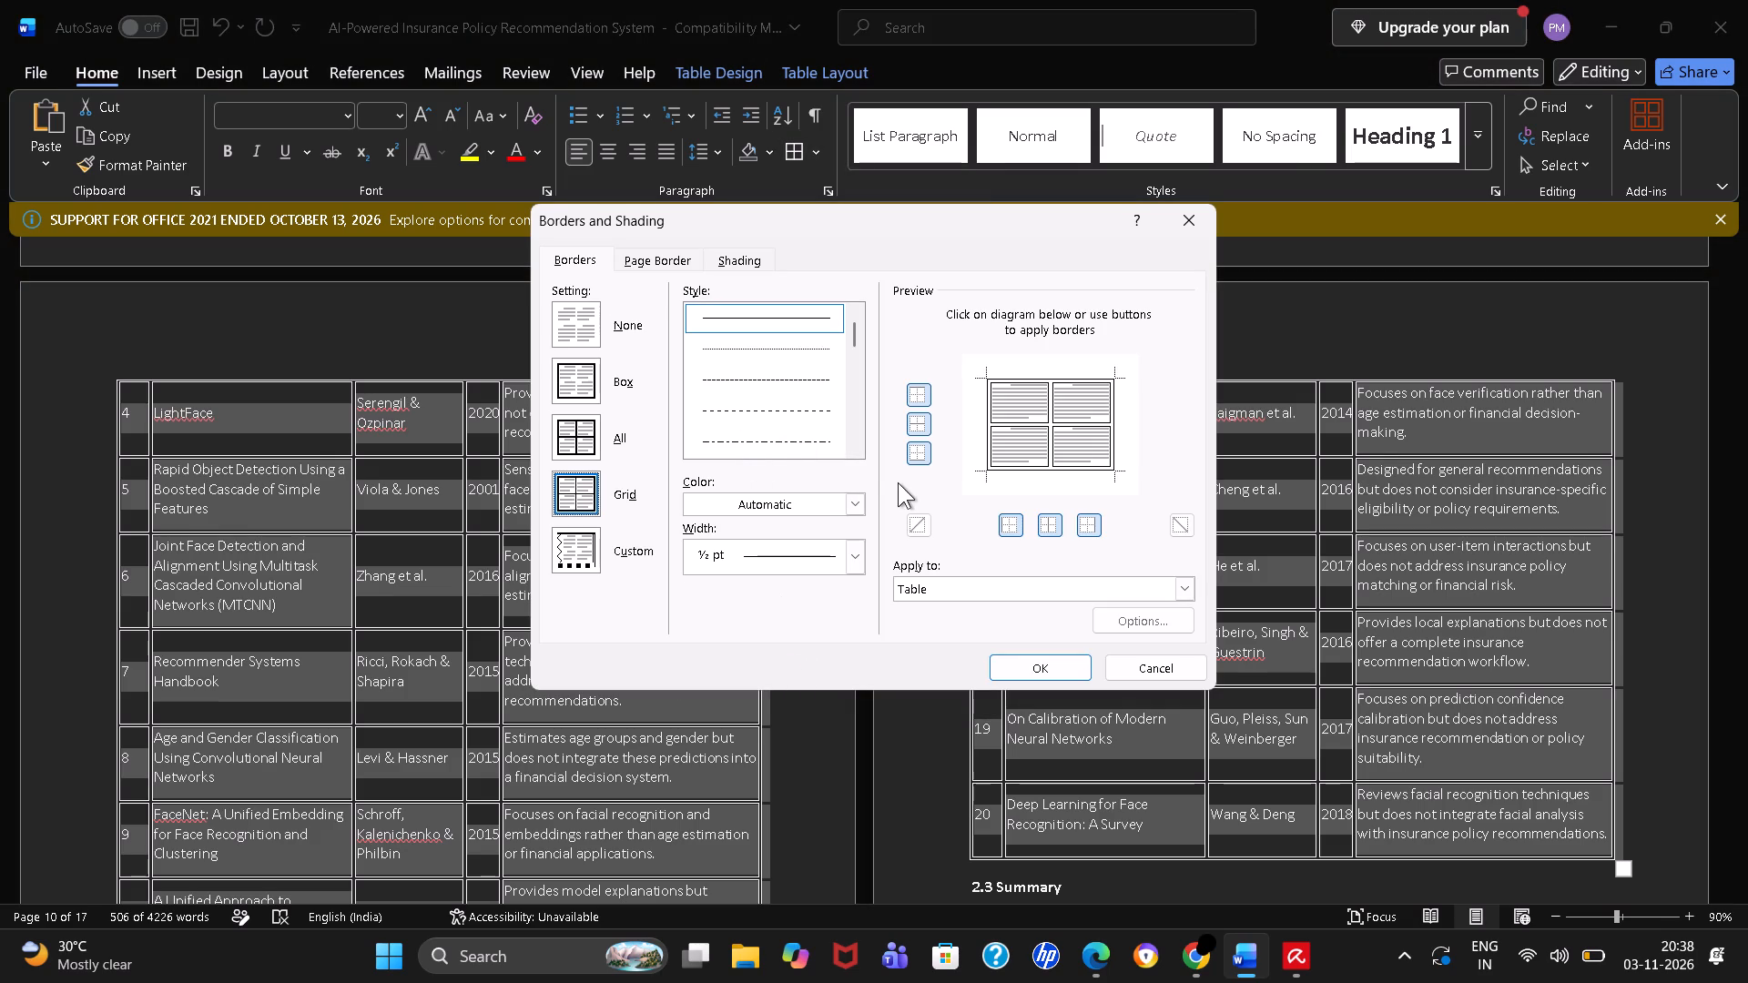
{"action": "left_click", "coordinate": [849, 559]}
{"action": "left_click", "coordinate": [807, 587]}
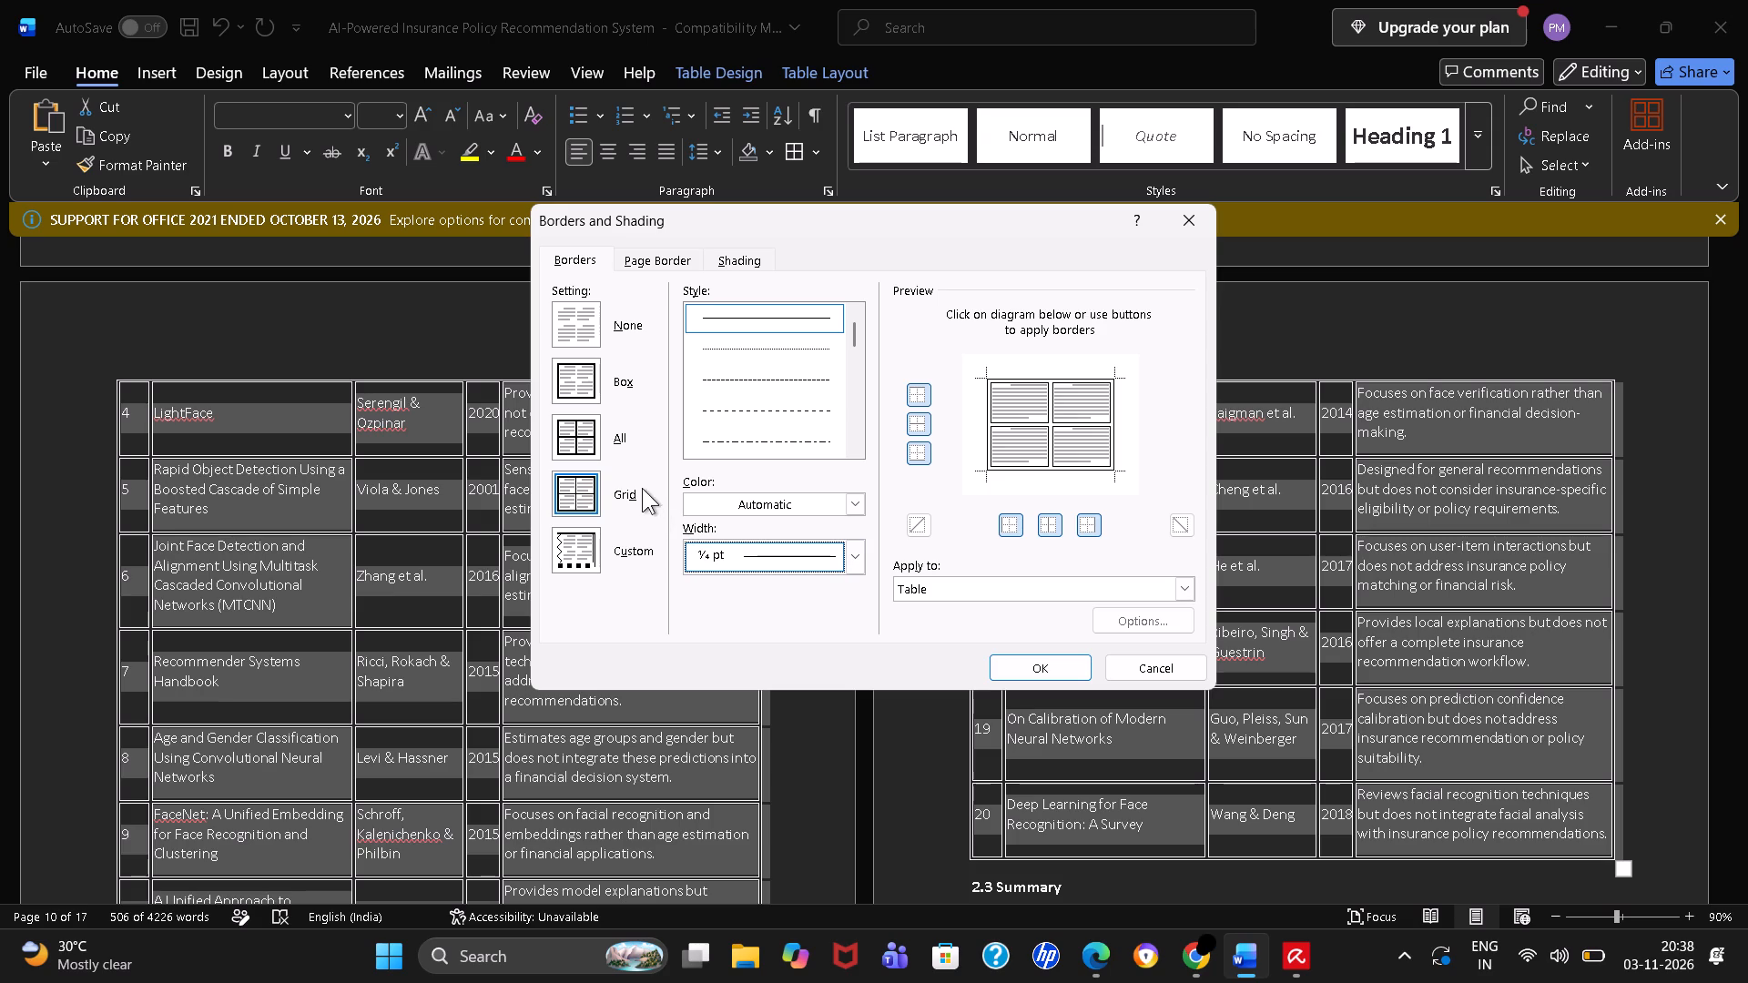
{"action": "left_click", "coordinate": [574, 429]}
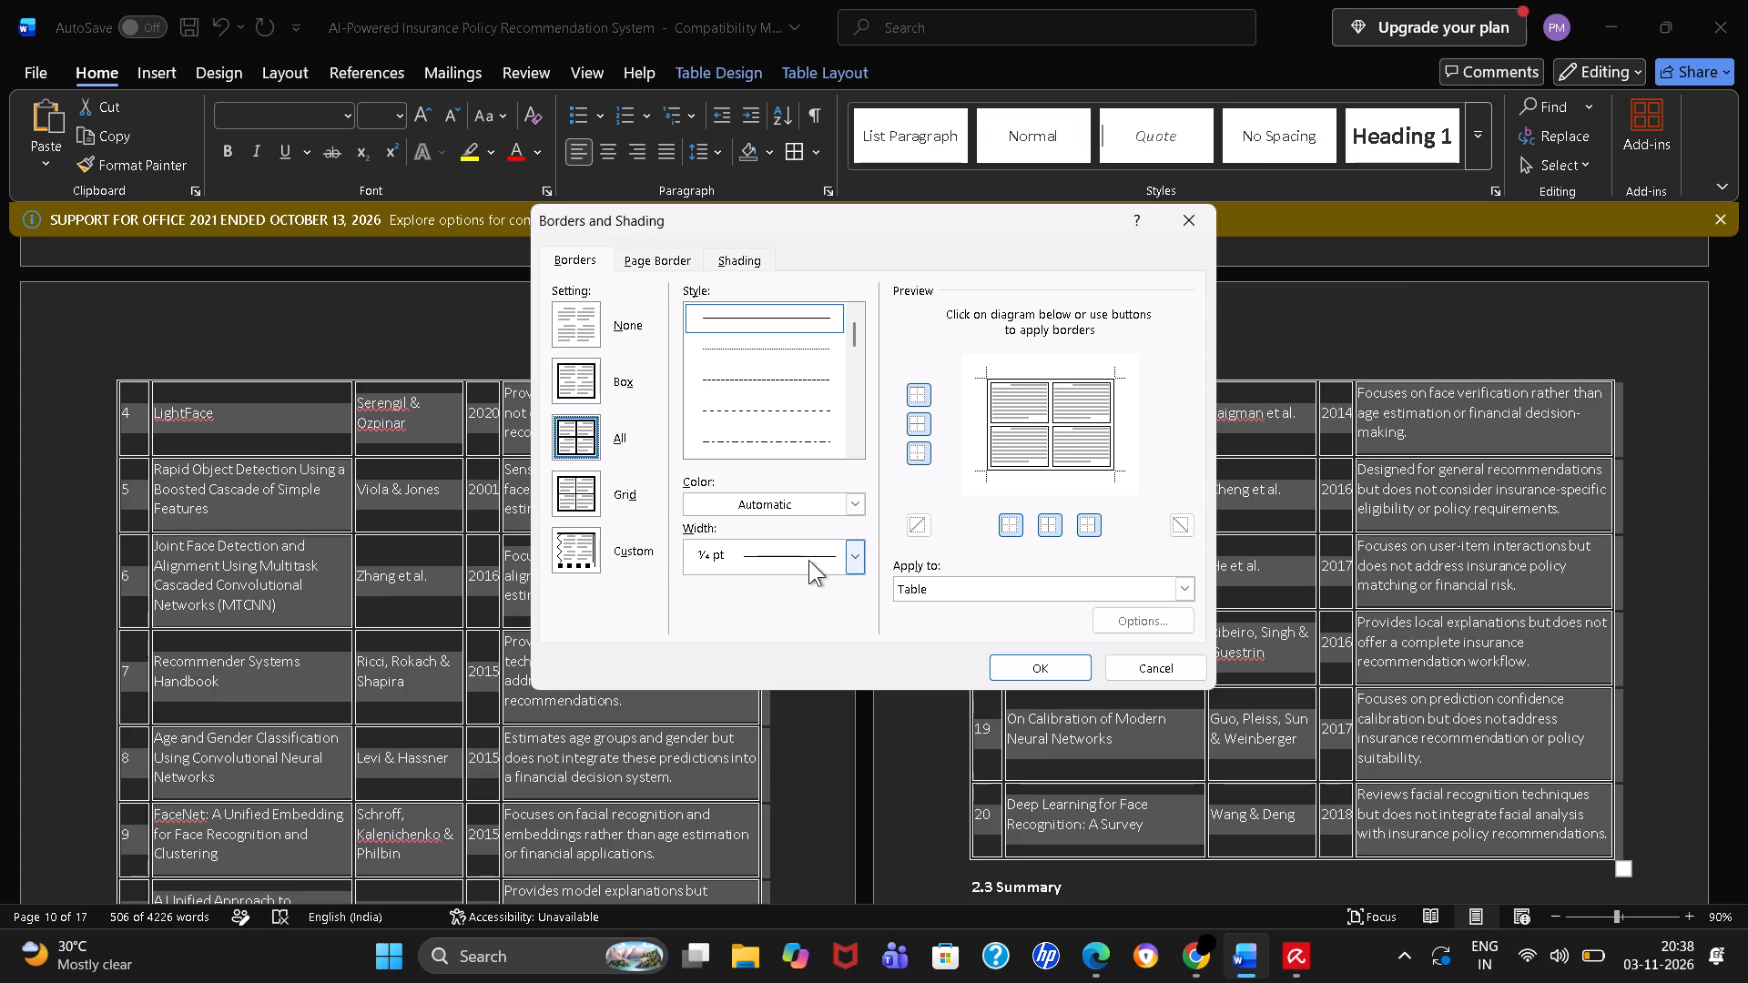
{"action": "left_click", "coordinate": [838, 551]}
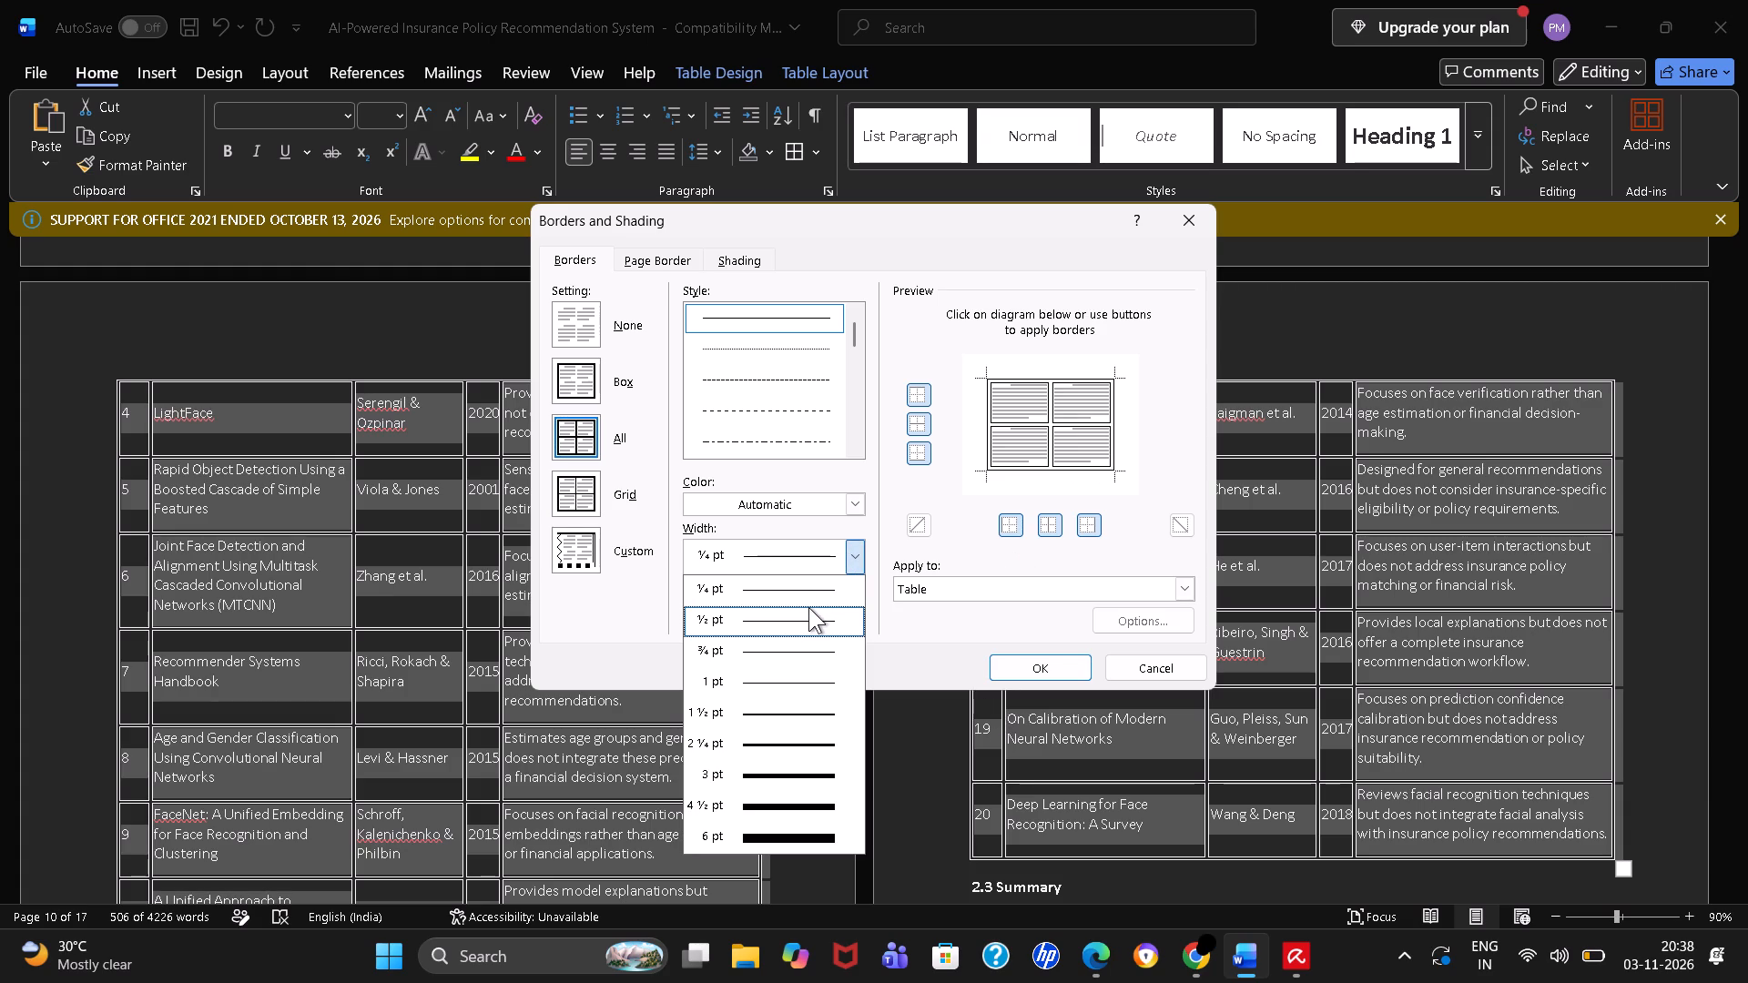
{"action": "left_click", "coordinate": [818, 577]}
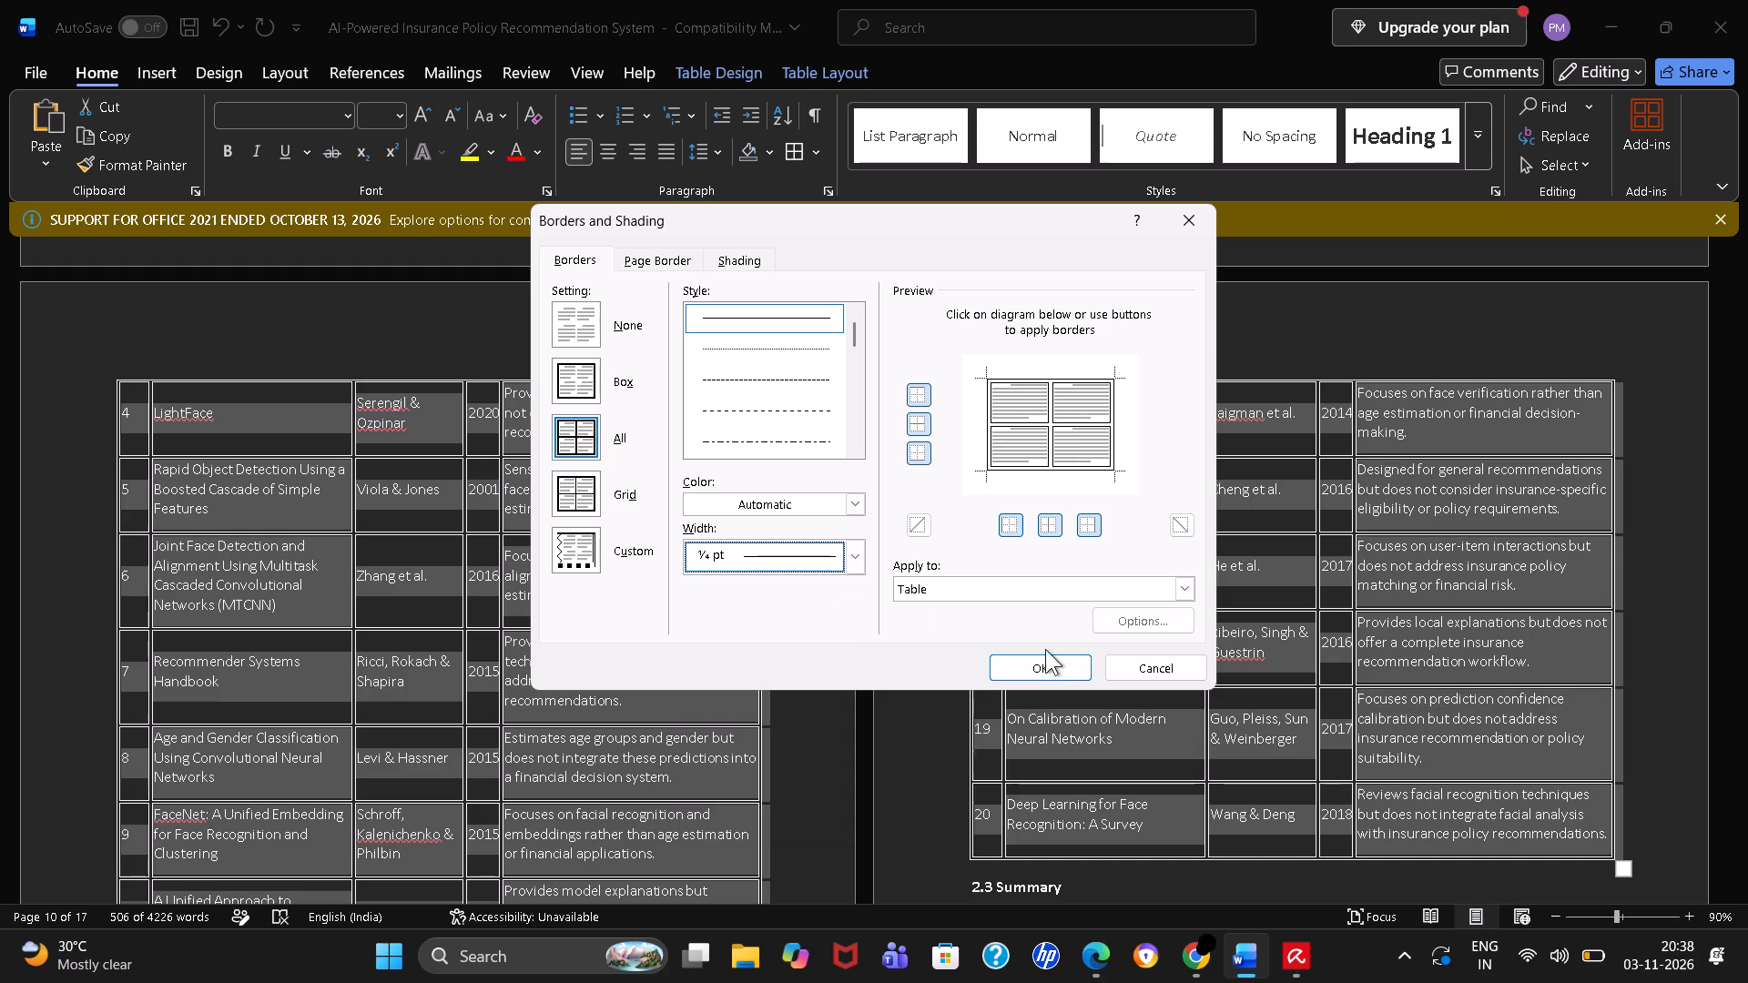
{"action": "left_click", "coordinate": [1052, 659]}
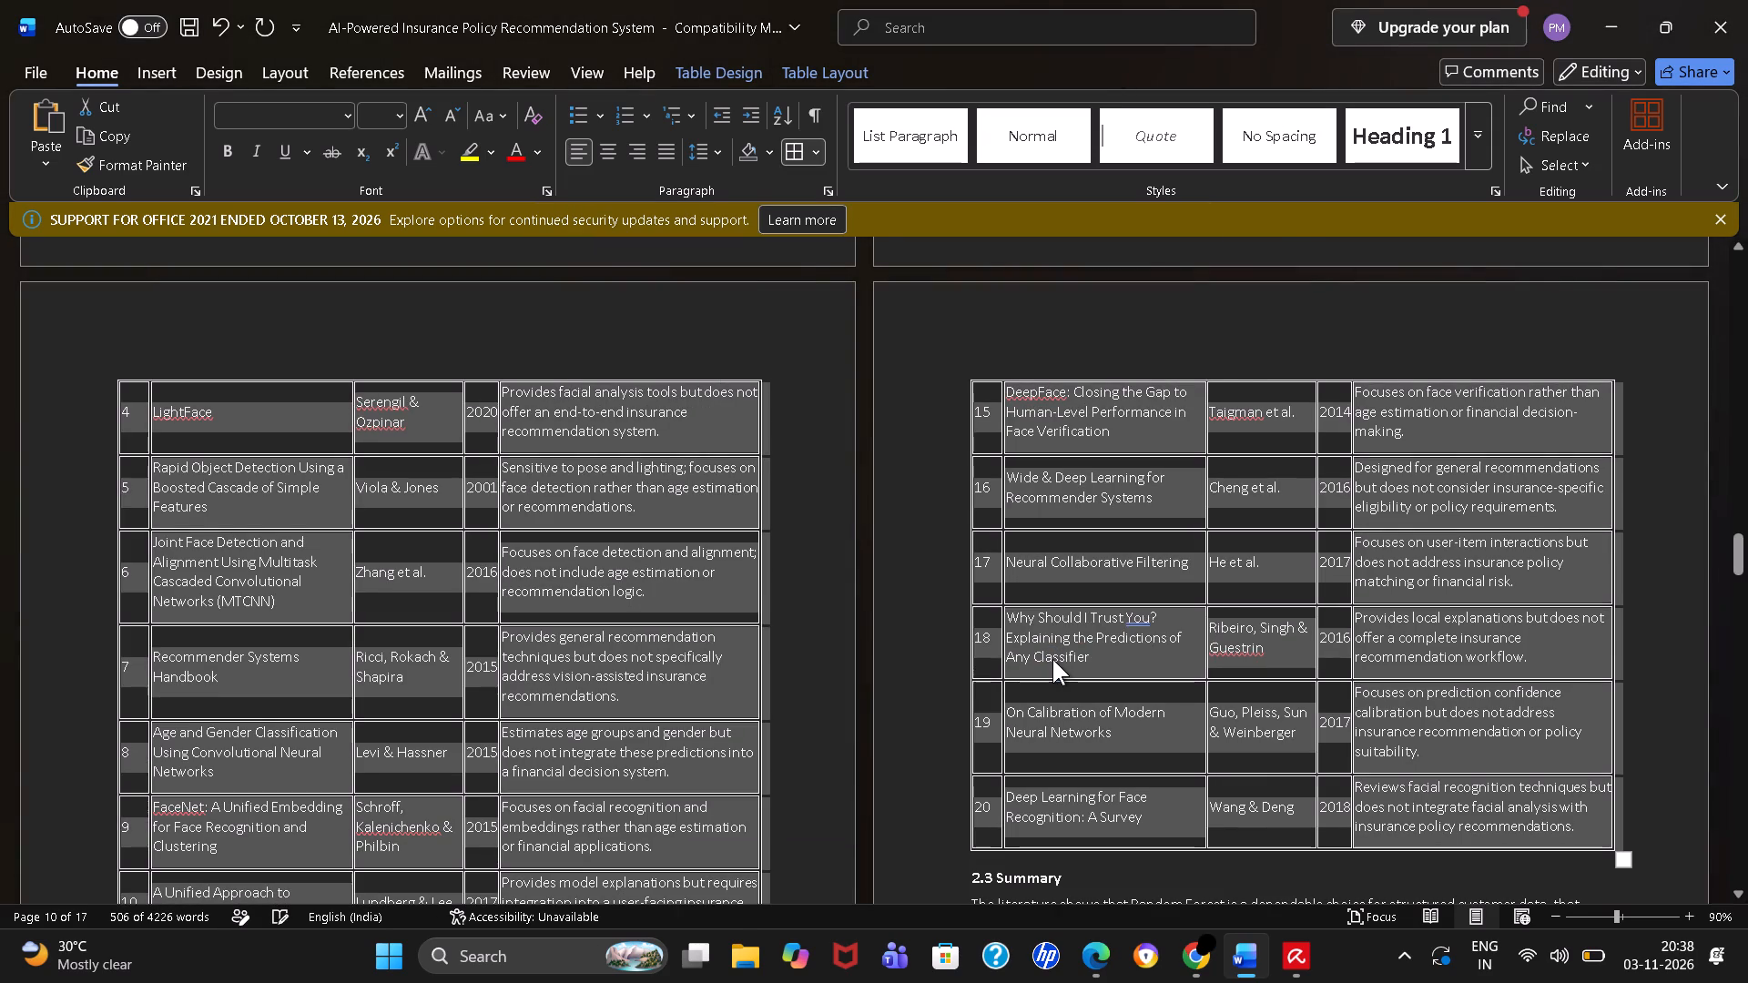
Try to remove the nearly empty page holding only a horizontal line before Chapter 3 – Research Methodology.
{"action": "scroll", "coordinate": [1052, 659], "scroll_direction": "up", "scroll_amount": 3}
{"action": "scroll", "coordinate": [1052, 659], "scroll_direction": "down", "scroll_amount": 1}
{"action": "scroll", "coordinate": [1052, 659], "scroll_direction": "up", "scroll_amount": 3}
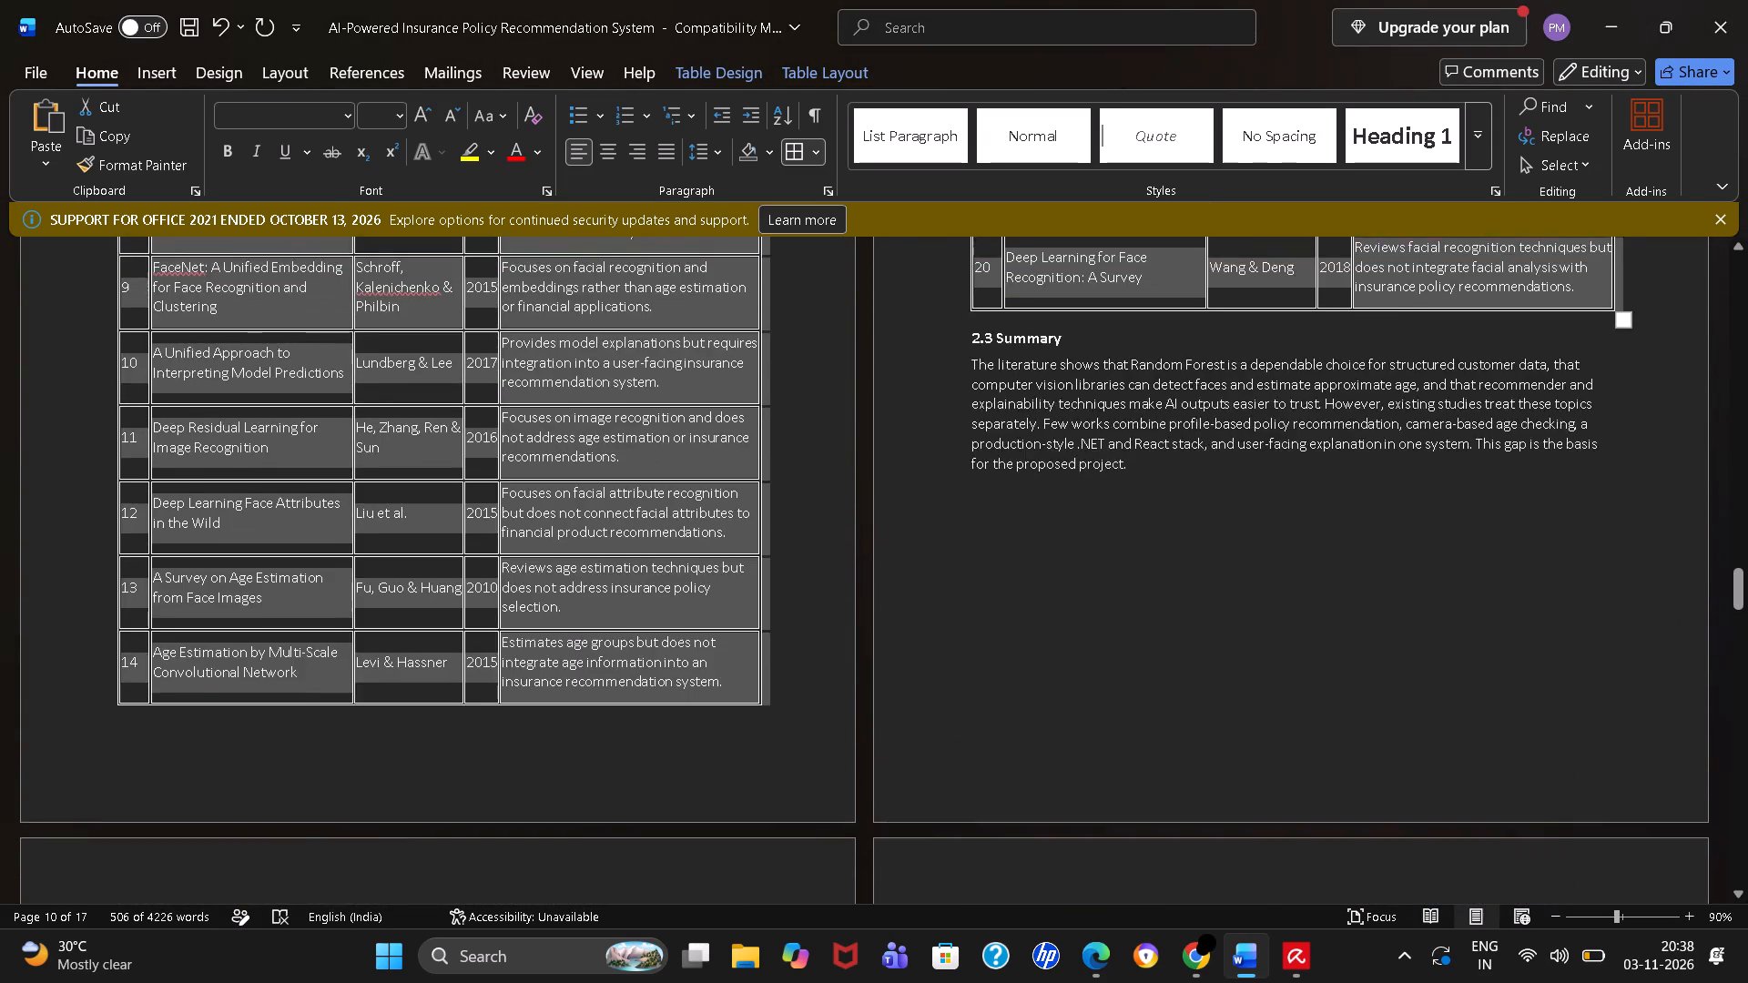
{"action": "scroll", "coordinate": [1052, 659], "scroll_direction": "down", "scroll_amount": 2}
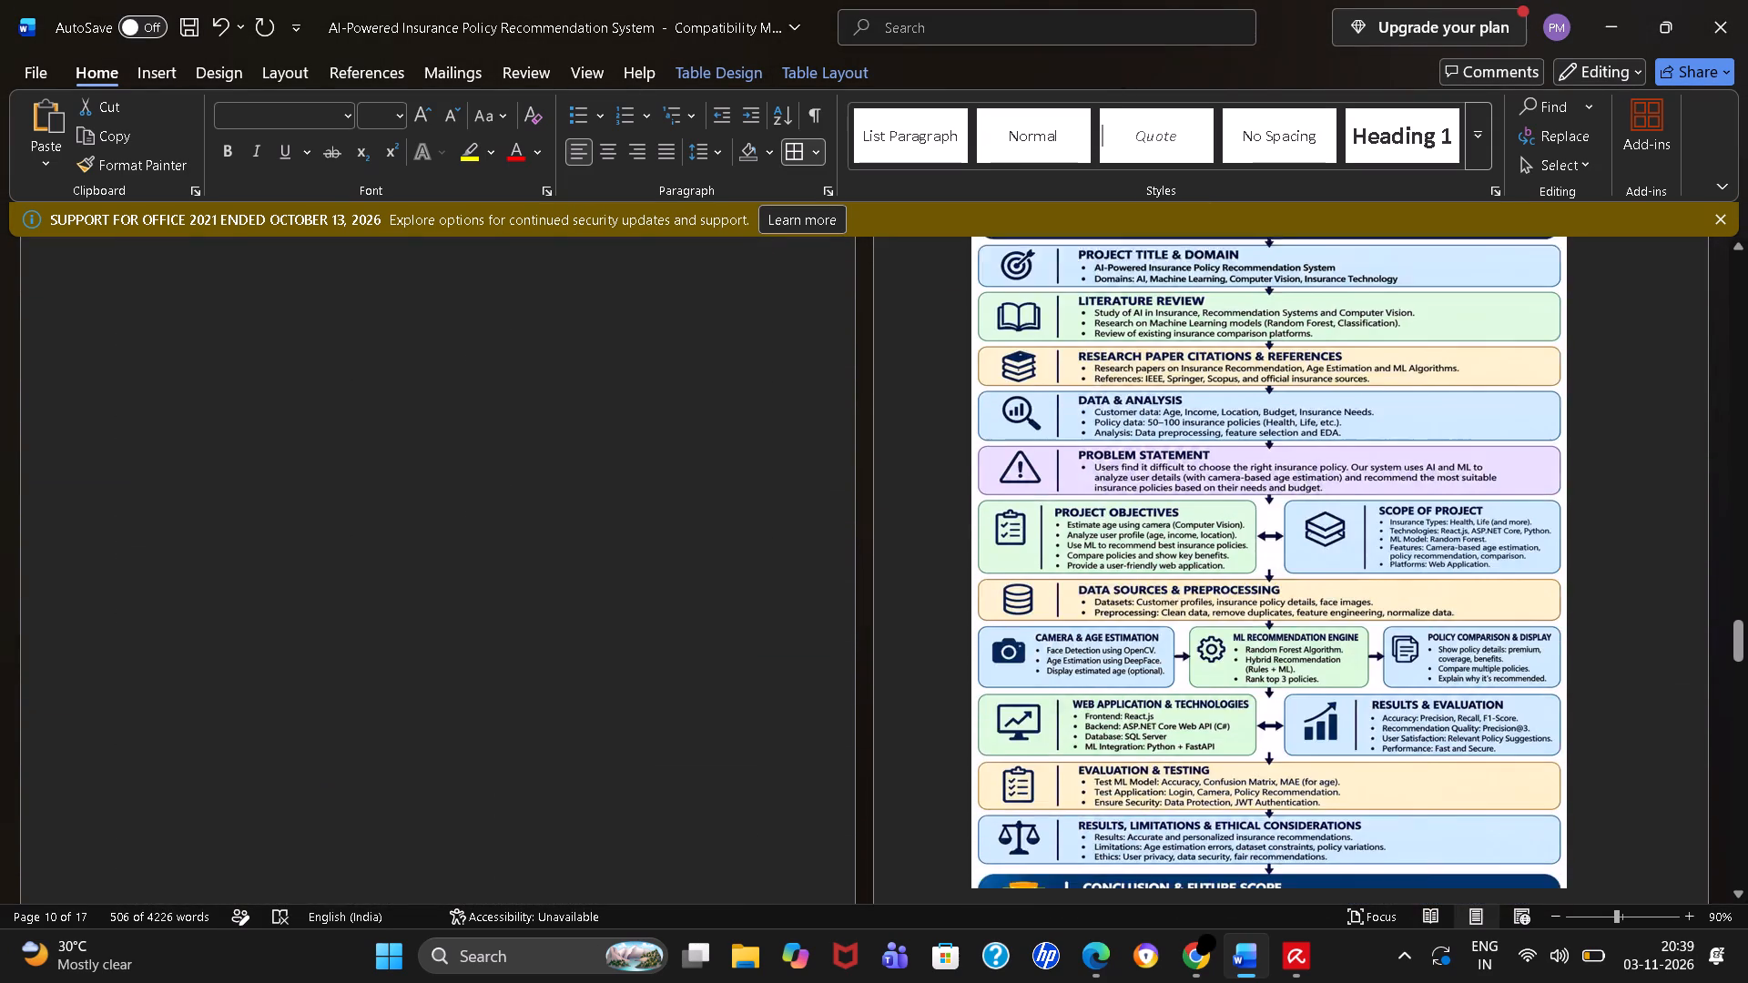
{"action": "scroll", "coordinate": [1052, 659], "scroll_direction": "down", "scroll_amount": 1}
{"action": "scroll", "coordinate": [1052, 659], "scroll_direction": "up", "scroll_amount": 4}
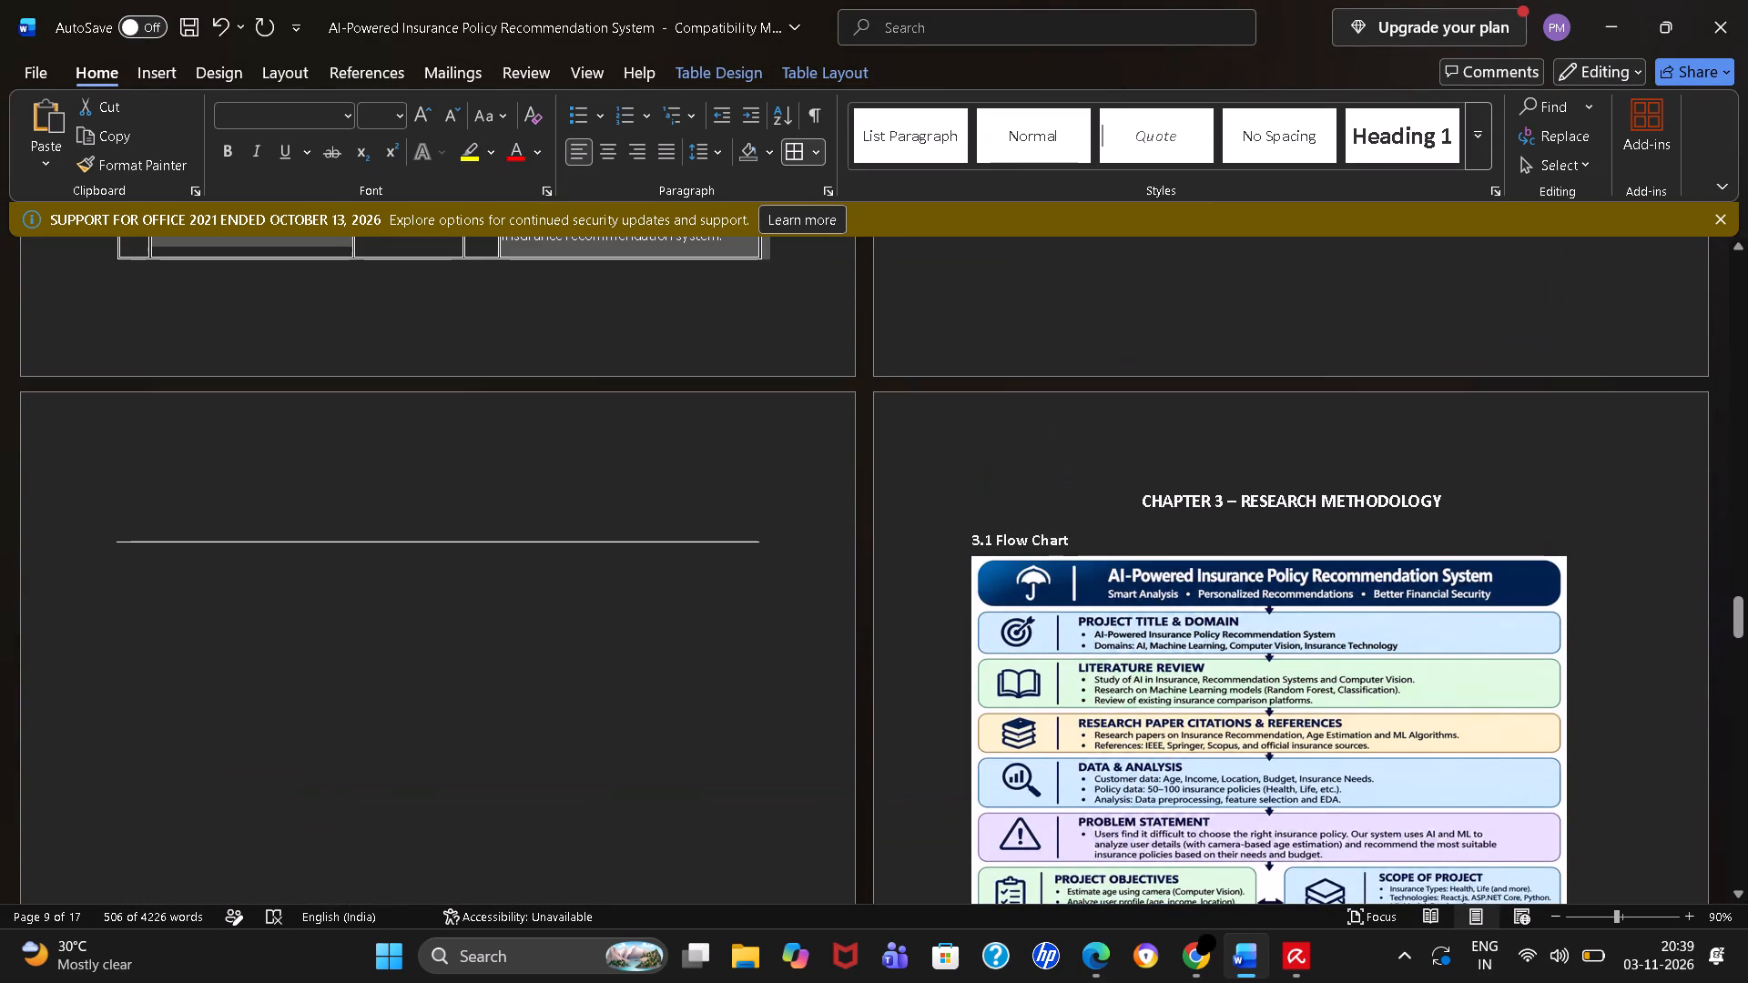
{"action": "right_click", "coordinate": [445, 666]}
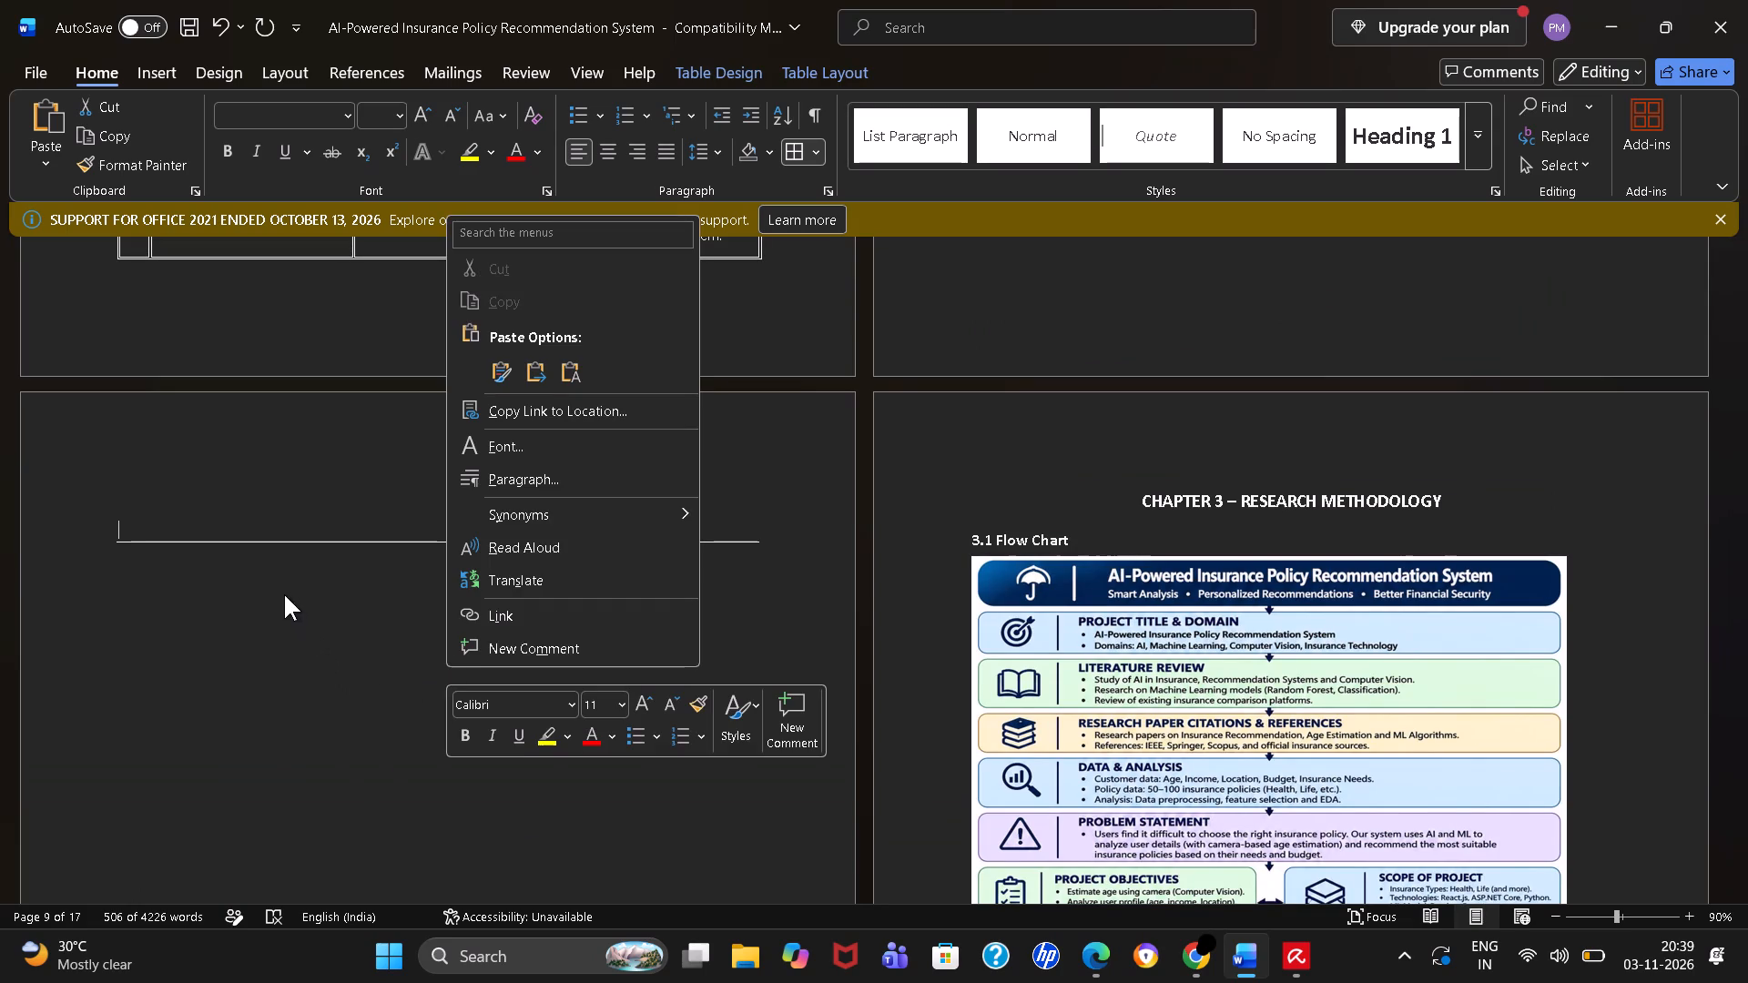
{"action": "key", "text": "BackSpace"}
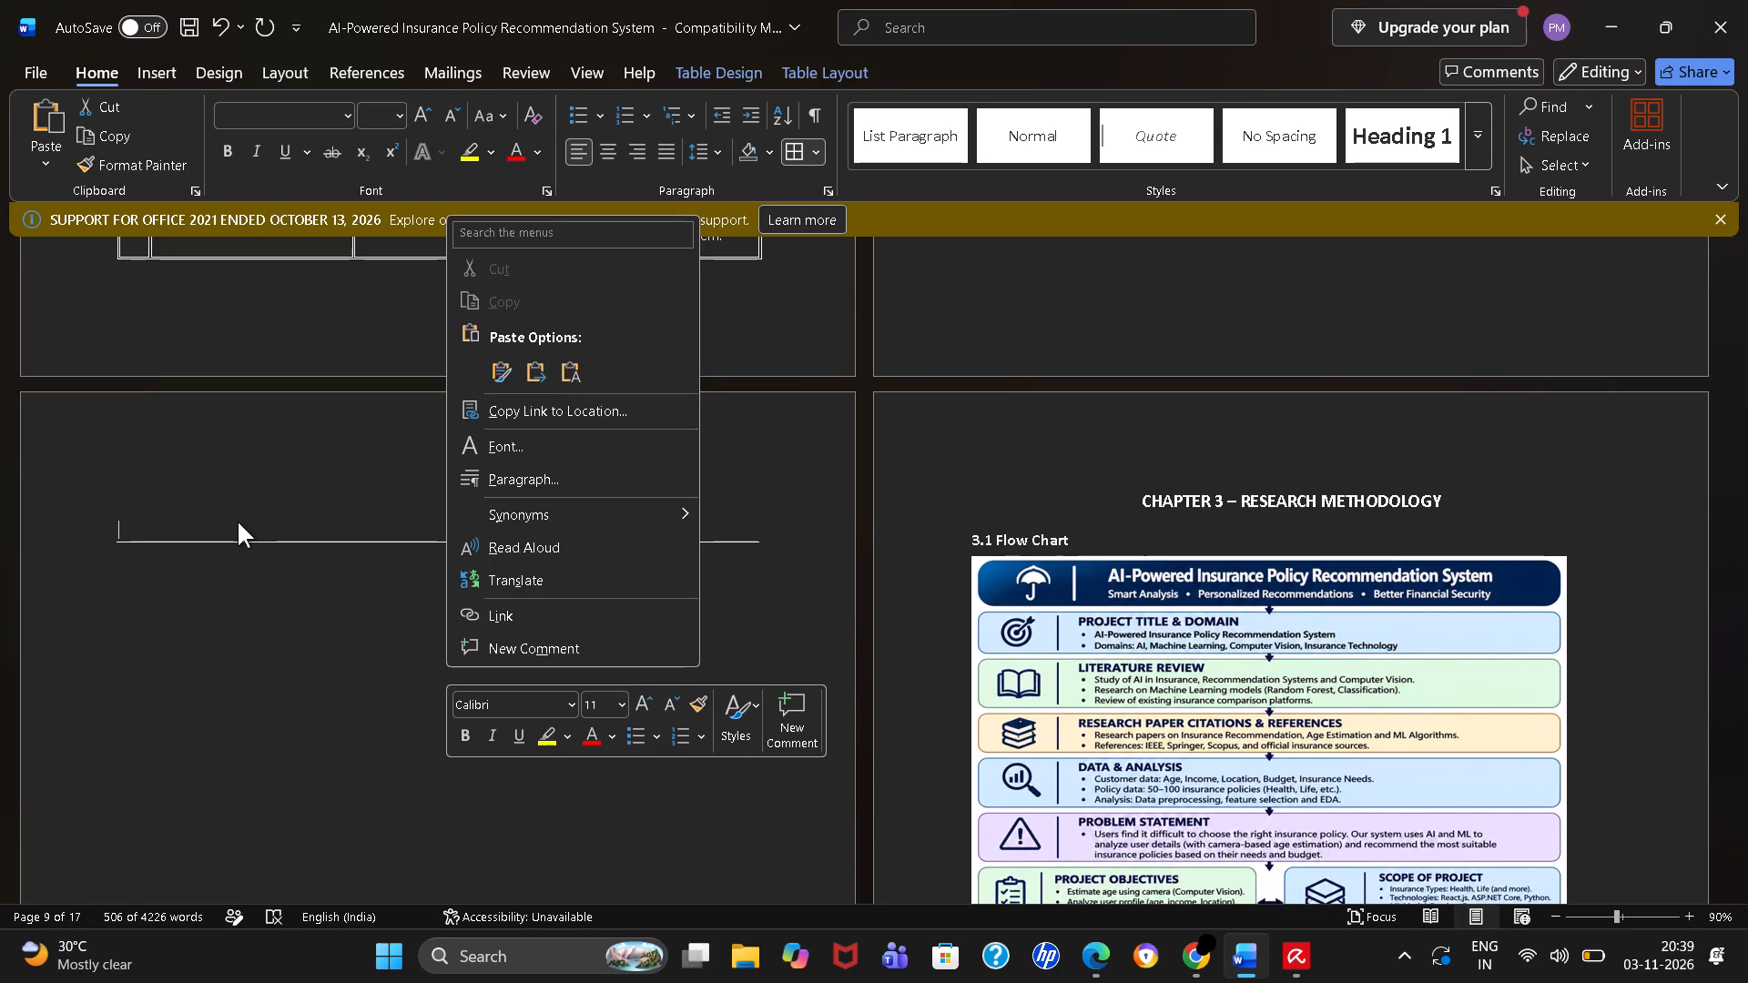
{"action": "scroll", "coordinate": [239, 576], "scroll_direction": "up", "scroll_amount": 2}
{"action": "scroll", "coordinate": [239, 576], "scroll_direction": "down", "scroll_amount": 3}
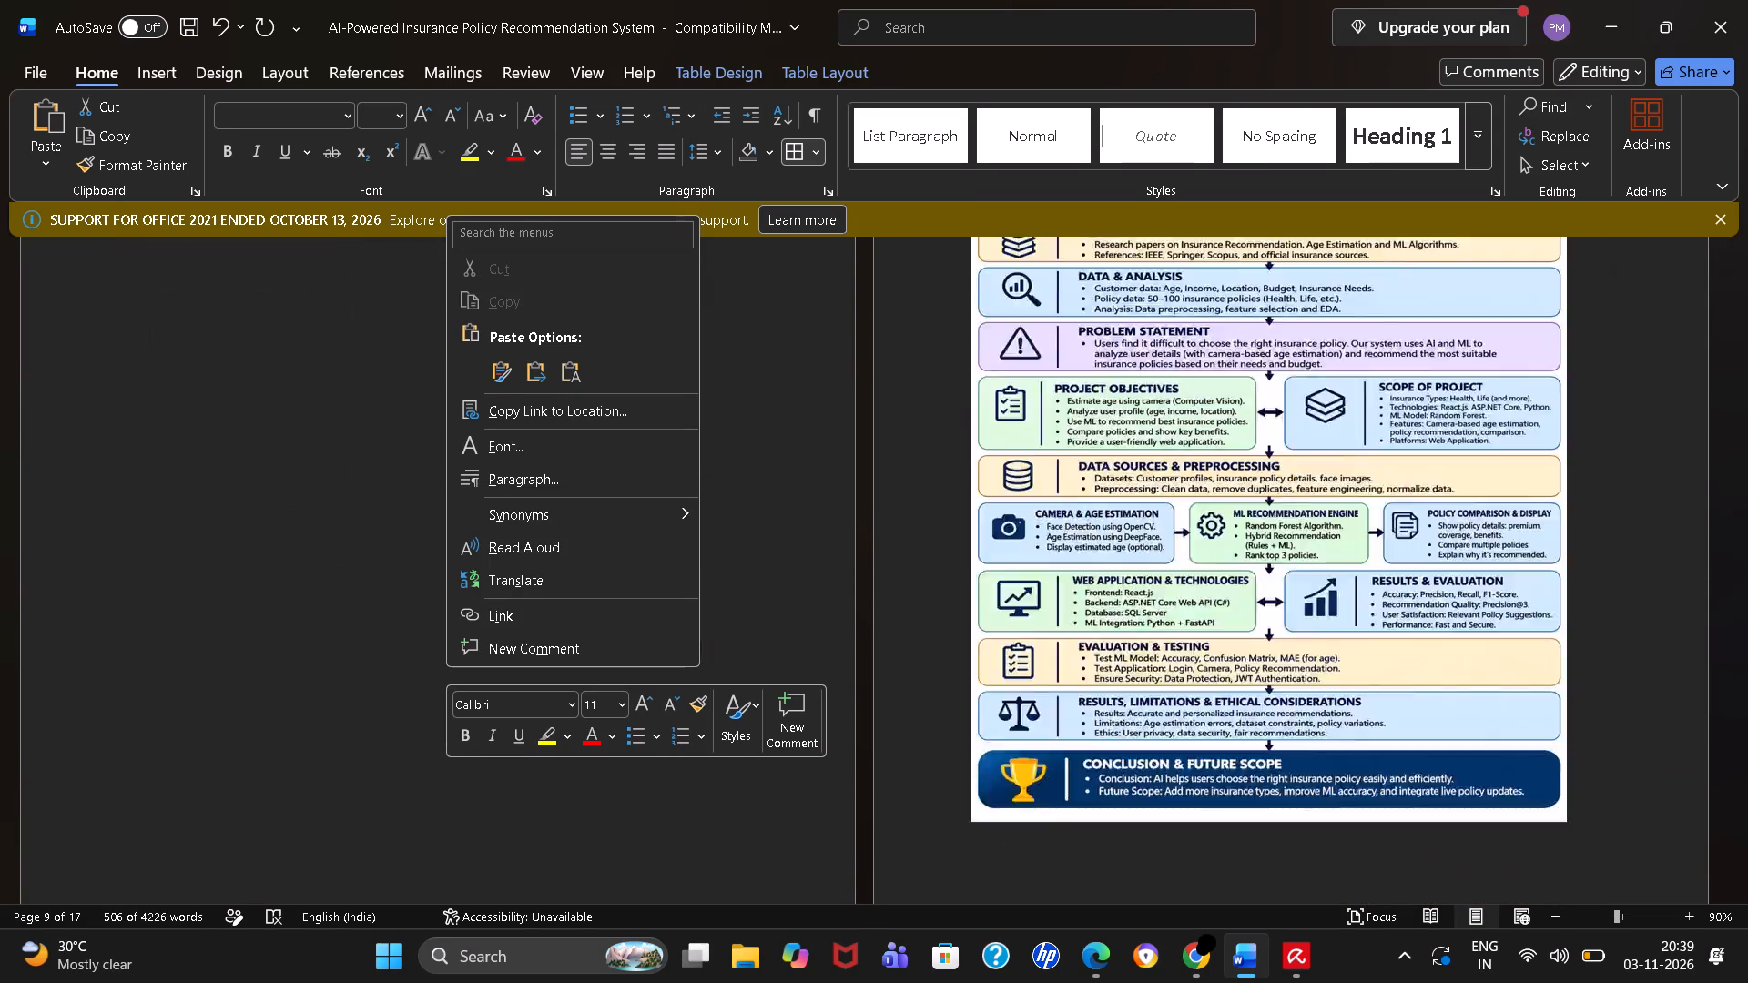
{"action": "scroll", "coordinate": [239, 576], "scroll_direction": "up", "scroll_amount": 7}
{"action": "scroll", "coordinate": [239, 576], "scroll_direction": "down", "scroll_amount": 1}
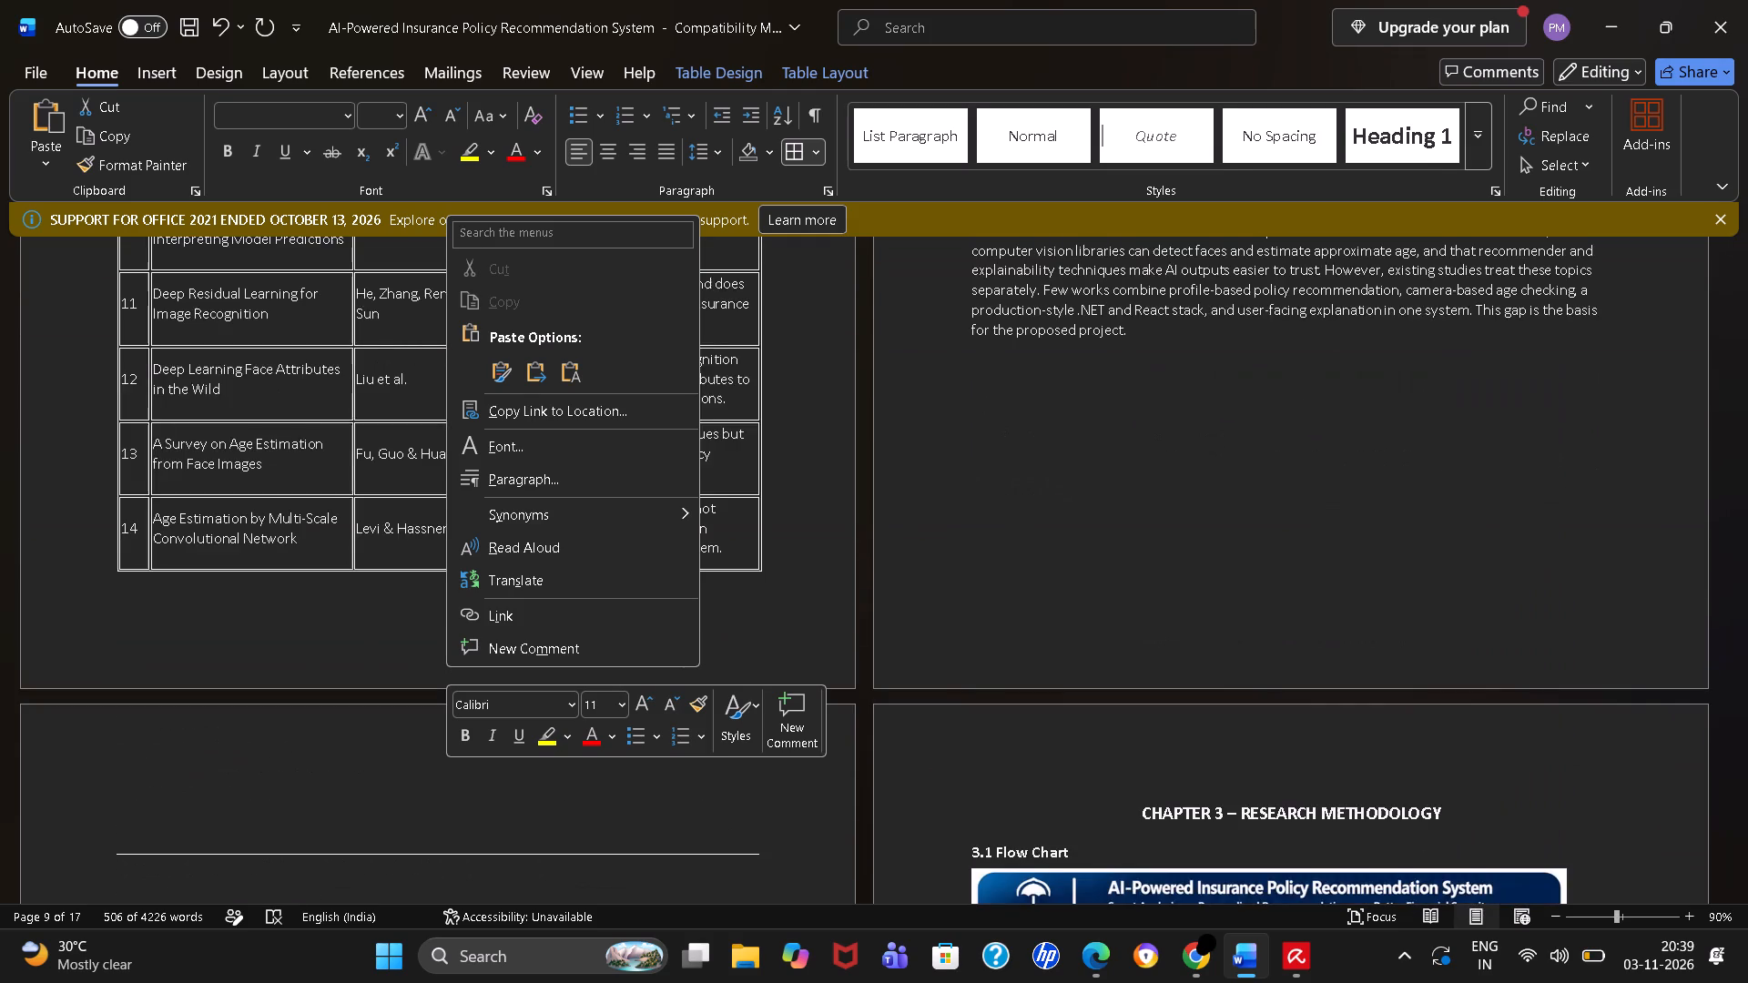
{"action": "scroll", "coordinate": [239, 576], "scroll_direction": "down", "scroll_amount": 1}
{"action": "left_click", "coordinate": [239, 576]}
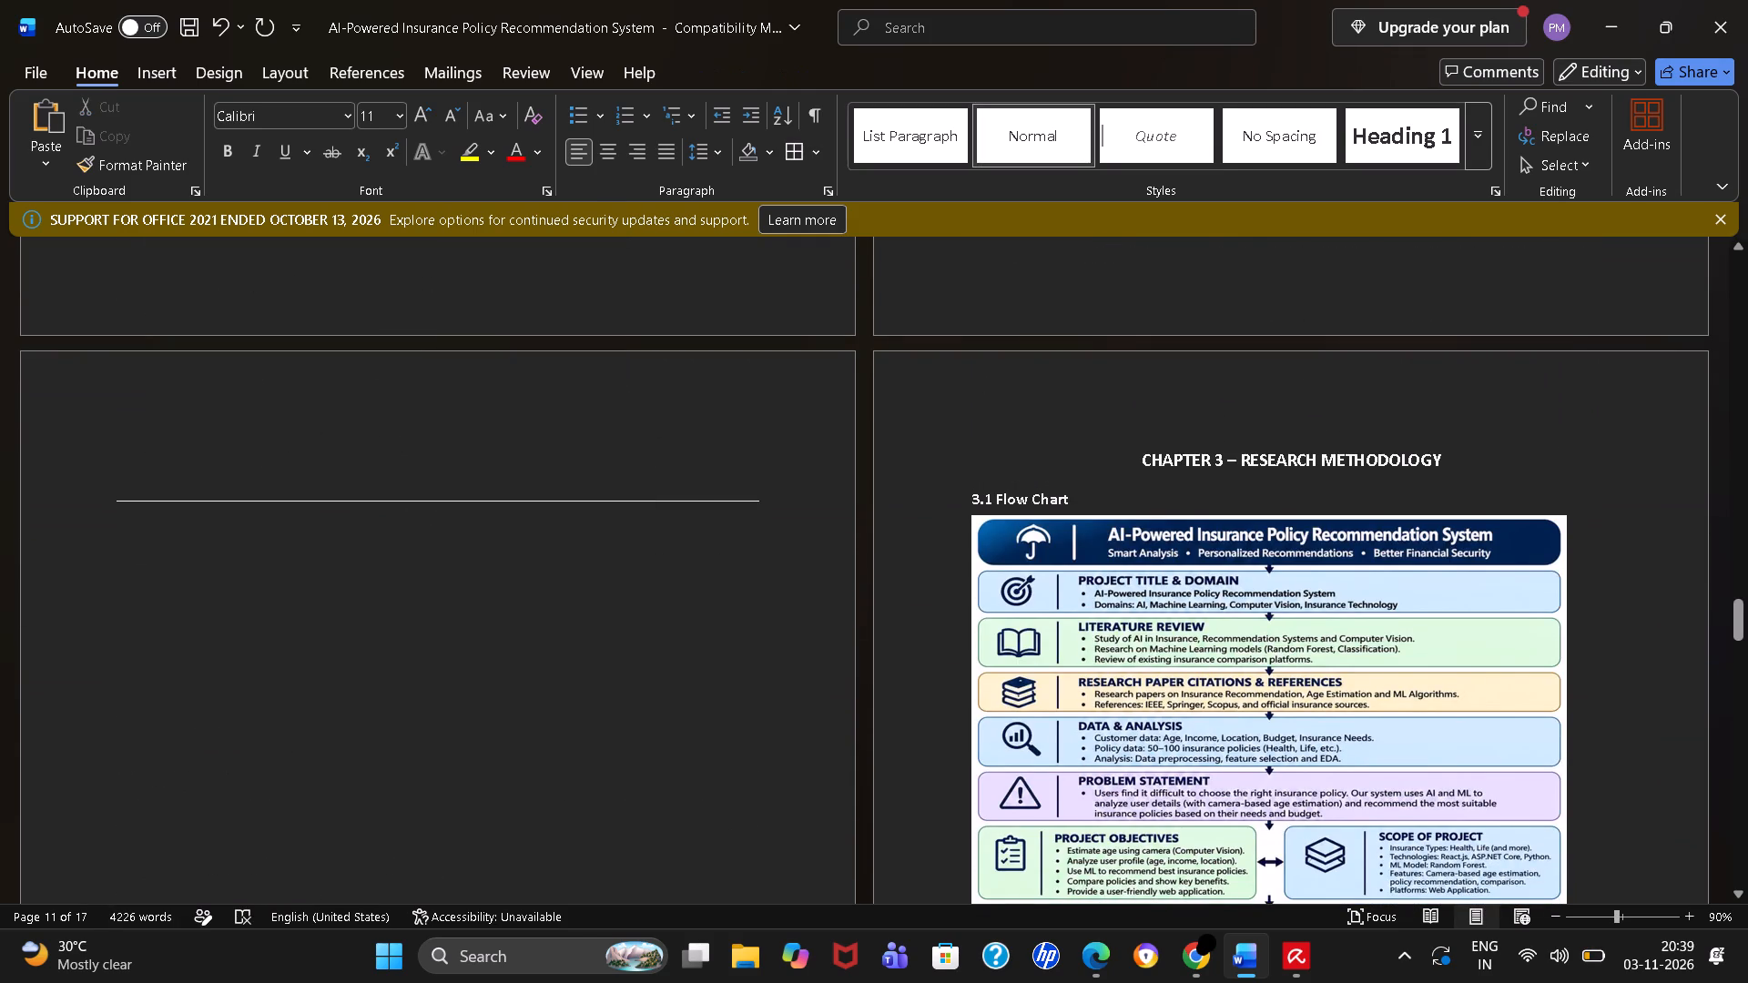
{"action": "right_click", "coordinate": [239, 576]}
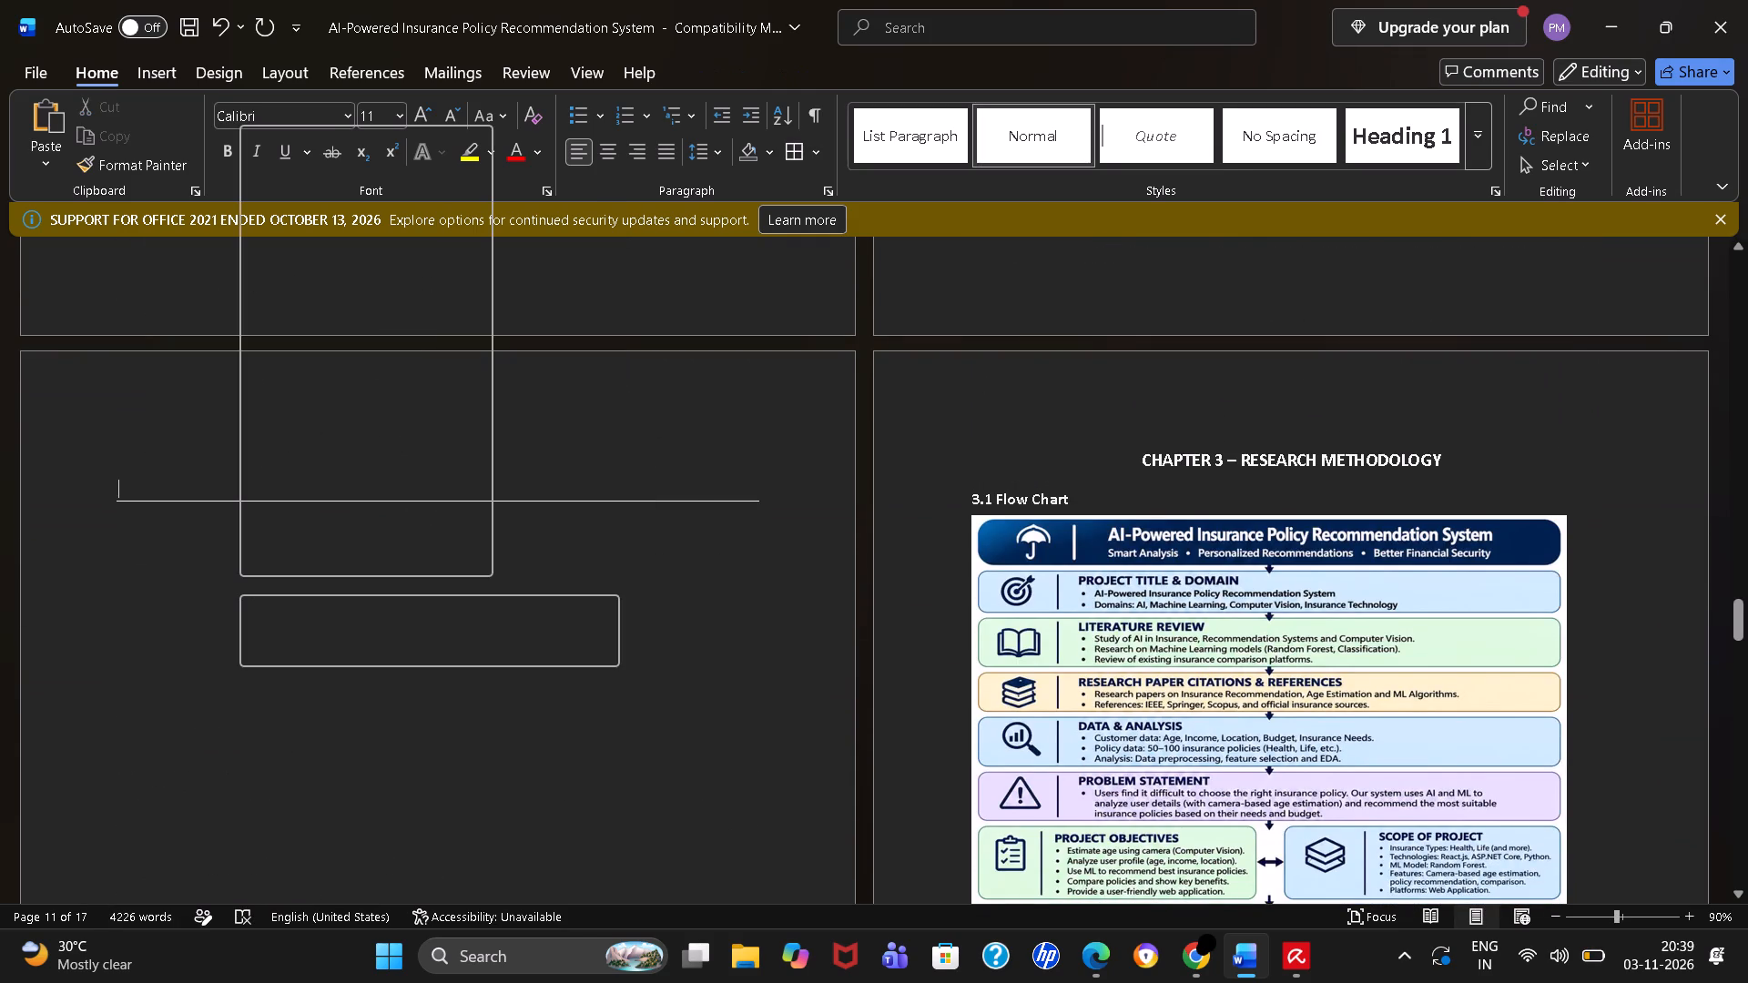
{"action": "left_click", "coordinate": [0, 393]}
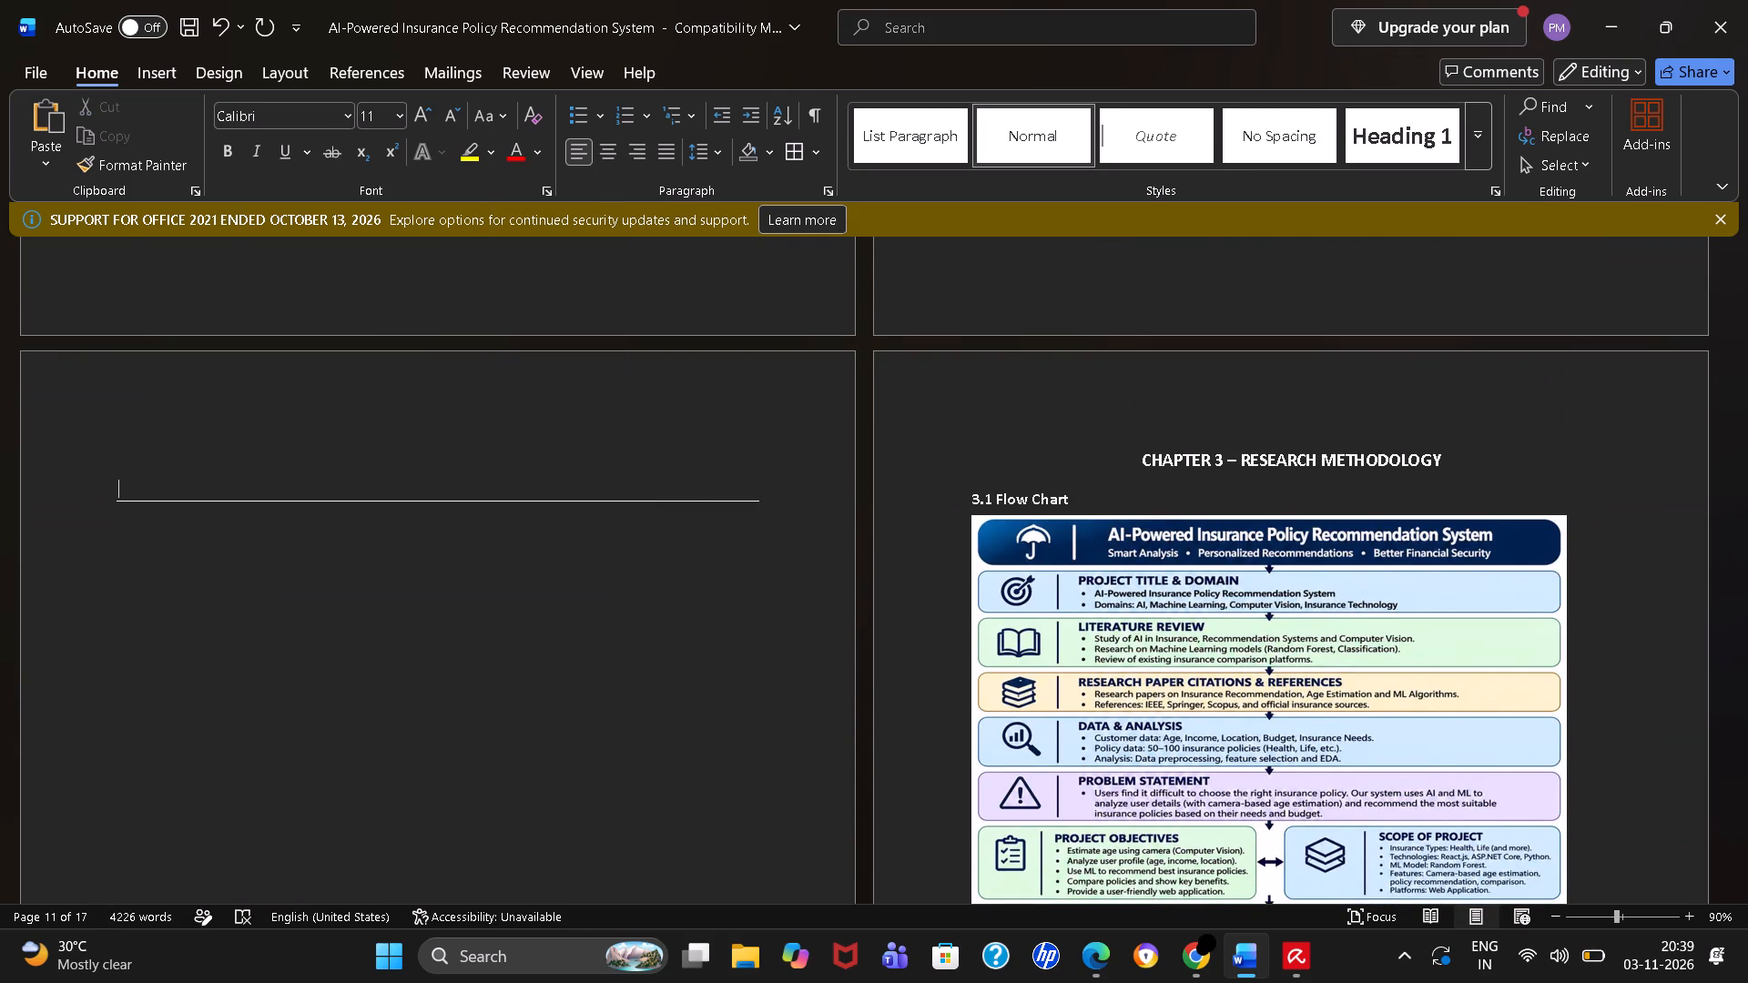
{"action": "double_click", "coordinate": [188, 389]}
Insert four blank lines between the Lundberg and Lee paragraph and the 2.2 Gap Analysis heading.
{"action": "scroll", "coordinate": [188, 389], "scroll_direction": "right", "scroll_amount": 1}
{"action": "scroll", "coordinate": [188, 389], "scroll_direction": "up", "scroll_amount": 5}
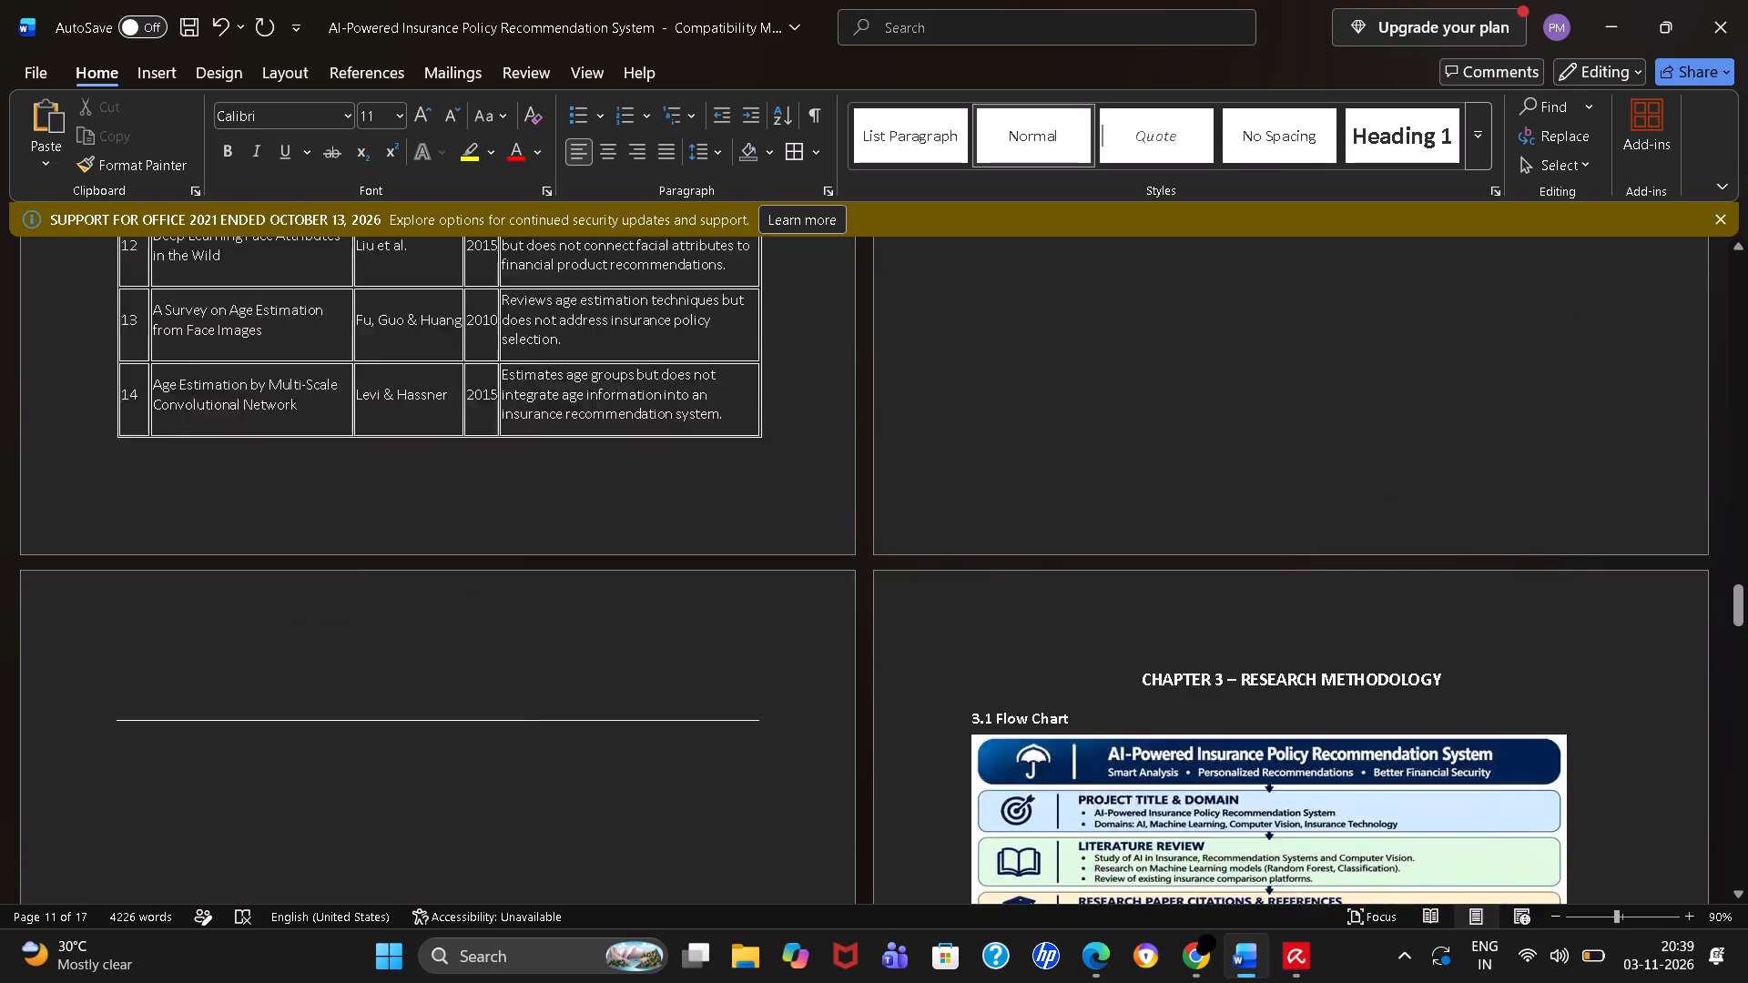
{"action": "scroll", "coordinate": [188, 389], "scroll_direction": "up", "scroll_amount": 1}
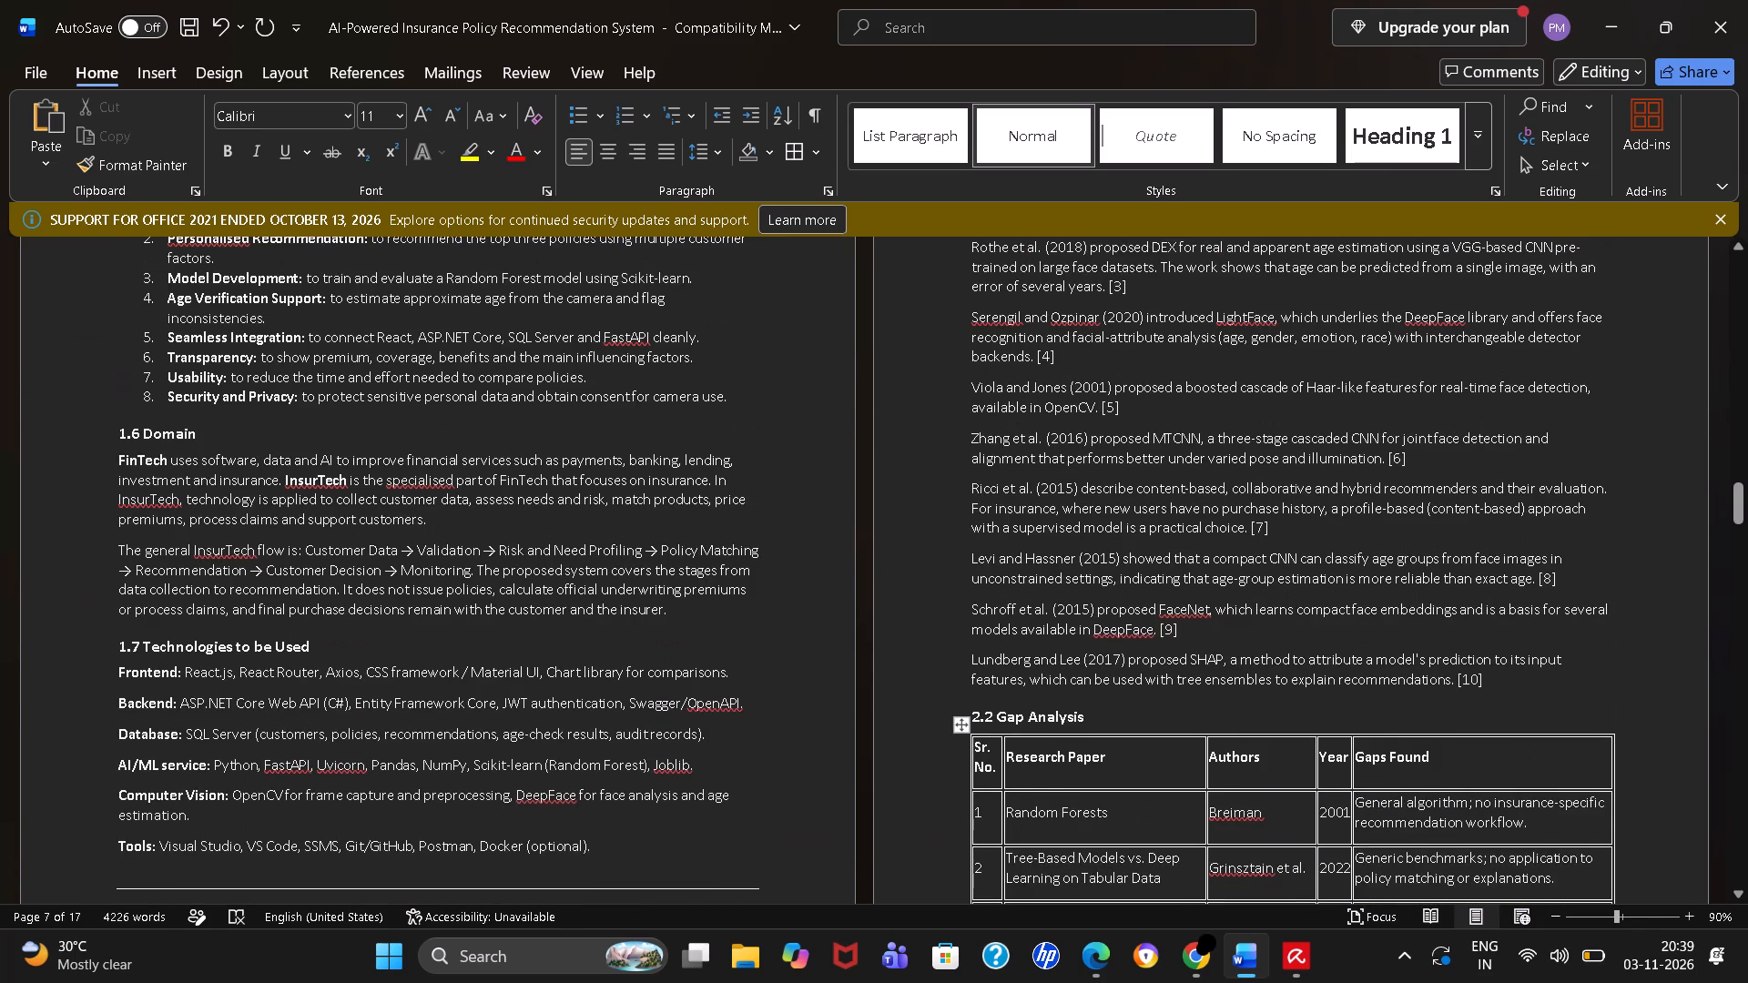
{"action": "scroll", "coordinate": [188, 389], "scroll_direction": "down", "scroll_amount": 5}
{"action": "scroll", "coordinate": [188, 389], "scroll_direction": "up", "scroll_amount": 6}
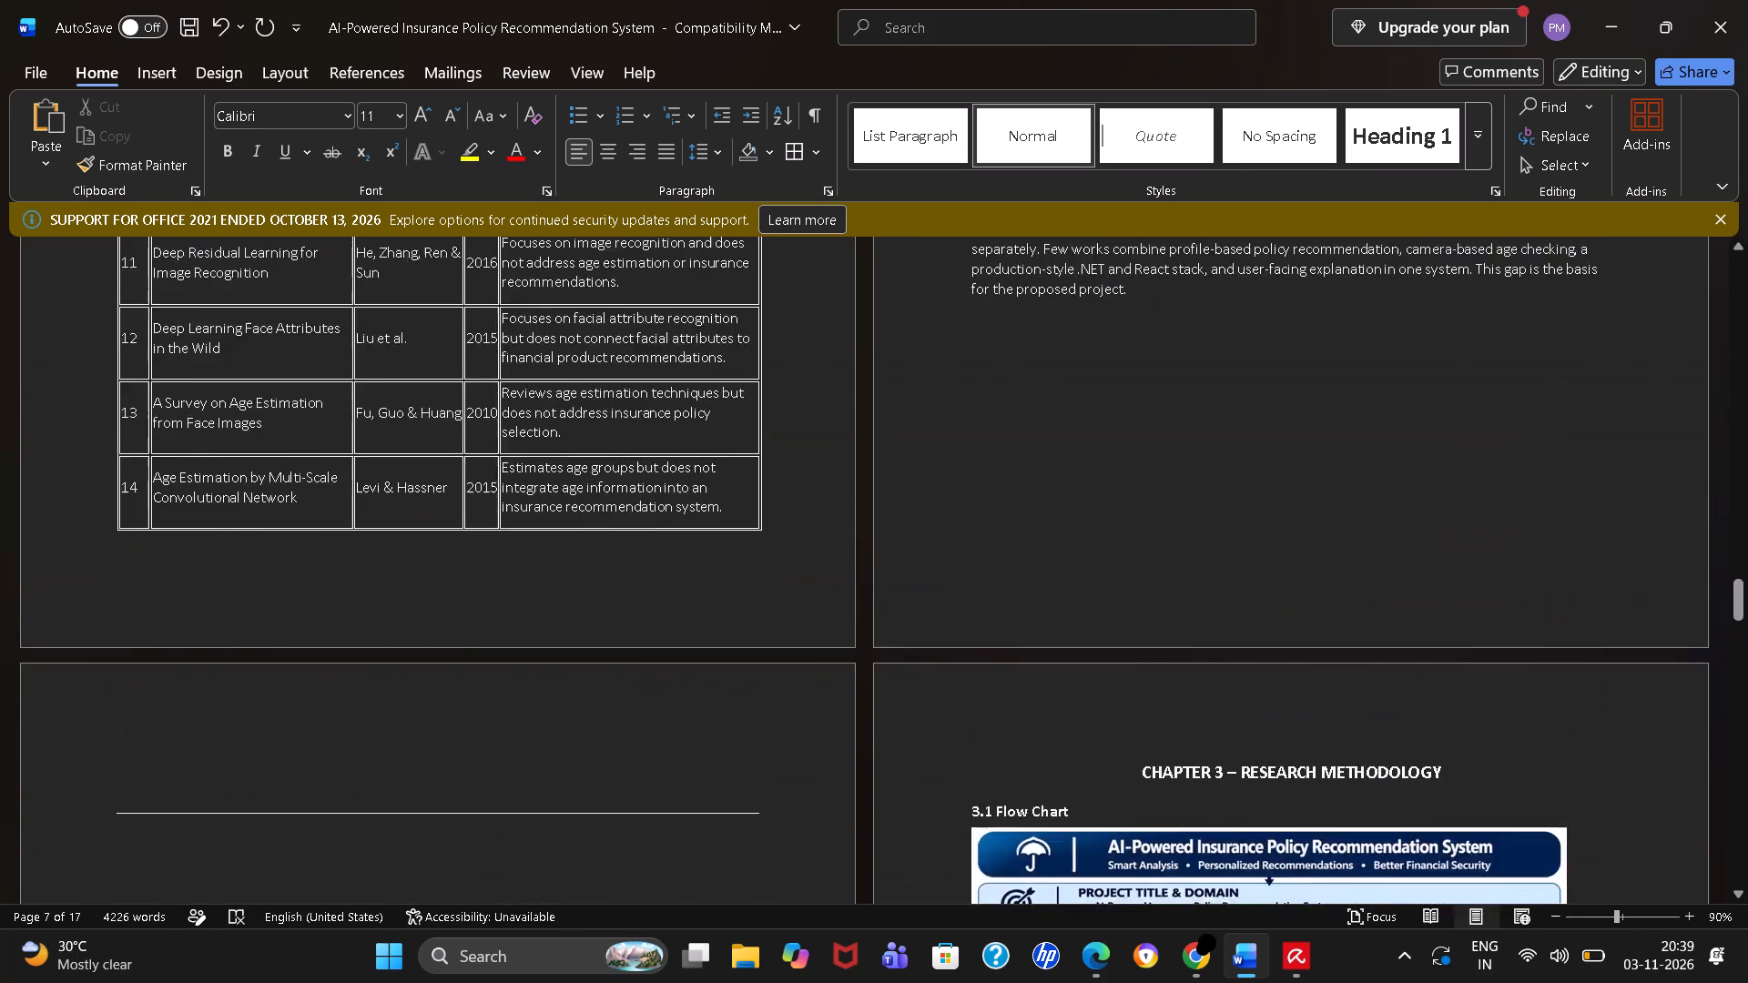
{"action": "scroll", "coordinate": [188, 389], "scroll_direction": "up", "scroll_amount": 5}
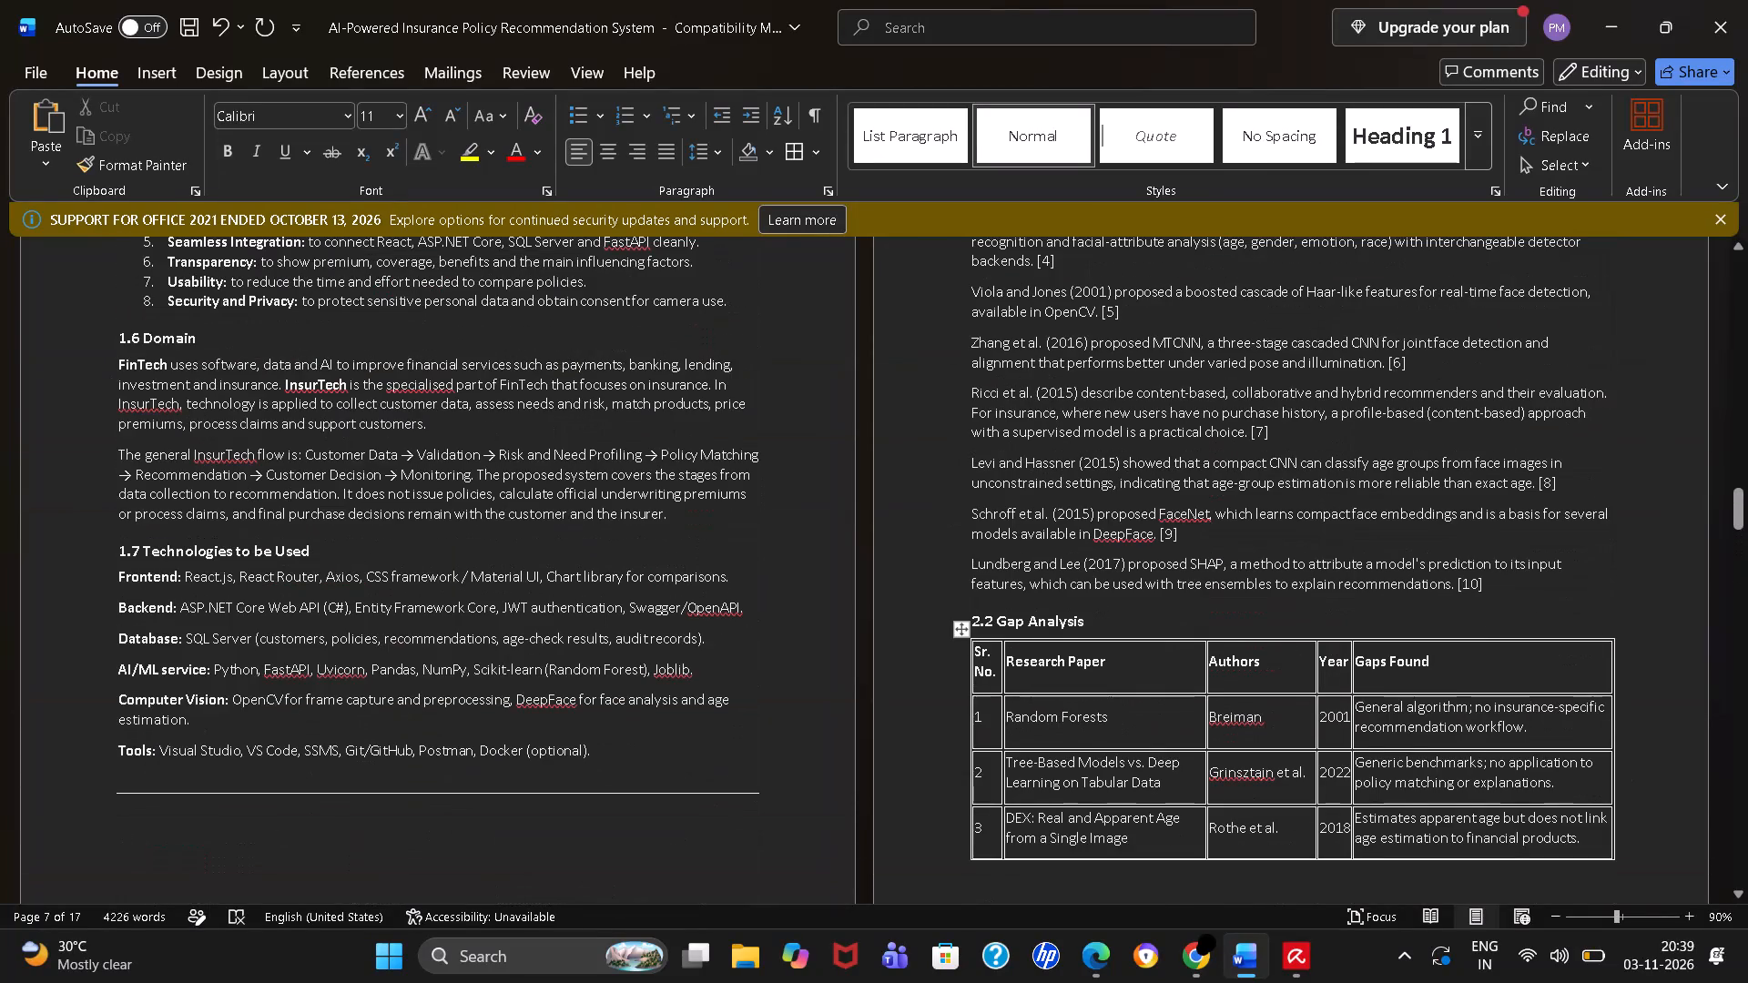
{"action": "left_click", "coordinate": [1570, 589]}
{"action": "key", "text": "Return"}
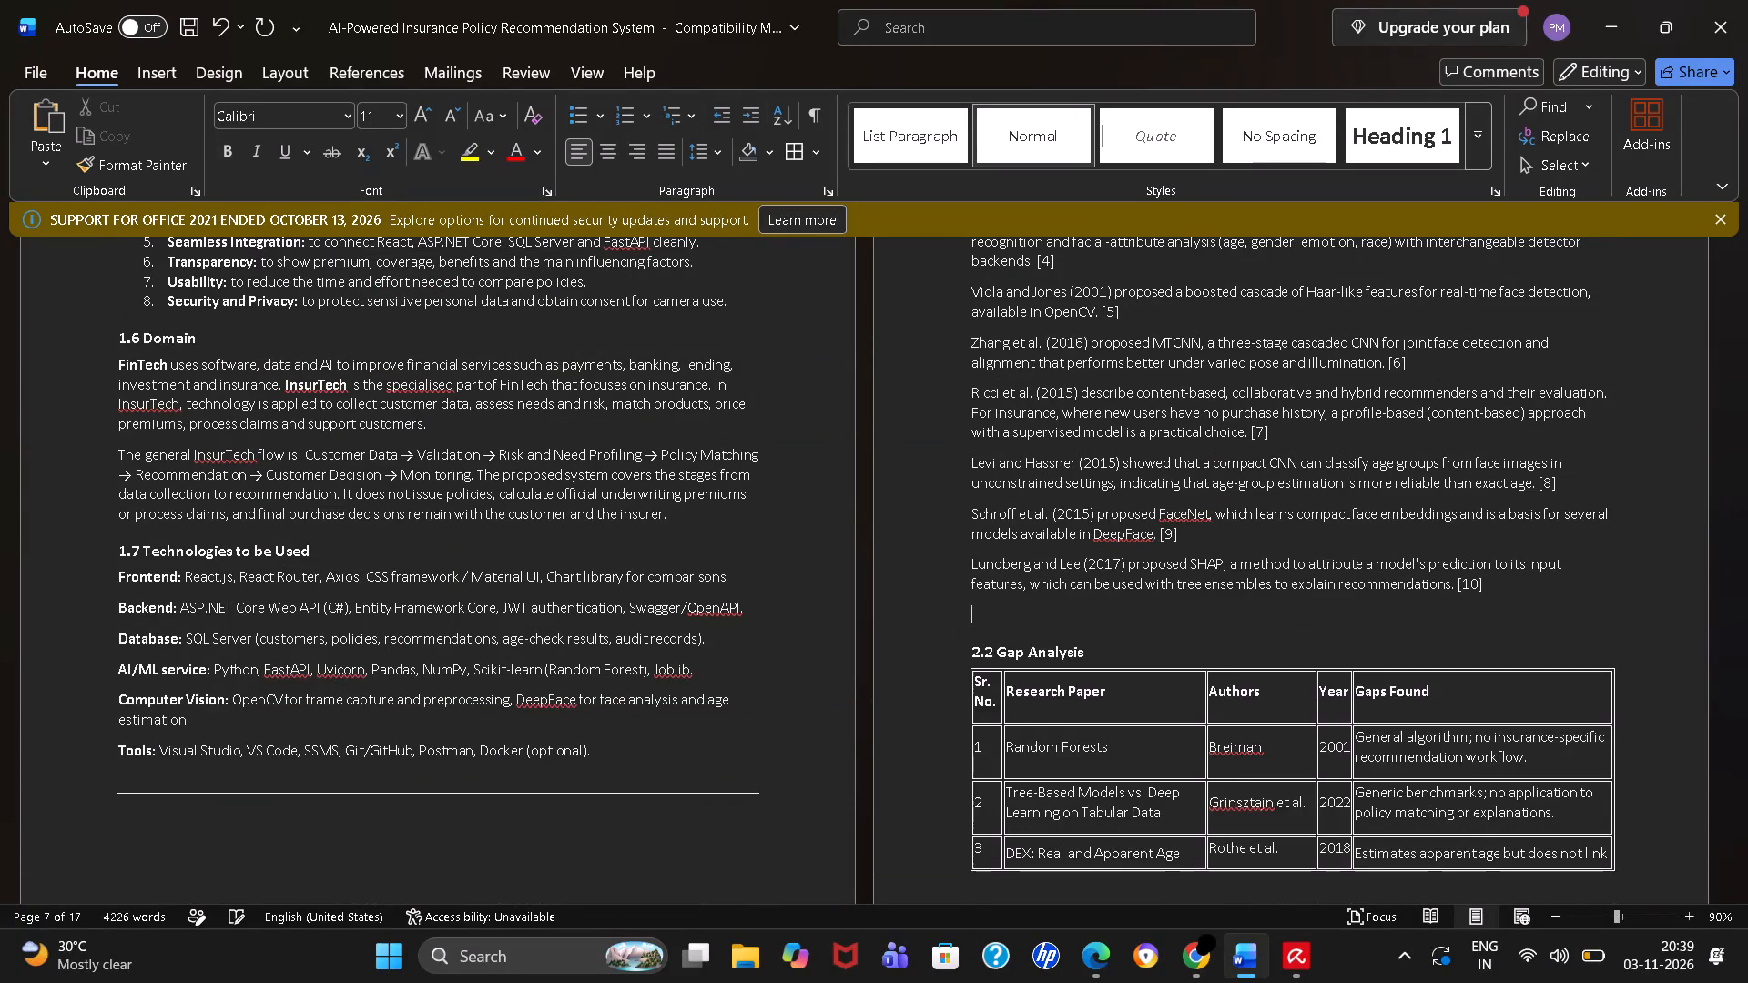
{"action": "key", "text": "Return"}
{"action": "key", "text": "Return"}
{"action": "key", "text": "Return"}
{"action": "scroll", "coordinate": [1570, 589], "scroll_direction": "down", "scroll_amount": 2}
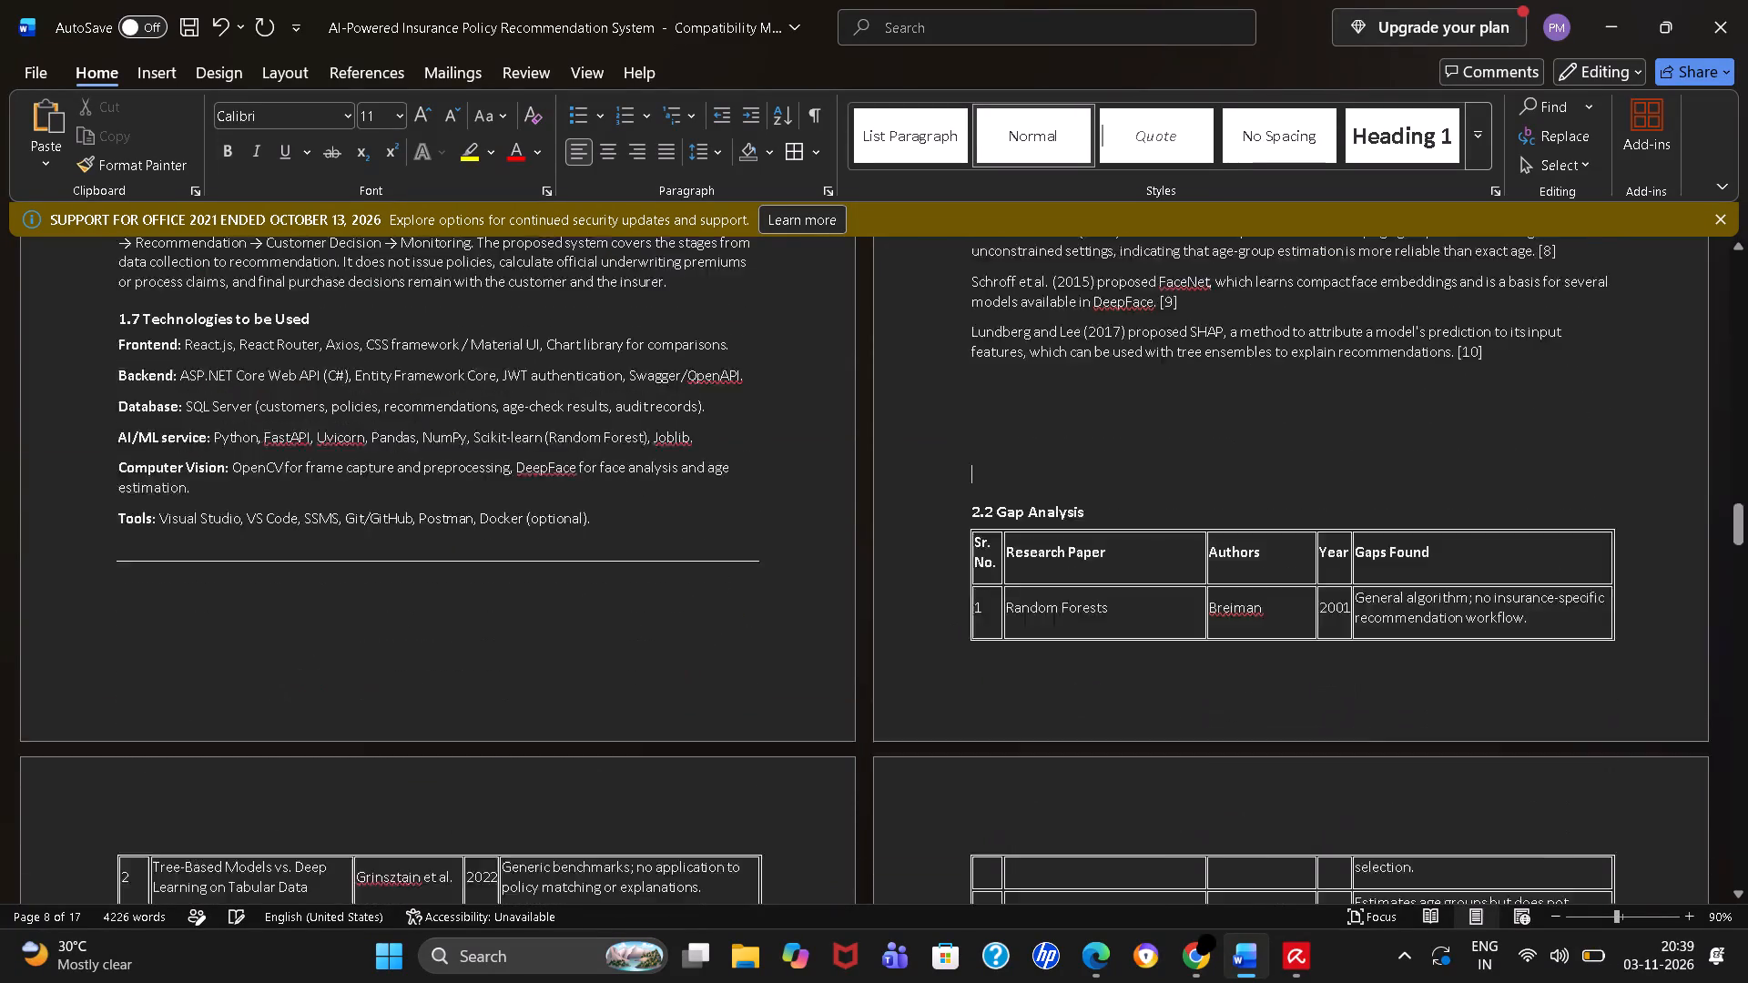
{"action": "scroll", "coordinate": [1570, 589], "scroll_direction": "down", "scroll_amount": 3}
{"action": "scroll", "coordinate": [1570, 589], "scroll_direction": "up", "scroll_amount": 5}
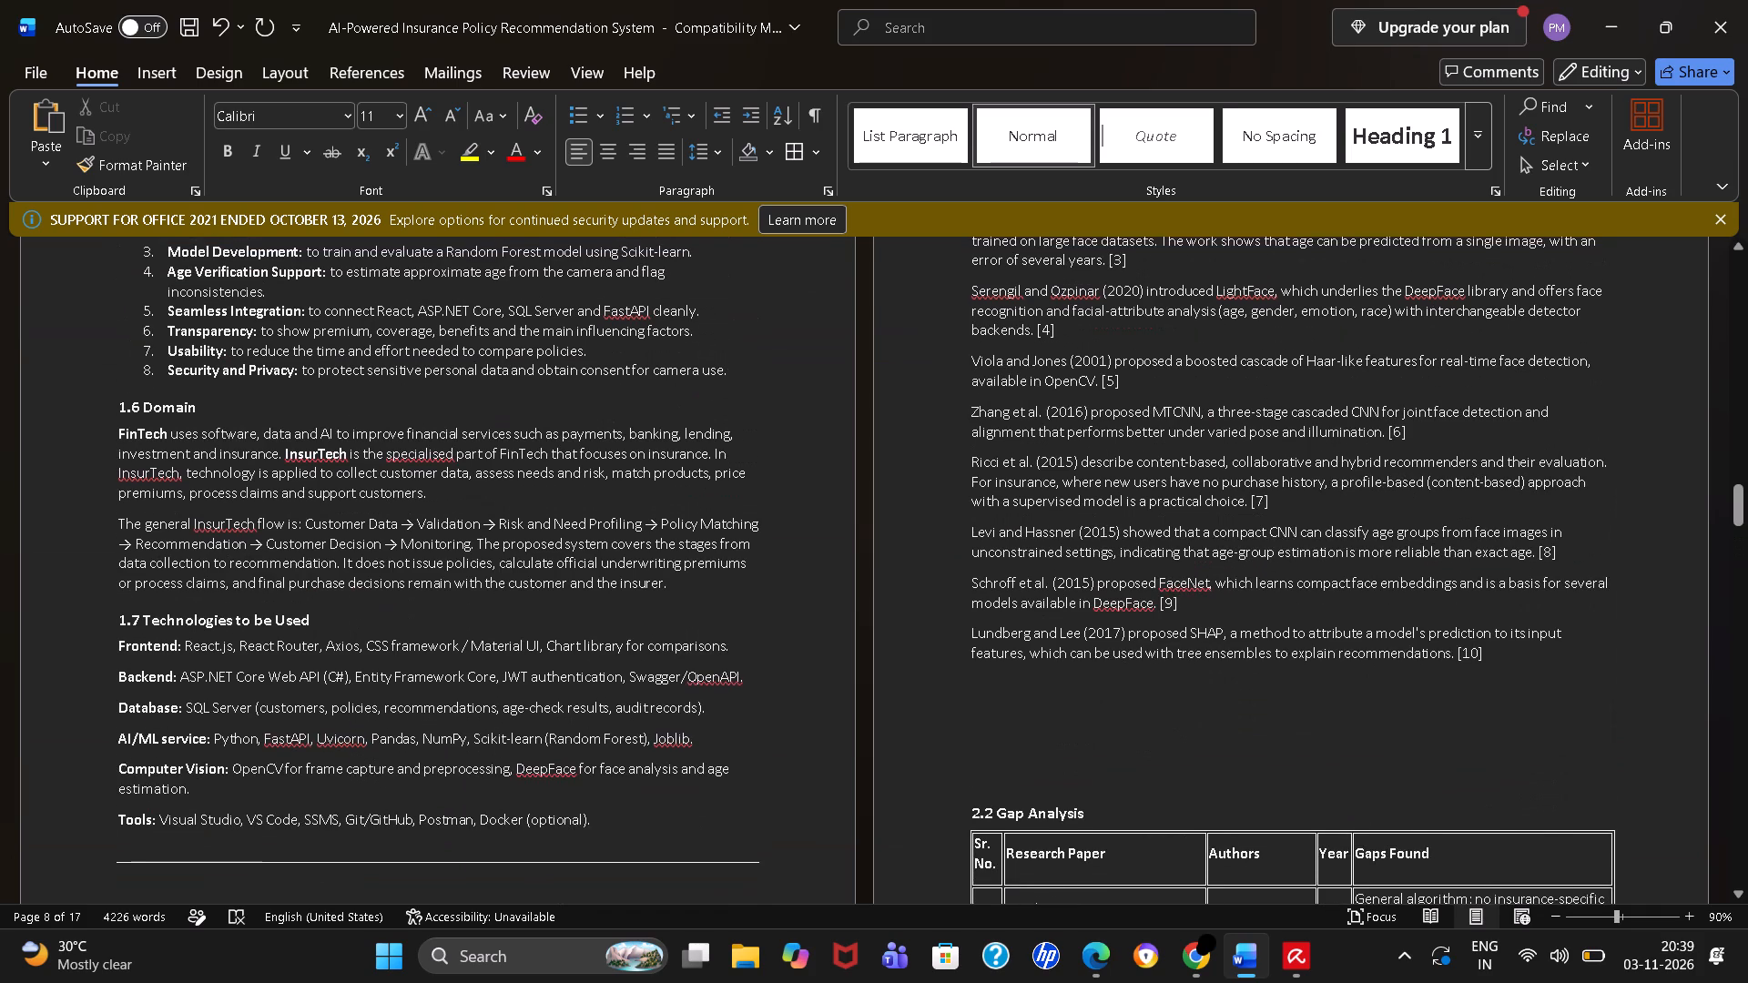
Insert three more blank lines before the 2.2 Gap Analysis heading to push it onto the next page.
{"action": "key", "text": "Return"}
{"action": "key", "text": "Return"}
{"action": "key", "text": "Return"}
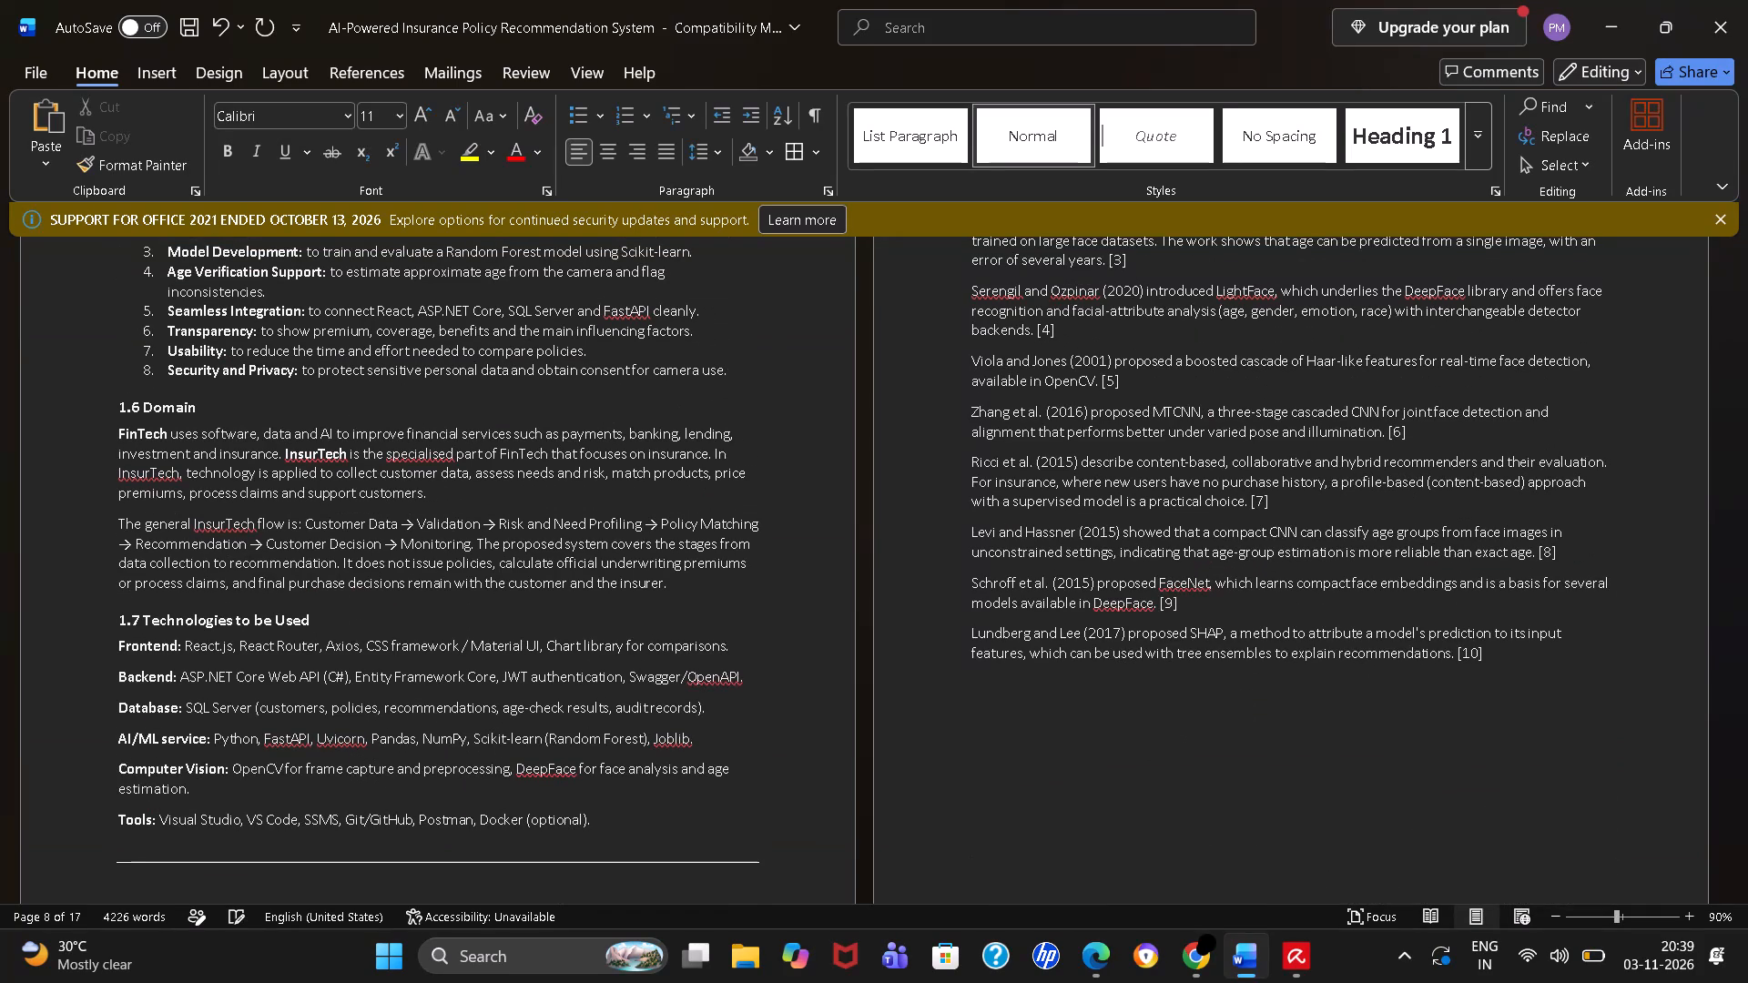
Check the page layout from the 20-paper gap analysis table through Chapter 3 to the end of the references.
{"action": "scroll", "coordinate": [1570, 589], "scroll_direction": "down", "scroll_amount": 4}
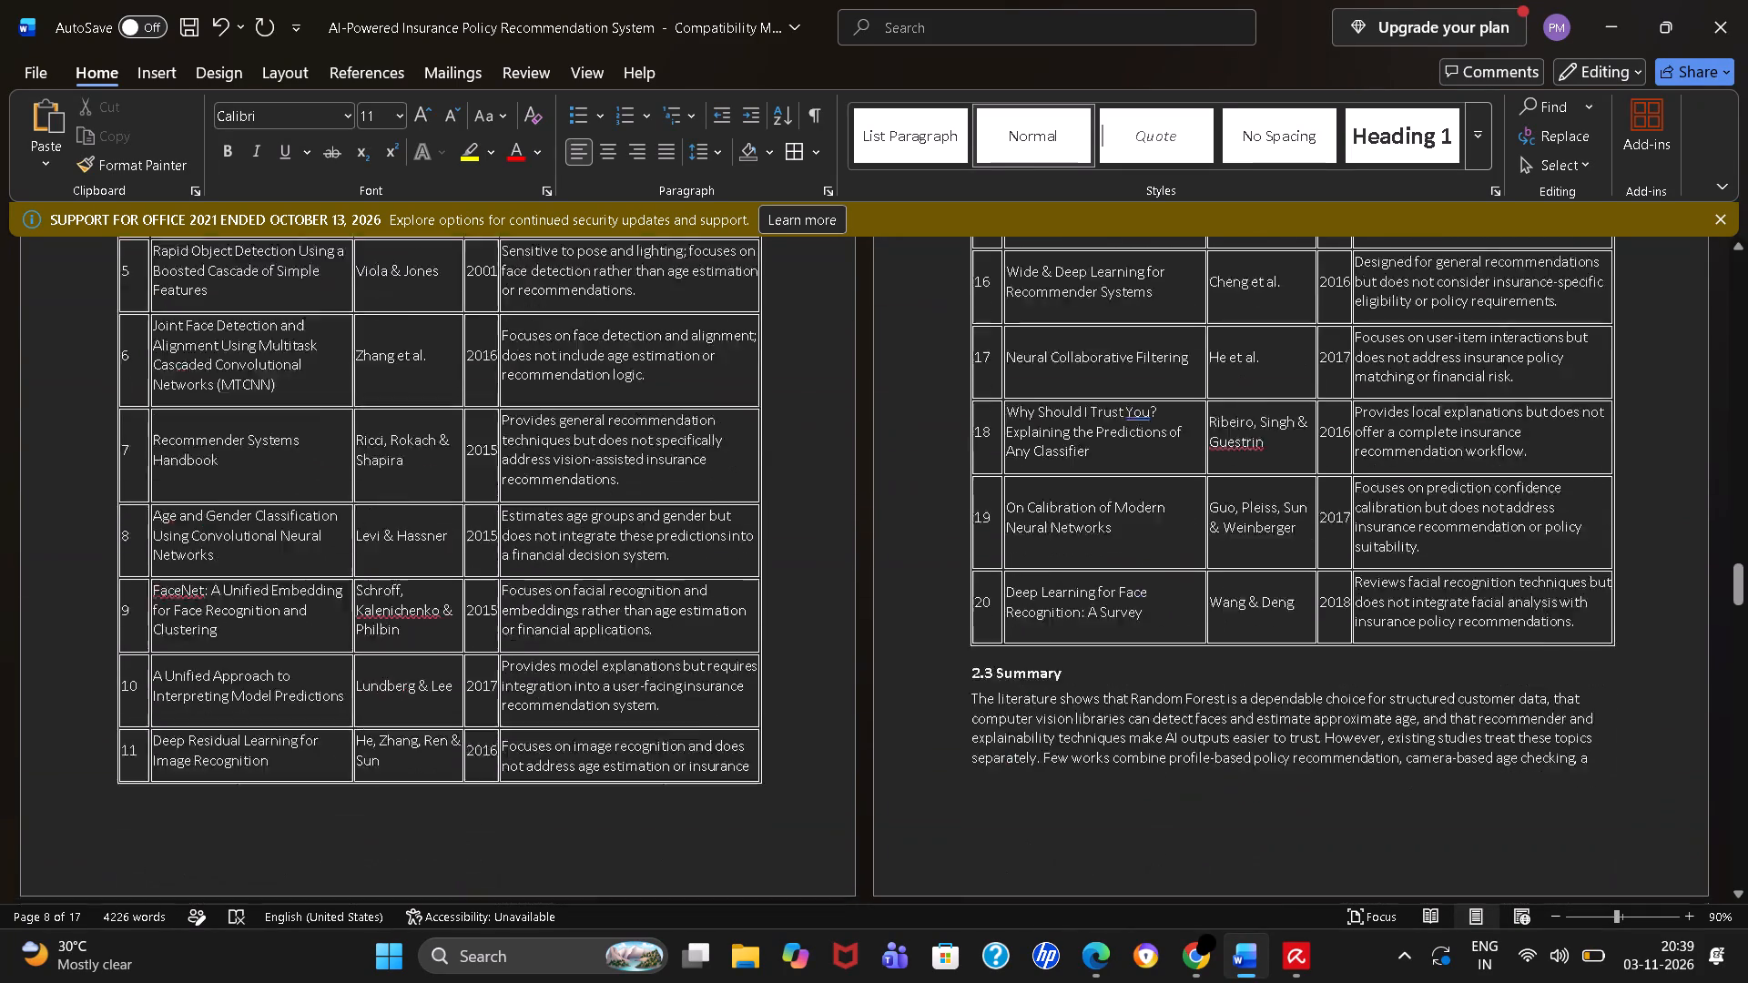
{"action": "scroll", "coordinate": [1570, 589], "scroll_direction": "down", "scroll_amount": 1}
{"action": "scroll", "coordinate": [1570, 589], "scroll_direction": "up", "scroll_amount": 1}
{"action": "scroll", "coordinate": [1570, 589], "scroll_direction": "down", "scroll_amount": 1}
{"action": "scroll", "coordinate": [1570, 589], "scroll_direction": "up", "scroll_amount": 1}
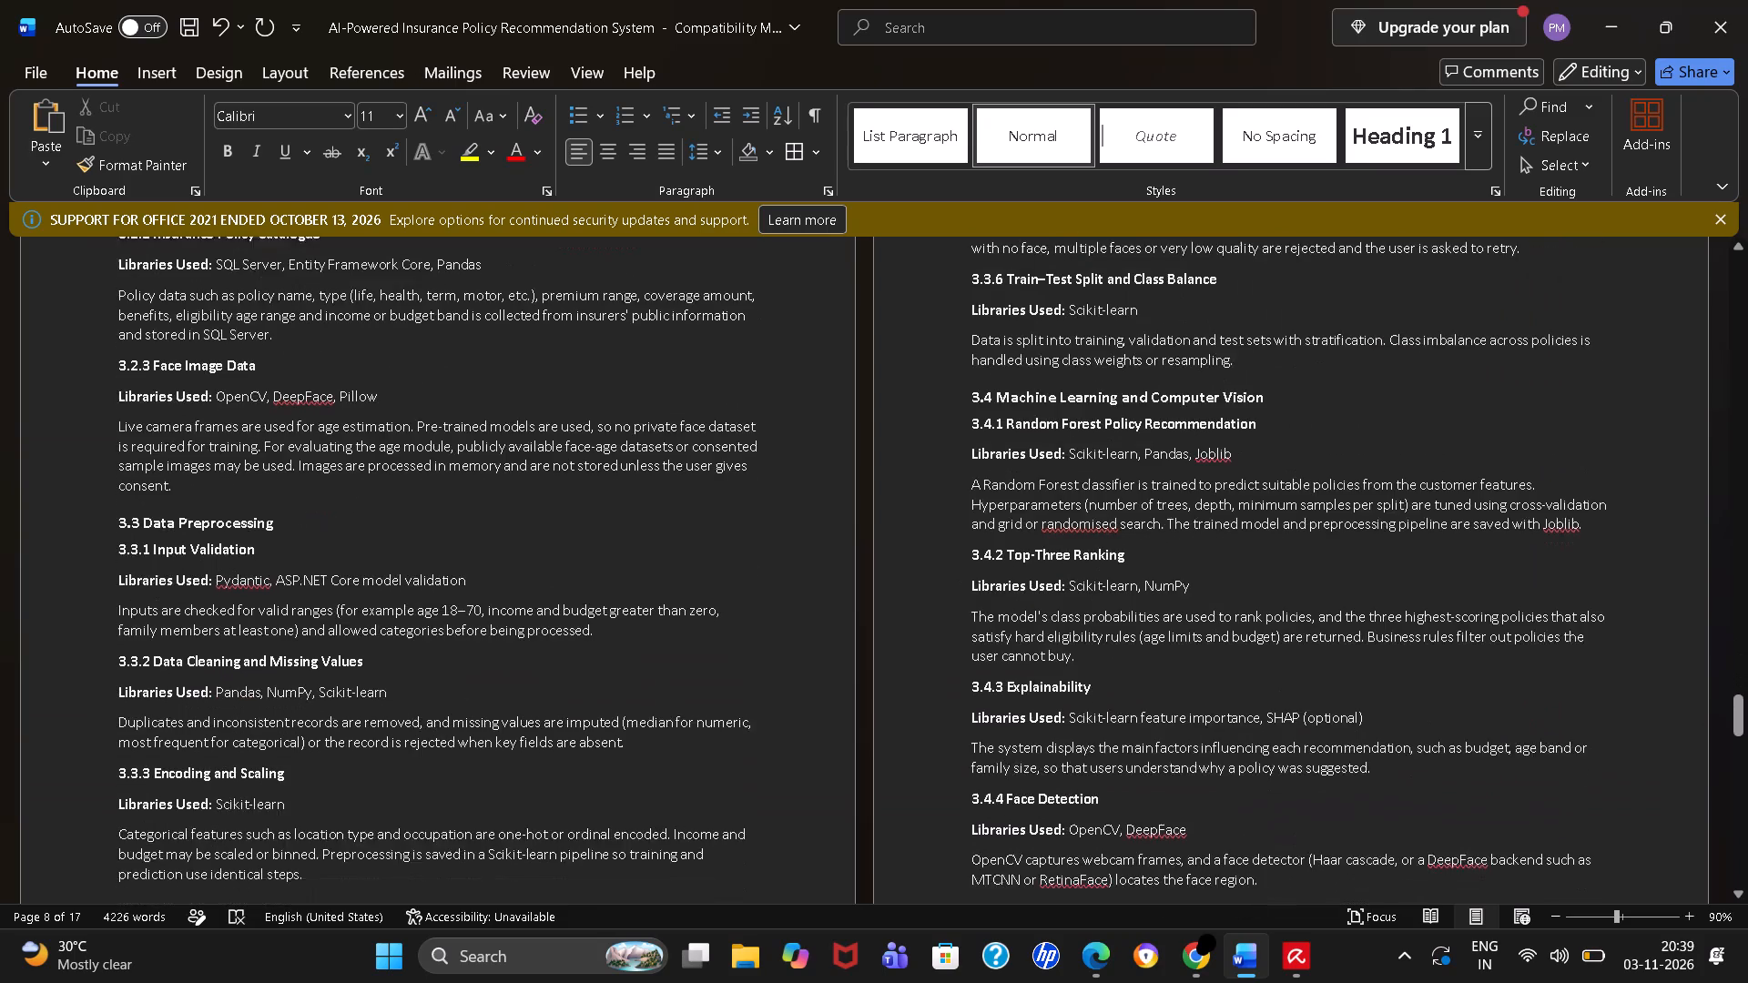
{"action": "scroll", "coordinate": [1570, 589], "scroll_direction": "up", "scroll_amount": 1}
{"action": "scroll", "coordinate": [1570, 589], "scroll_direction": "down", "scroll_amount": 1}
{"action": "scroll", "coordinate": [1570, 589], "scroll_direction": "up", "scroll_amount": 2}
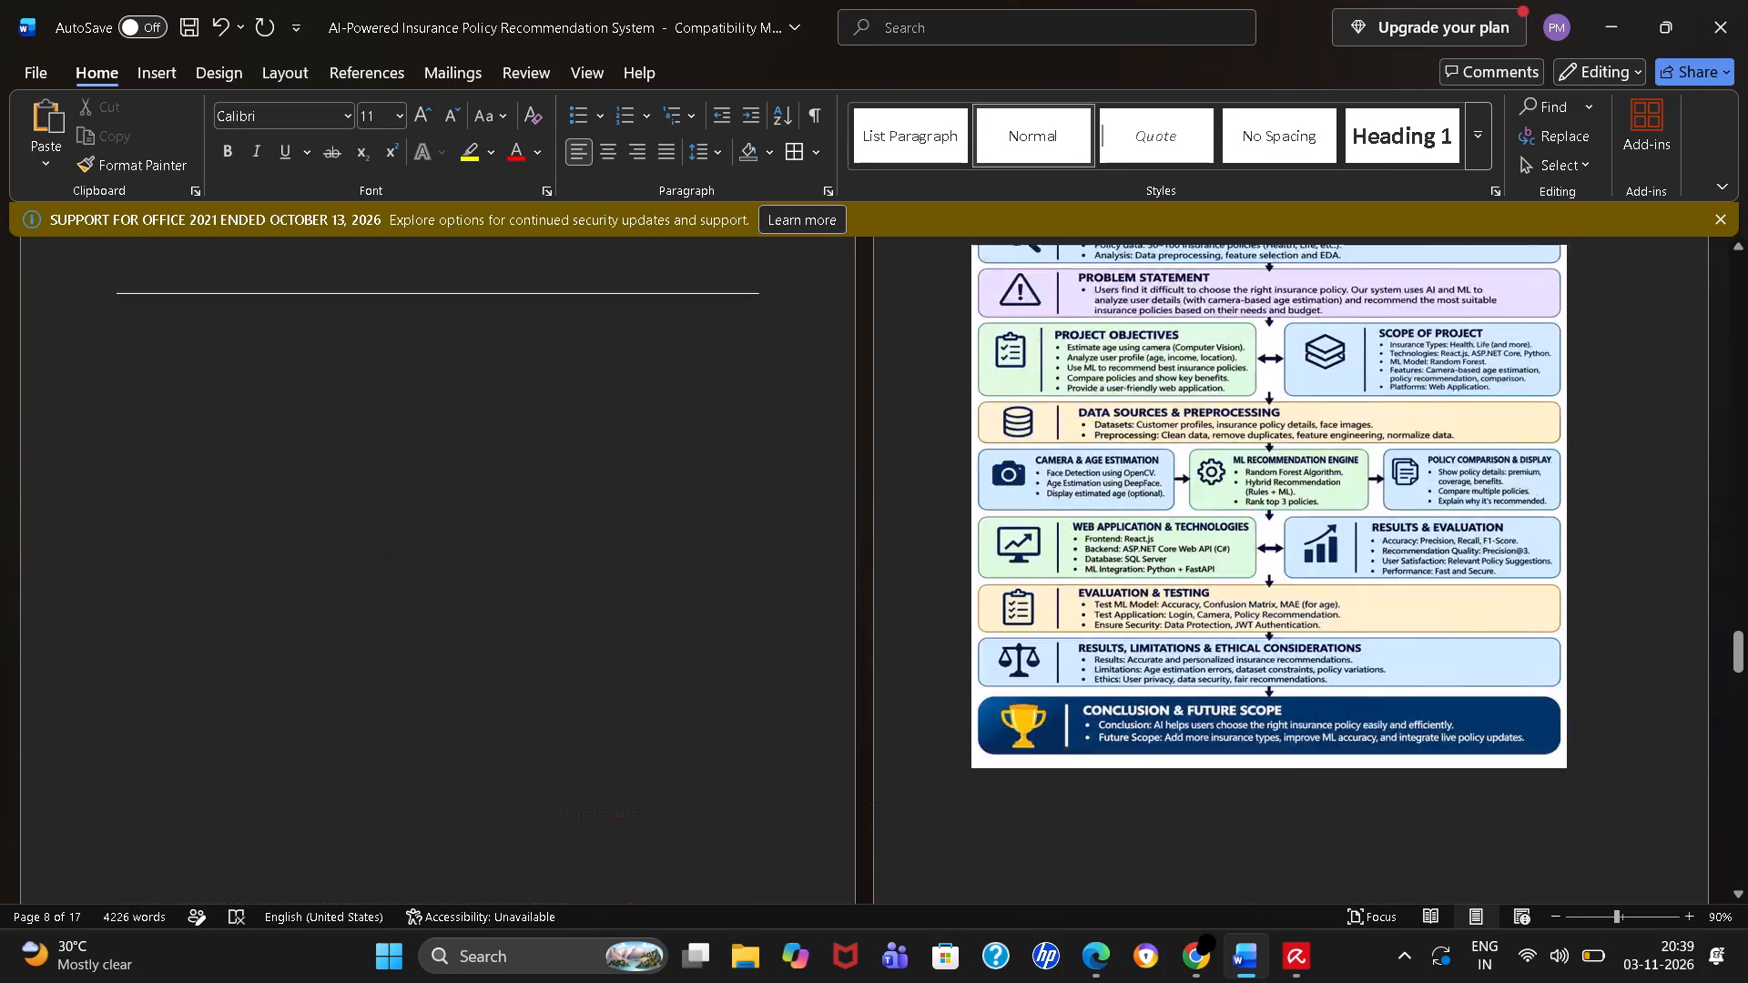
{"action": "scroll", "coordinate": [1570, 589], "scroll_direction": "up", "scroll_amount": 4}
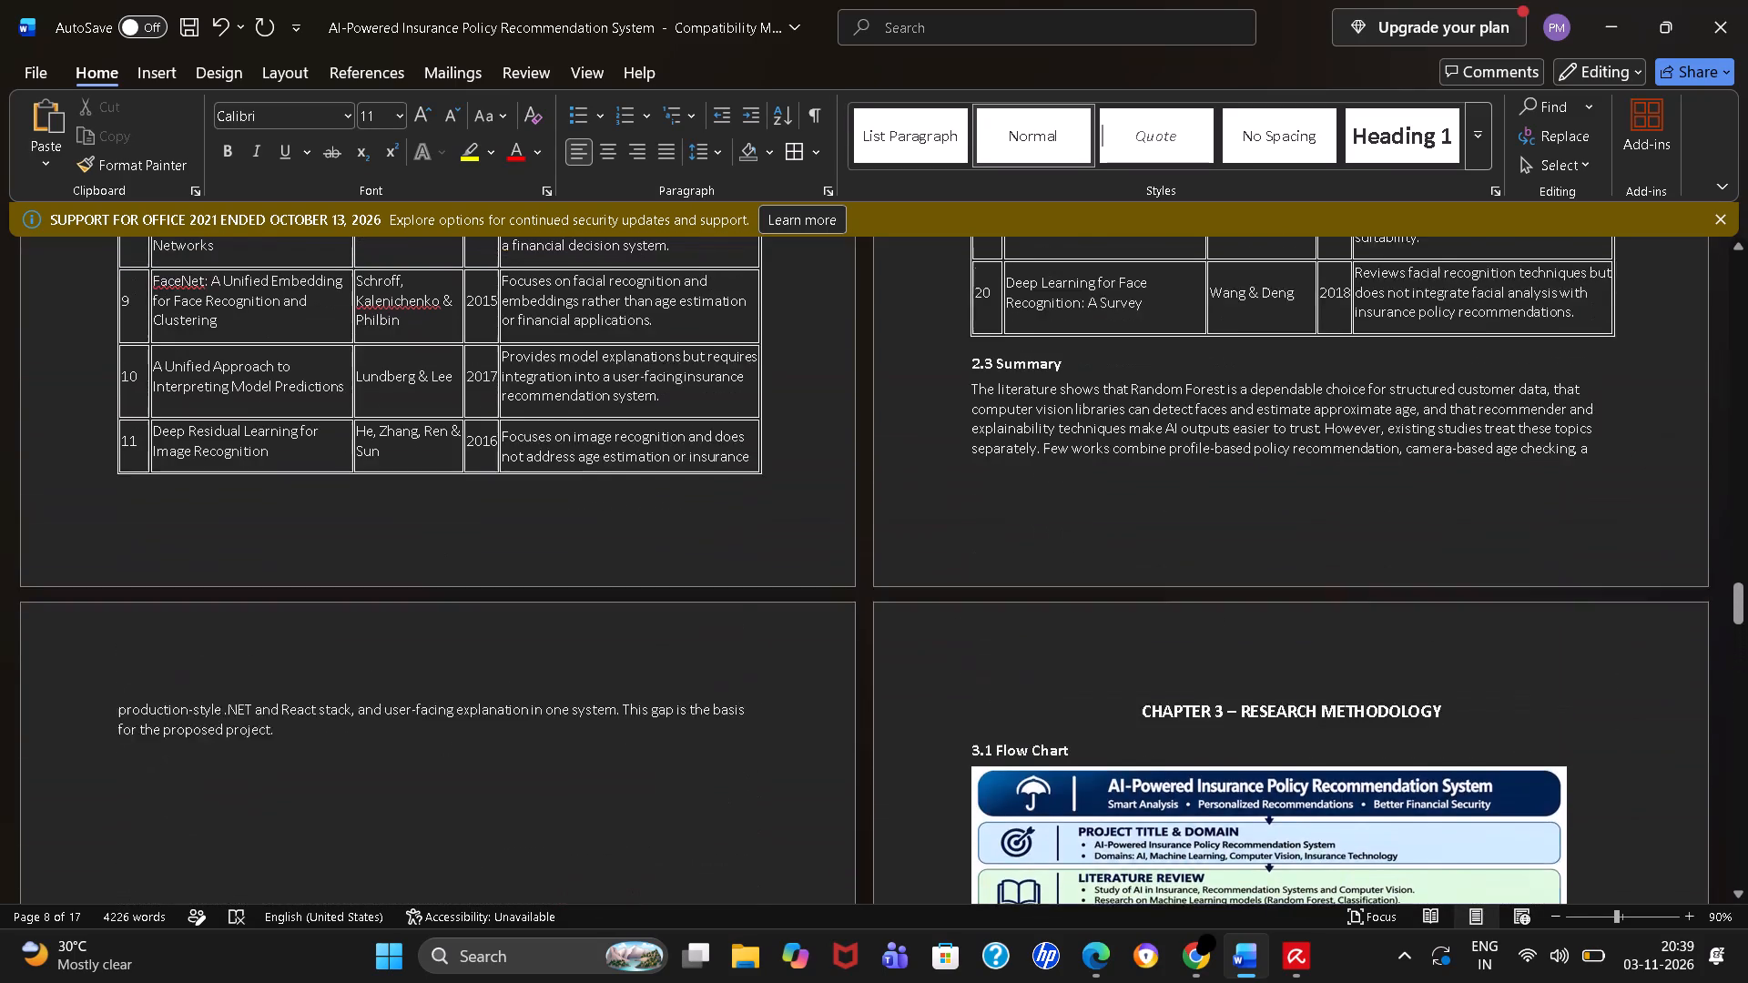
{"action": "scroll", "coordinate": [1570, 589], "scroll_direction": "down", "scroll_amount": 1}
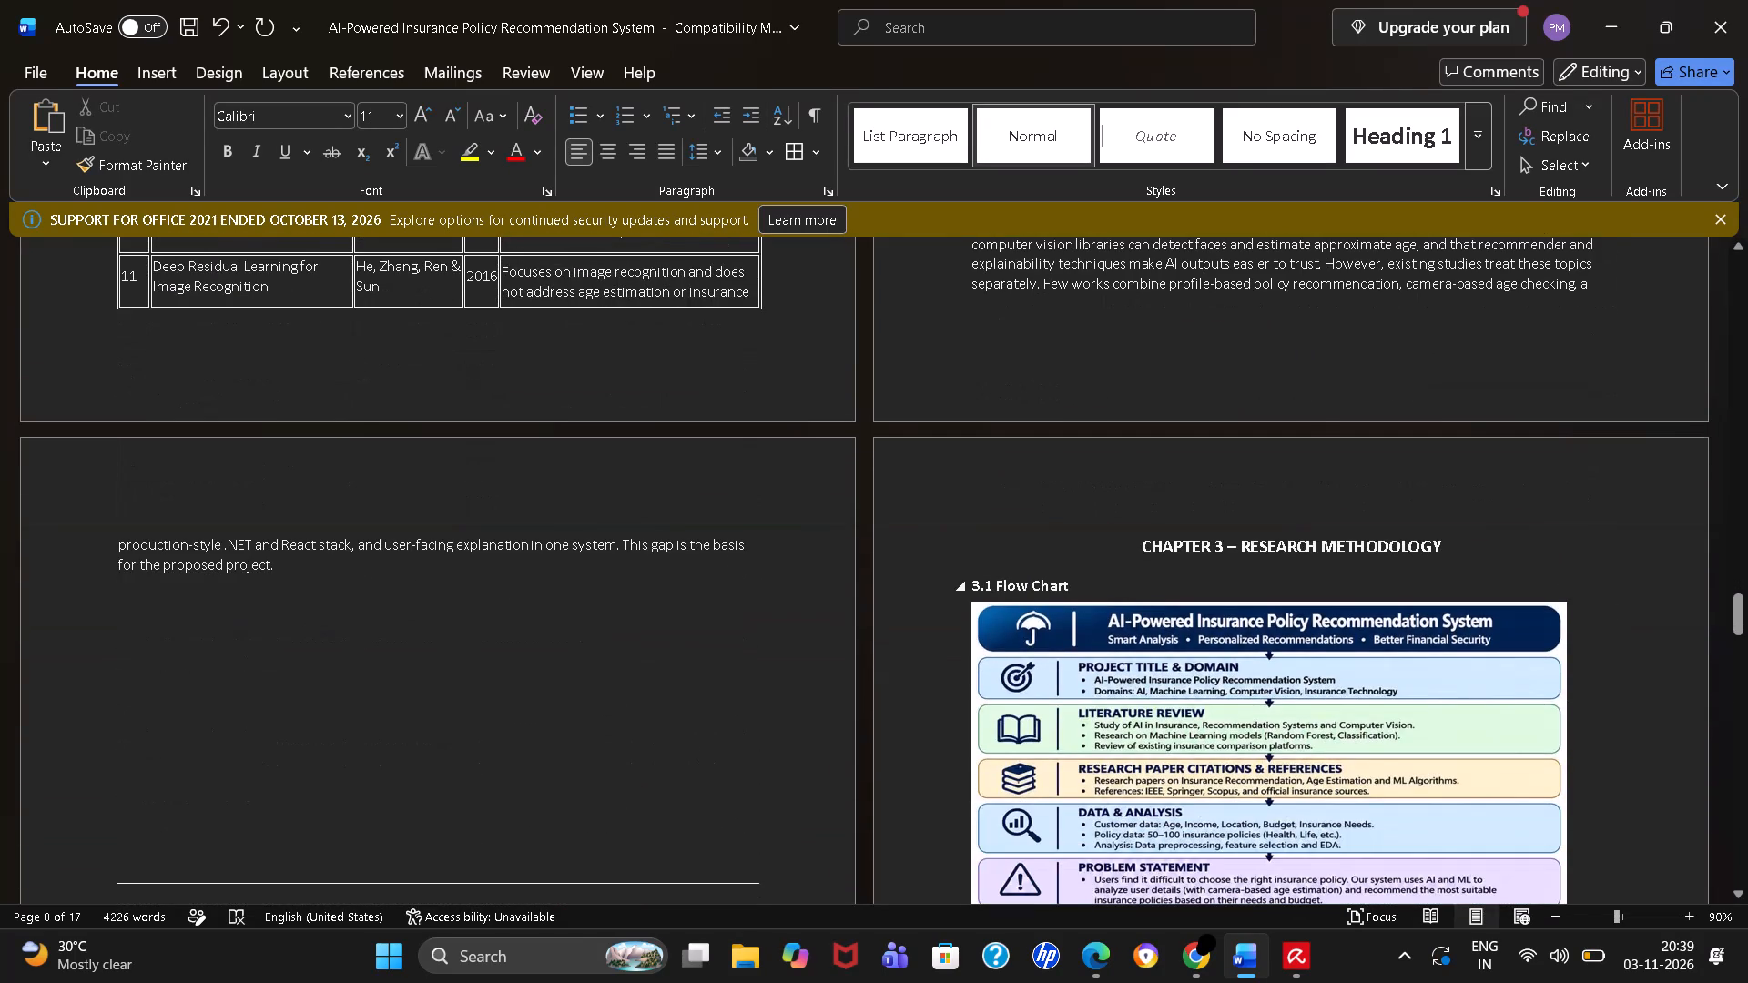
{"action": "scroll", "coordinate": [1570, 589], "scroll_direction": "down", "scroll_amount": 14}
{"action": "scroll", "coordinate": [1570, 589], "scroll_direction": "up", "scroll_amount": 9}
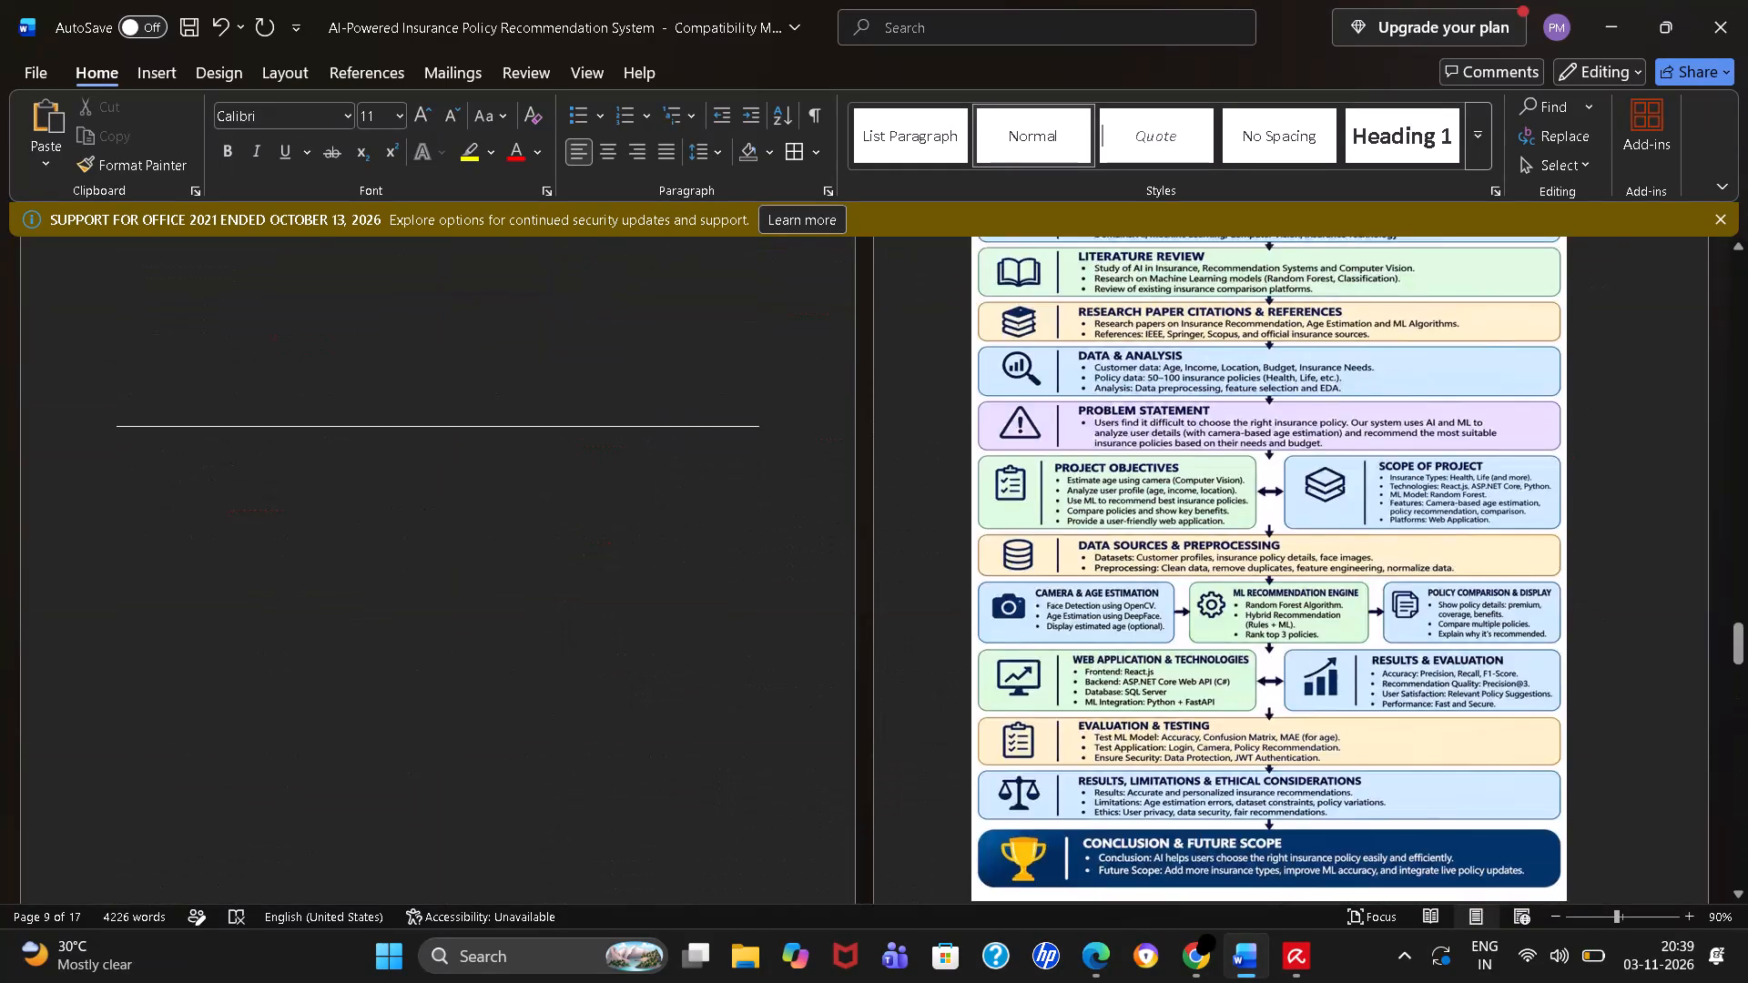
{"action": "scroll", "coordinate": [1570, 589], "scroll_direction": "up", "scroll_amount": 4}
{"action": "scroll", "coordinate": [1570, 589], "scroll_direction": "down", "scroll_amount": 13}
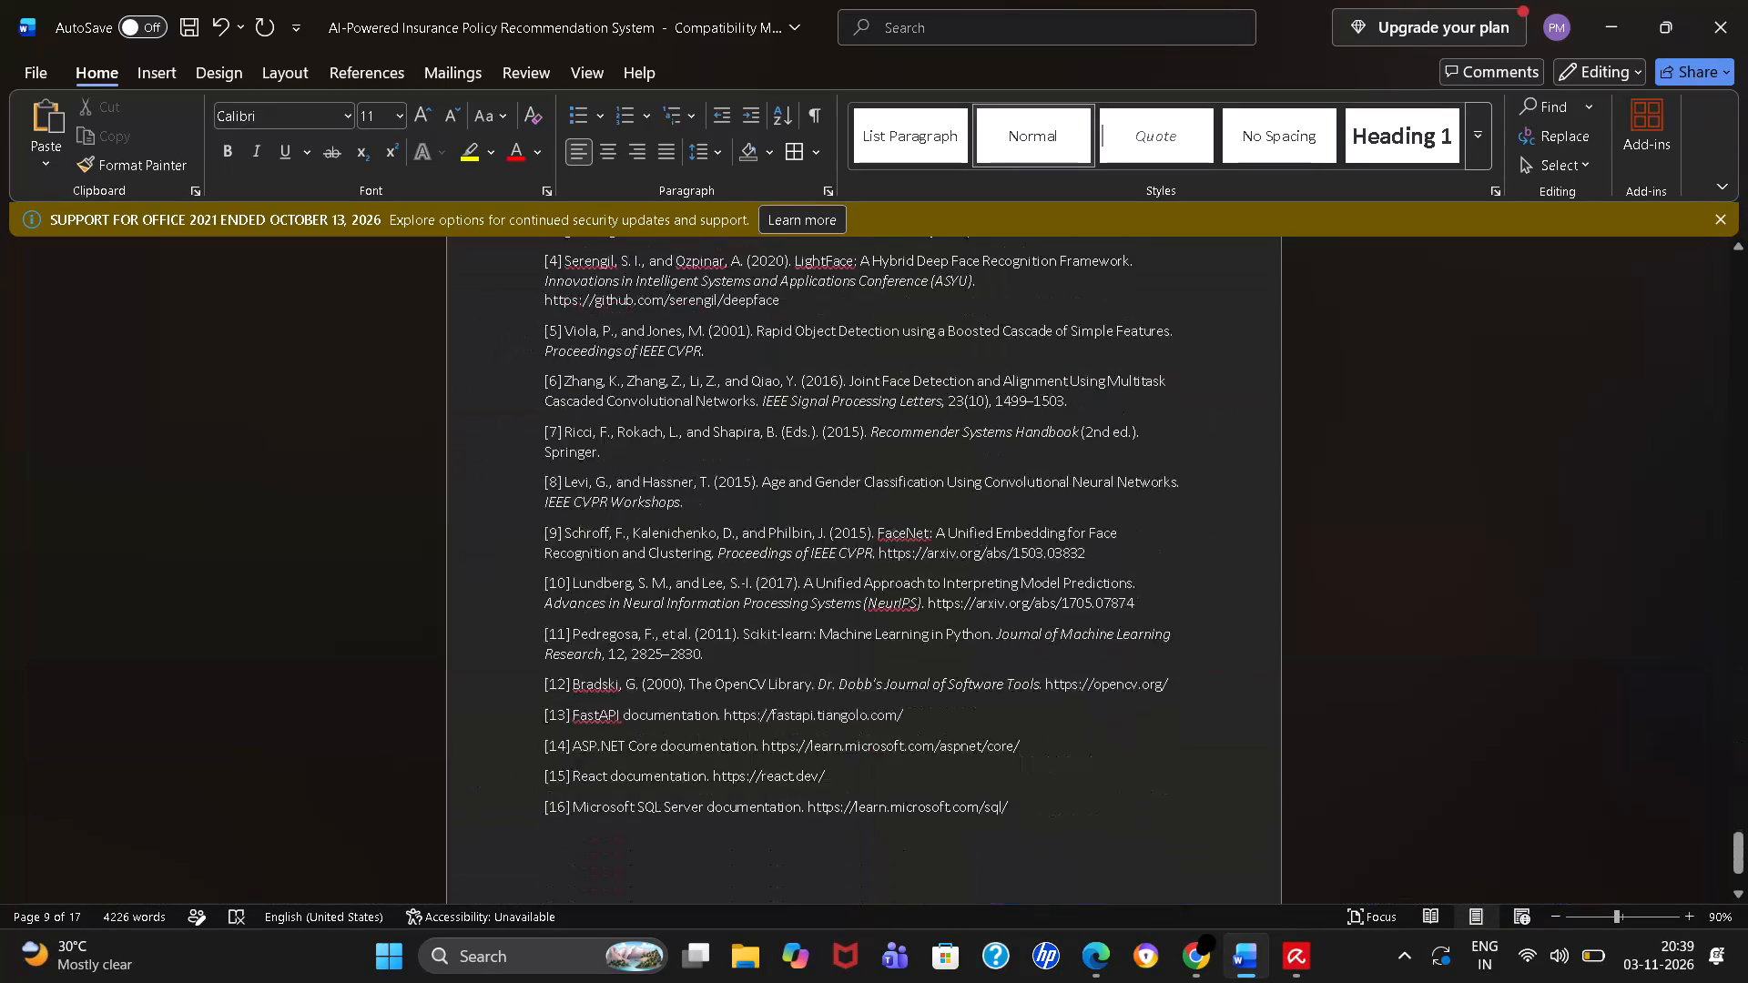
{"action": "scroll", "coordinate": [1570, 589], "scroll_direction": "down", "scroll_amount": 4}
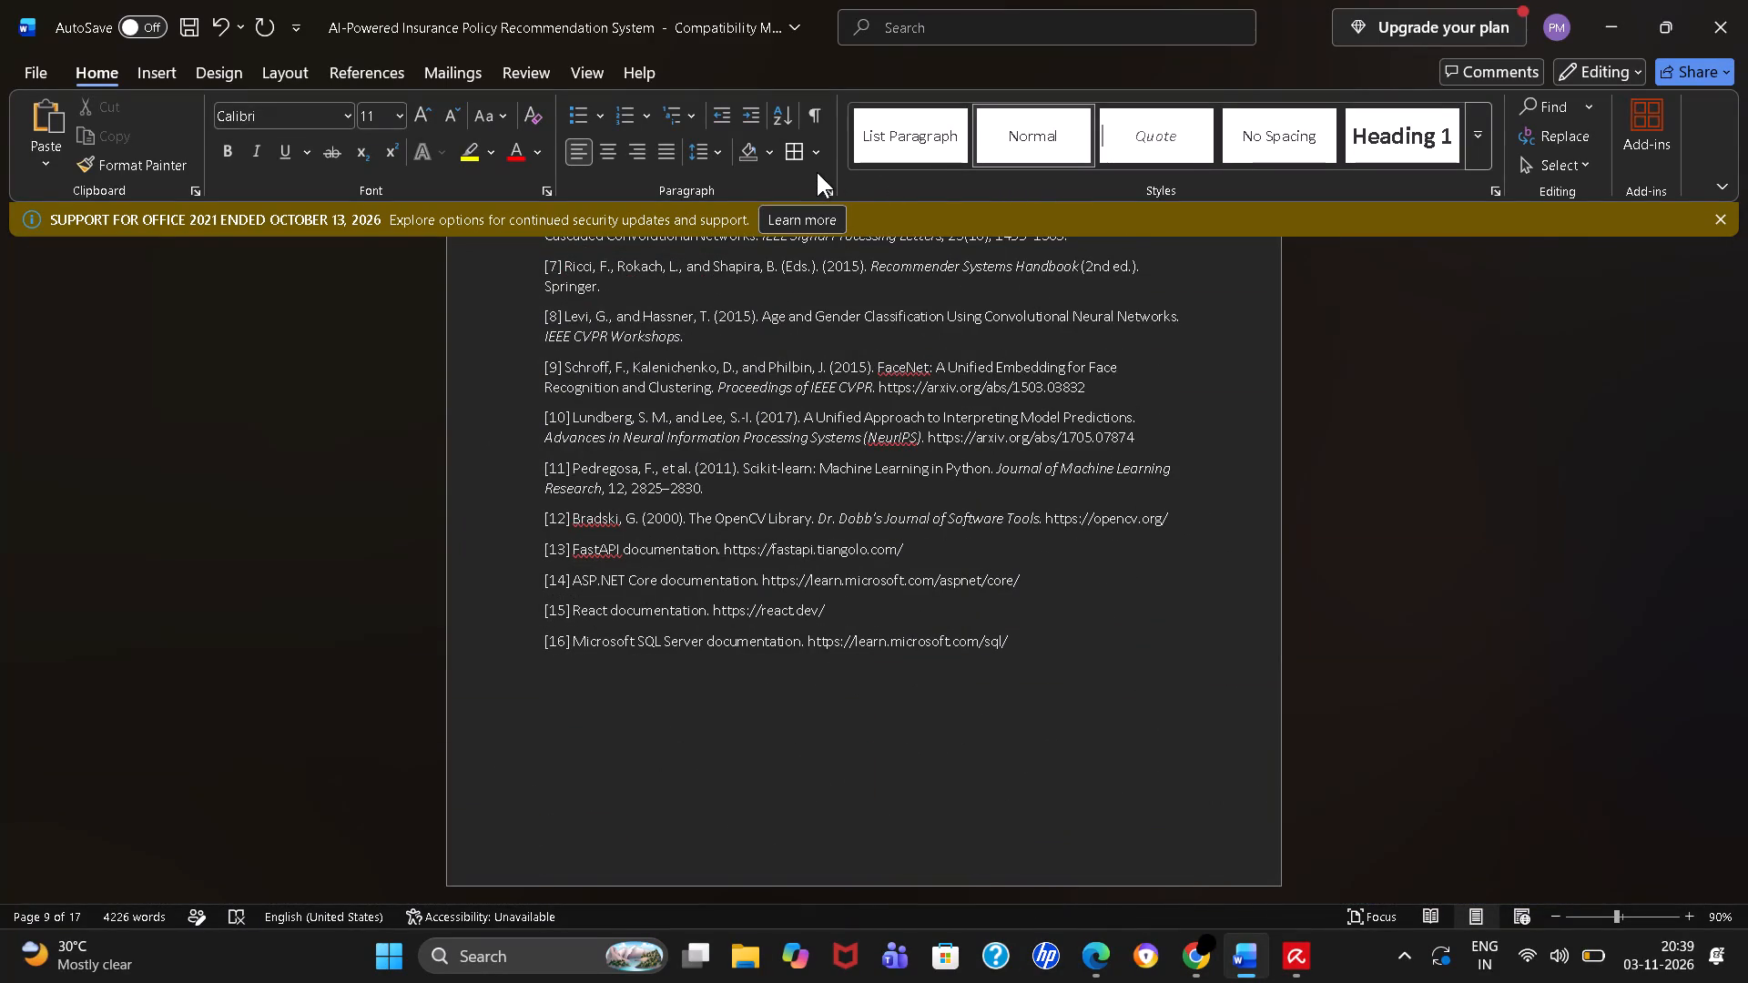
Save the Word report.
{"action": "key", "text": "ctrl+s"}
Export the report as a PDF named AI-Powered Insurance Policy Recommendation System into the Videos folder.
{"action": "left_click", "coordinate": [163, 59]}
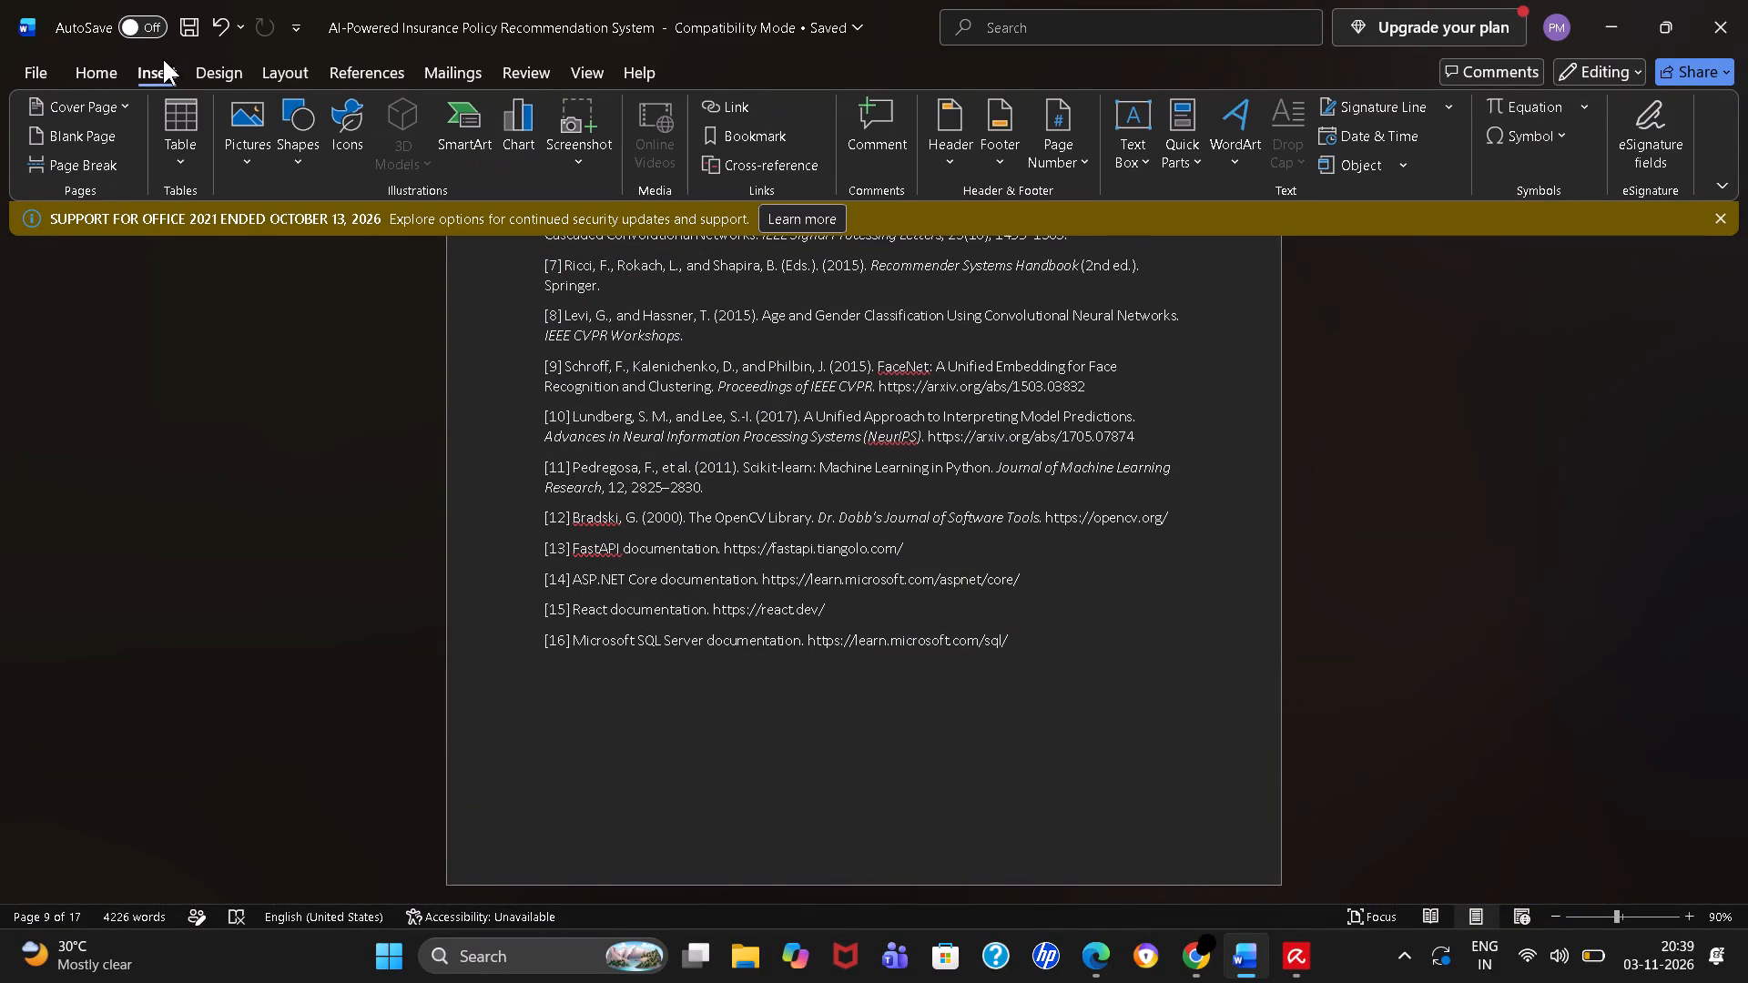
{"action": "left_click", "coordinate": [102, 71]}
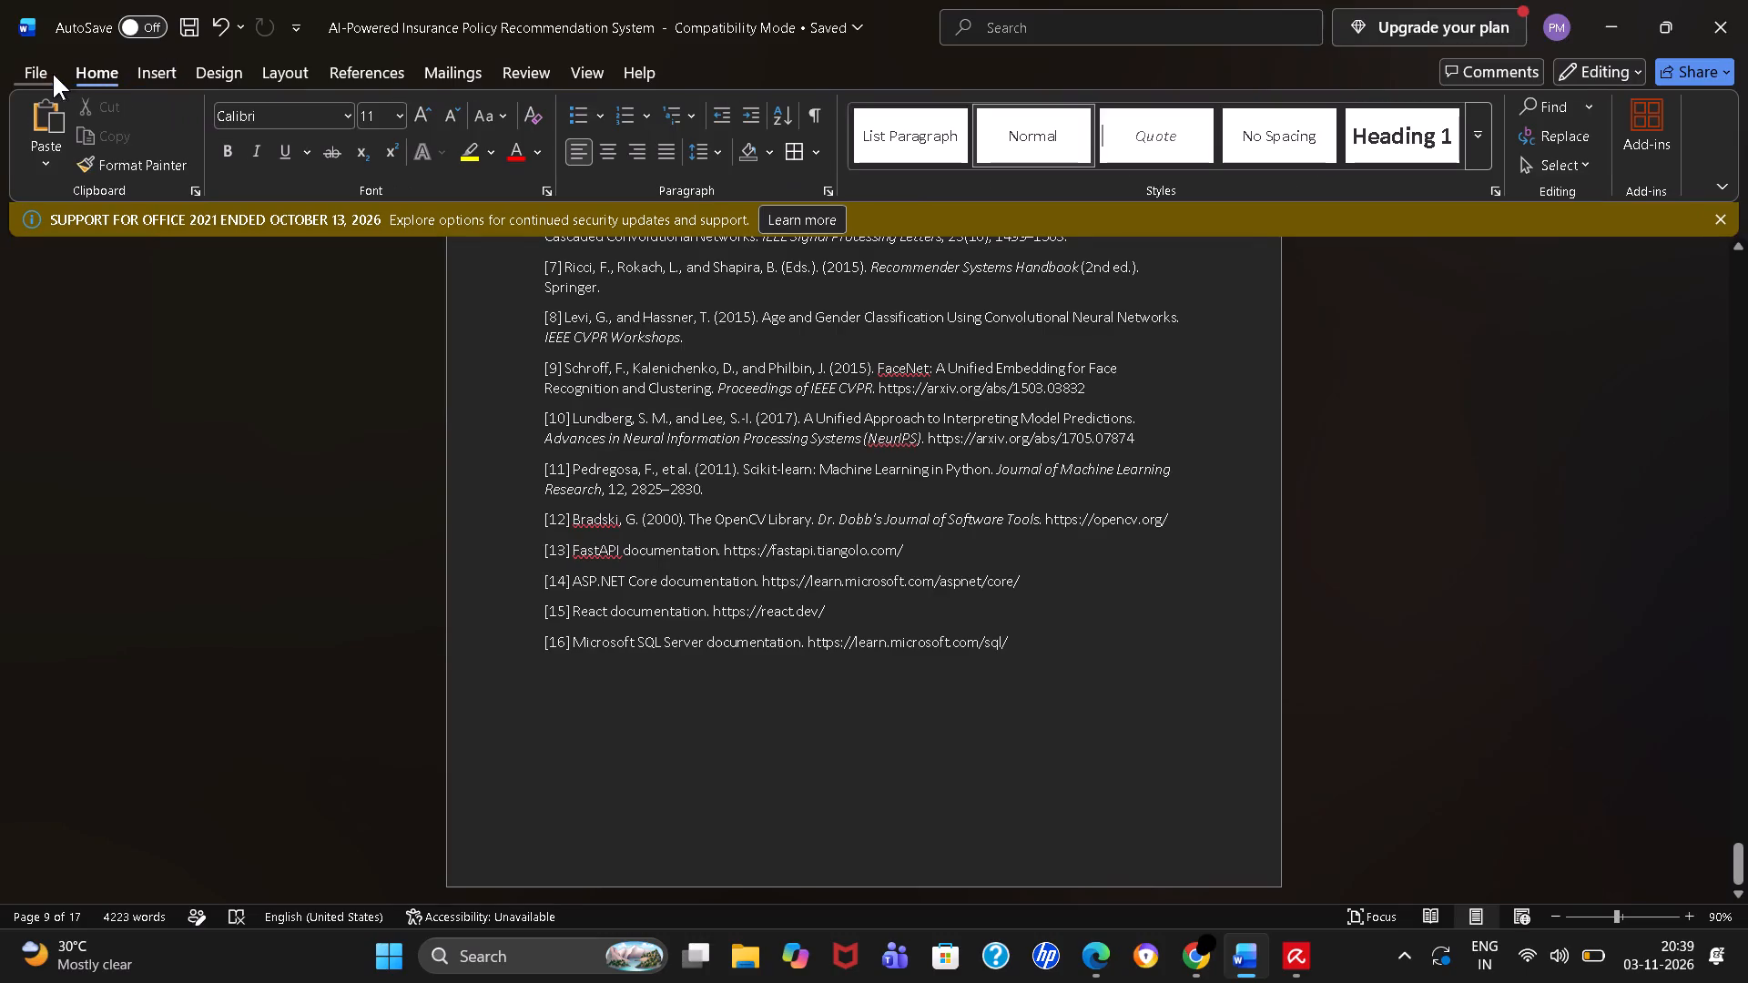
{"action": "left_click", "coordinate": [53, 74]}
{"action": "left_click", "coordinate": [62, 410]}
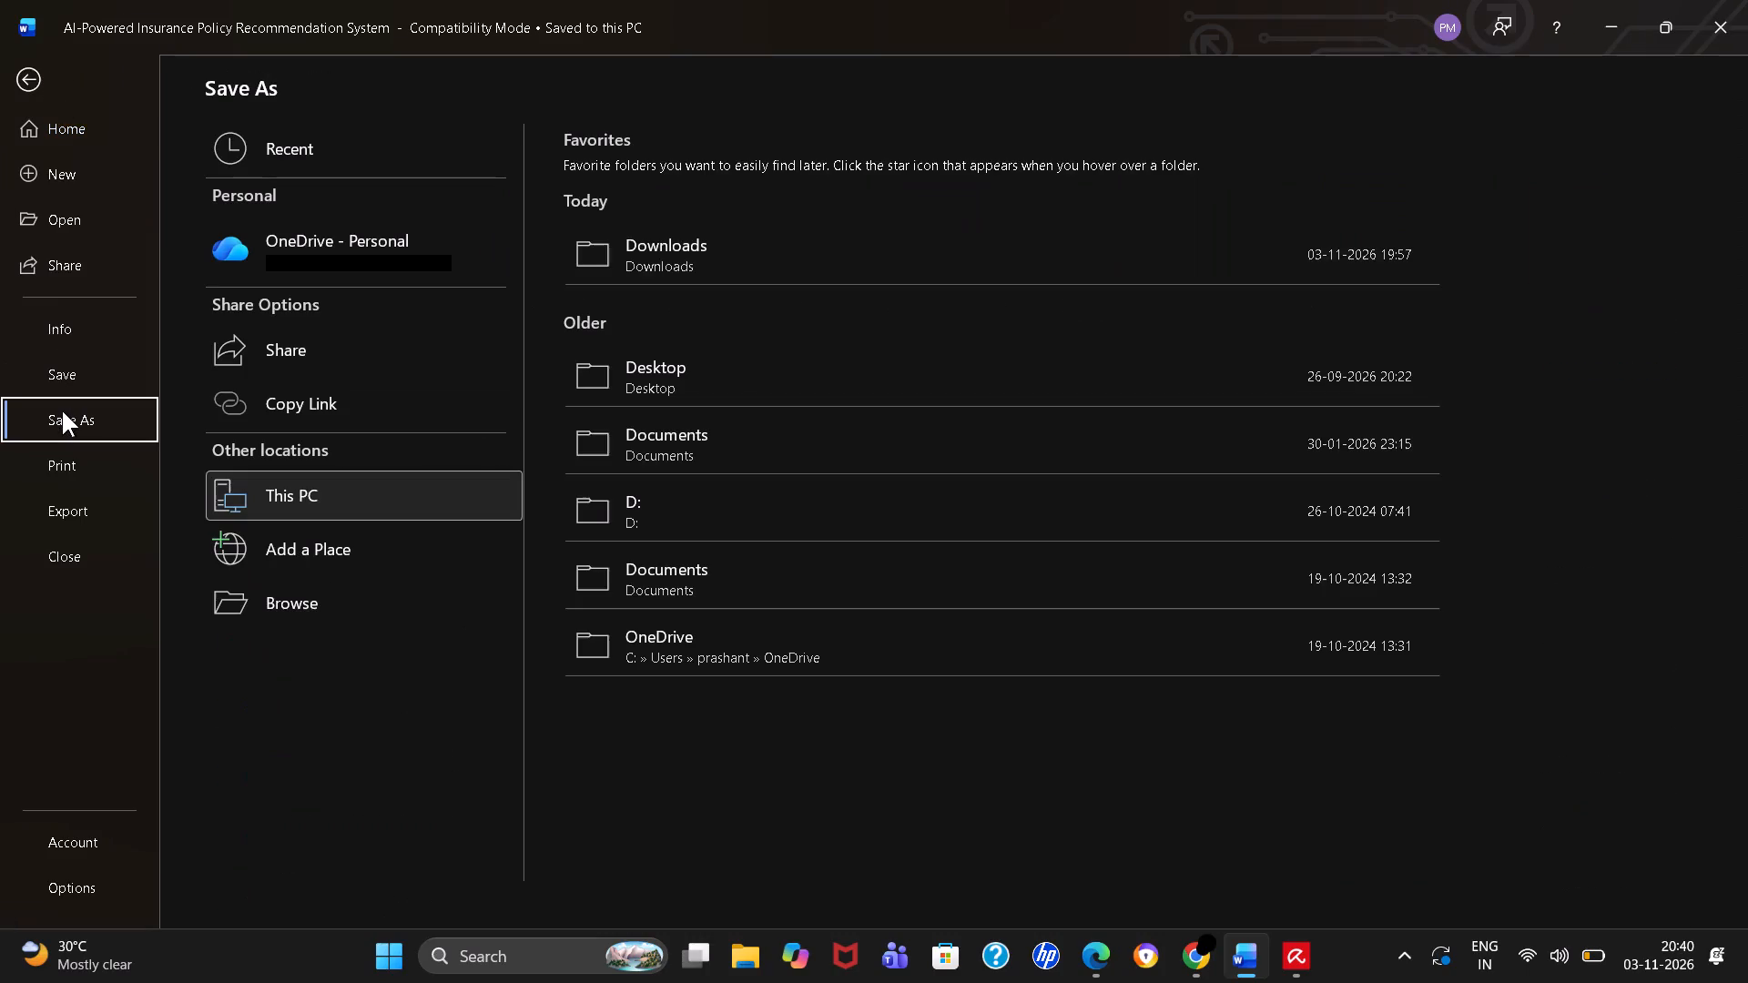
{"action": "left_click", "coordinate": [257, 588]}
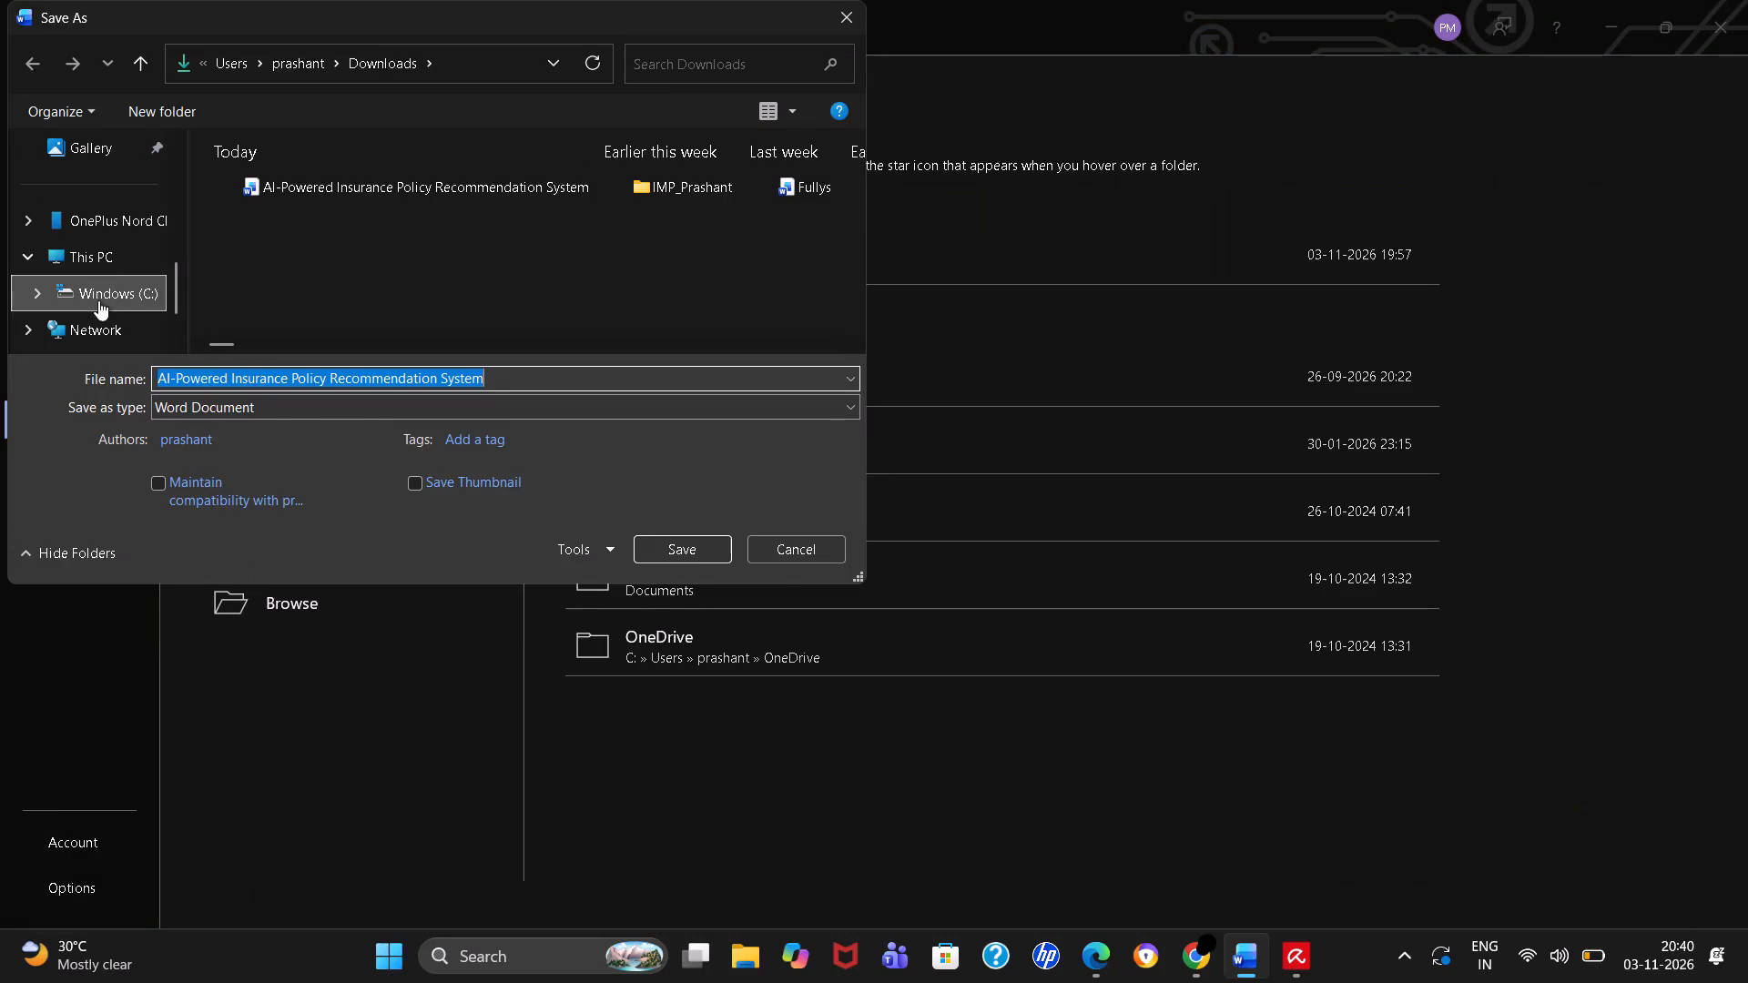
{"action": "double_click", "coordinate": [107, 291]}
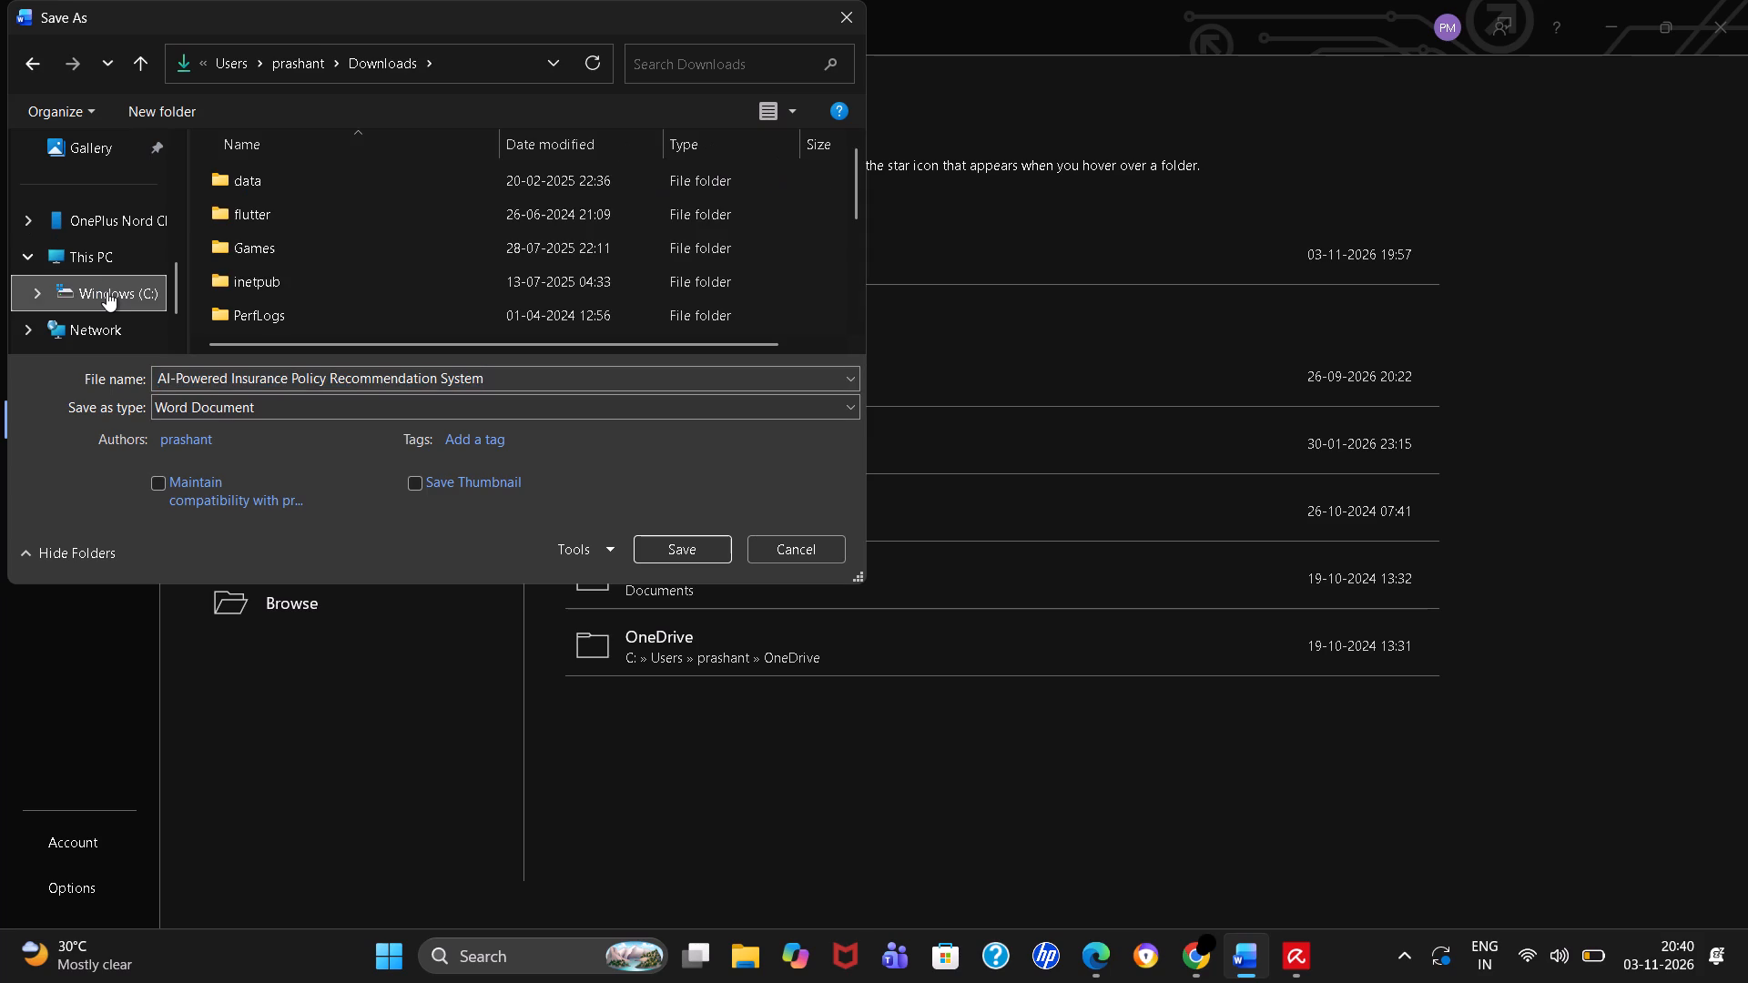
{"action": "scroll", "coordinate": [97, 330], "scroll_direction": "down", "scroll_amount": 2}
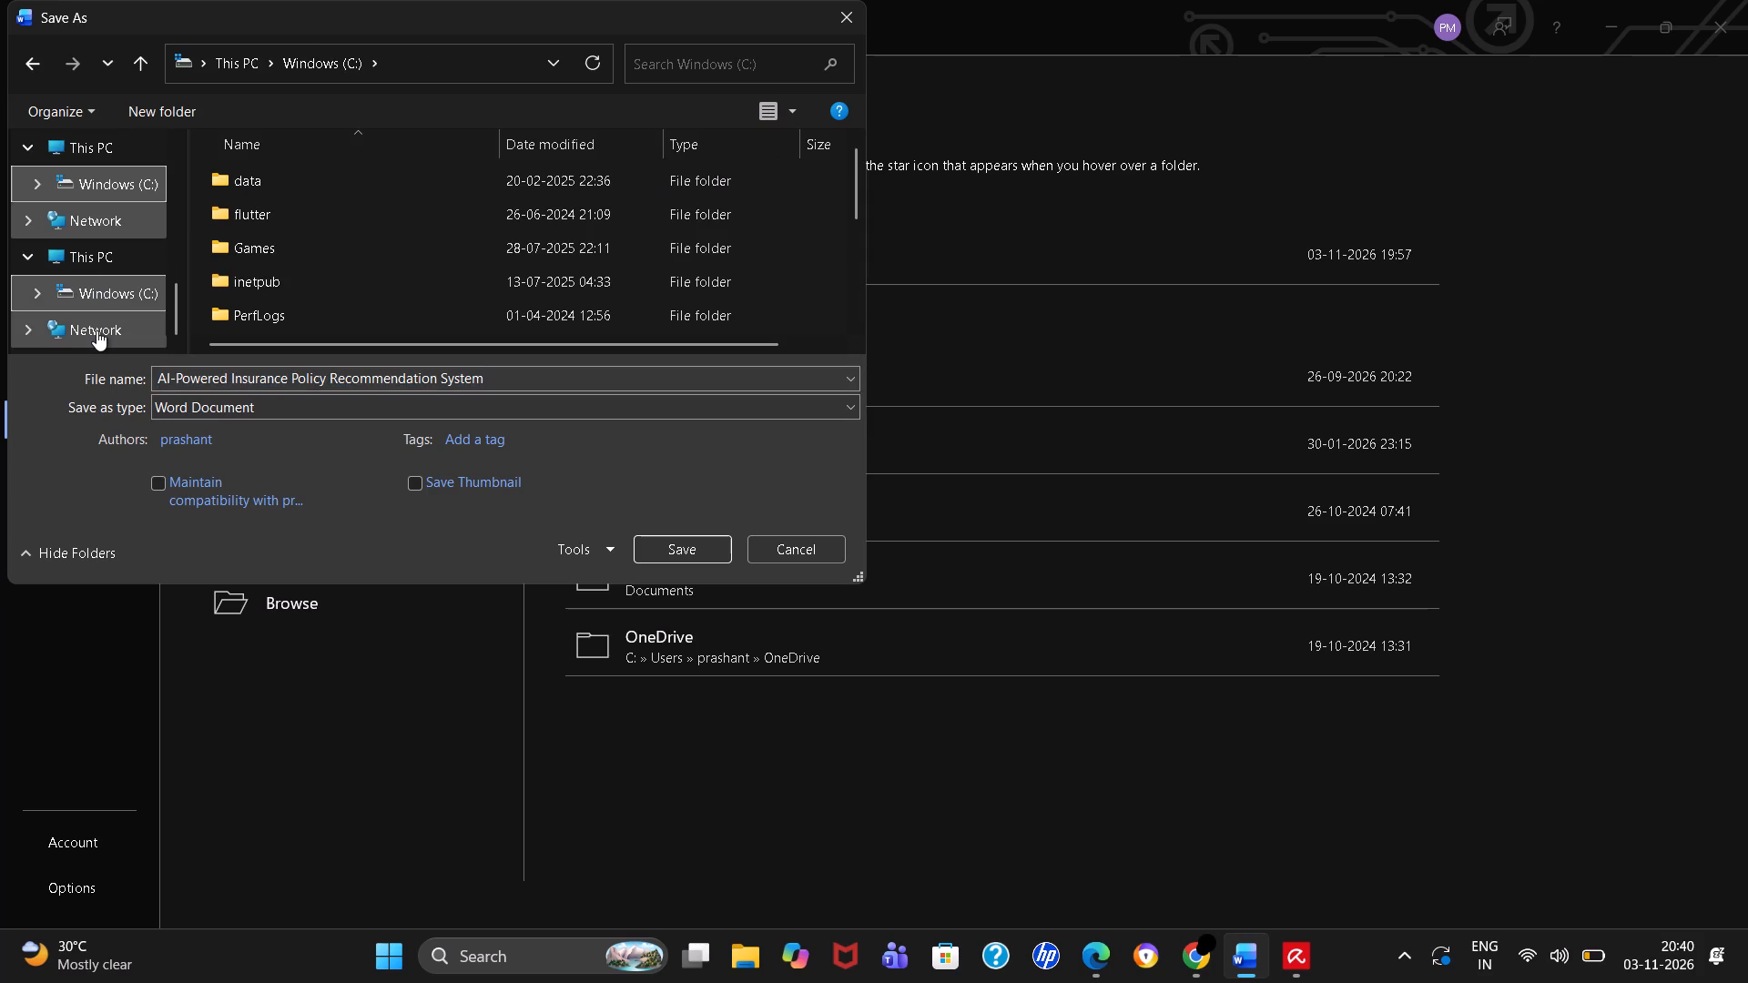
{"action": "scroll", "coordinate": [97, 330], "scroll_direction": "up", "scroll_amount": 2}
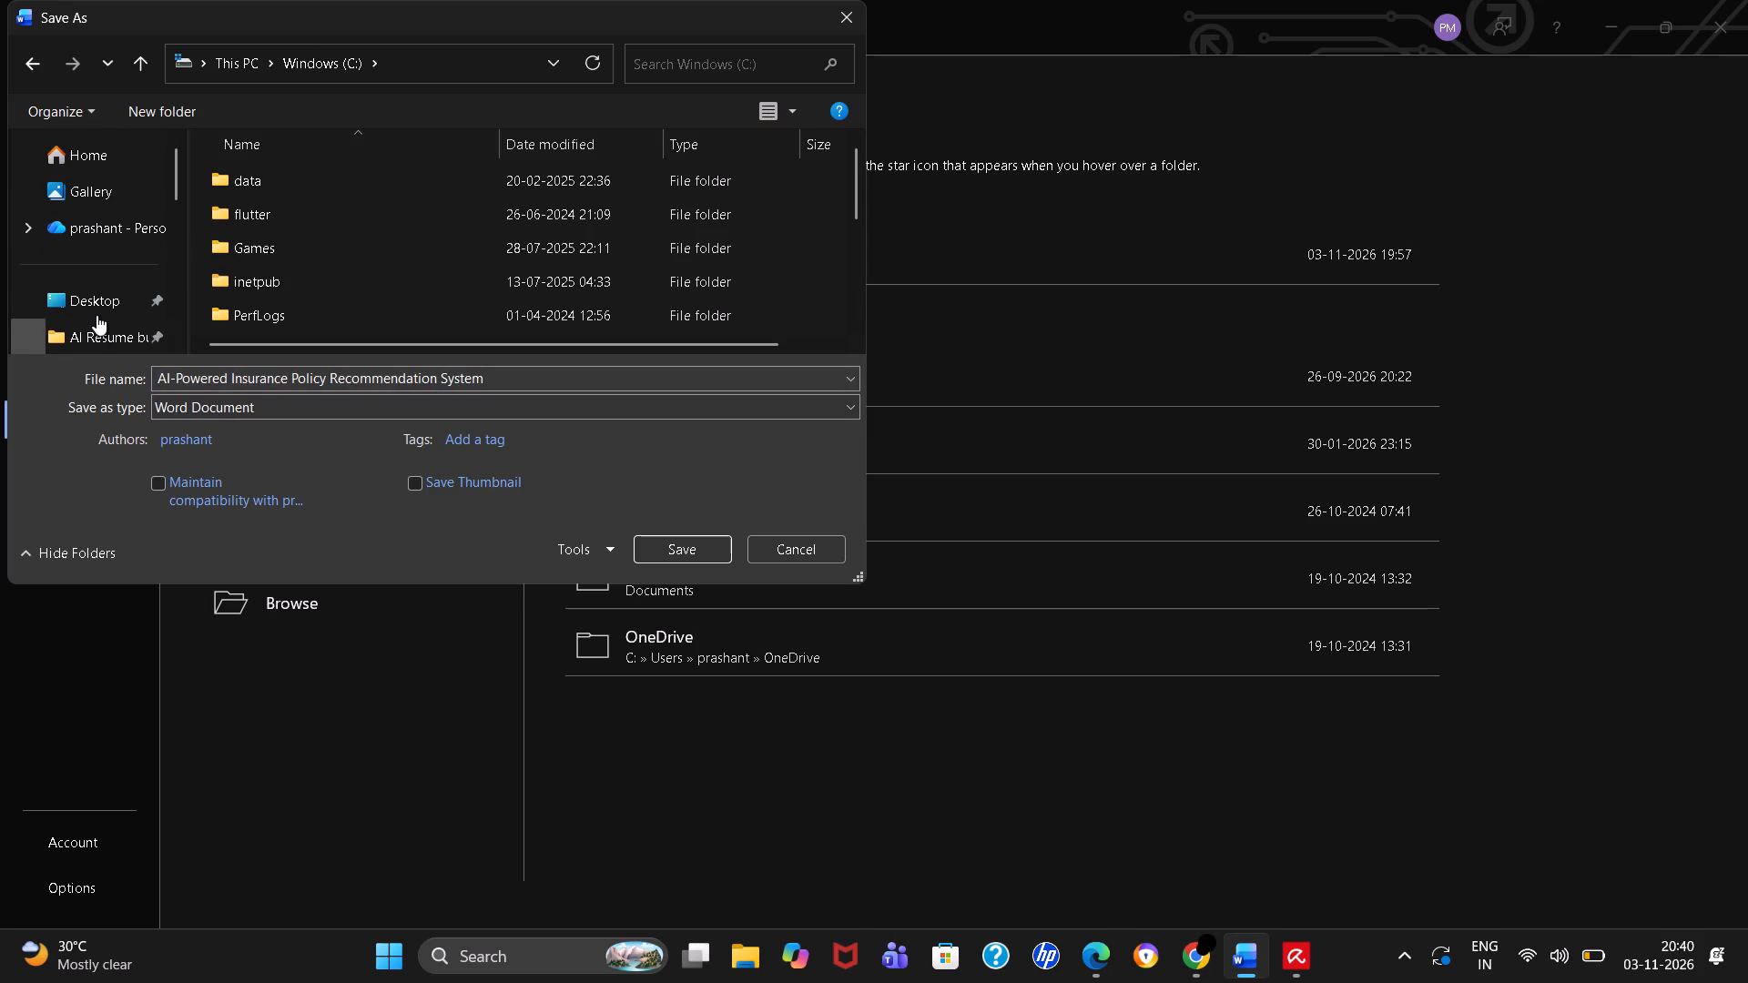
{"action": "double_click", "coordinate": [97, 305]}
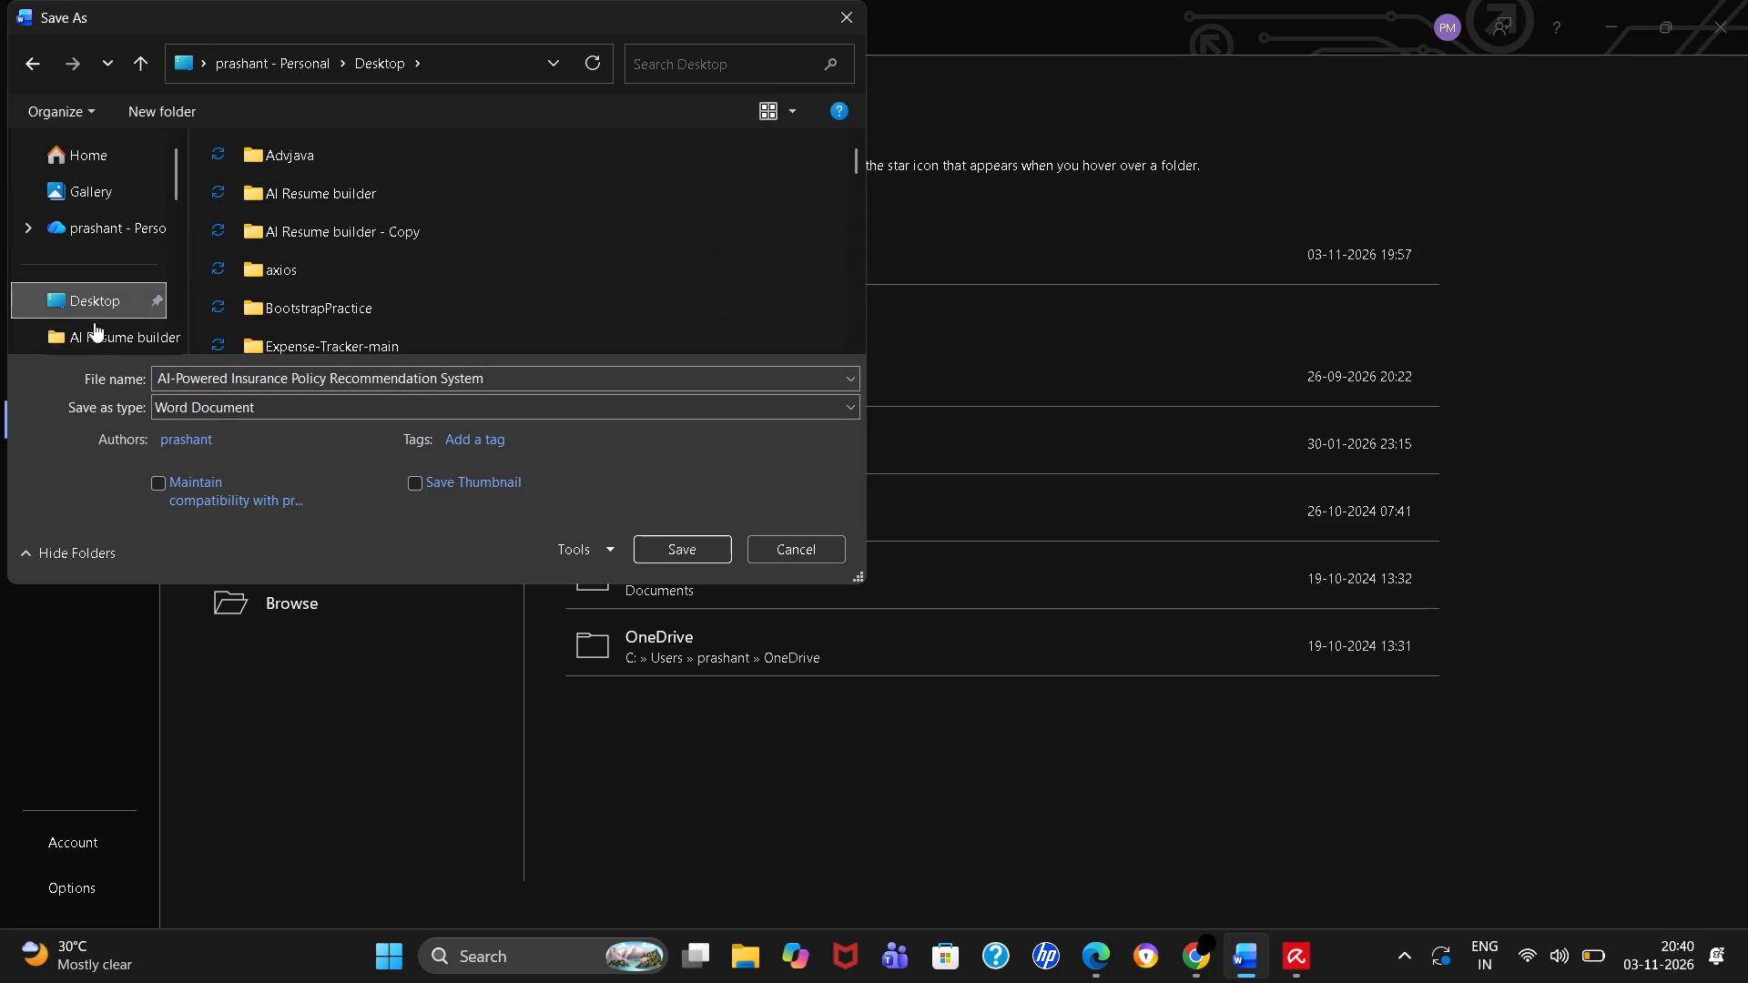
{"action": "scroll", "coordinate": [91, 337], "scroll_direction": "down", "scroll_amount": 1}
{"action": "scroll", "coordinate": [91, 337], "scroll_direction": "up", "scroll_amount": 1}
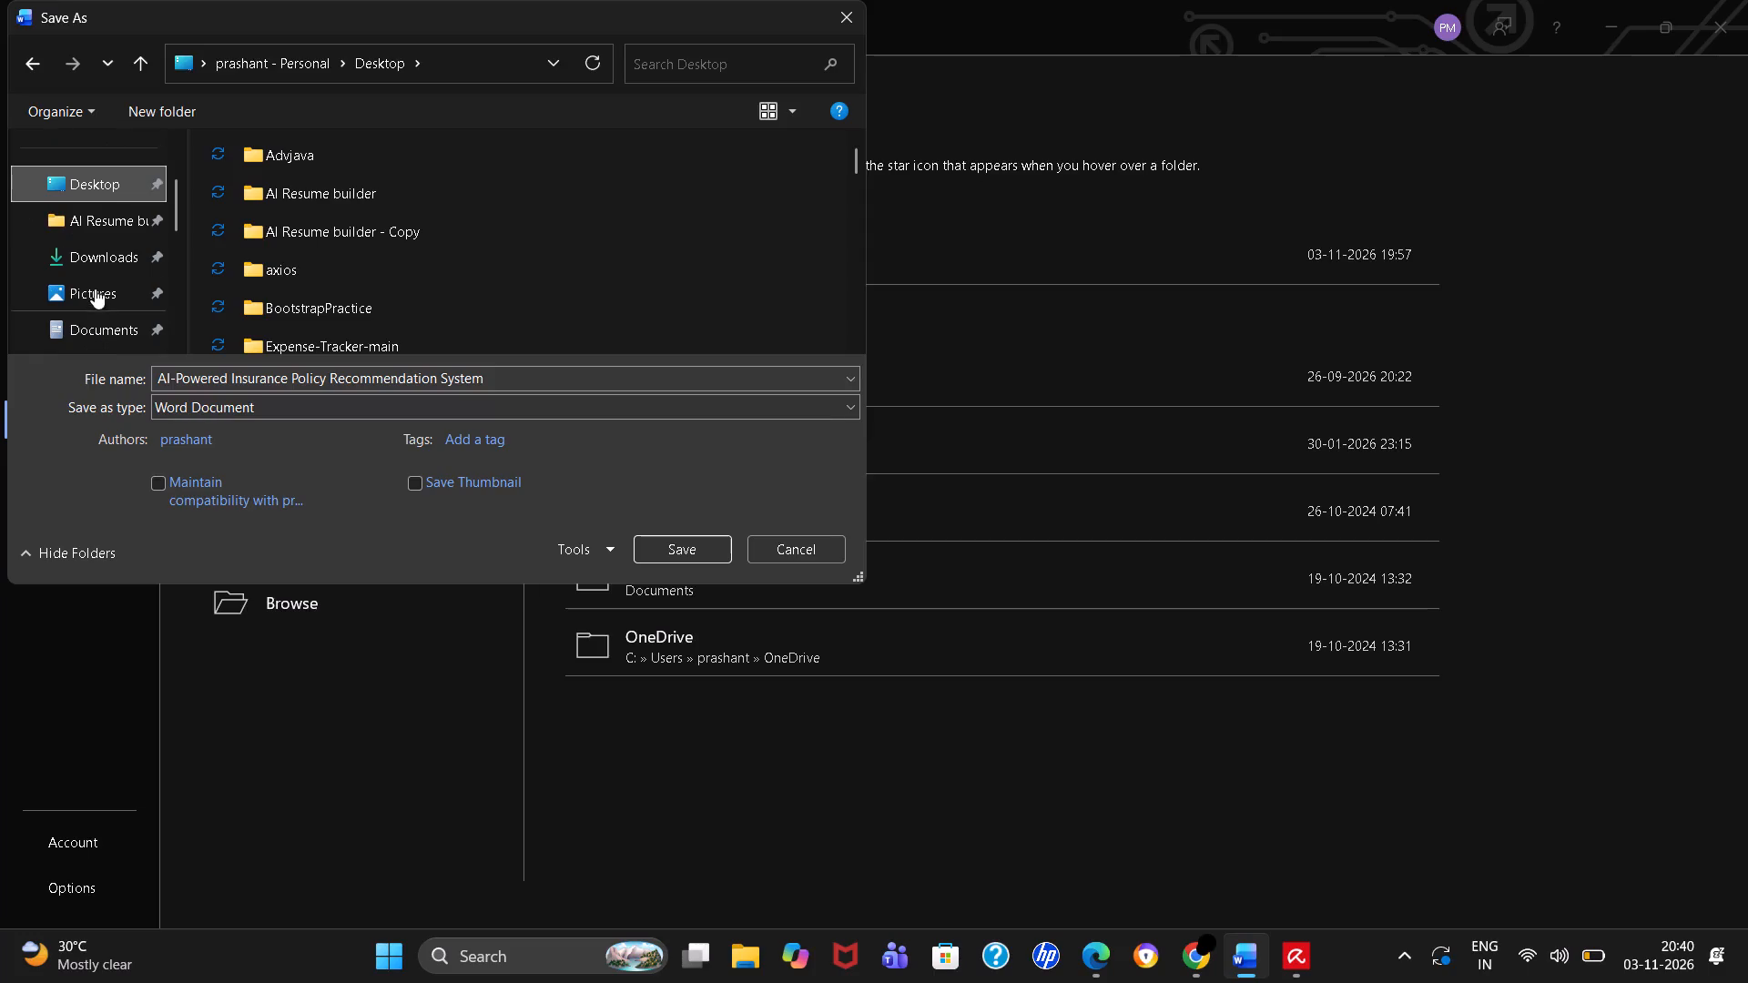
{"action": "double_click", "coordinate": [86, 326]}
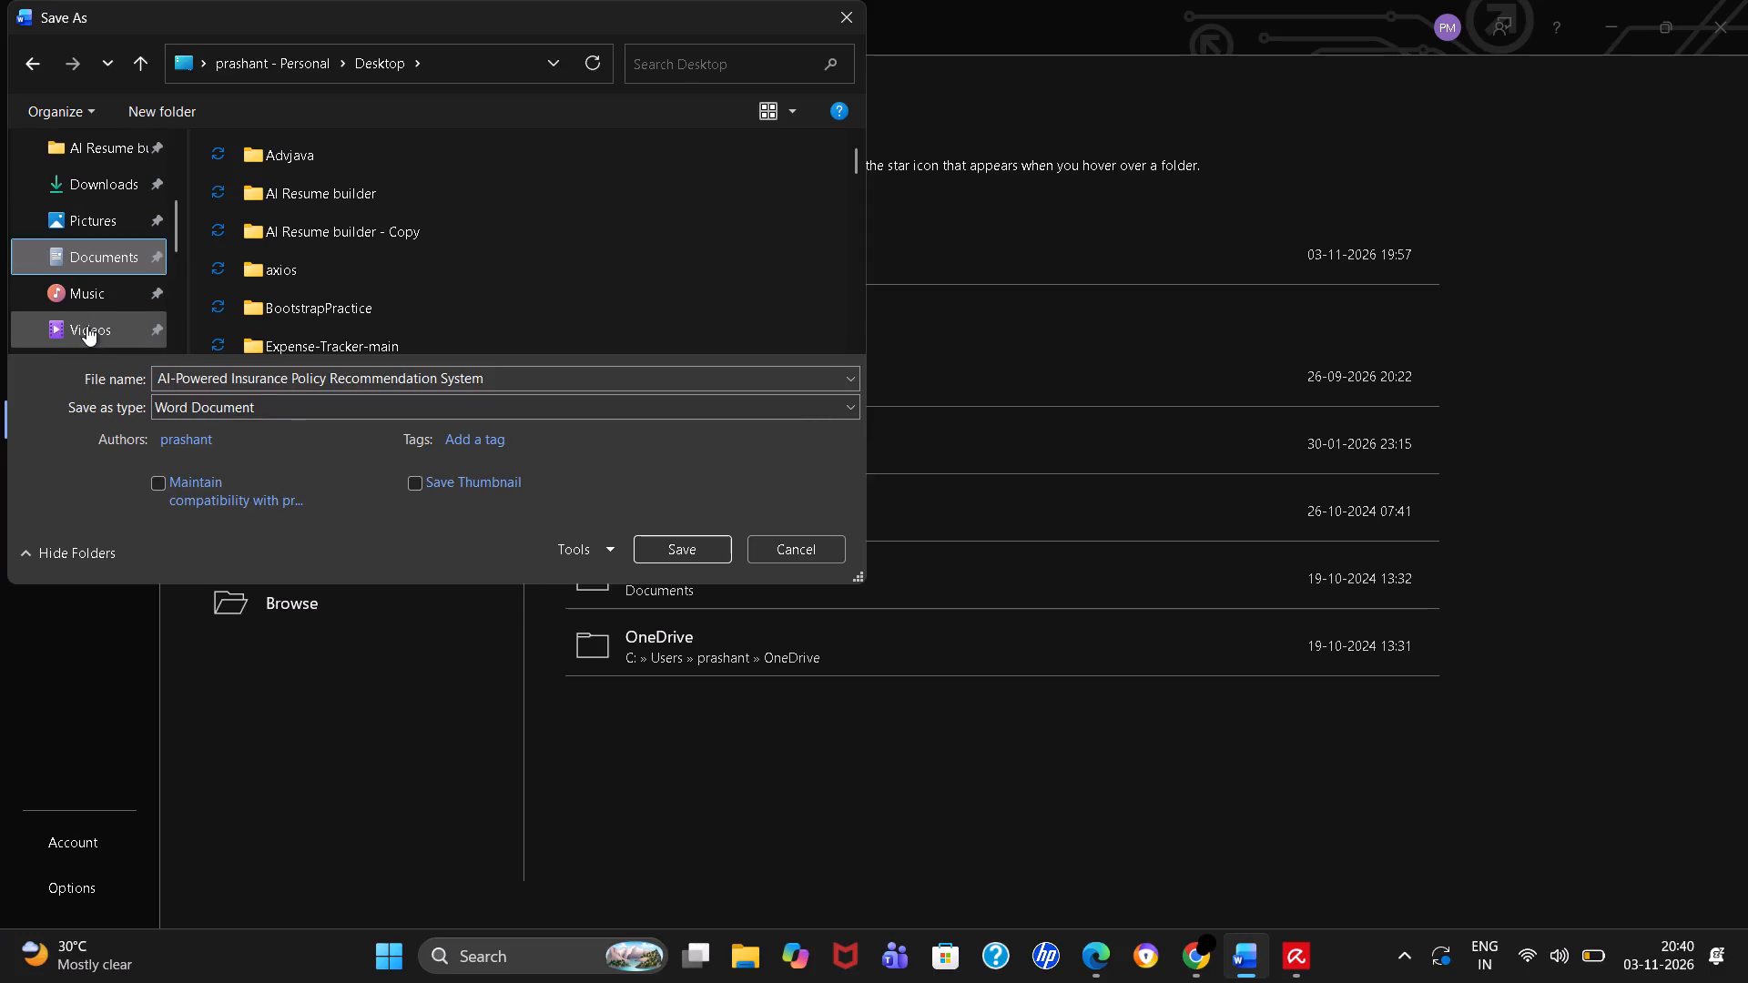
{"action": "left_click", "coordinate": [266, 409]}
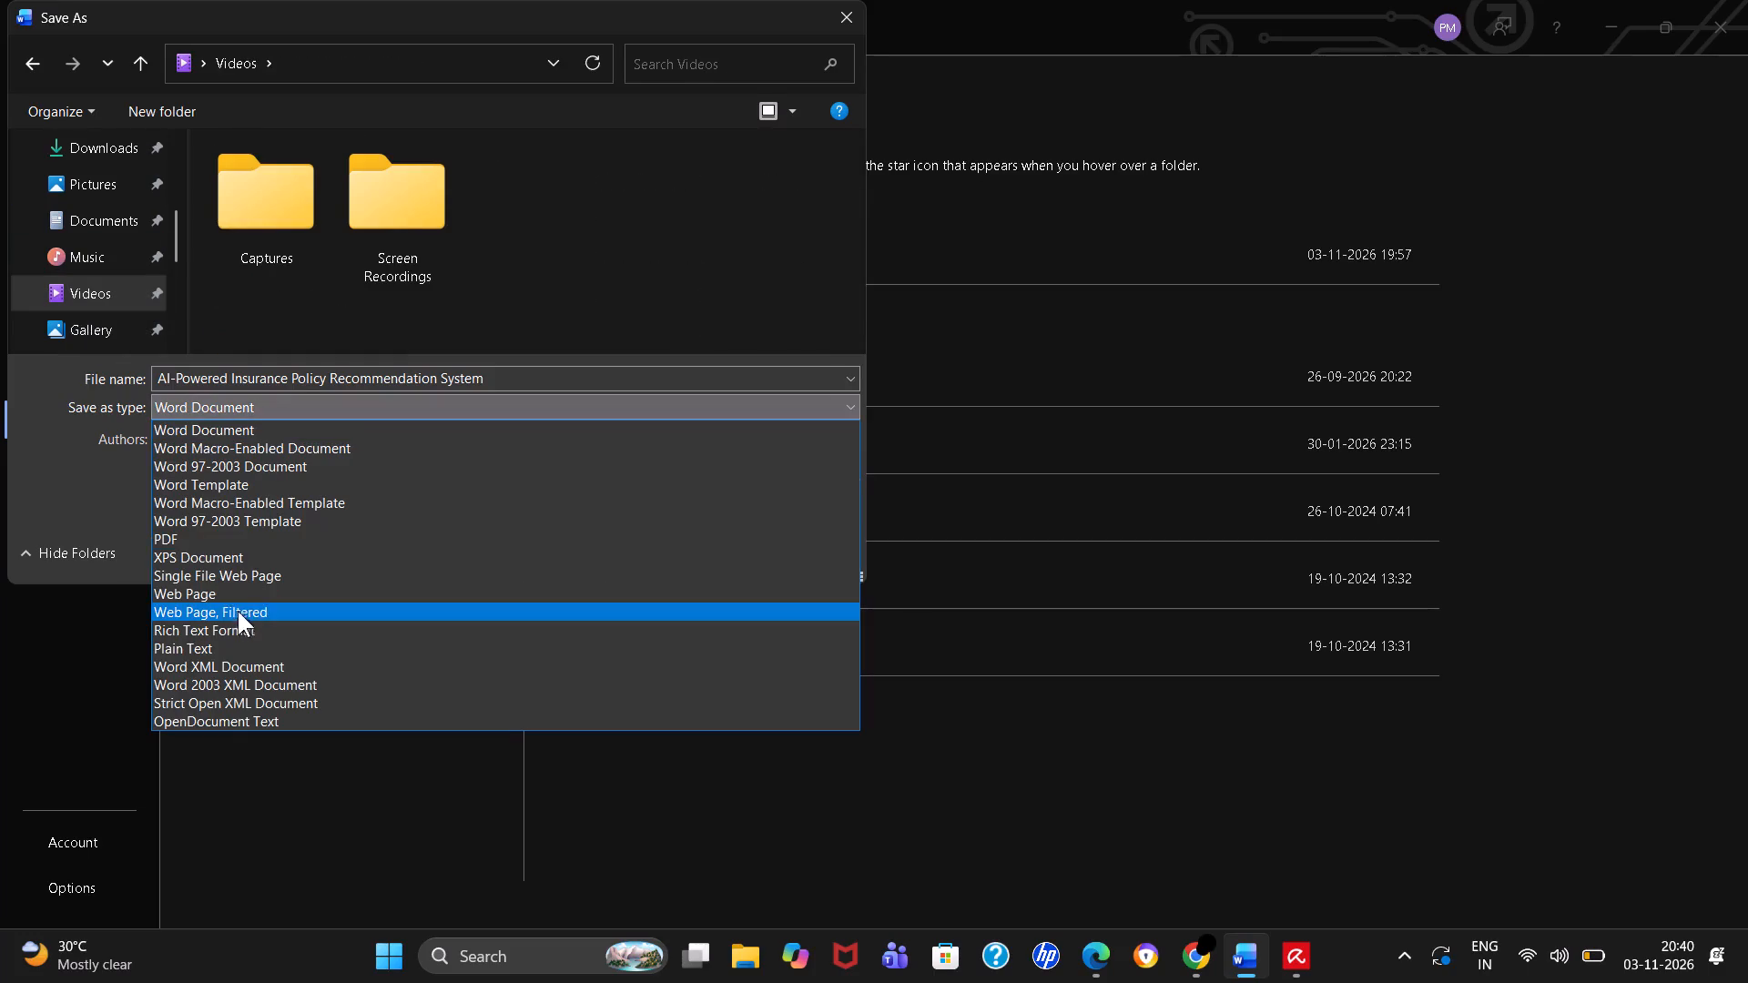
{"action": "left_click", "coordinate": [221, 547]}
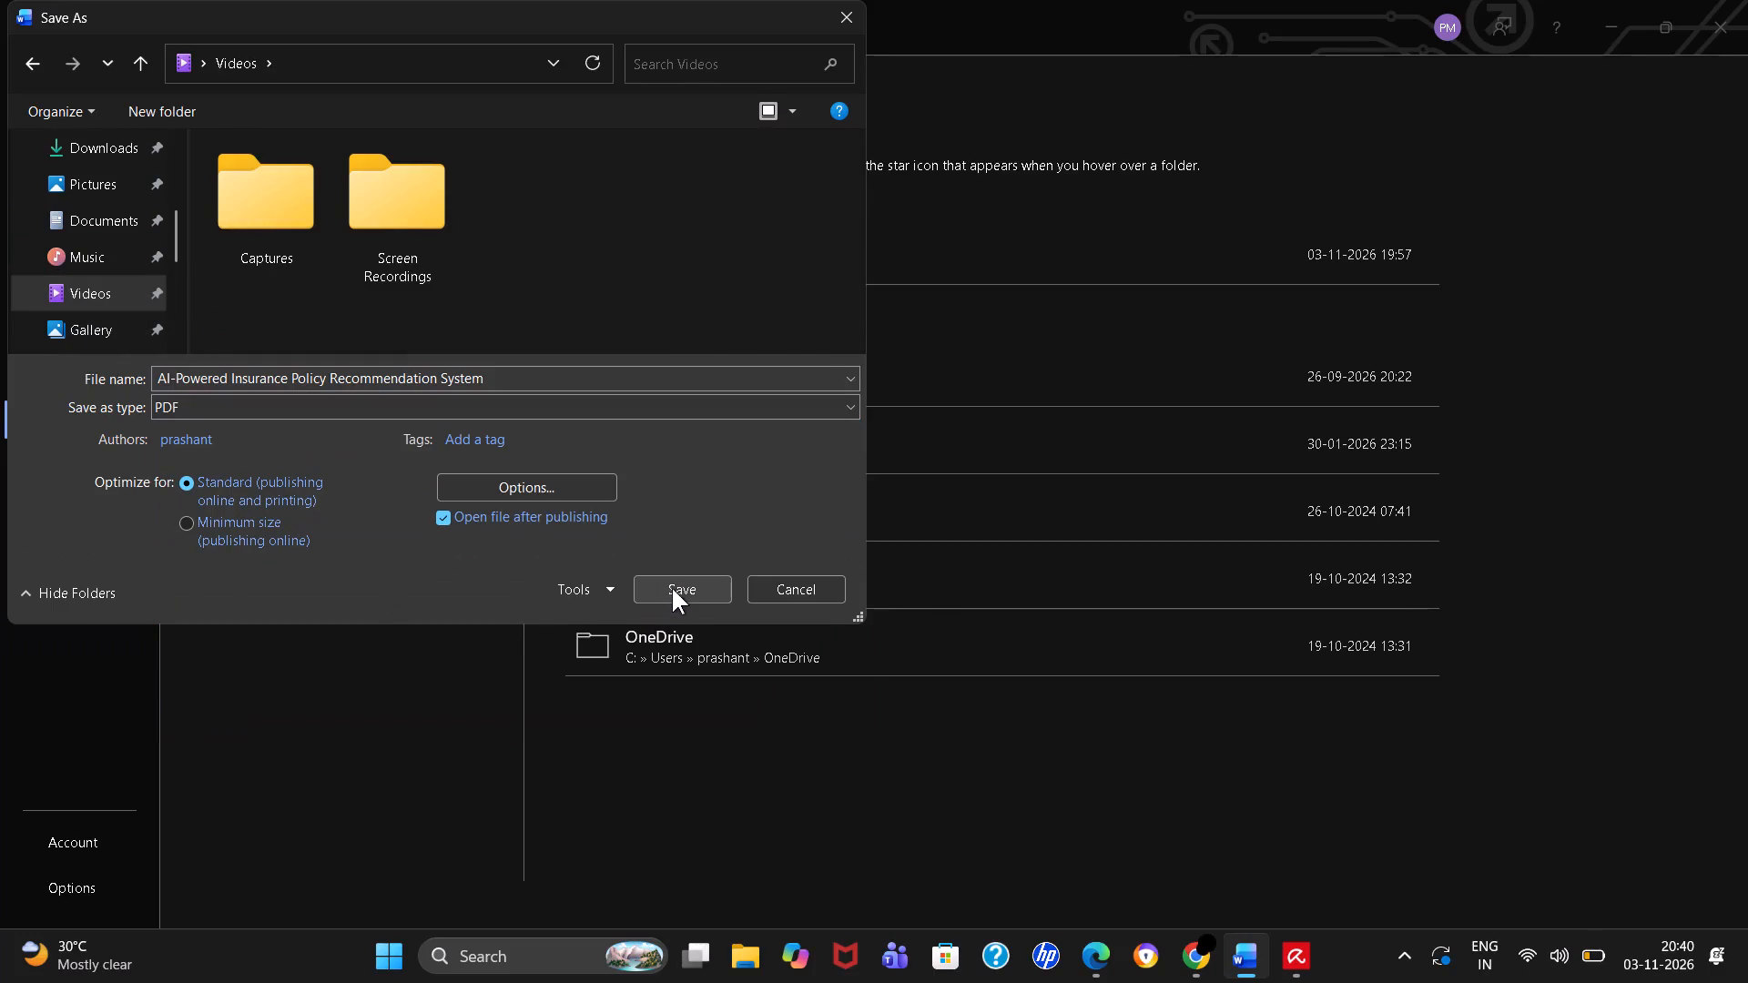
{"action": "left_click", "coordinate": [674, 587]}
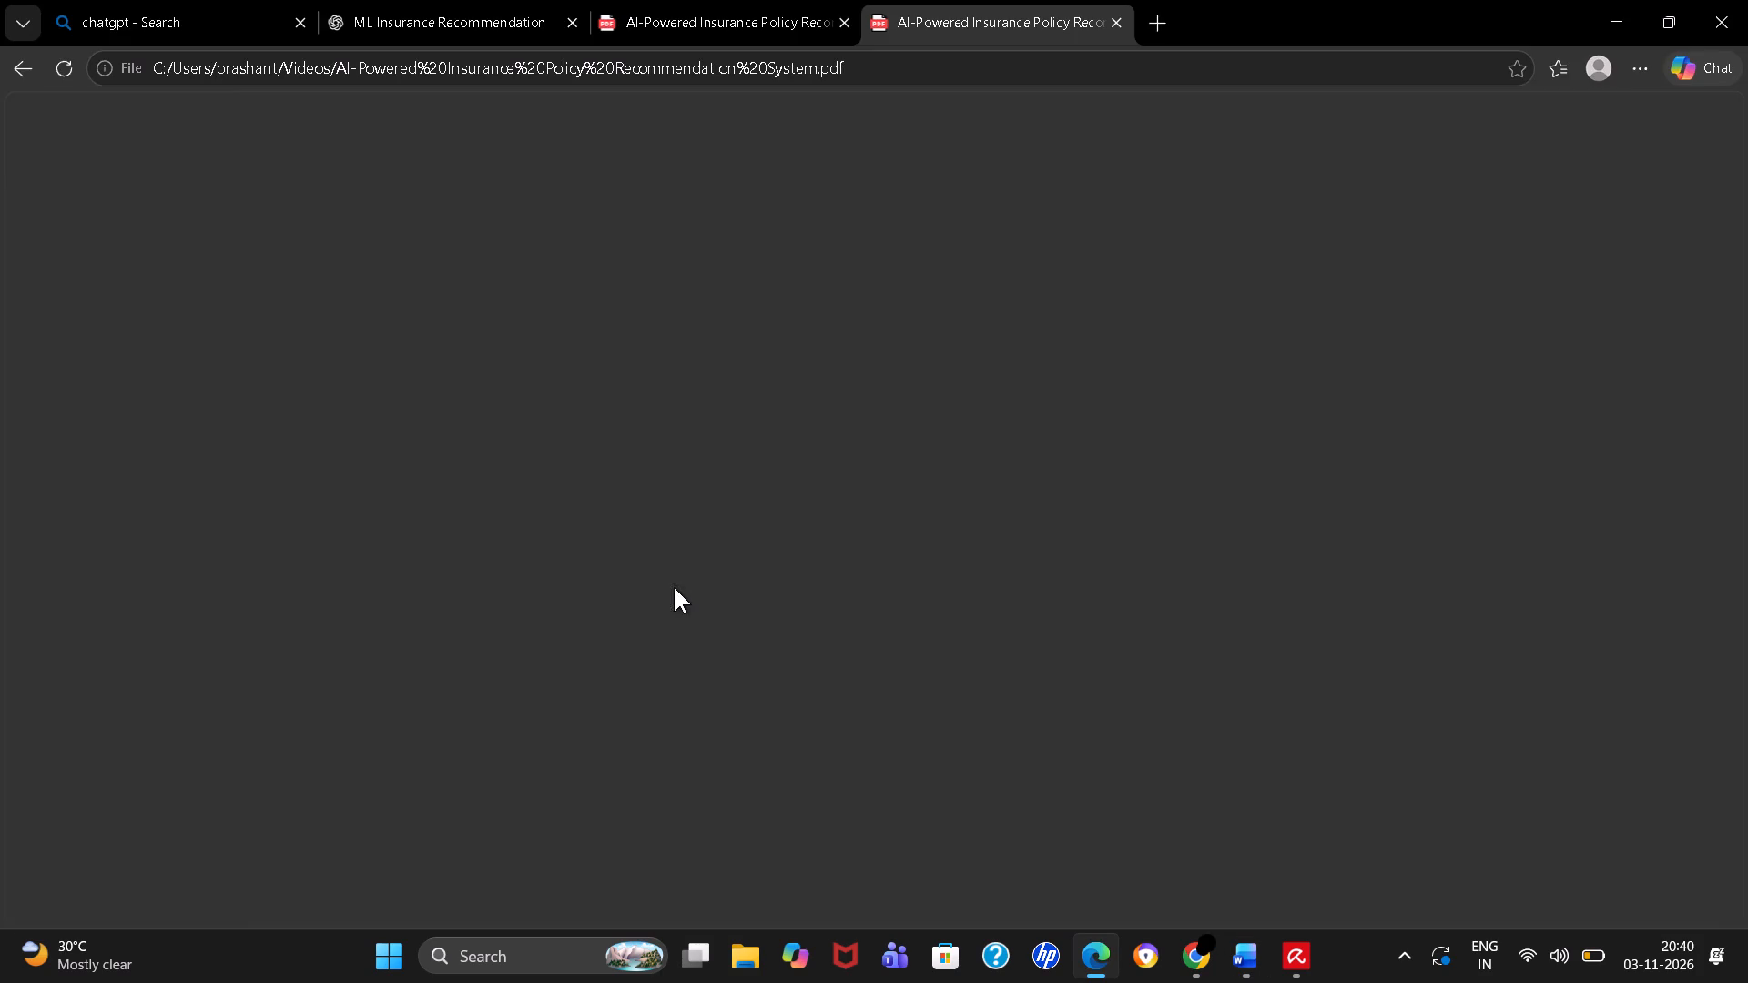
Examine the exported PDF's page layout from the introduction through the 2.2 Gap Analysis table and 2.3 Summary.
{"action": "scroll", "coordinate": [674, 587], "scroll_direction": "down", "scroll_amount": 5}
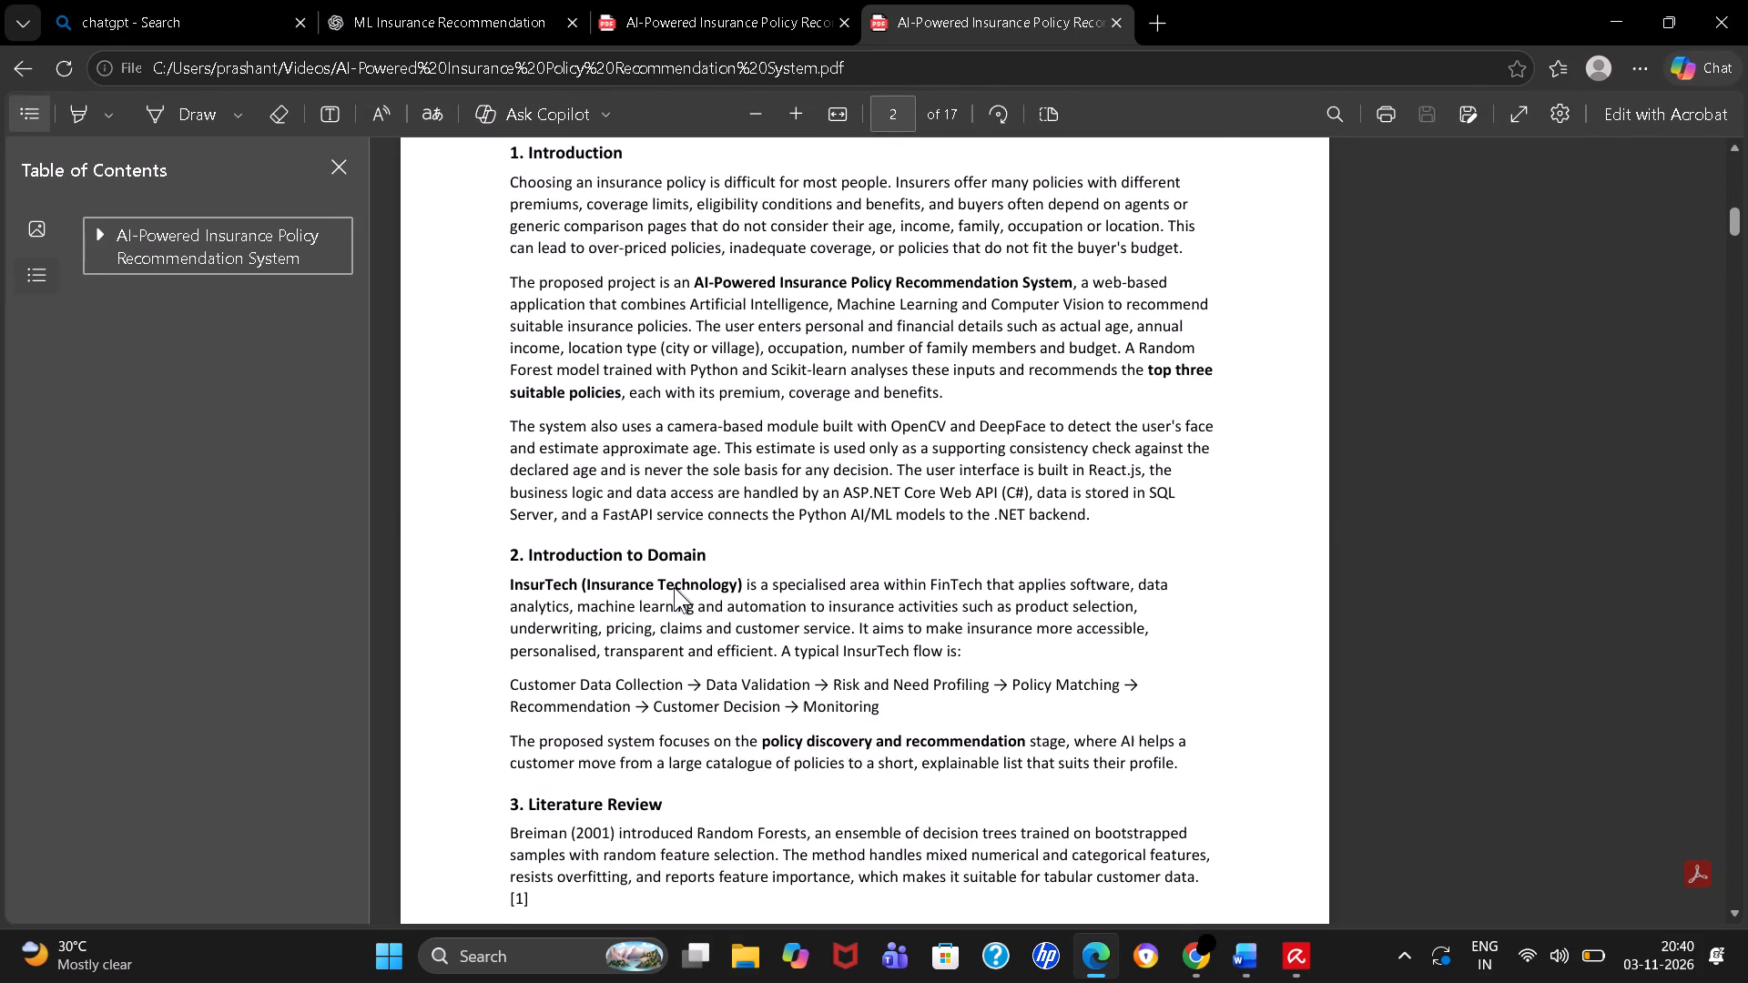
{"action": "scroll", "coordinate": [674, 587], "scroll_direction": "down", "scroll_amount": 6}
{"action": "scroll", "coordinate": [674, 587], "scroll_direction": "up", "scroll_amount": 1}
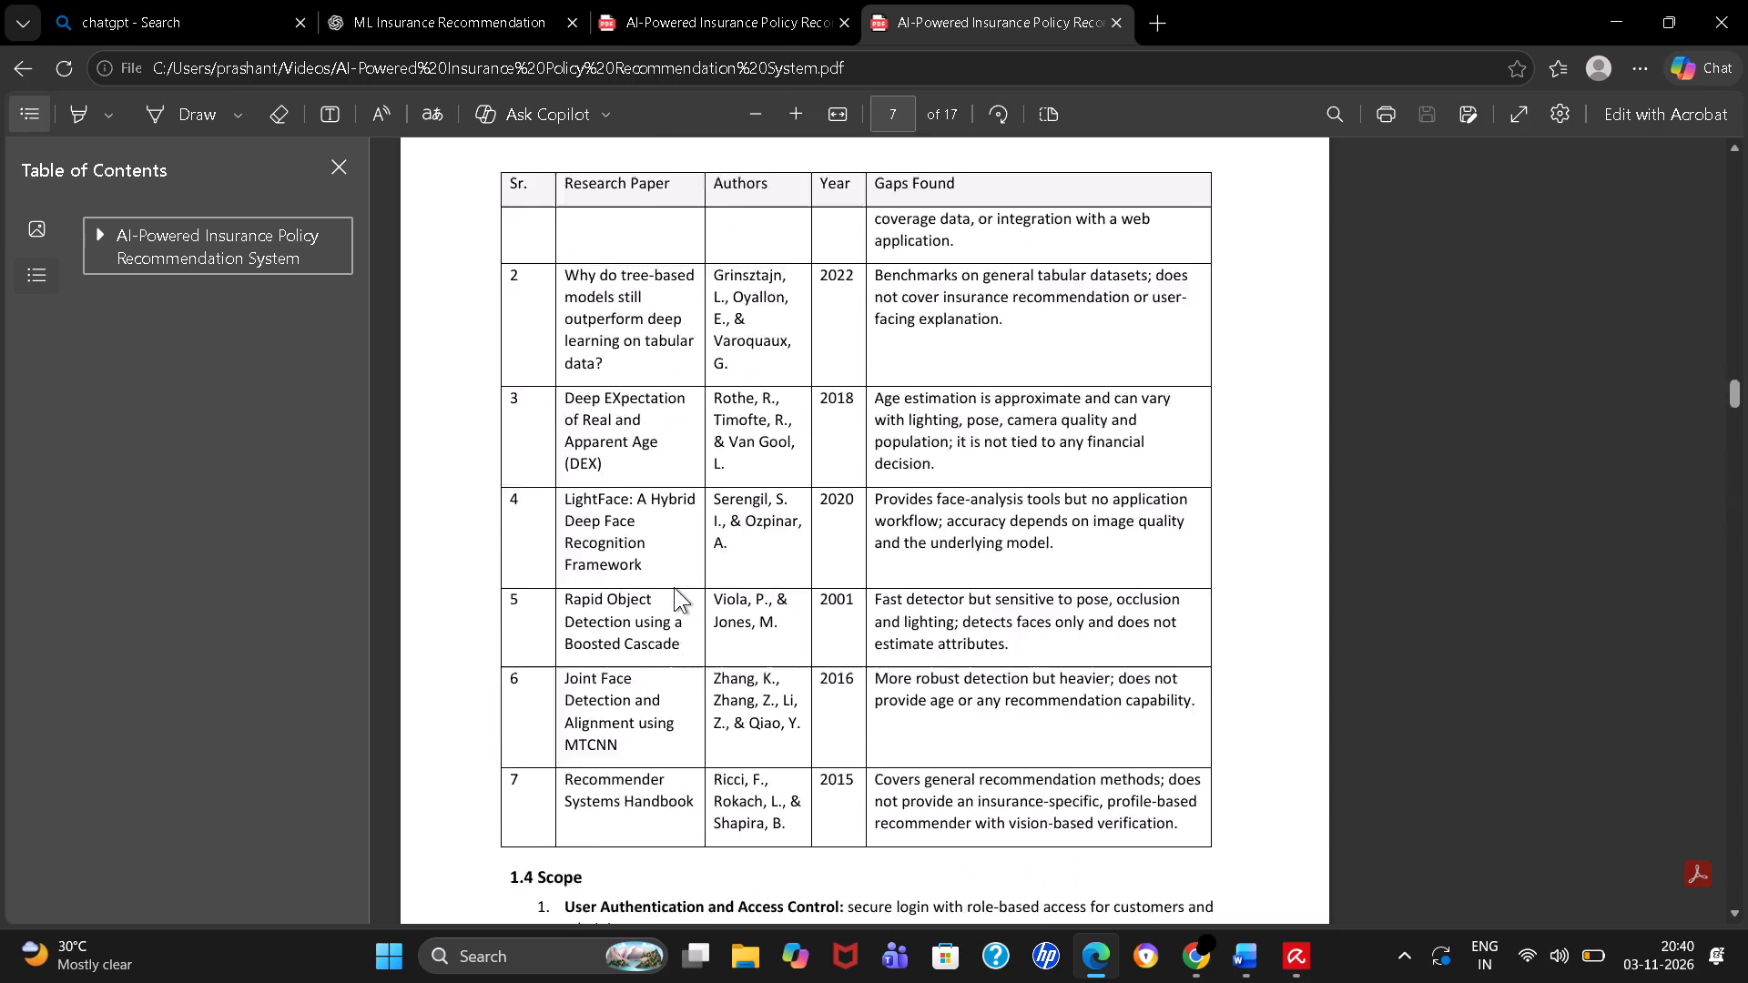
{"action": "scroll", "coordinate": [674, 587], "scroll_direction": "up", "scroll_amount": 1}
{"action": "scroll", "coordinate": [674, 587], "scroll_direction": "down", "scroll_amount": 3}
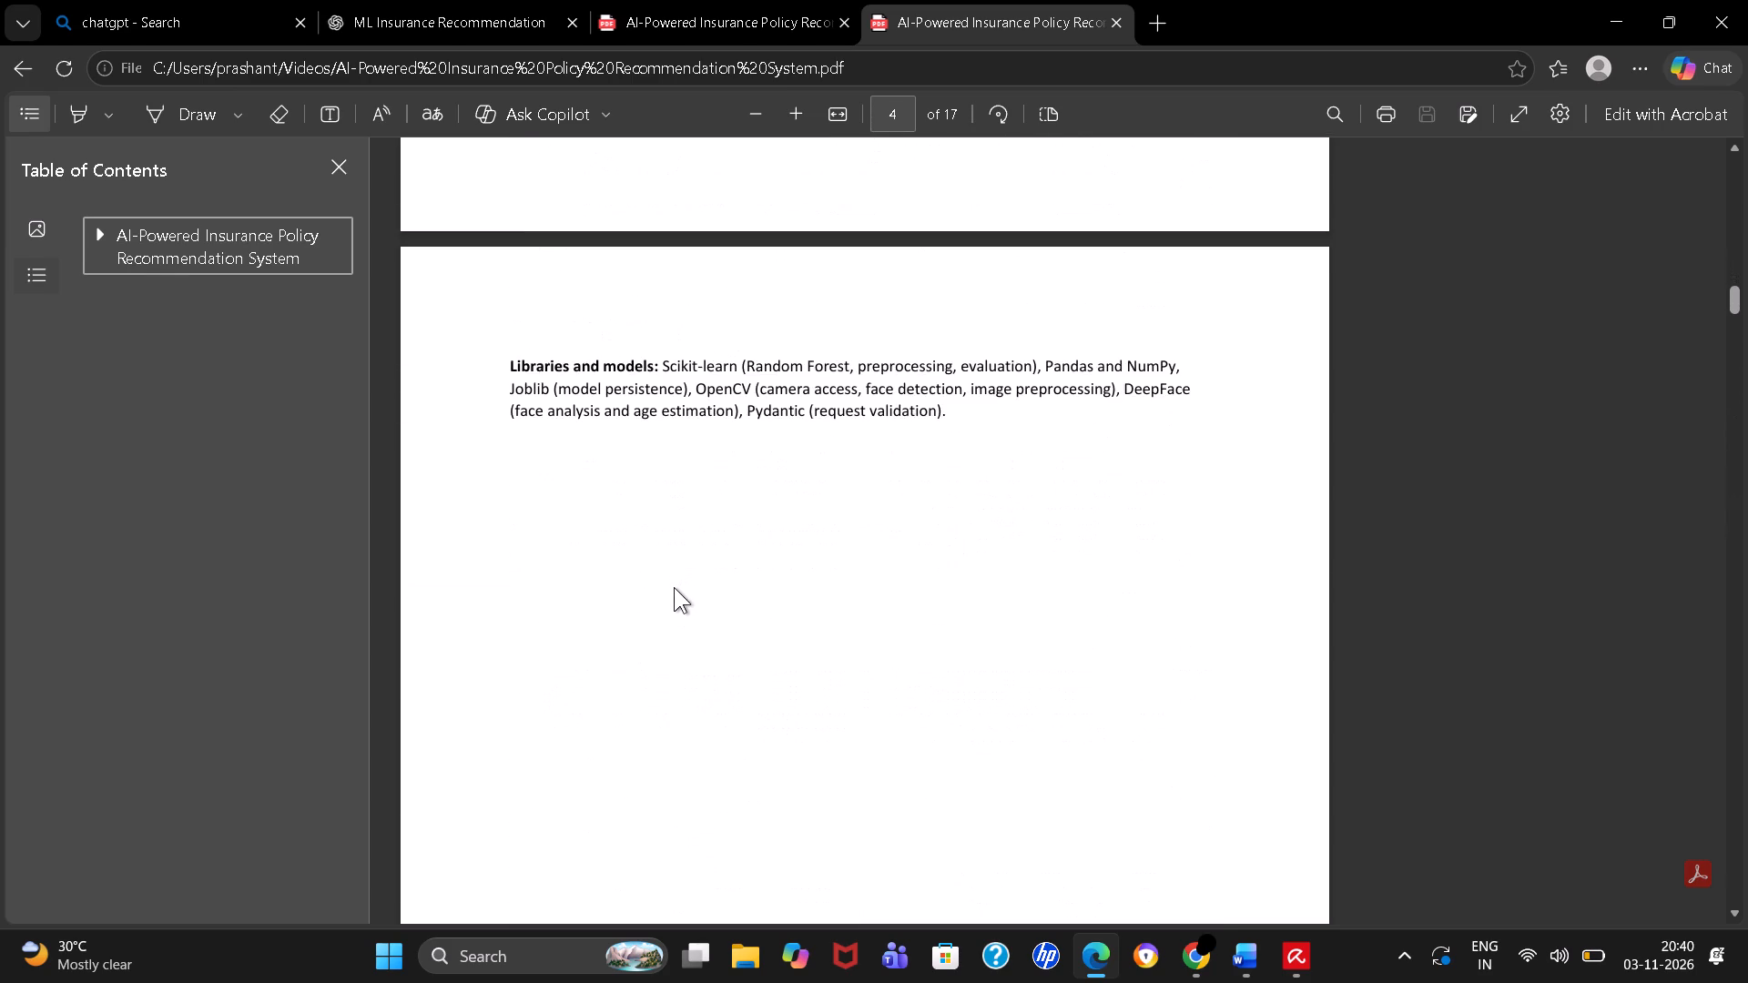
{"action": "scroll", "coordinate": [674, 587], "scroll_direction": "down", "scroll_amount": 7}
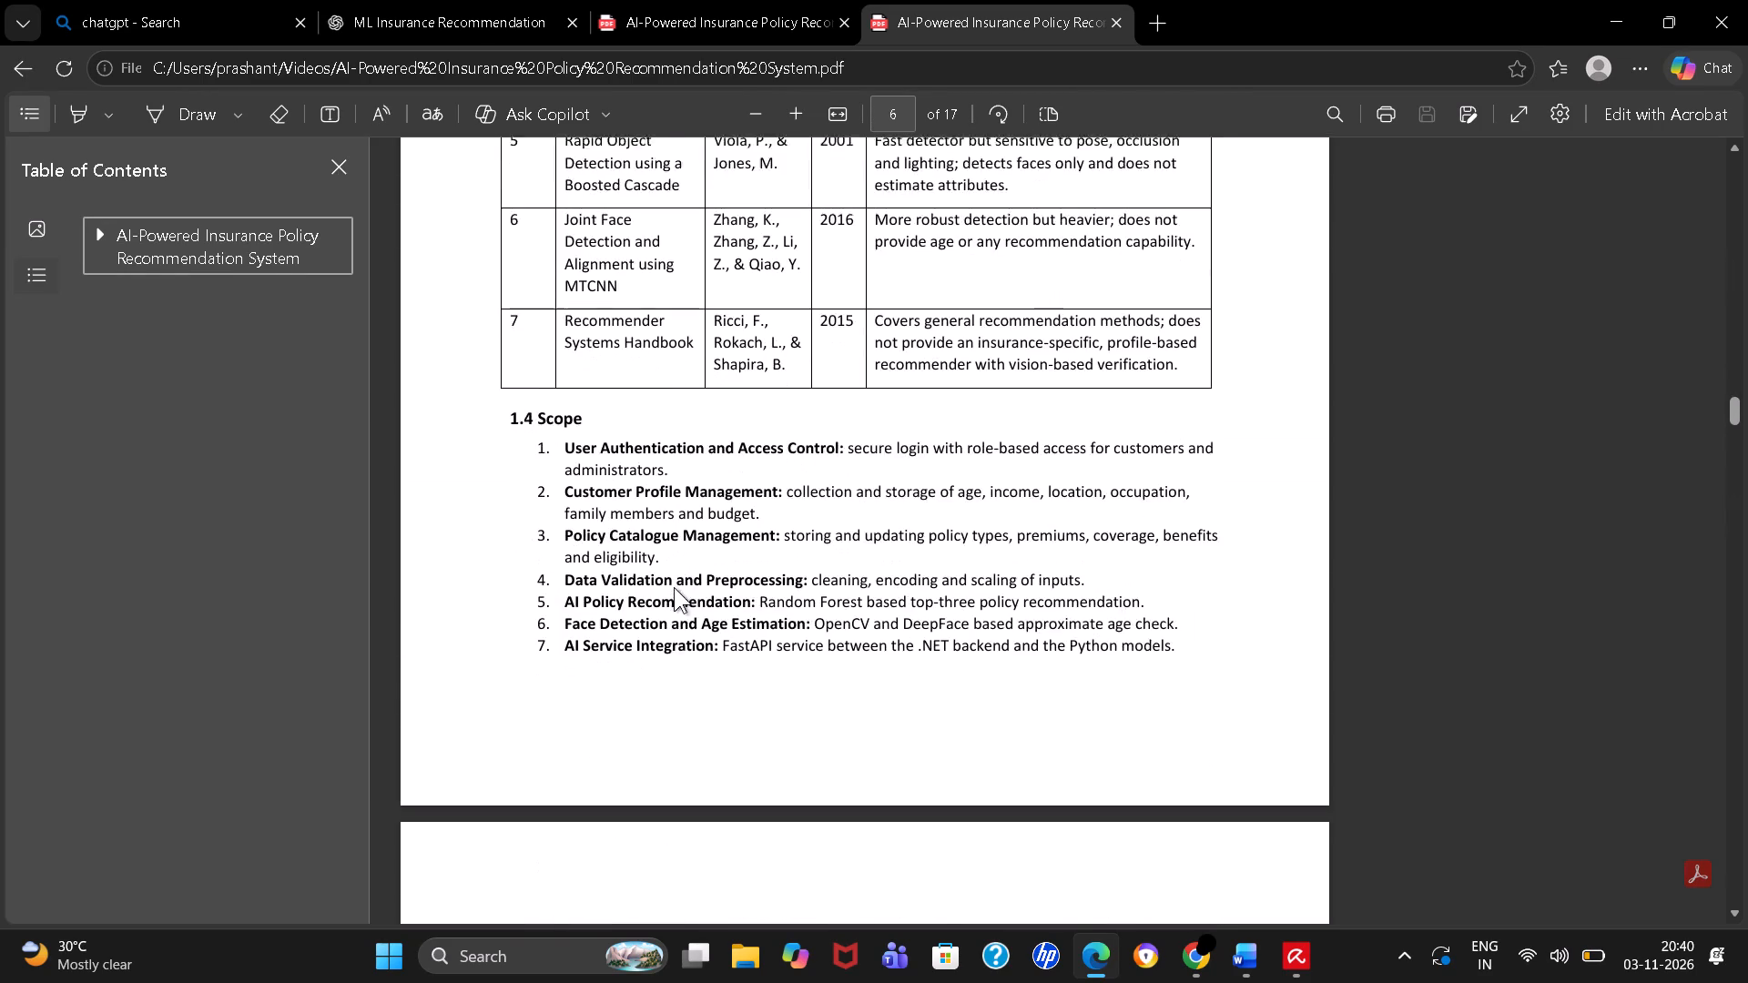
{"action": "scroll", "coordinate": [674, 587], "scroll_direction": "down", "scroll_amount": 5}
{"action": "scroll", "coordinate": [674, 587], "scroll_direction": "up", "scroll_amount": 5}
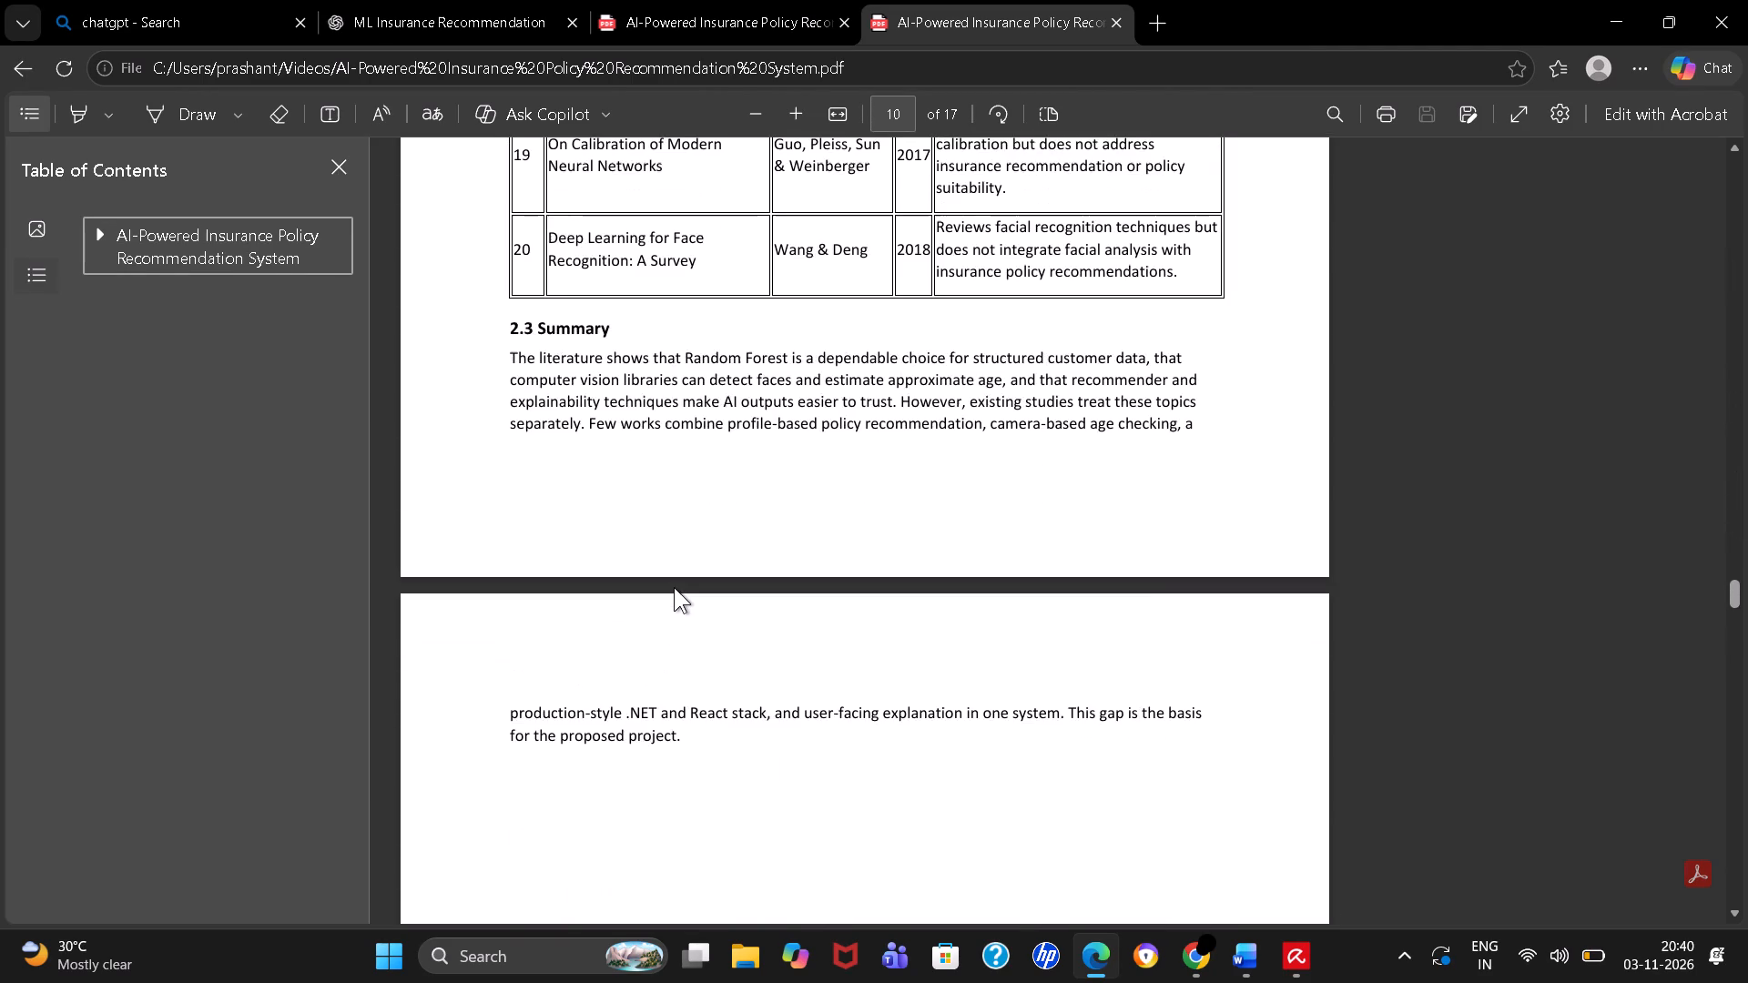
{"action": "scroll", "coordinate": [674, 587], "scroll_direction": "up", "scroll_amount": 4}
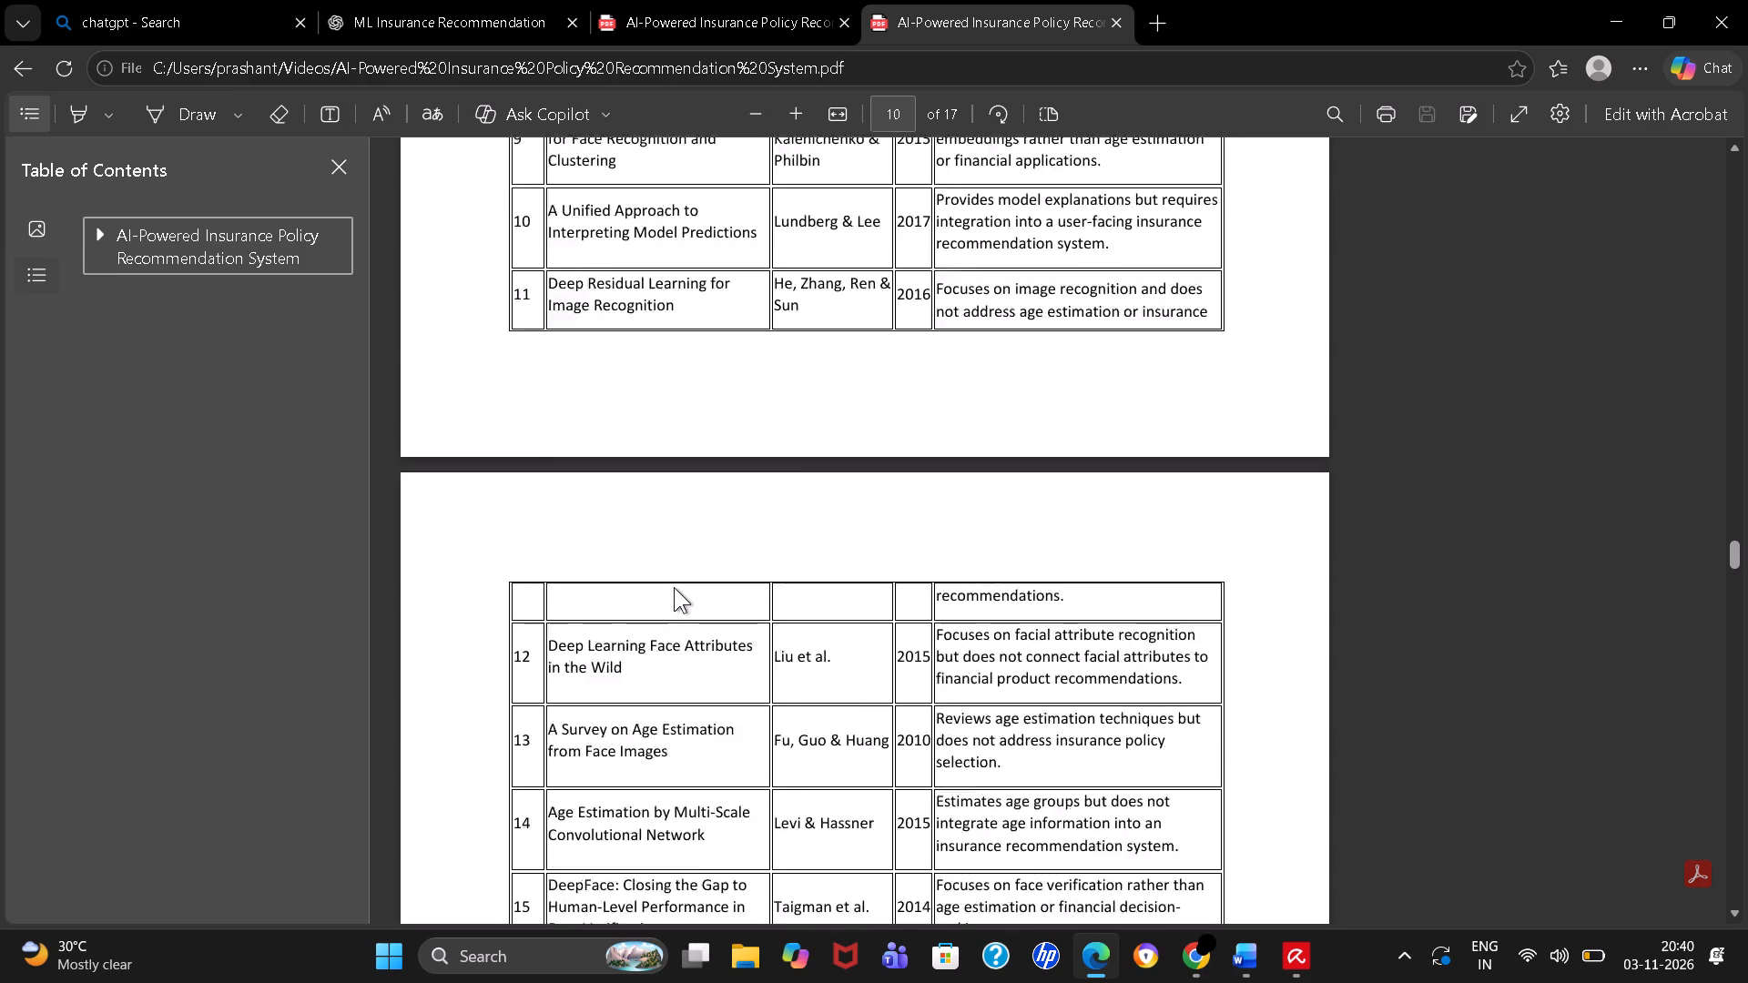
{"action": "scroll", "coordinate": [674, 587], "scroll_direction": "up", "scroll_amount": 3}
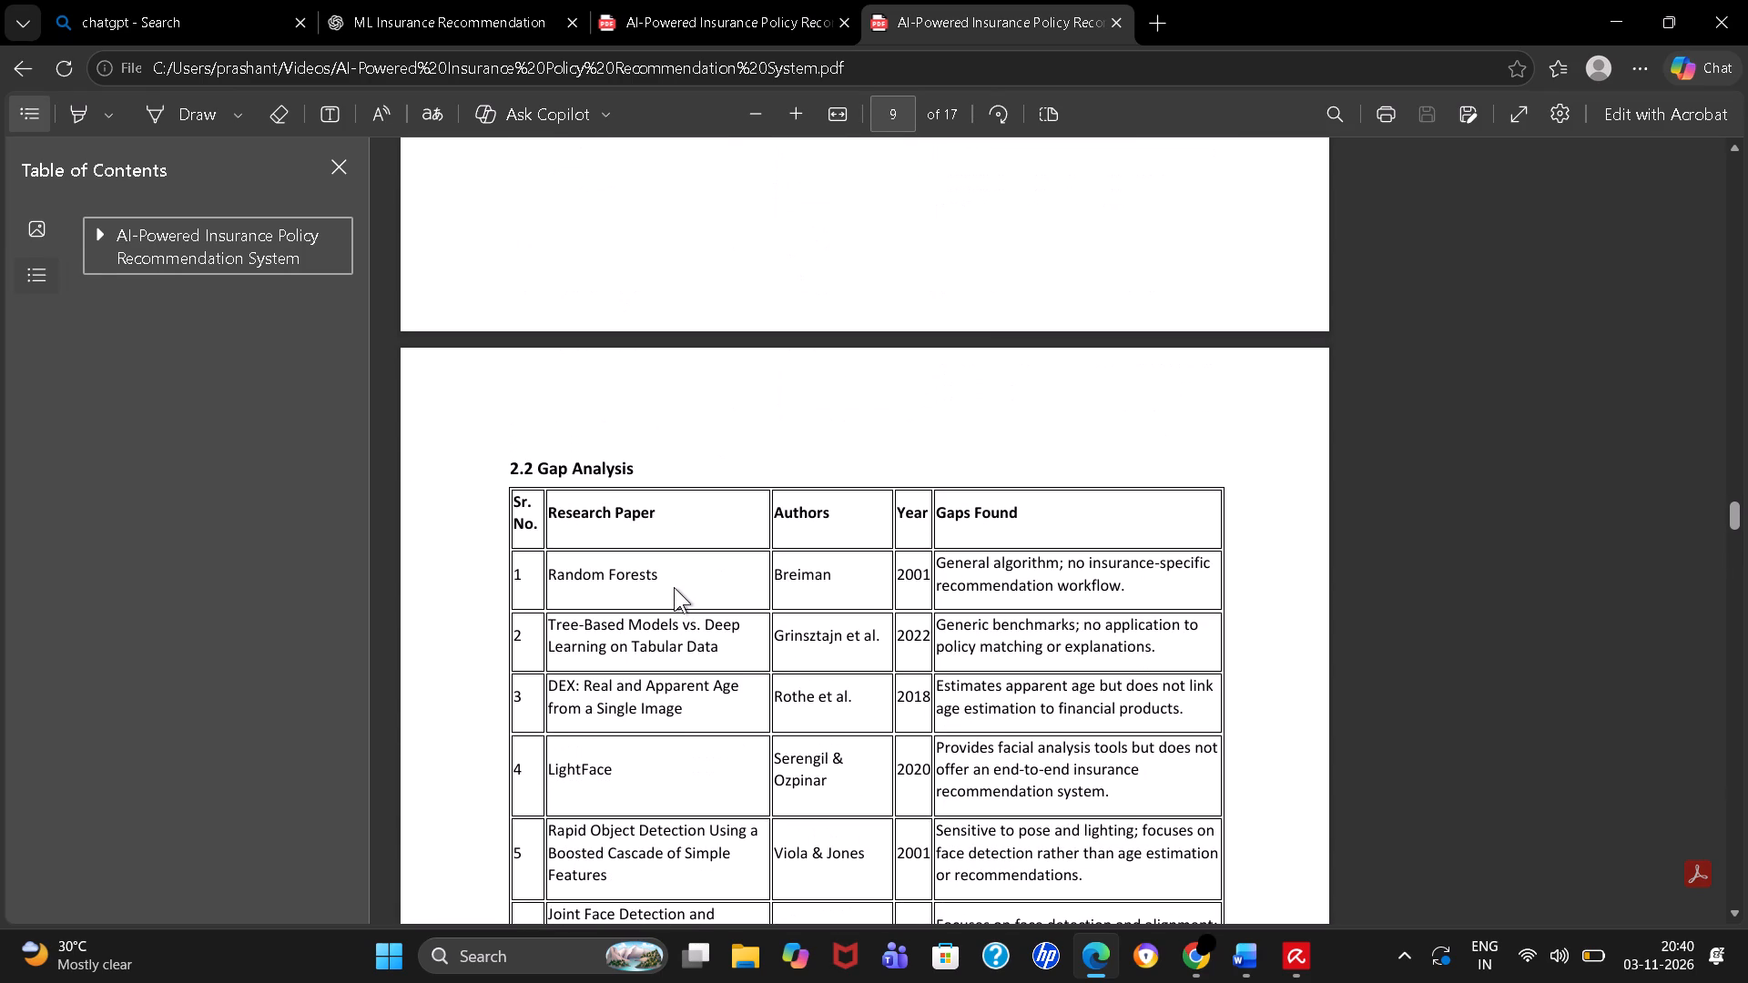
Review the PDF's pages from the gap analysis table to section 3.8, and recheck the table under 2.2 Gap Analysis.
{"action": "scroll", "coordinate": [674, 587], "scroll_direction": "down", "scroll_amount": 5}
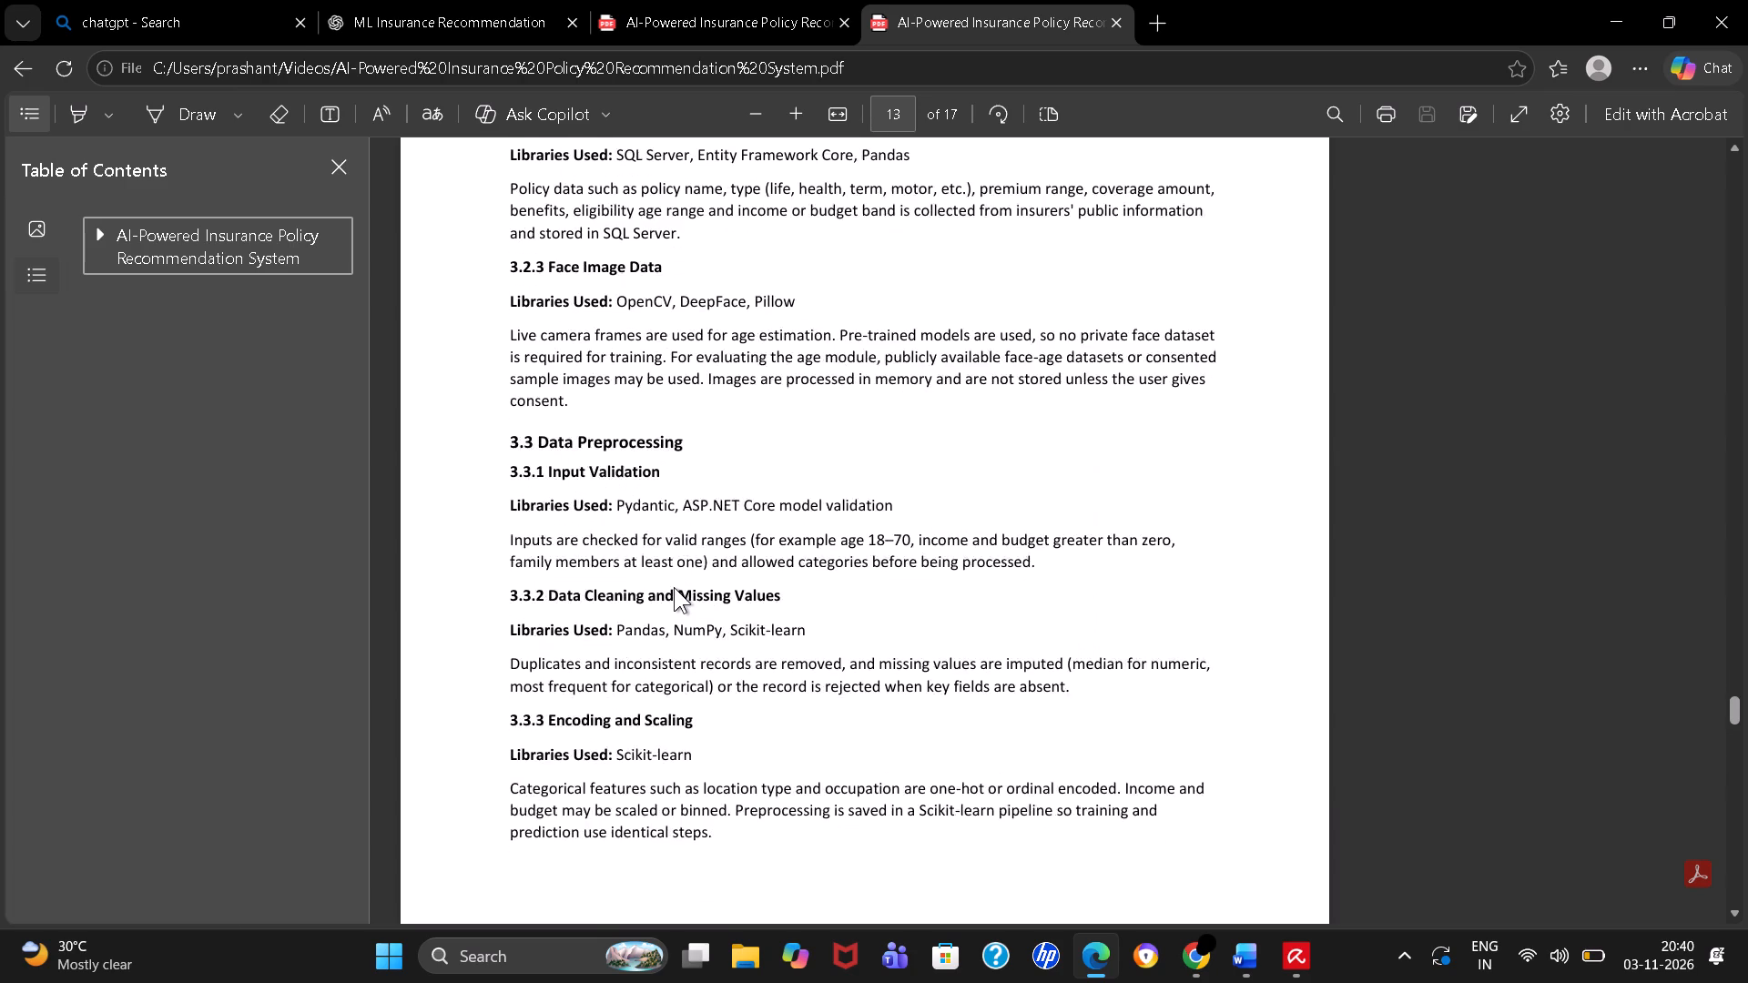
{"action": "scroll", "coordinate": [674, 587], "scroll_direction": "down", "scroll_amount": 4}
{"action": "scroll", "coordinate": [674, 587], "scroll_direction": "up", "scroll_amount": 8}
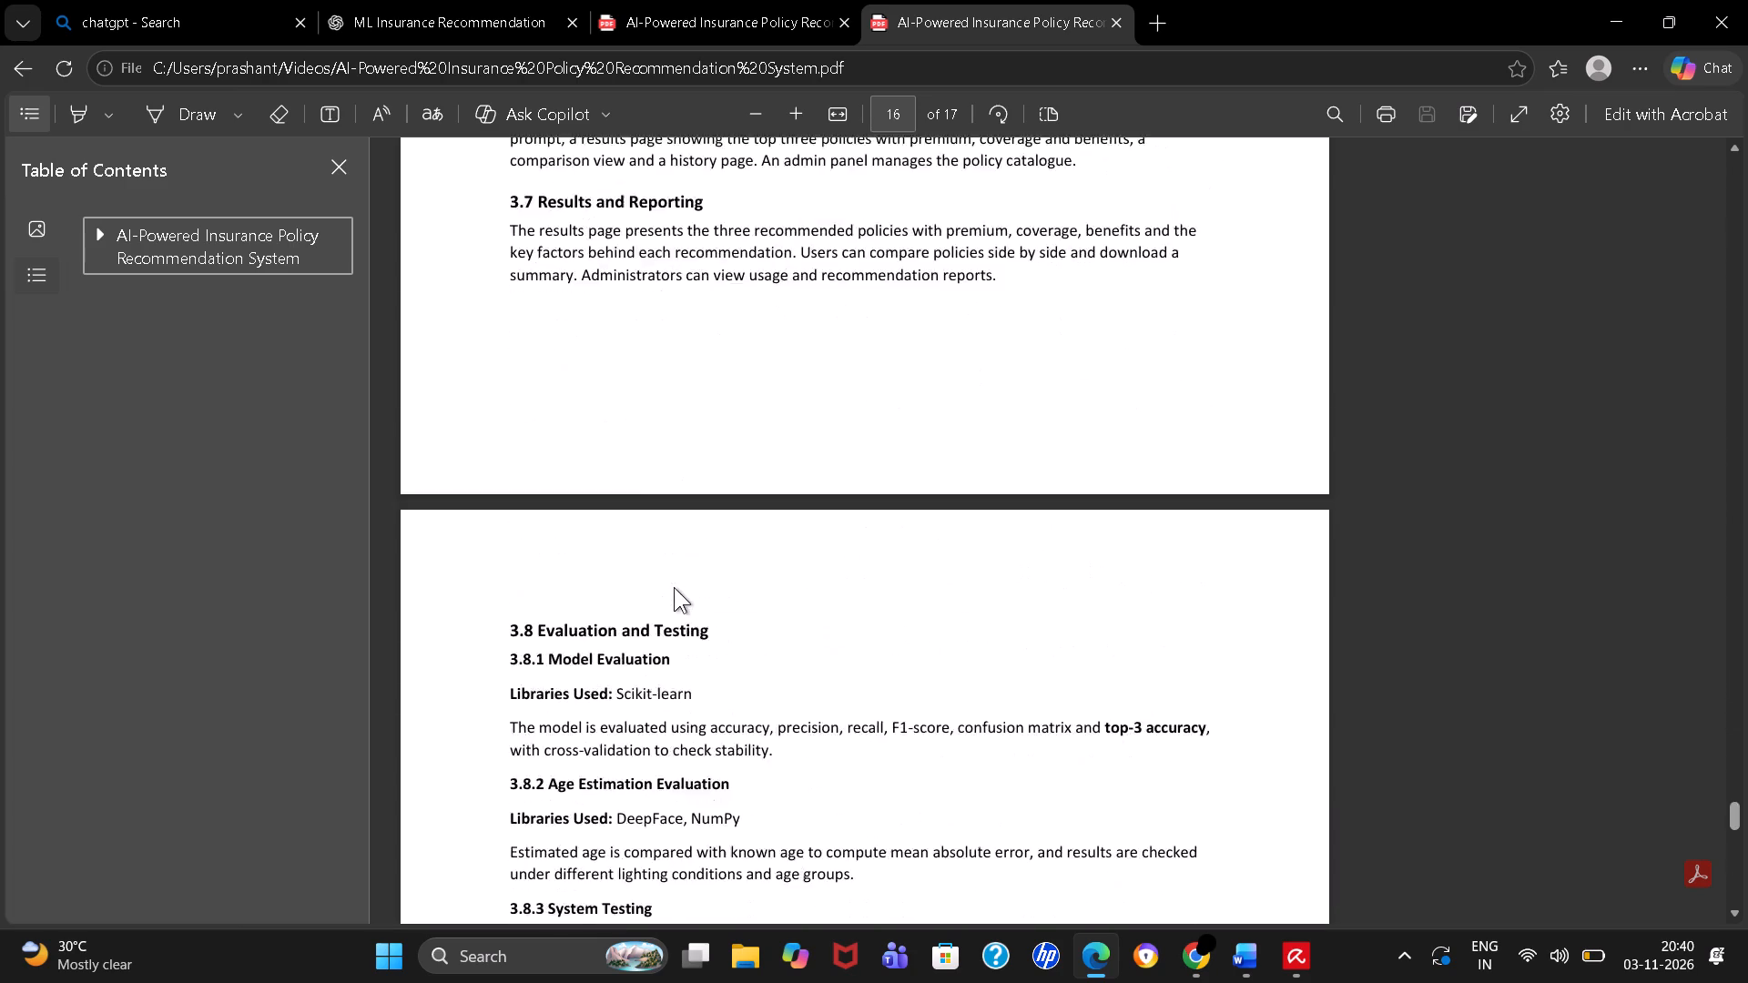
{"action": "scroll", "coordinate": [674, 587], "scroll_direction": "up", "scroll_amount": 8}
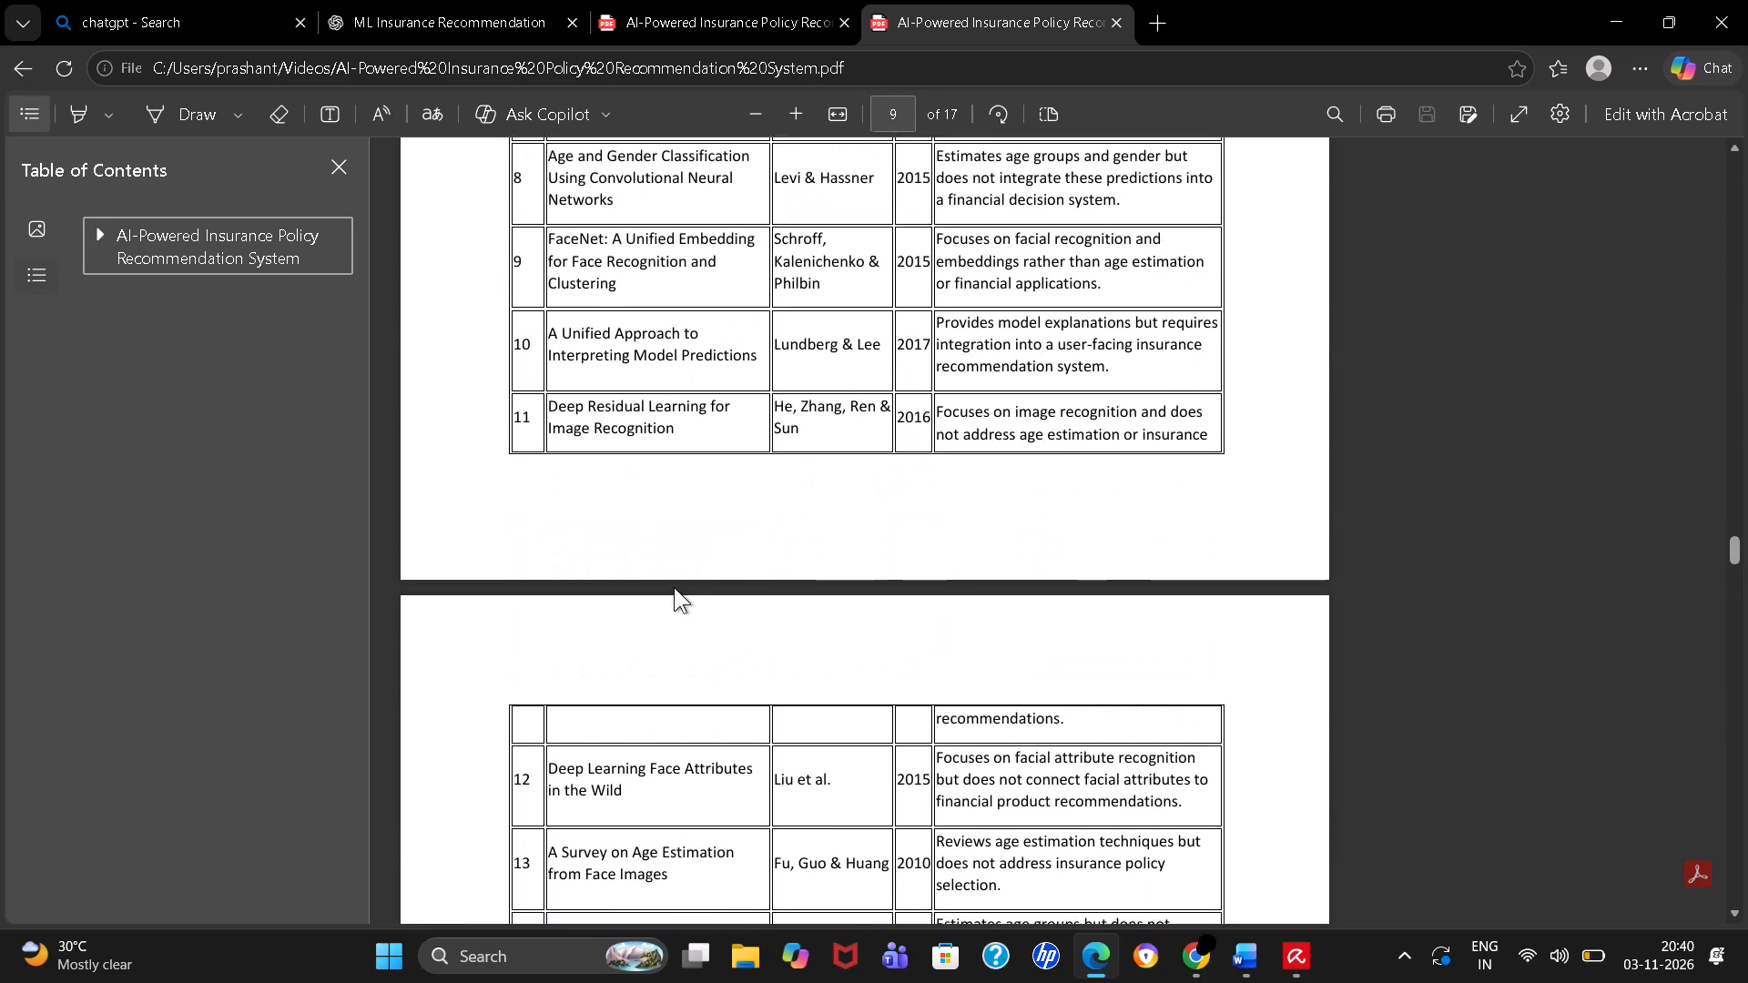
{"action": "scroll", "coordinate": [674, 587], "scroll_direction": "up", "scroll_amount": 2}
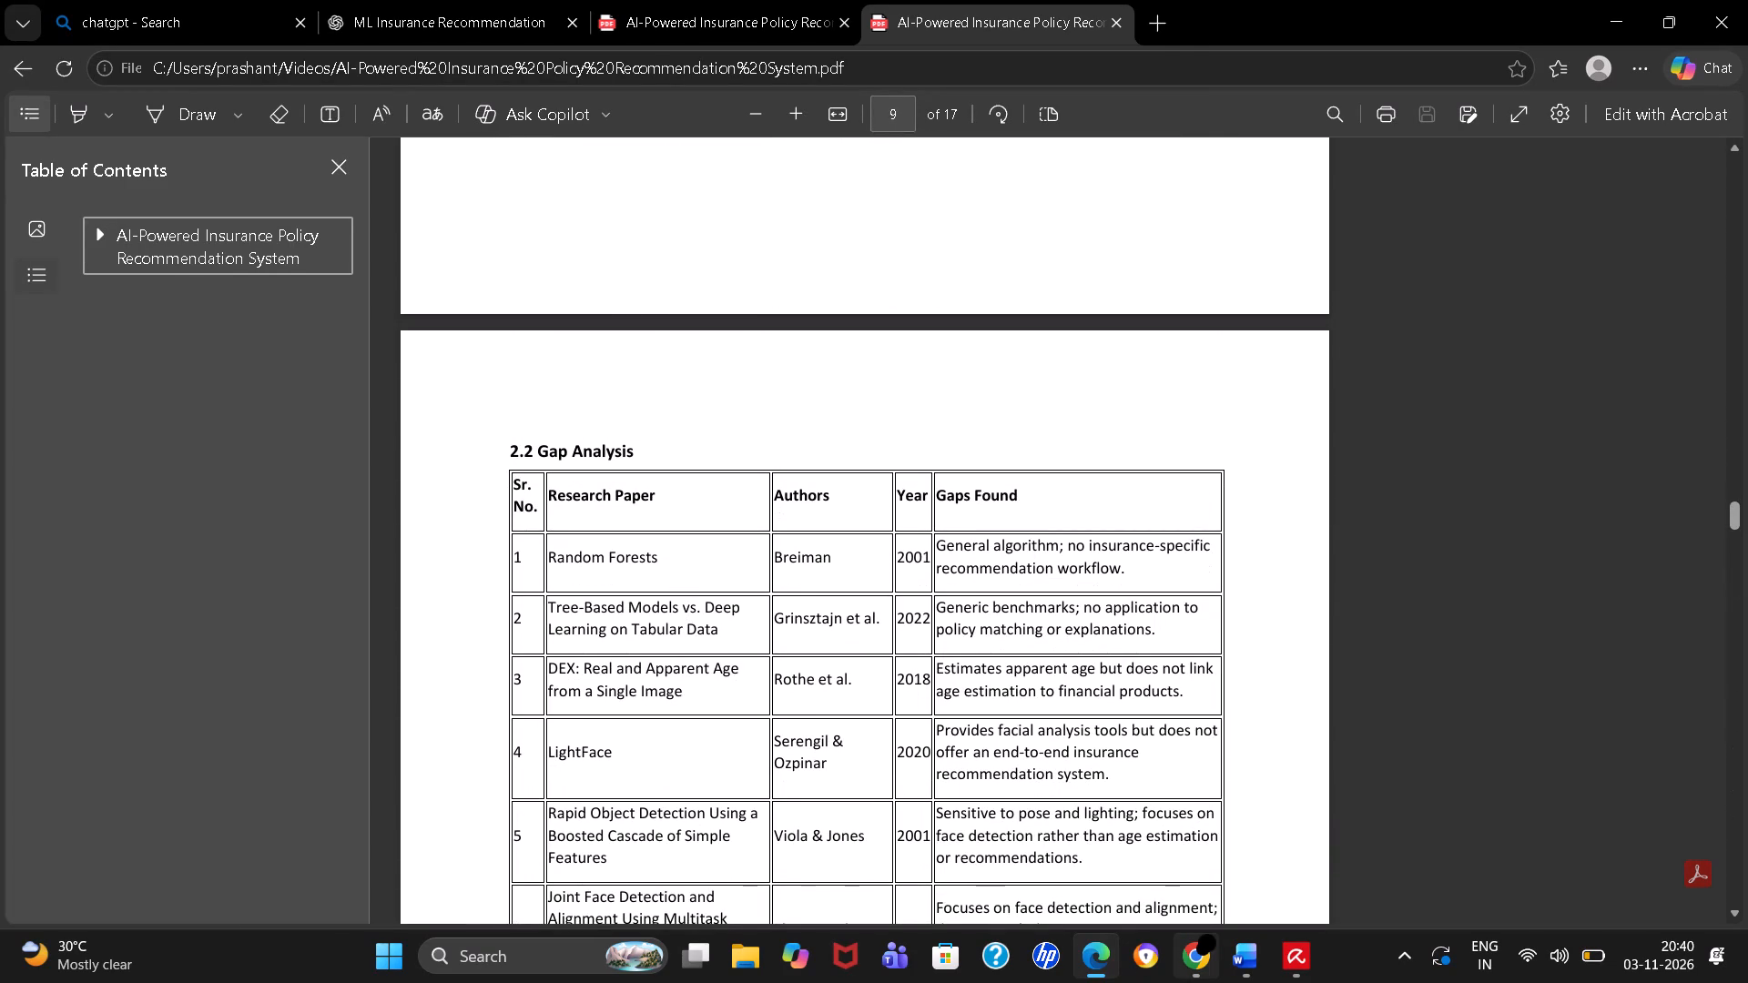
Switch back to the report in Word.
{"action": "left_click", "coordinate": [1230, 958]}
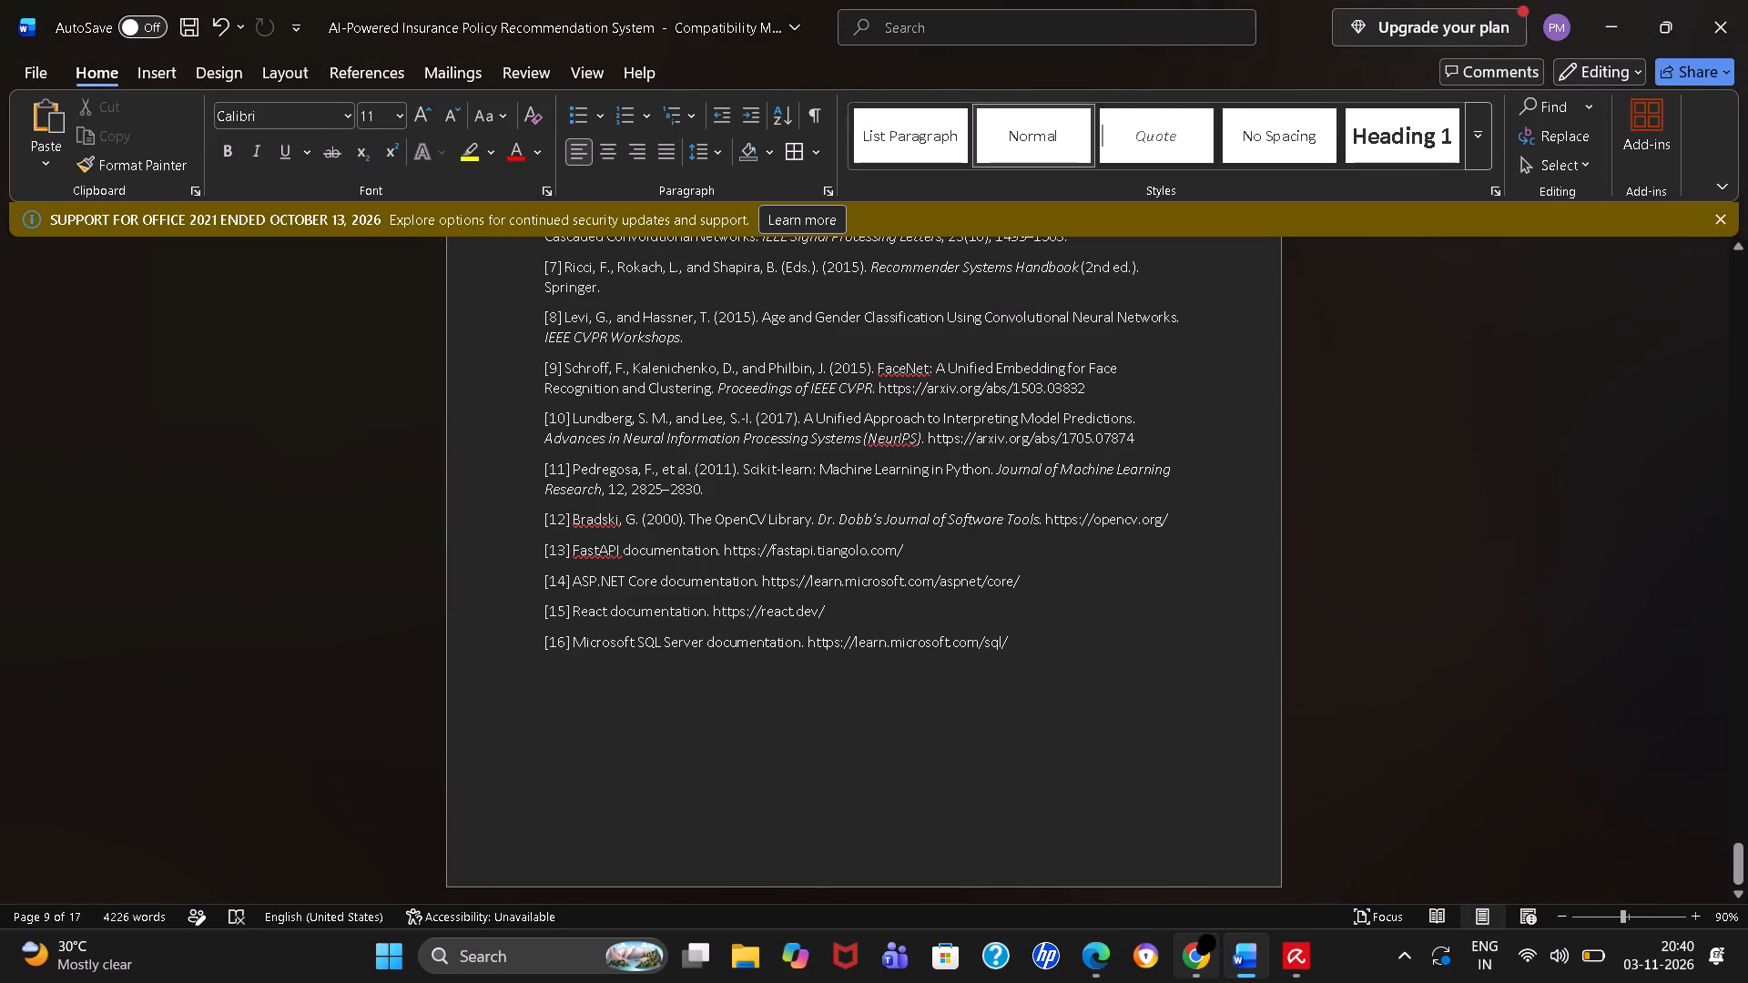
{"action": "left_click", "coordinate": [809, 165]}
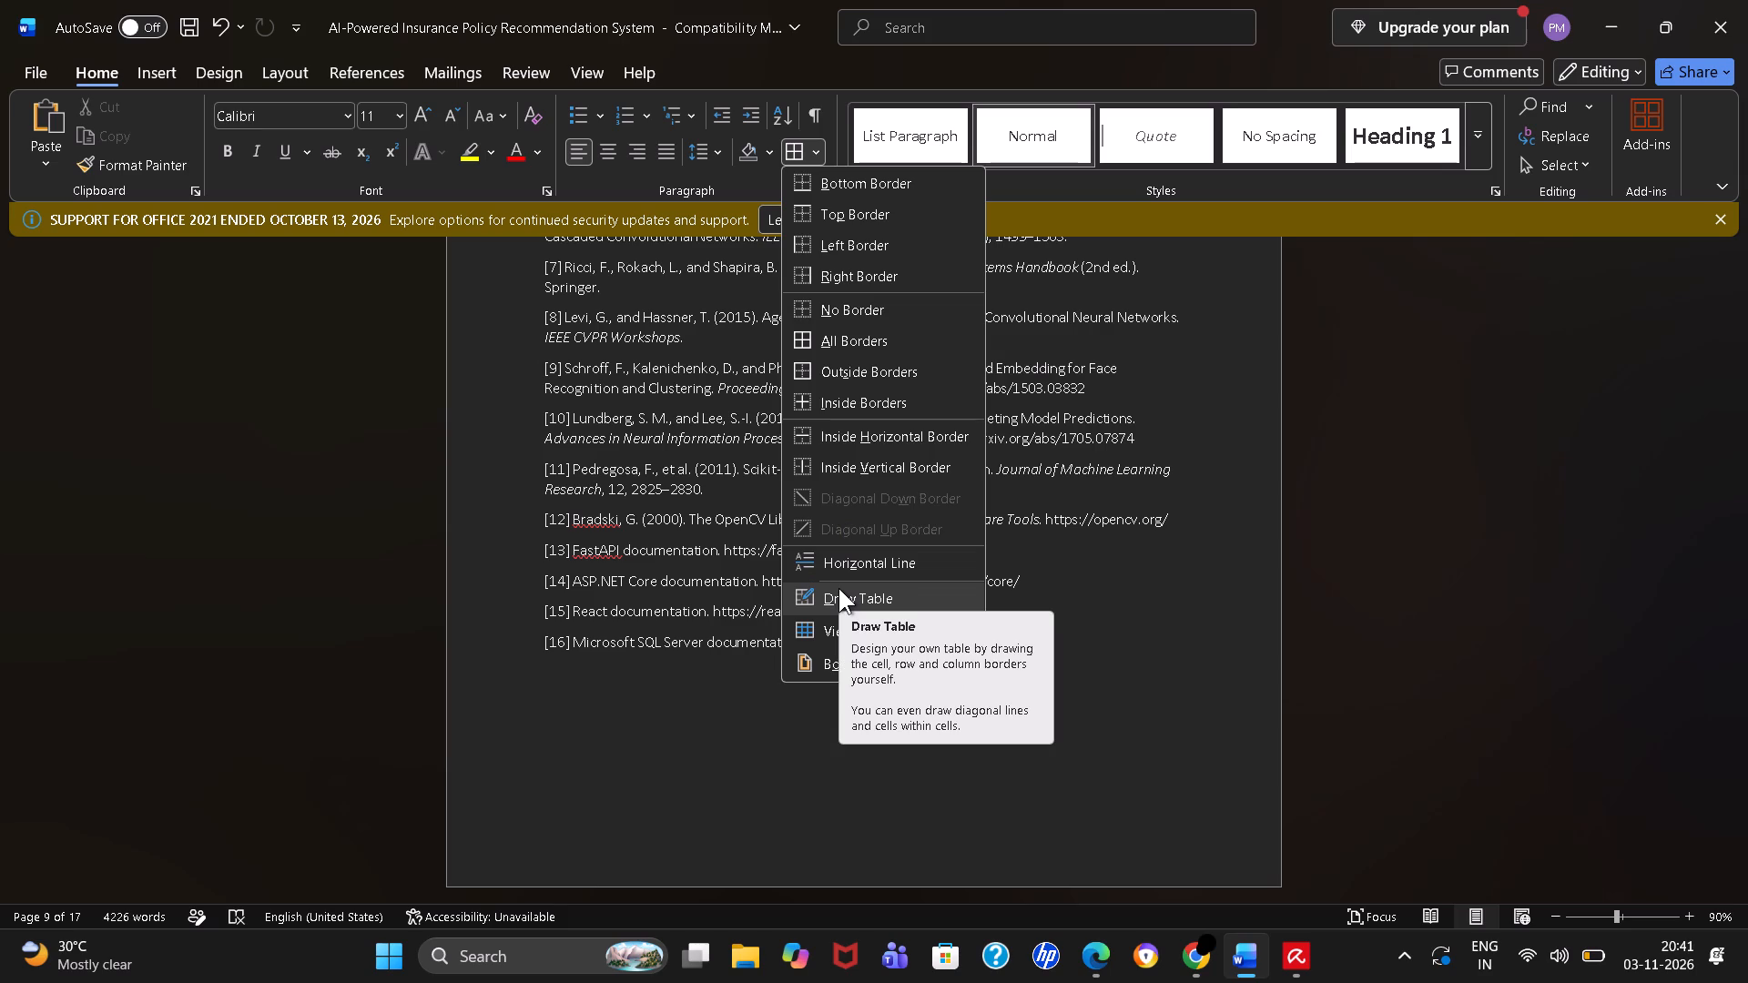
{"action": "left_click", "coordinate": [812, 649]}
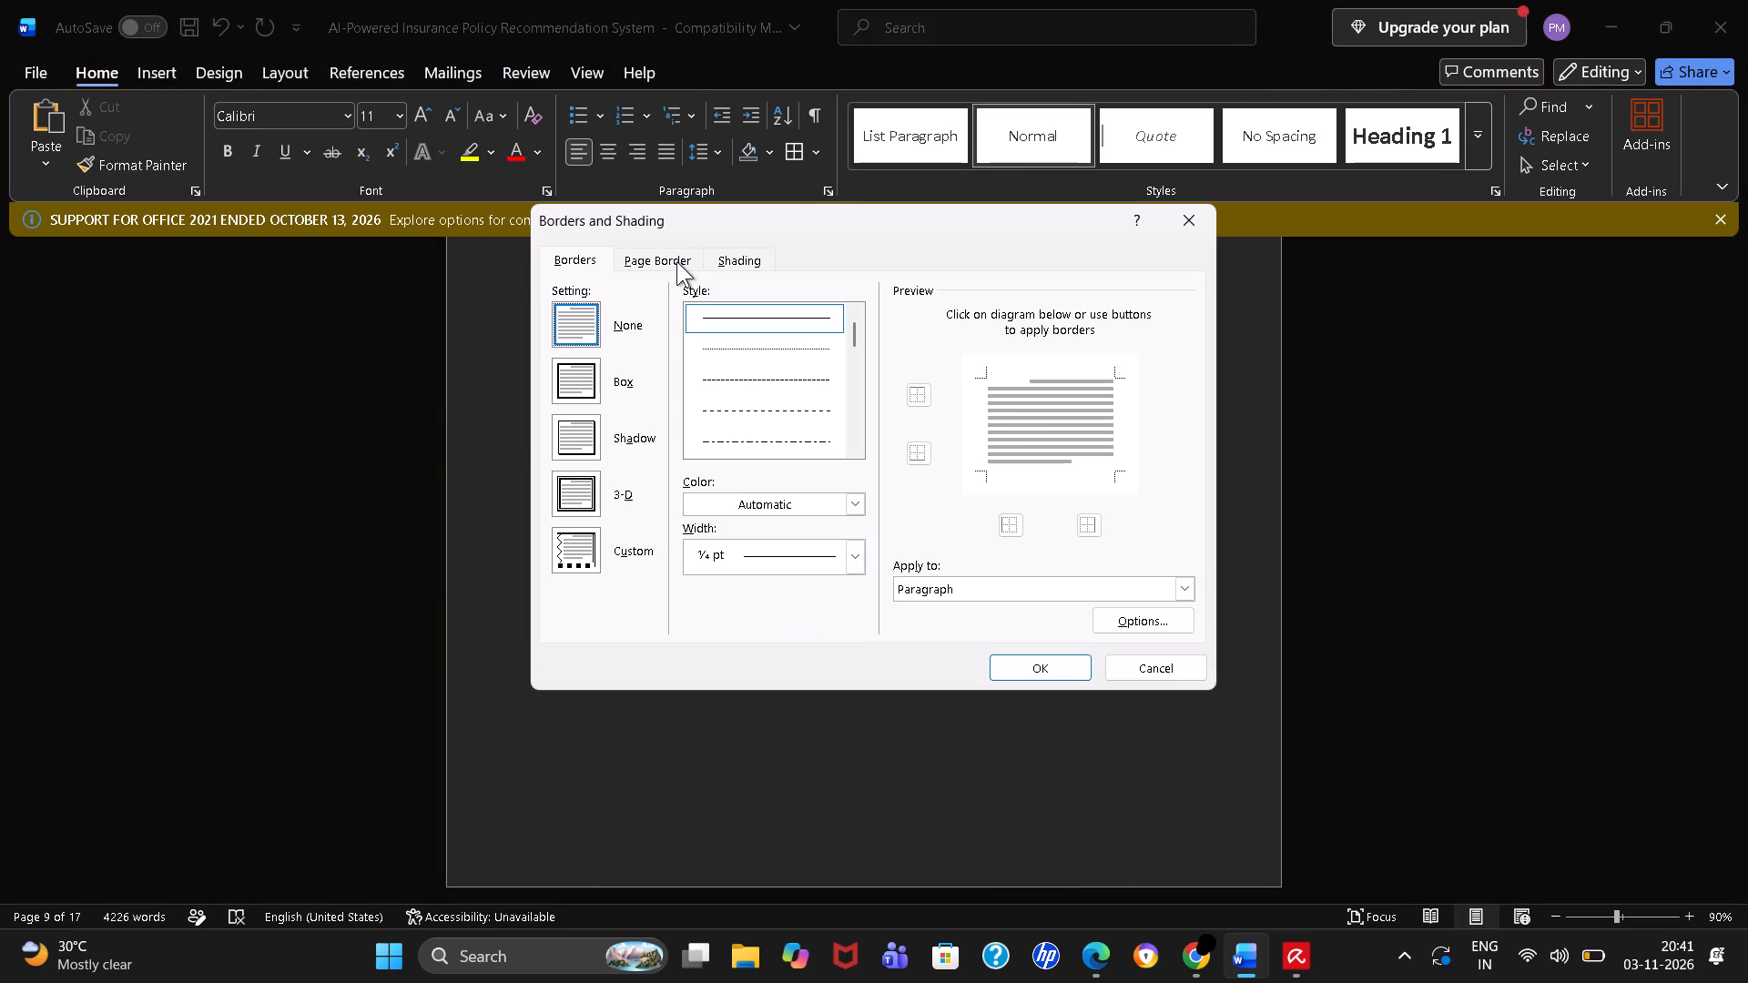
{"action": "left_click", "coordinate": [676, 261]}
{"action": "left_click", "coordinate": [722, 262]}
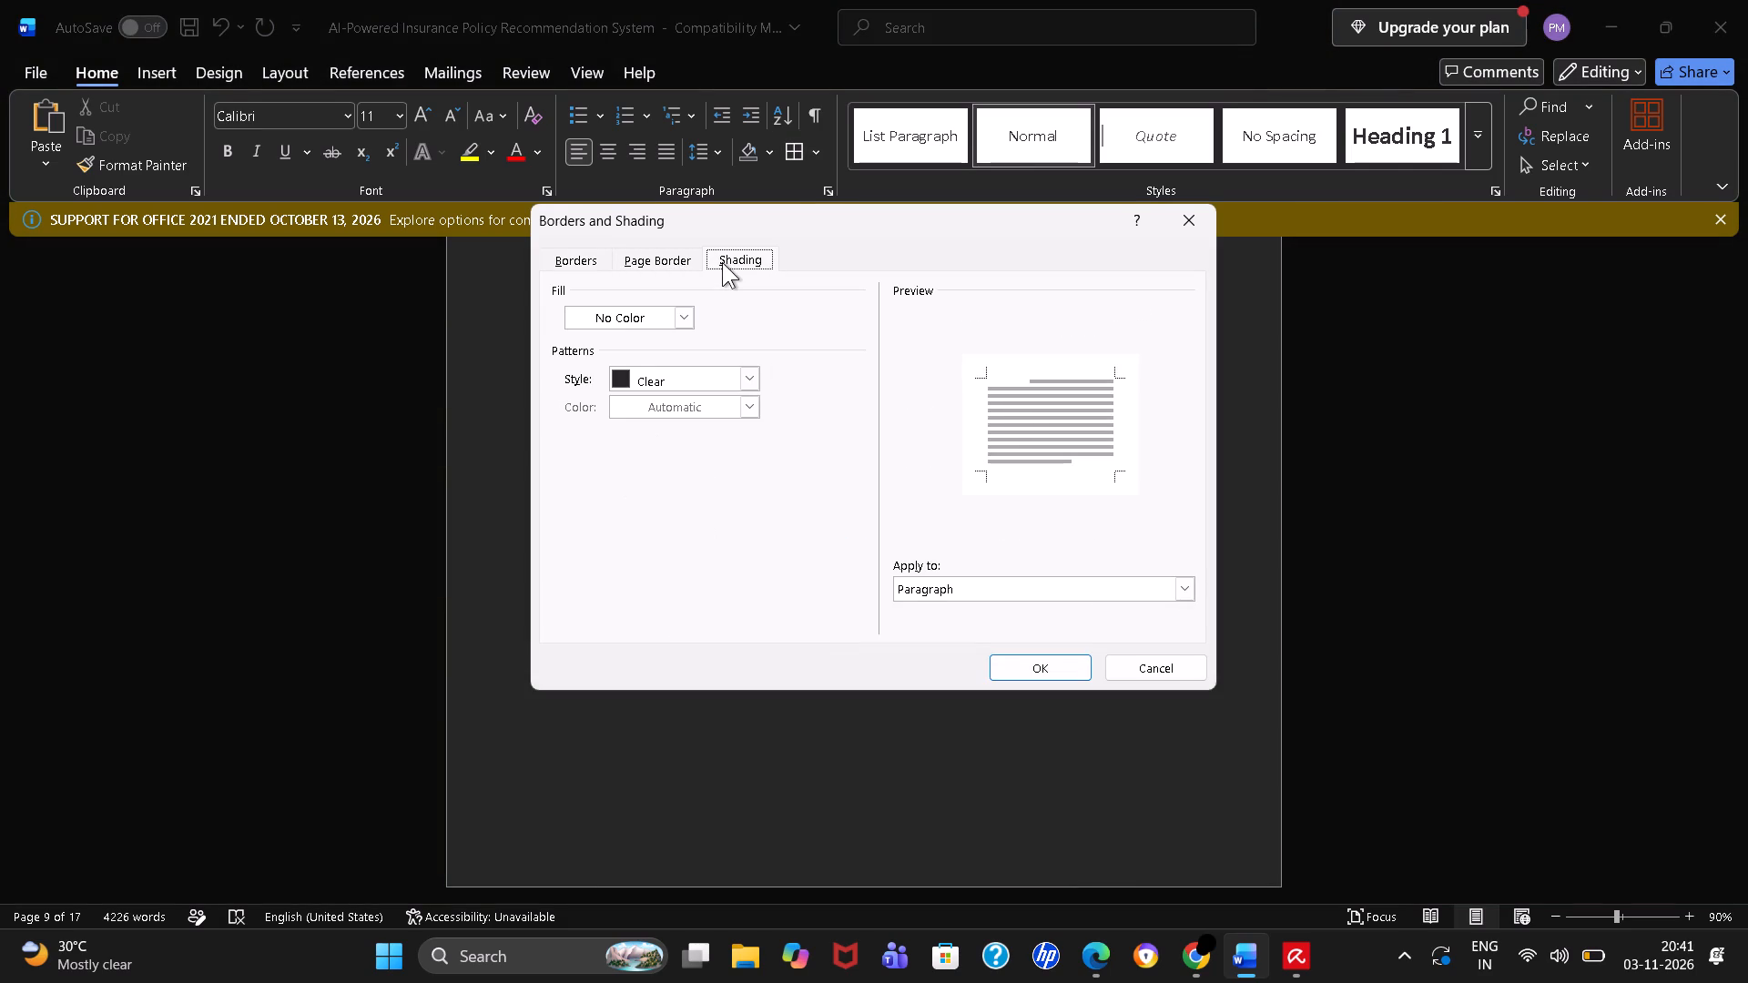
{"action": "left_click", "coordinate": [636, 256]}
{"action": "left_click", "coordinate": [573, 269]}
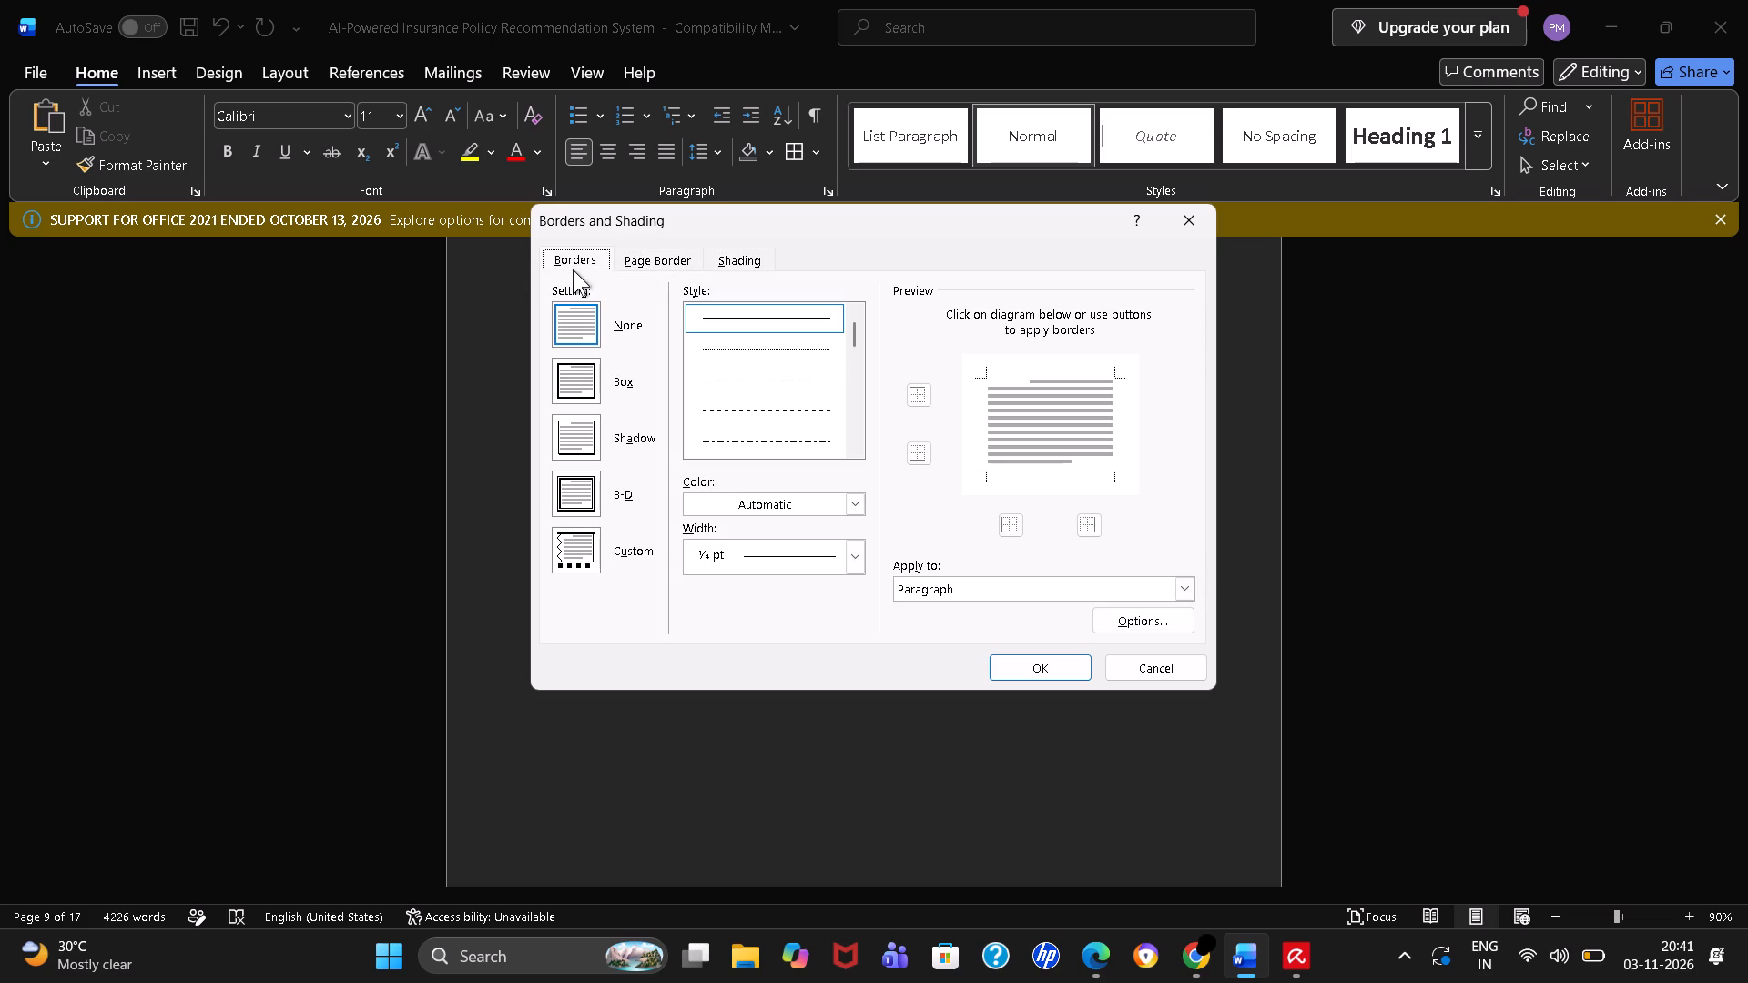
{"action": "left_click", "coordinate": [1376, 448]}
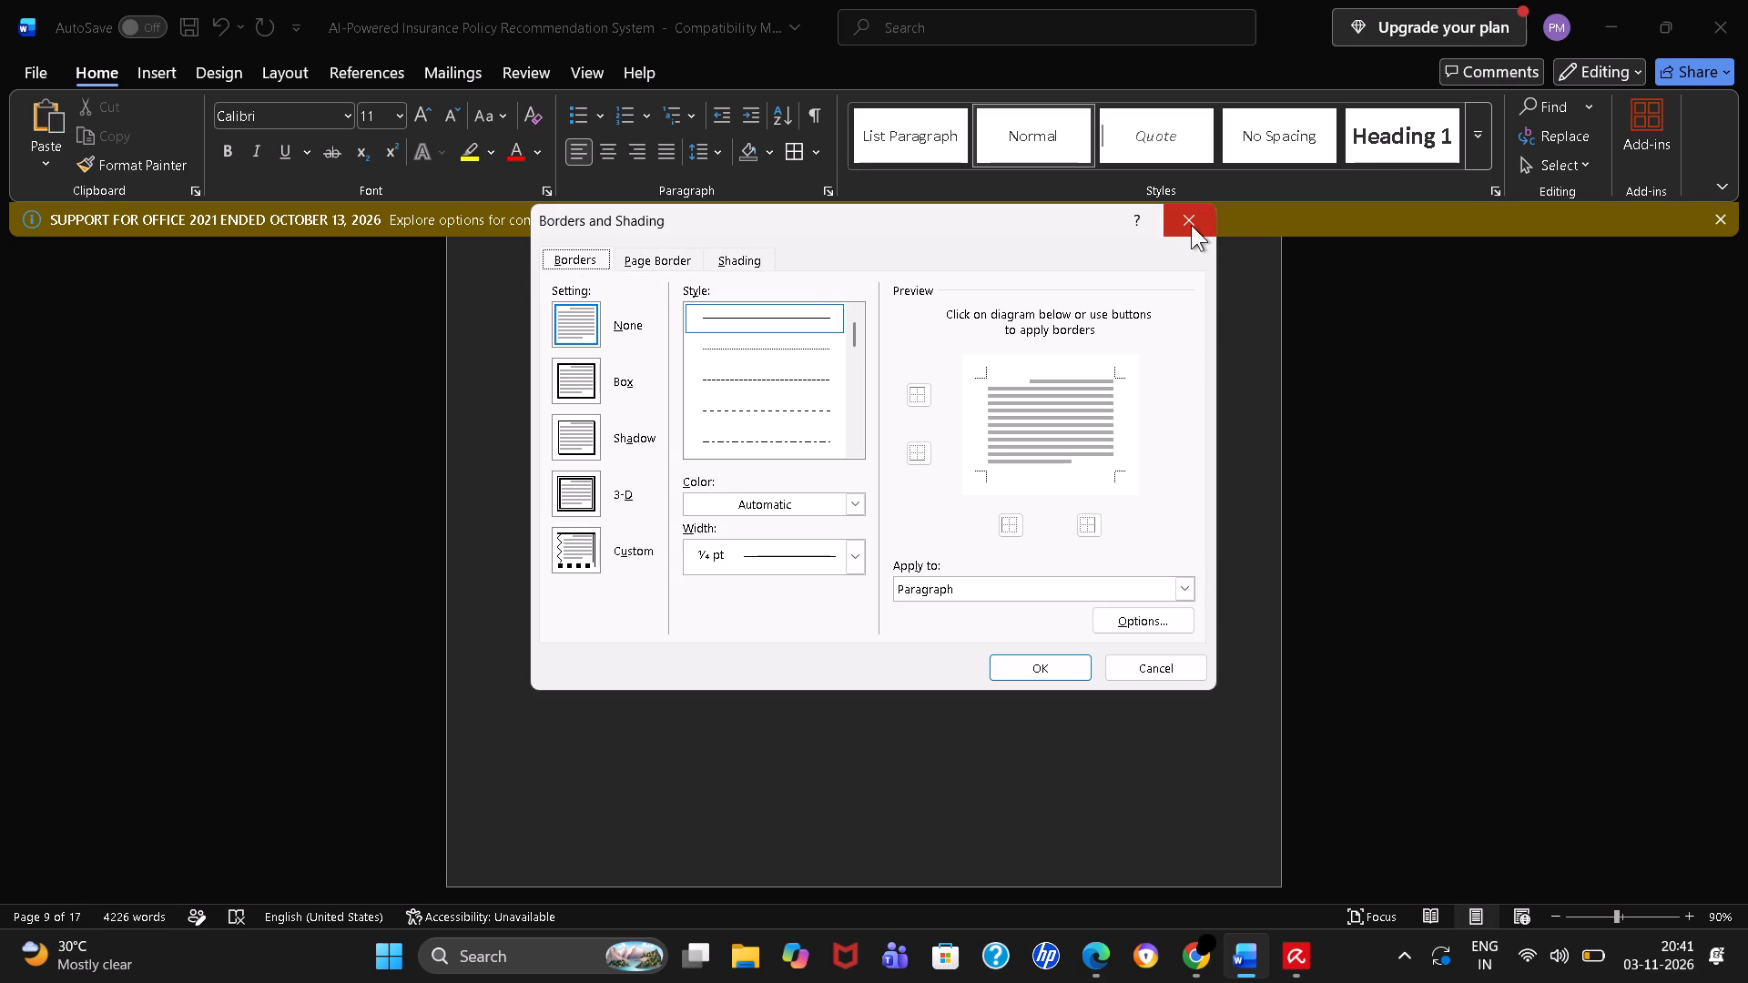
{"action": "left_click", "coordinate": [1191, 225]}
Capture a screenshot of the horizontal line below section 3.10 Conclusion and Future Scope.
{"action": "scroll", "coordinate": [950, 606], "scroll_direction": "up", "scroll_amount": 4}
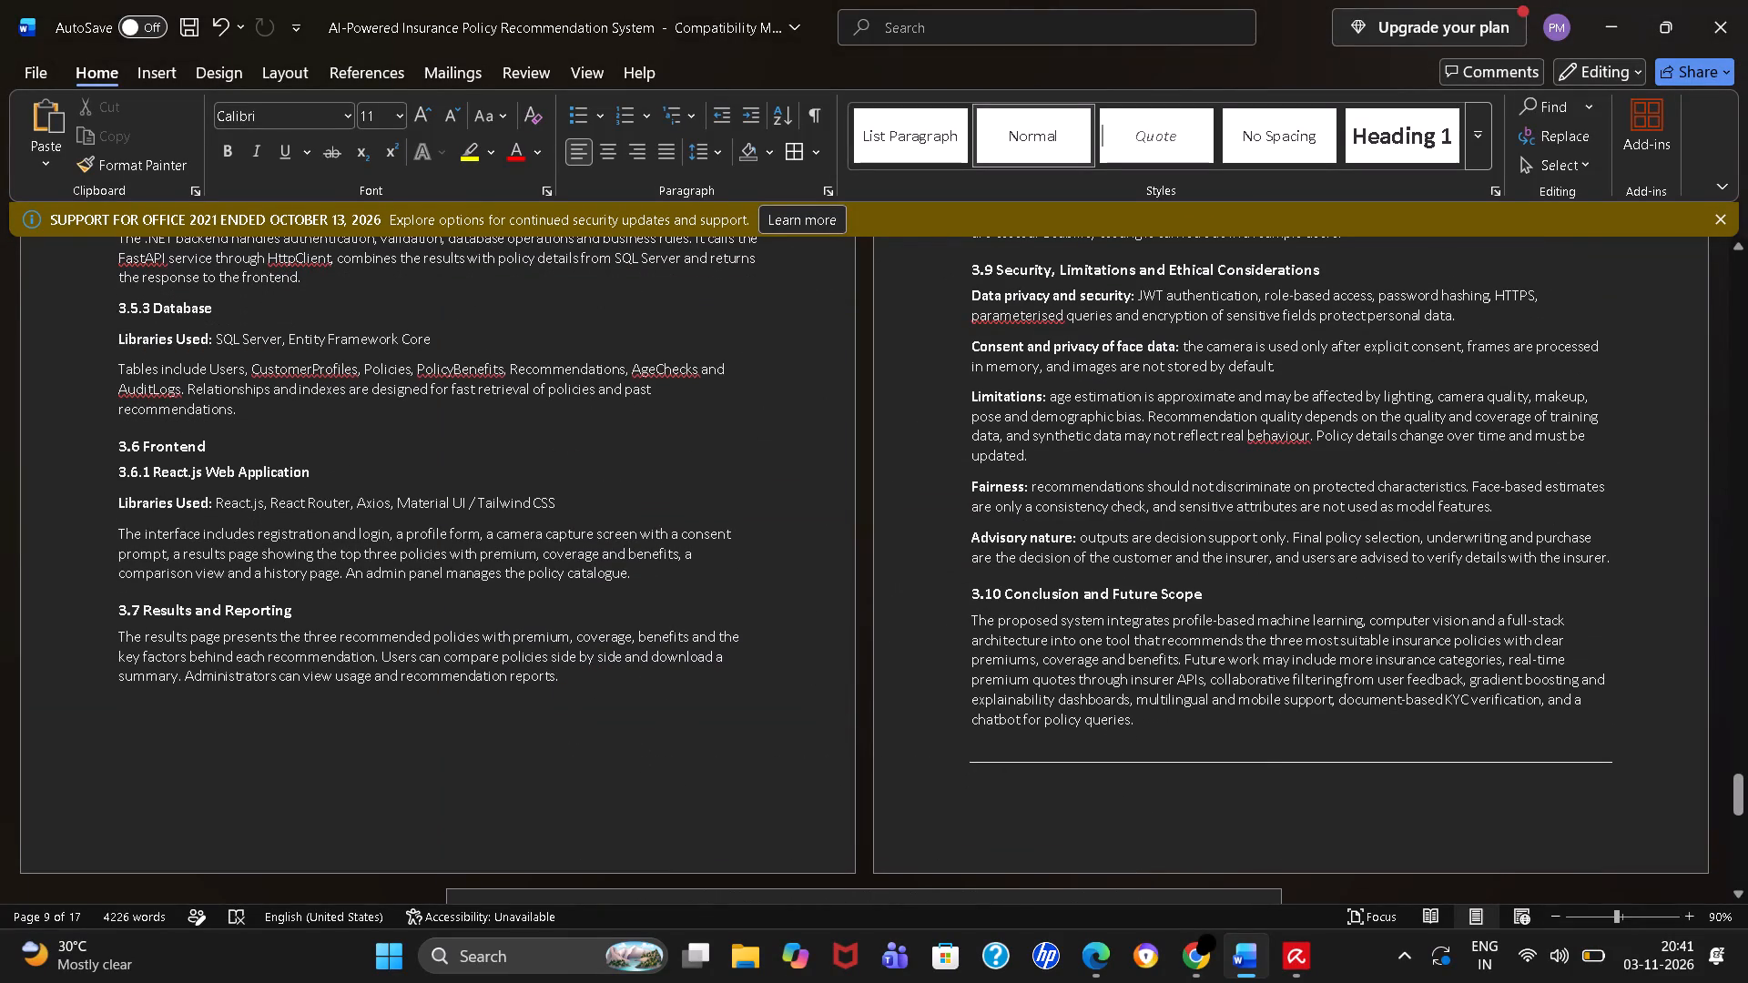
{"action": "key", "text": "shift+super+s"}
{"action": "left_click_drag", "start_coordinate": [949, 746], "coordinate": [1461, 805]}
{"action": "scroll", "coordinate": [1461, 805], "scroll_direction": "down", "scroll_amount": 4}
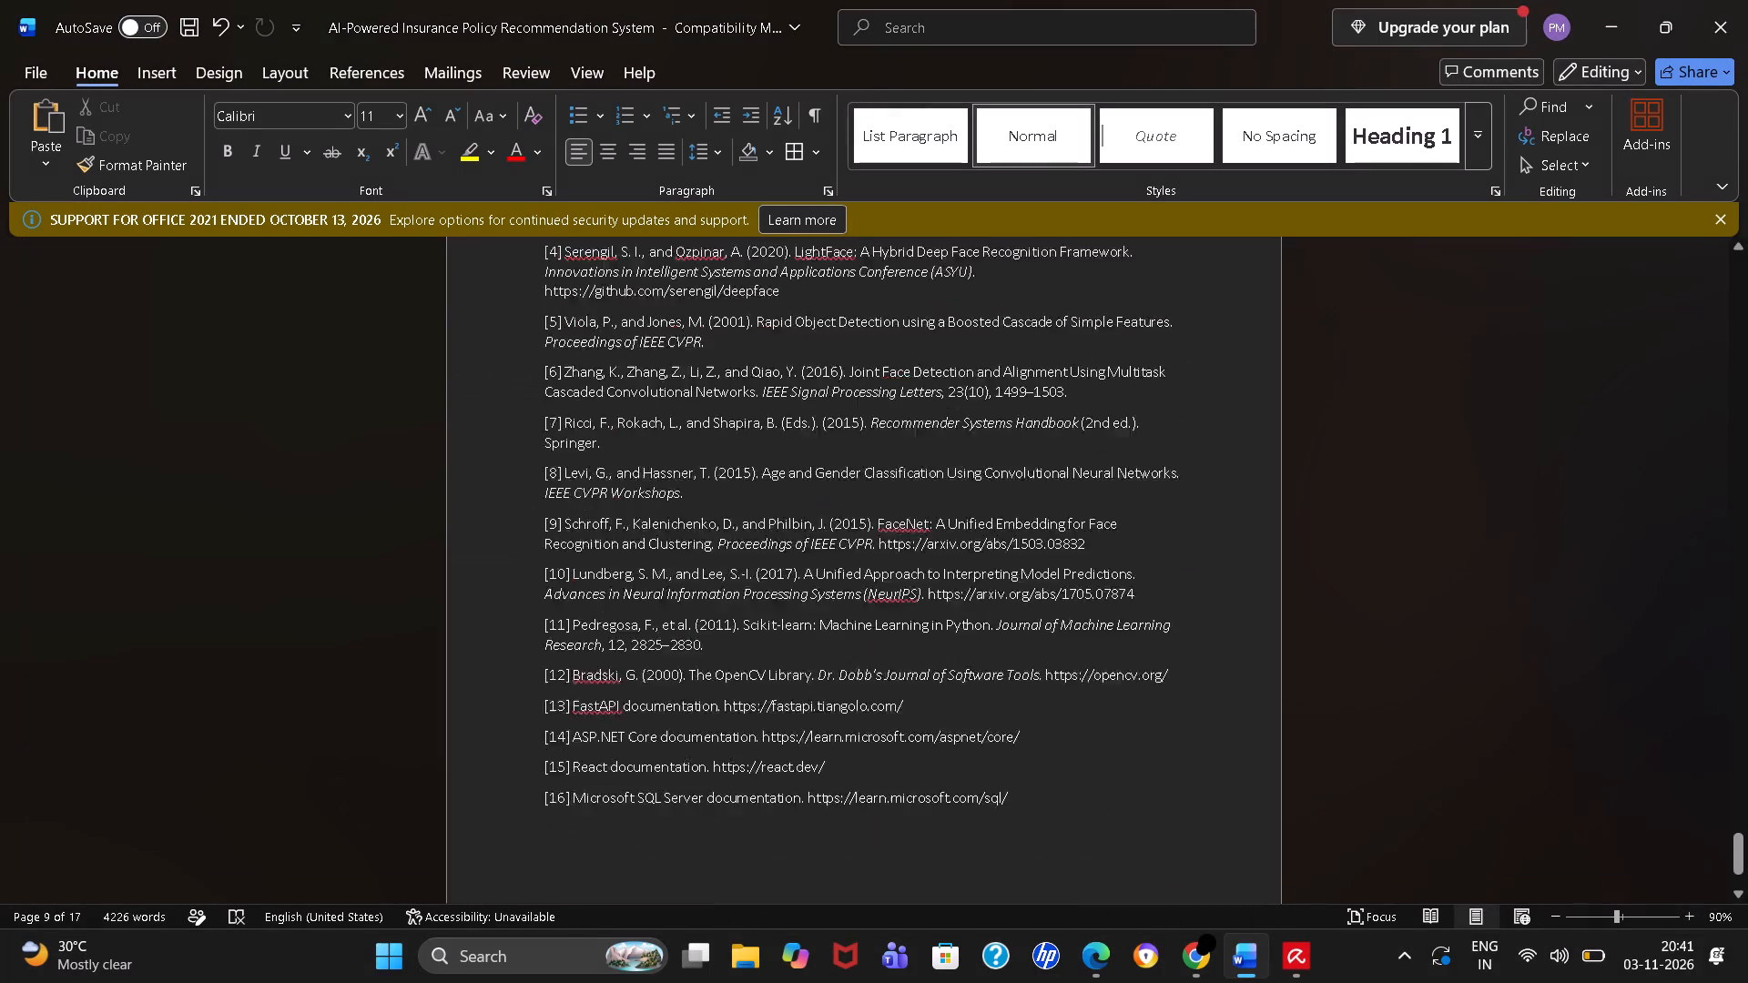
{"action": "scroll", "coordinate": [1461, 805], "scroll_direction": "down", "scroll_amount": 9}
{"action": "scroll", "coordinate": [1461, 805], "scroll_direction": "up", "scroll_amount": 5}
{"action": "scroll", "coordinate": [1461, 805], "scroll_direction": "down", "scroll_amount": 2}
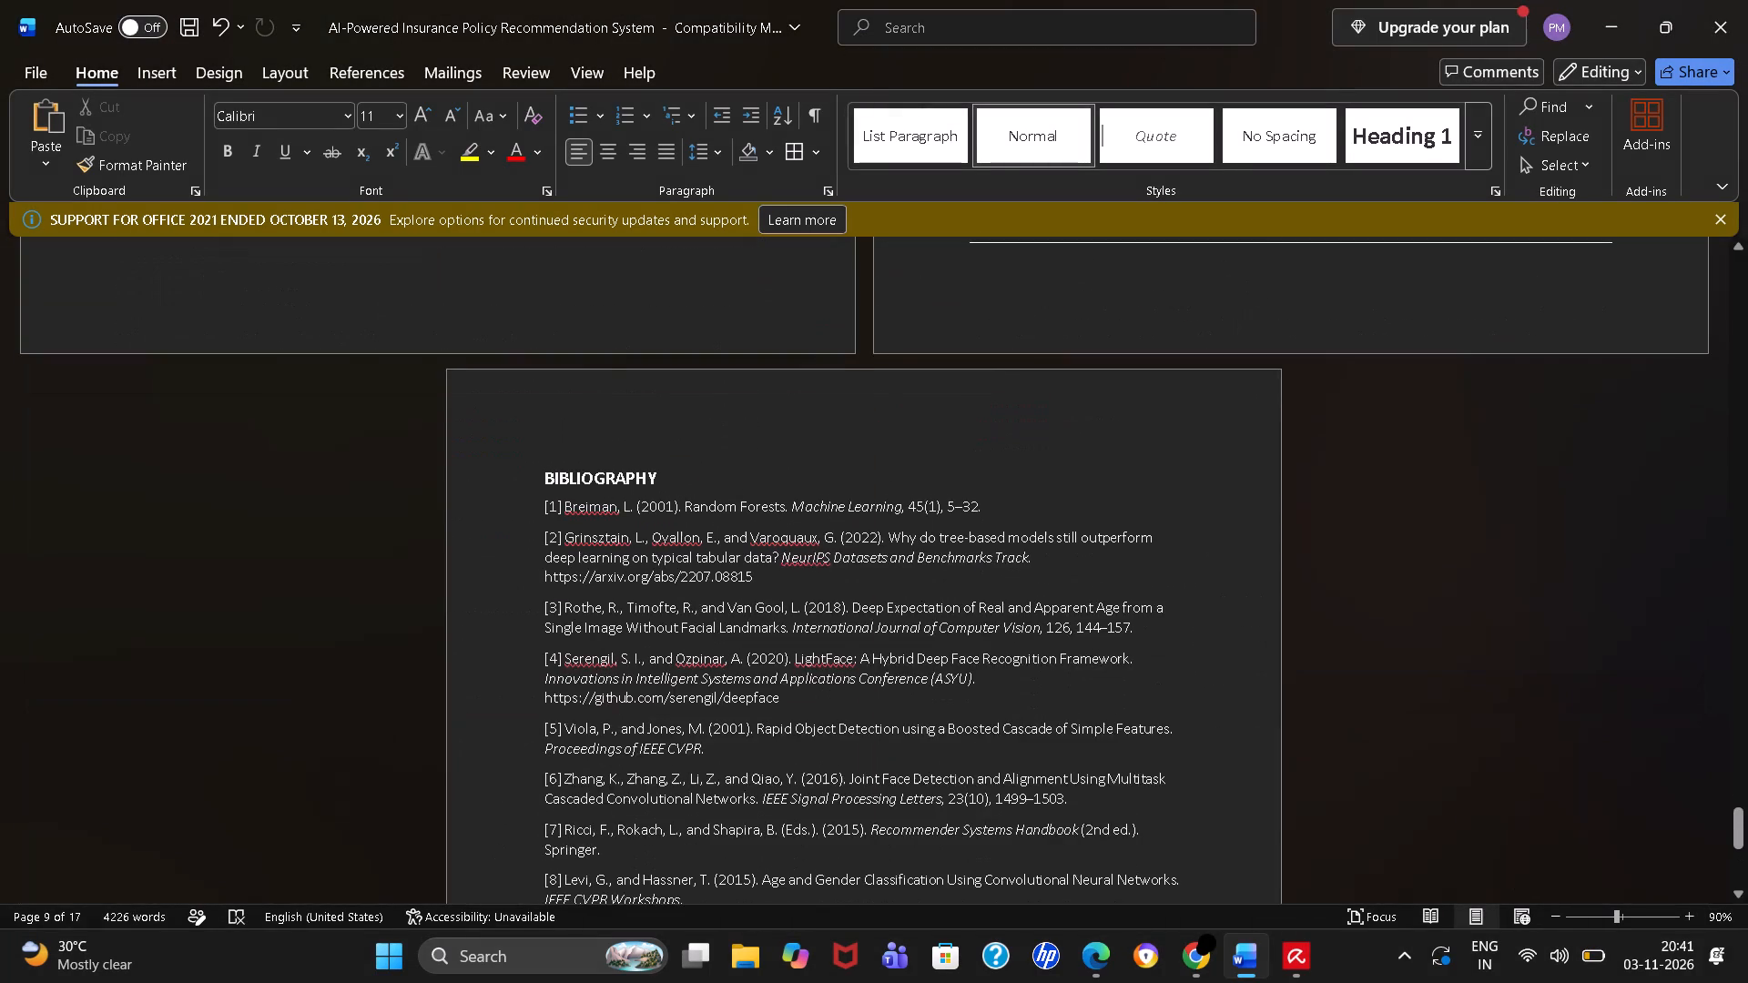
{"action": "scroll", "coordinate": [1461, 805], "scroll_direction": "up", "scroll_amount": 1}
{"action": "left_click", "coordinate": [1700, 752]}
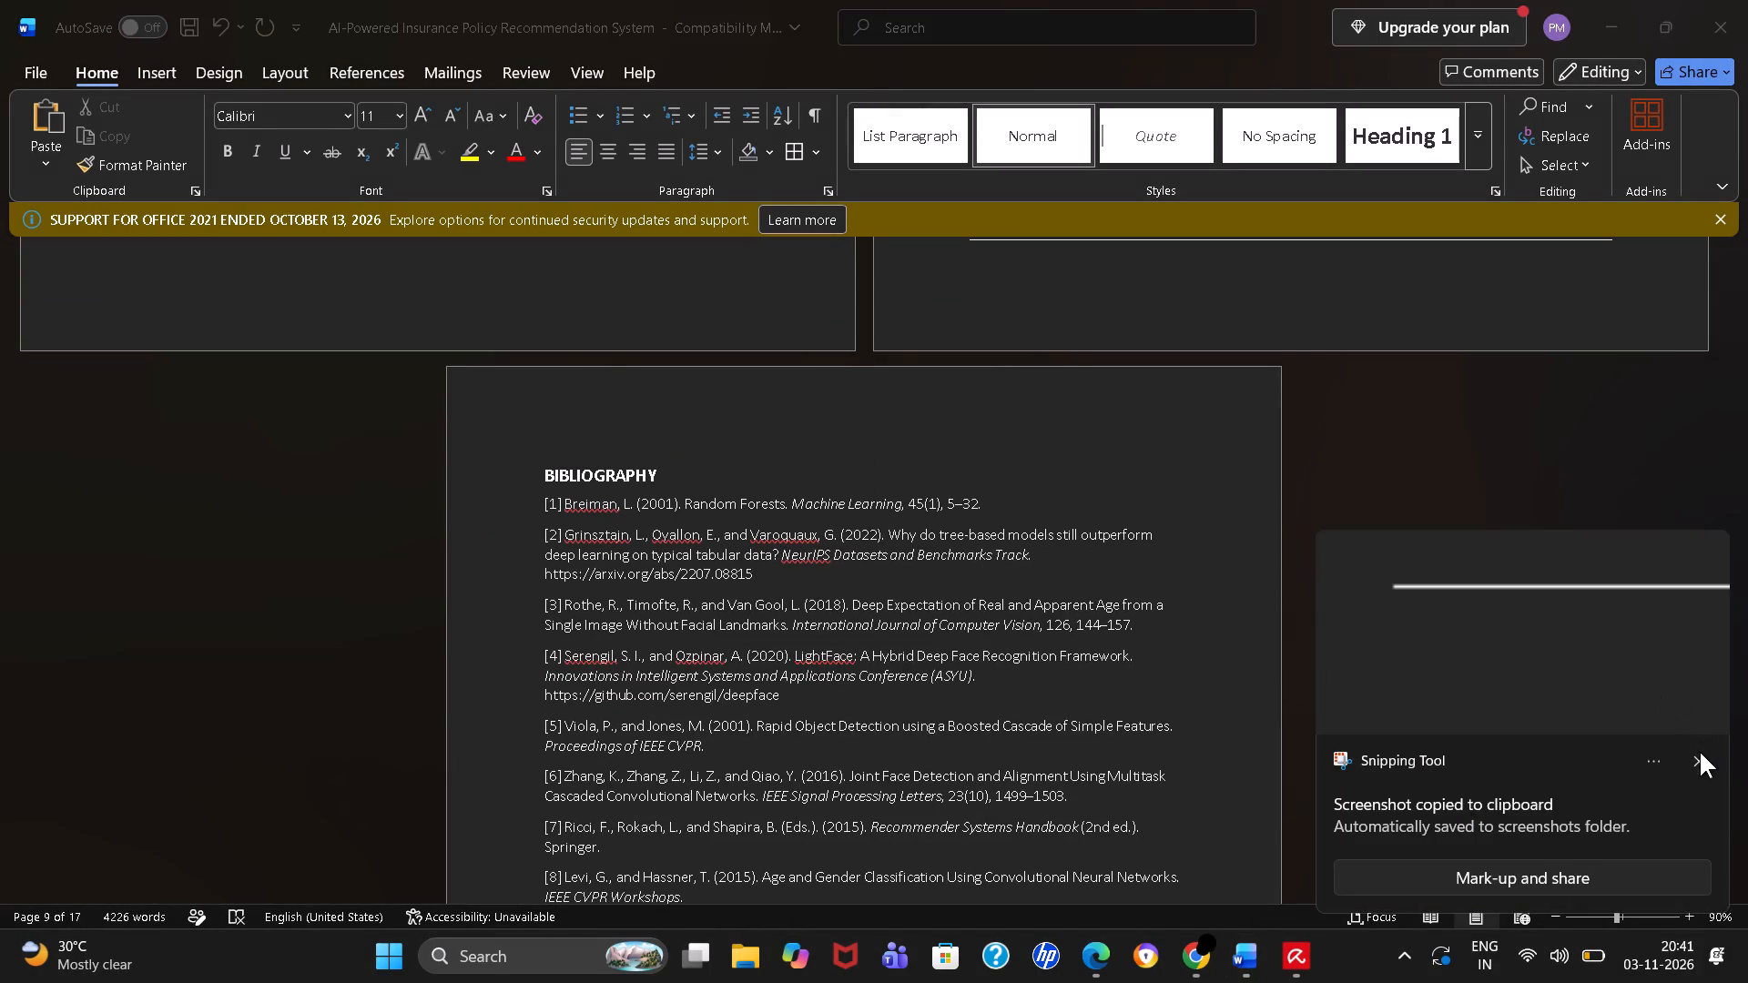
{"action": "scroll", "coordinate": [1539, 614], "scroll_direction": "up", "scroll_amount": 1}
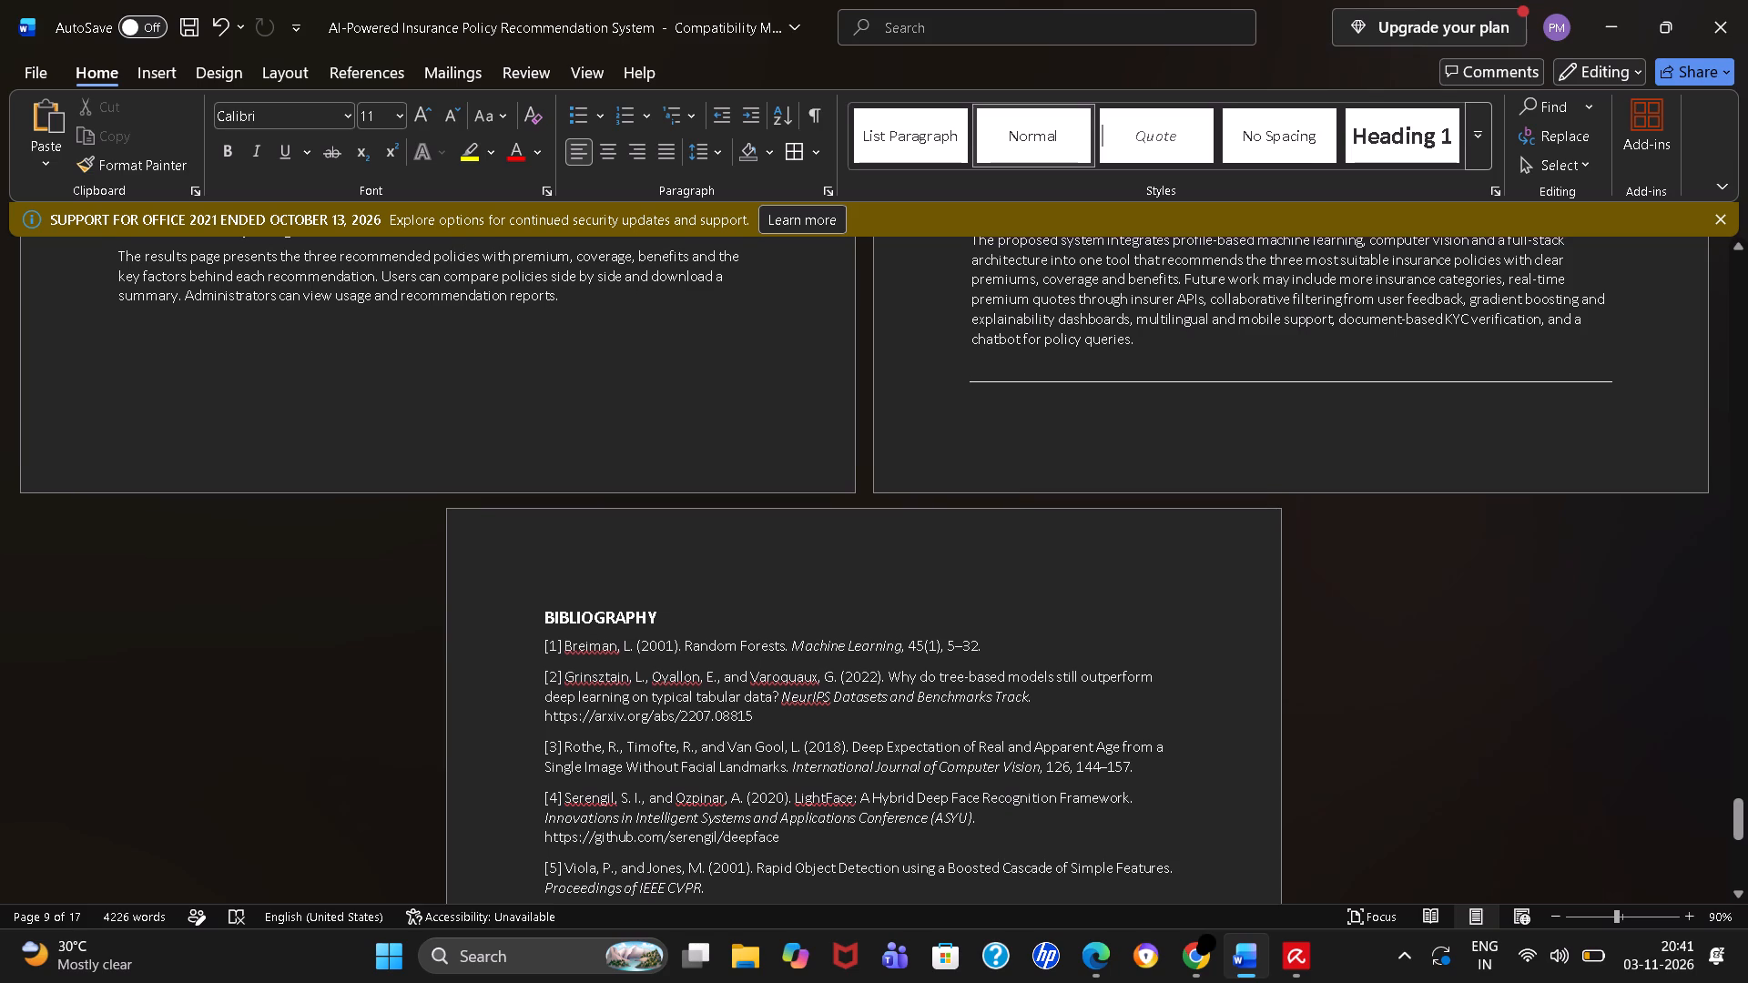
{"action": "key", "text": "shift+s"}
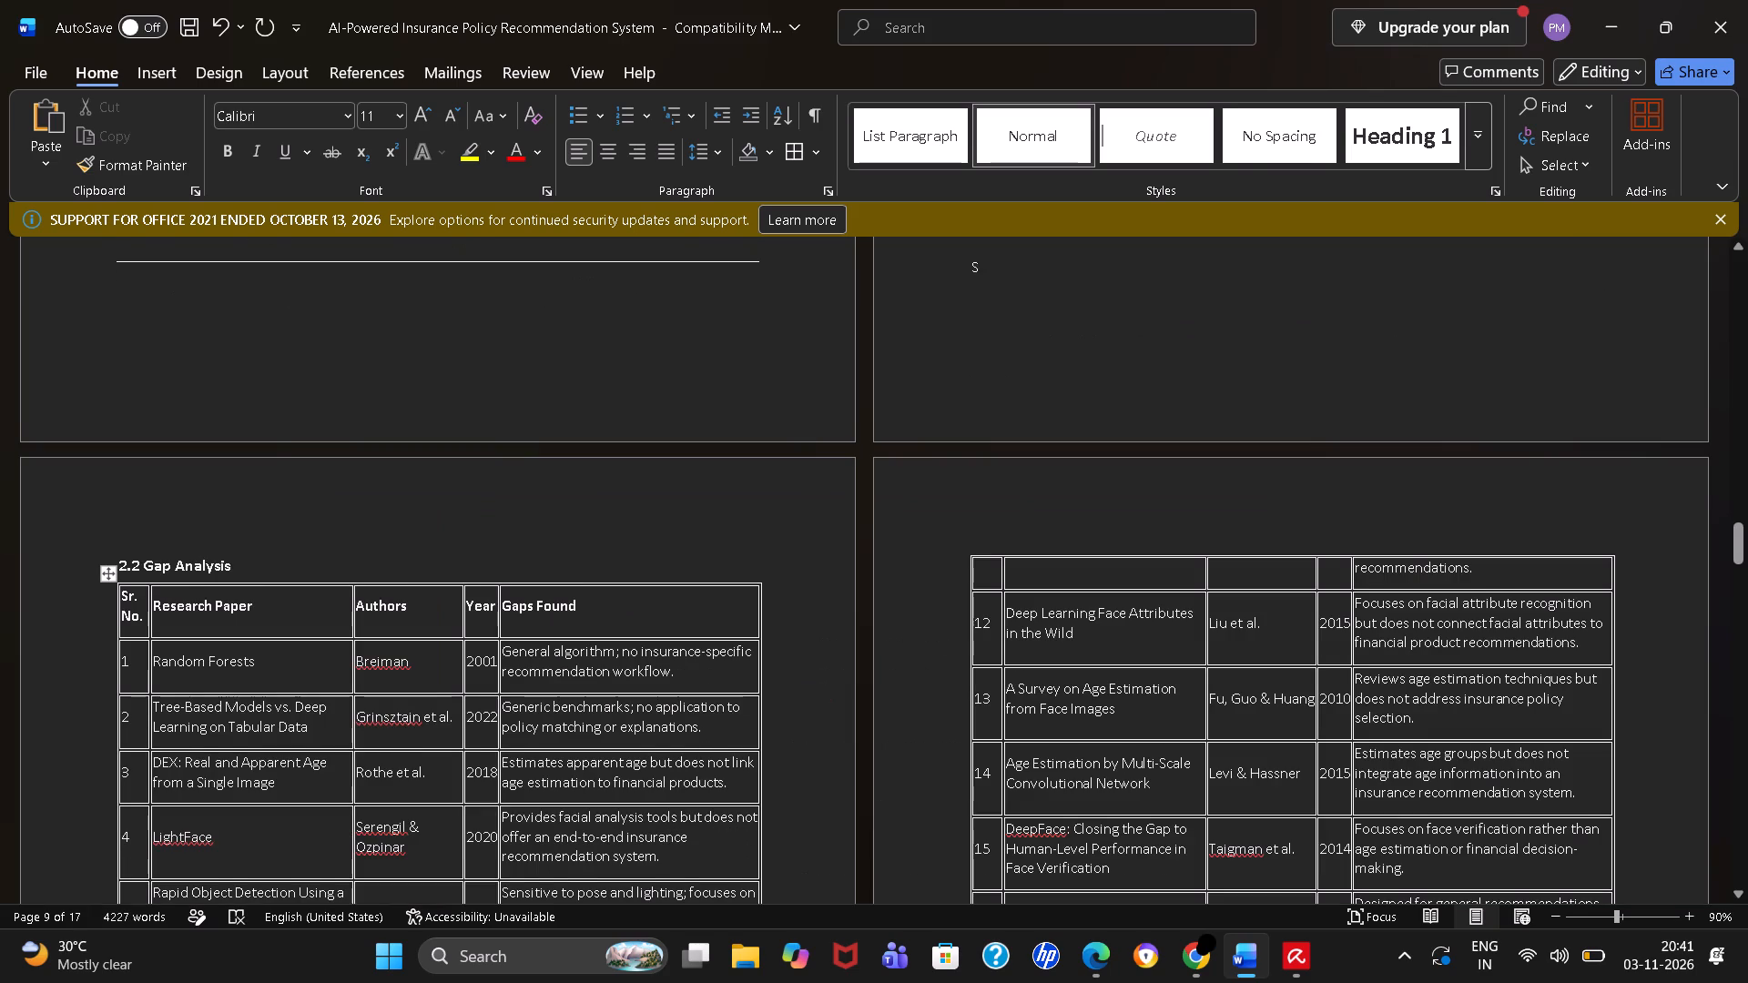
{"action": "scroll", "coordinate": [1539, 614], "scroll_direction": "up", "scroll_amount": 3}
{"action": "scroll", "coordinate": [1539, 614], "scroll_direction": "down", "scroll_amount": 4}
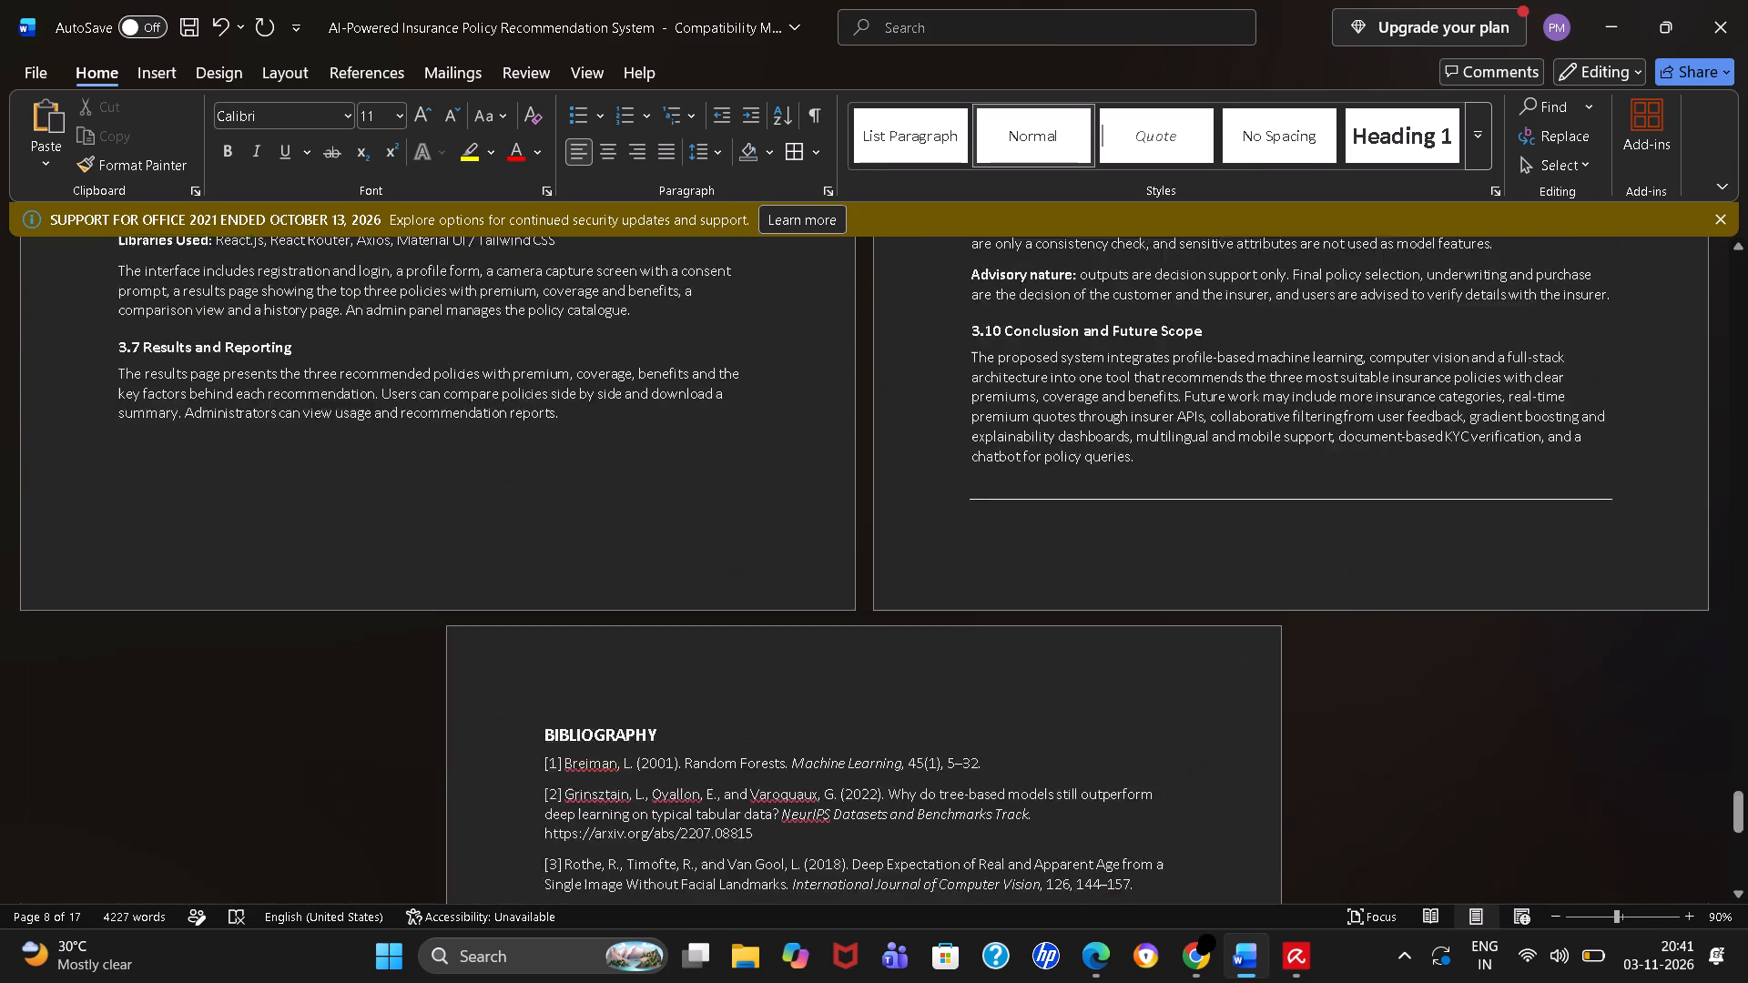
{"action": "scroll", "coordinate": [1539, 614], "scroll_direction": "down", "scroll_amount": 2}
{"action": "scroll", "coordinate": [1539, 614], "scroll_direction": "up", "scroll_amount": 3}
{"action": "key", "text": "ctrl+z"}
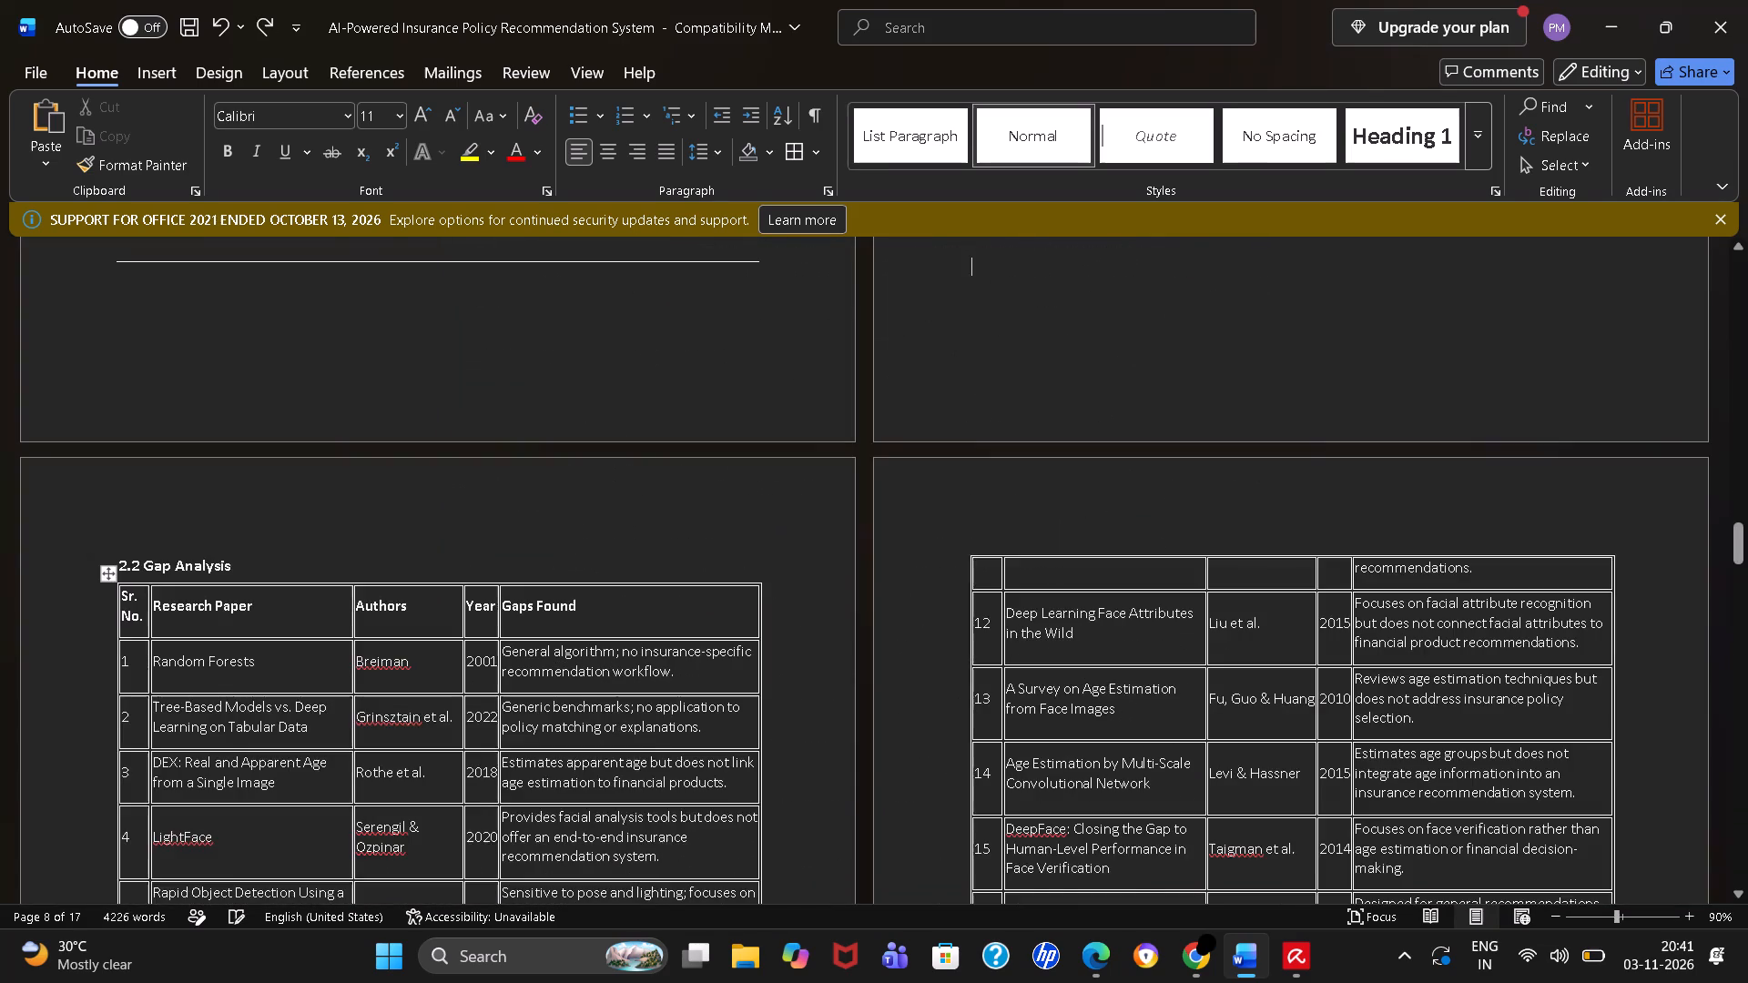
Examine the report's pages from the introduction and gap analysis sections through to the Chapter 3 flow chart.
{"action": "scroll", "coordinate": [1539, 614], "scroll_direction": "up", "scroll_amount": 5}
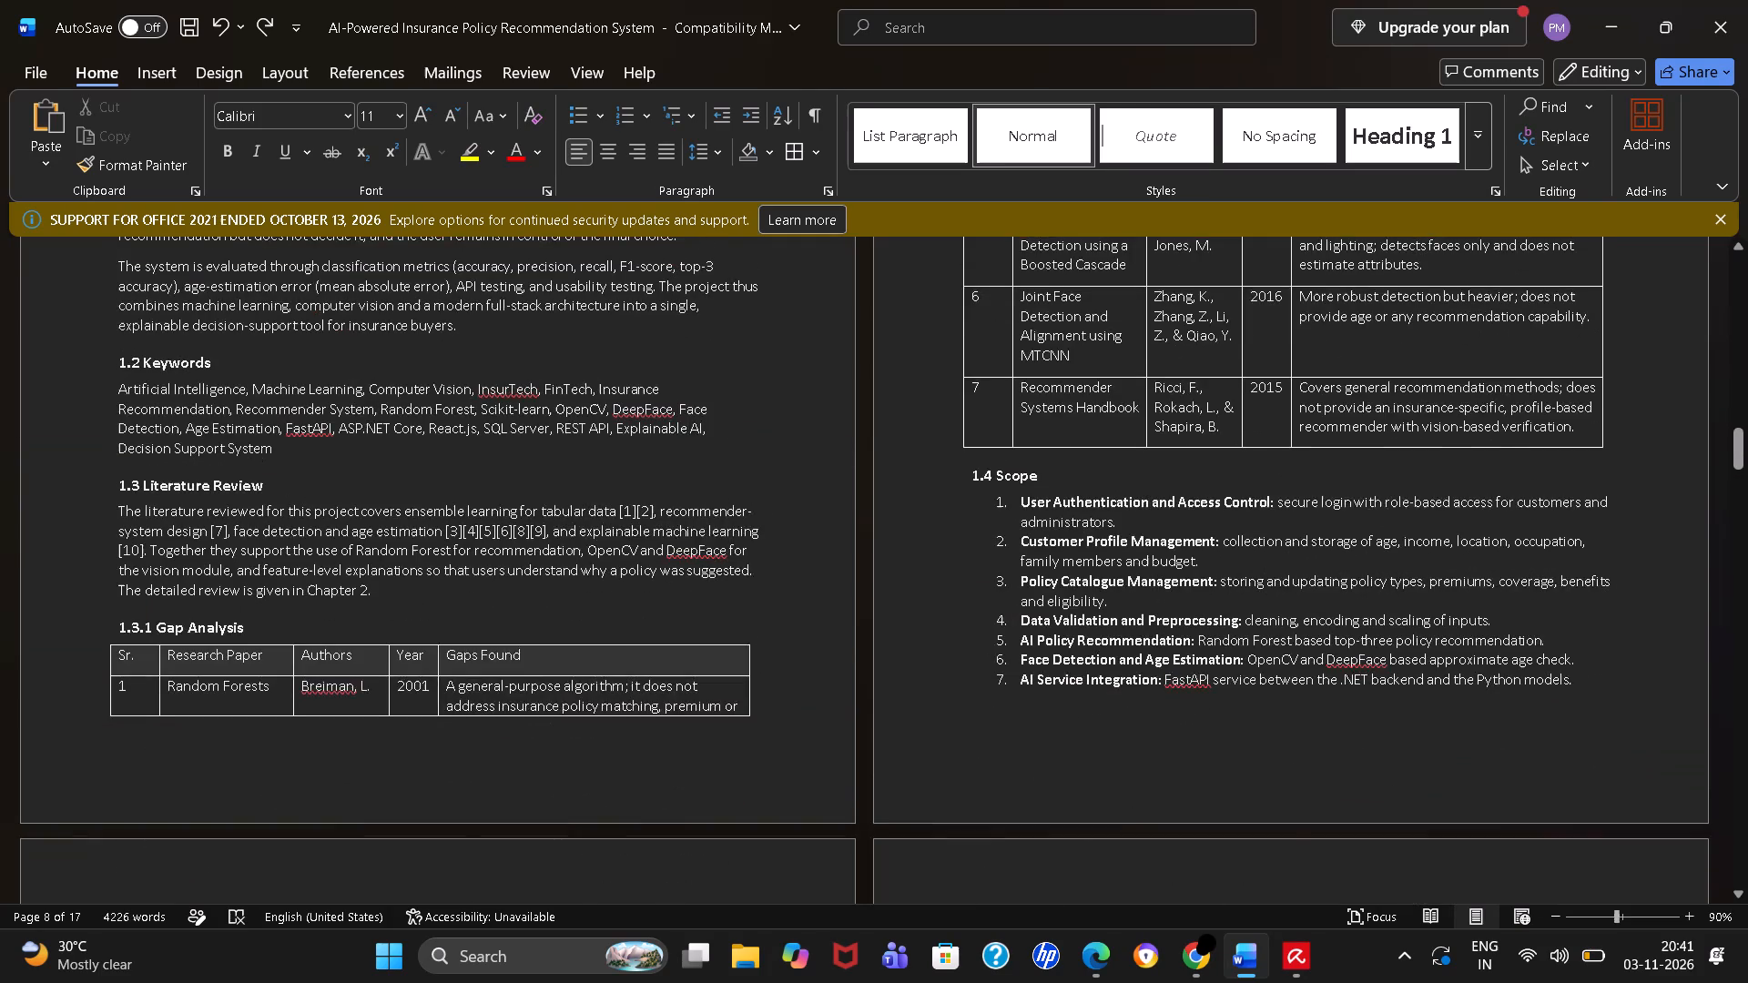
{"action": "scroll", "coordinate": [1528, 608], "scroll_direction": "up", "scroll_amount": 8}
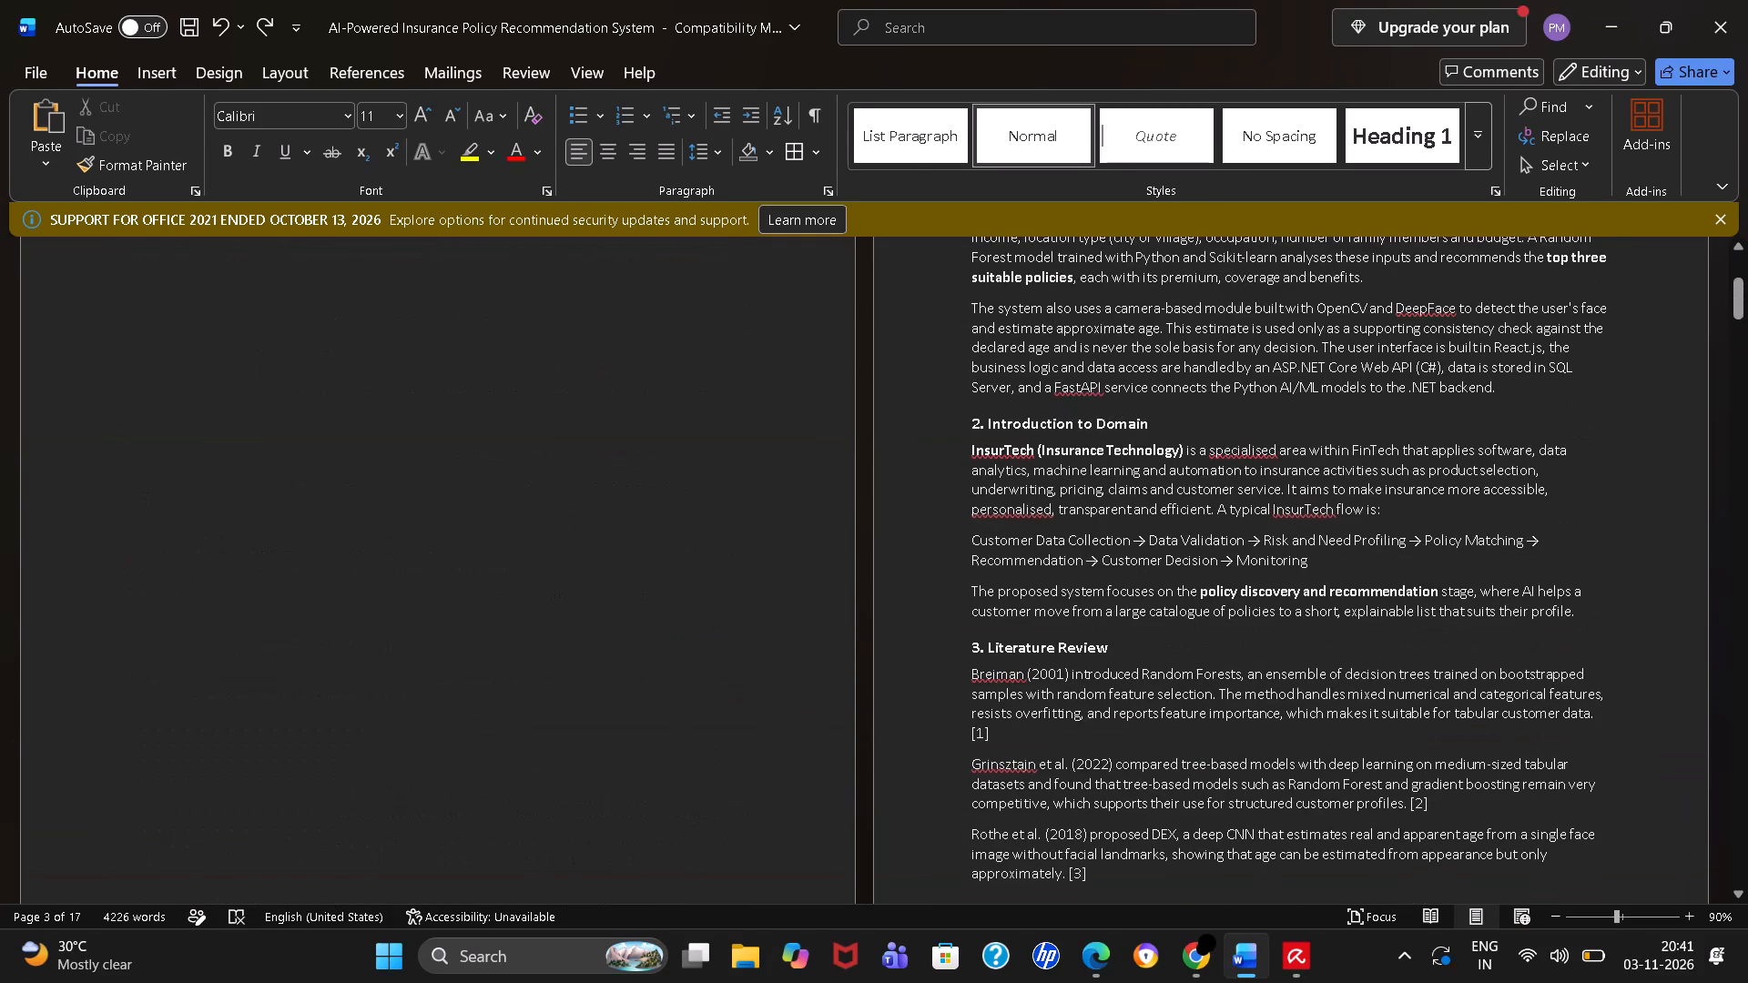
{"action": "scroll", "coordinate": [1528, 608], "scroll_direction": "down", "scroll_amount": 9}
{"action": "scroll", "coordinate": [1528, 608], "scroll_direction": "up", "scroll_amount": 5}
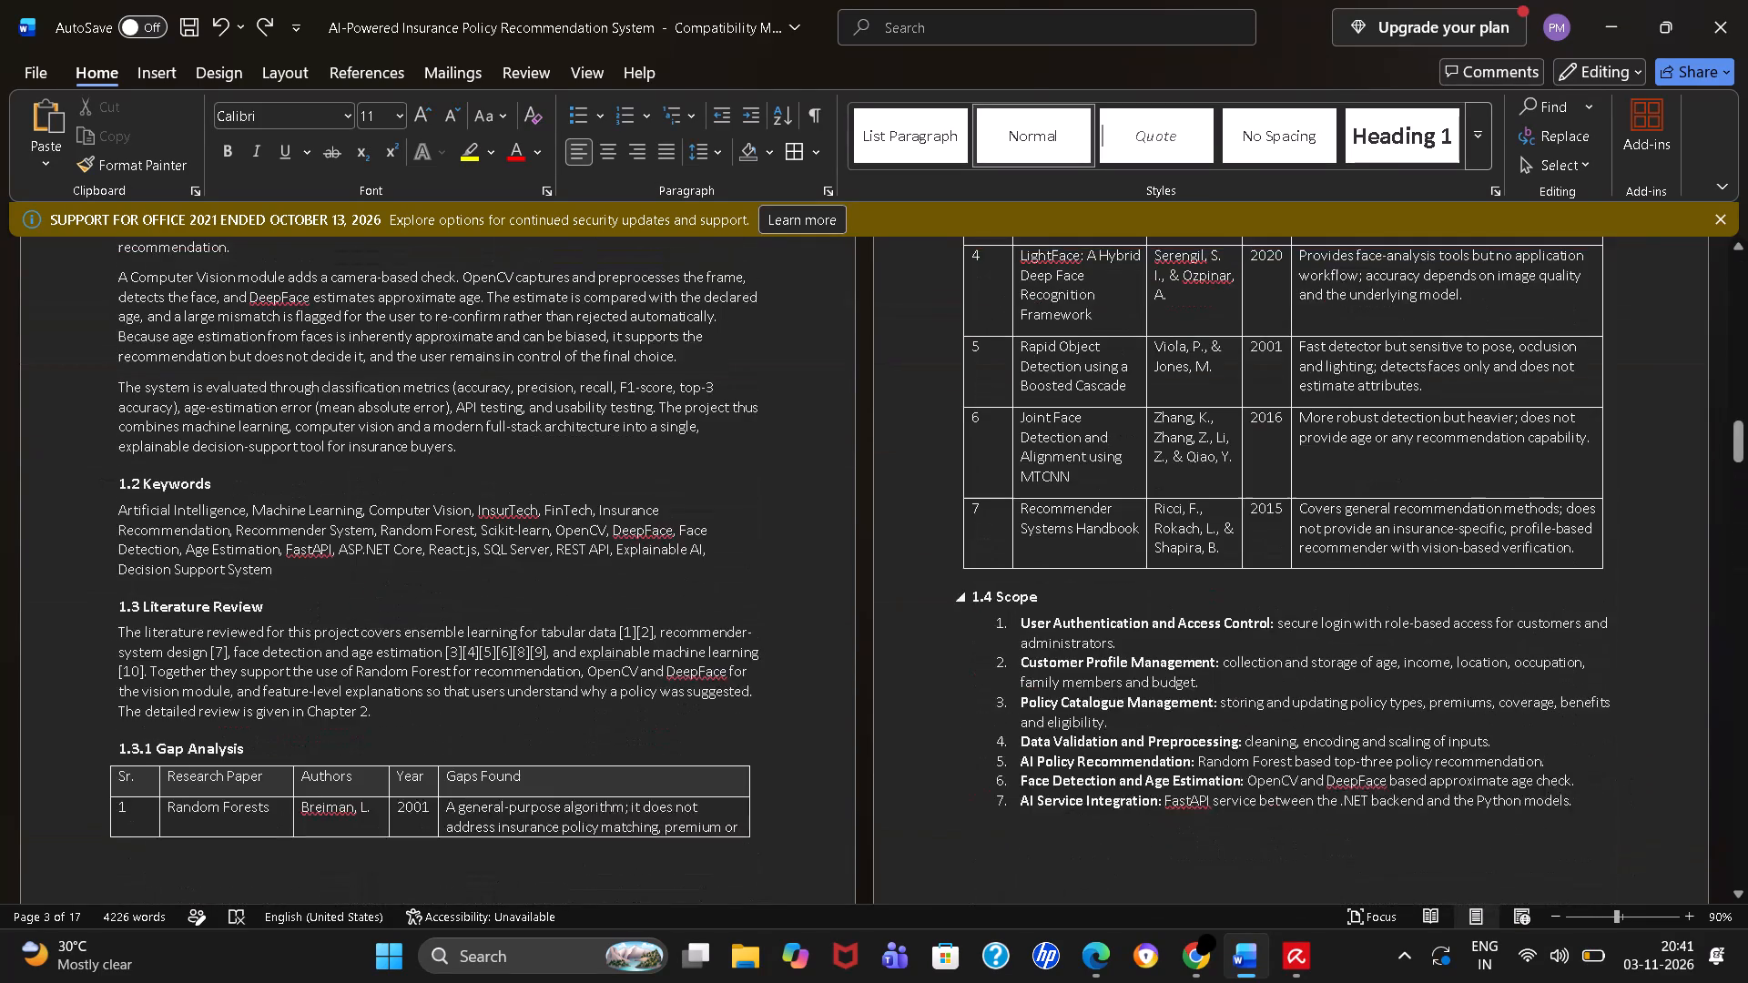
{"action": "scroll", "coordinate": [1528, 608], "scroll_direction": "down", "scroll_amount": 4}
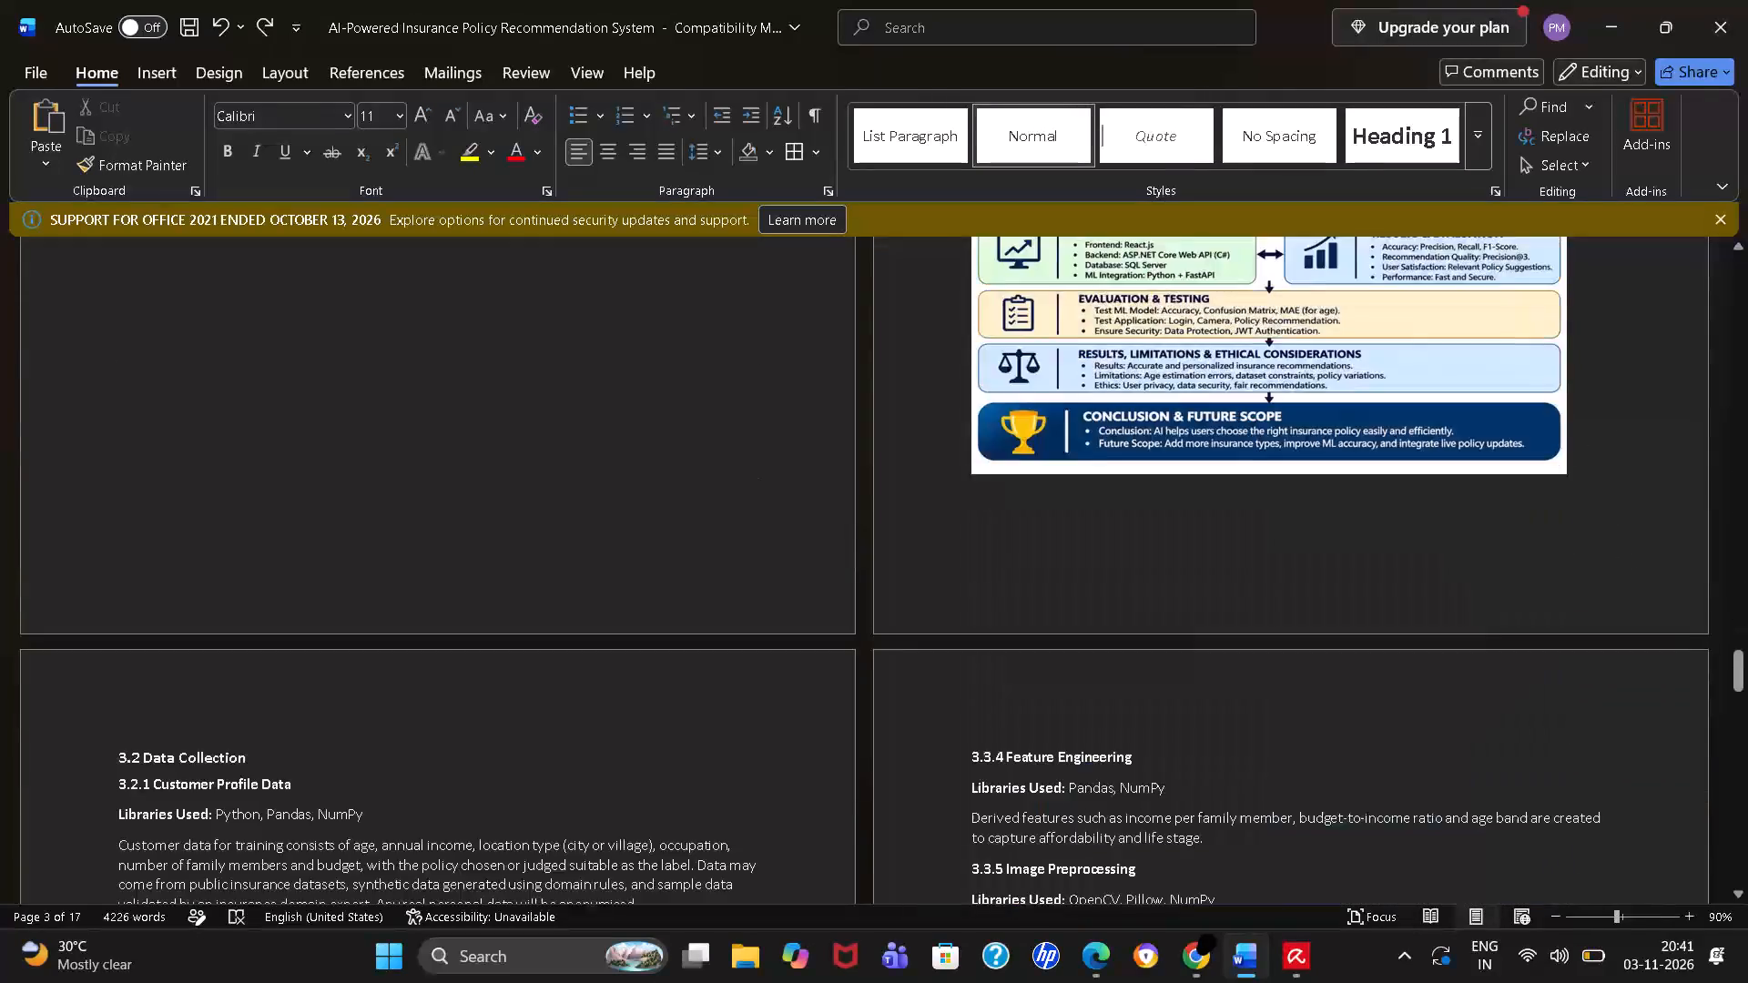
{"action": "scroll", "coordinate": [1528, 608], "scroll_direction": "down", "scroll_amount": 1}
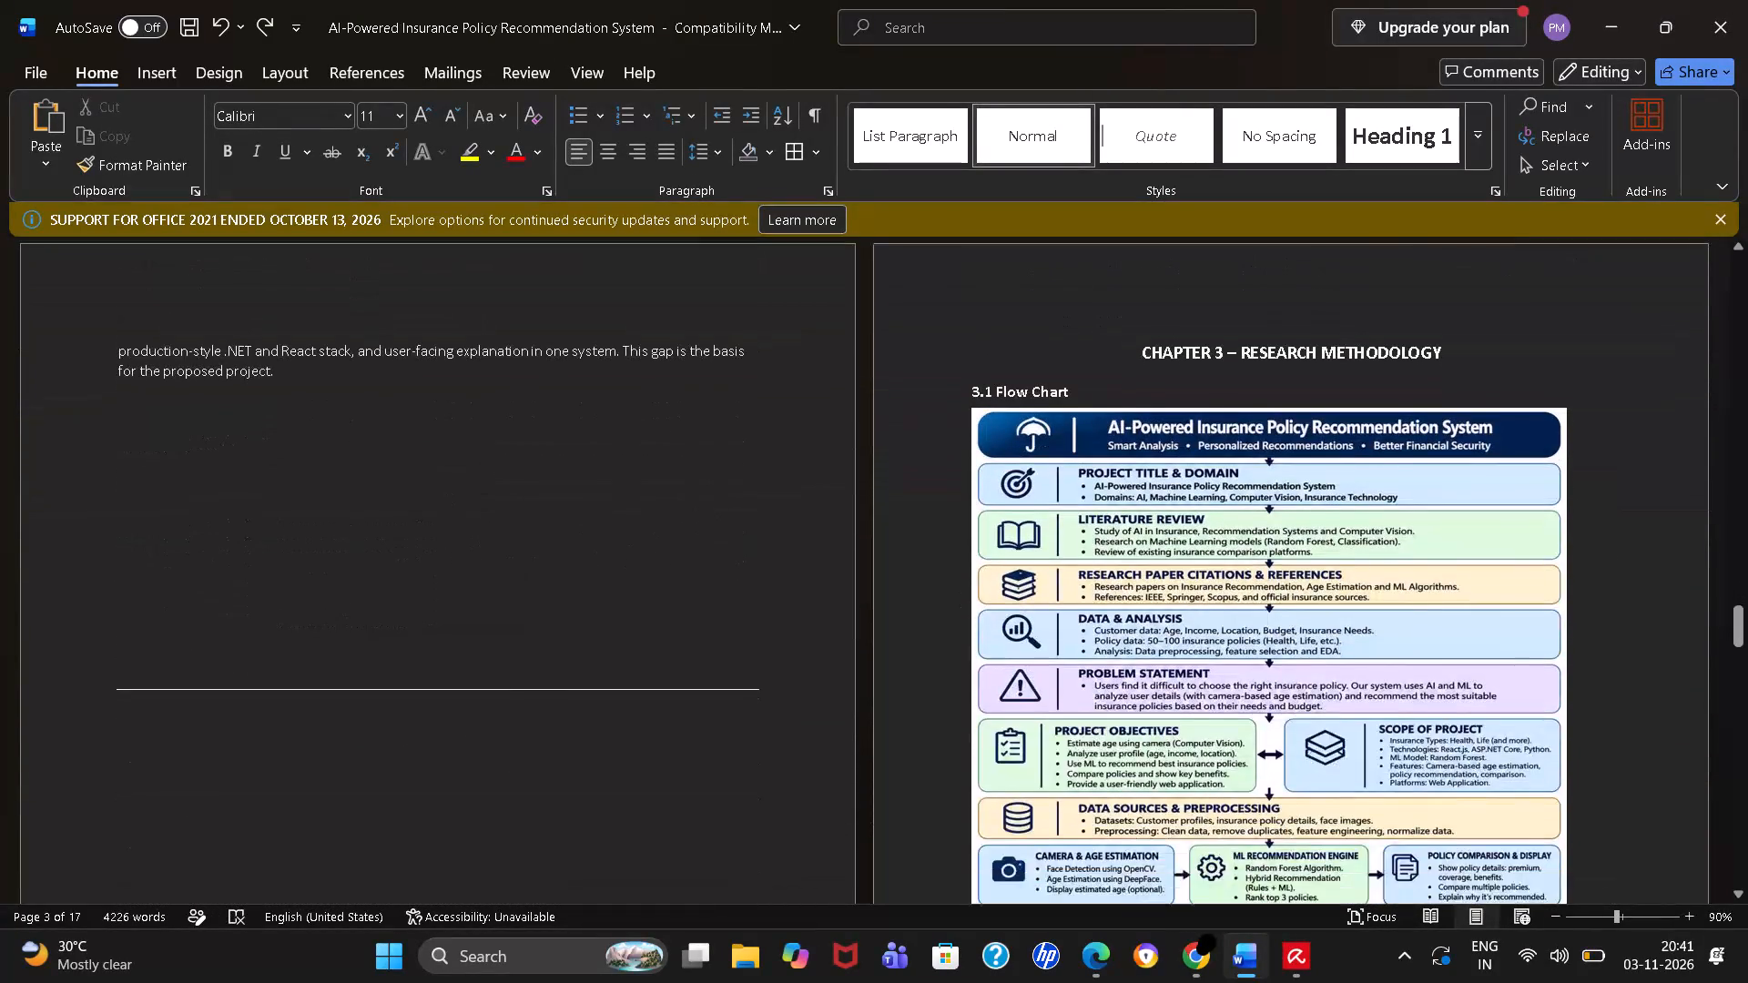
{"action": "scroll", "coordinate": [1528, 608], "scroll_direction": "down", "scroll_amount": 1}
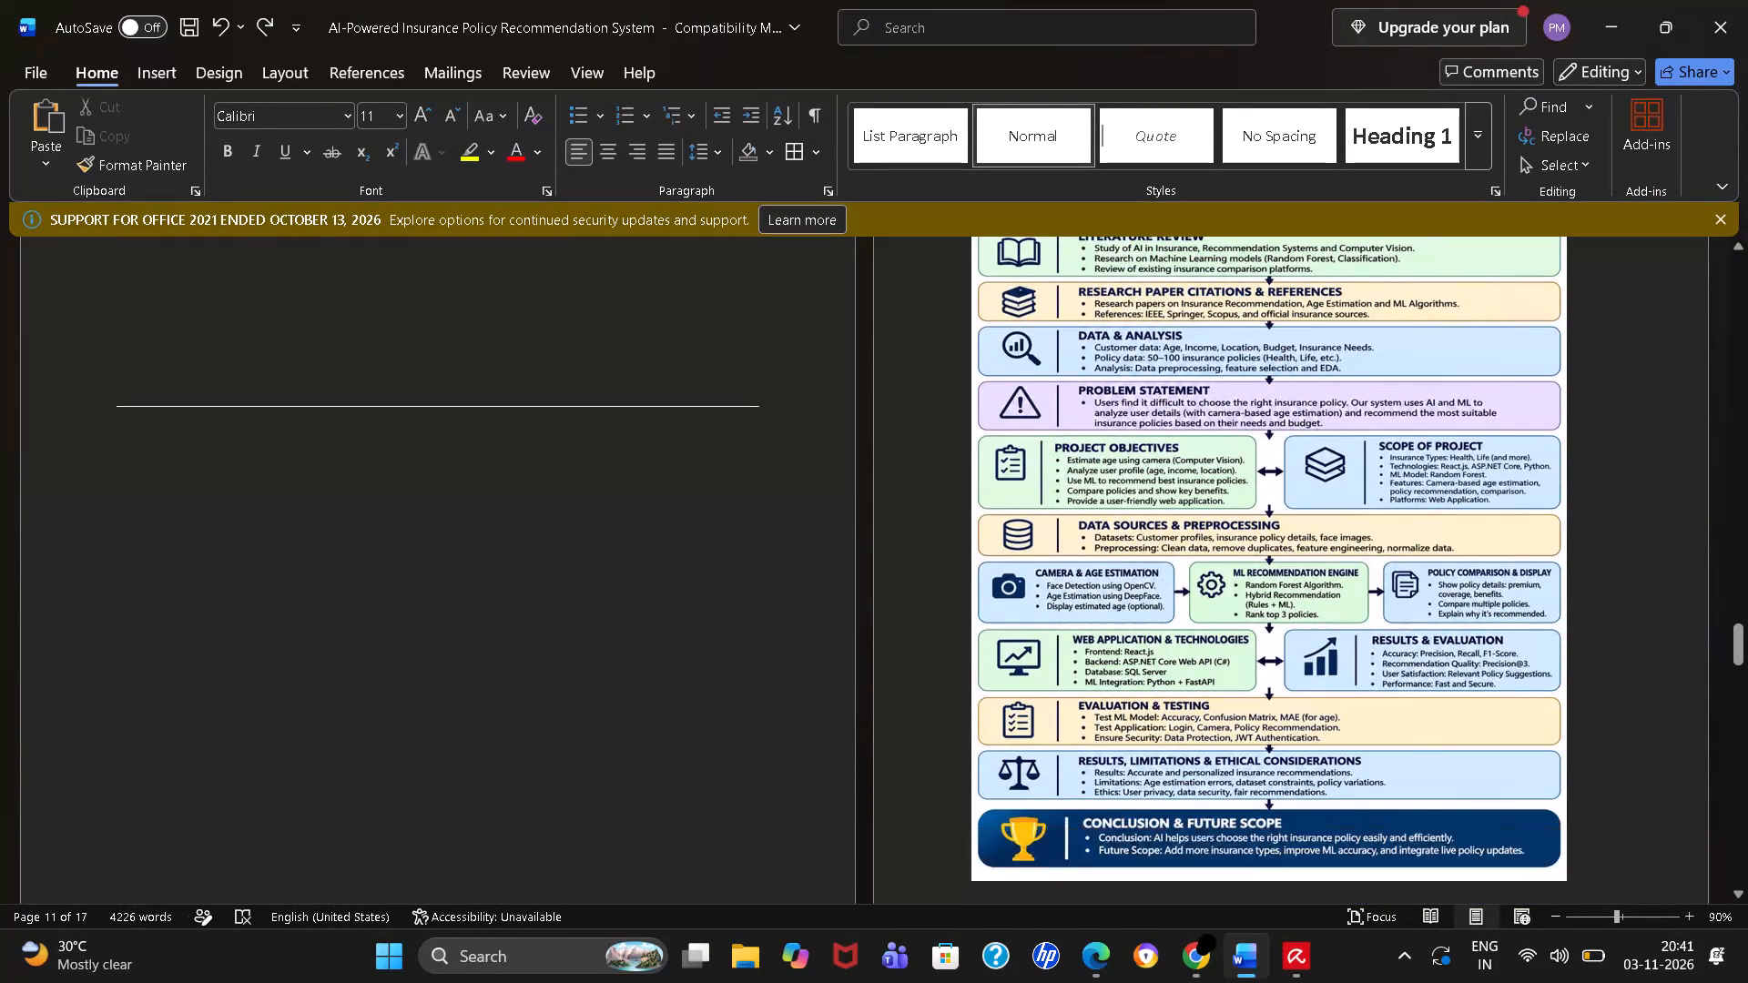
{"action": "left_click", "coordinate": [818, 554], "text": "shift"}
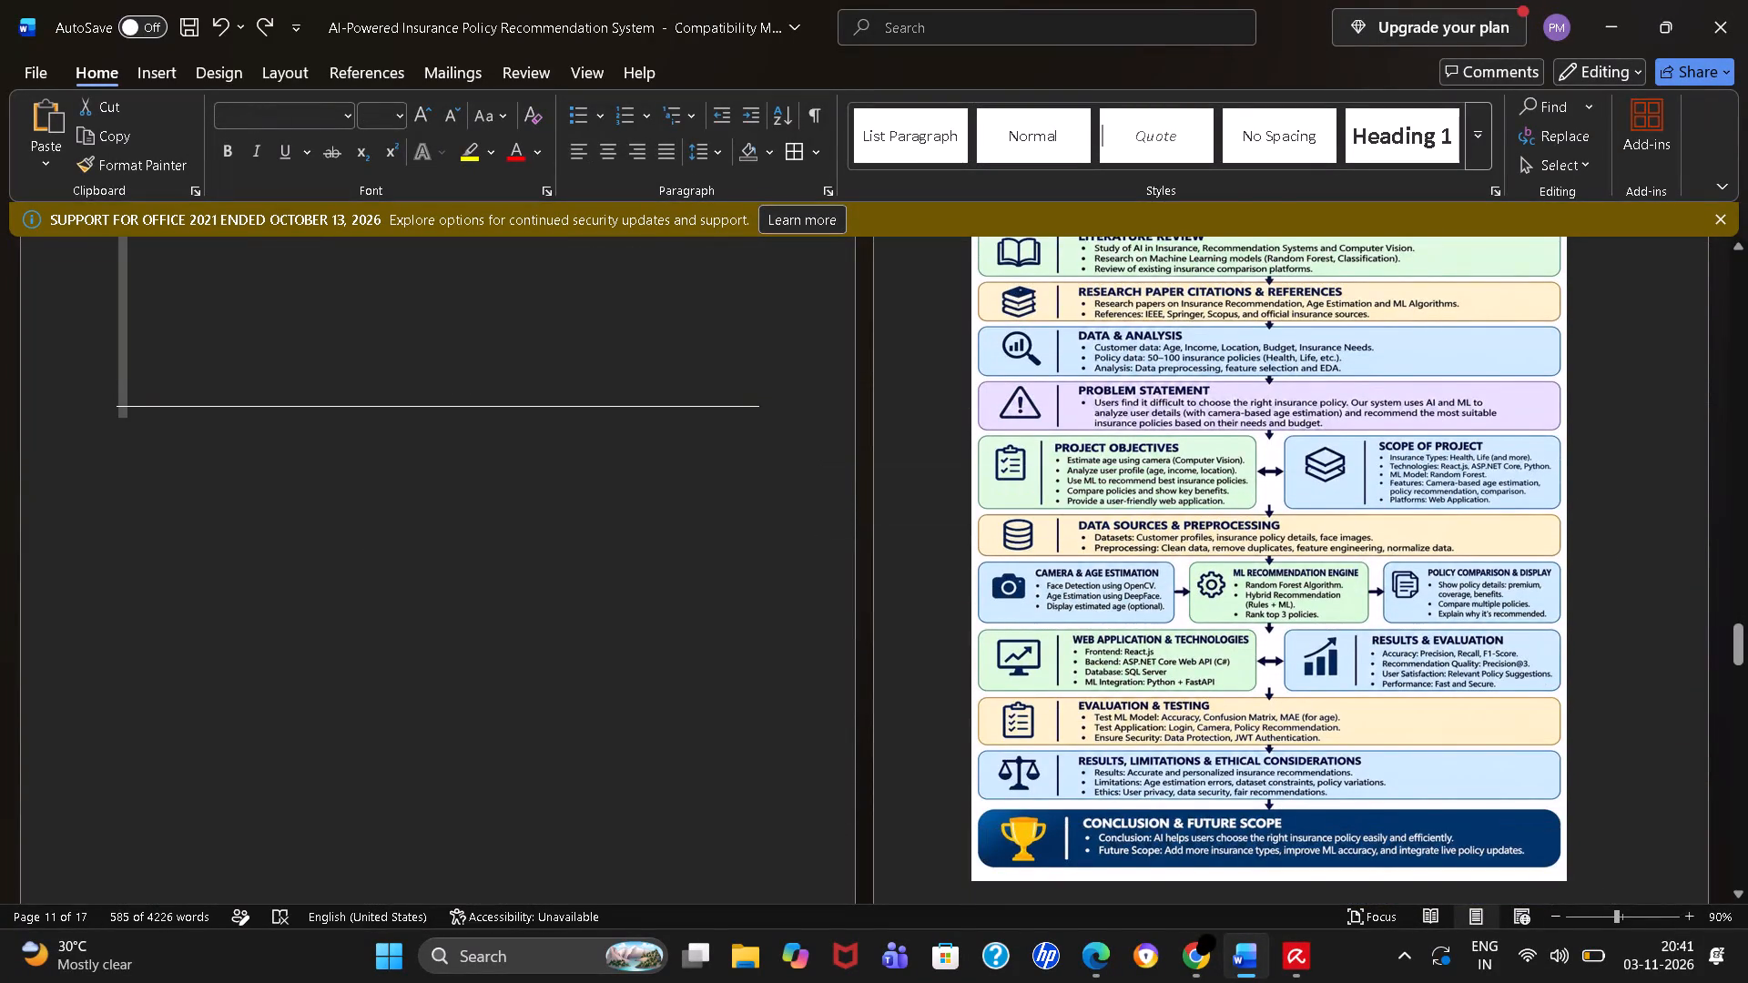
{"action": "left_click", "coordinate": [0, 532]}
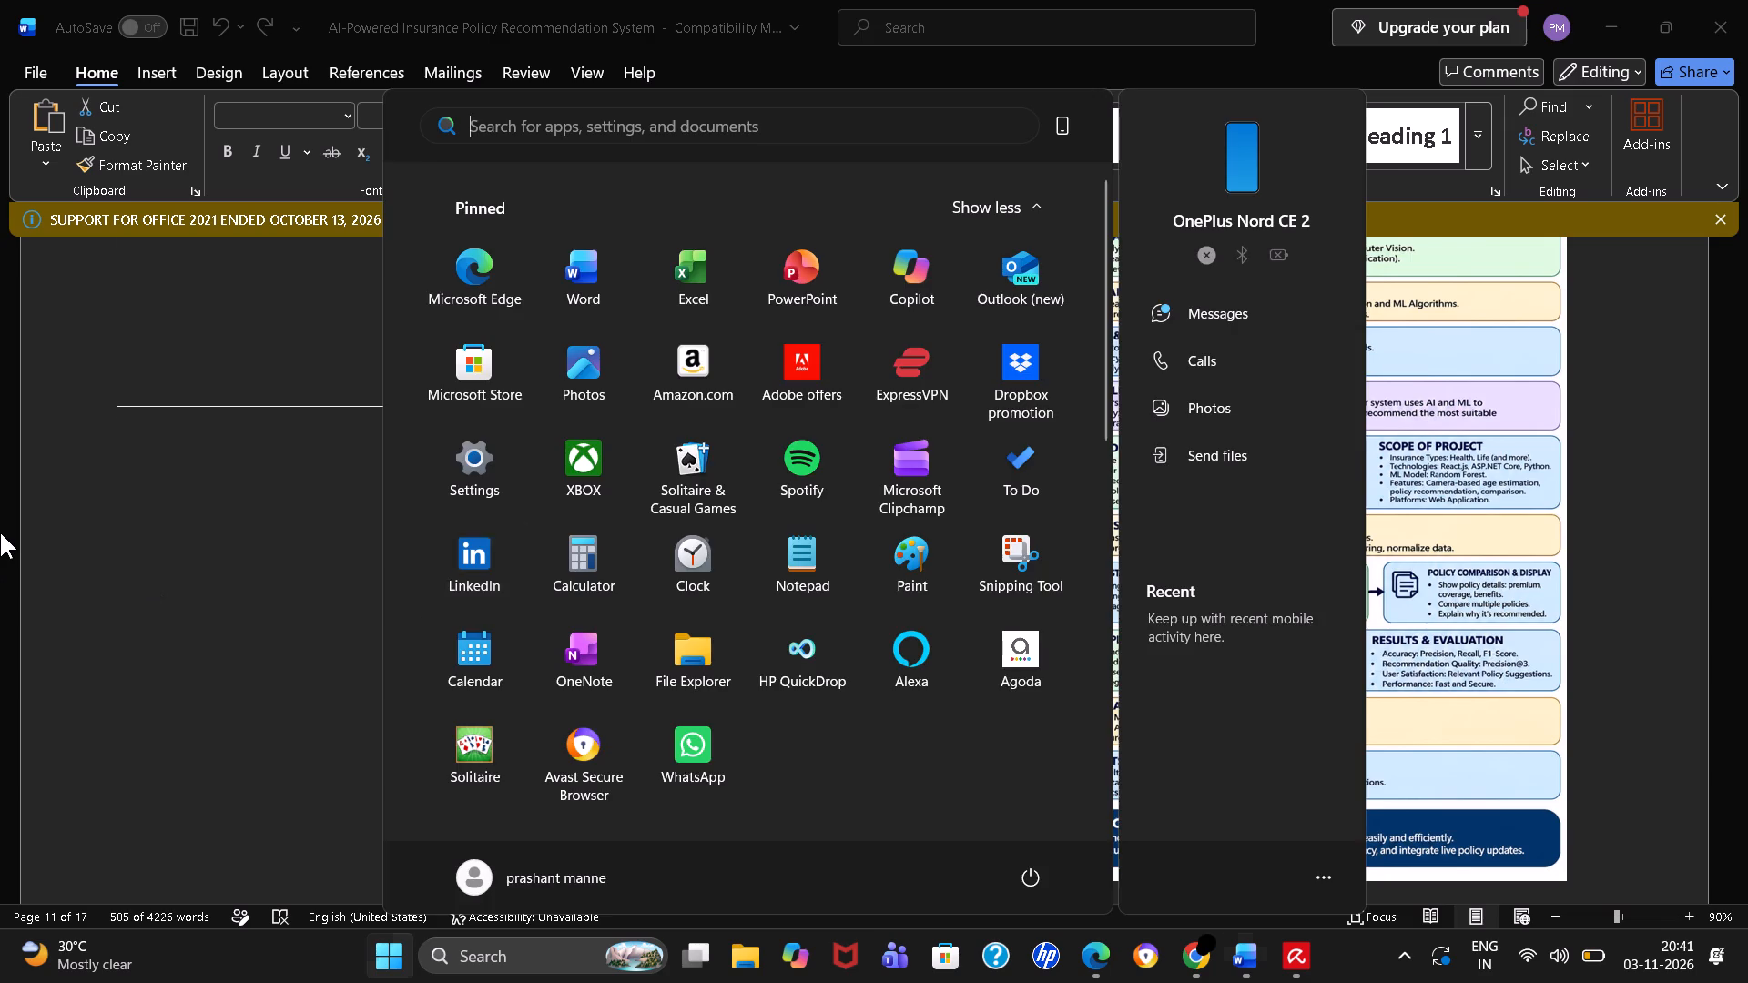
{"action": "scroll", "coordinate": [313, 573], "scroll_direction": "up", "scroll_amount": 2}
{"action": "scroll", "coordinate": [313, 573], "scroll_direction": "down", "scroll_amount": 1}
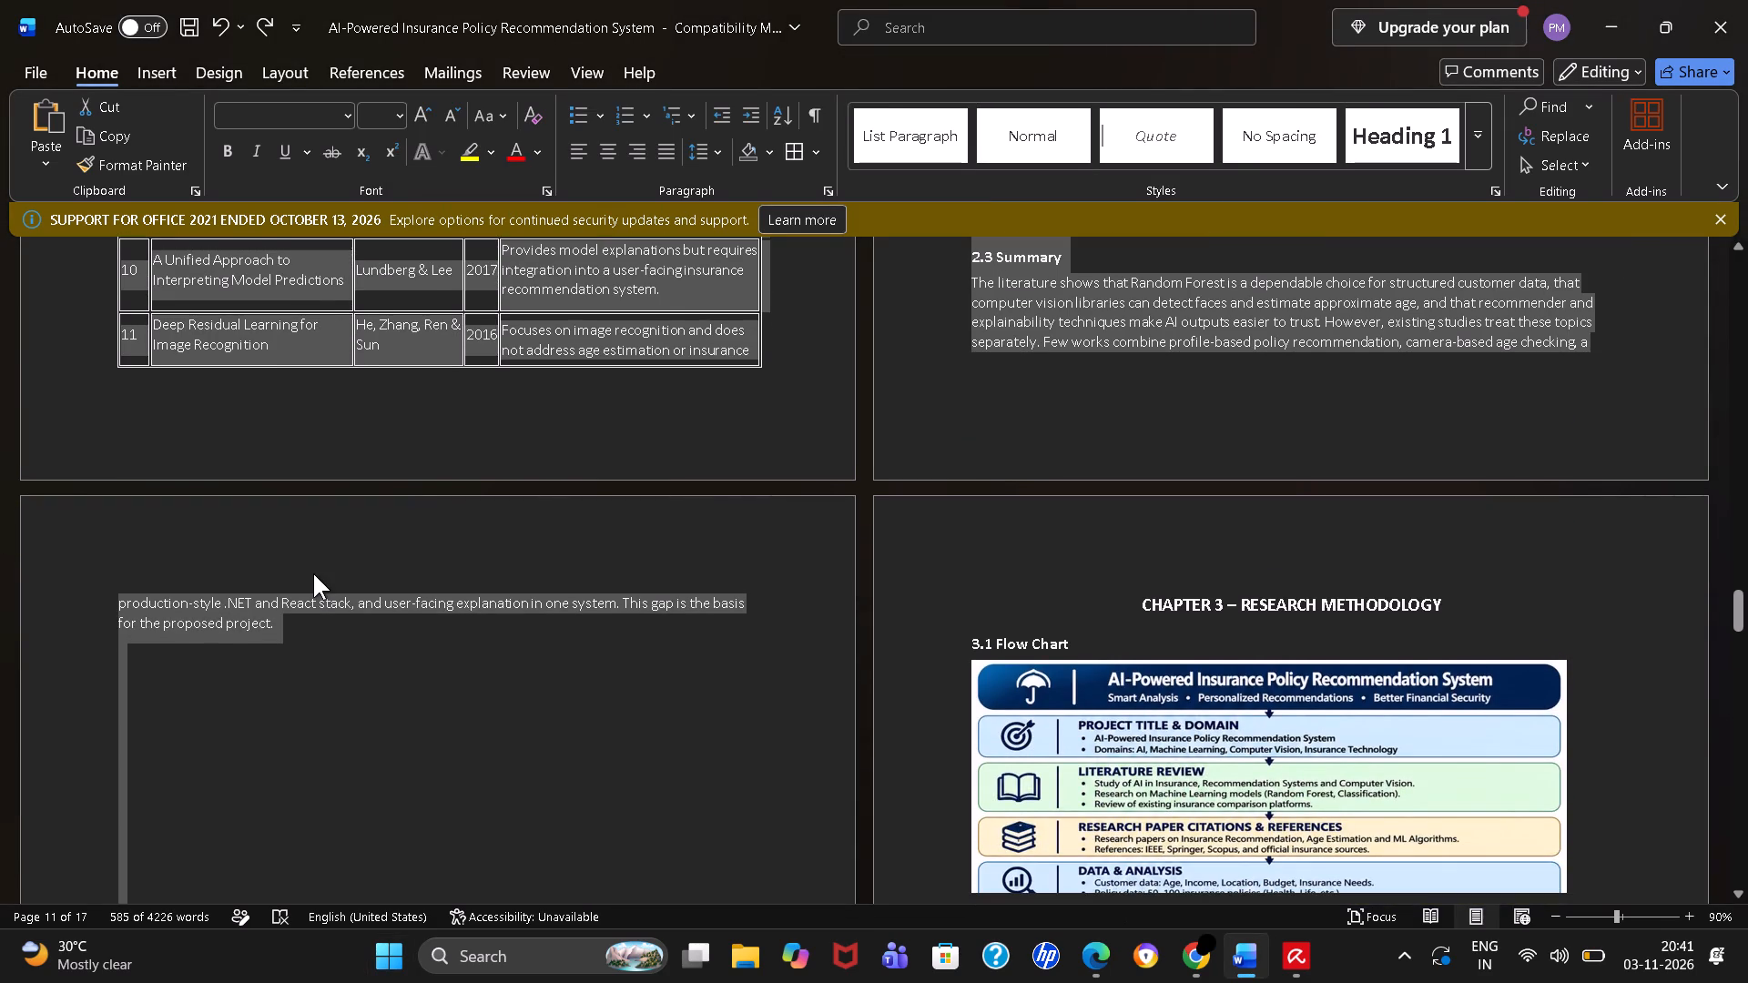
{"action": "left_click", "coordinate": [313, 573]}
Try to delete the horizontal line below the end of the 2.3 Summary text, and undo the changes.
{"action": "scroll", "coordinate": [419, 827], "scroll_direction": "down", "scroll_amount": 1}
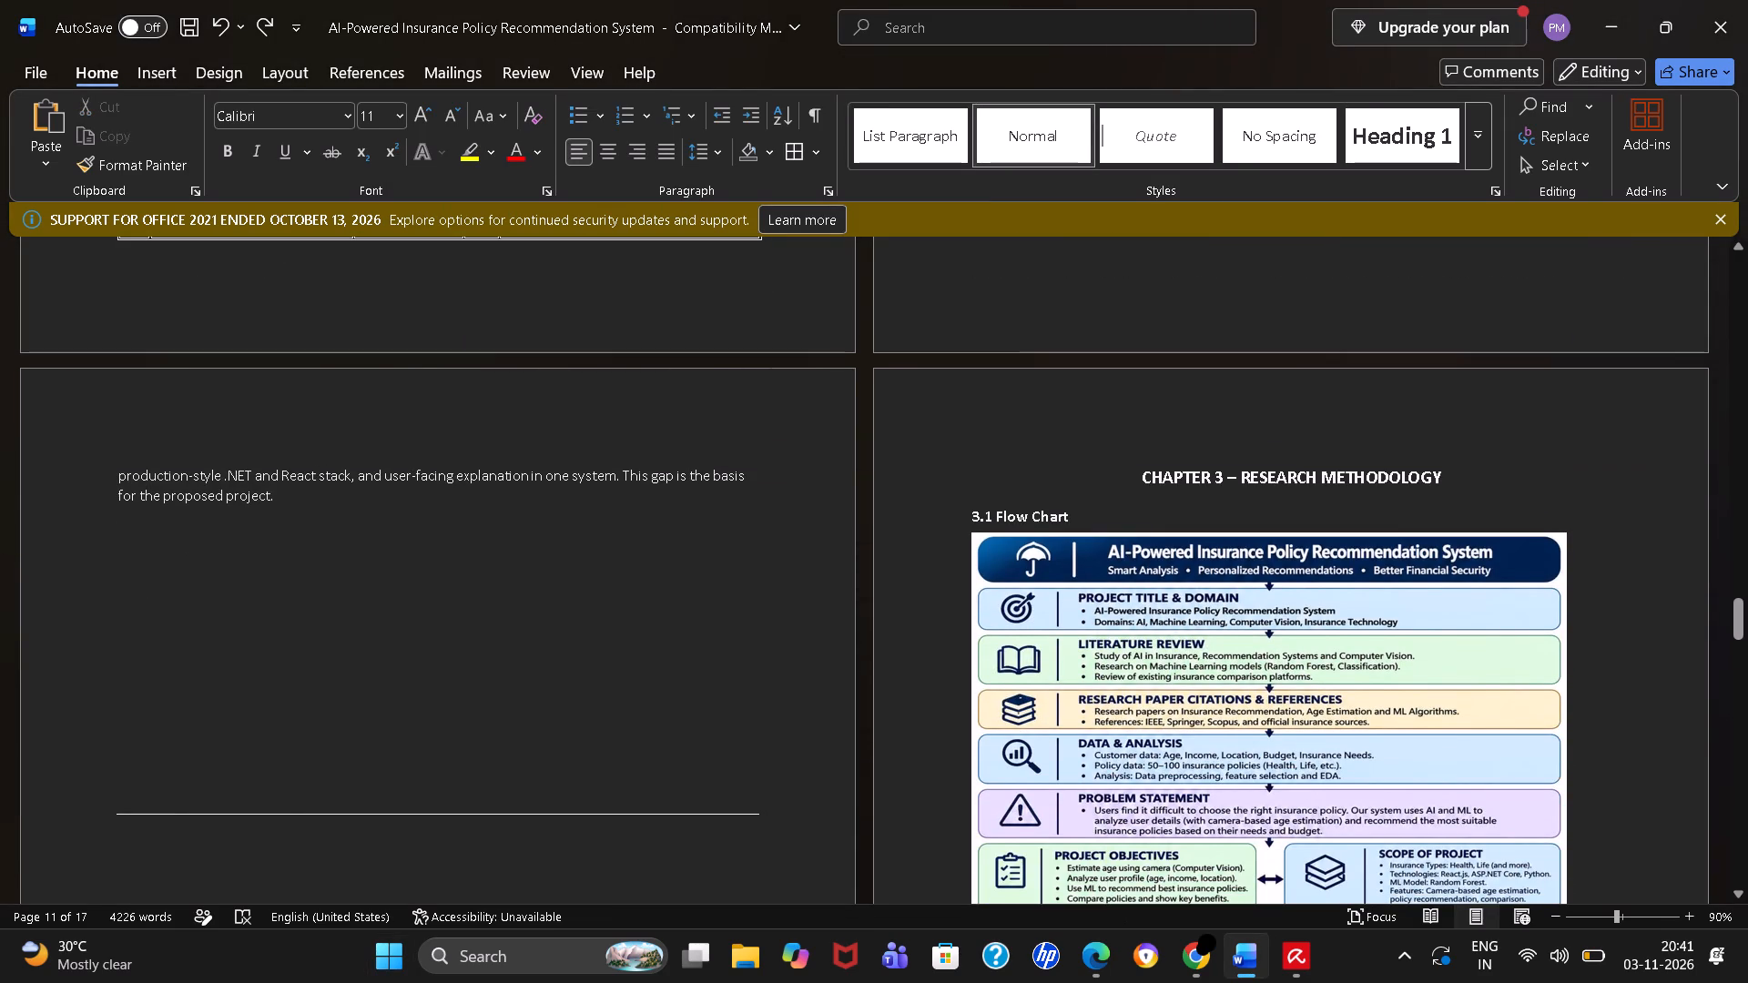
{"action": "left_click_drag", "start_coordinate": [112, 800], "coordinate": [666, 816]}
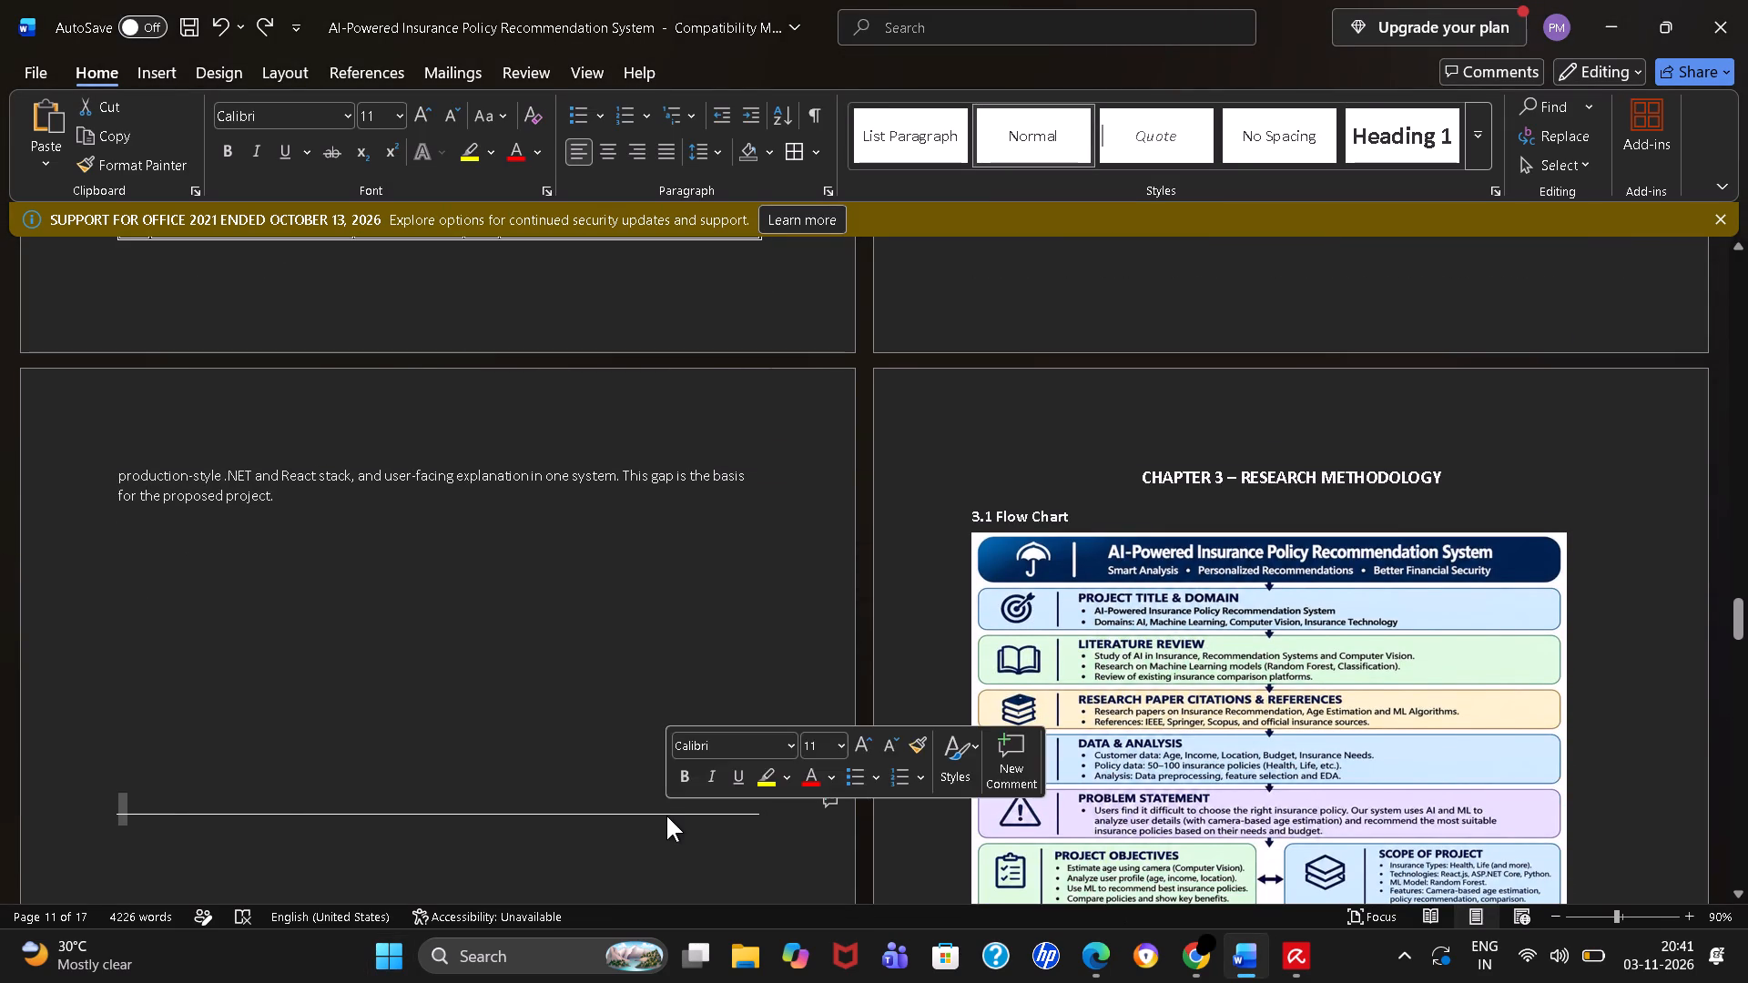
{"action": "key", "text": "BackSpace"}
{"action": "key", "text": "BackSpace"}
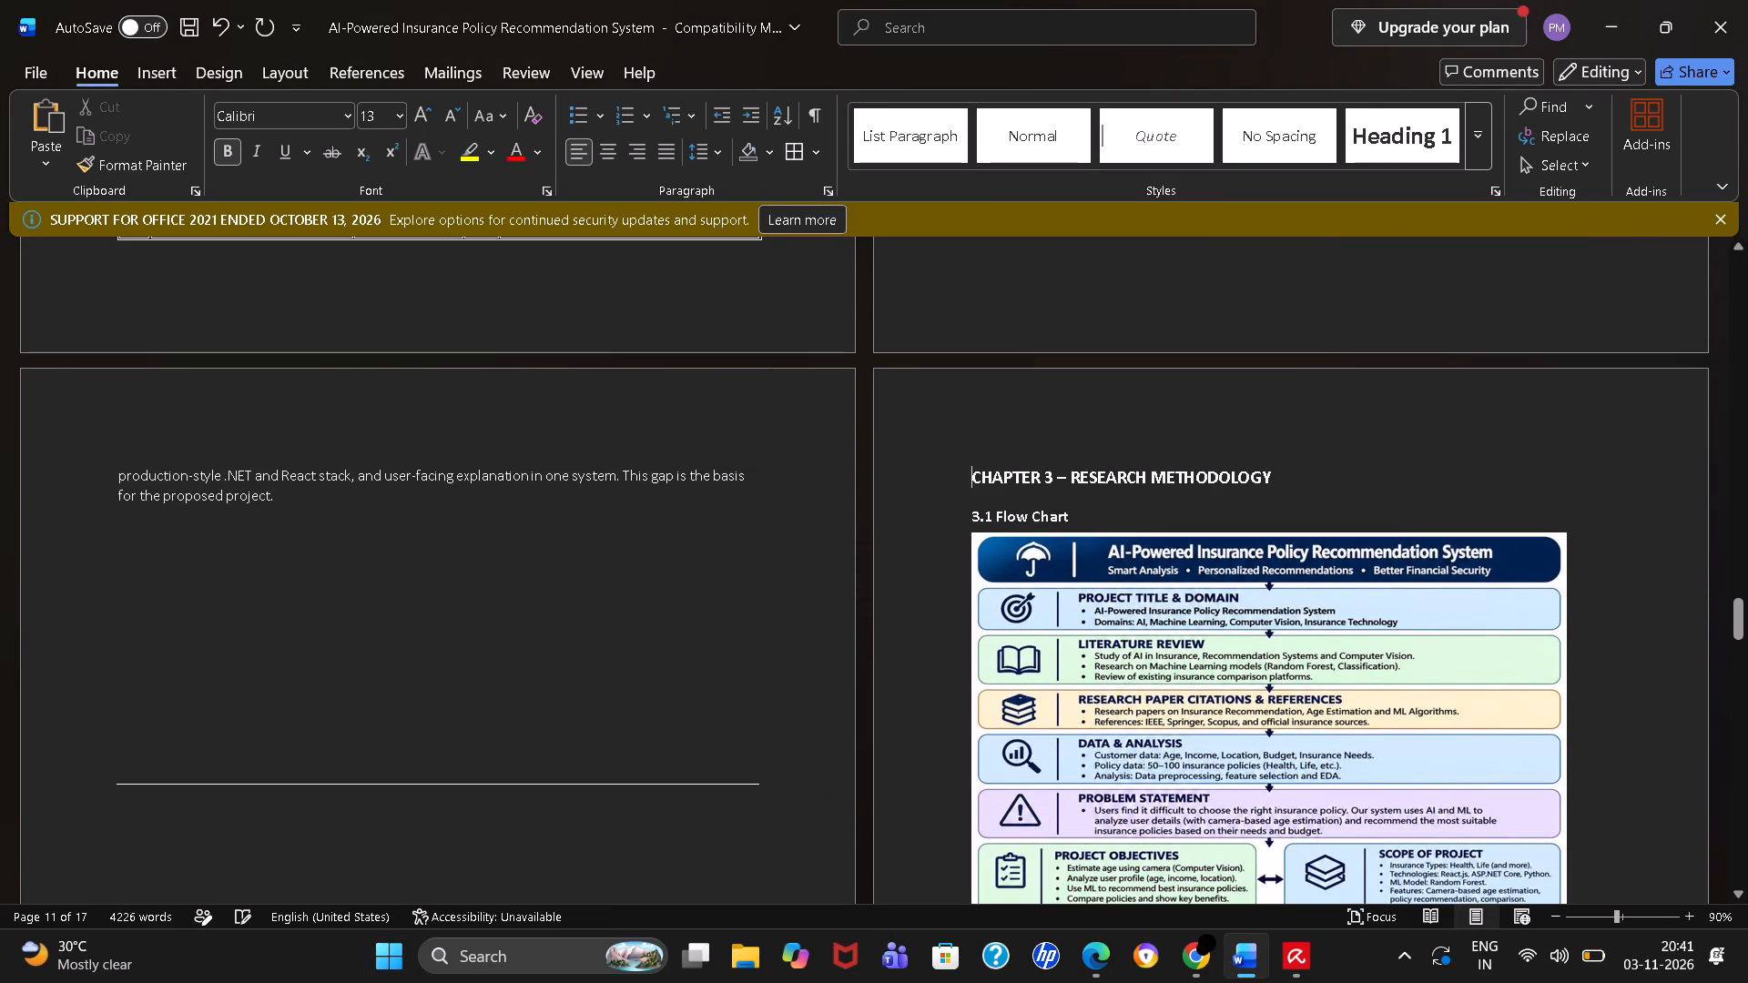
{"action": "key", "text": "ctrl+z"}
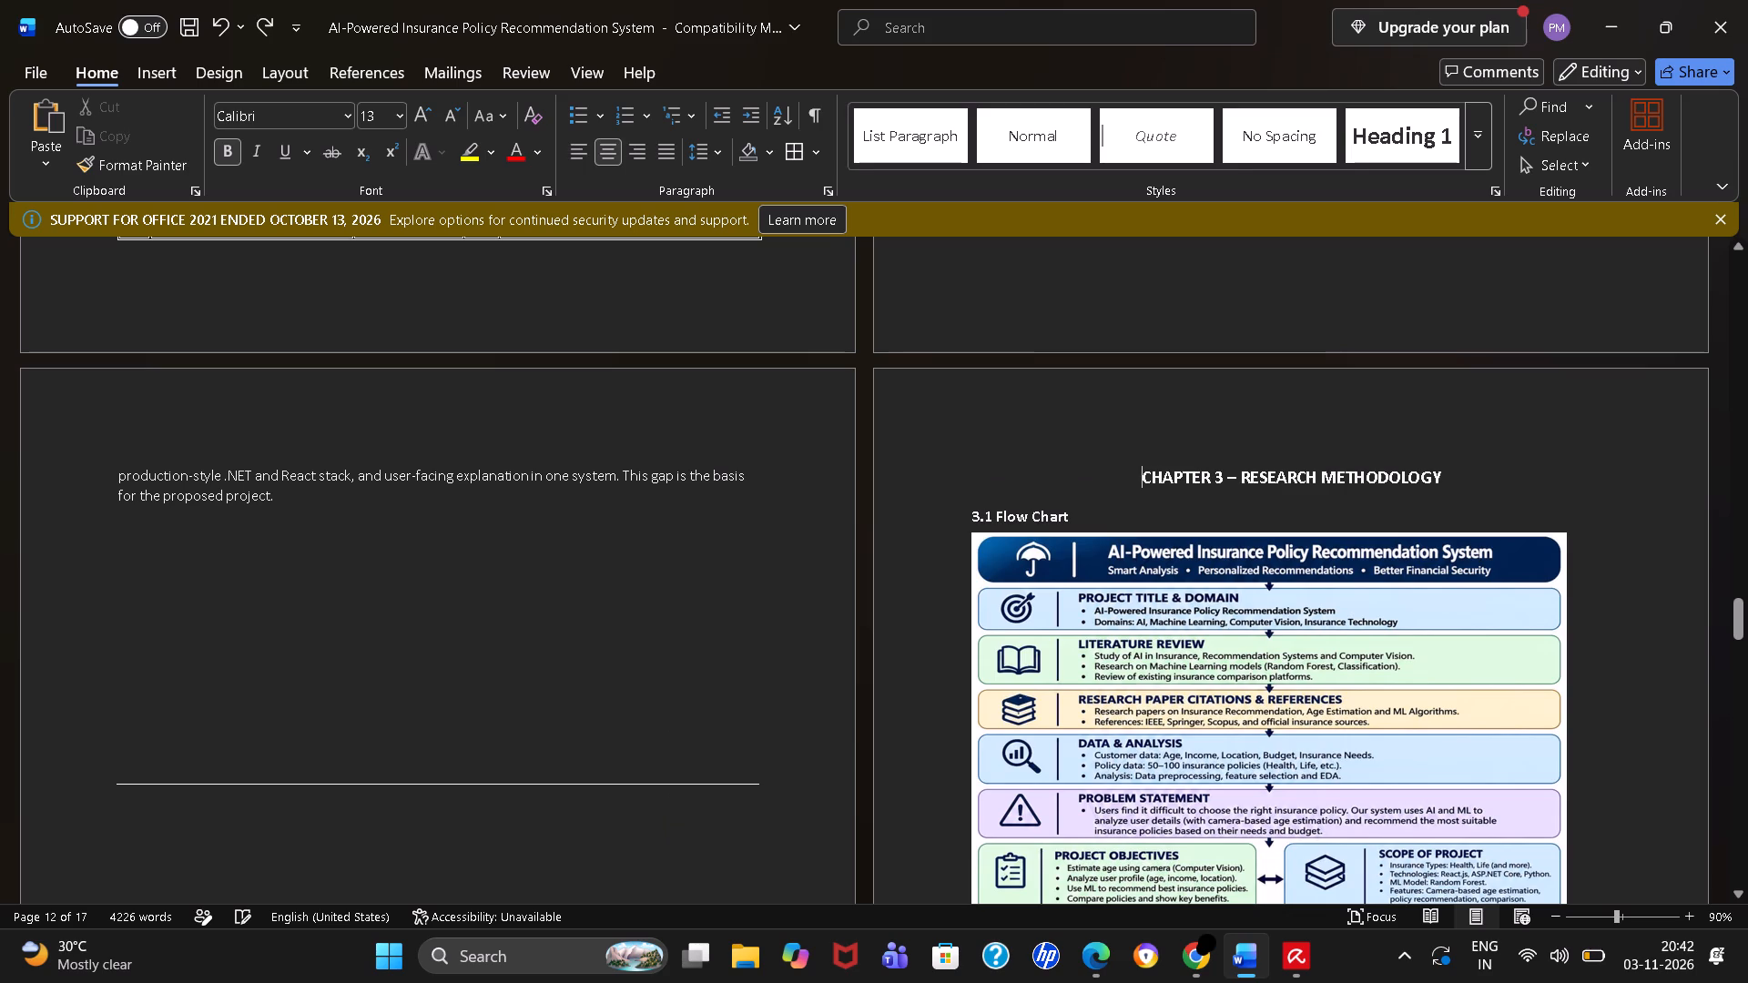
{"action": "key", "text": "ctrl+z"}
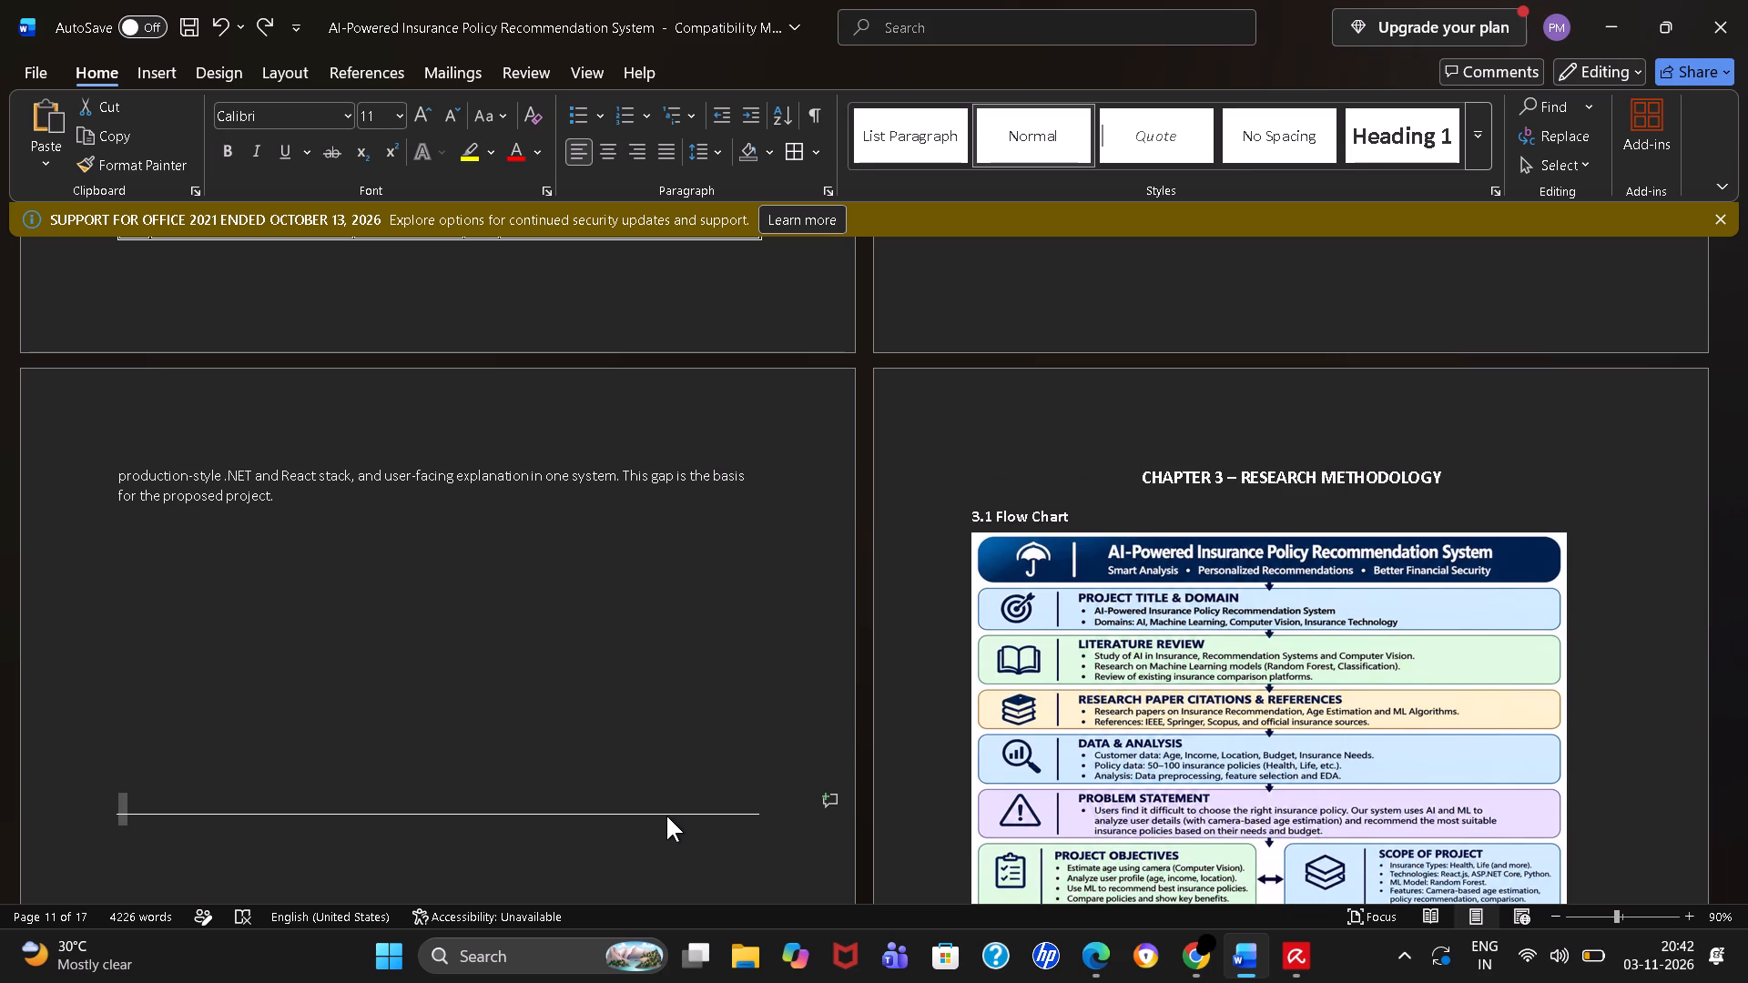
{"action": "key", "text": "shift+super+s"}
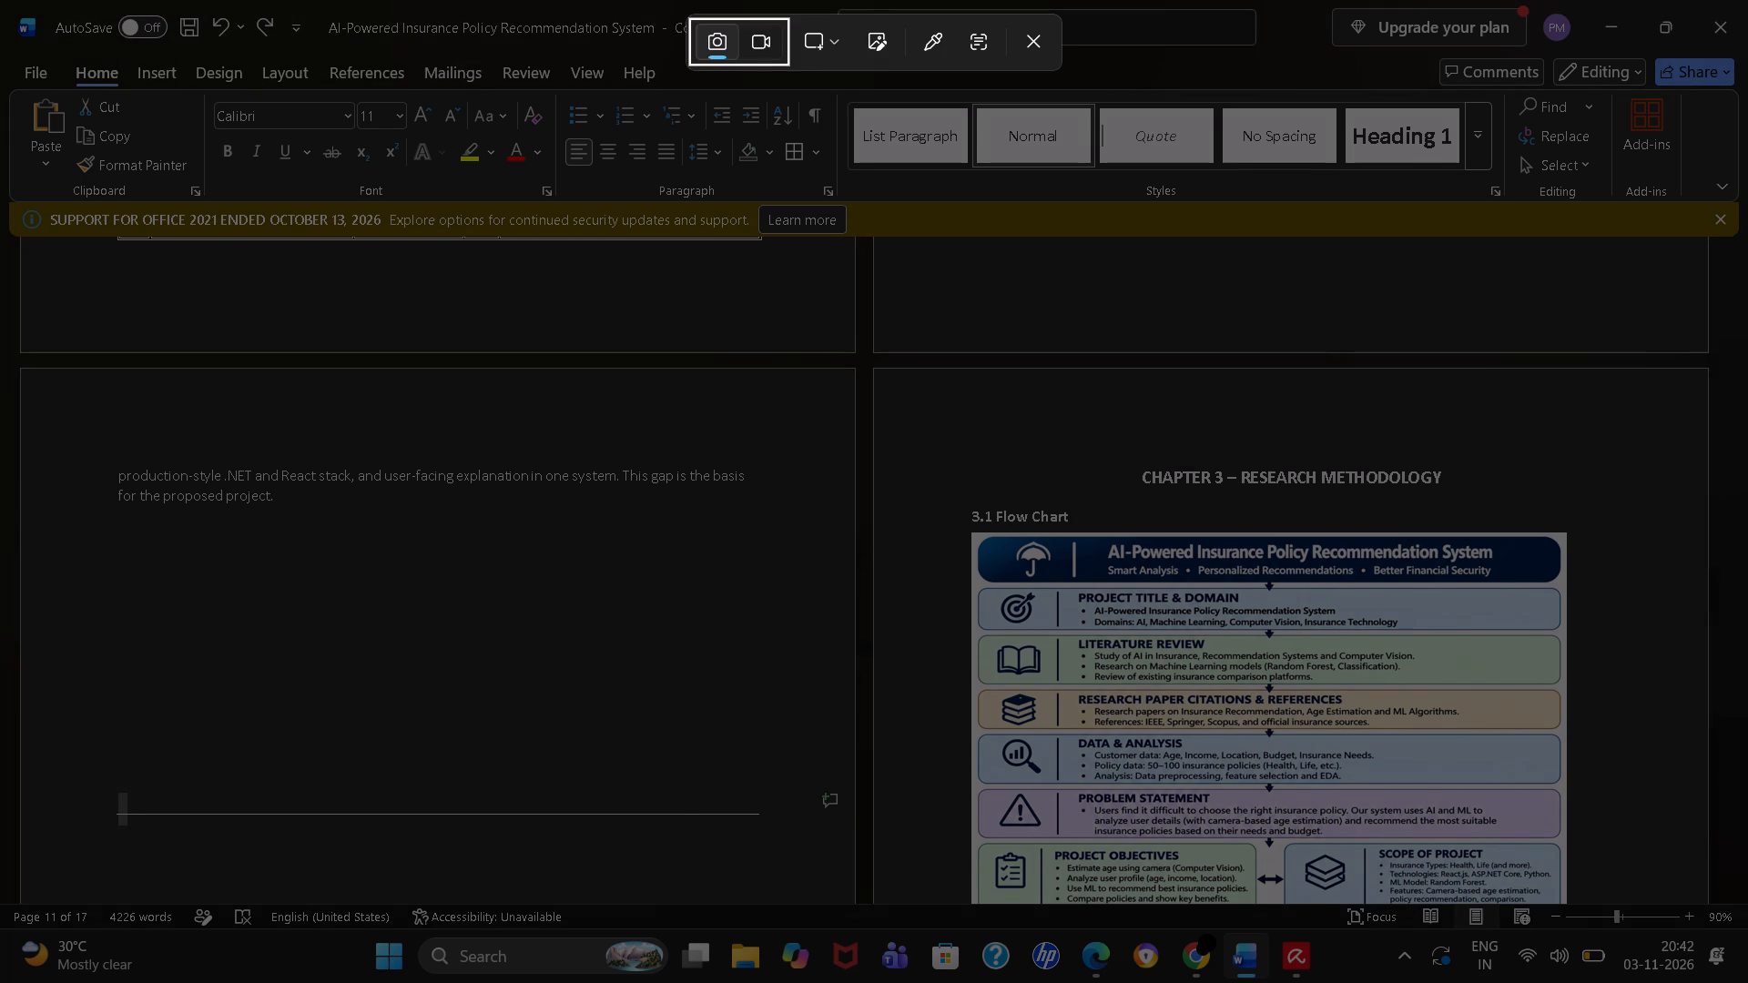
{"action": "left_click_drag", "start_coordinate": [76, 777], "coordinate": [542, 838]}
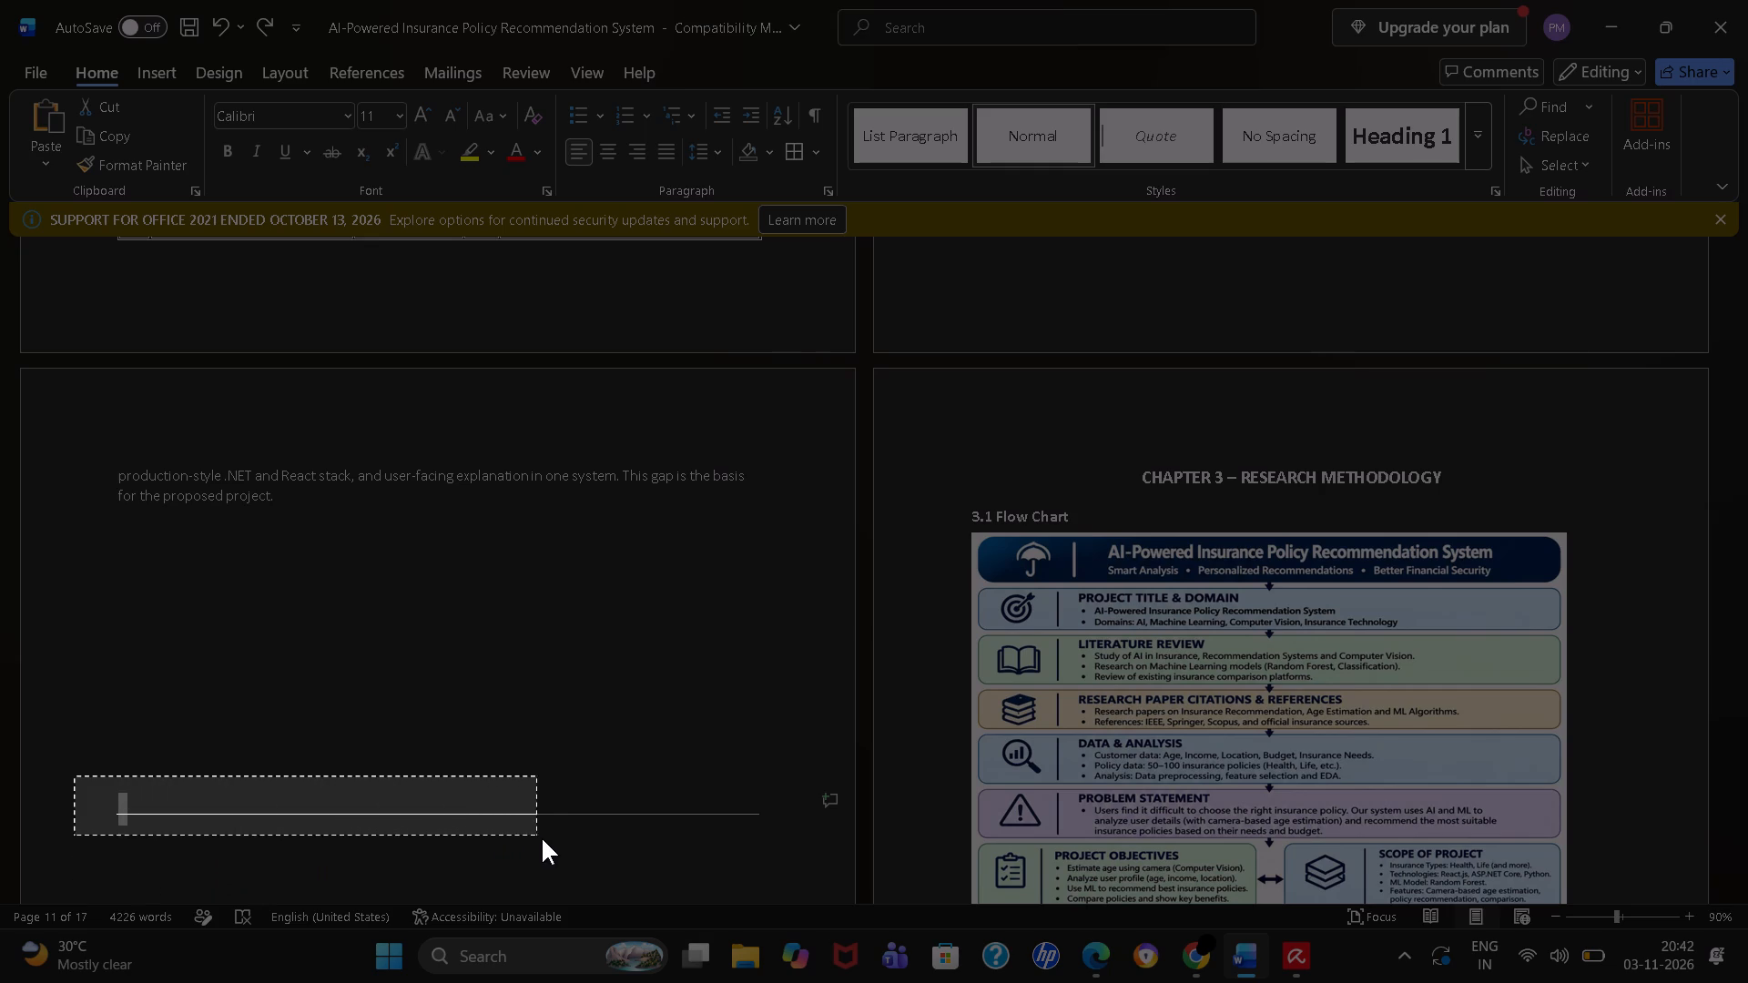
{"action": "left_click_drag", "start_coordinate": [542, 838], "coordinate": [823, 834]}
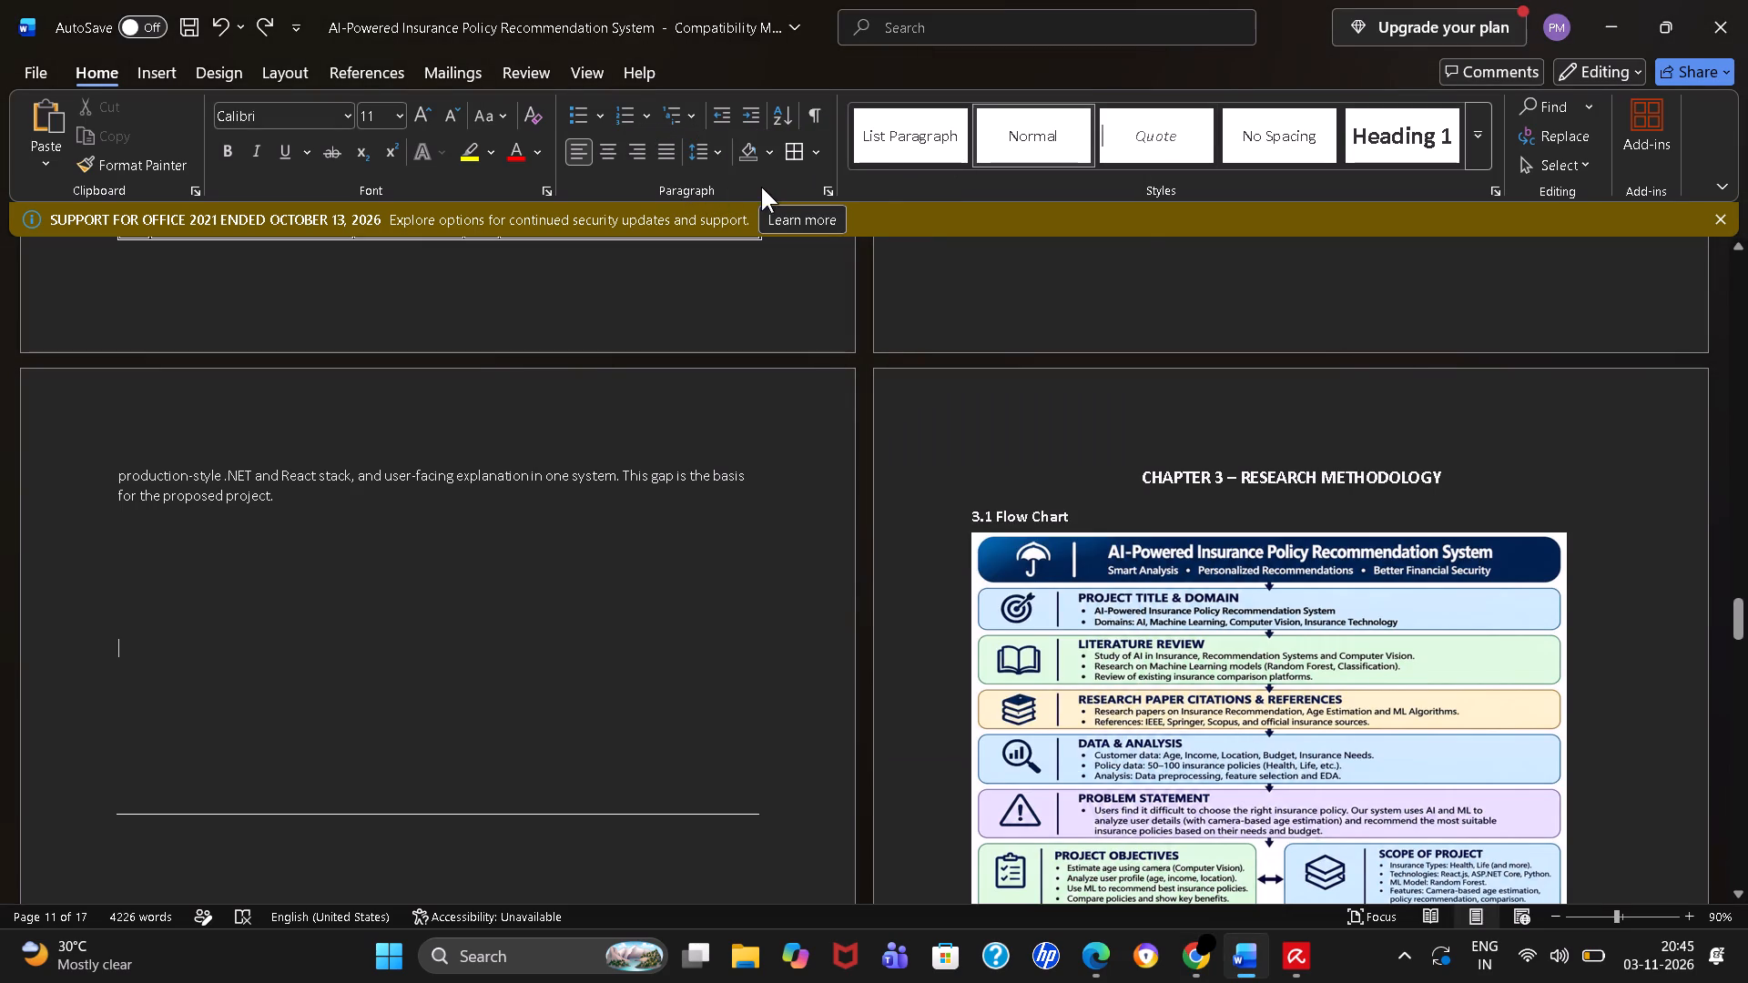
{"action": "left_click", "coordinate": [810, 187]}
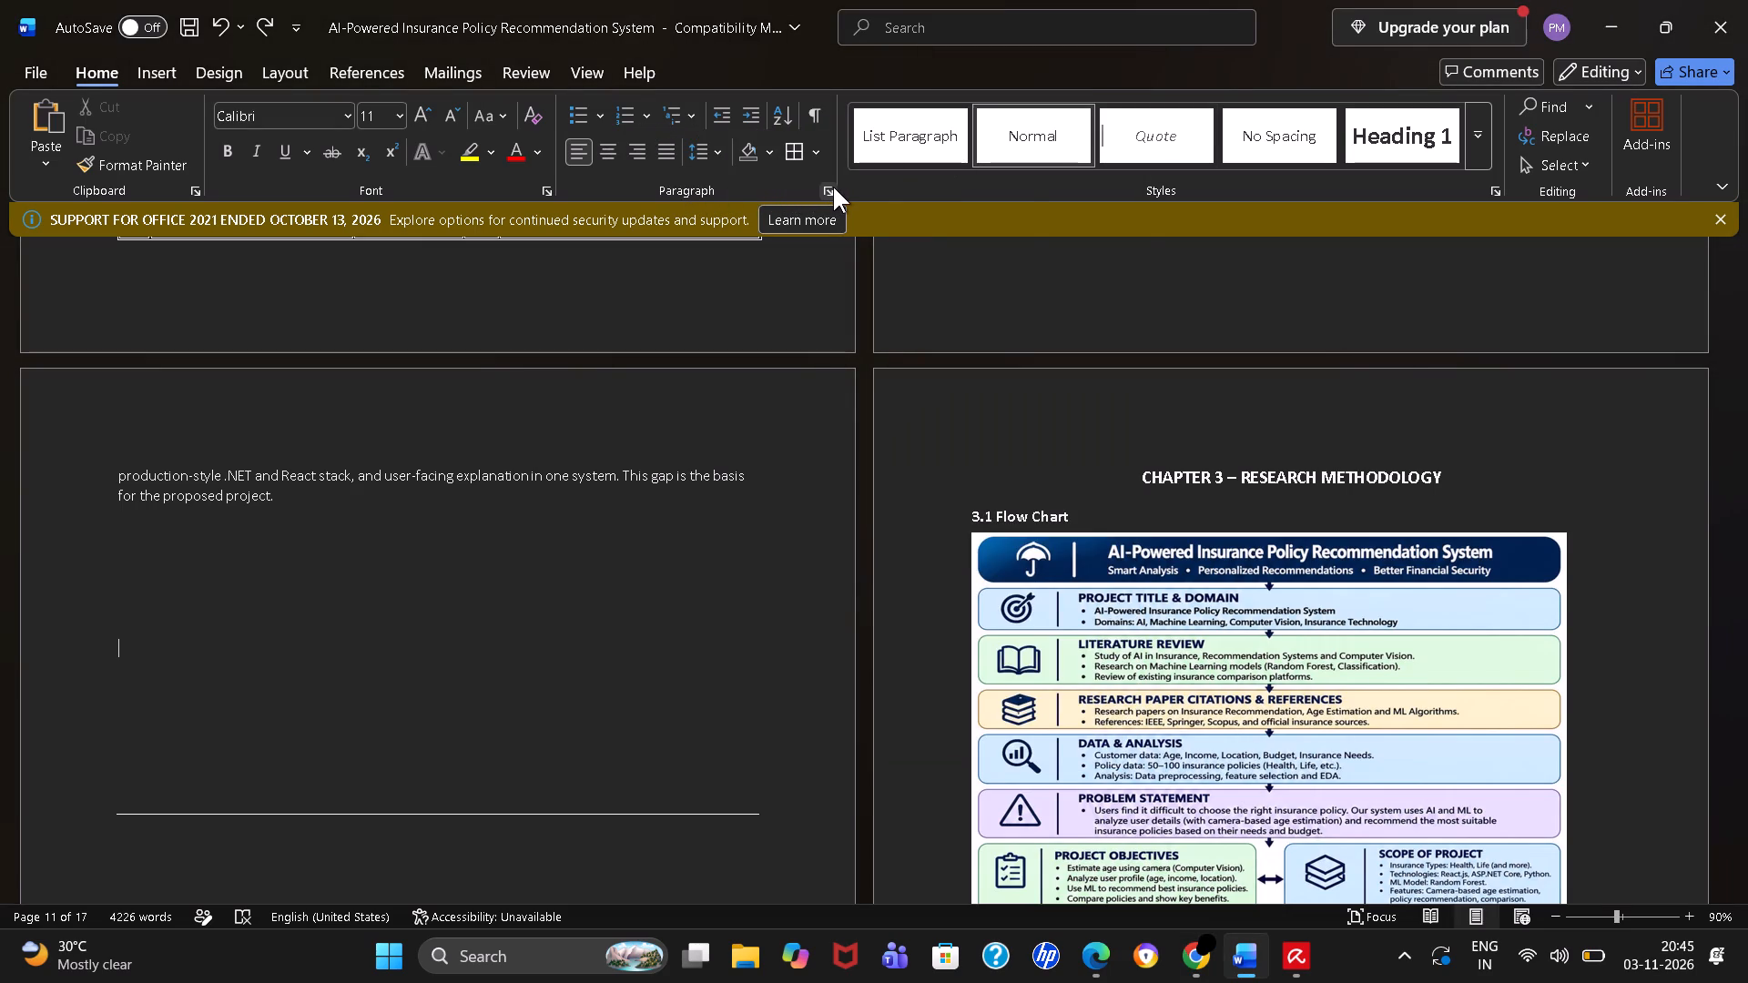
{"action": "left_click", "coordinate": [818, 187]}
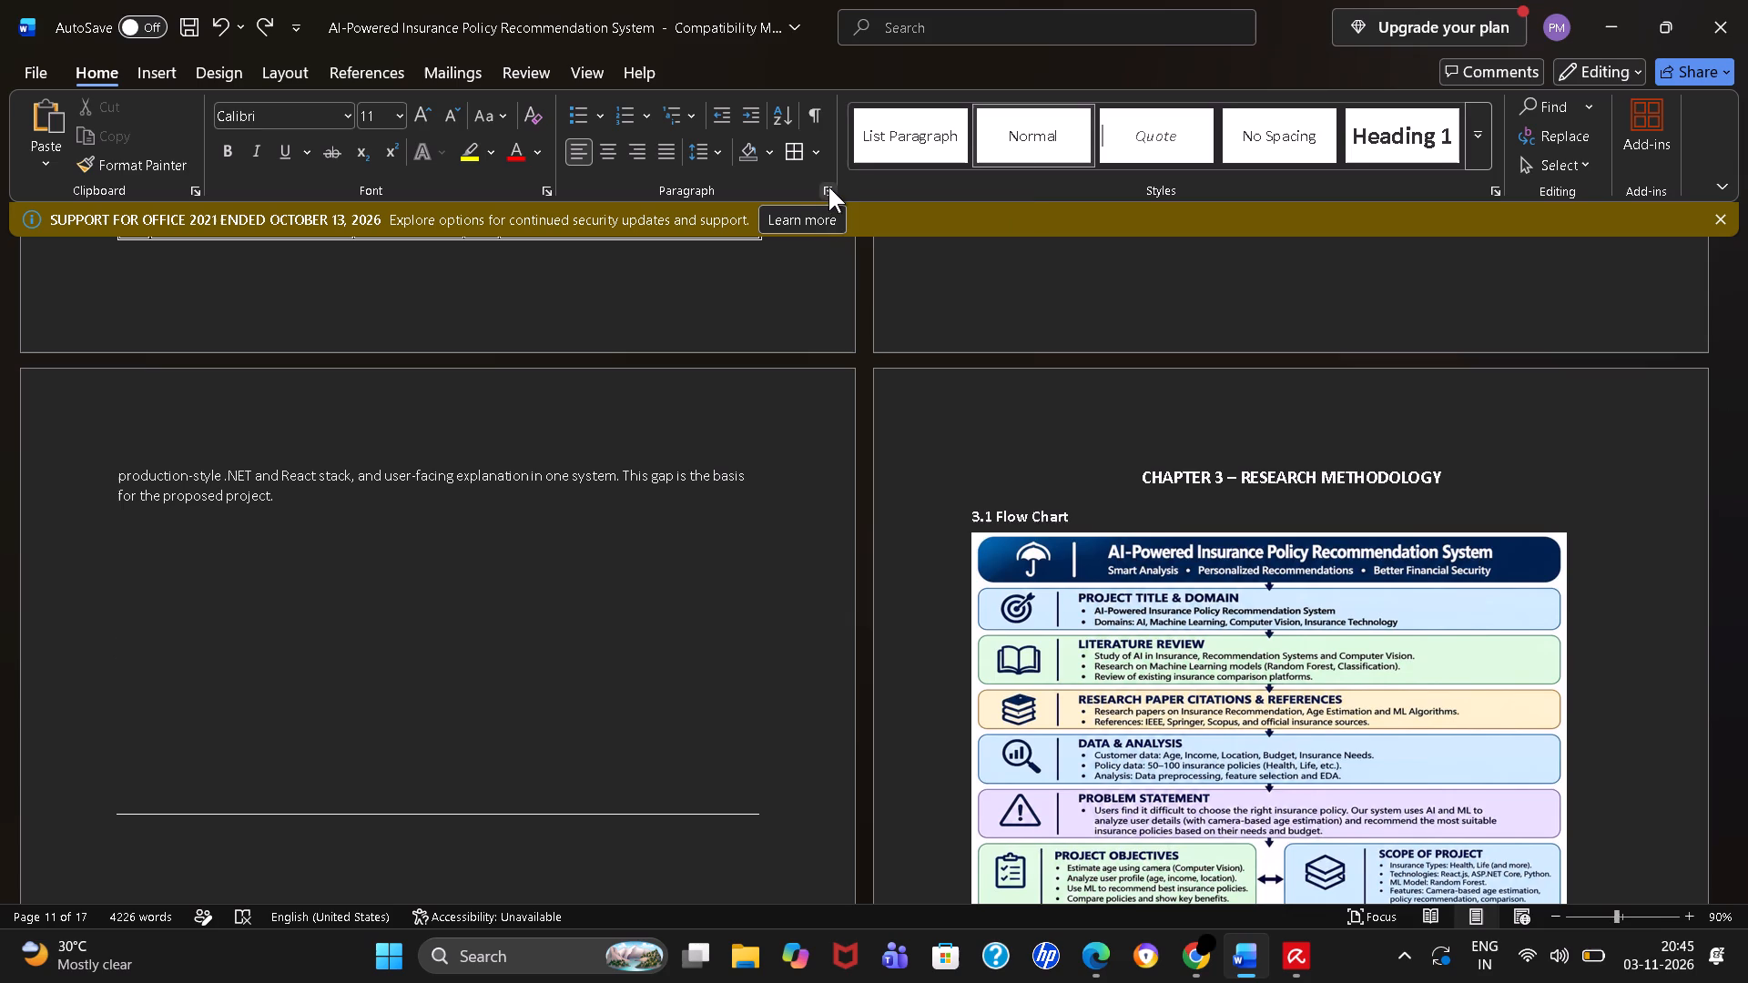
{"action": "left_click", "coordinate": [828, 187]}
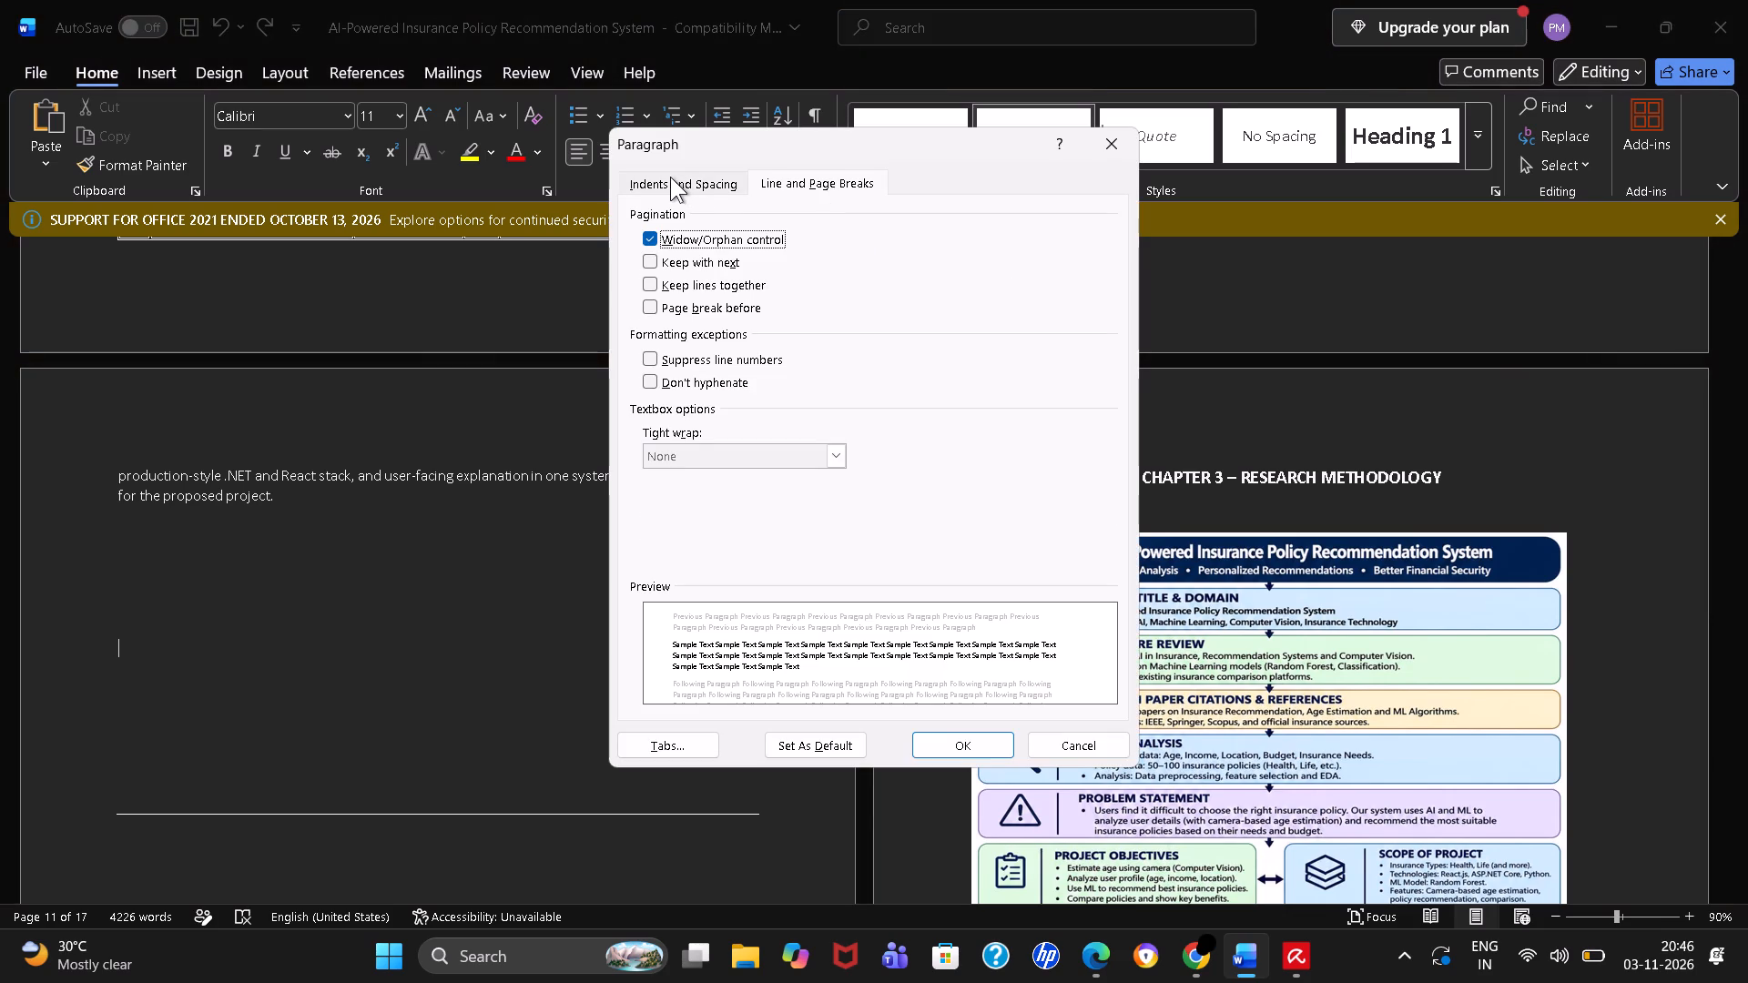
{"action": "left_click", "coordinate": [670, 177]}
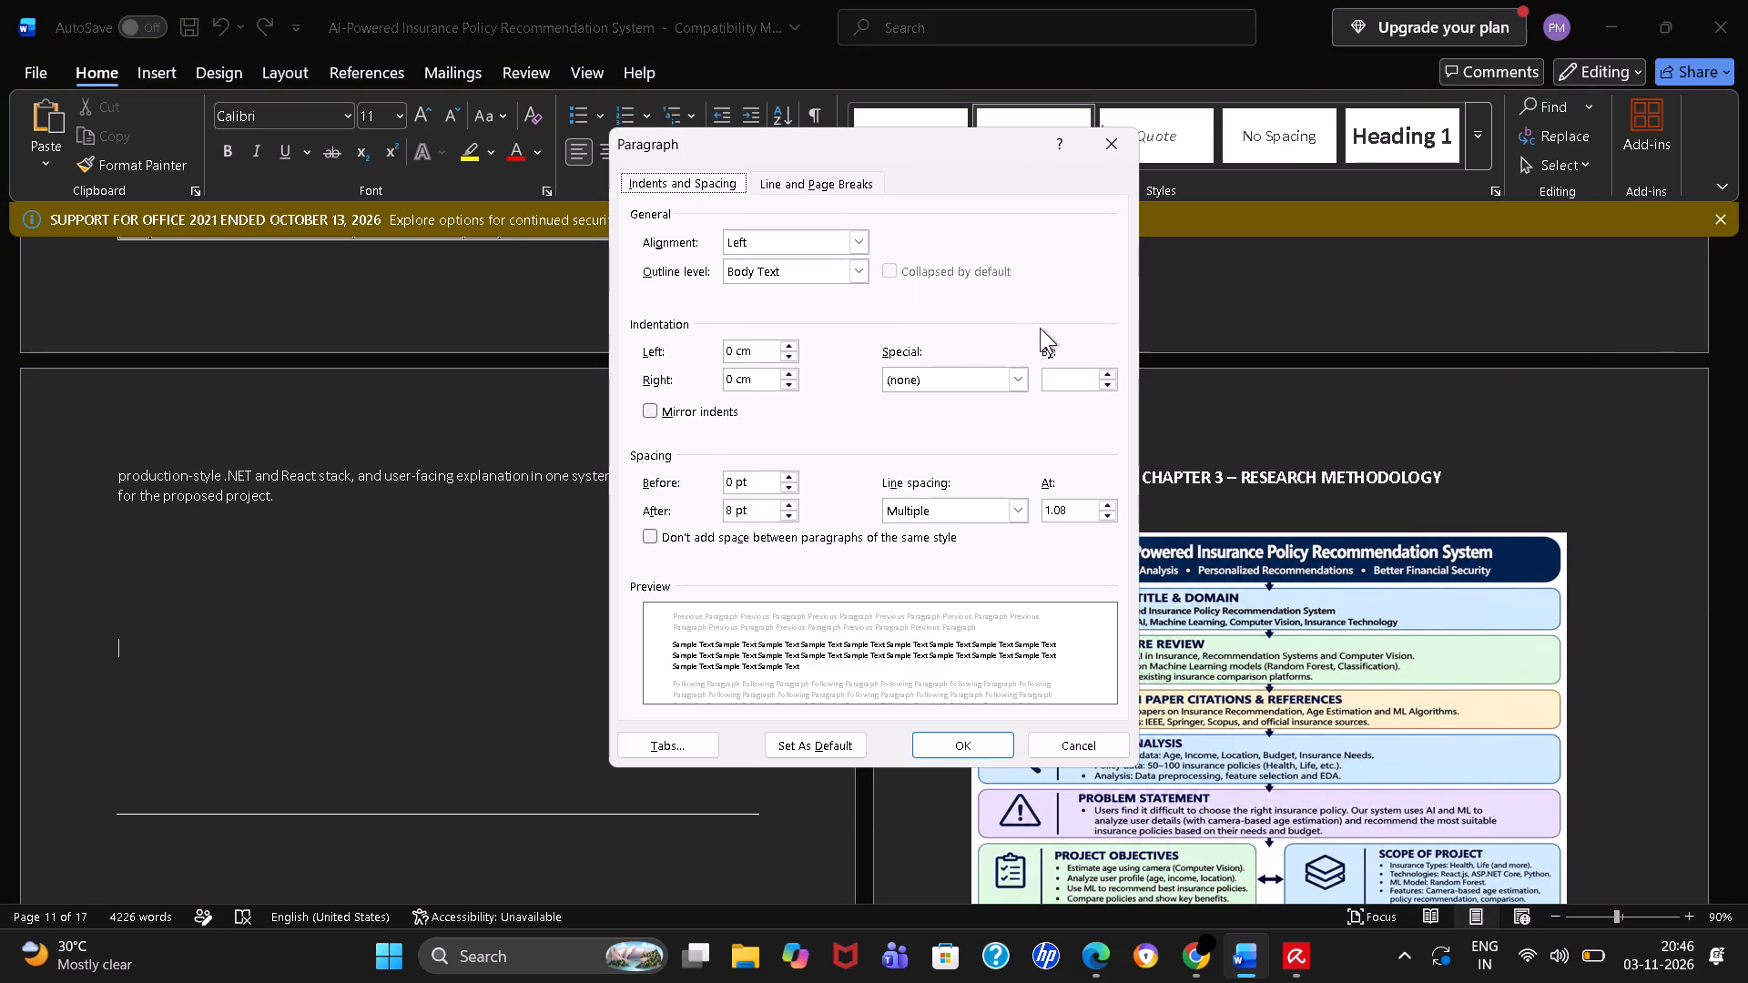
{"action": "scroll", "coordinate": [930, 413], "scroll_direction": "down", "scroll_amount": 3}
{"action": "scroll", "coordinate": [930, 413], "scroll_direction": "up", "scroll_amount": 3}
{"action": "left_click", "coordinate": [695, 744]}
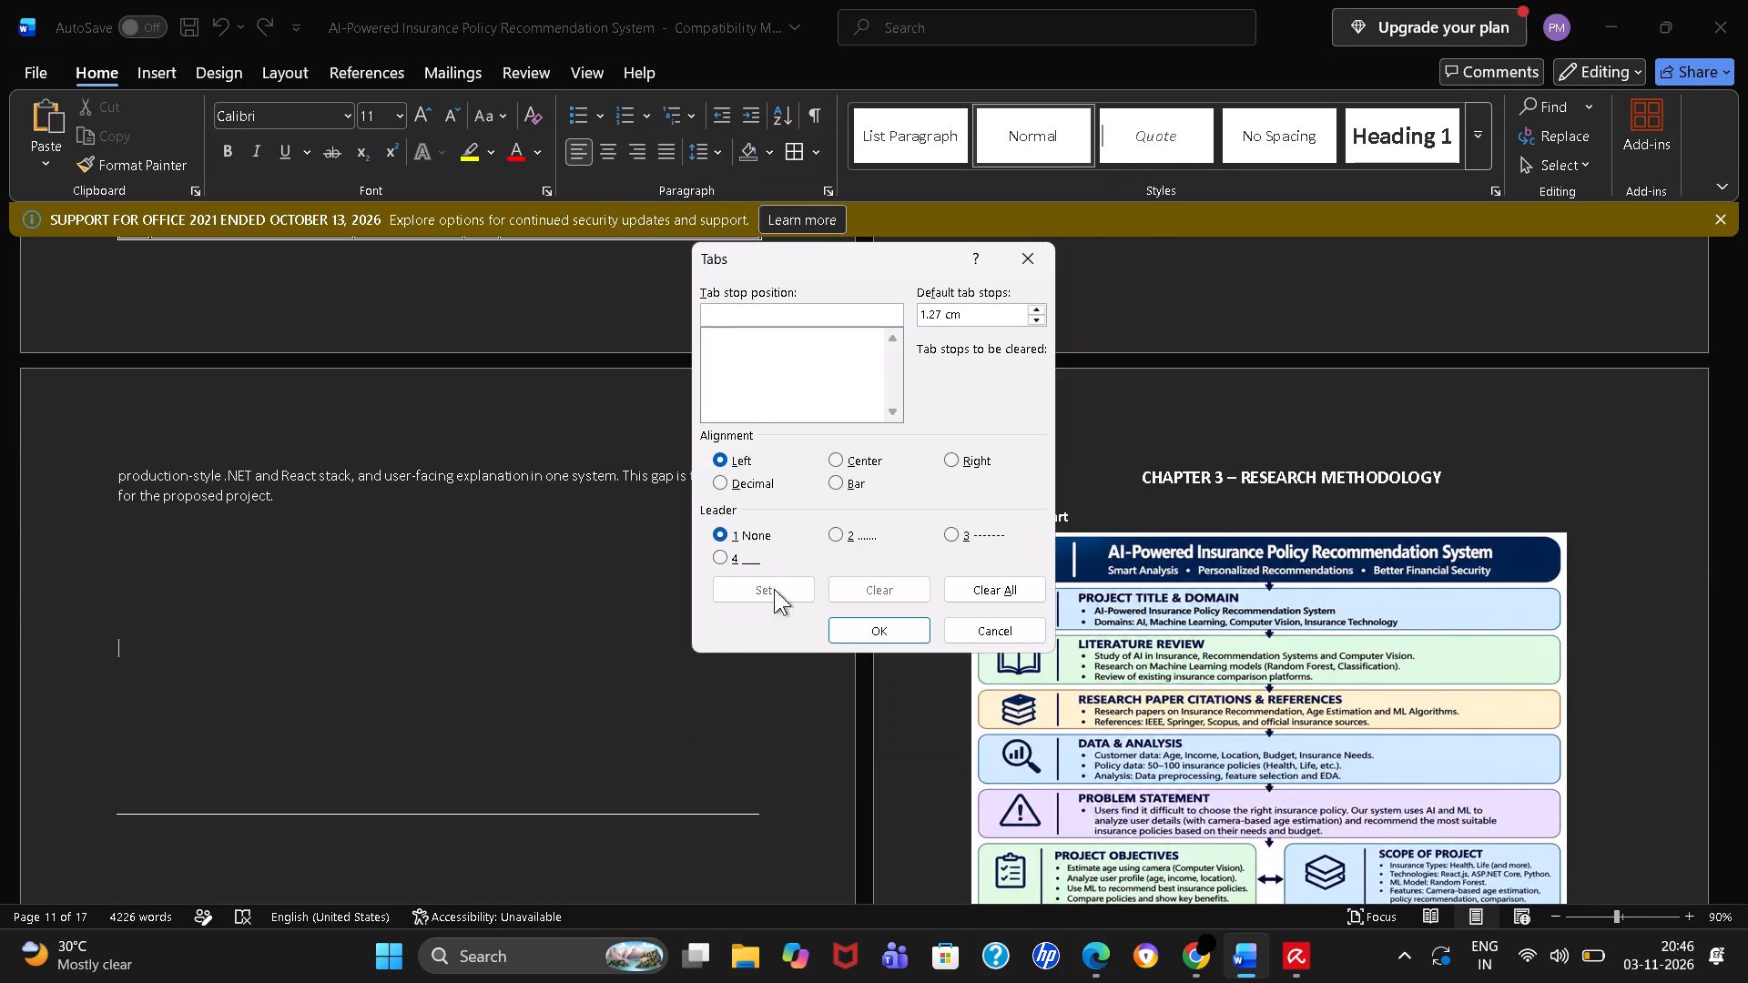
{"action": "scroll", "coordinate": [818, 535], "scroll_direction": "down", "scroll_amount": 2}
{"action": "left_click", "coordinate": [1029, 258]}
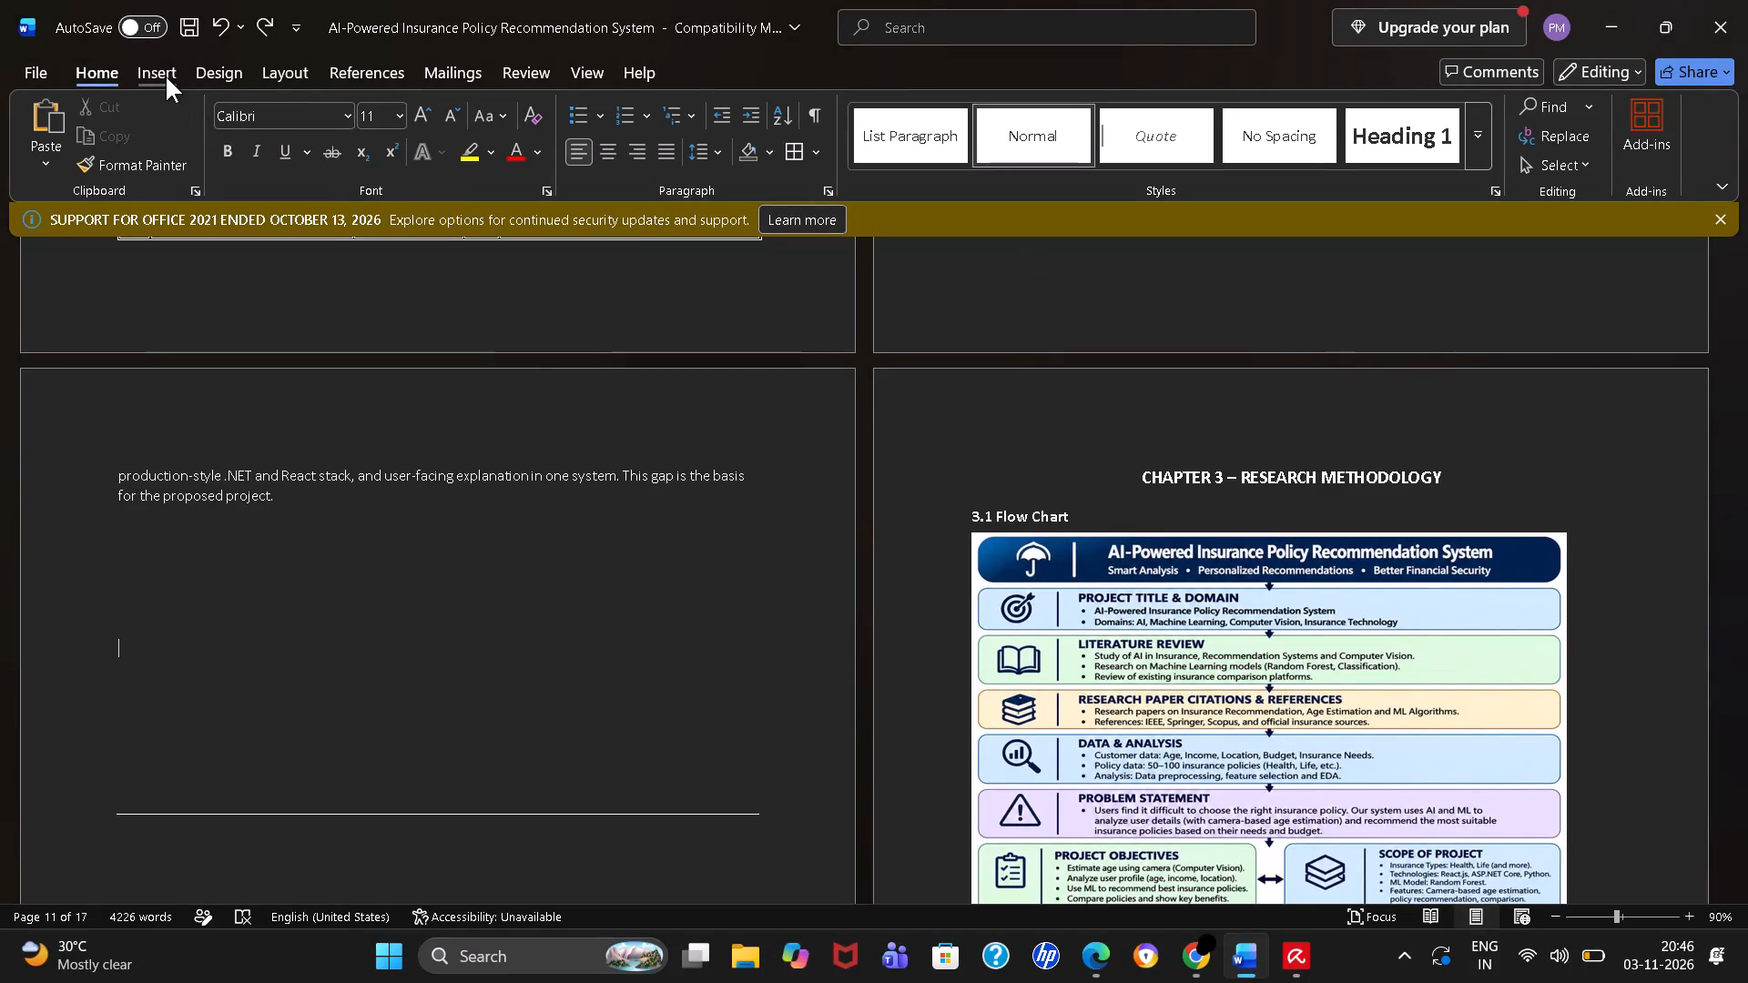
In Borders and Shading, apply the page border setting None to the whole document.
{"action": "left_click", "coordinate": [140, 63]}
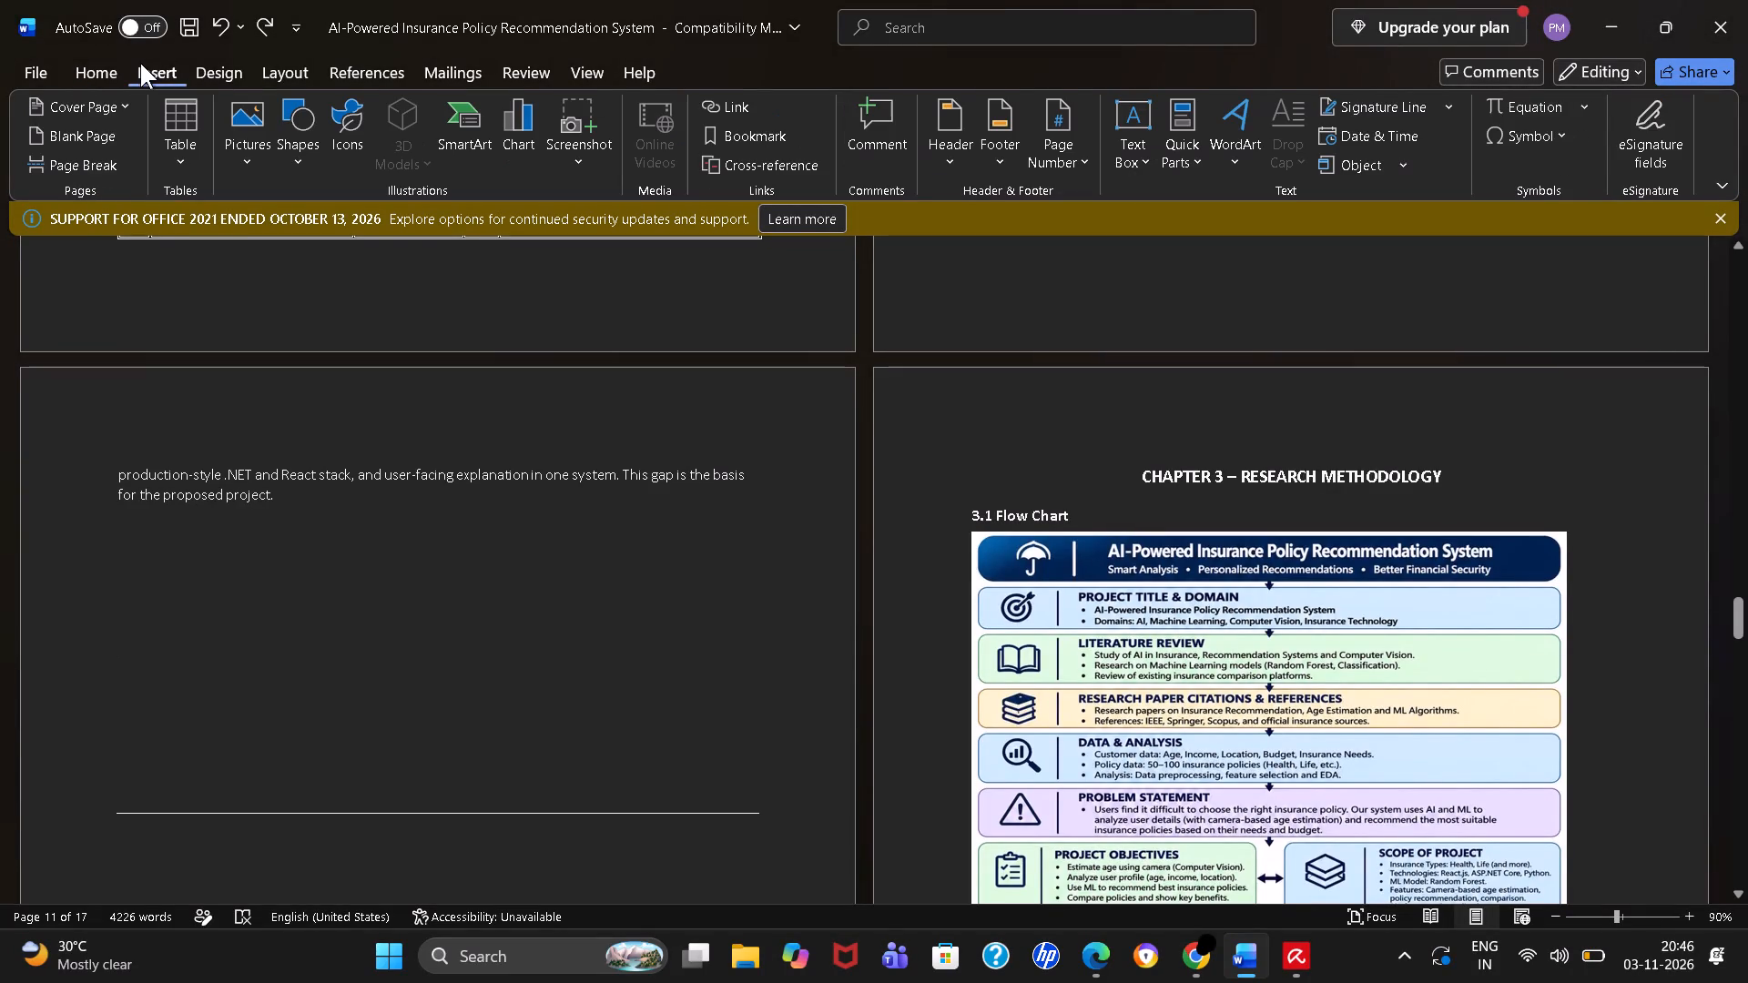
{"action": "left_click", "coordinate": [231, 71]}
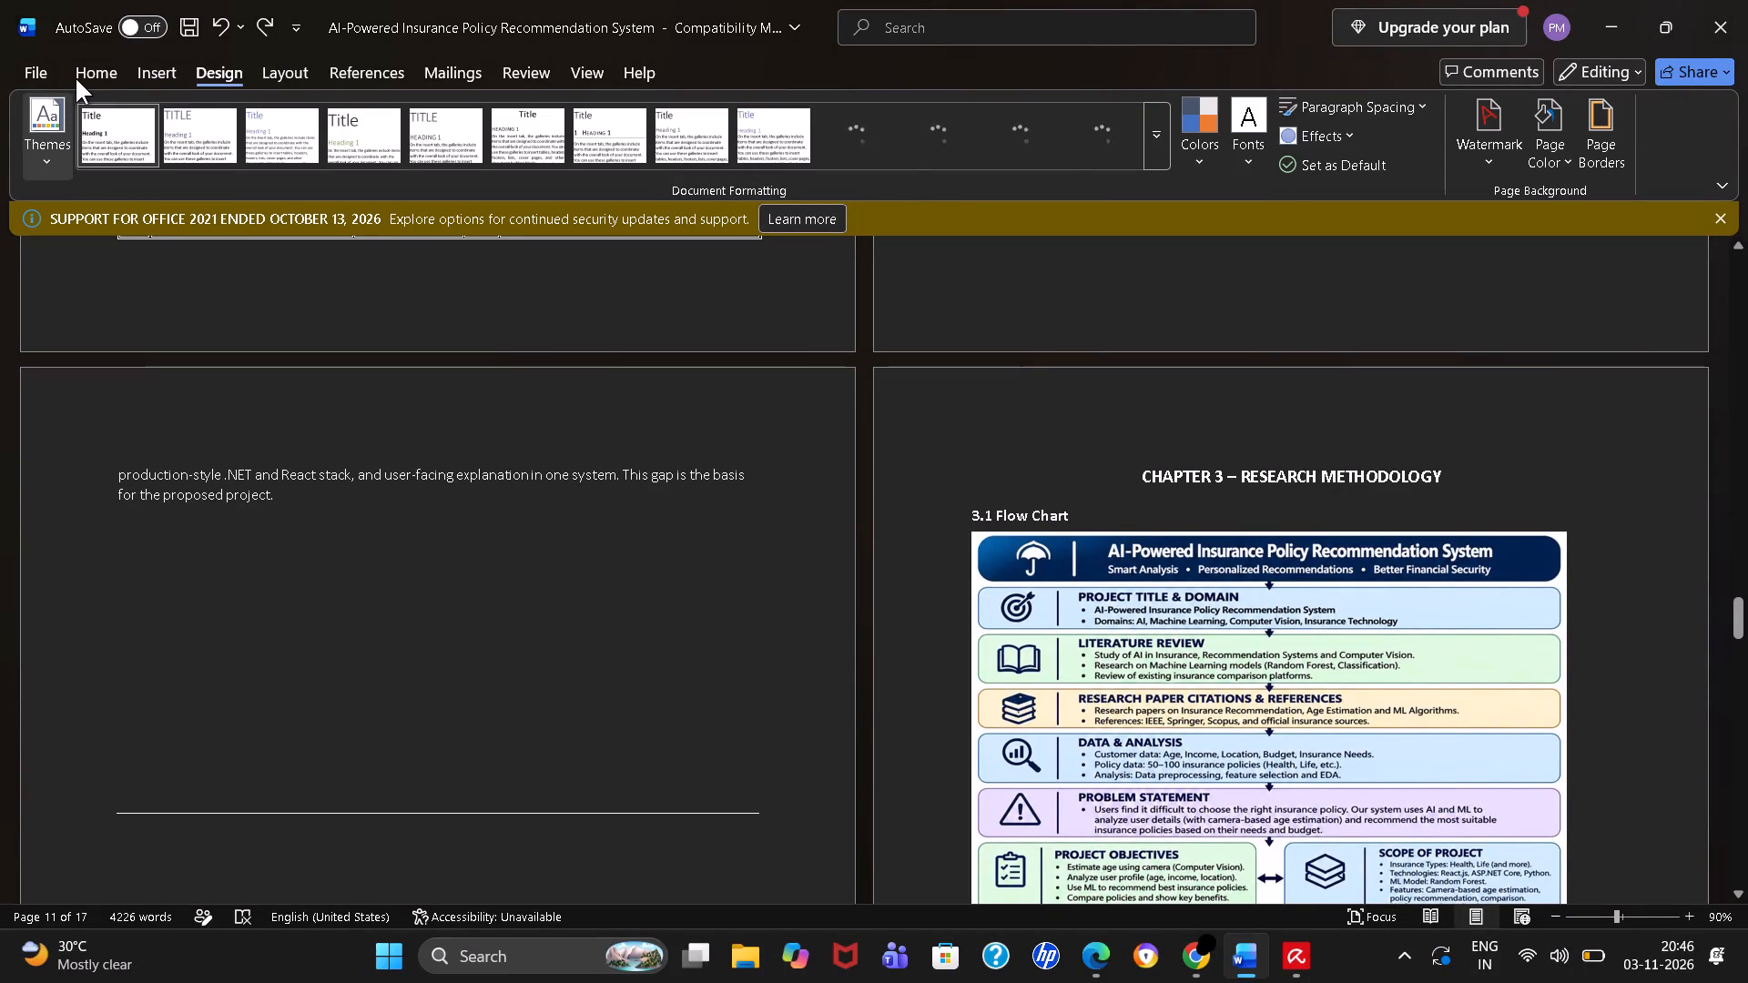
{"action": "left_click", "coordinate": [77, 78]}
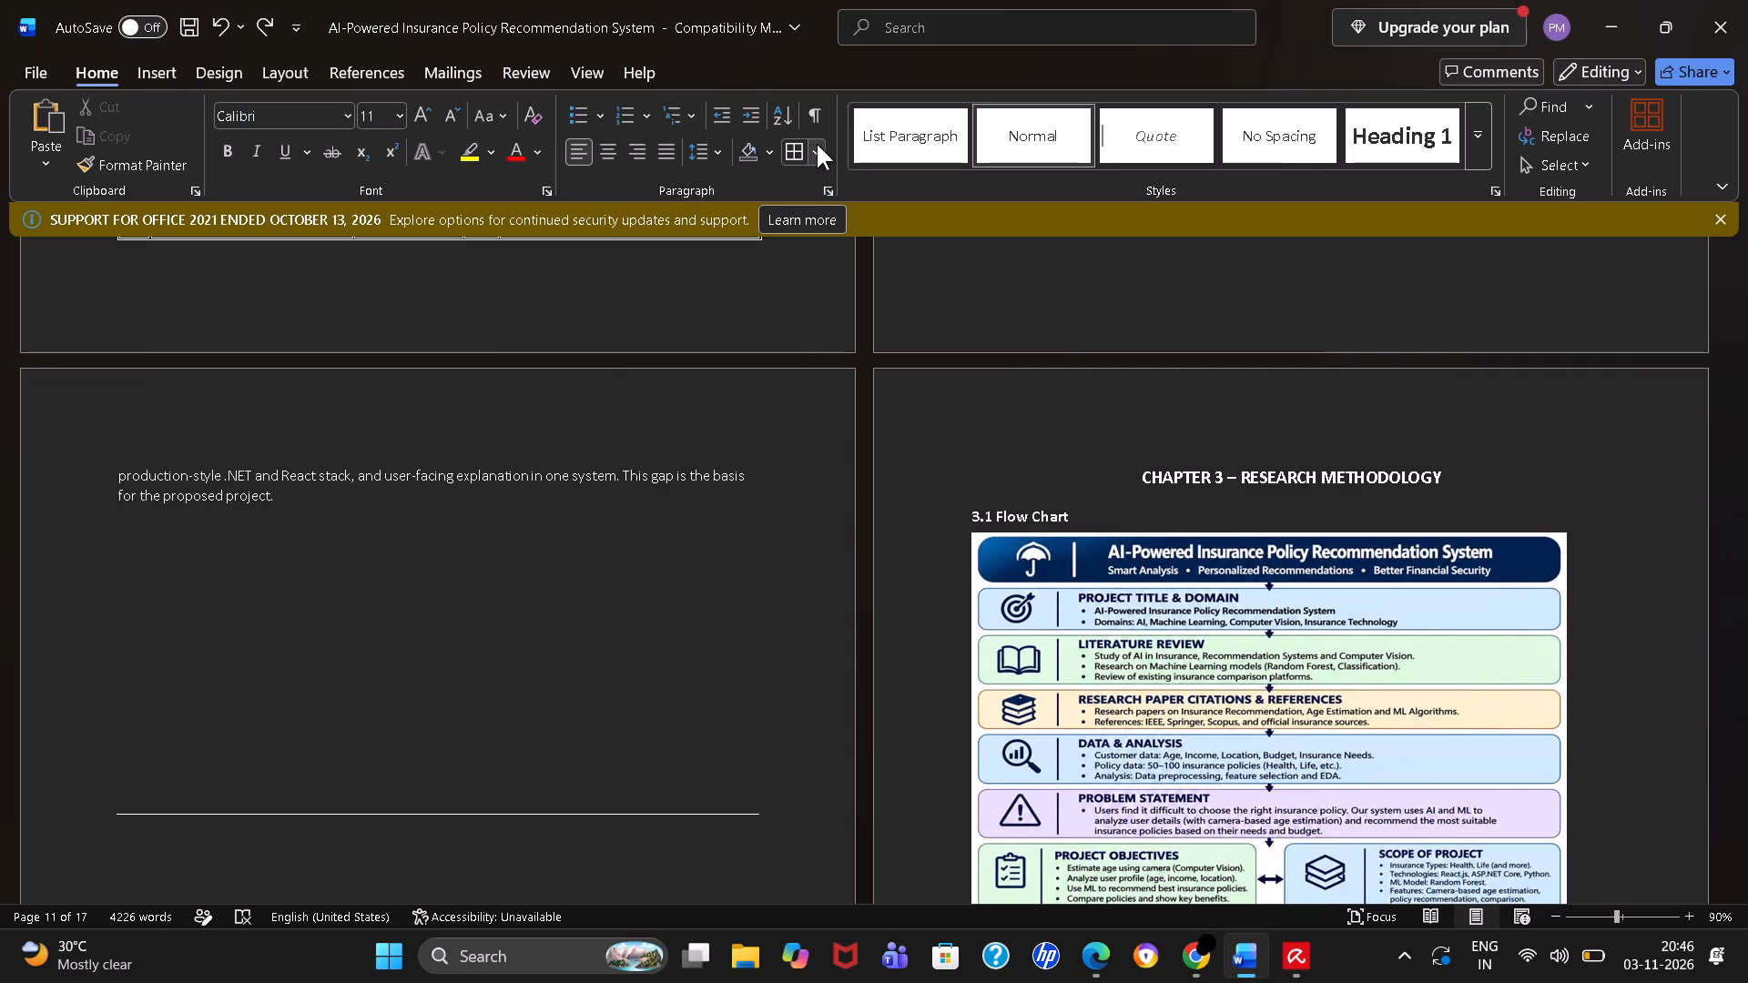
{"action": "left_click", "coordinate": [819, 144]}
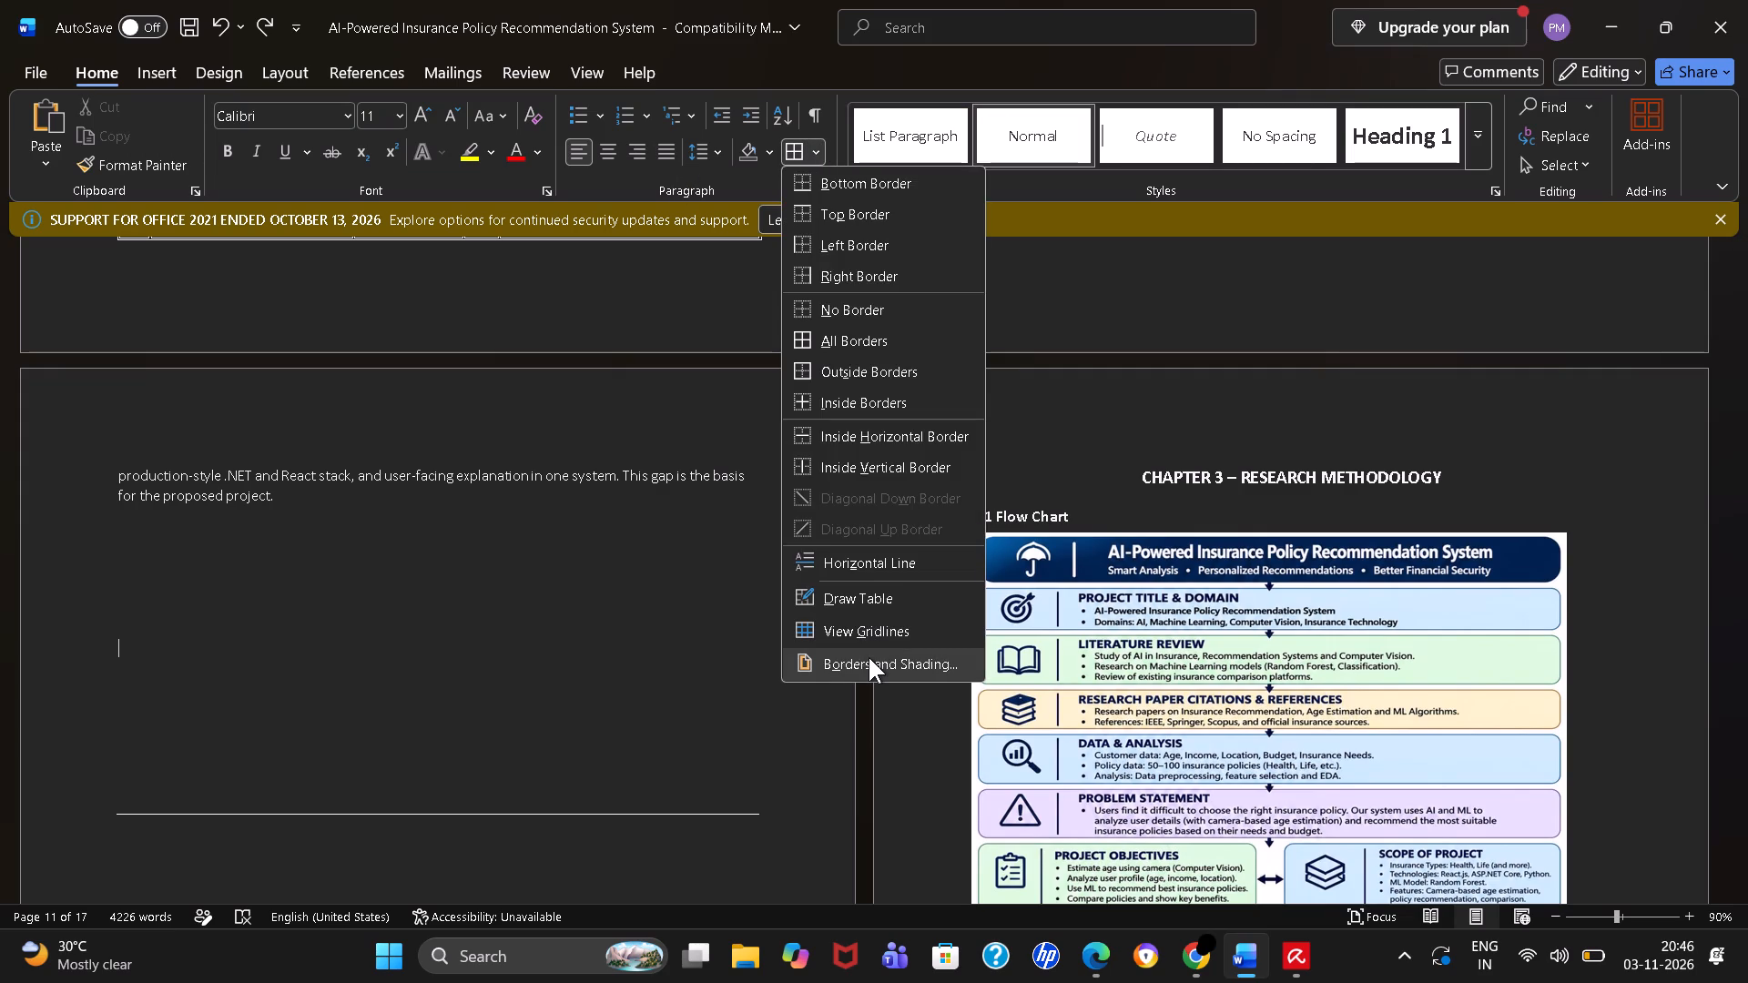
{"action": "left_click", "coordinate": [869, 657]}
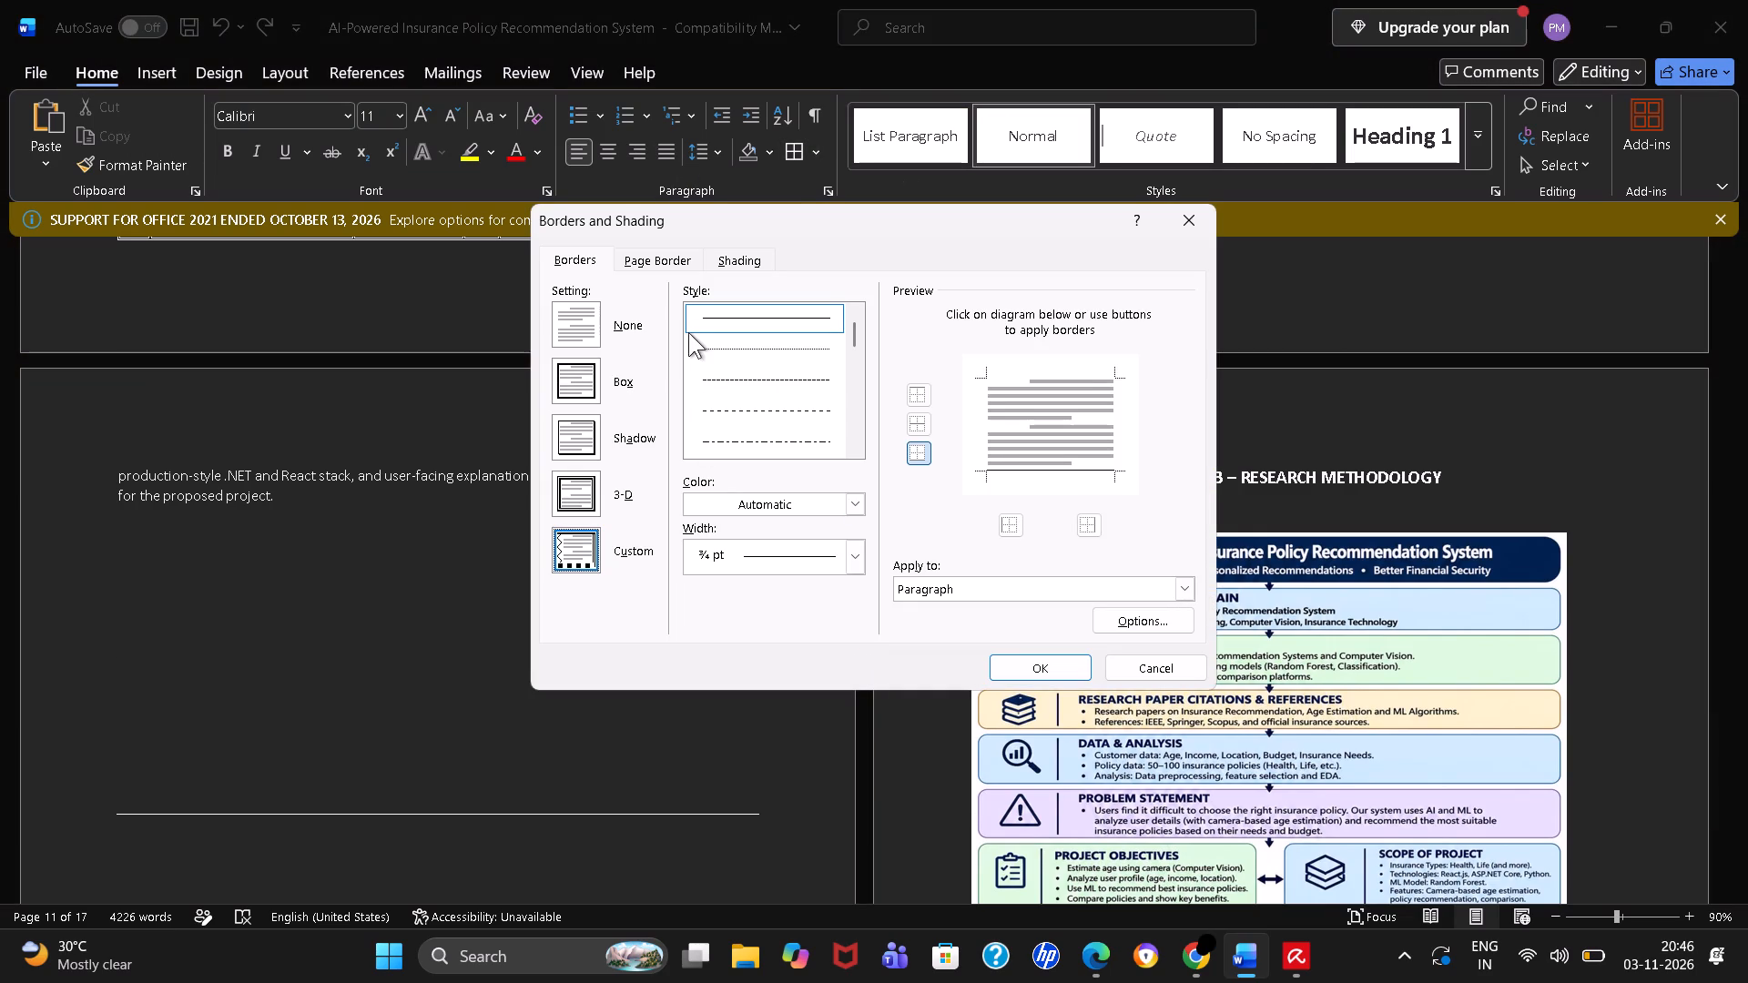
{"action": "left_click", "coordinate": [654, 258]}
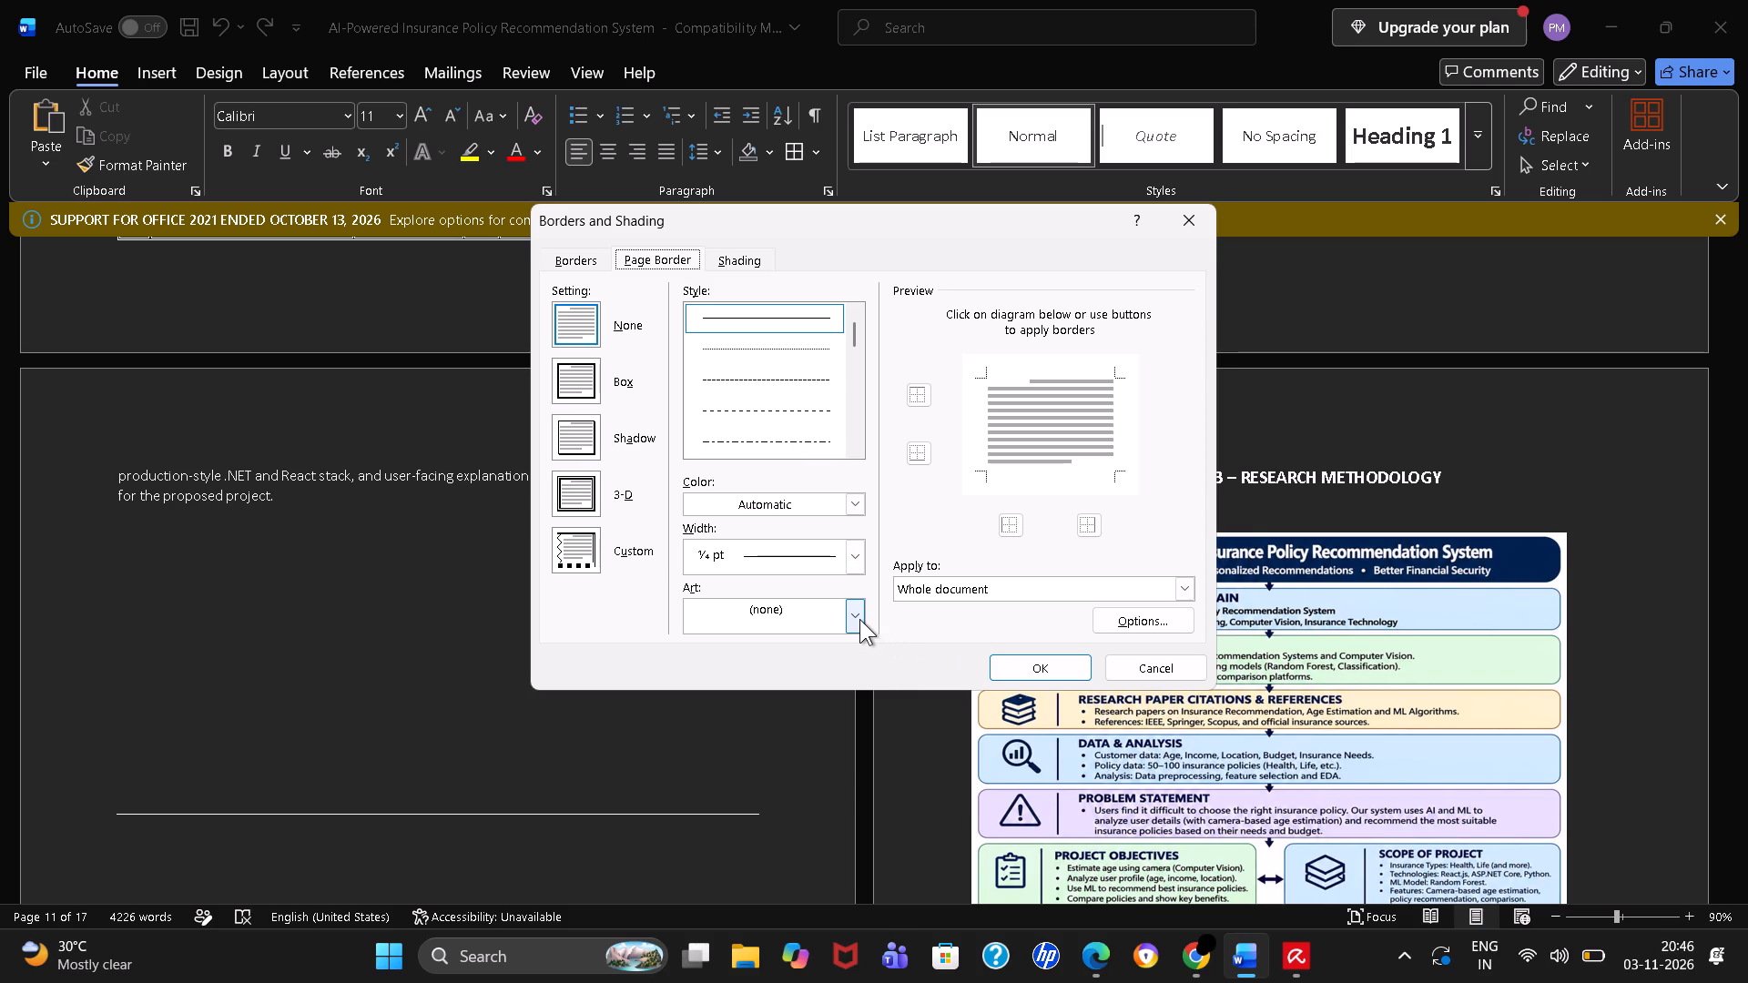
{"action": "left_click", "coordinate": [1051, 671]}
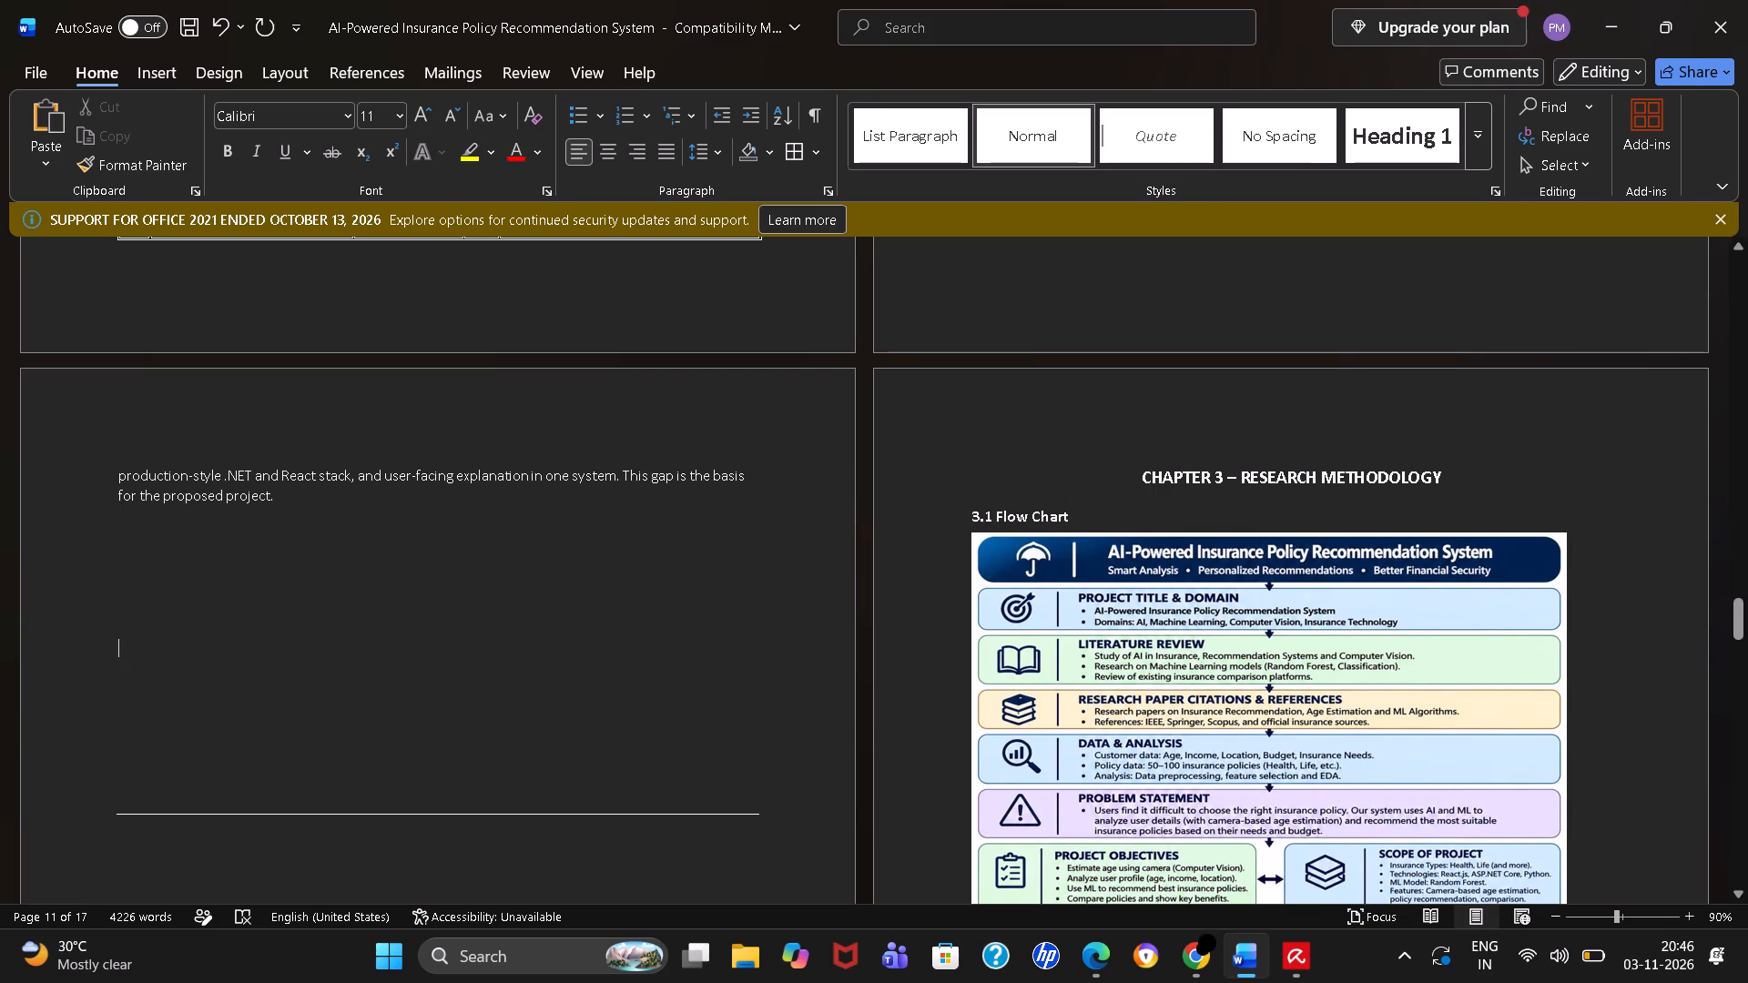
Try to select the horizontal line on page 11 together with the blank paragraphs above it.
{"action": "left_click", "coordinate": [432, 814]}
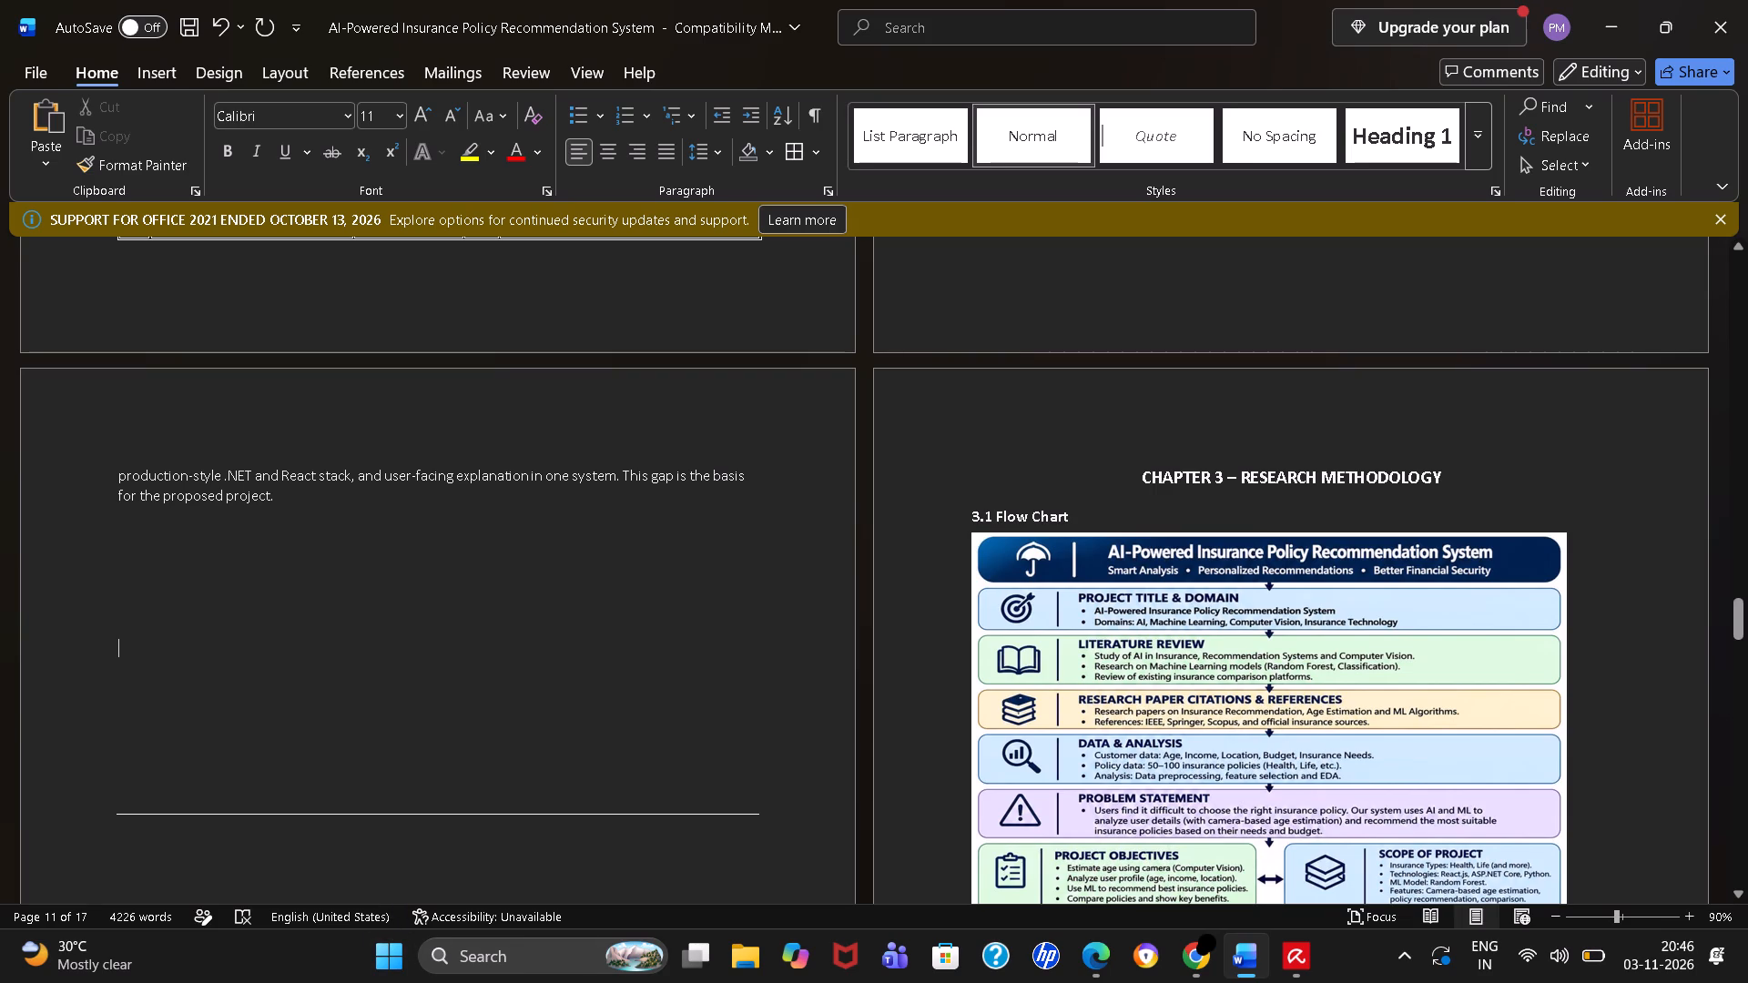
{"action": "left_click", "coordinate": [427, 815]}
{"action": "left_click_drag", "start_coordinate": [427, 815], "coordinate": [465, 686]}
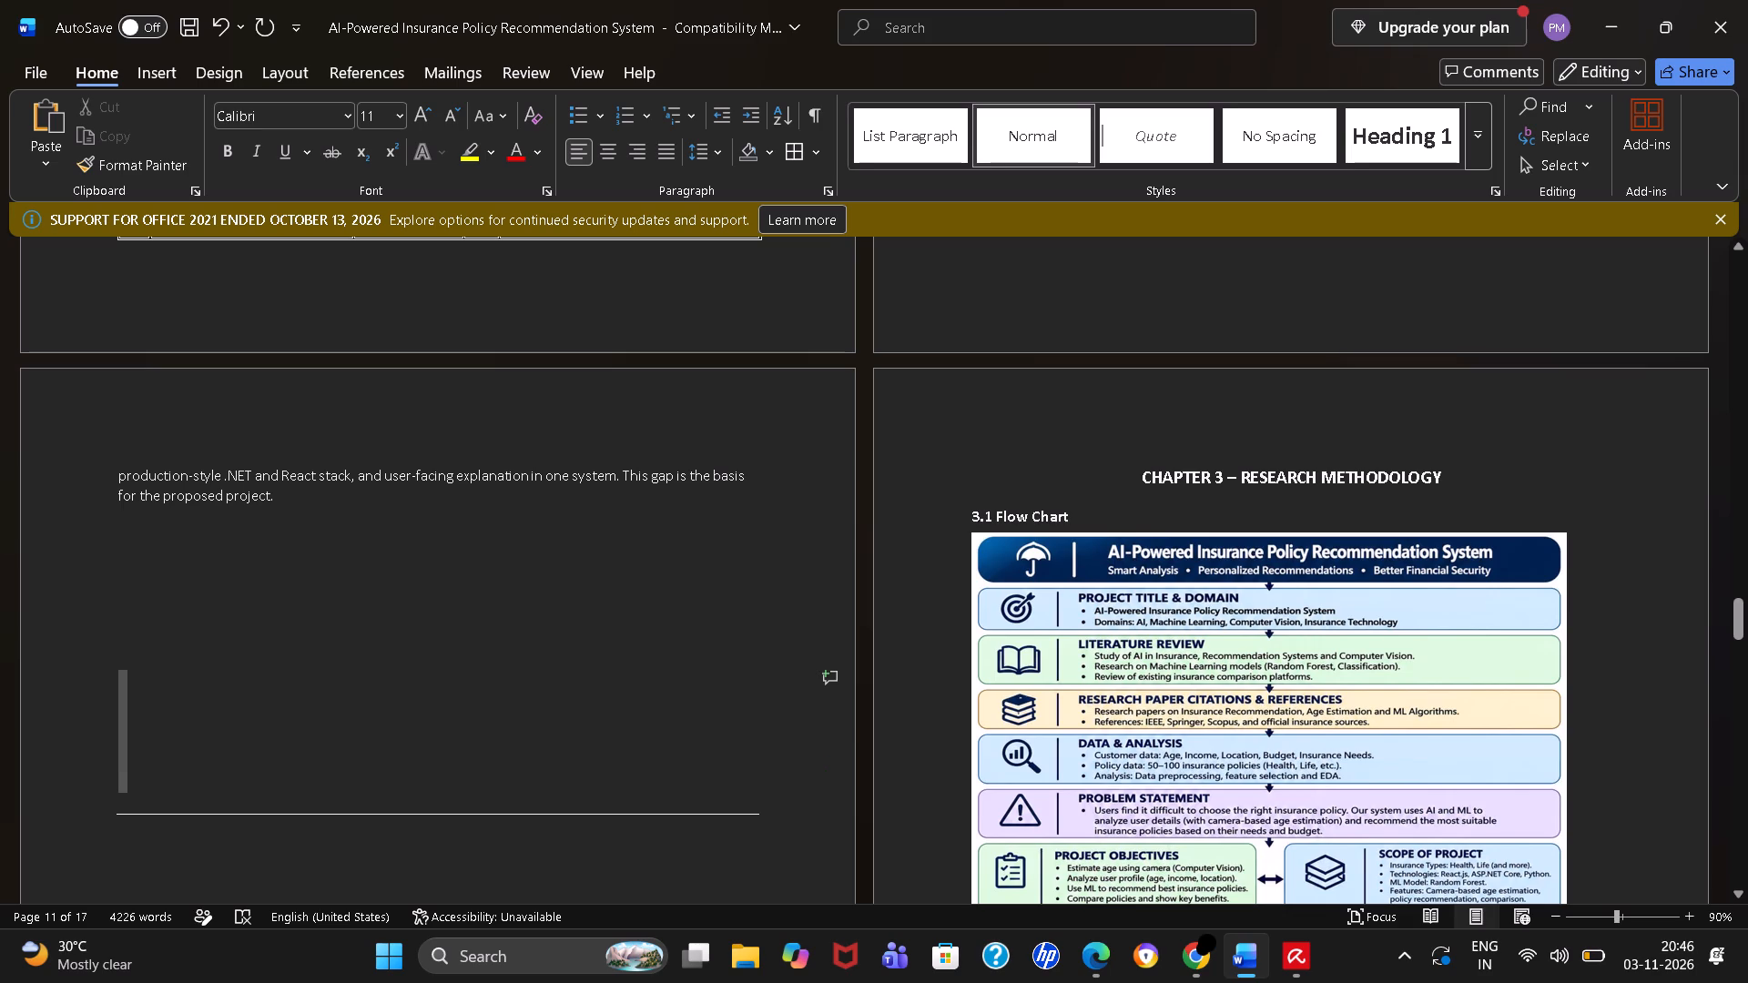
{"action": "left_click_drag", "start_coordinate": [465, 686], "coordinate": [462, 661]}
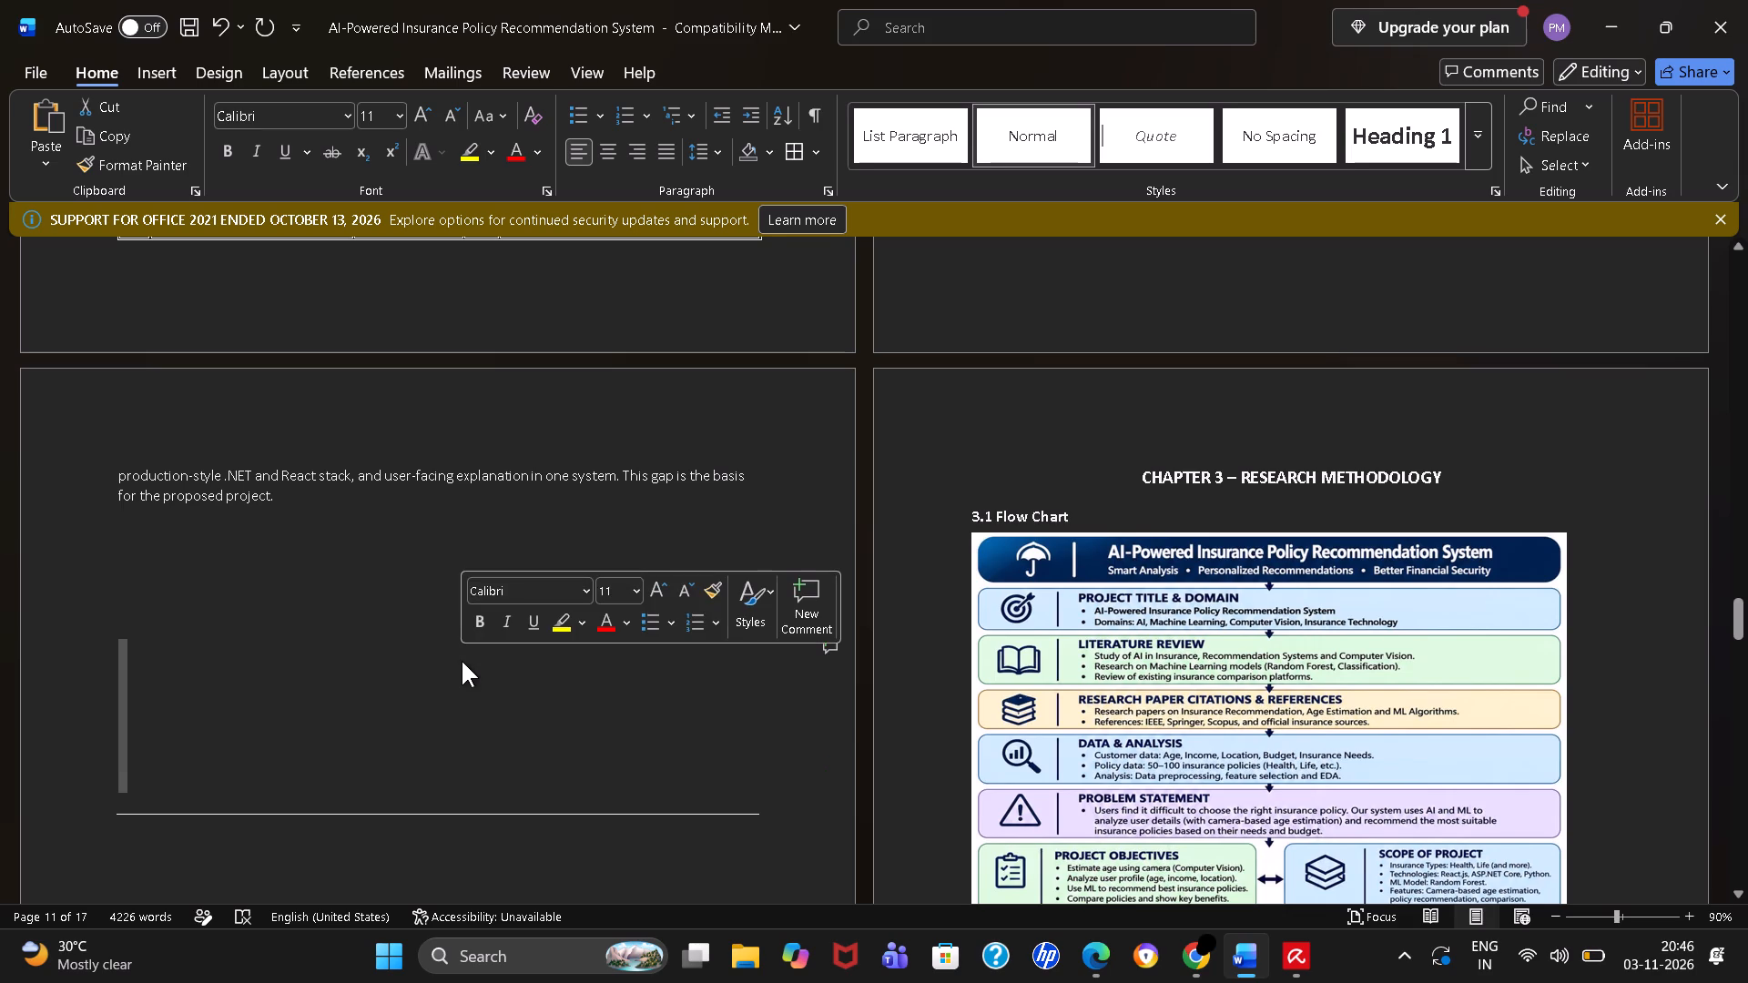
Look through the report's chapters, tables and bibliography, checking the pages for stray horizontal lines.
{"action": "scroll", "coordinate": [462, 661], "scroll_direction": "down", "scroll_amount": 4}
{"action": "scroll", "coordinate": [462, 661], "scroll_direction": "up", "scroll_amount": 1}
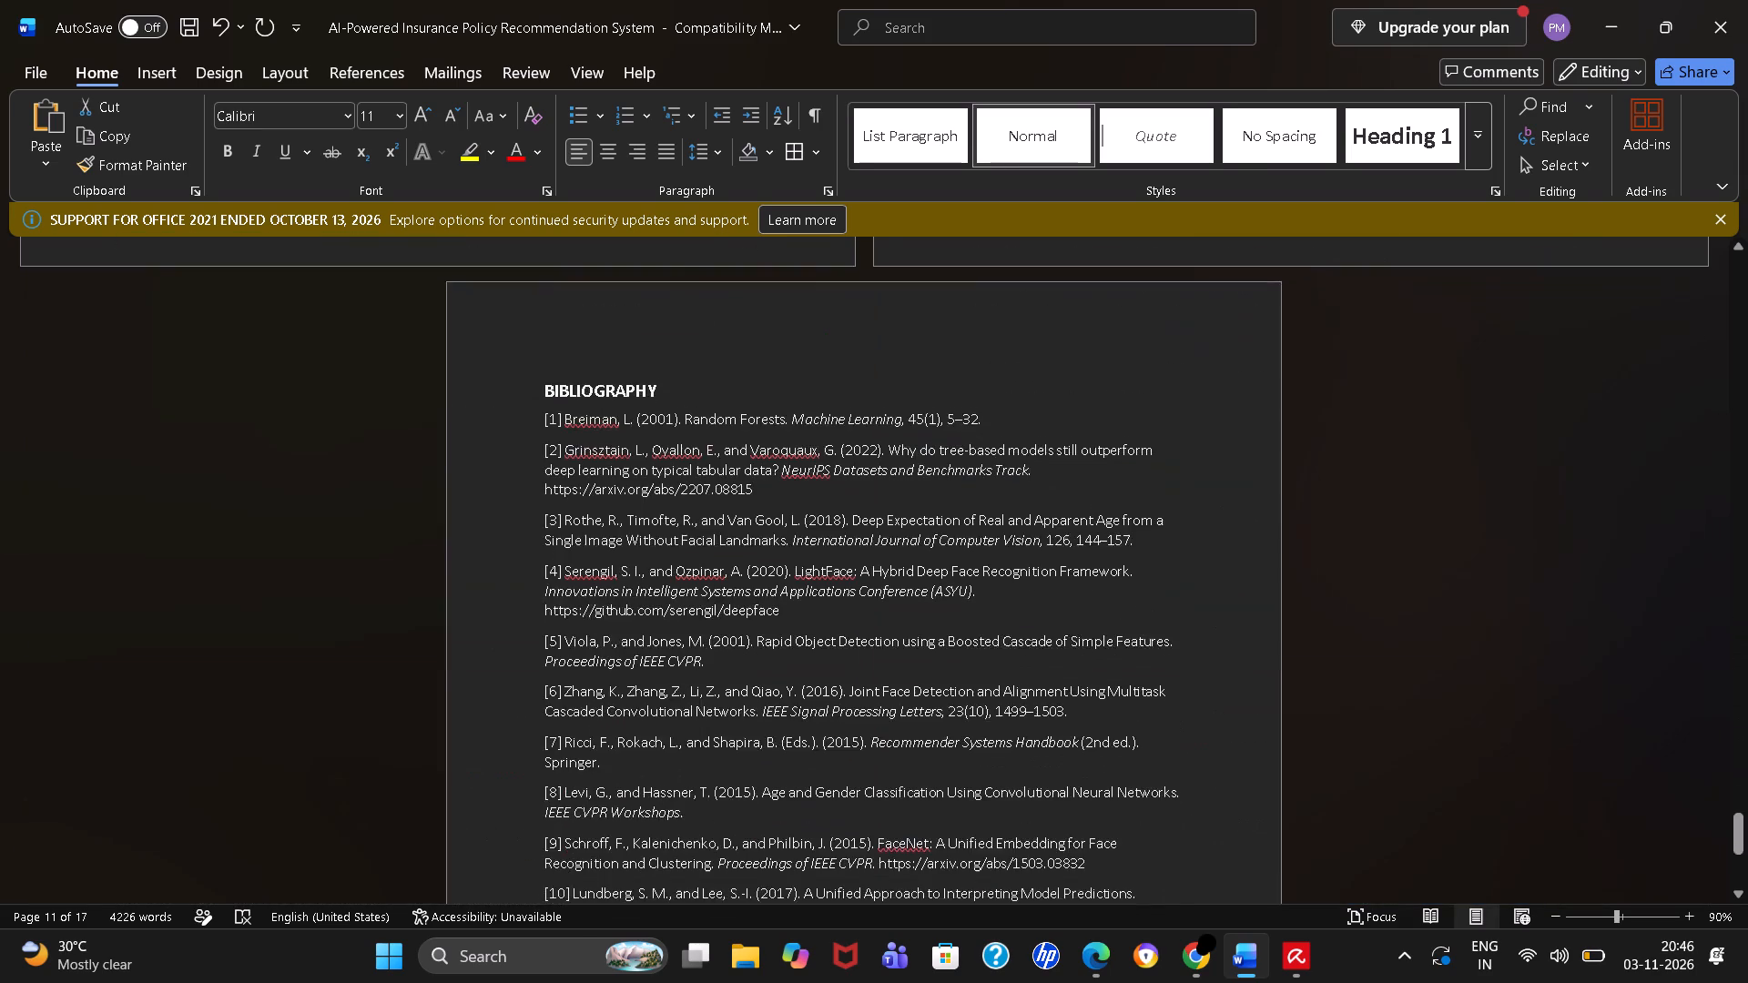
{"action": "scroll", "coordinate": [462, 661], "scroll_direction": "up", "scroll_amount": 1}
{"action": "scroll", "coordinate": [462, 661], "scroll_direction": "down", "scroll_amount": 3}
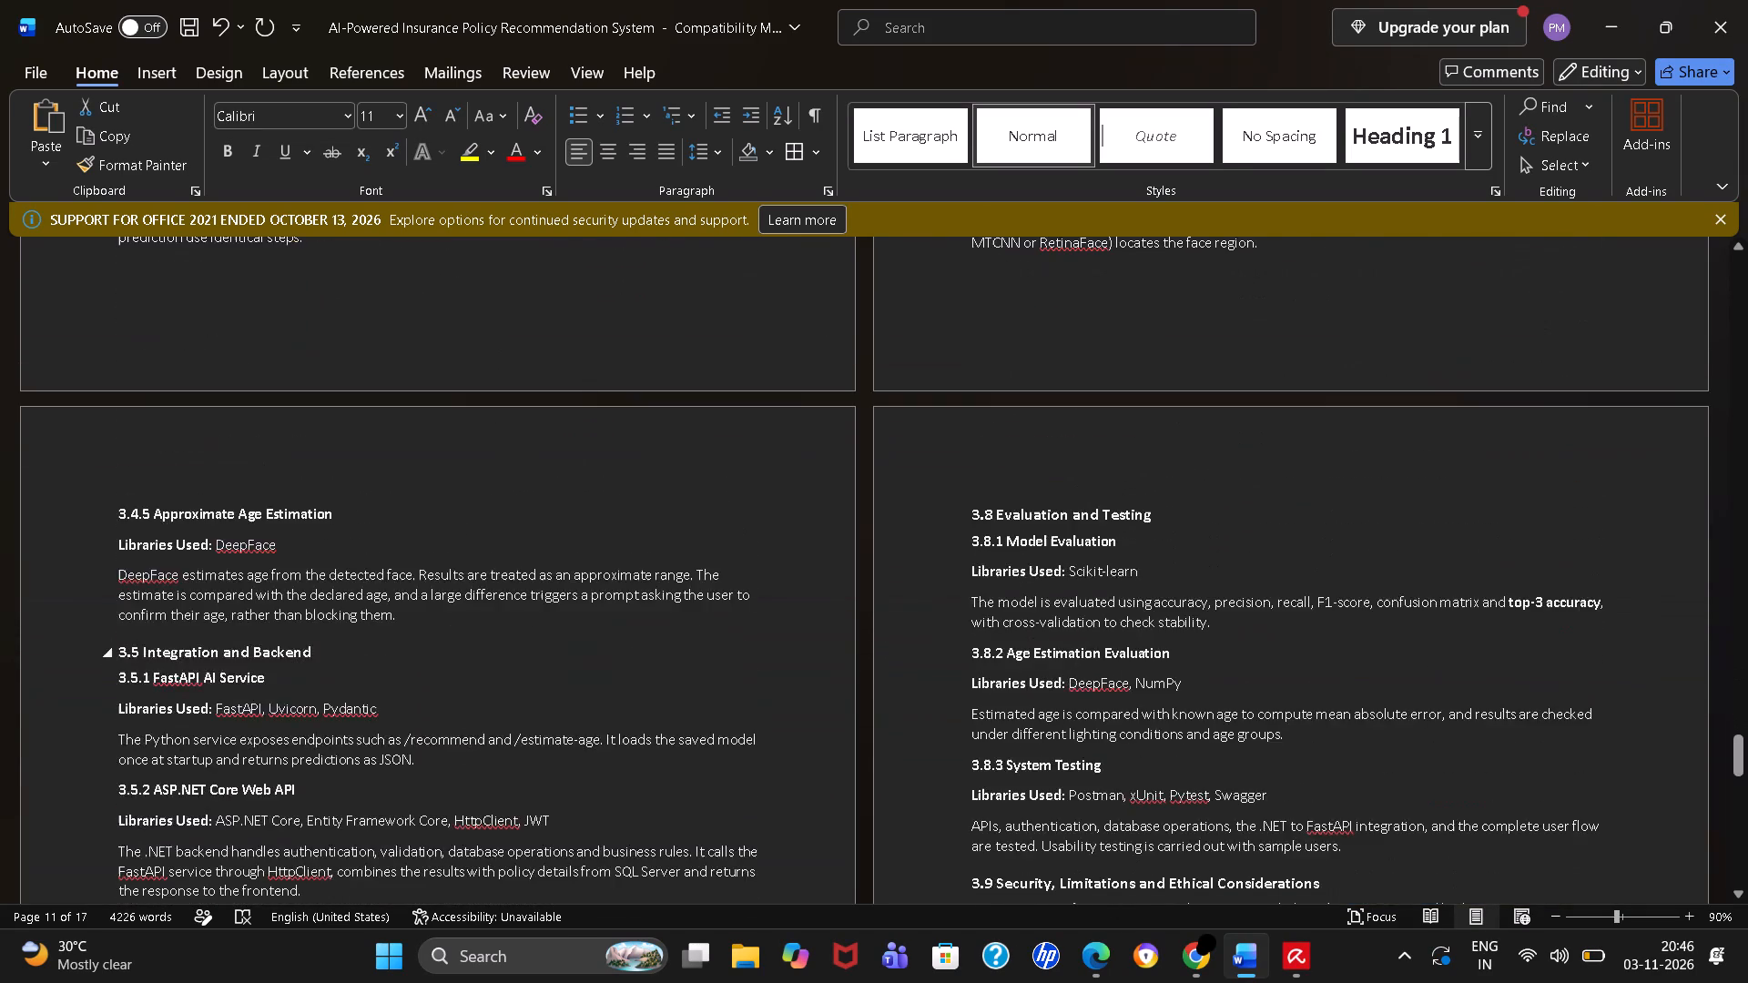
{"action": "scroll", "coordinate": [462, 661], "scroll_direction": "down", "scroll_amount": 1}
{"action": "scroll", "coordinate": [462, 661], "scroll_direction": "up", "scroll_amount": 2}
{"action": "scroll", "coordinate": [462, 661], "scroll_direction": "down", "scroll_amount": 1}
{"action": "scroll", "coordinate": [462, 661], "scroll_direction": "up", "scroll_amount": 5}
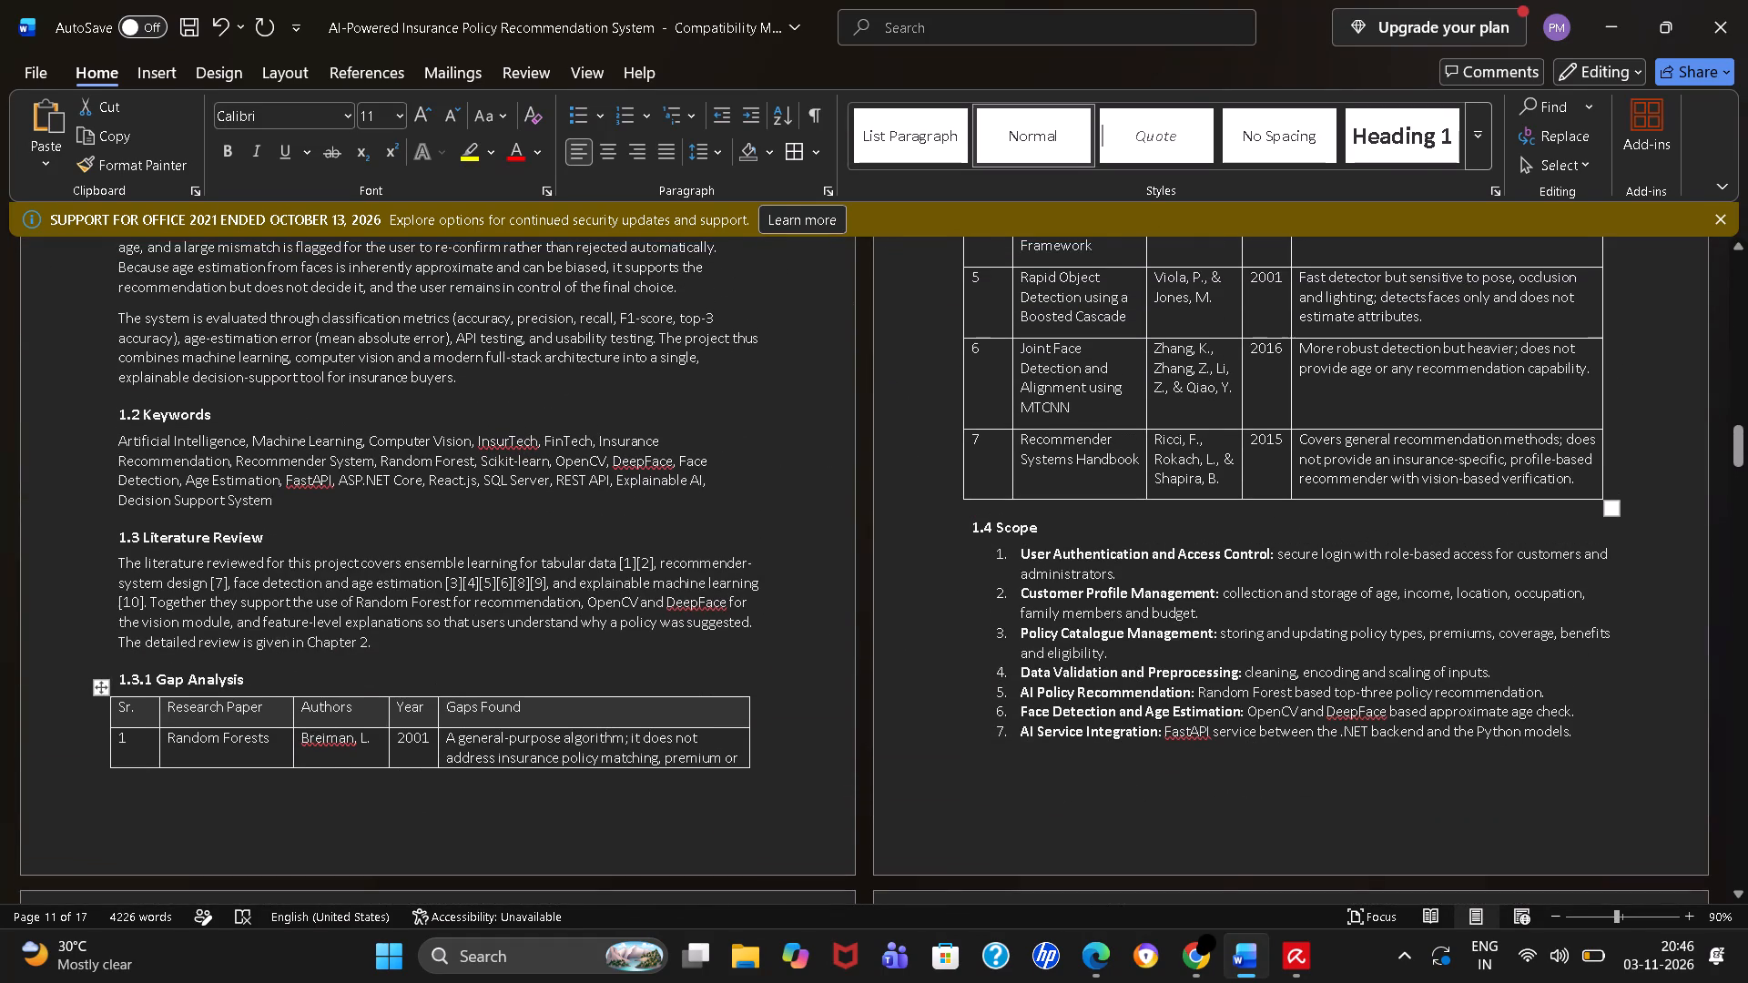
{"action": "scroll", "coordinate": [462, 661], "scroll_direction": "up", "scroll_amount": 3}
{"action": "scroll", "coordinate": [462, 661], "scroll_direction": "down", "scroll_amount": 1}
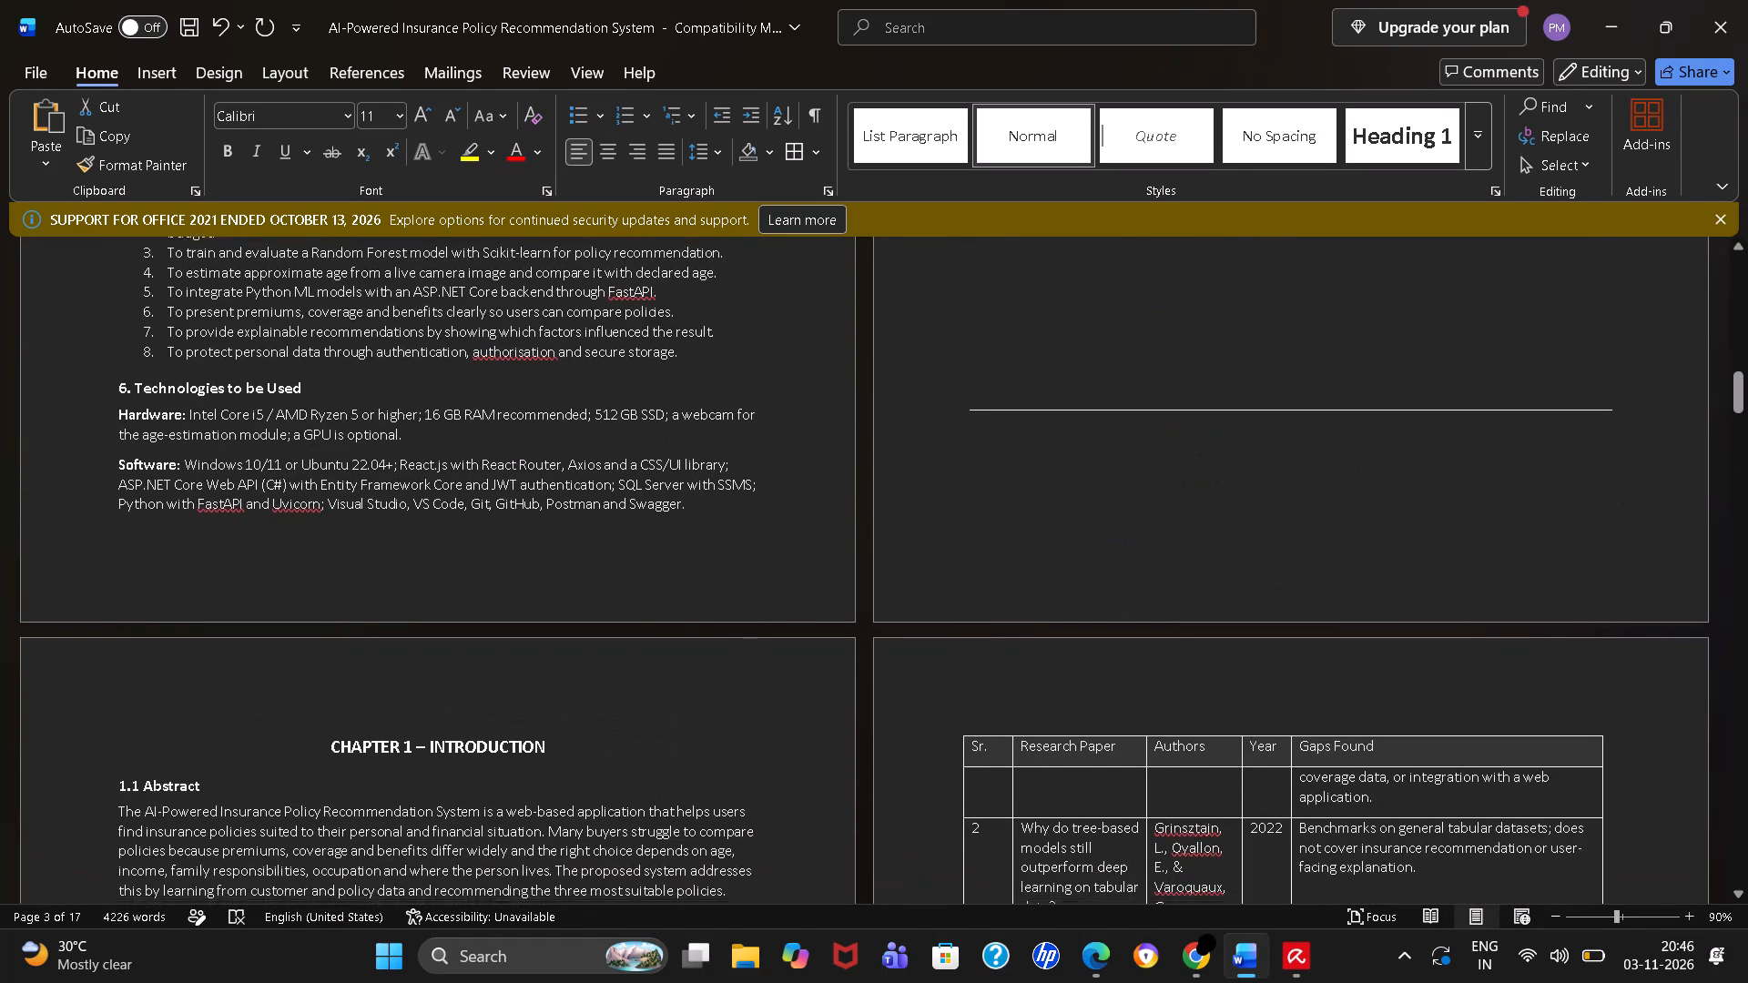
{"action": "scroll", "coordinate": [462, 661], "scroll_direction": "down", "scroll_amount": 1}
{"action": "scroll", "coordinate": [462, 661], "scroll_direction": "up", "scroll_amount": 10}
{"action": "scroll", "coordinate": [462, 661], "scroll_direction": "down", "scroll_amount": 2}
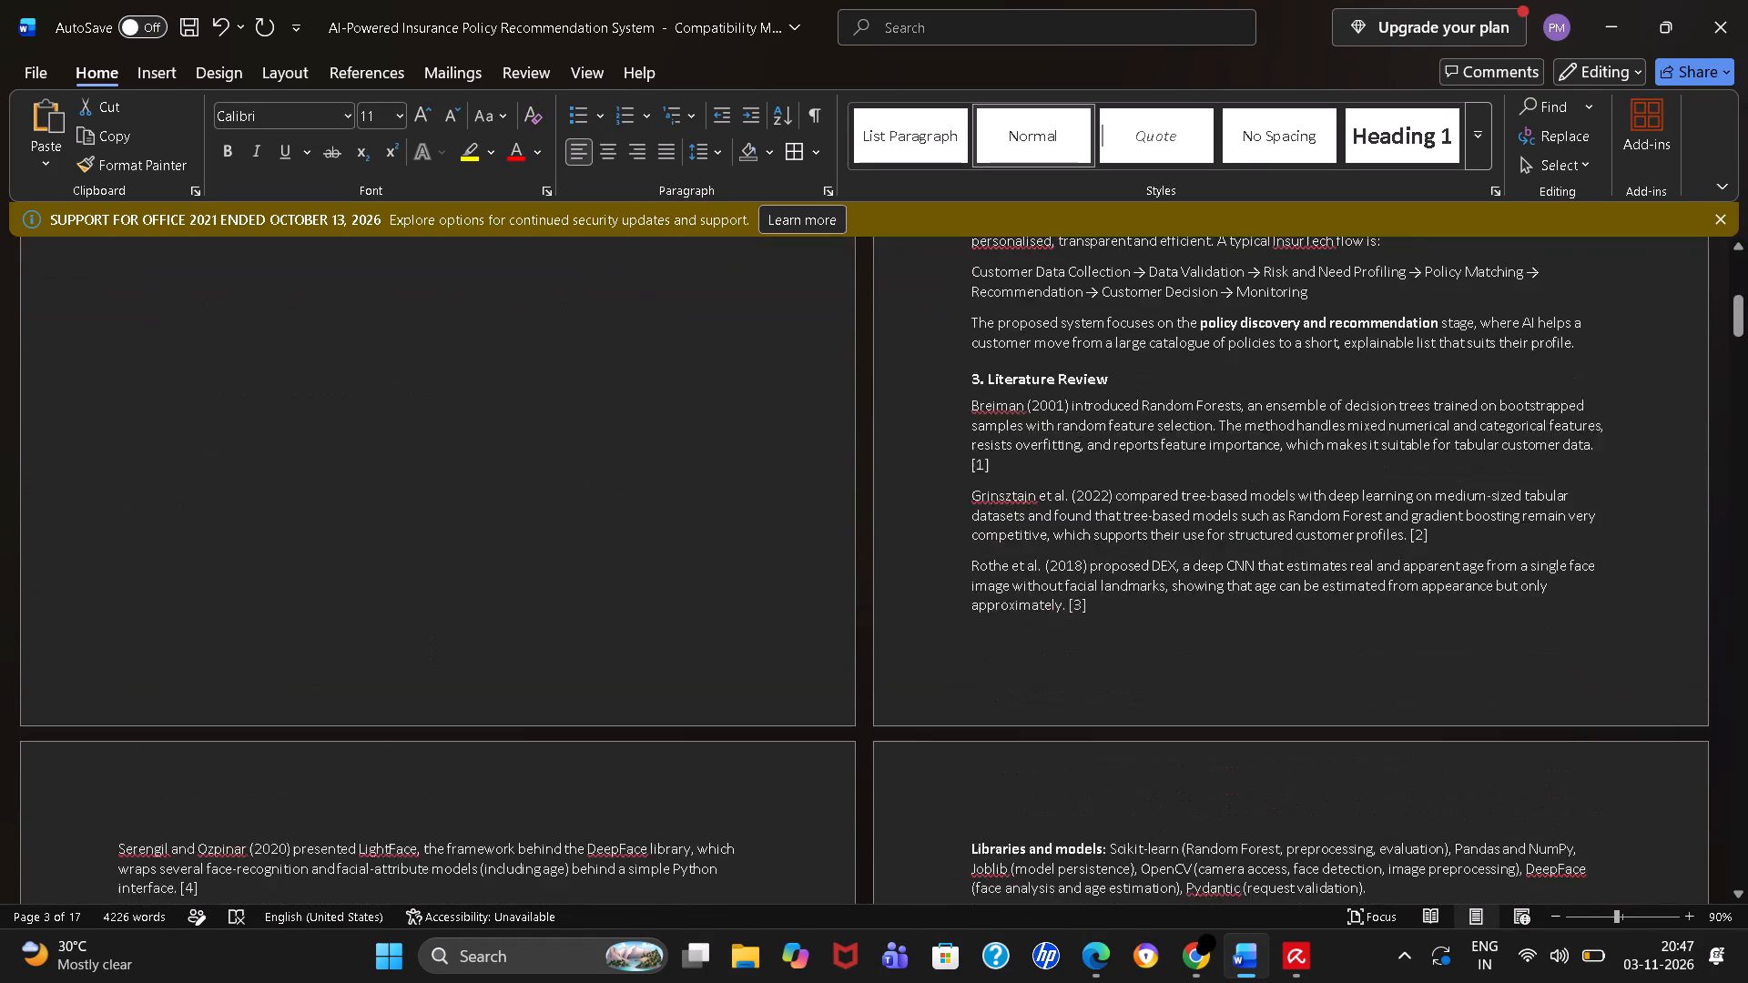
{"action": "scroll", "coordinate": [462, 661], "scroll_direction": "down", "scroll_amount": 8}
{"action": "scroll", "coordinate": [462, 661], "scroll_direction": "up", "scroll_amount": 2}
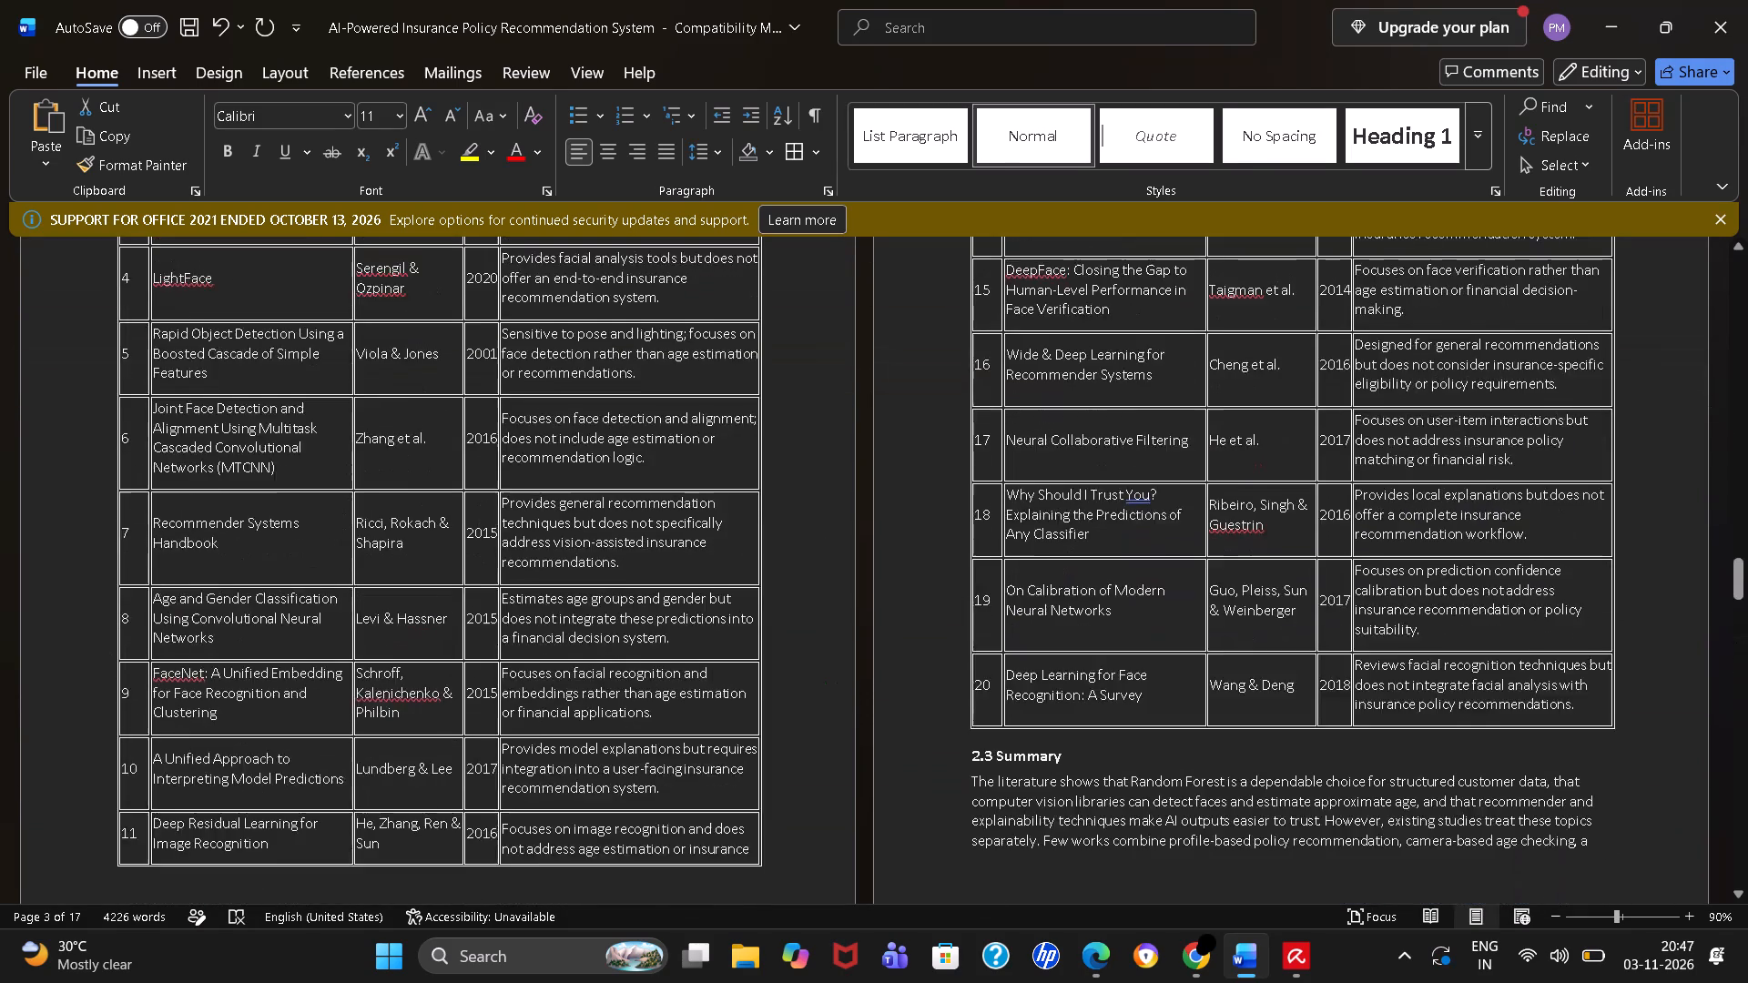
Capture a screenshot of the upper rows of the 2.2 Gap Analysis table on page 9.
{"action": "scroll", "coordinate": [462, 661], "scroll_direction": "up", "scroll_amount": 2}
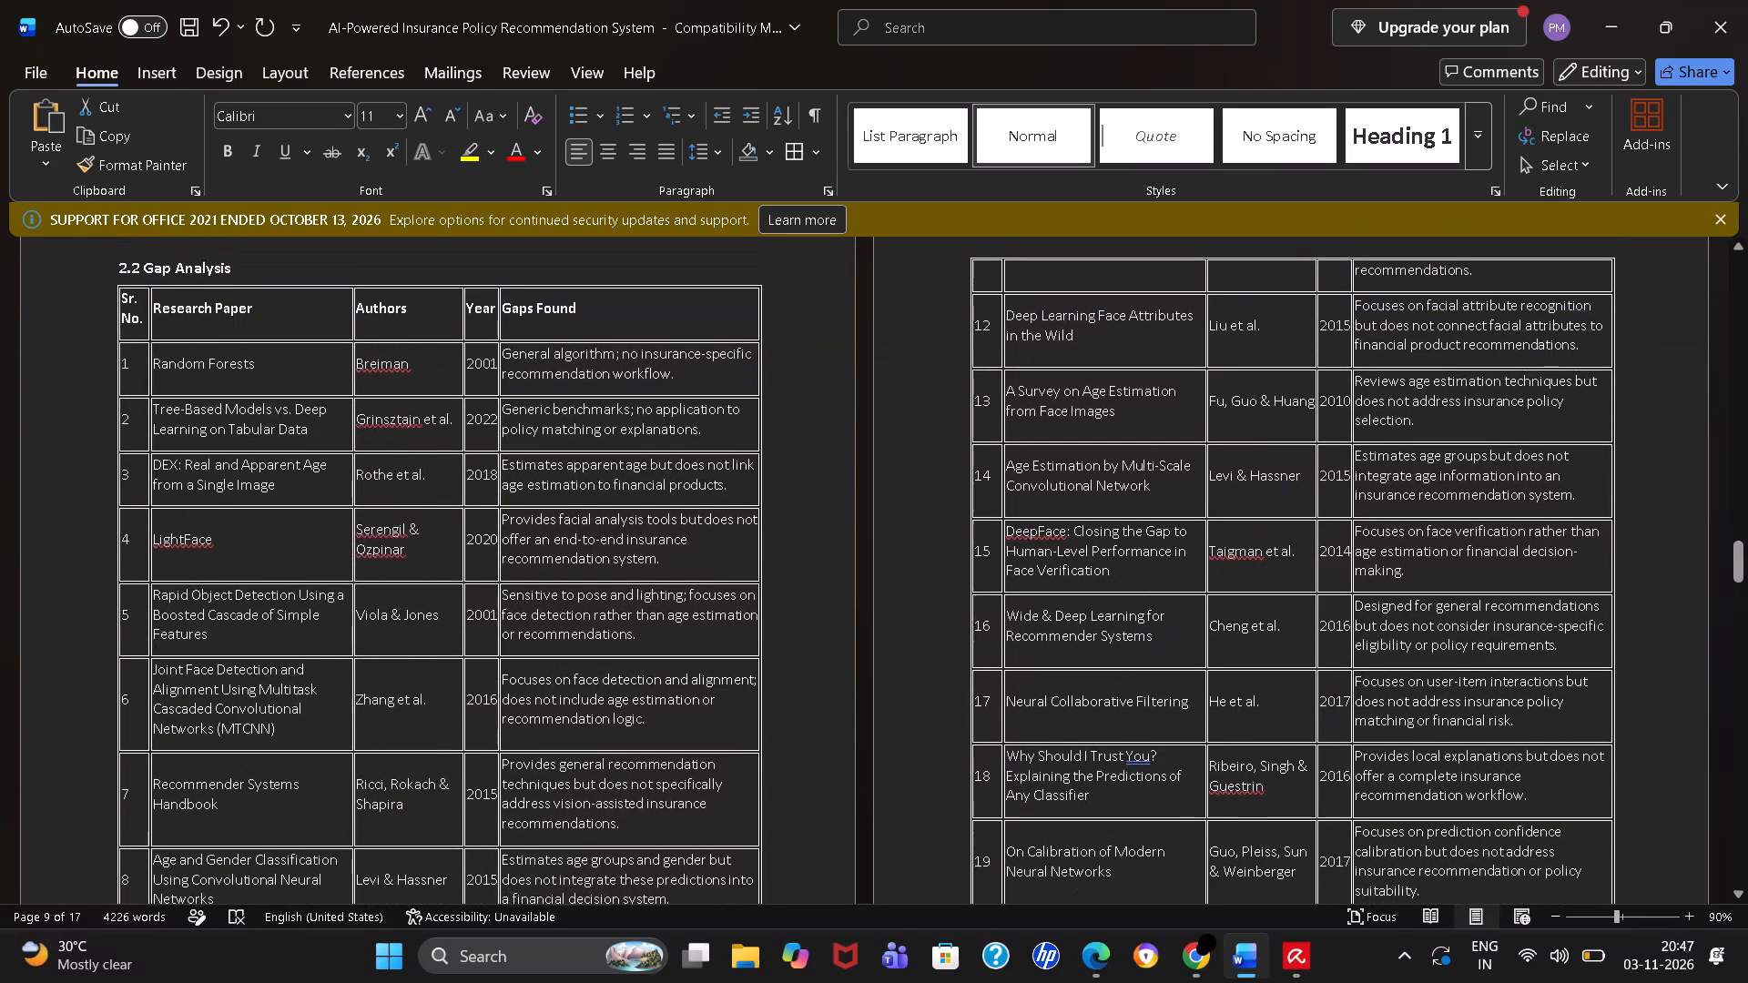
{"action": "scroll", "coordinate": [462, 661], "scroll_direction": "up", "scroll_amount": 1}
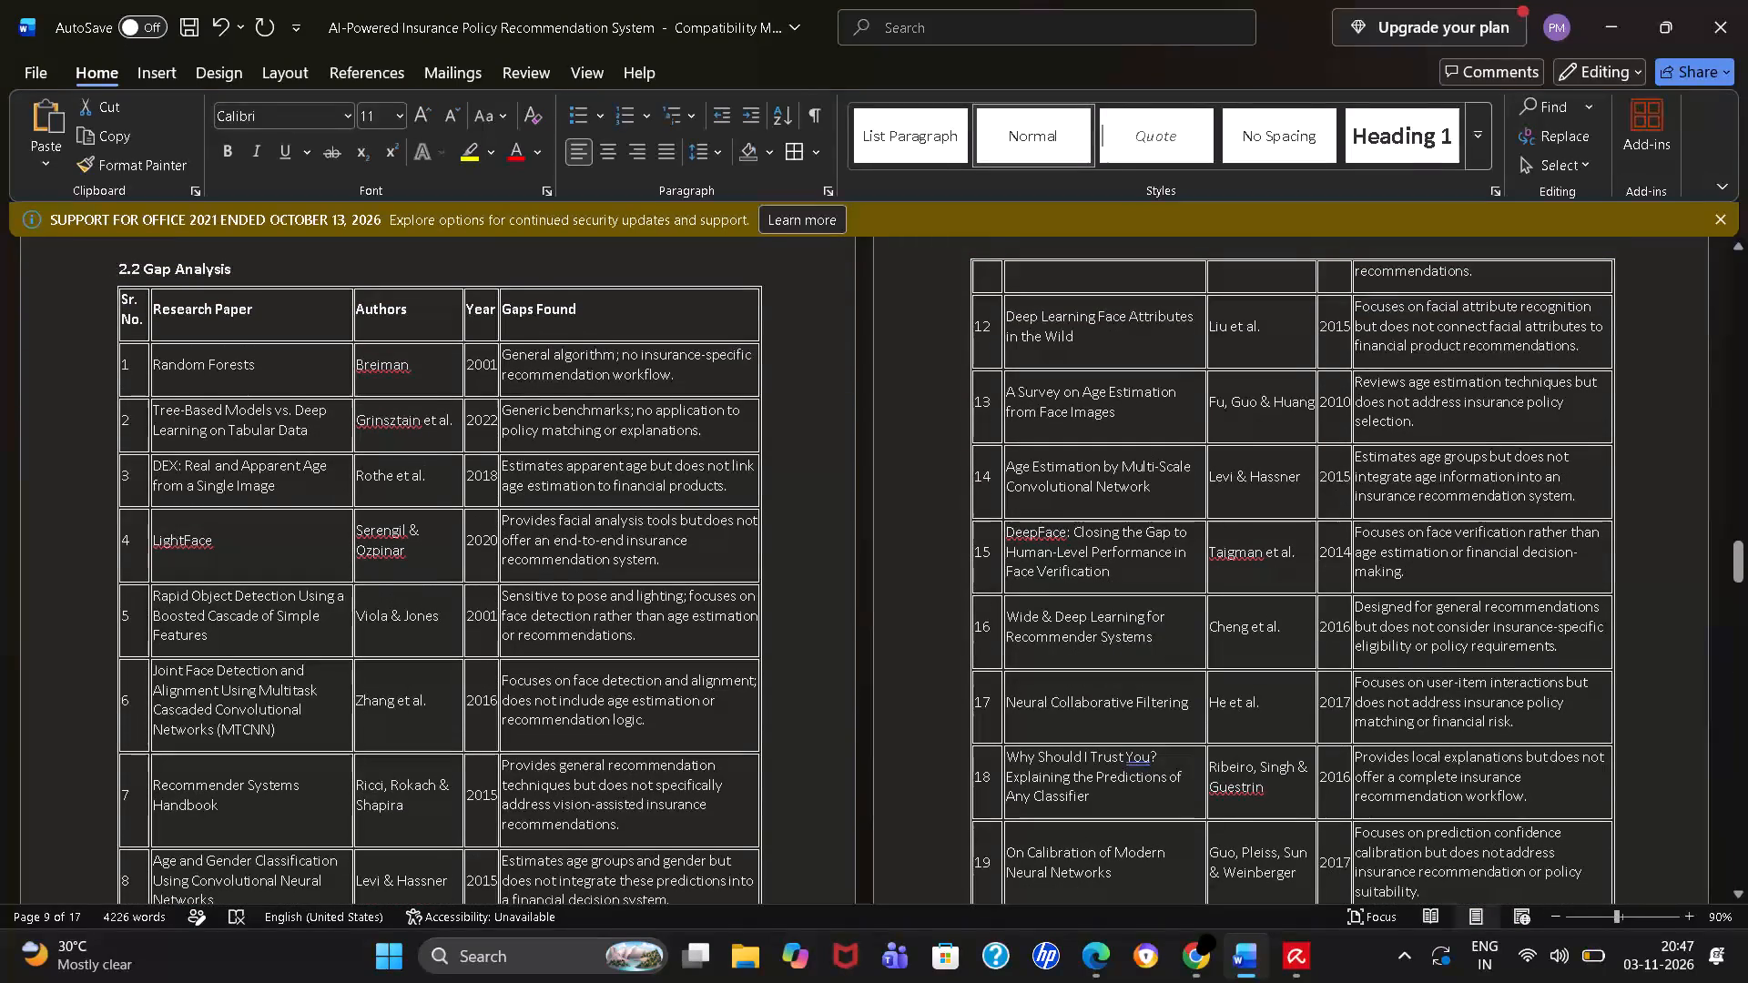
{"action": "key", "text": "shift+super+s"}
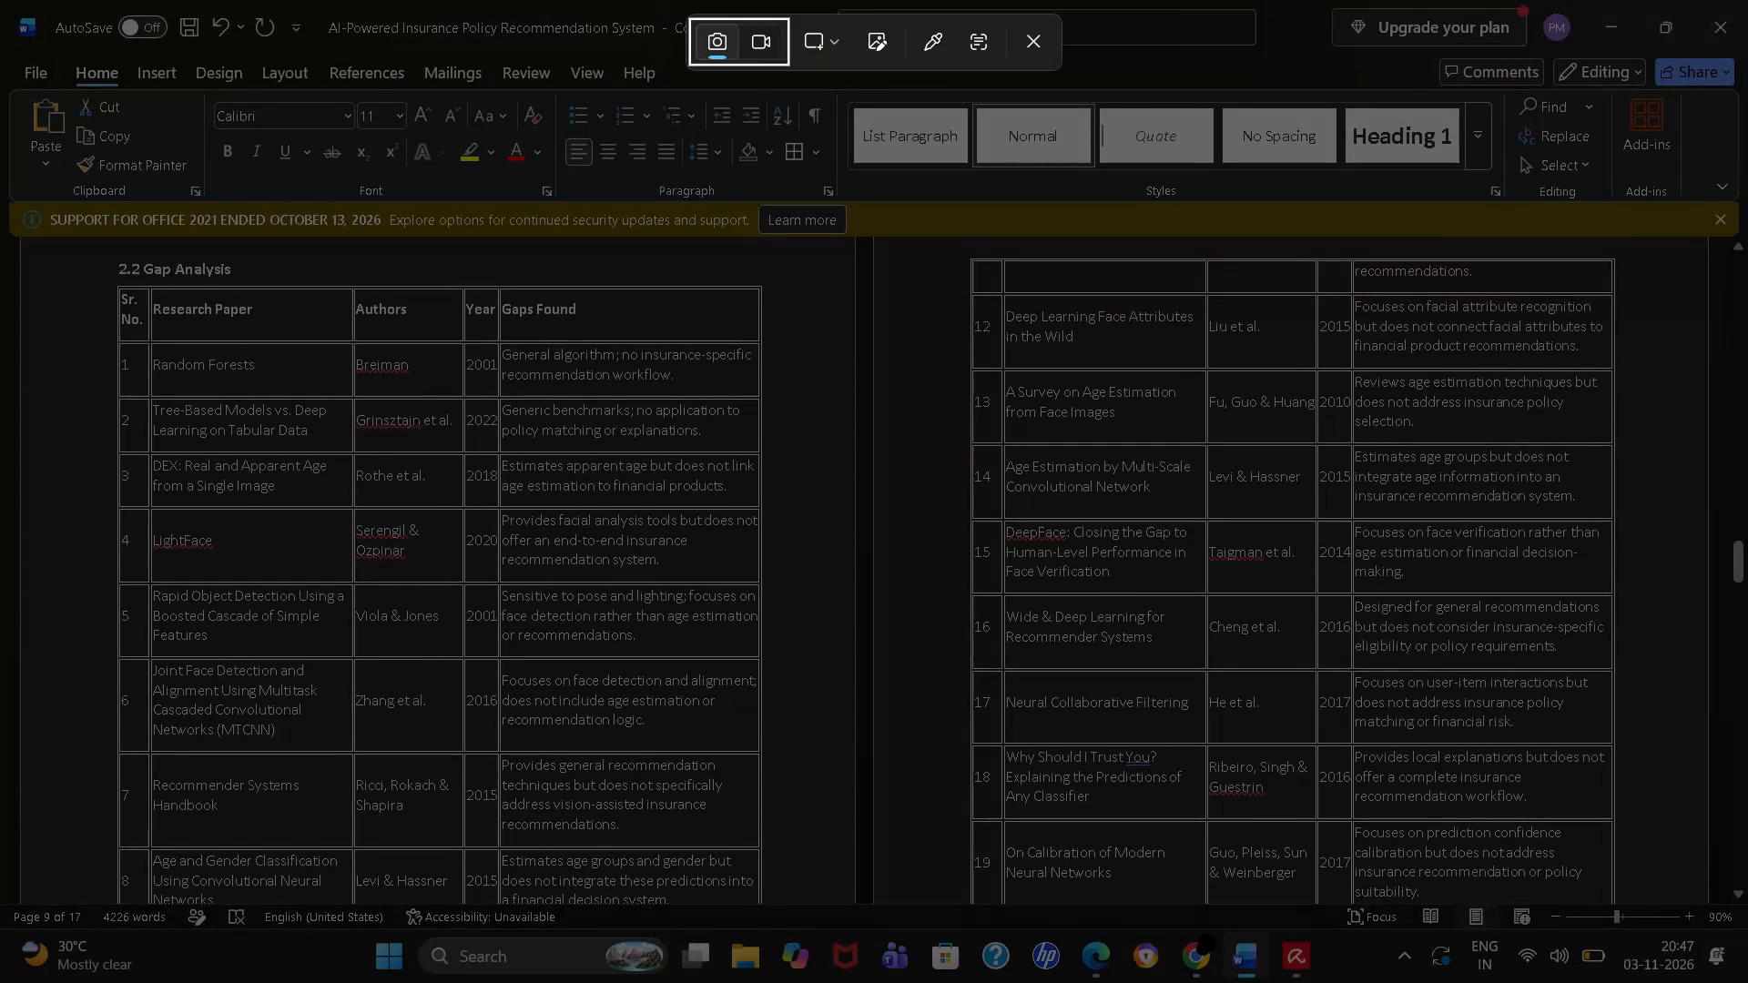
{"action": "left_click_drag", "start_coordinate": [95, 273], "coordinate": [794, 633]}
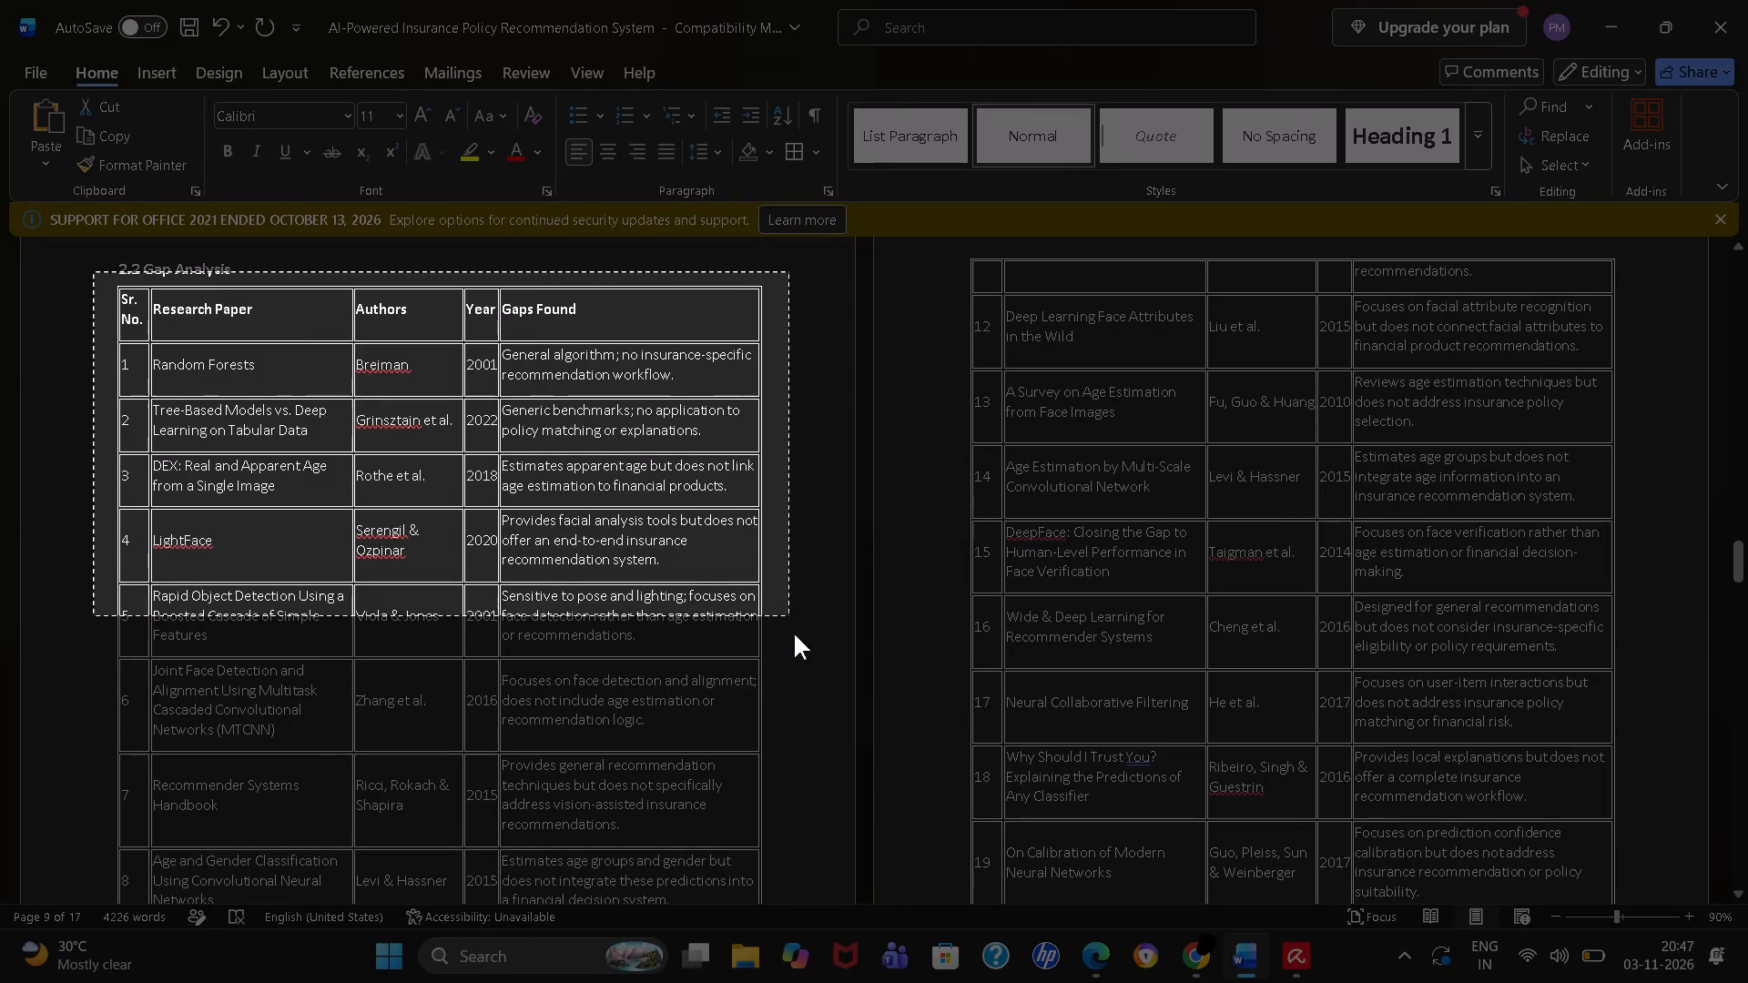
{"action": "left_click_drag", "start_coordinate": [794, 633], "coordinate": [801, 686]}
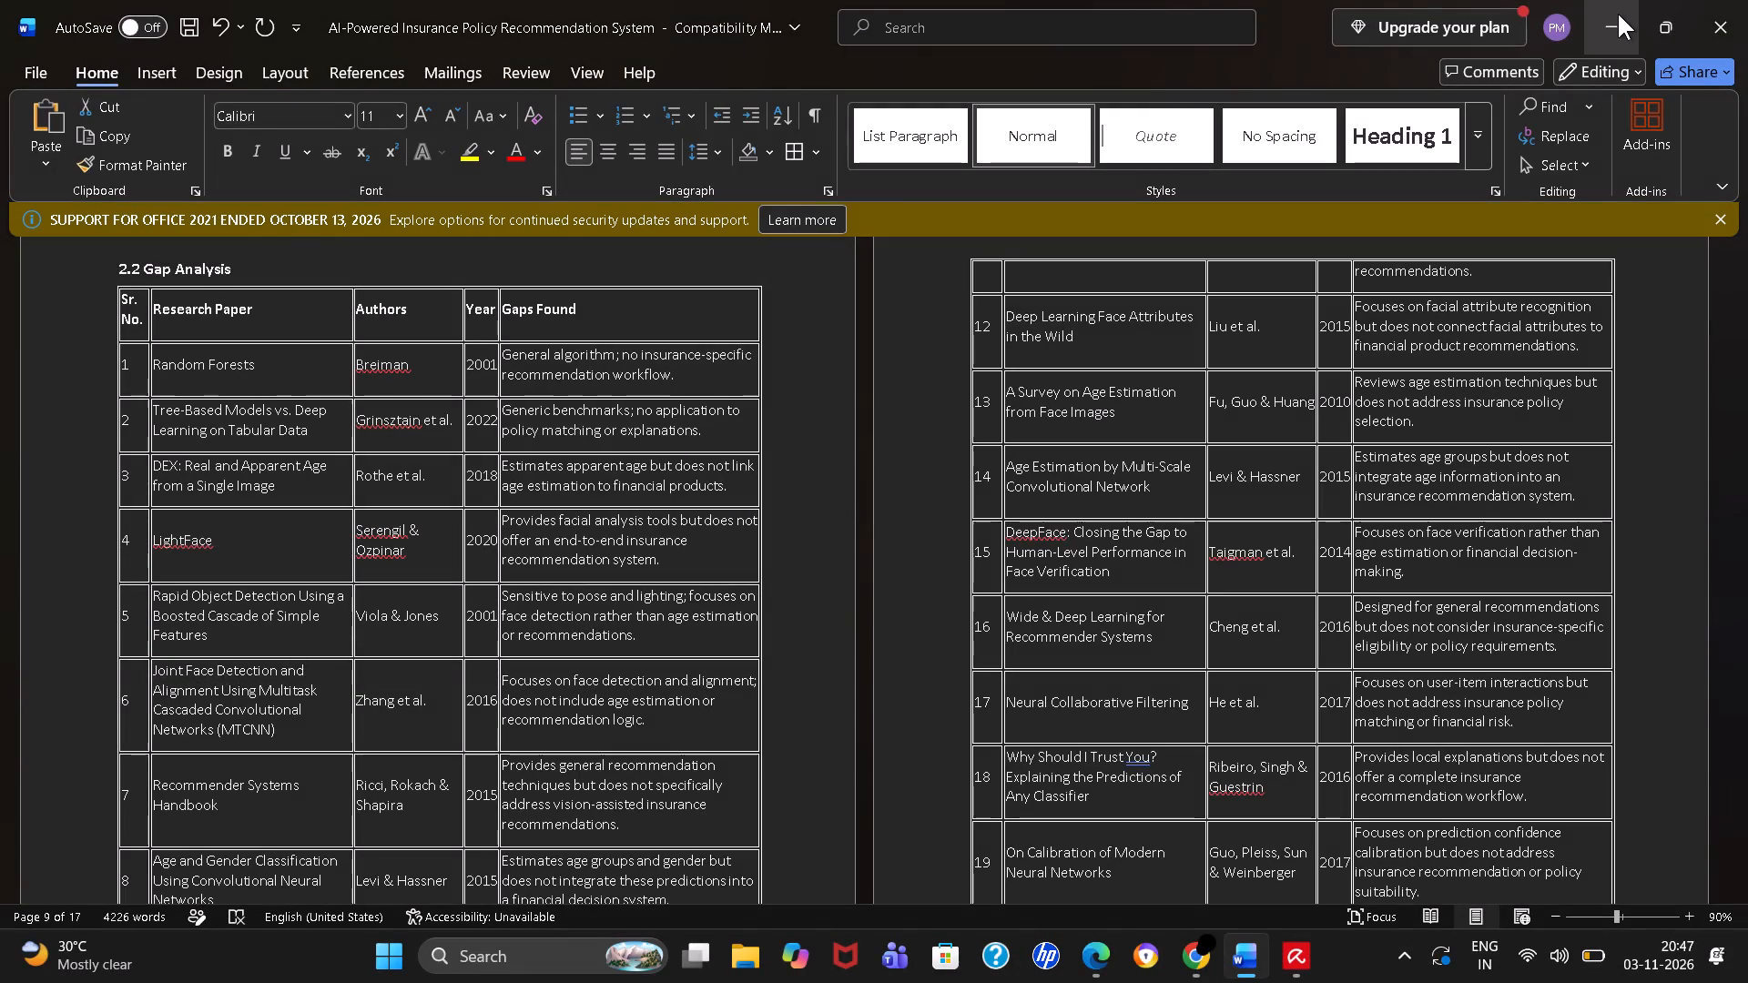
{"action": "left_click", "coordinate": [1618, 14]}
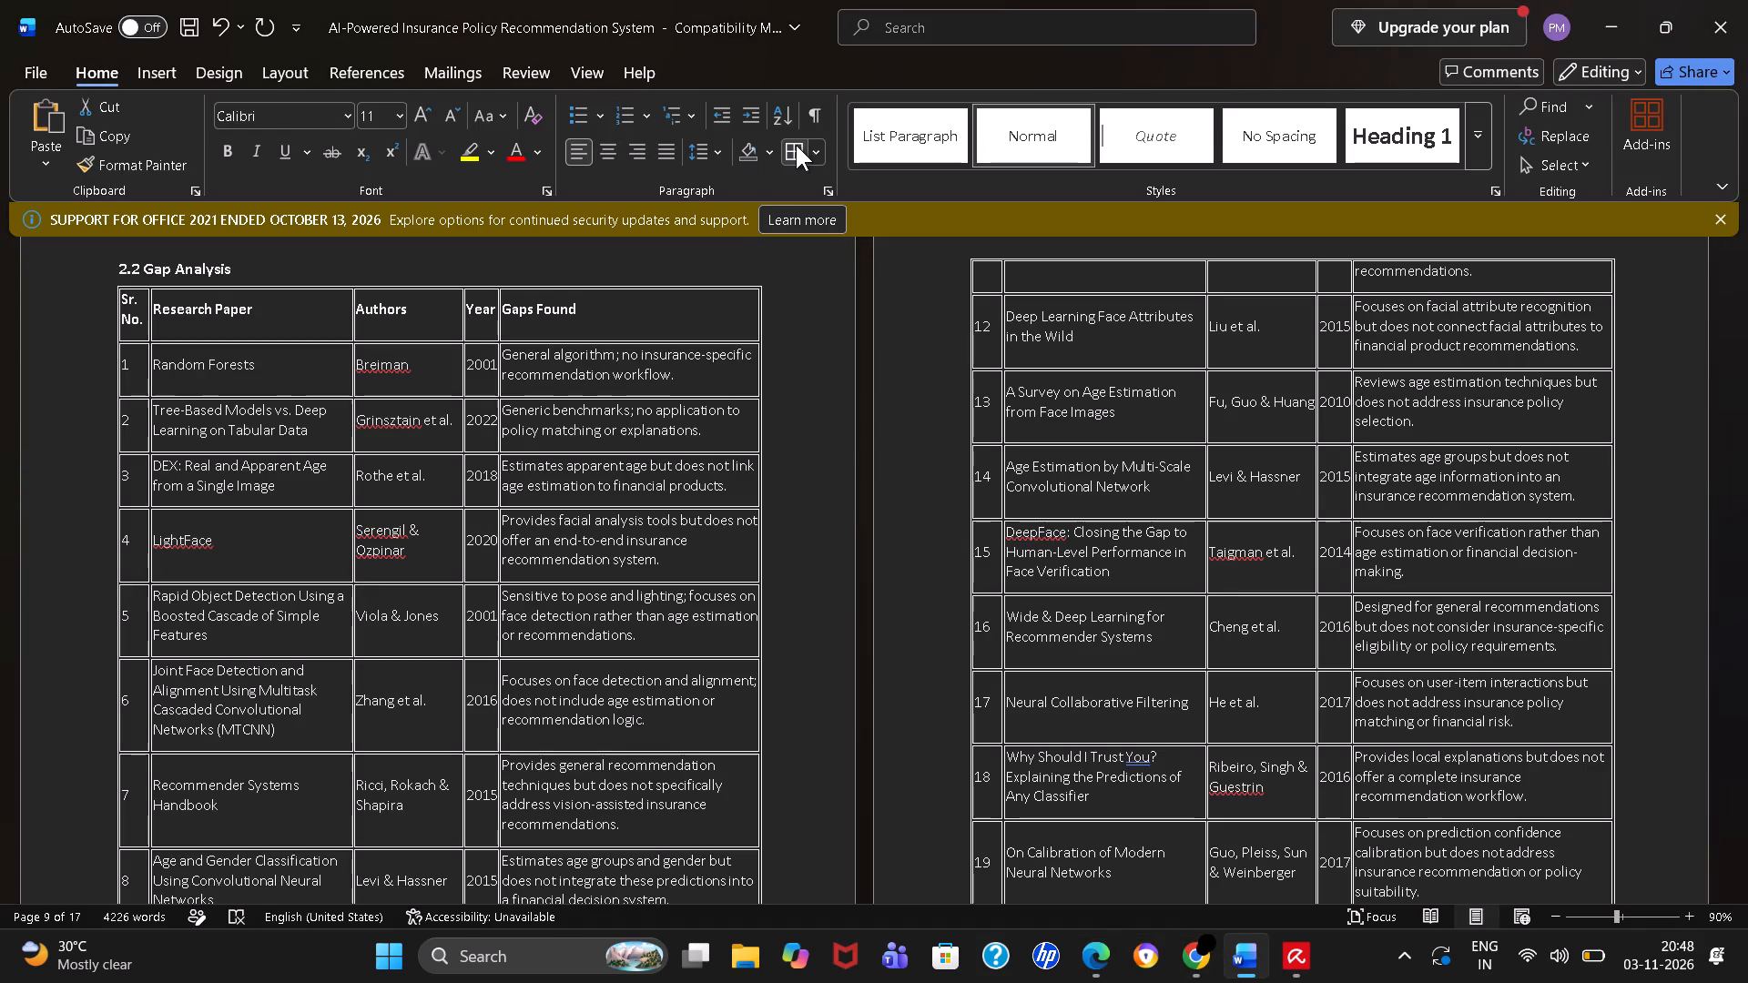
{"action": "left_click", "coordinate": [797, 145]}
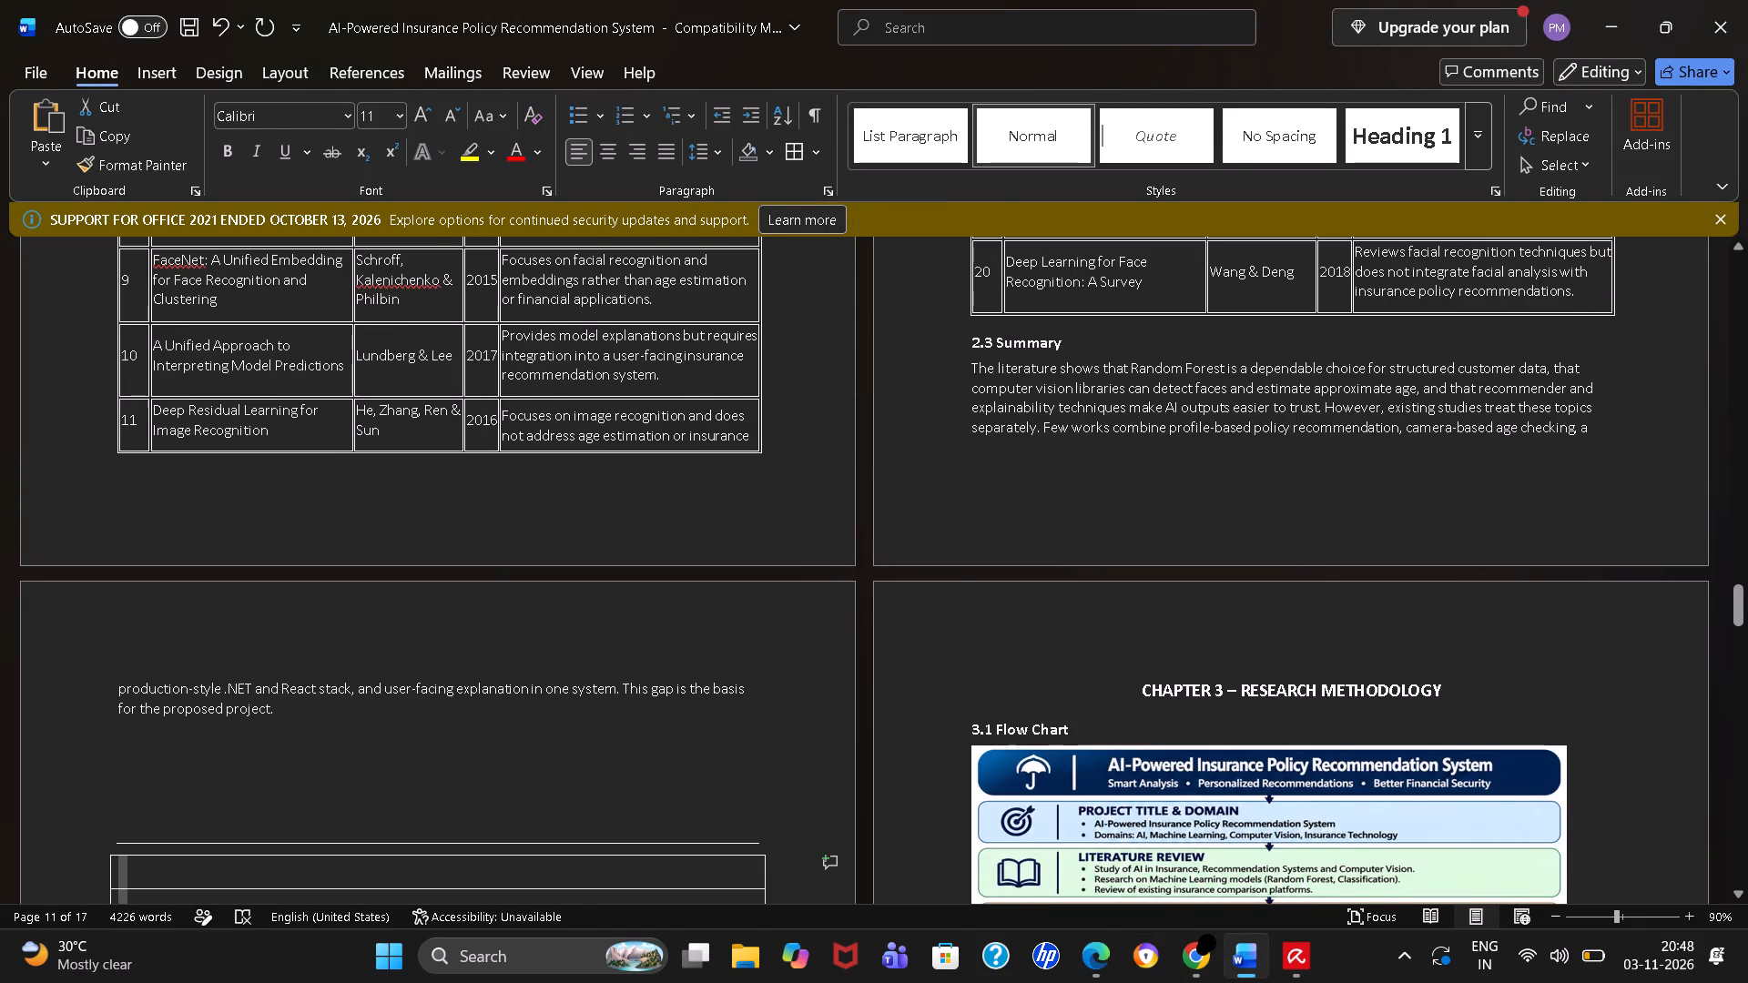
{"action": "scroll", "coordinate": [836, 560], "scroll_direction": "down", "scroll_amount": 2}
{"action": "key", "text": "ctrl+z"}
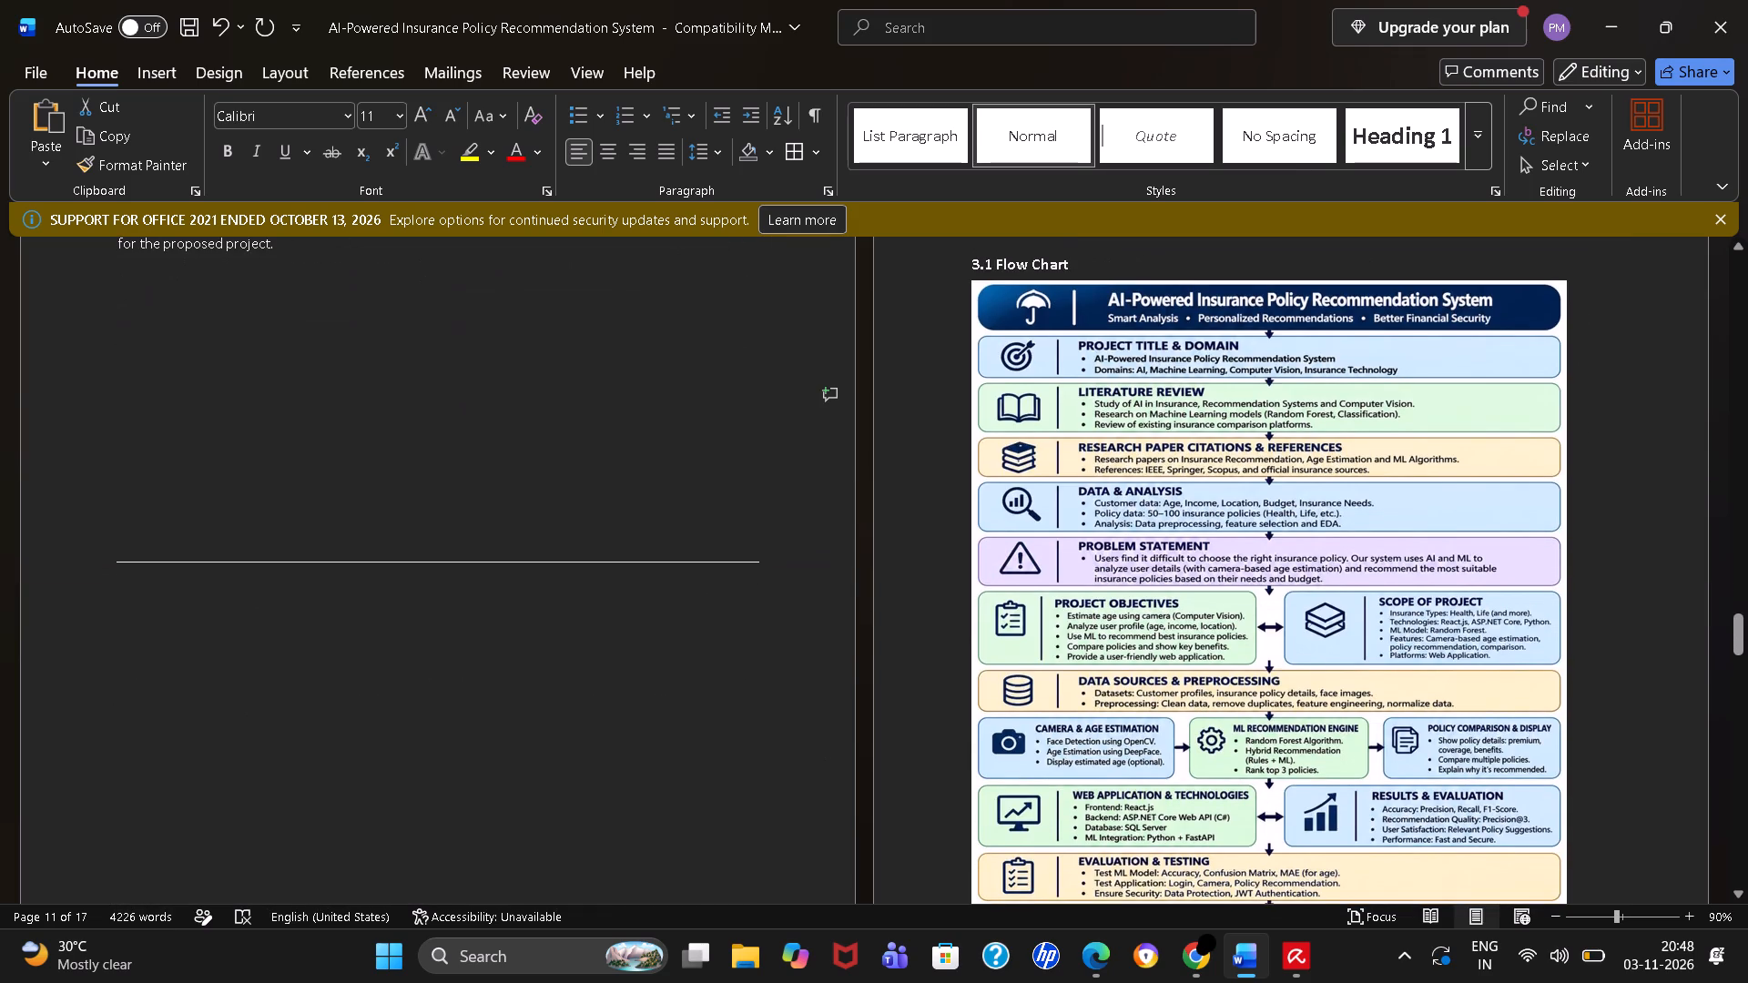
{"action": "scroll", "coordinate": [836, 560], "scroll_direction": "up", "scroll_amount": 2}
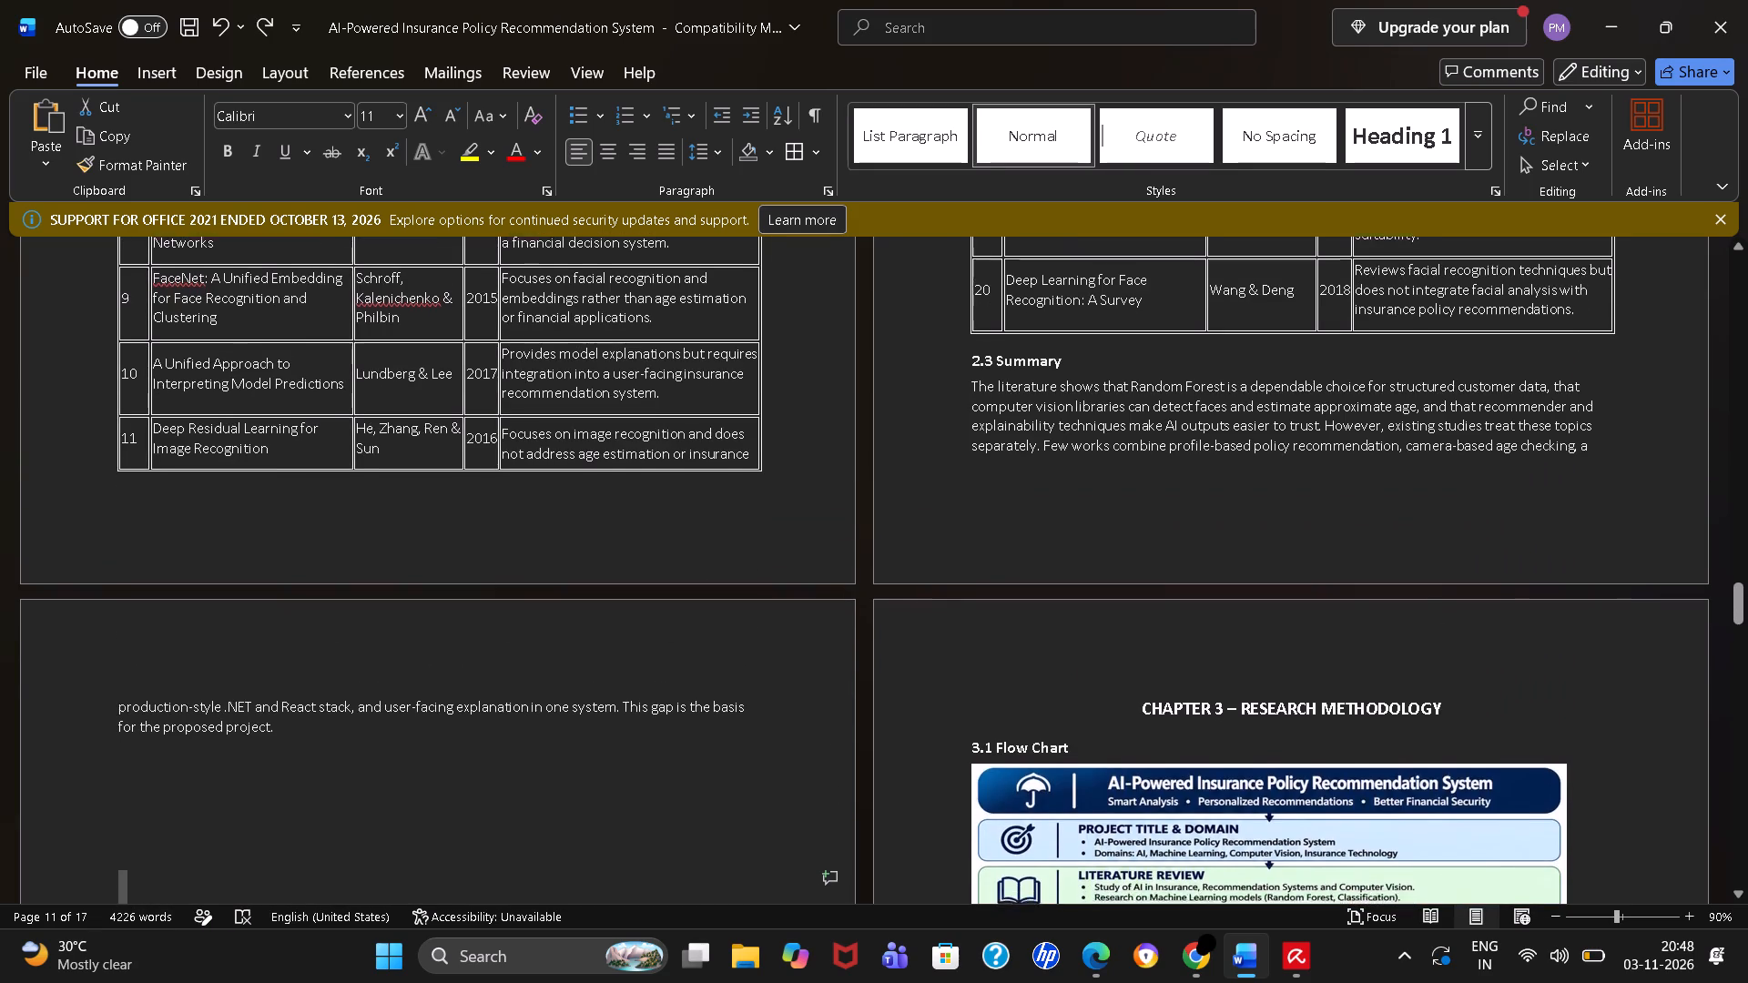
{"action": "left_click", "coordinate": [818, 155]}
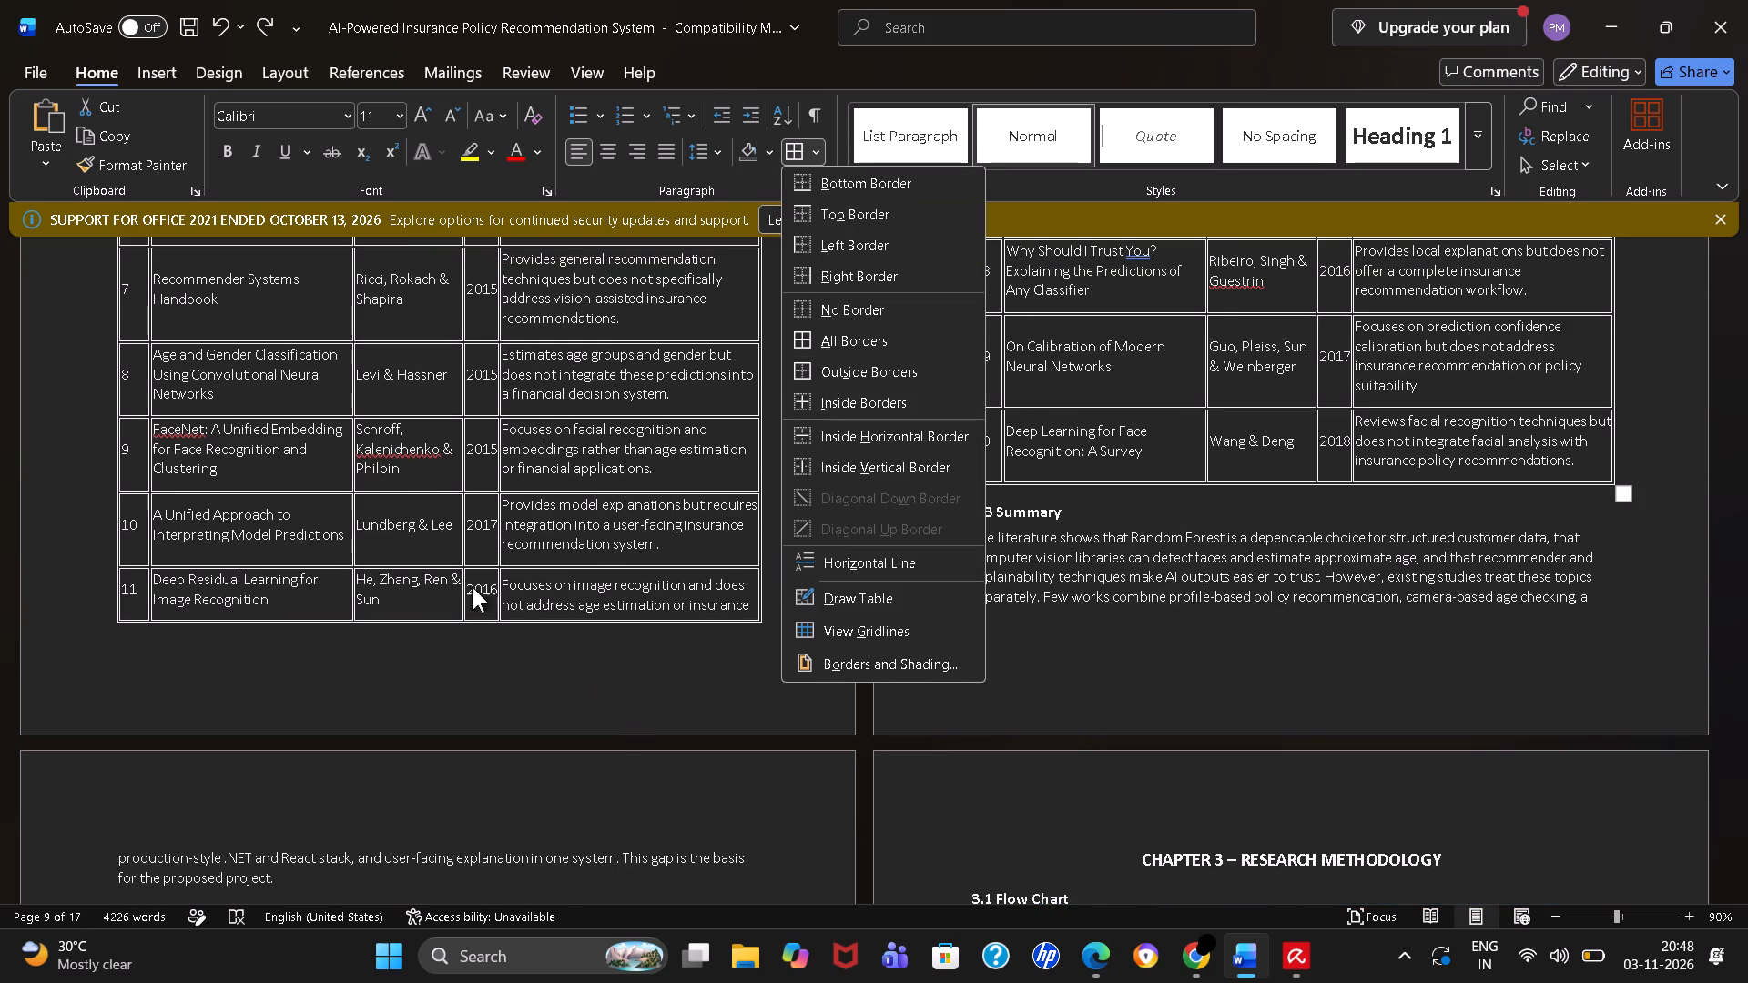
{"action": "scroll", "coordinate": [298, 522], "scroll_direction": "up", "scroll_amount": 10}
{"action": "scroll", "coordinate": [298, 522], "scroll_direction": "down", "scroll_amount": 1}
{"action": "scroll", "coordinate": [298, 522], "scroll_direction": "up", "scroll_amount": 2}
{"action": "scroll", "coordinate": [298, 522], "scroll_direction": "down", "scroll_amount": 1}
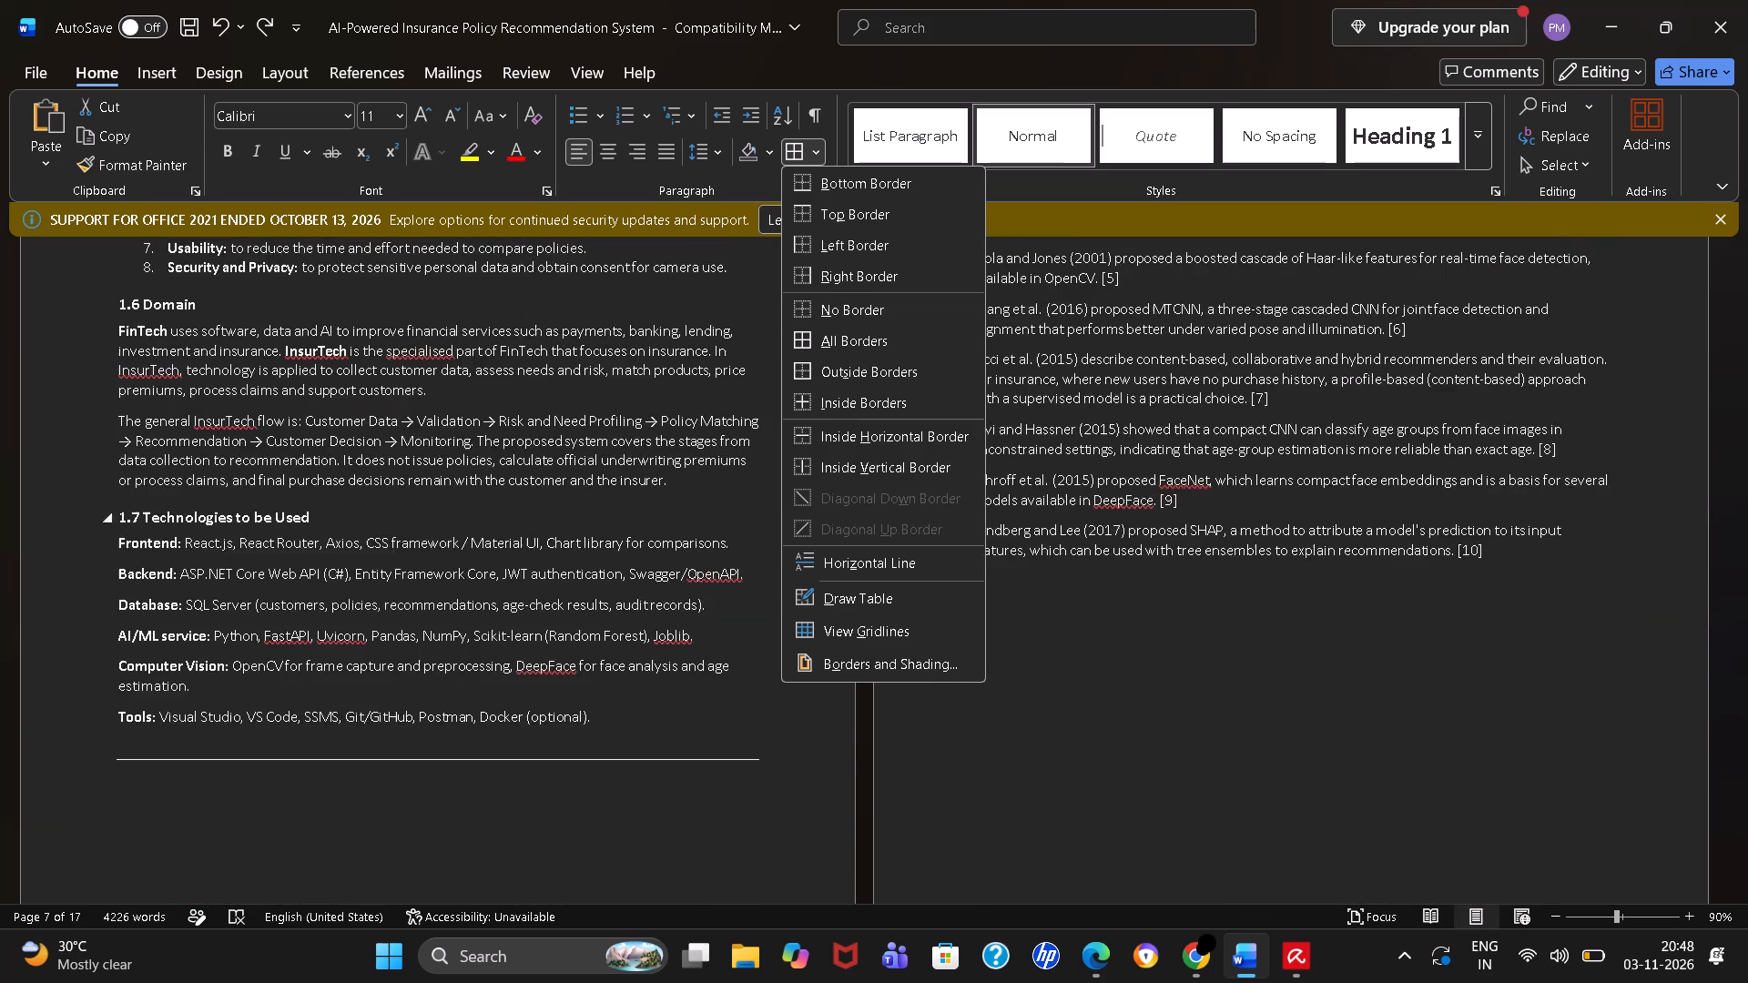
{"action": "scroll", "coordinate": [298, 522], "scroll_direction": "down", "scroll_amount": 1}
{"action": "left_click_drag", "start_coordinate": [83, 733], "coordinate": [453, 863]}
Select from the 2.2 Gap Analysis heading through table row 20 and accept Borders and Shading with setting None applied to Paragraph.
{"action": "scroll", "coordinate": [453, 863], "scroll_direction": "down", "scroll_amount": 1}
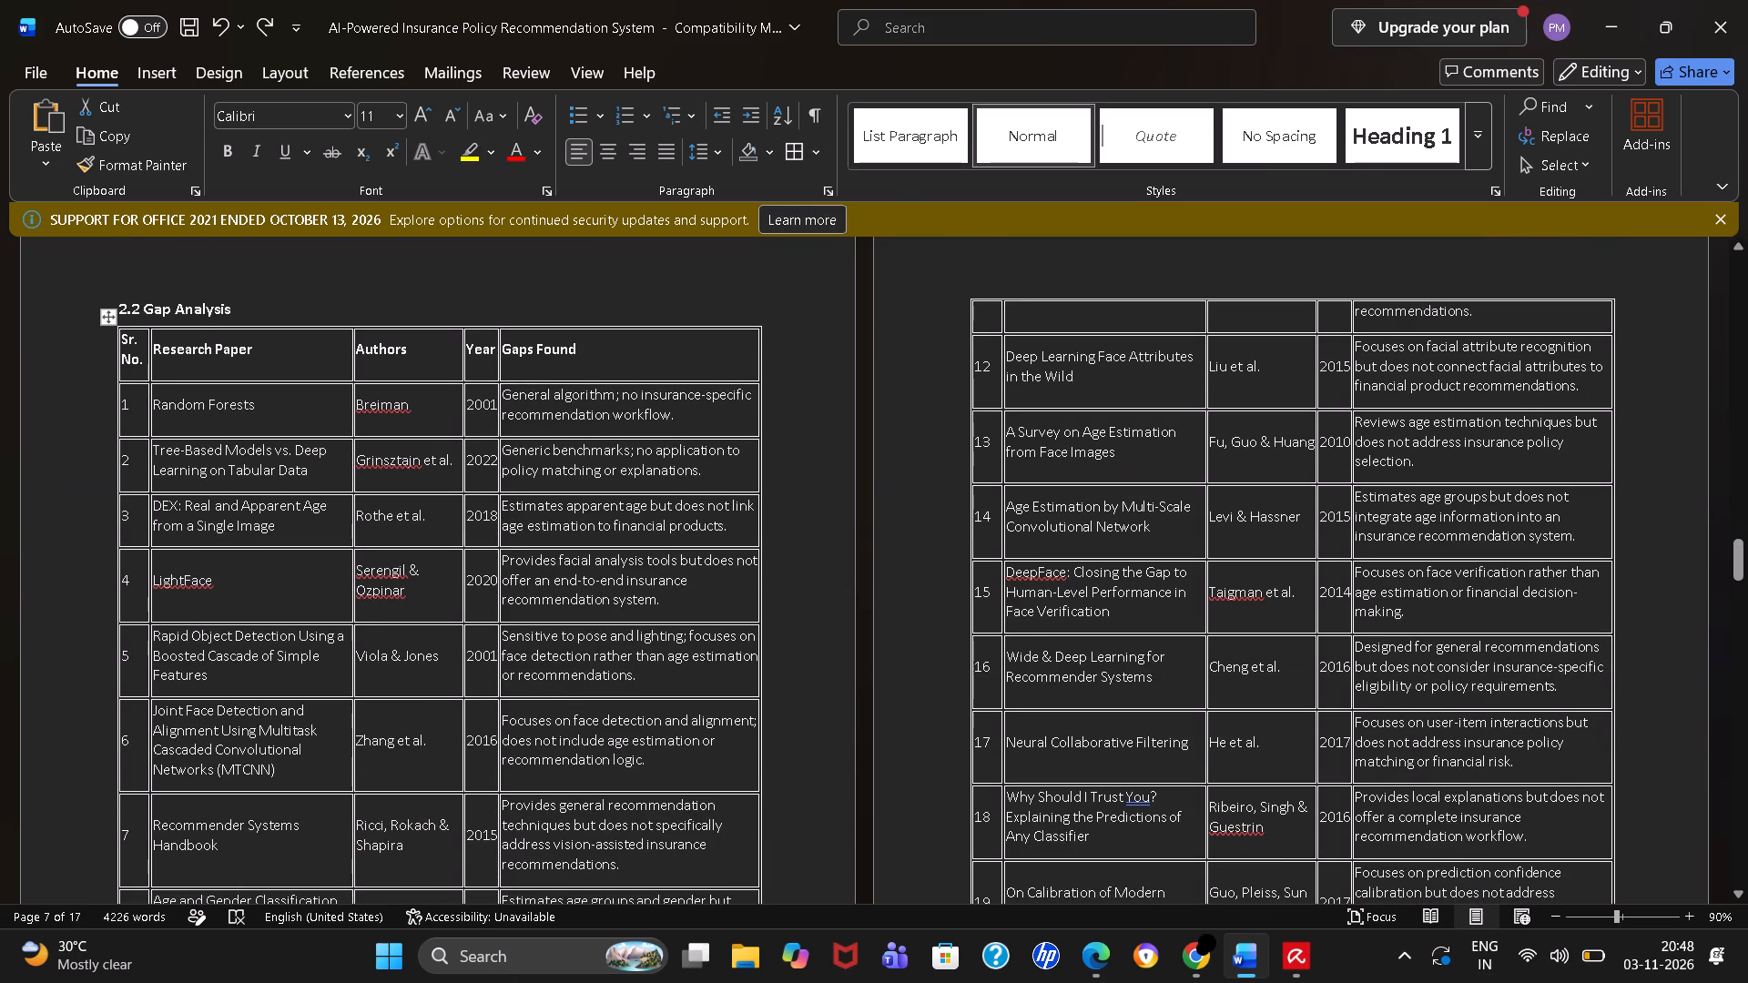
{"action": "left_click_drag", "start_coordinate": [173, 323], "coordinate": [357, 482]}
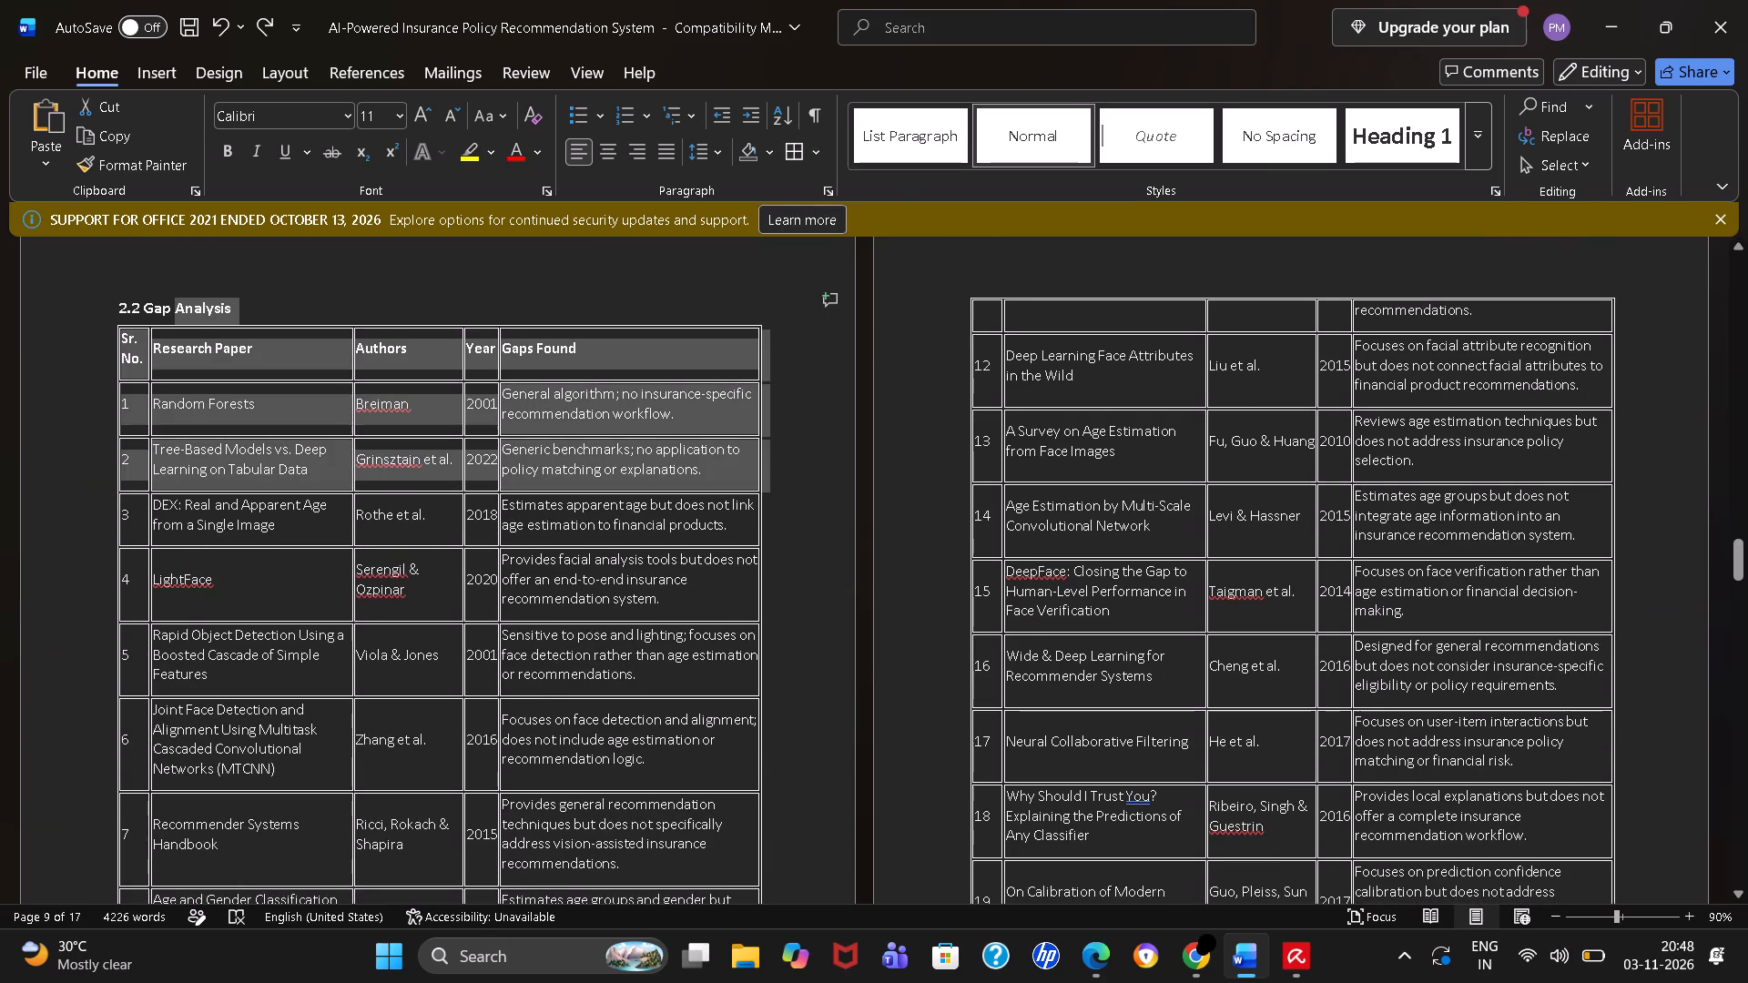
{"action": "left_click_drag", "start_coordinate": [357, 482], "coordinate": [804, 445]}
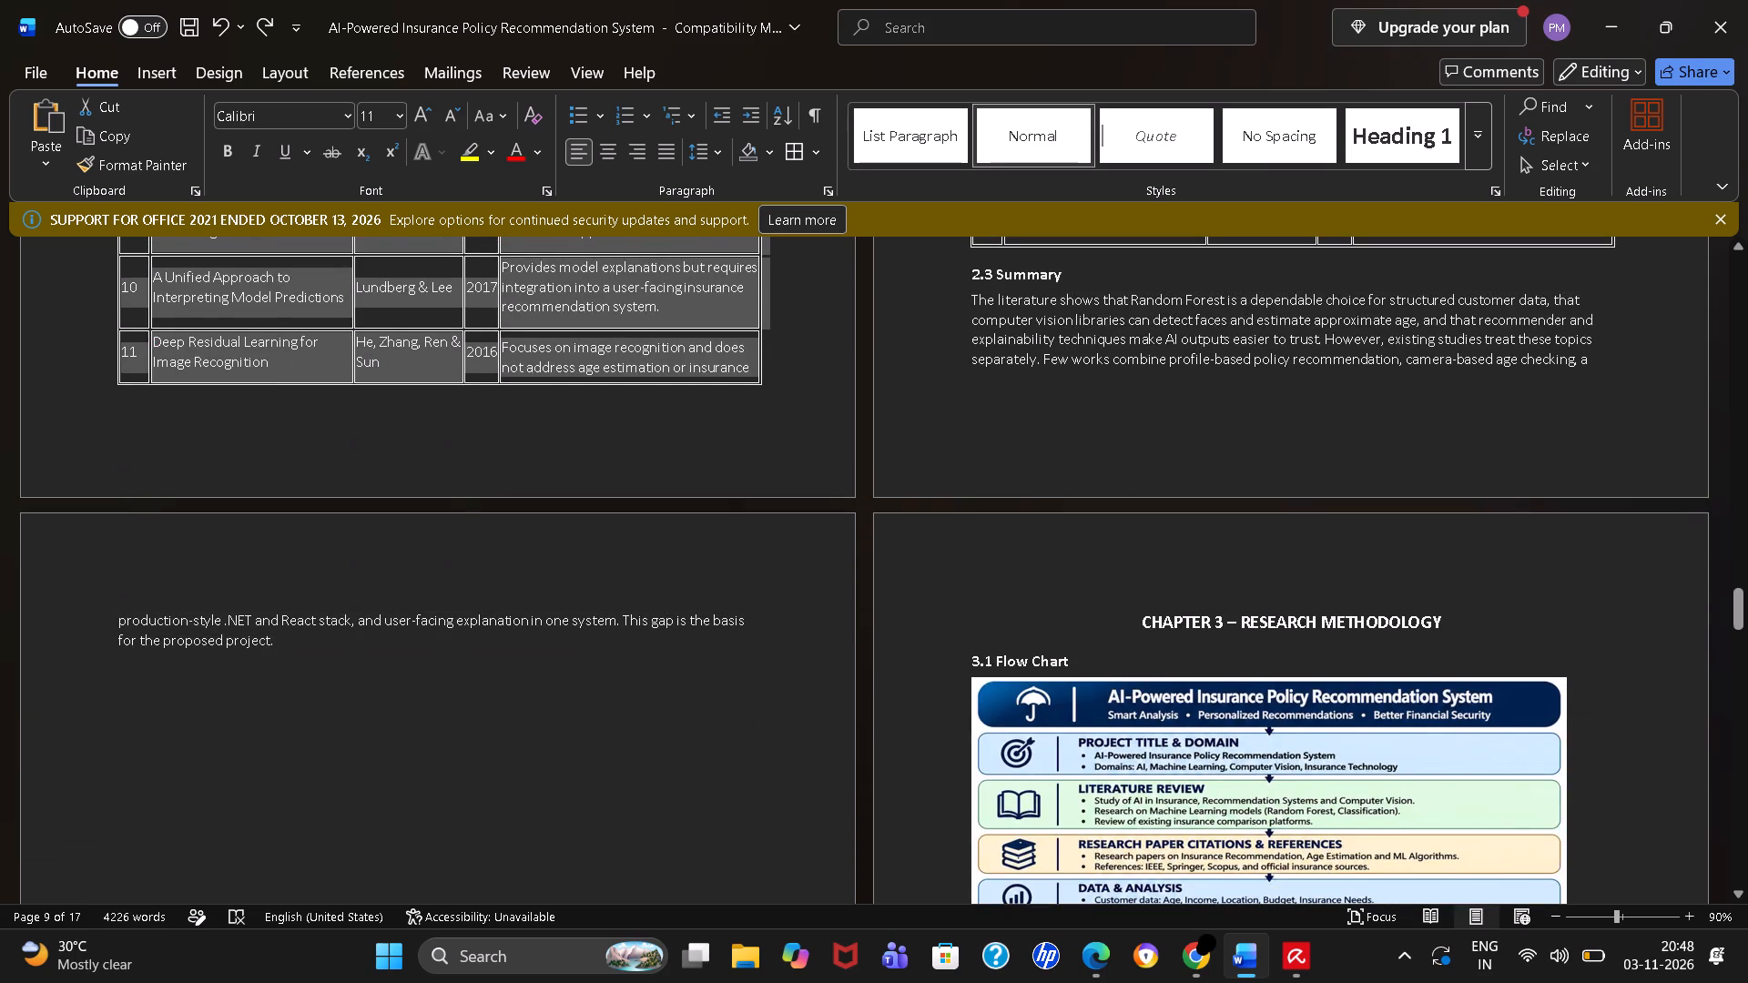
{"action": "left_click_drag", "start_coordinate": [804, 445], "coordinate": [937, 398]}
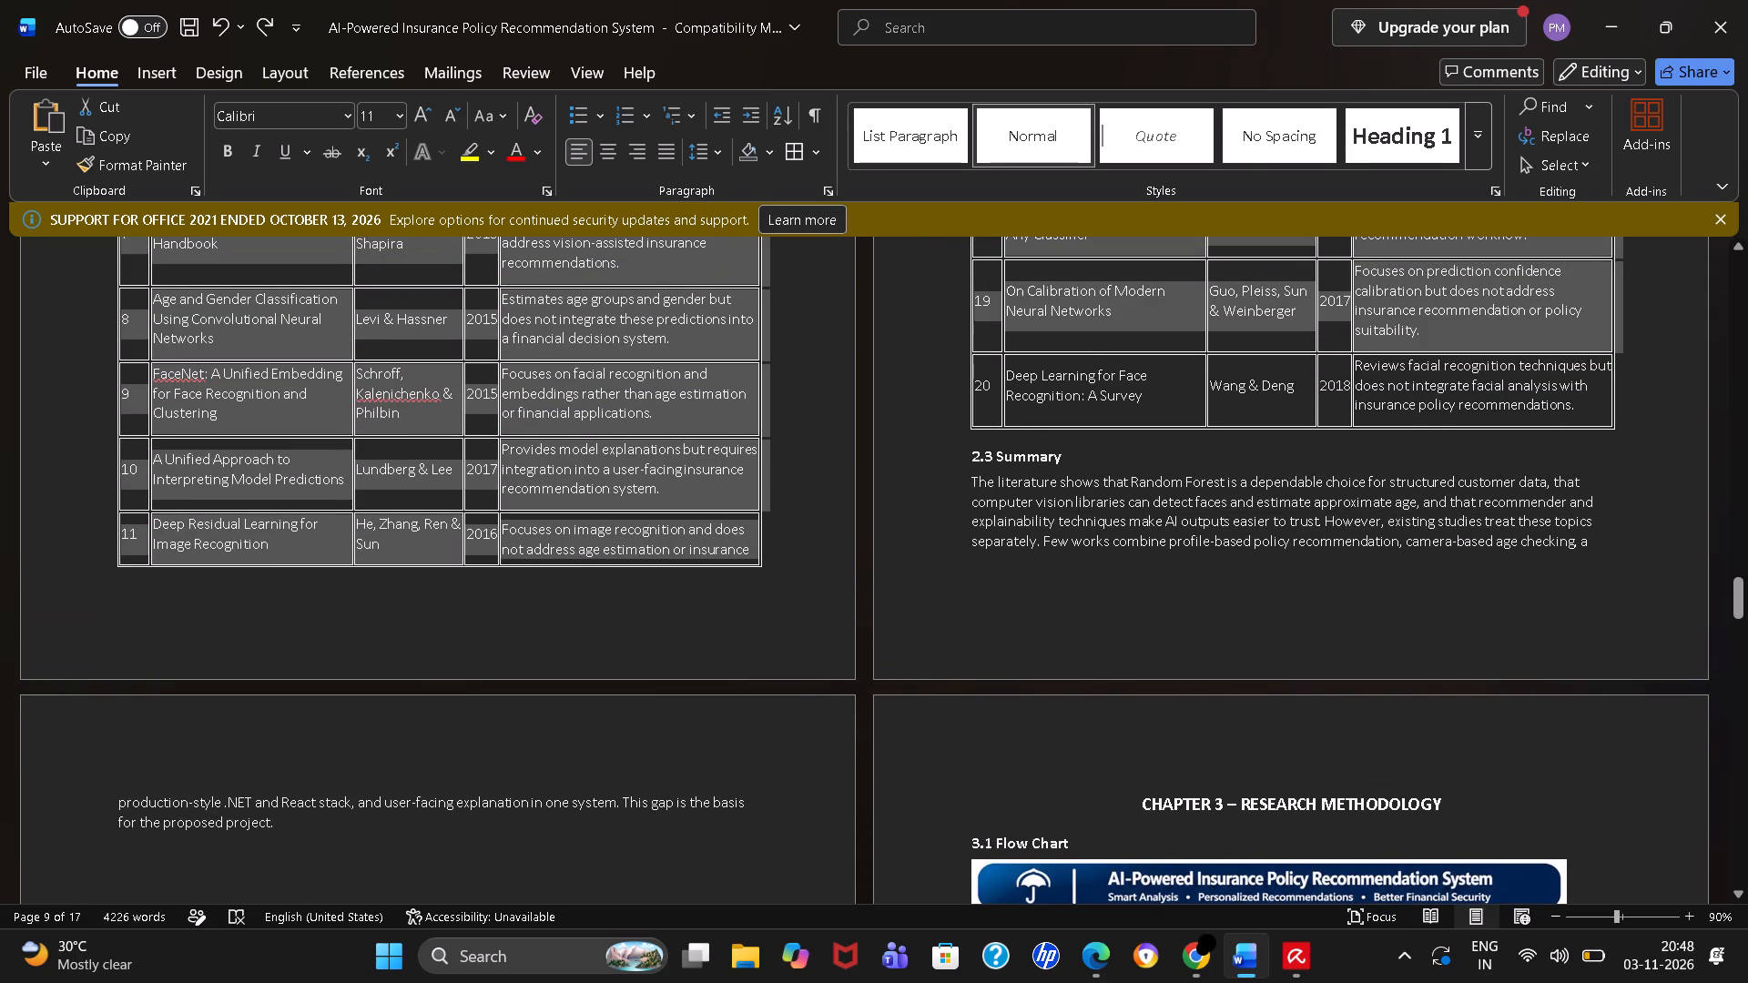
{"action": "left_click_drag", "start_coordinate": [937, 398], "coordinate": [944, 451]}
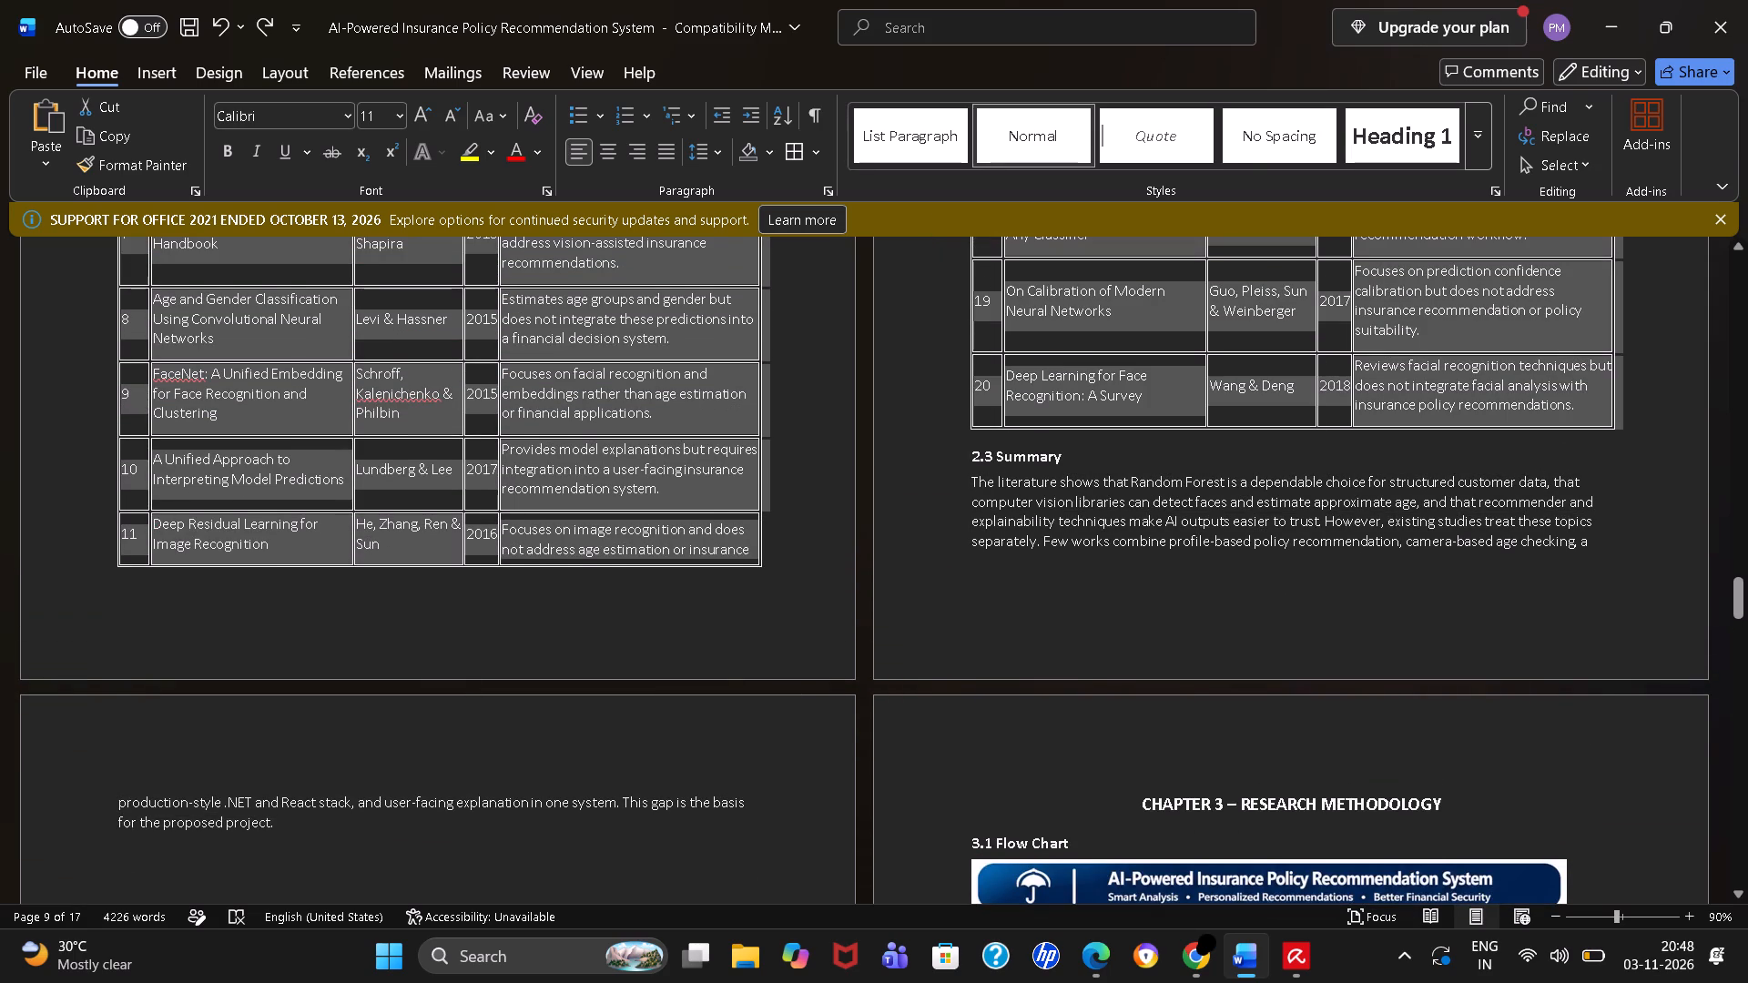
{"action": "left_click", "coordinate": [813, 151]}
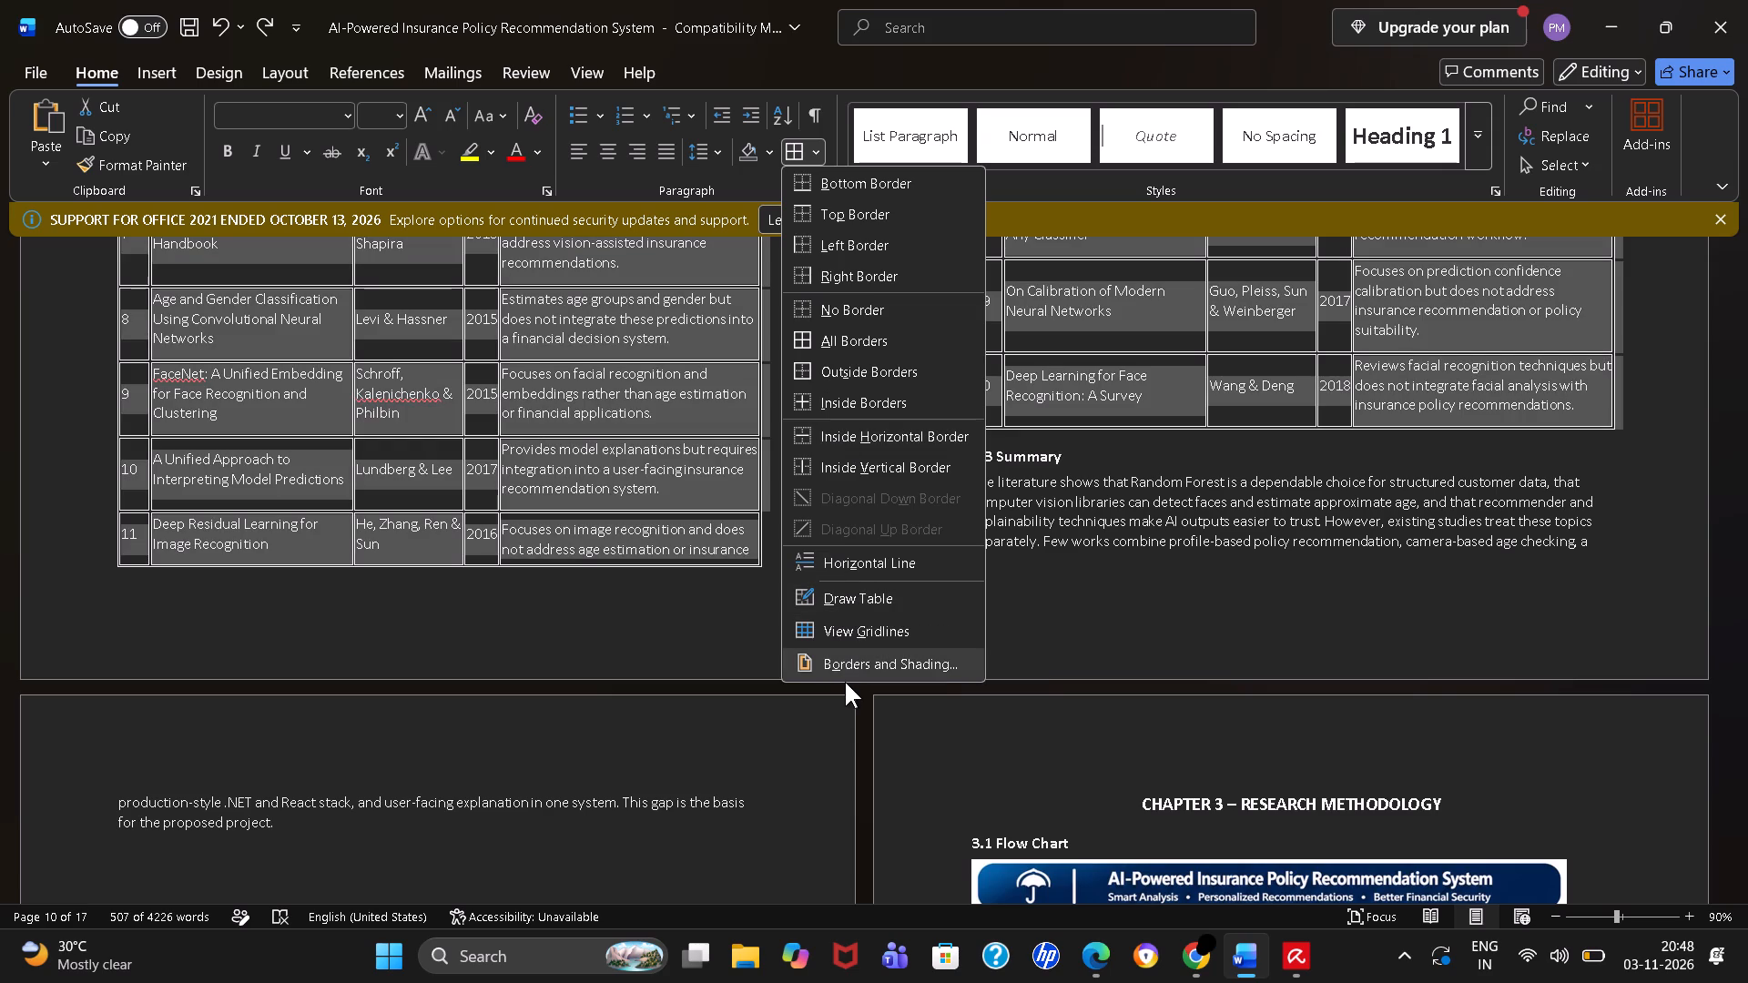
{"action": "left_click", "coordinate": [846, 670]}
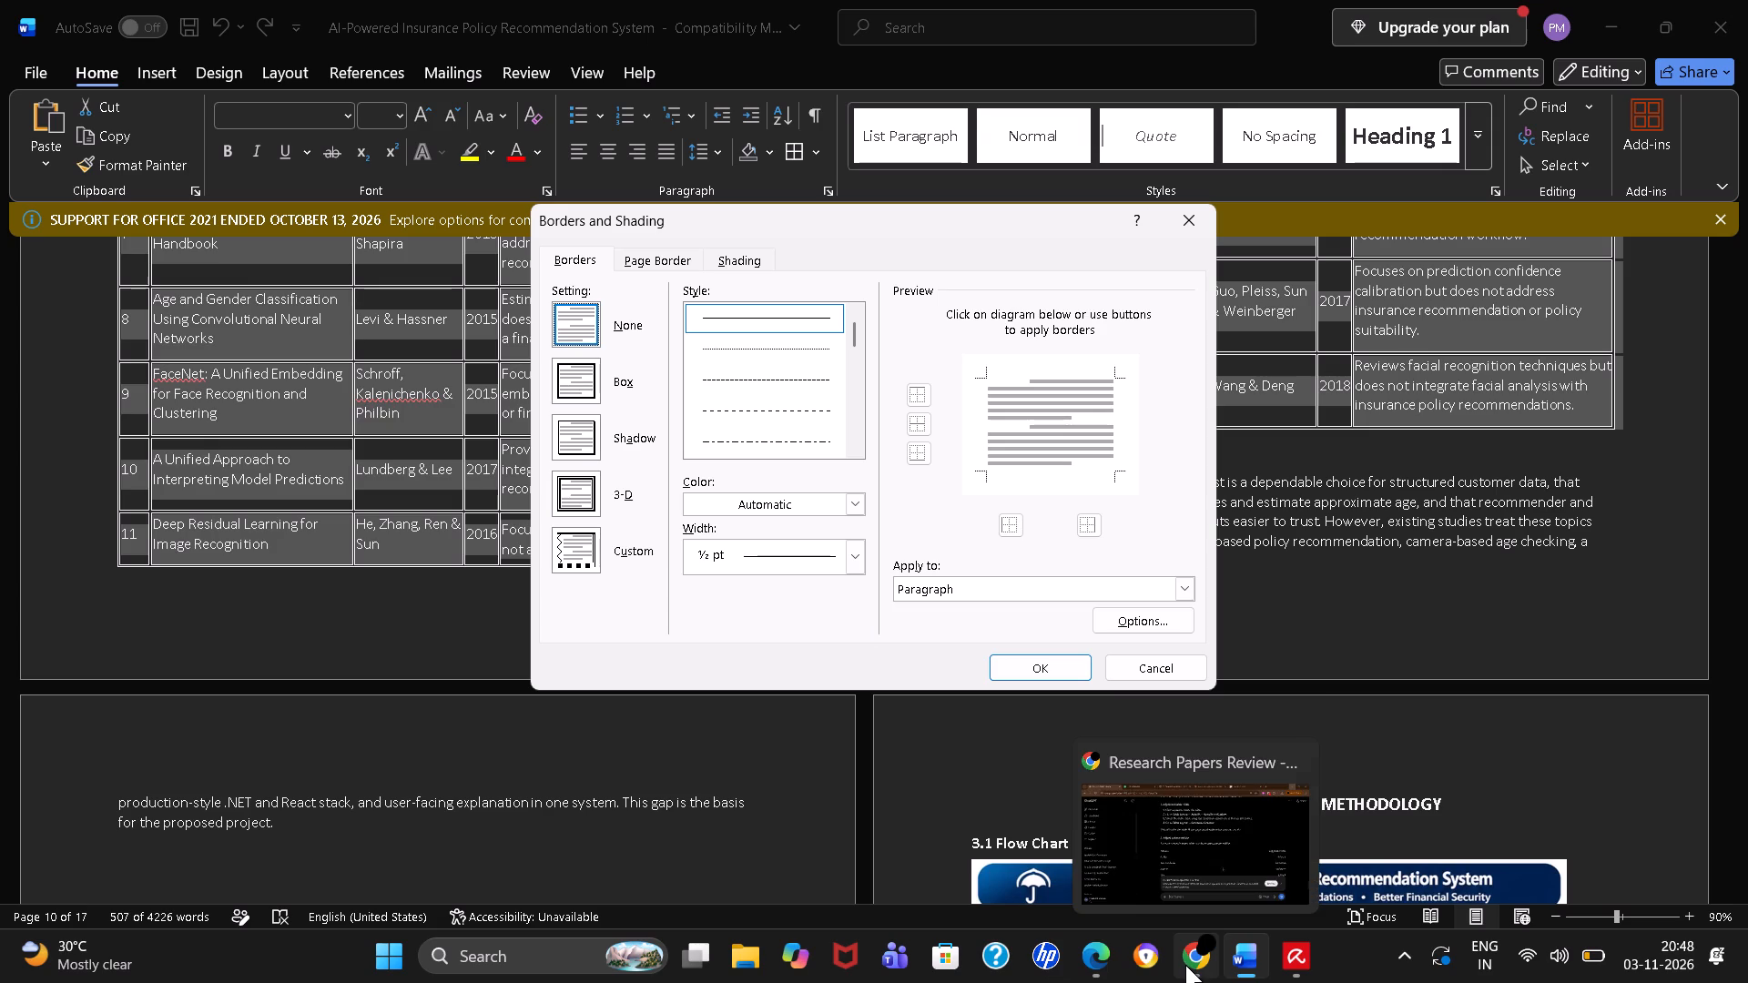
{"action": "left_click", "coordinate": [1334, 750]}
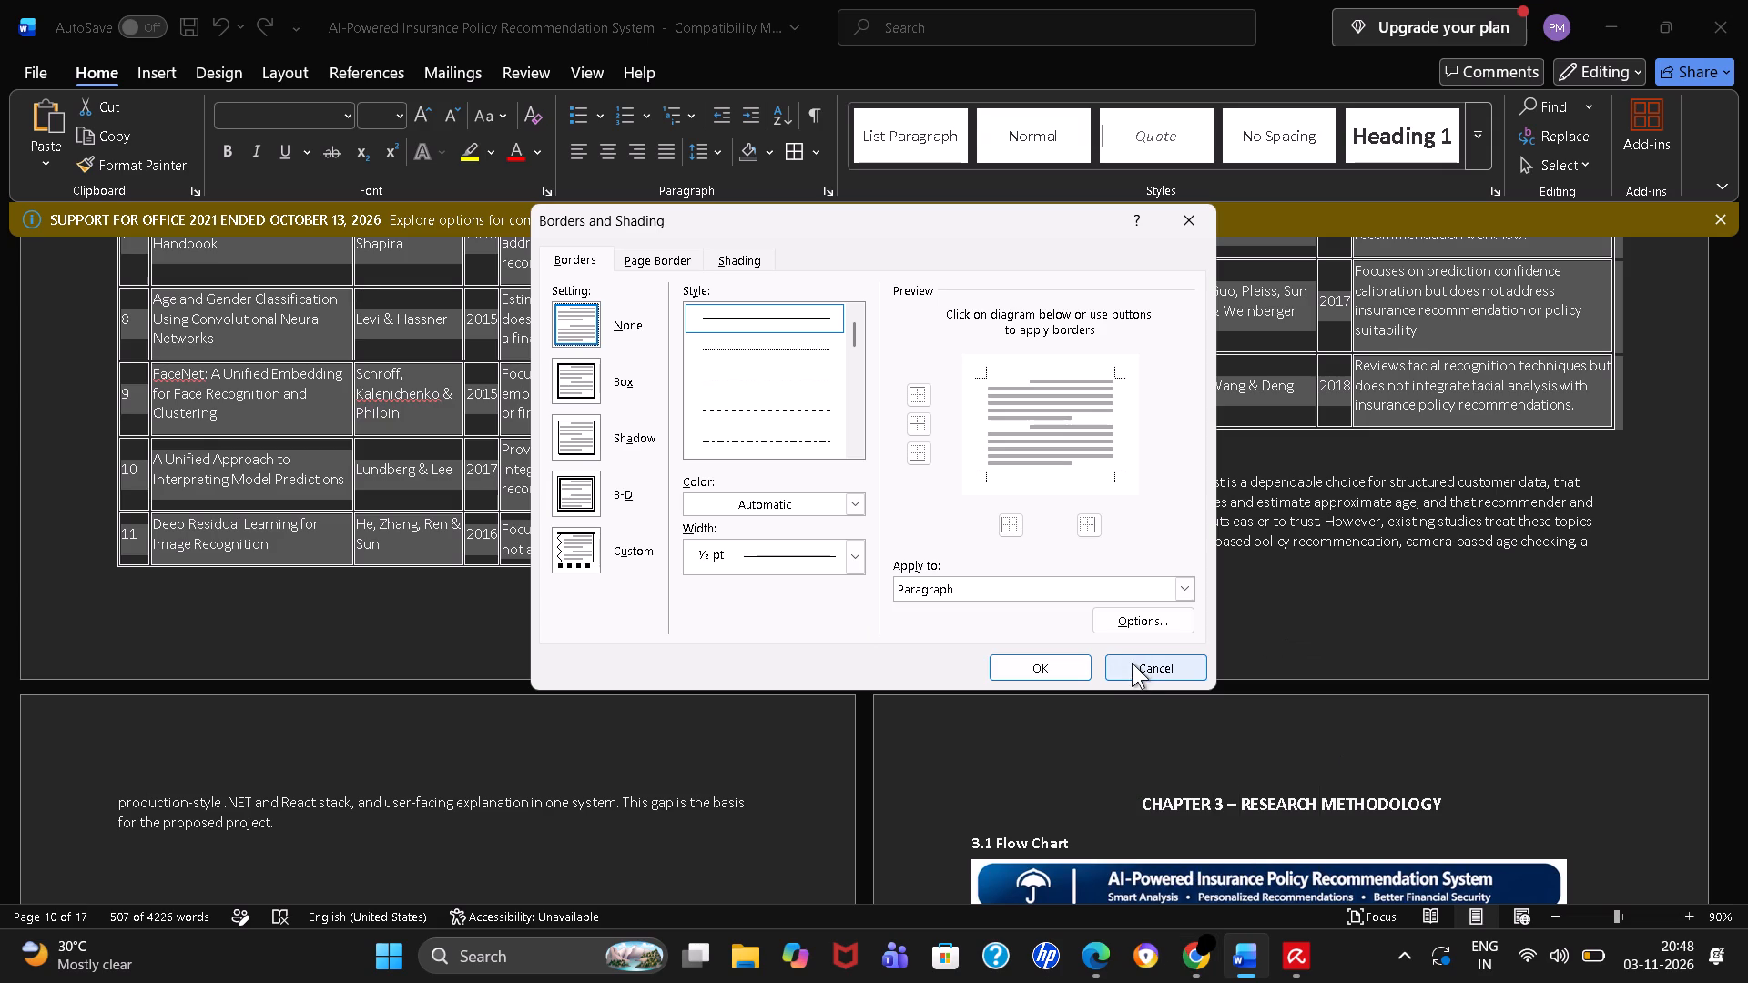
{"action": "left_click", "coordinate": [1015, 654]}
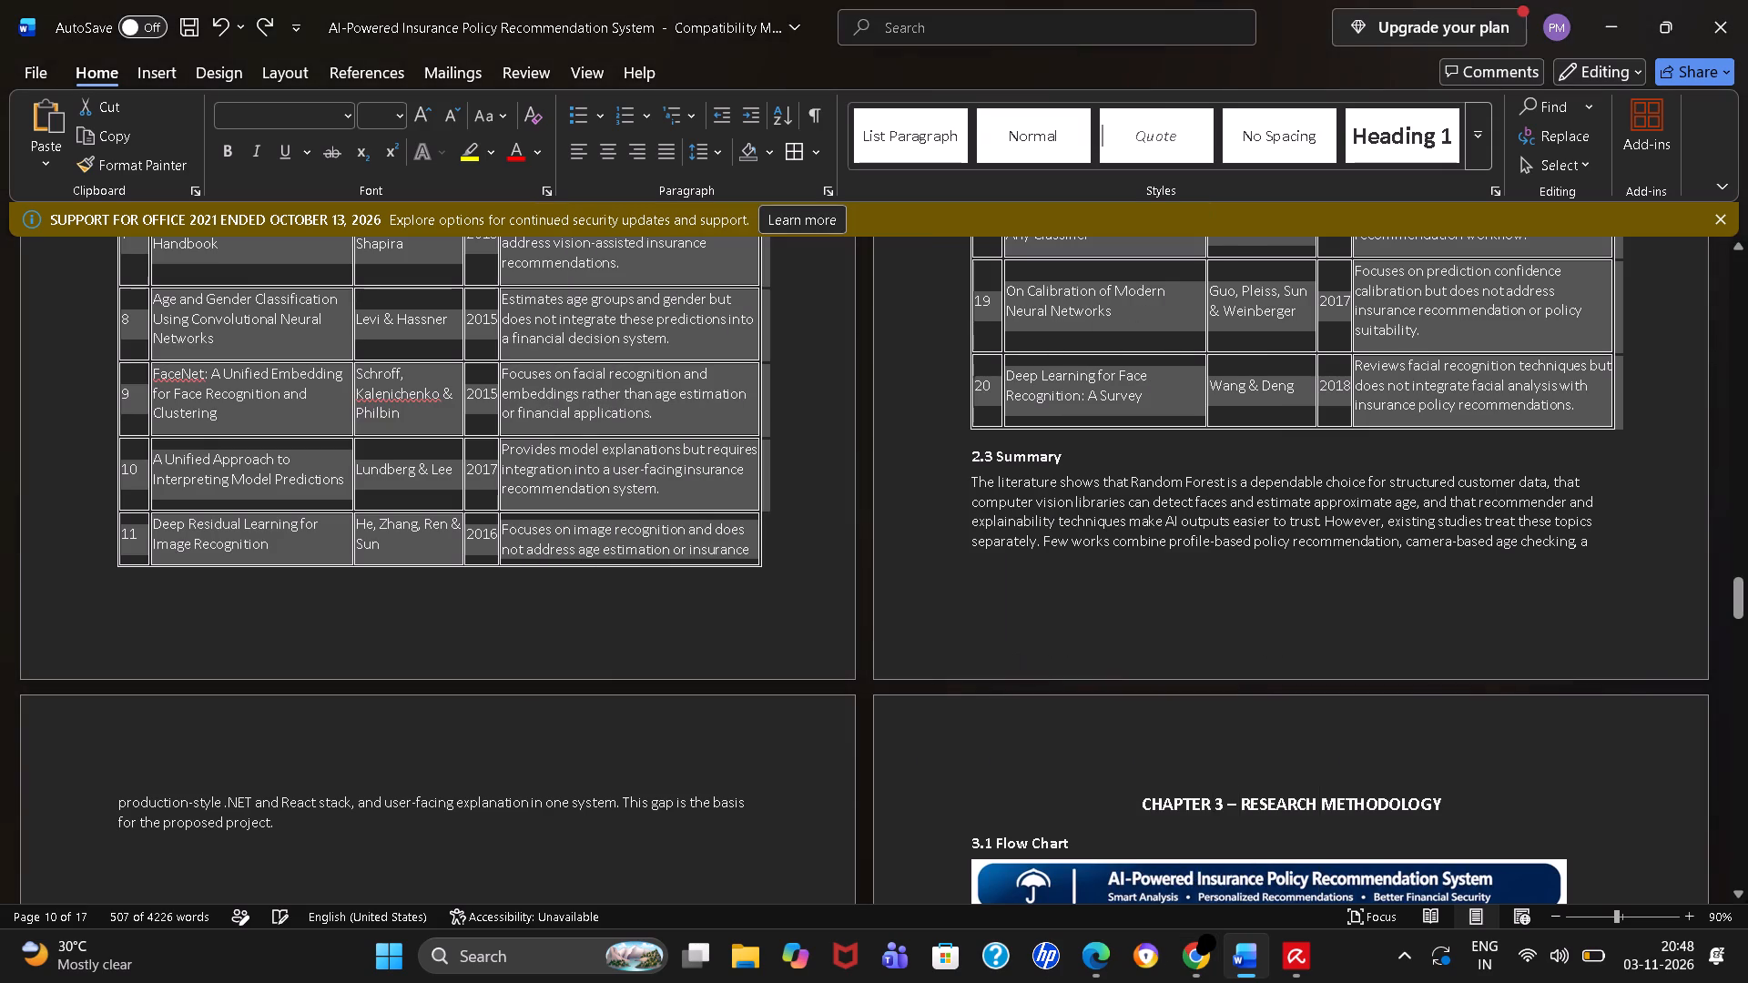
Apply borders to the selected Gap Analysis heading and table content.
{"action": "left_click", "coordinate": [801, 151]}
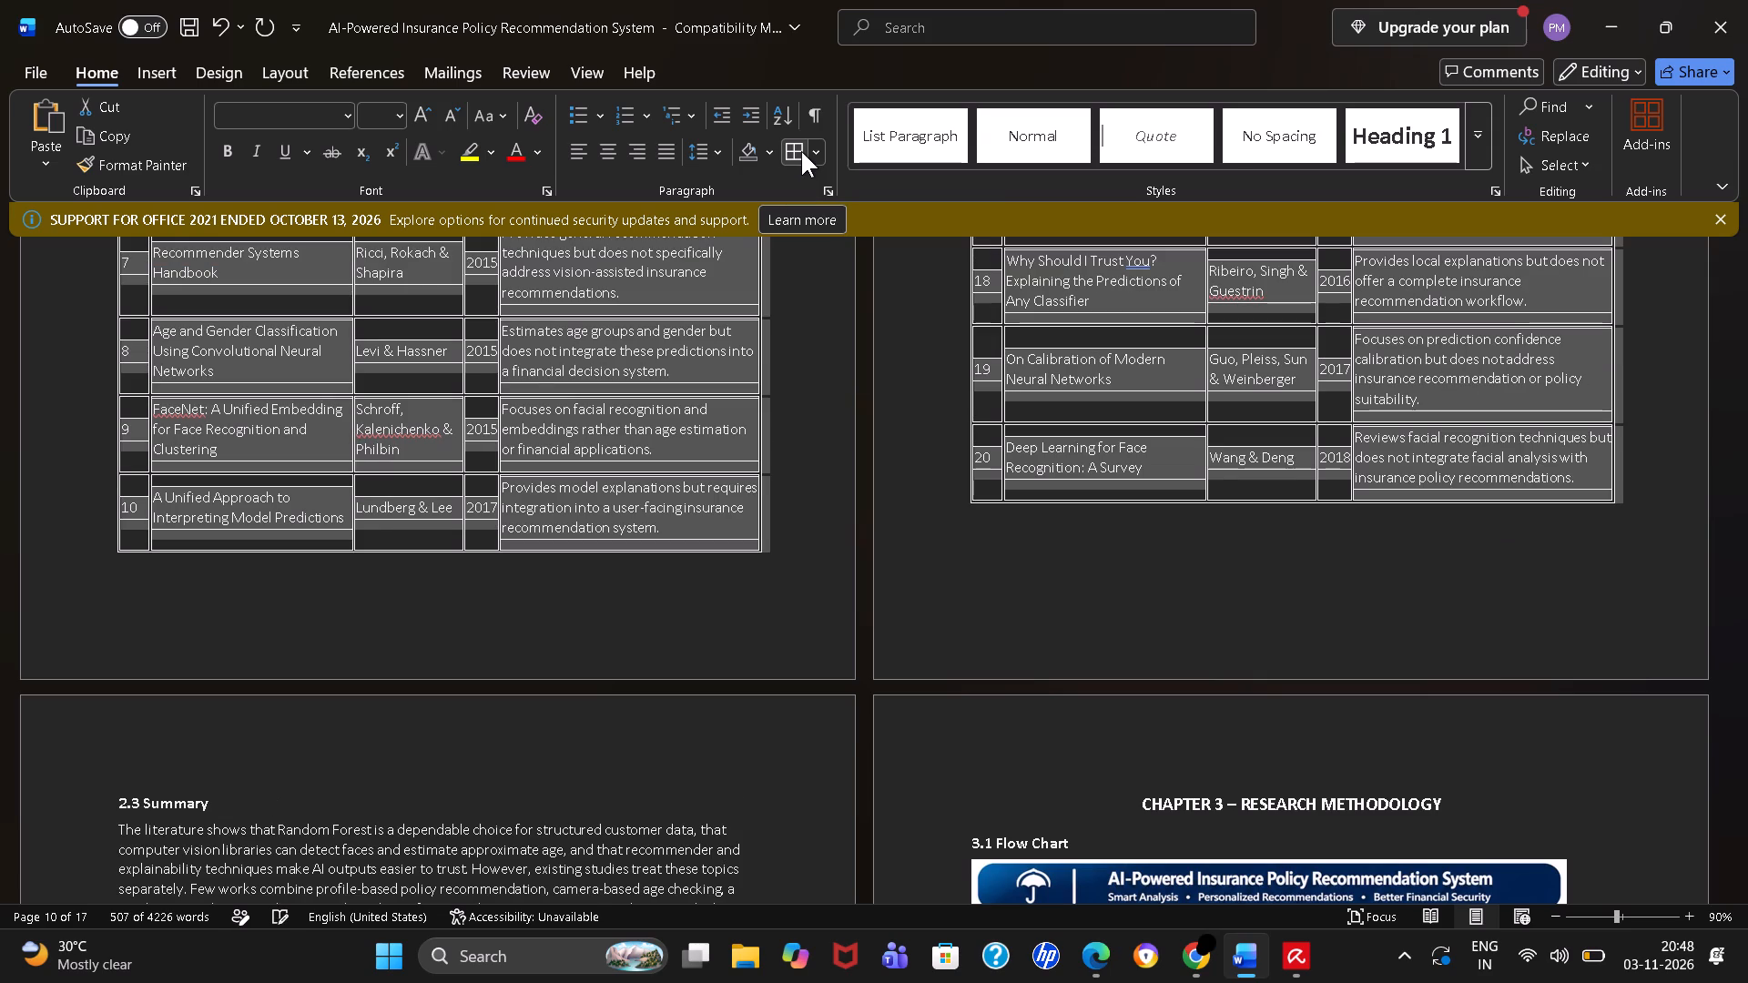
Turn on the display of table gridlines in the Word report.
{"action": "scroll", "coordinate": [801, 151], "scroll_direction": "up", "scroll_amount": 1}
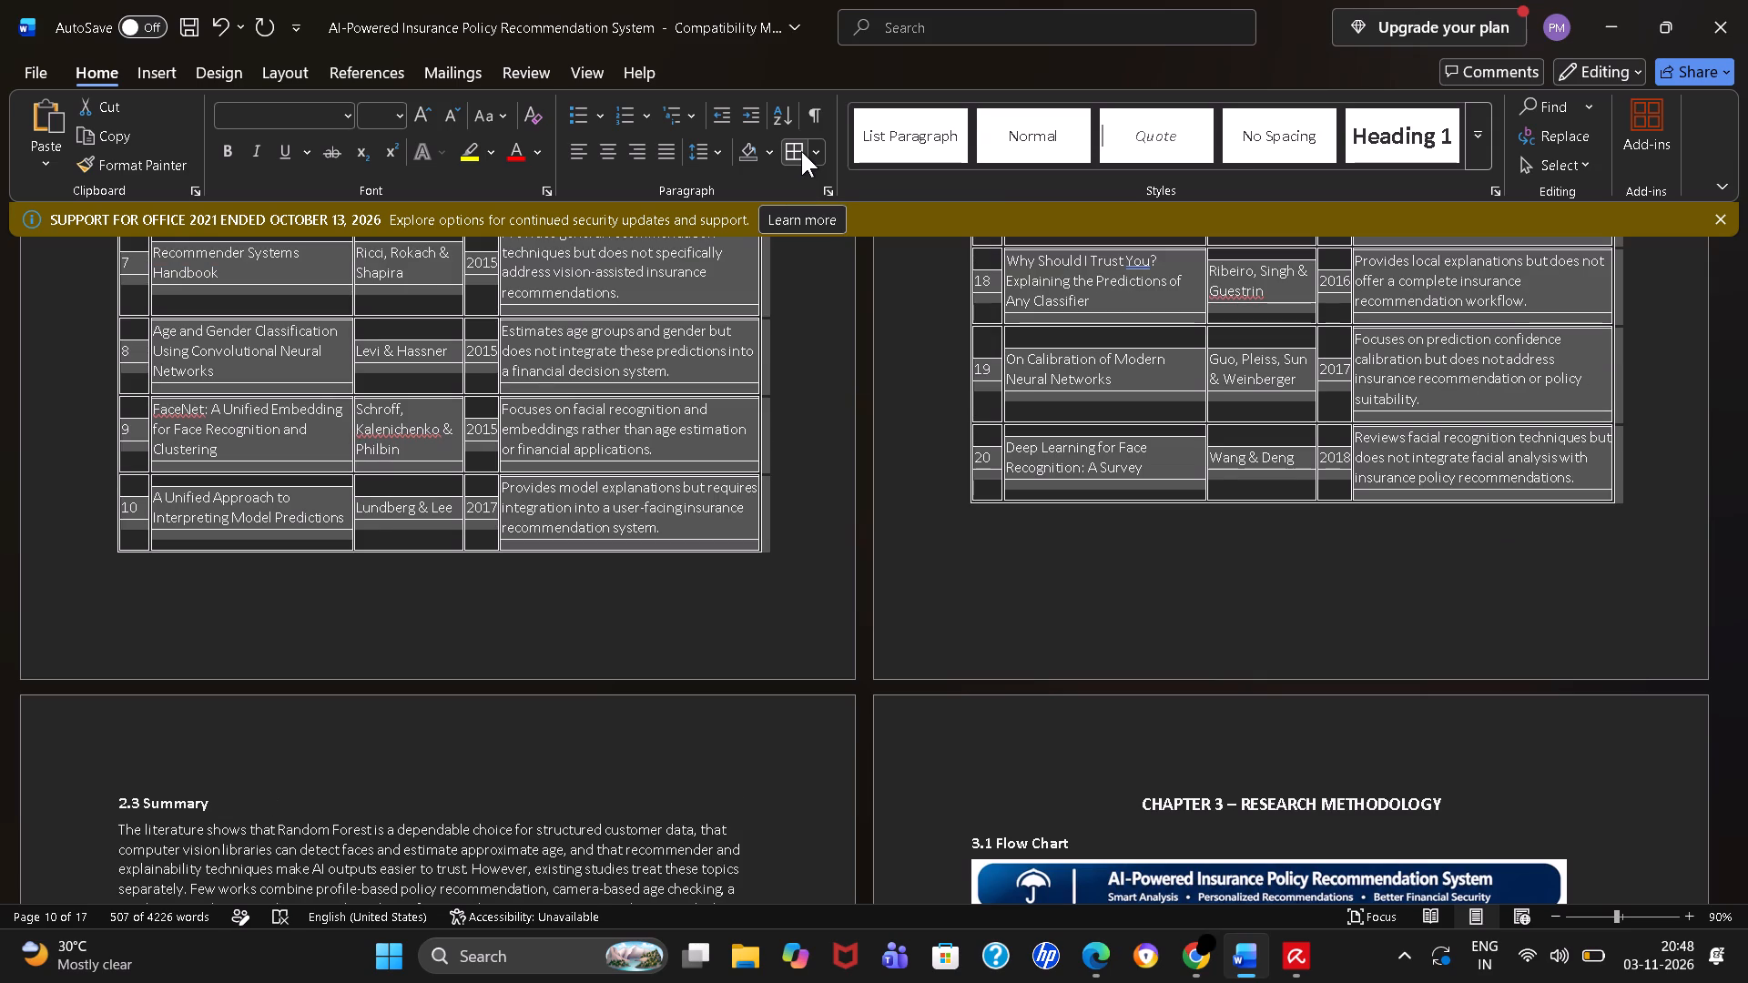
{"action": "left_click", "coordinate": [822, 148]}
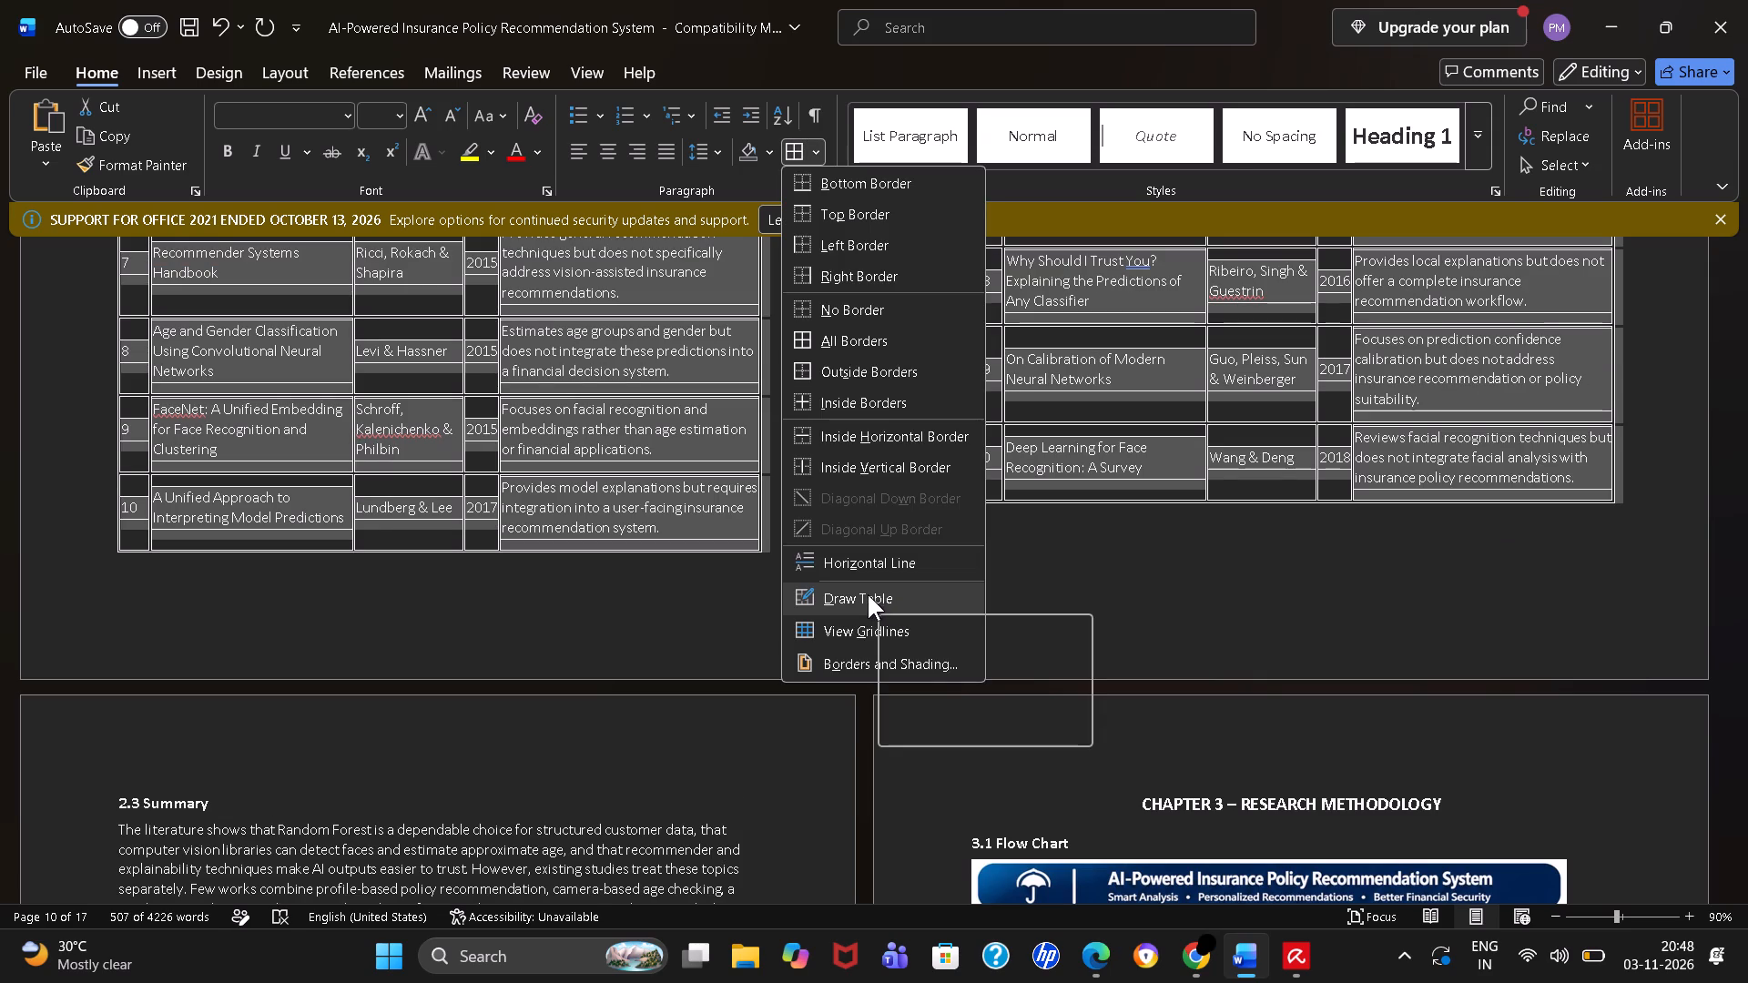
{"action": "left_click", "coordinate": [847, 635]}
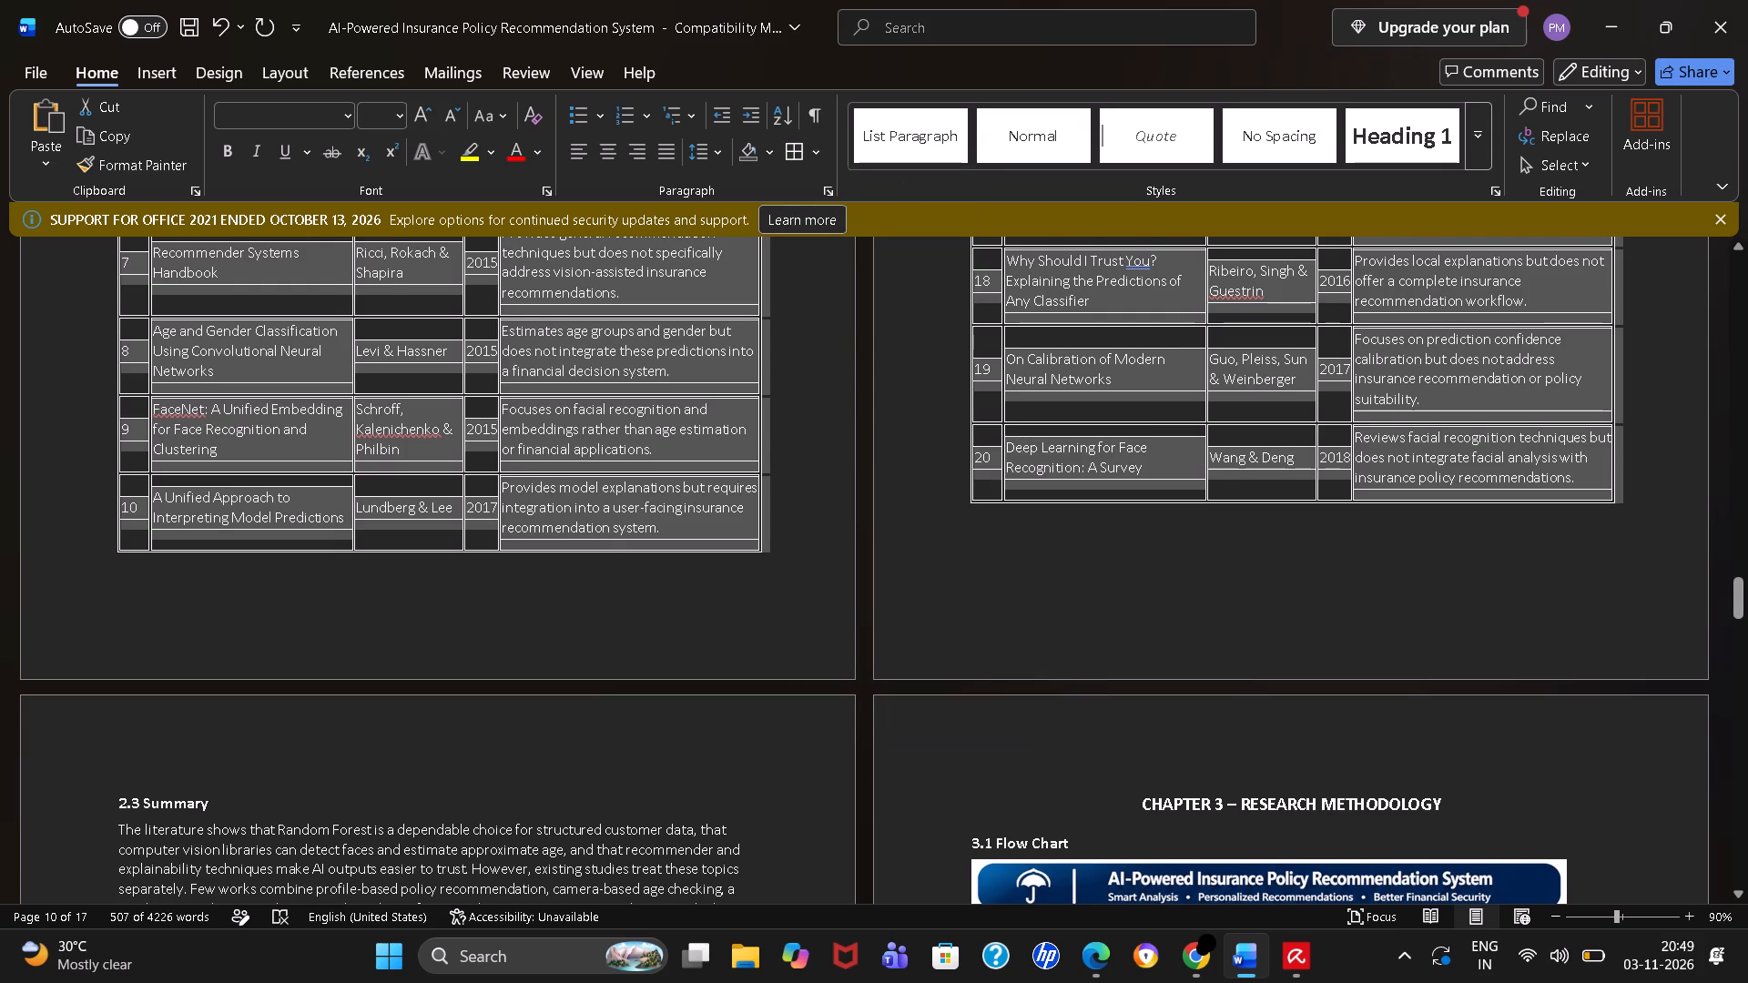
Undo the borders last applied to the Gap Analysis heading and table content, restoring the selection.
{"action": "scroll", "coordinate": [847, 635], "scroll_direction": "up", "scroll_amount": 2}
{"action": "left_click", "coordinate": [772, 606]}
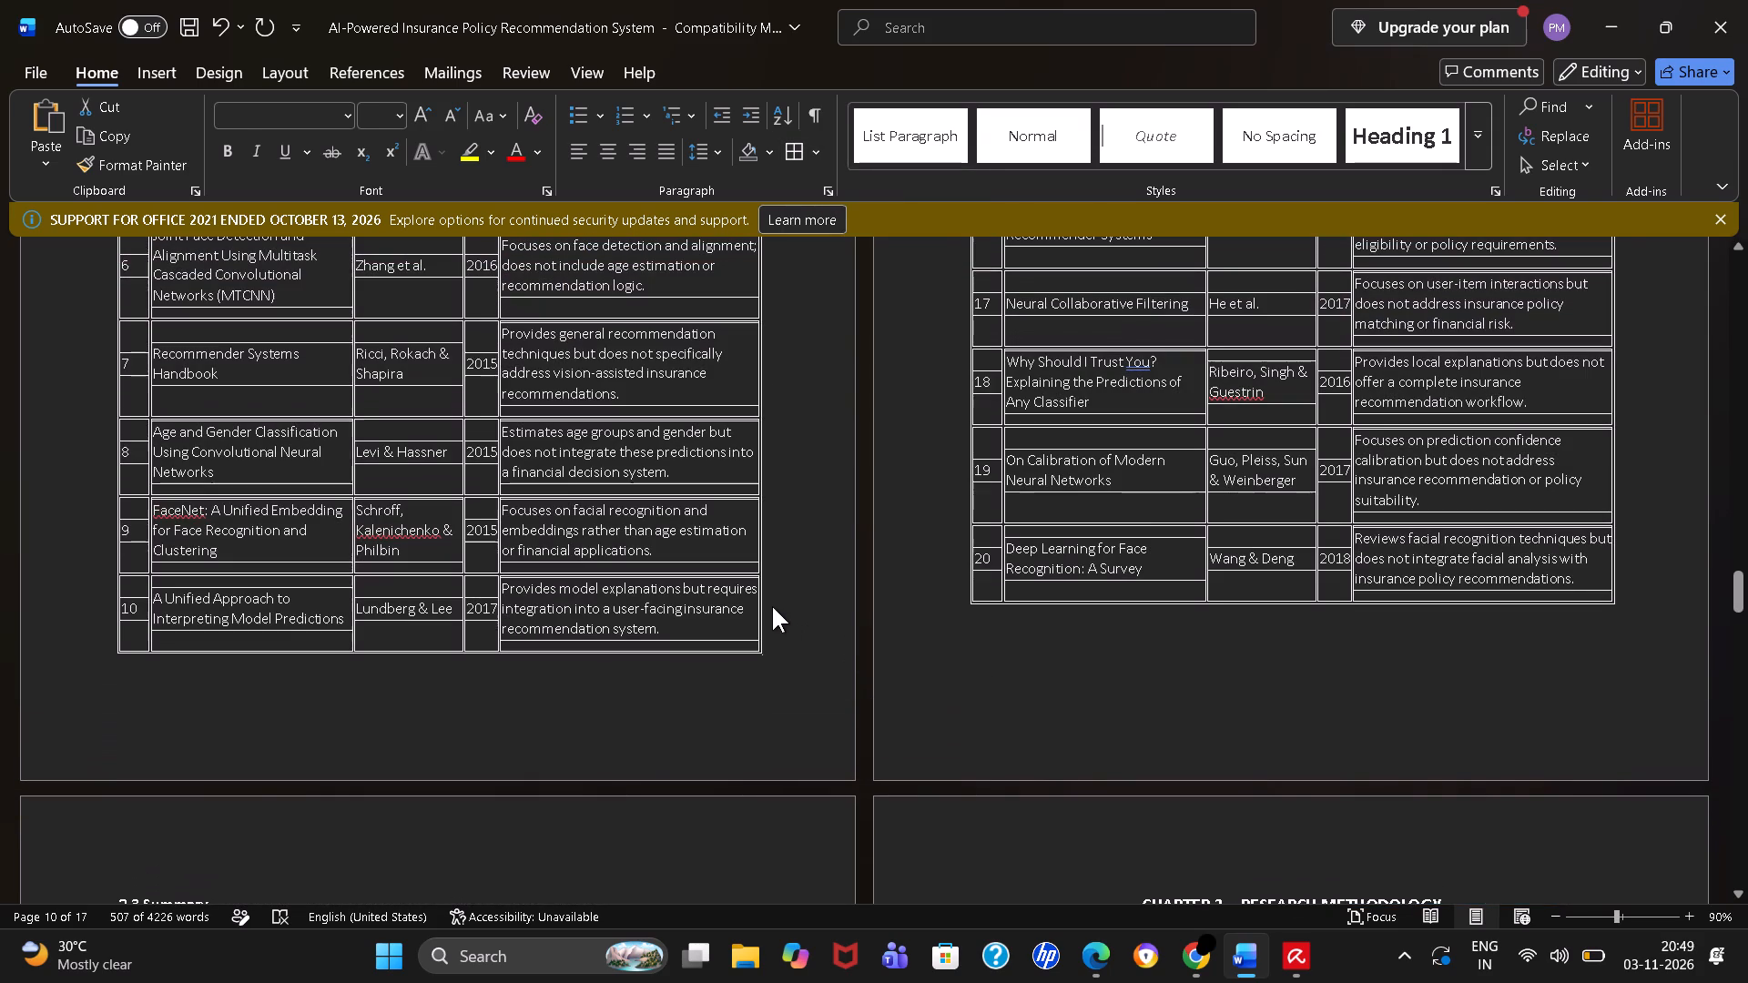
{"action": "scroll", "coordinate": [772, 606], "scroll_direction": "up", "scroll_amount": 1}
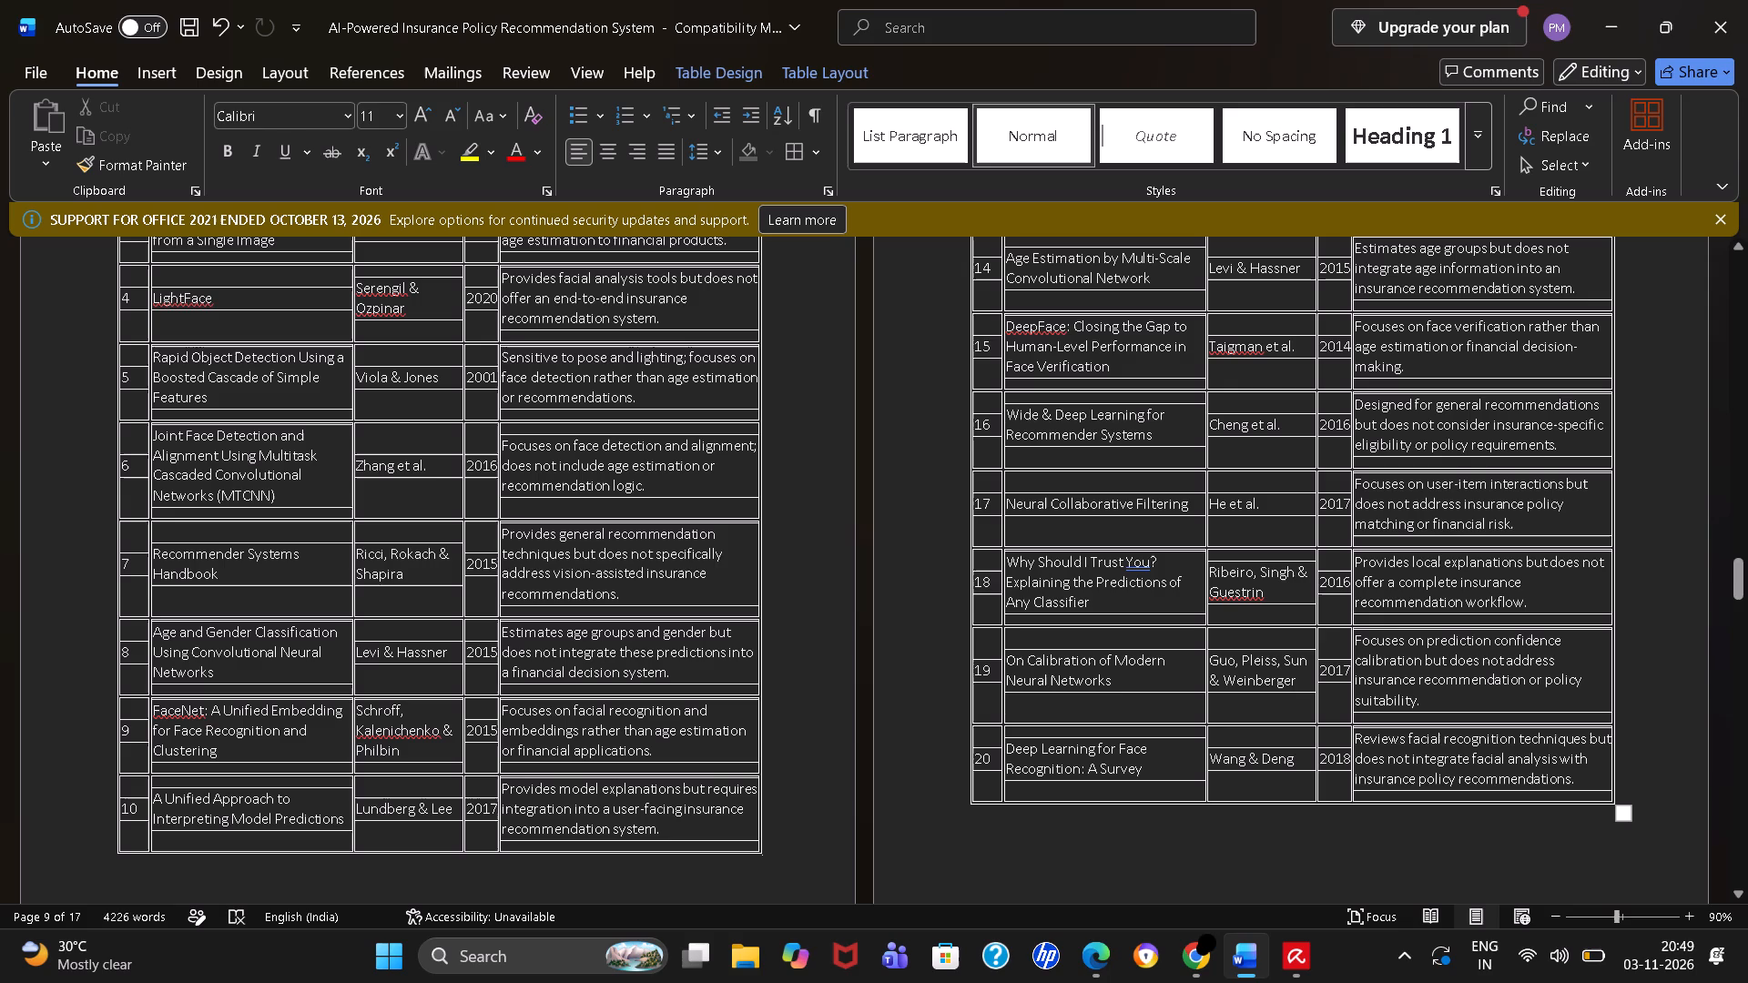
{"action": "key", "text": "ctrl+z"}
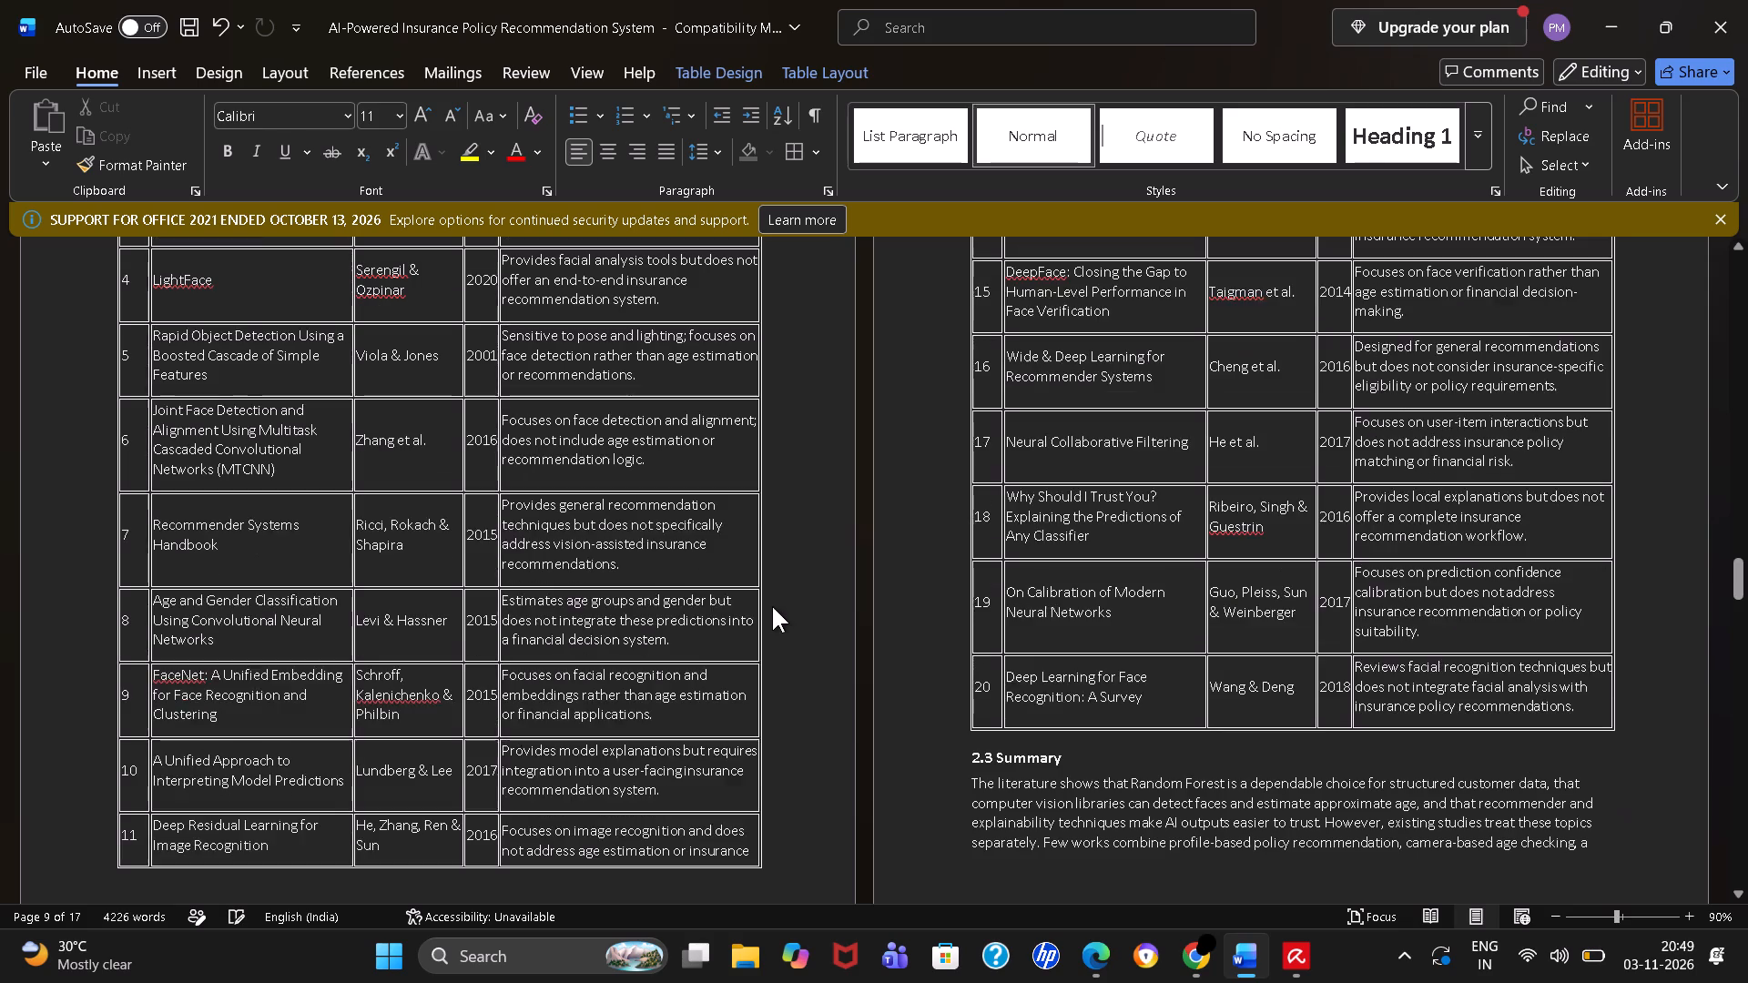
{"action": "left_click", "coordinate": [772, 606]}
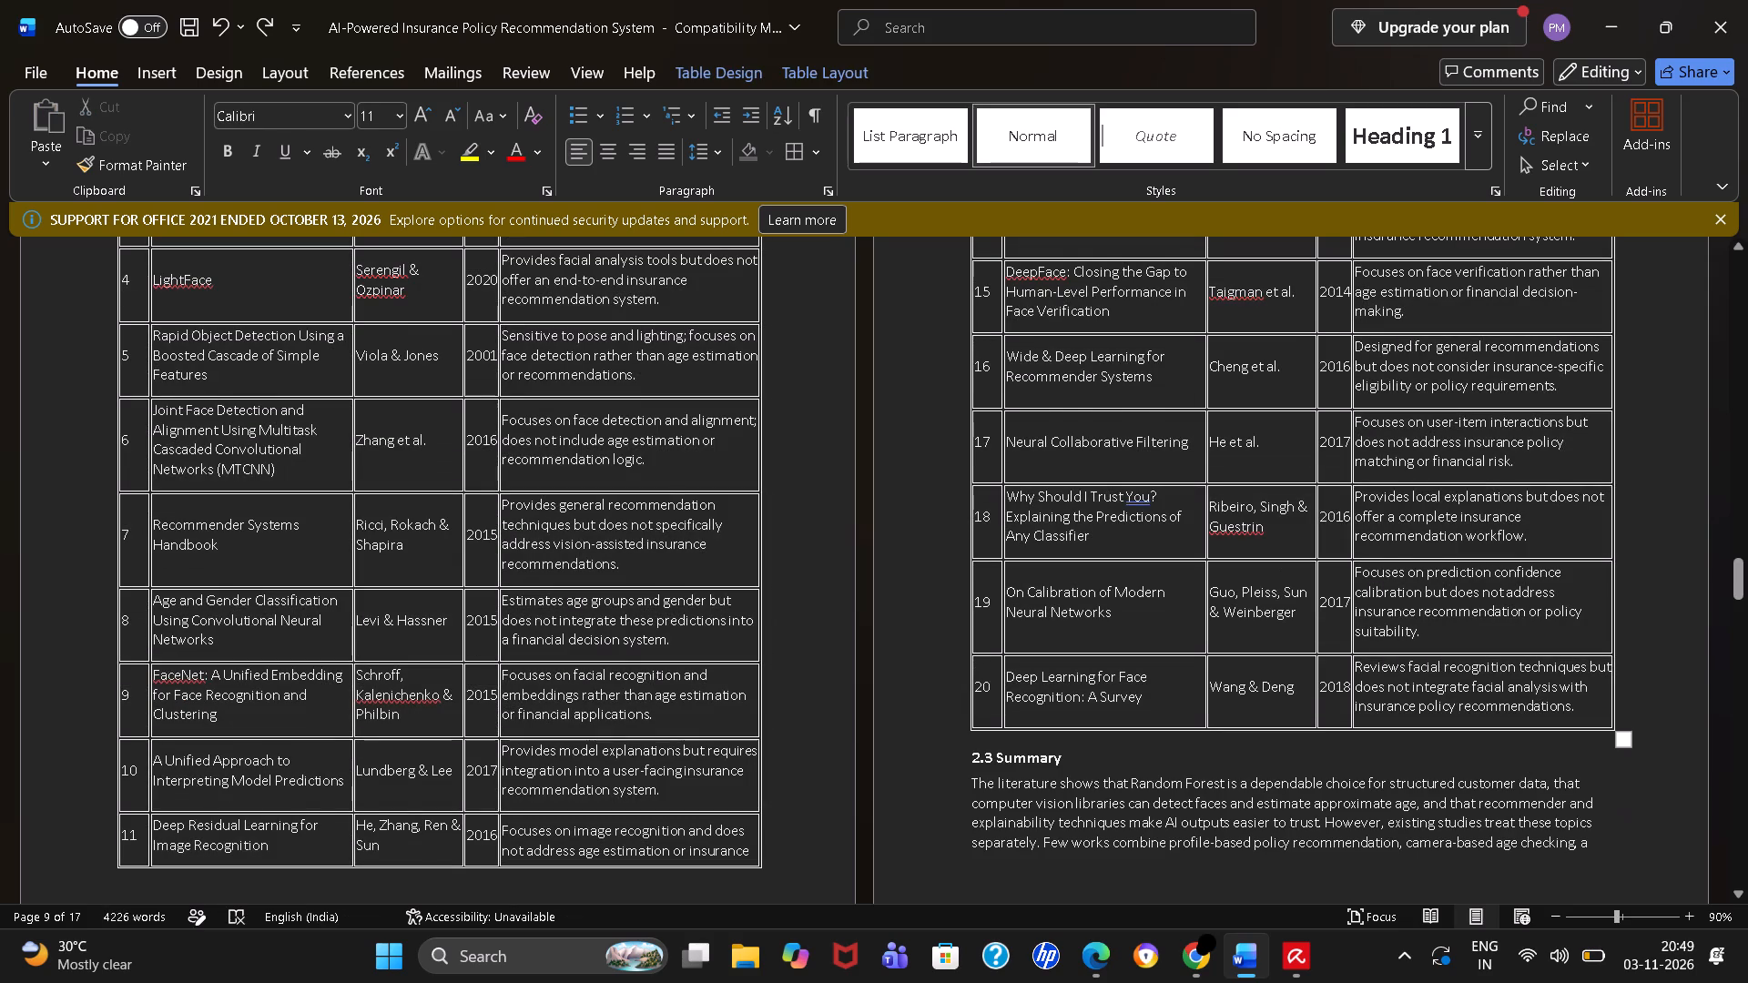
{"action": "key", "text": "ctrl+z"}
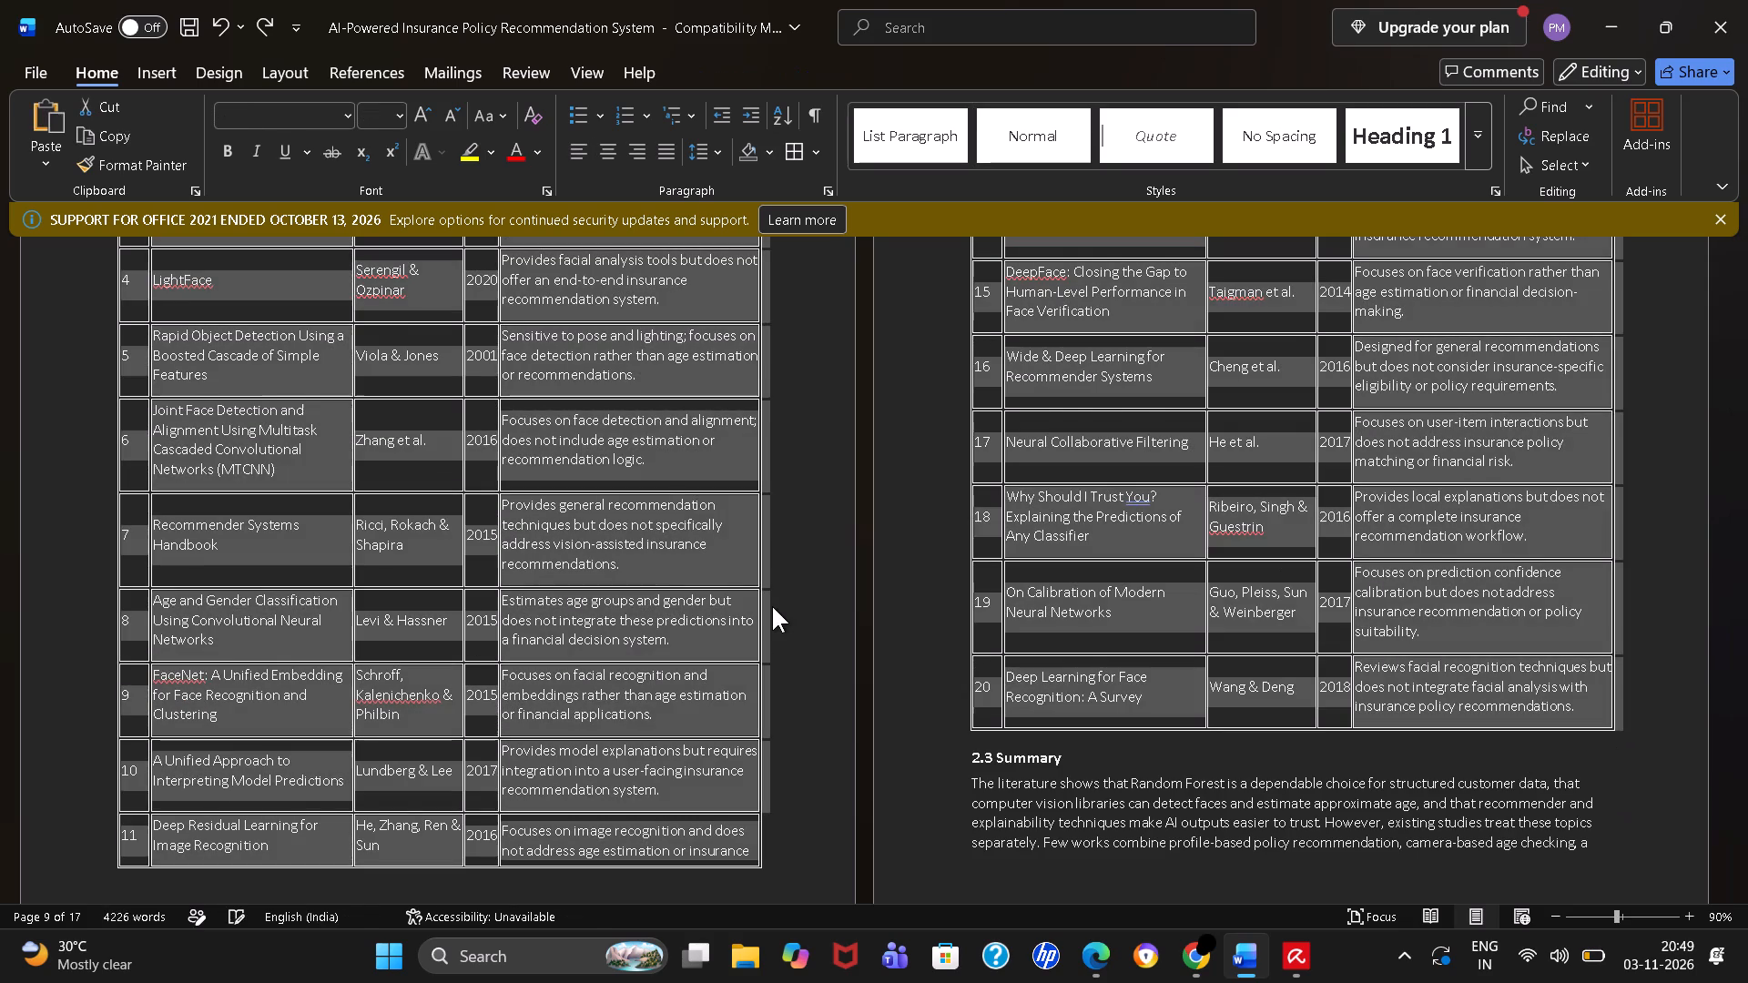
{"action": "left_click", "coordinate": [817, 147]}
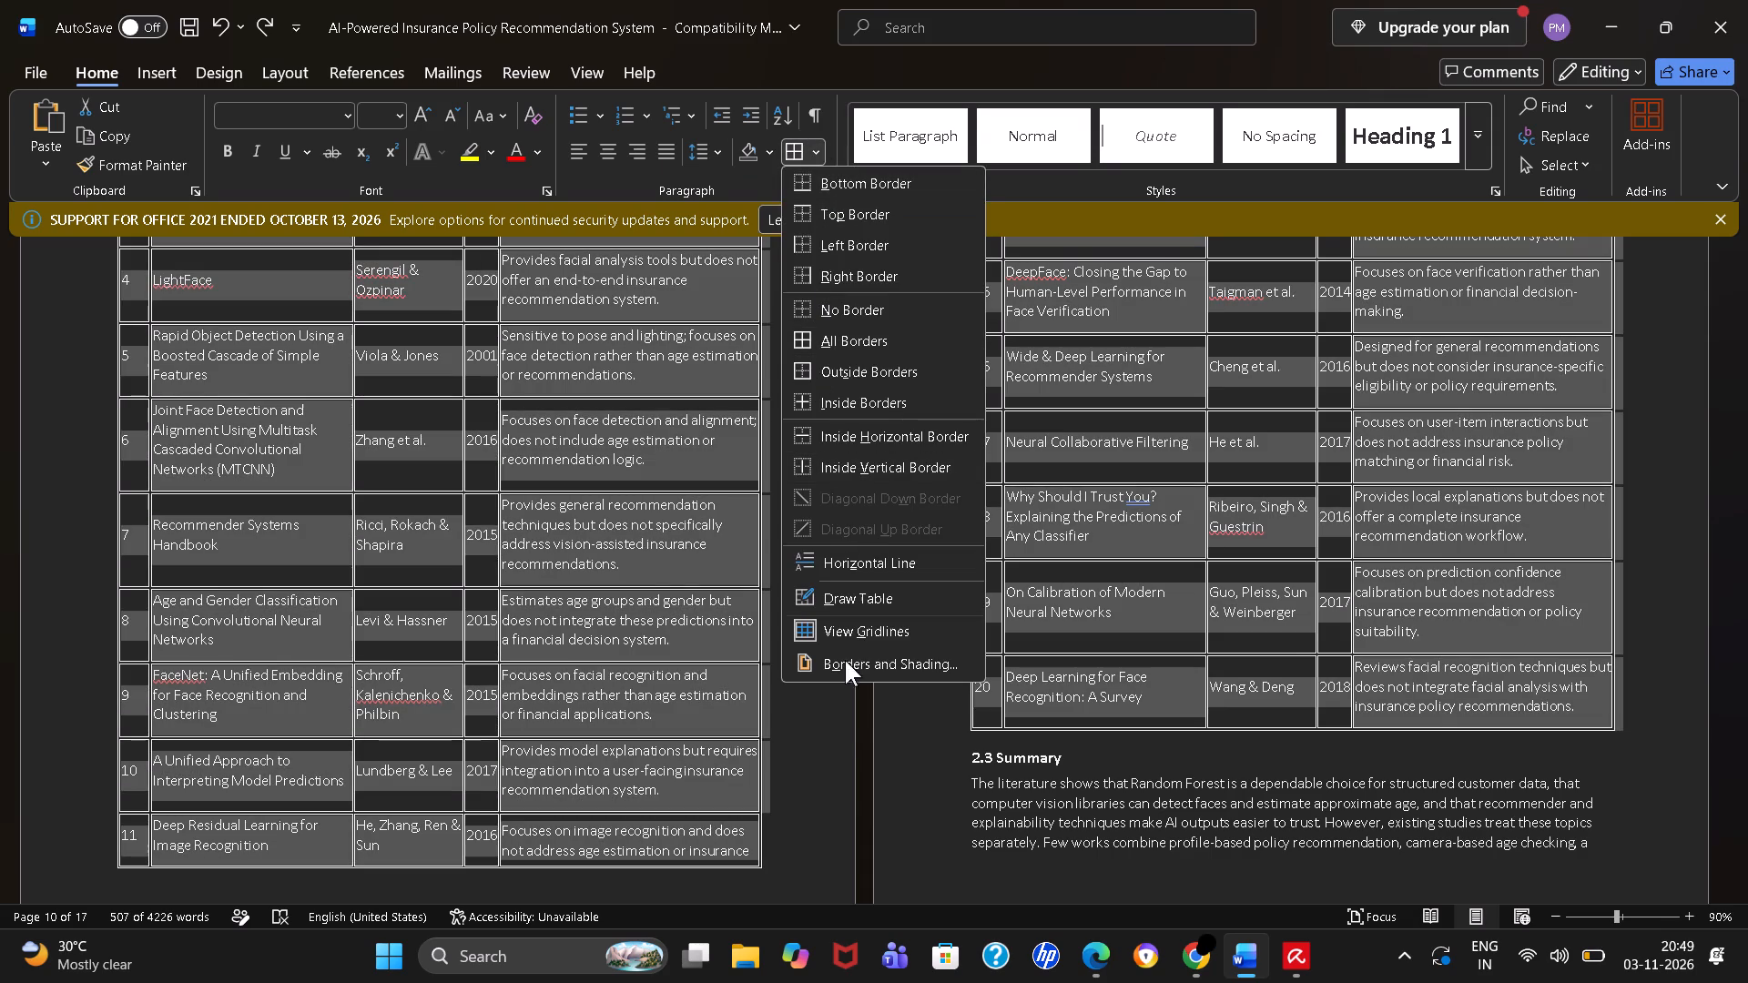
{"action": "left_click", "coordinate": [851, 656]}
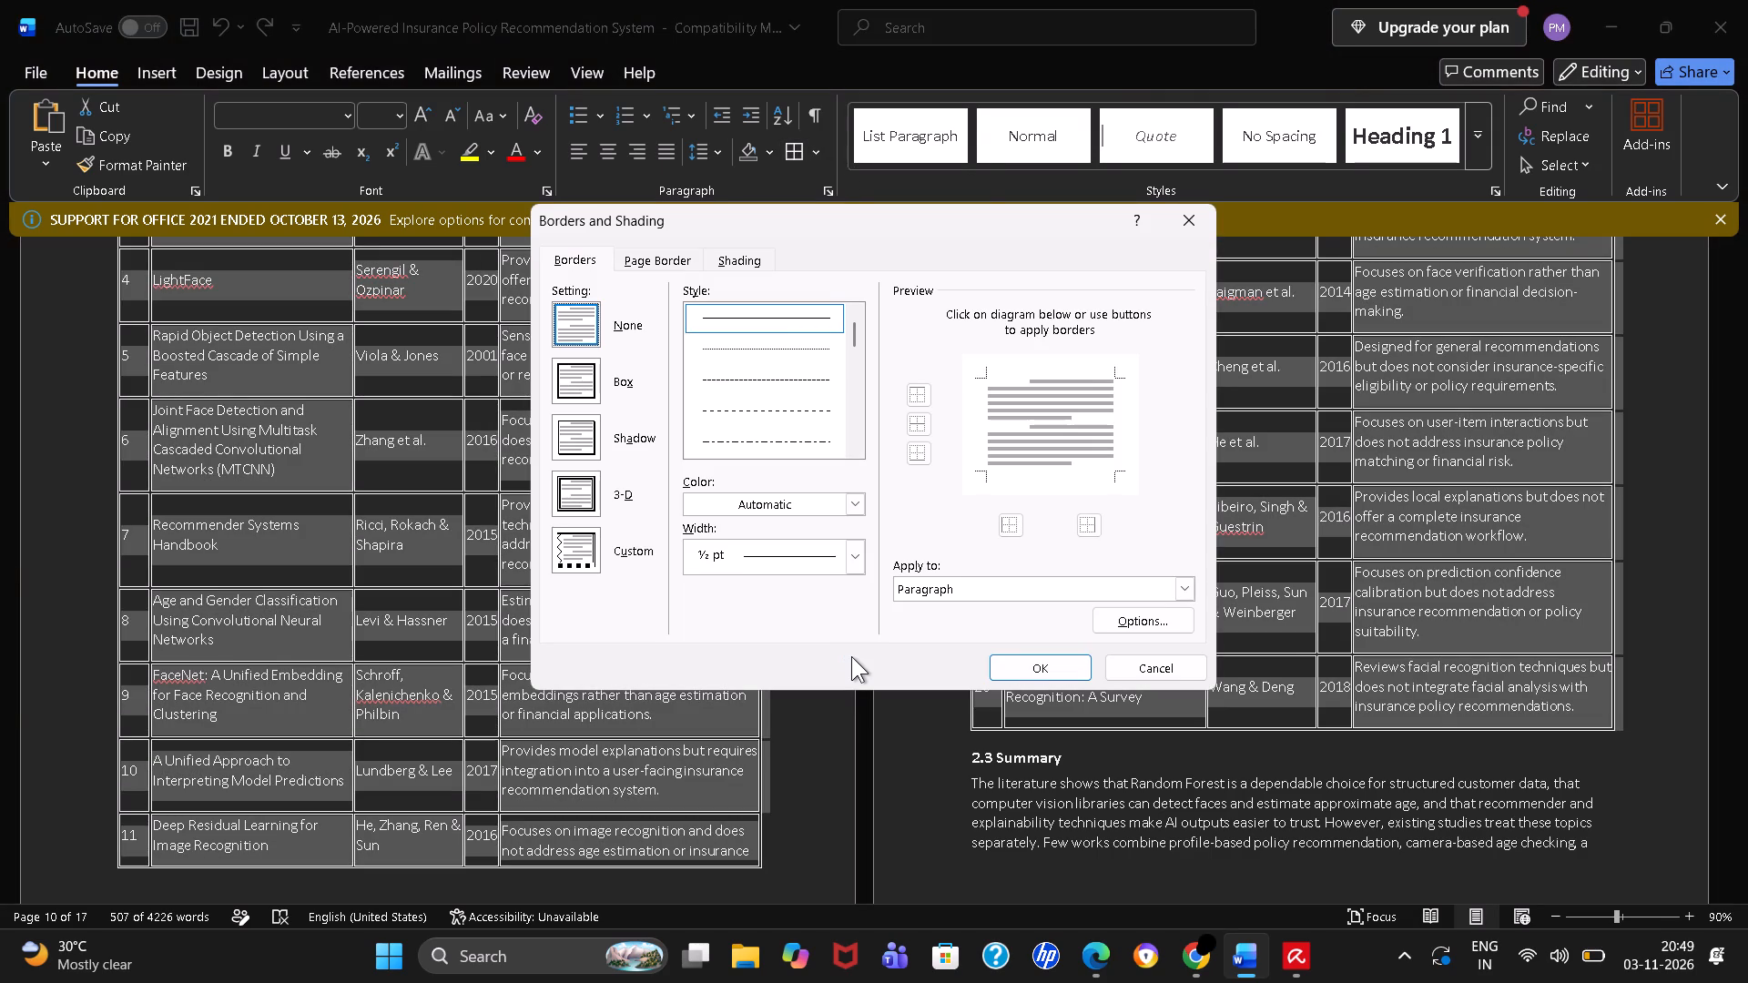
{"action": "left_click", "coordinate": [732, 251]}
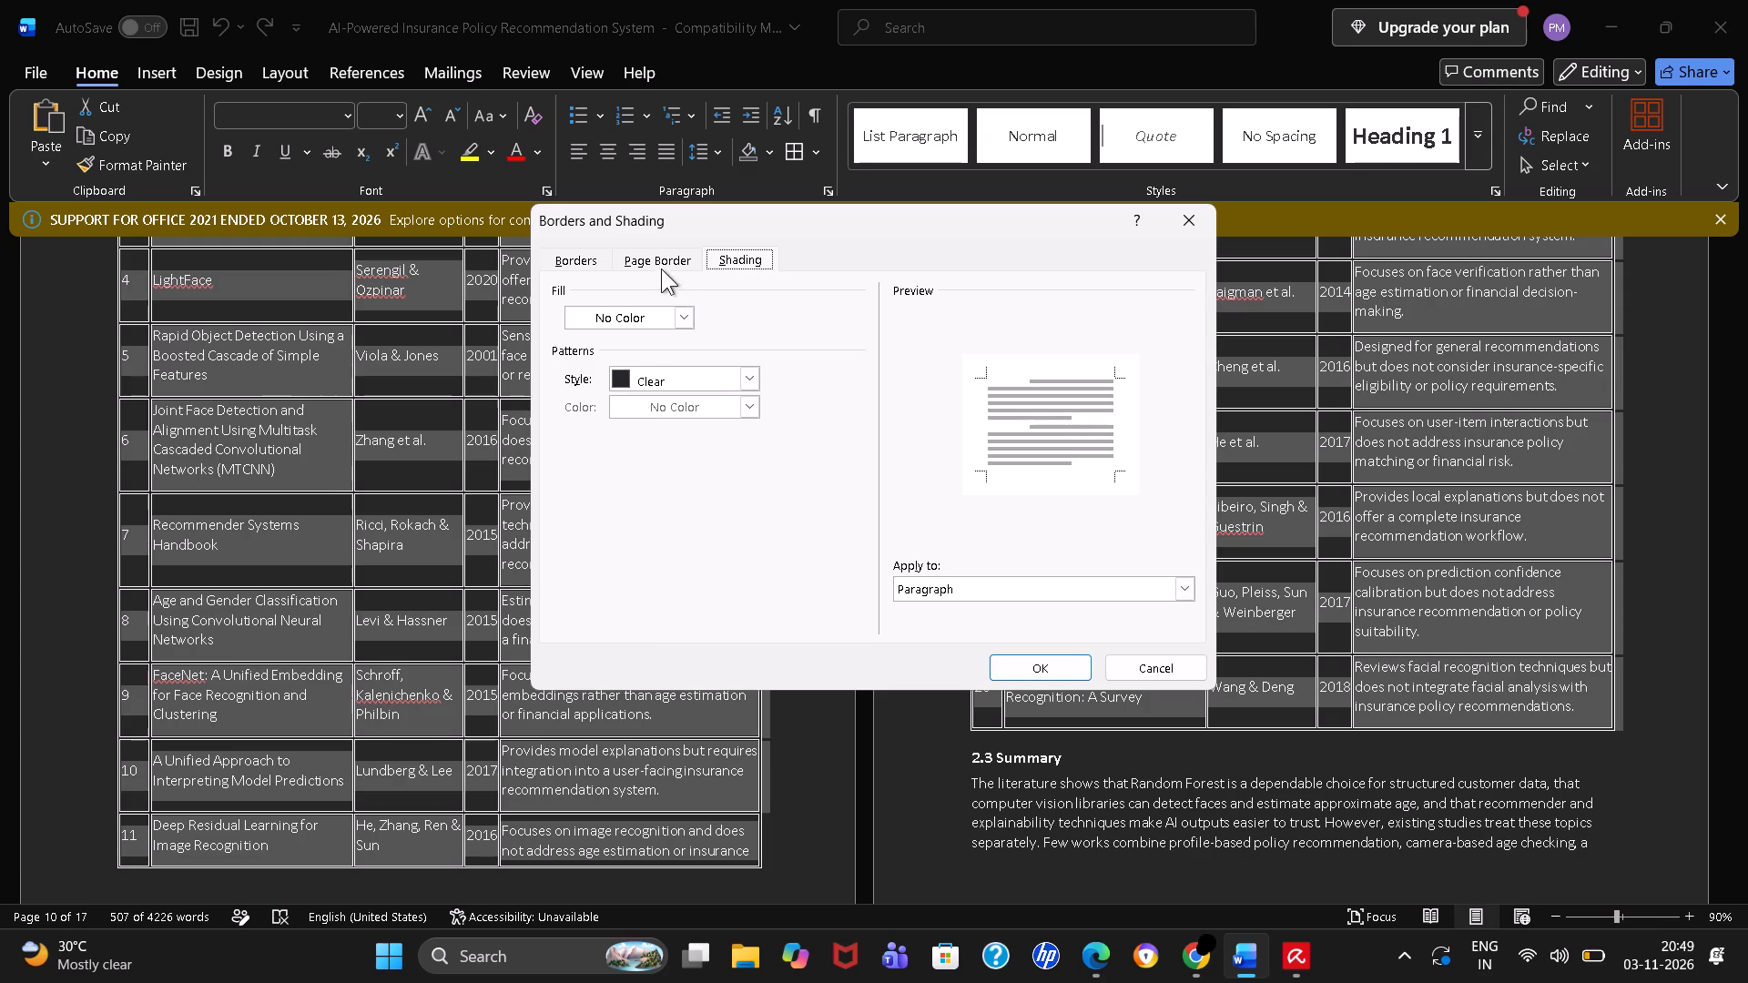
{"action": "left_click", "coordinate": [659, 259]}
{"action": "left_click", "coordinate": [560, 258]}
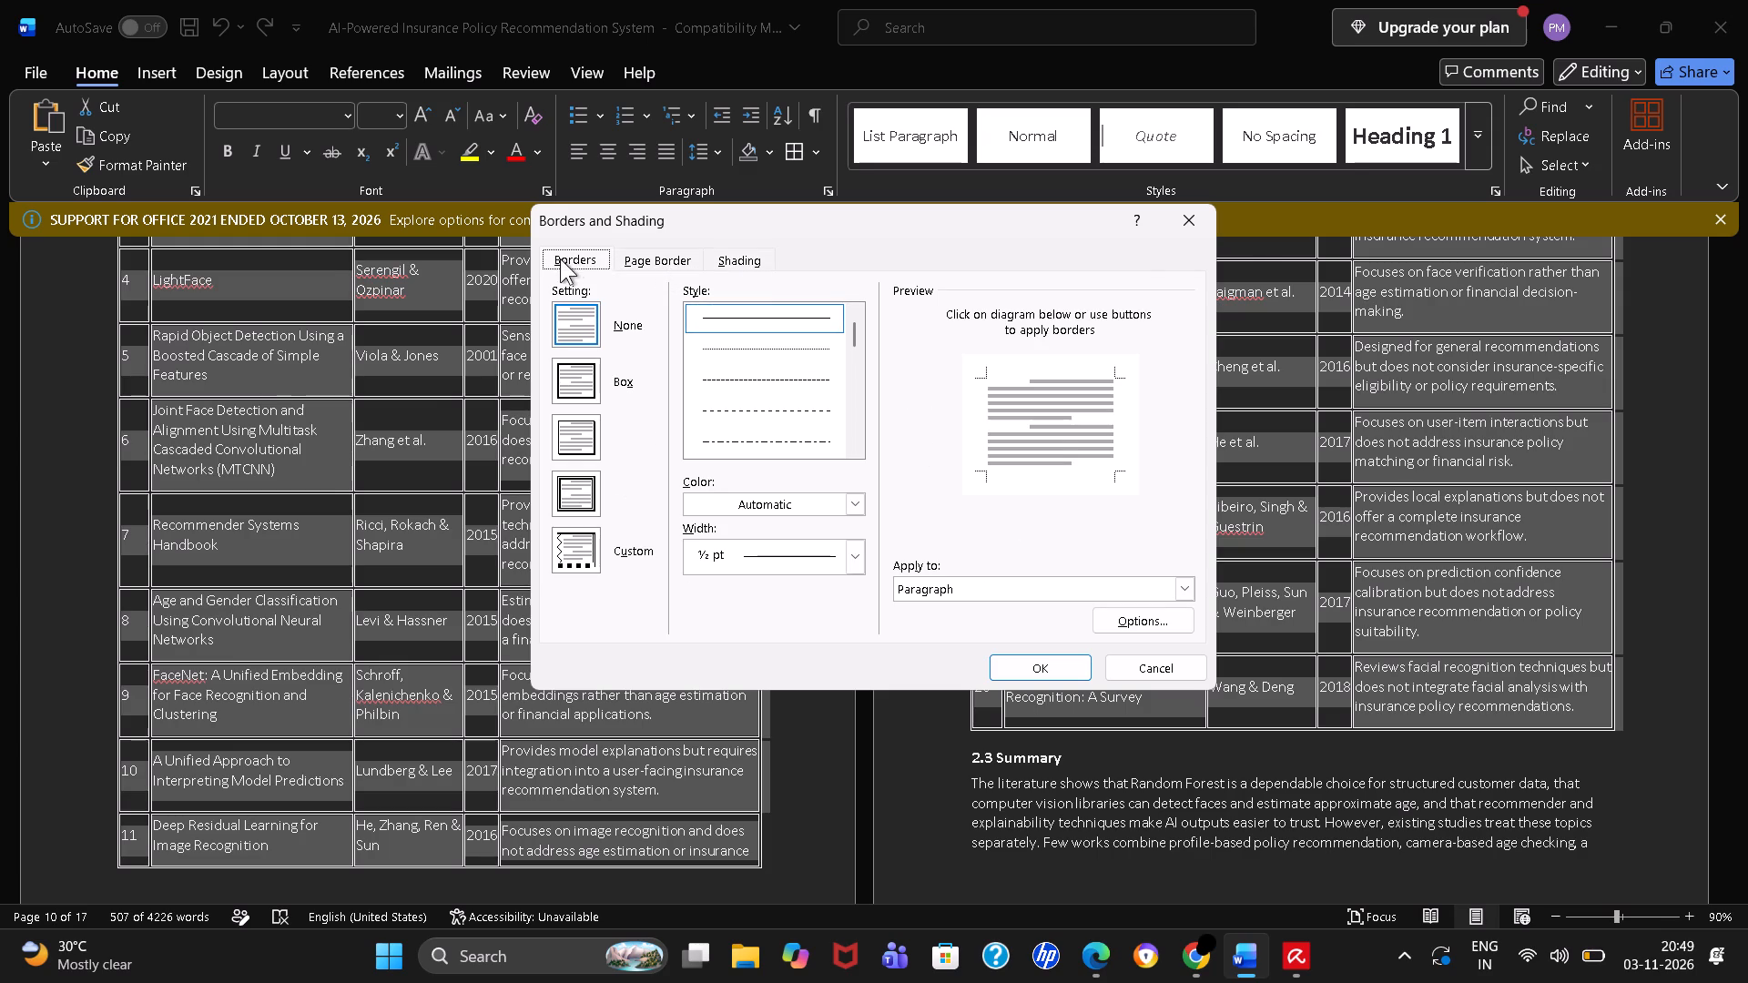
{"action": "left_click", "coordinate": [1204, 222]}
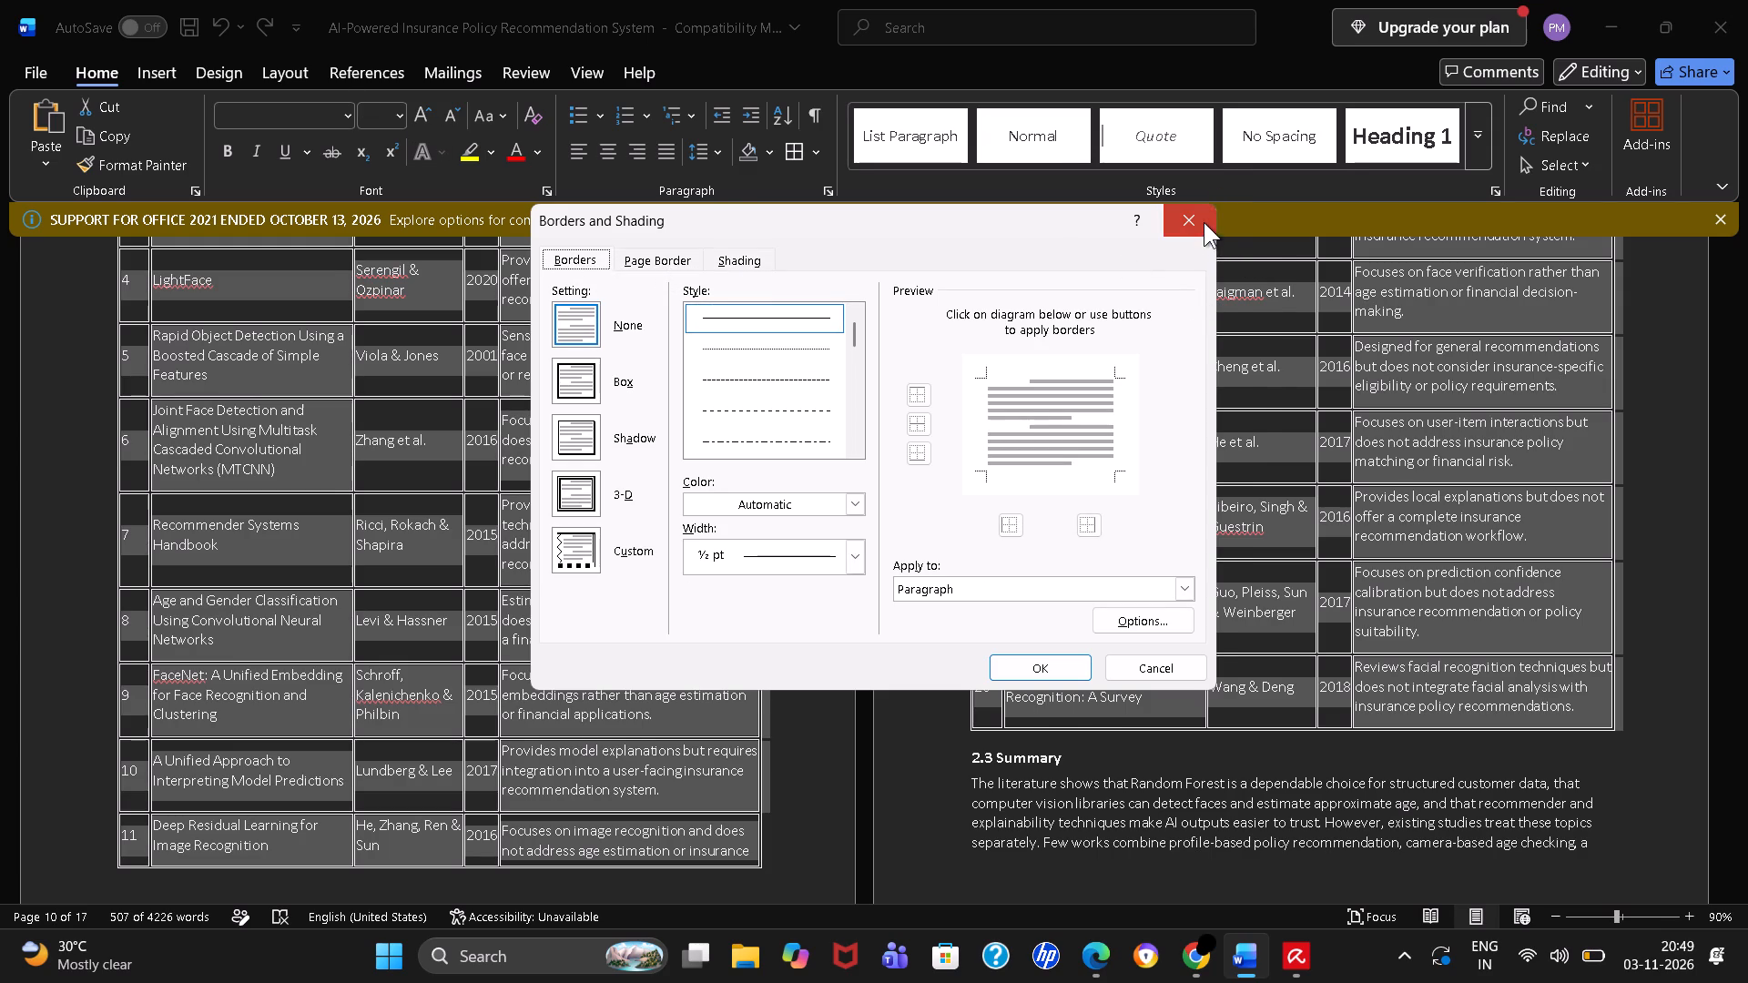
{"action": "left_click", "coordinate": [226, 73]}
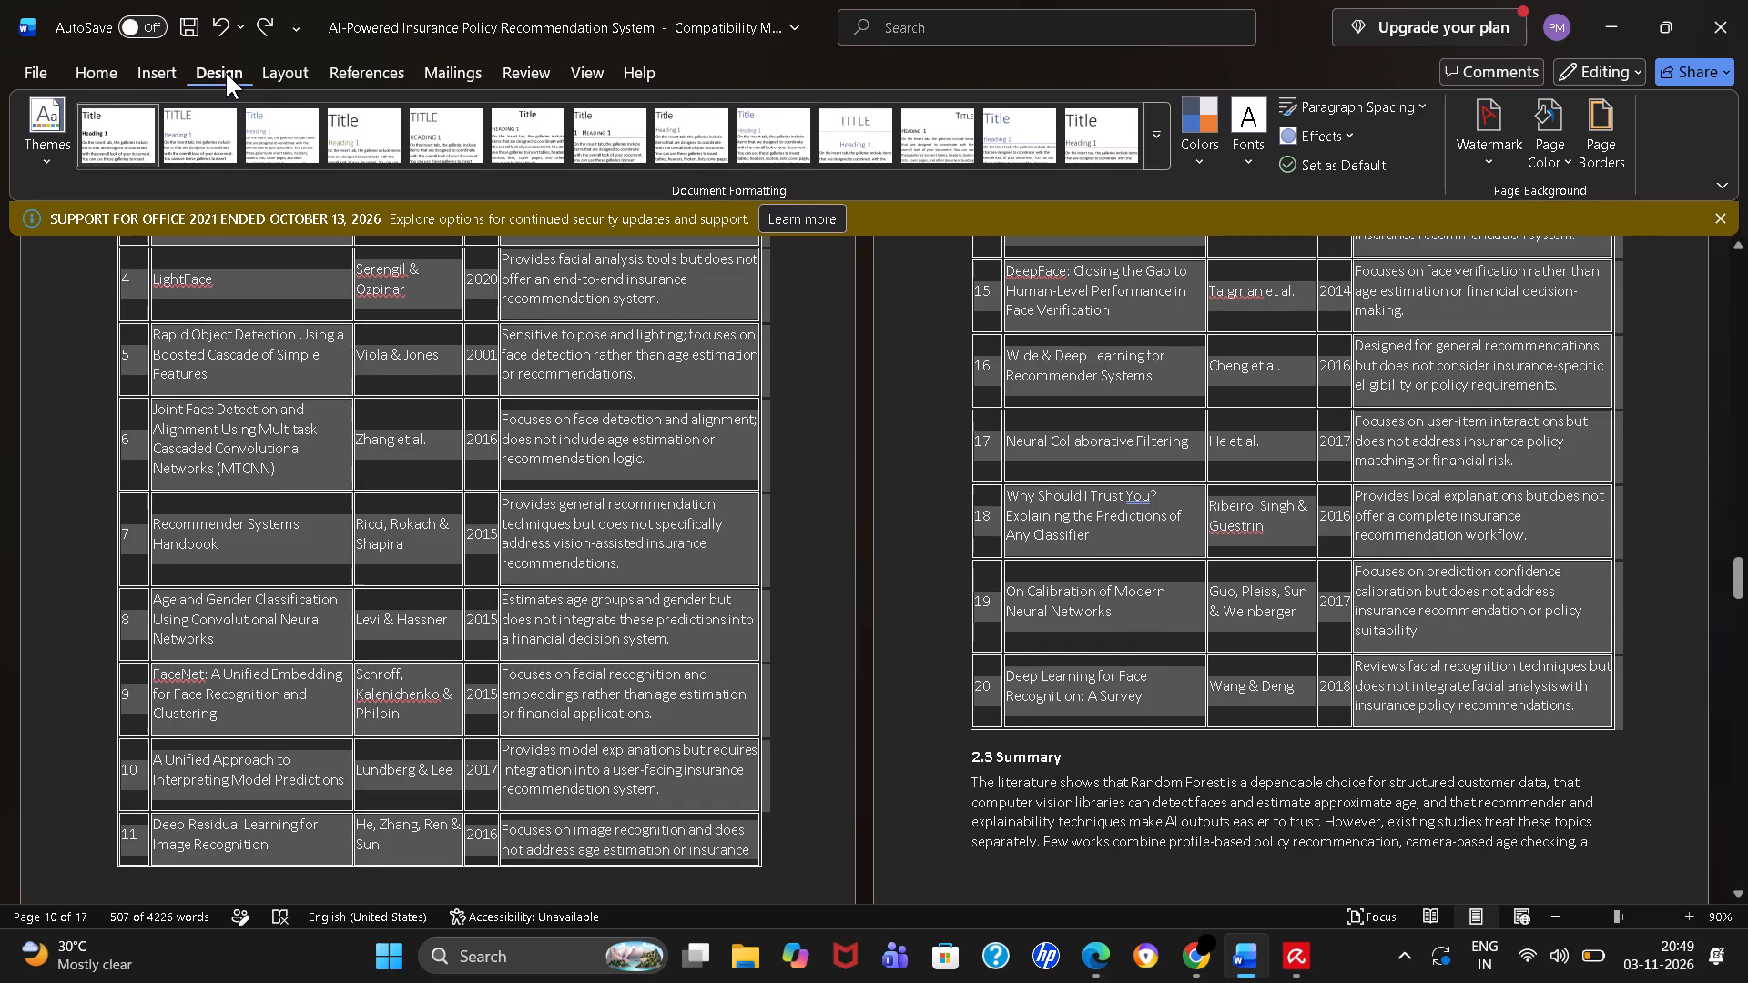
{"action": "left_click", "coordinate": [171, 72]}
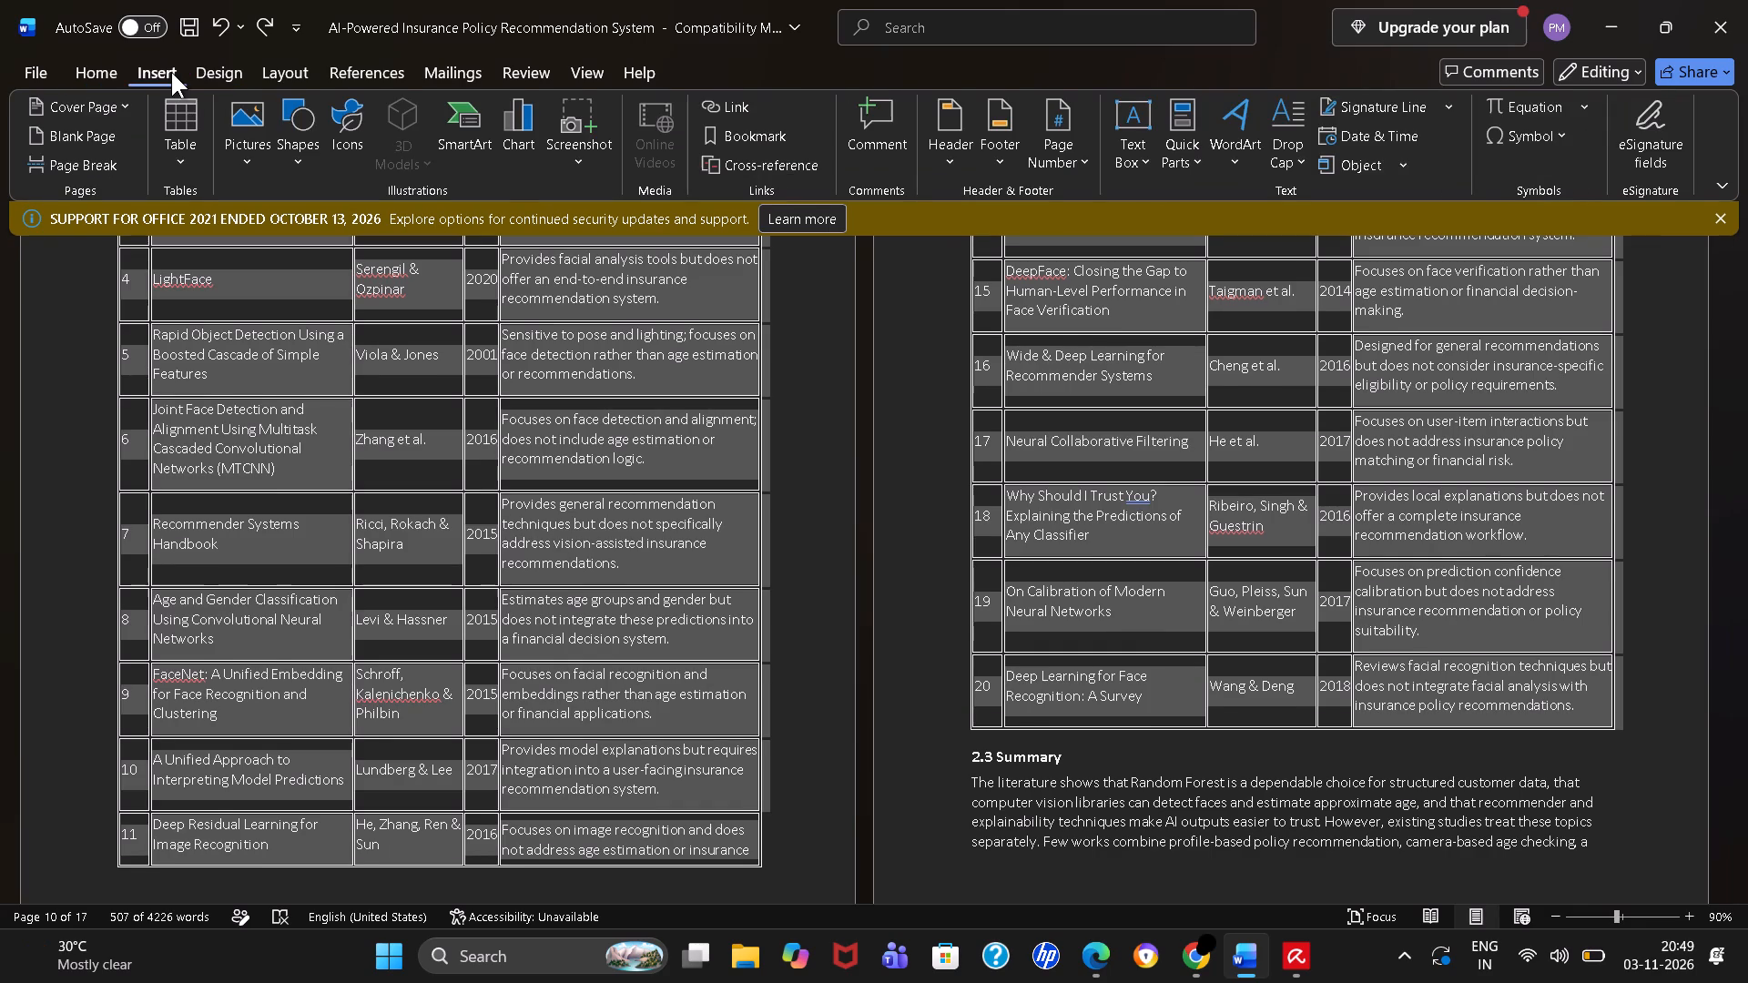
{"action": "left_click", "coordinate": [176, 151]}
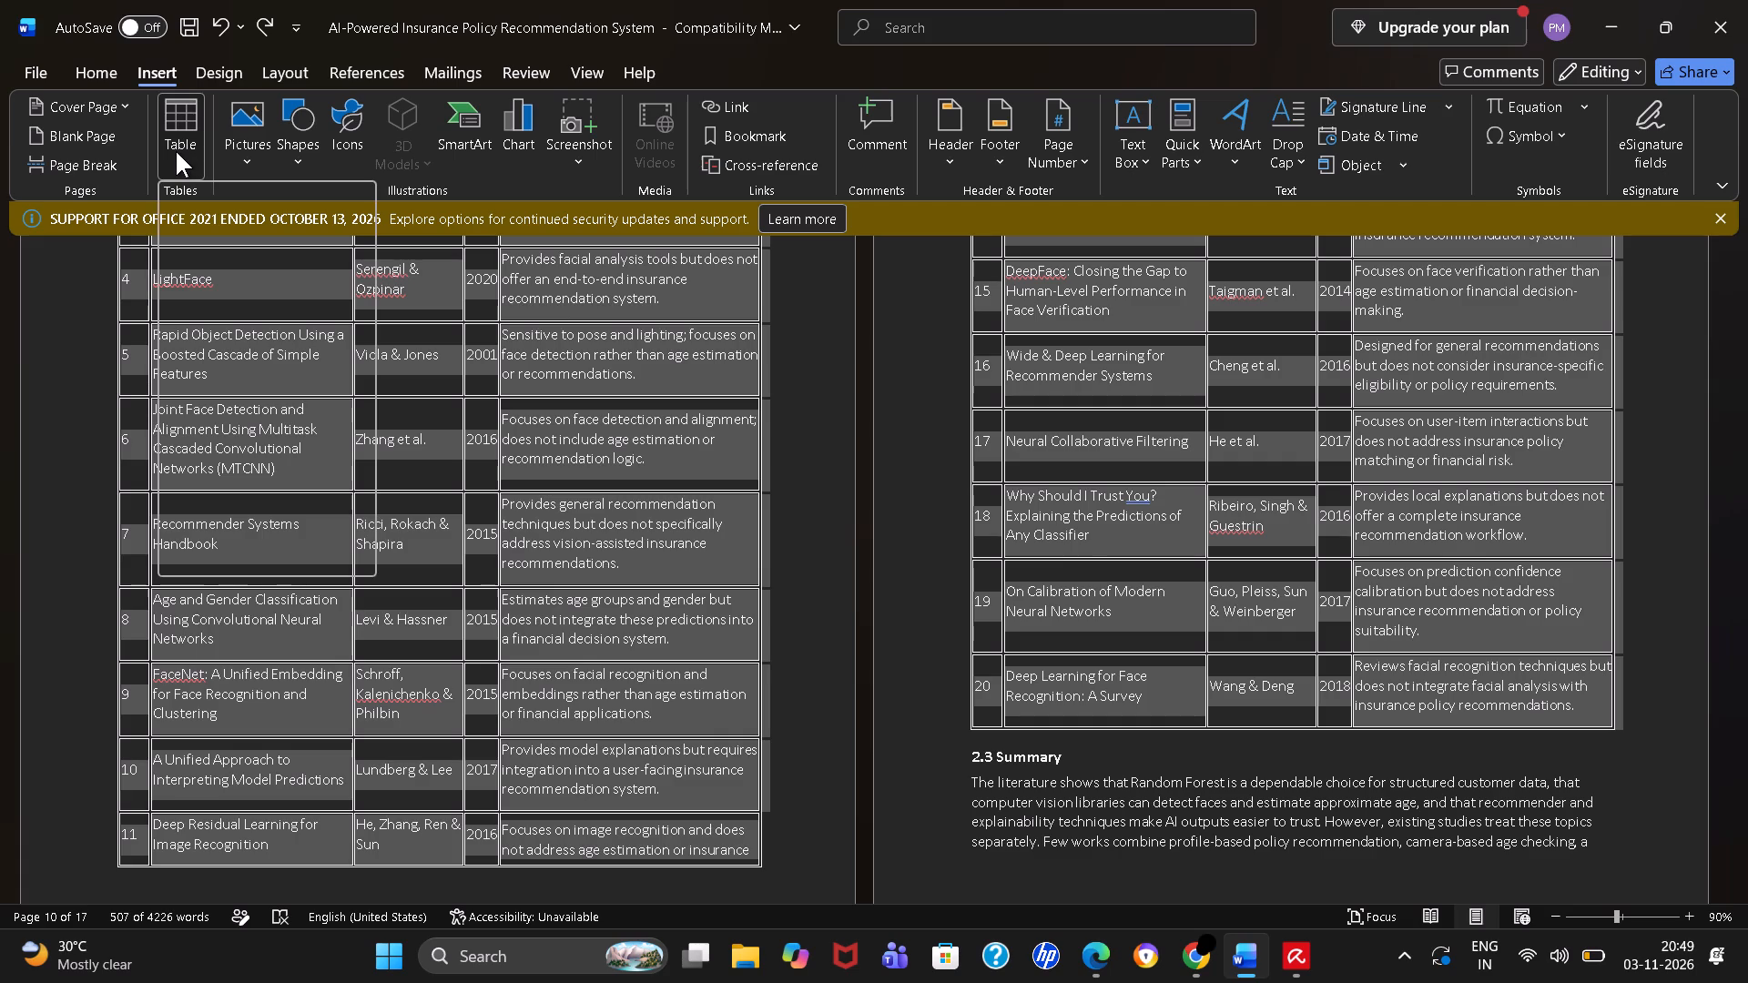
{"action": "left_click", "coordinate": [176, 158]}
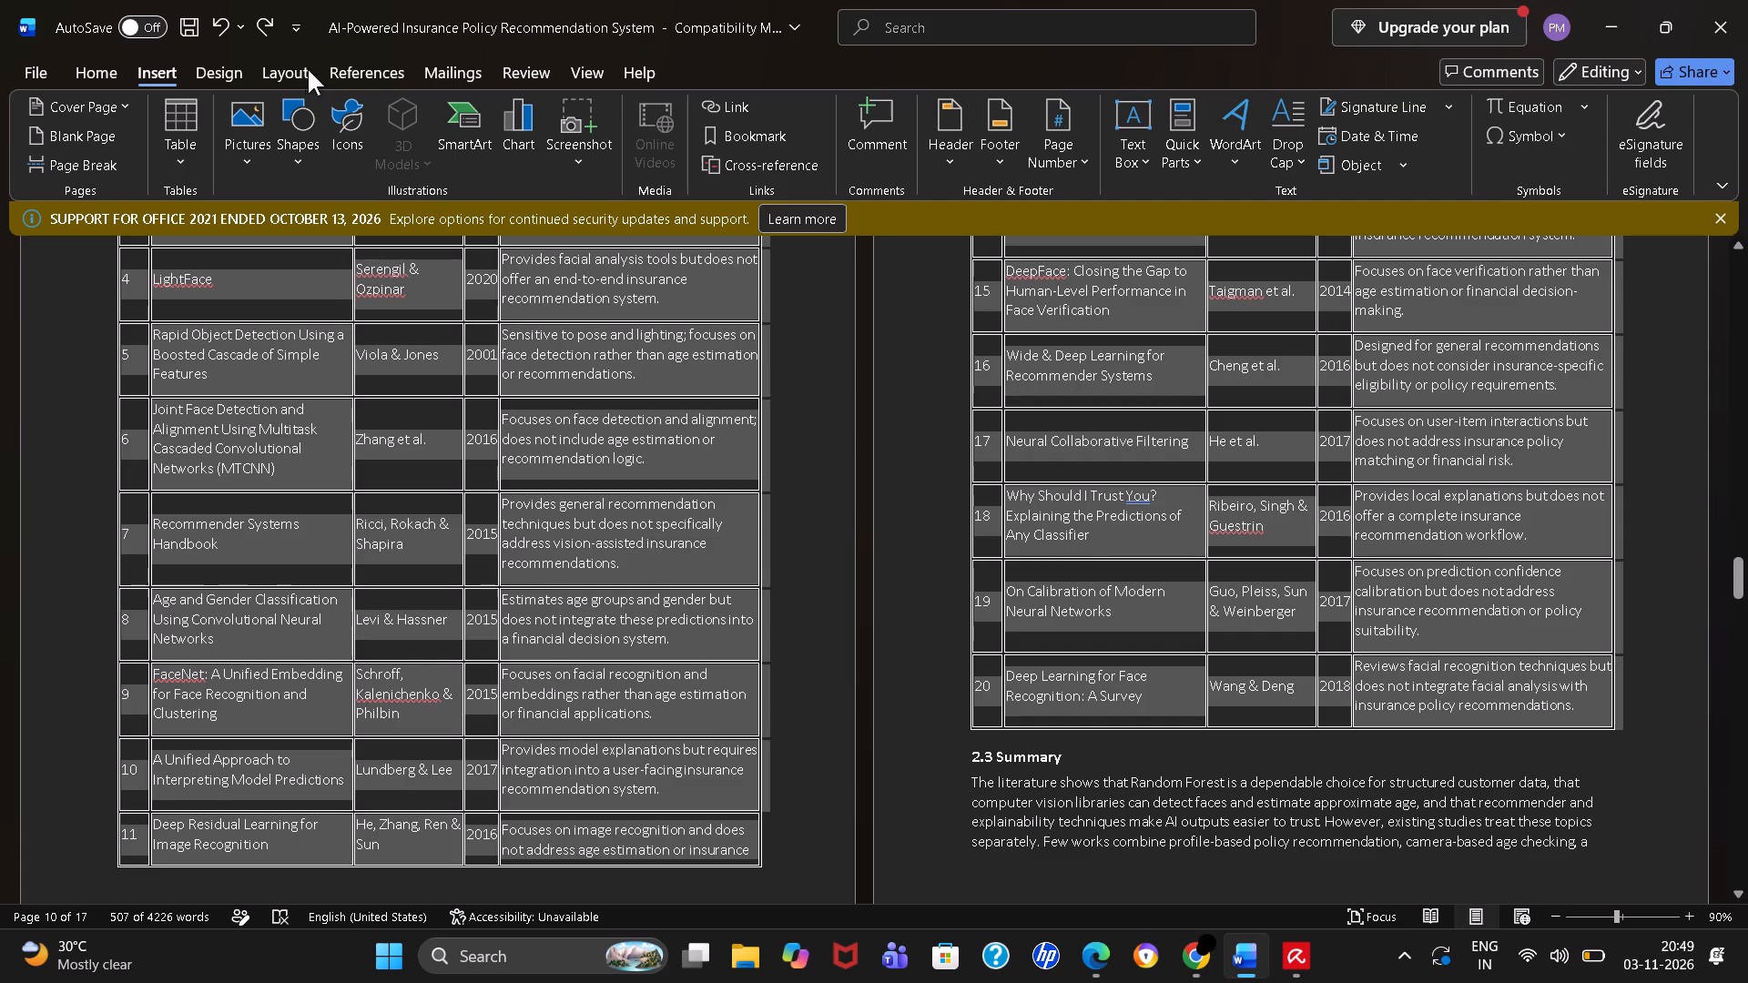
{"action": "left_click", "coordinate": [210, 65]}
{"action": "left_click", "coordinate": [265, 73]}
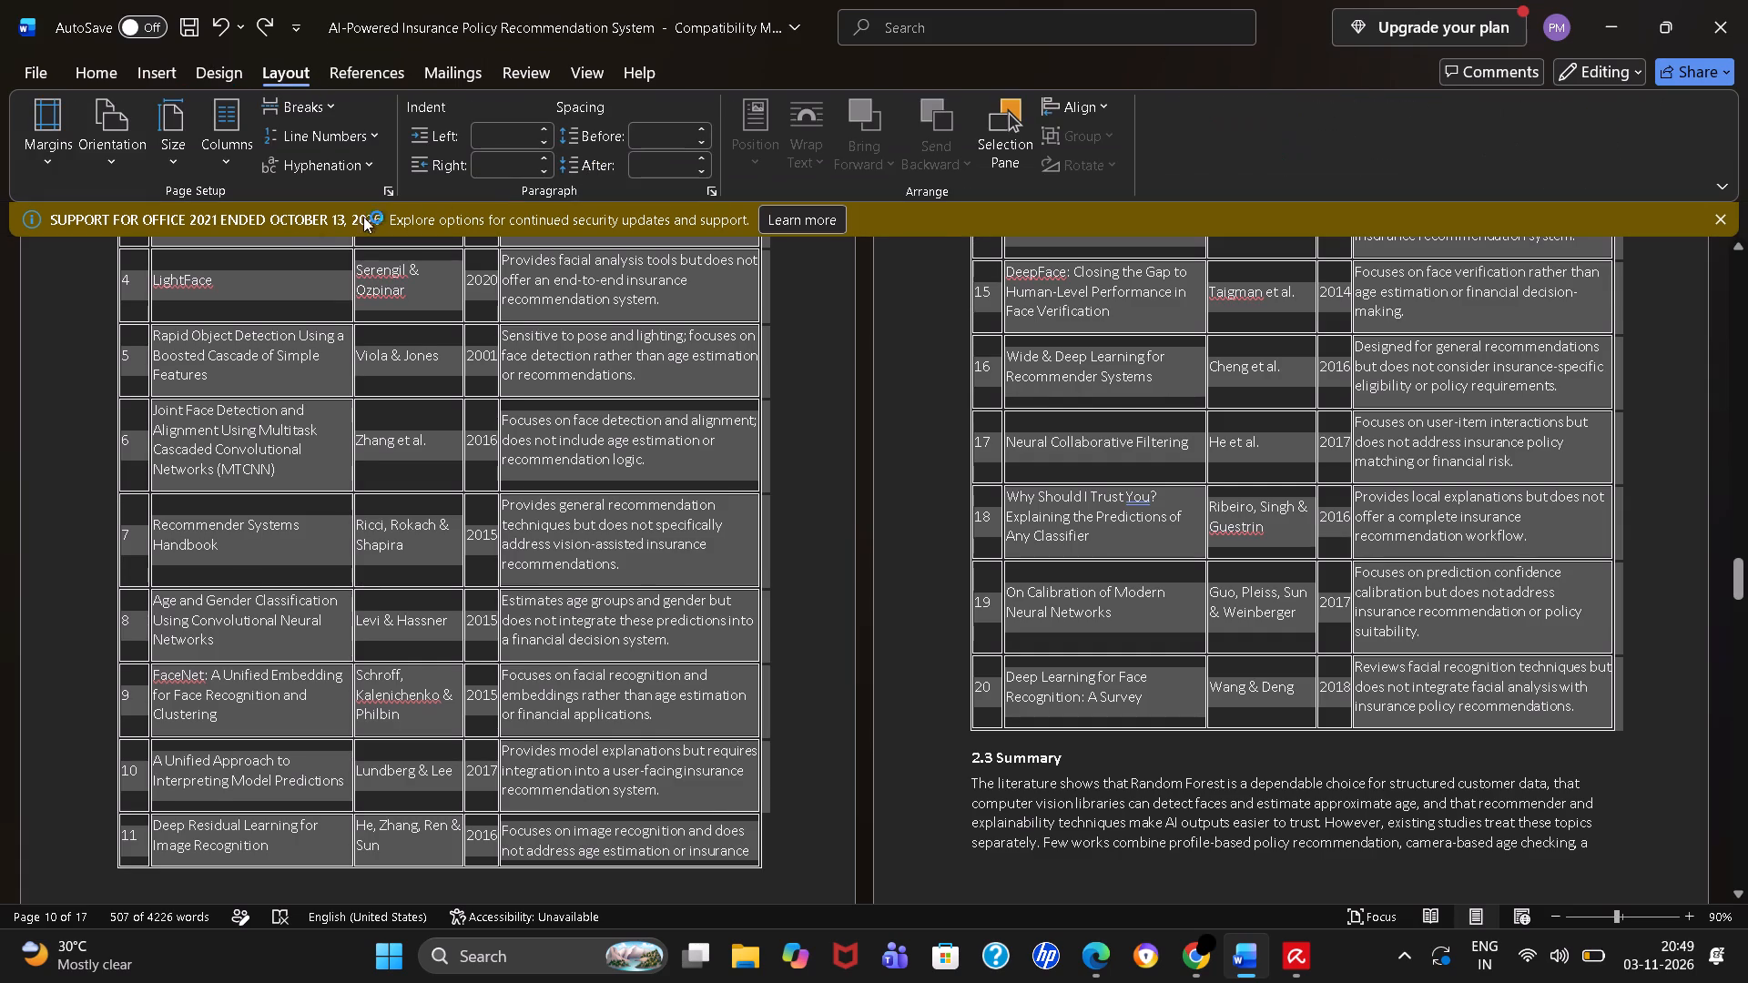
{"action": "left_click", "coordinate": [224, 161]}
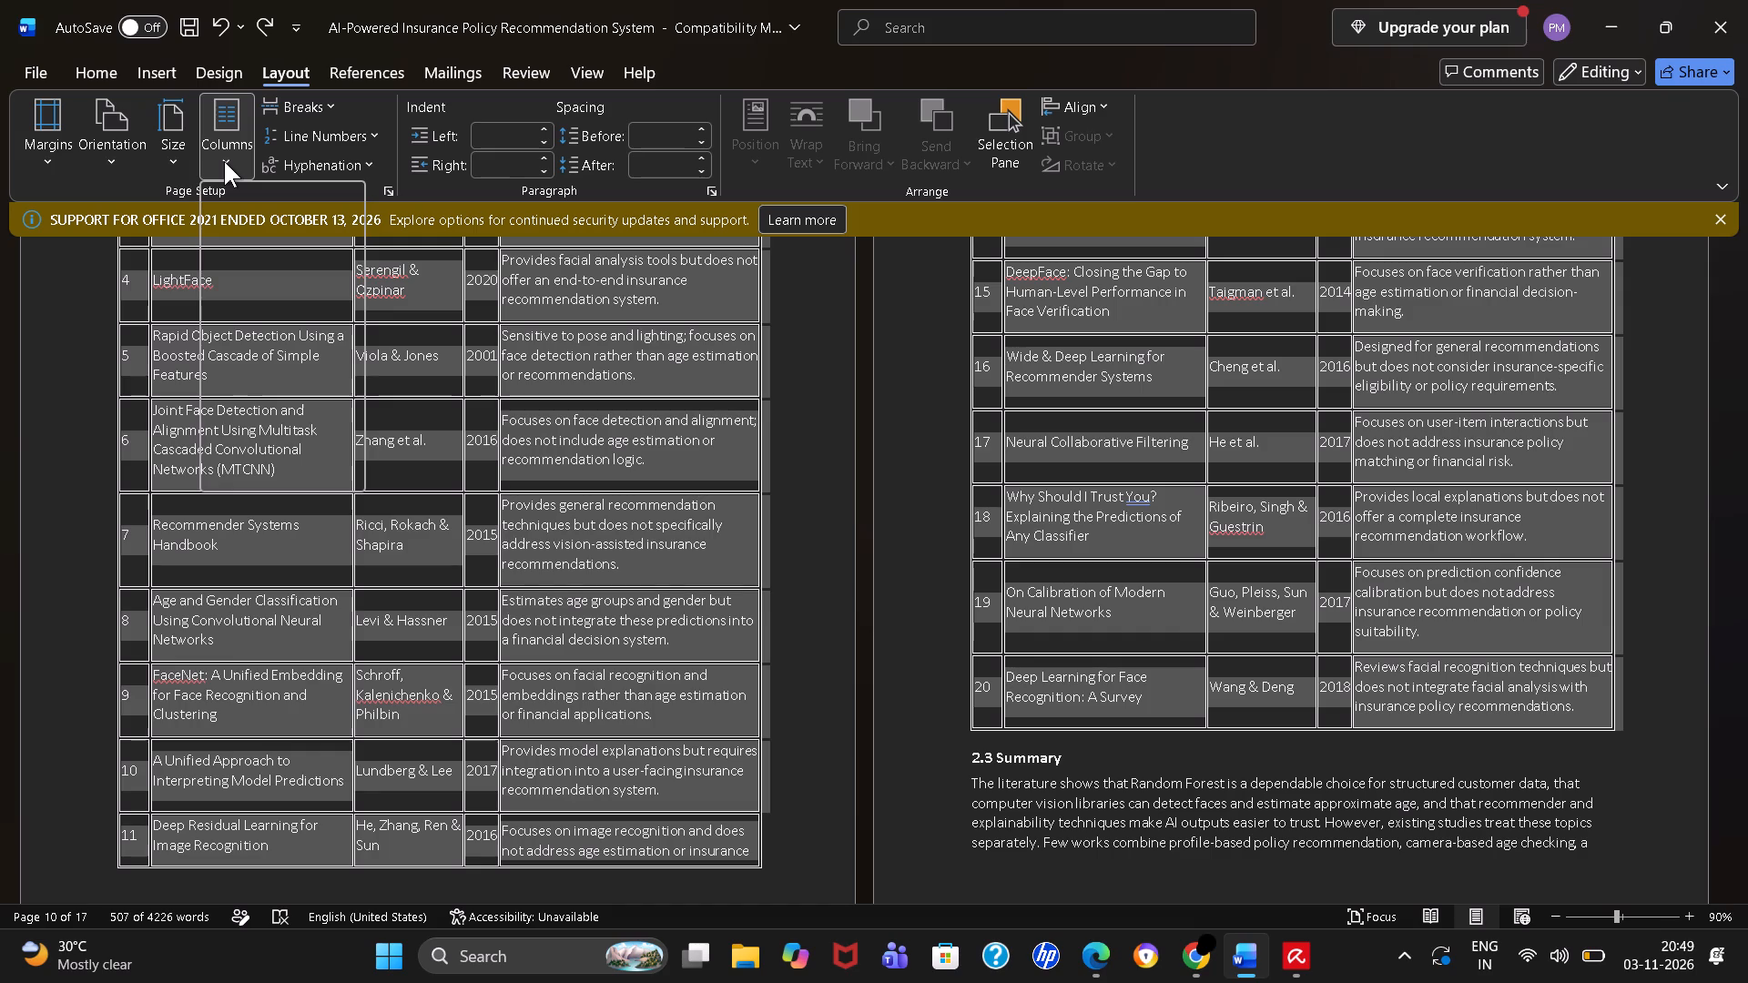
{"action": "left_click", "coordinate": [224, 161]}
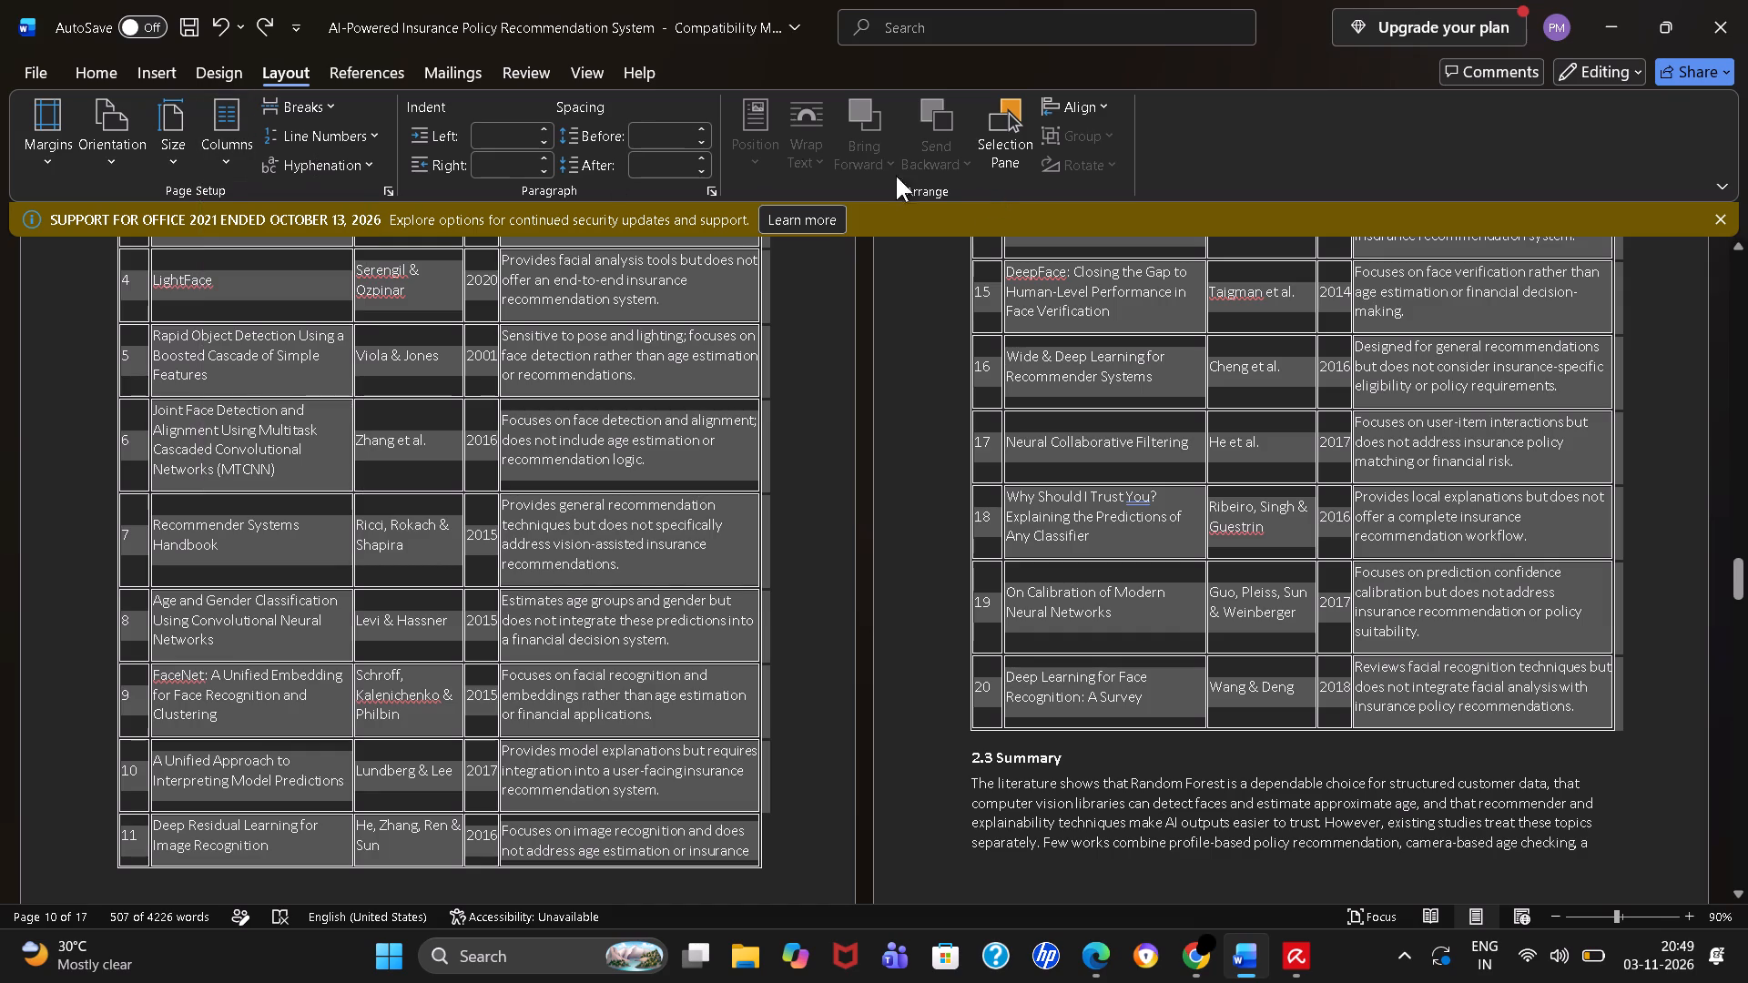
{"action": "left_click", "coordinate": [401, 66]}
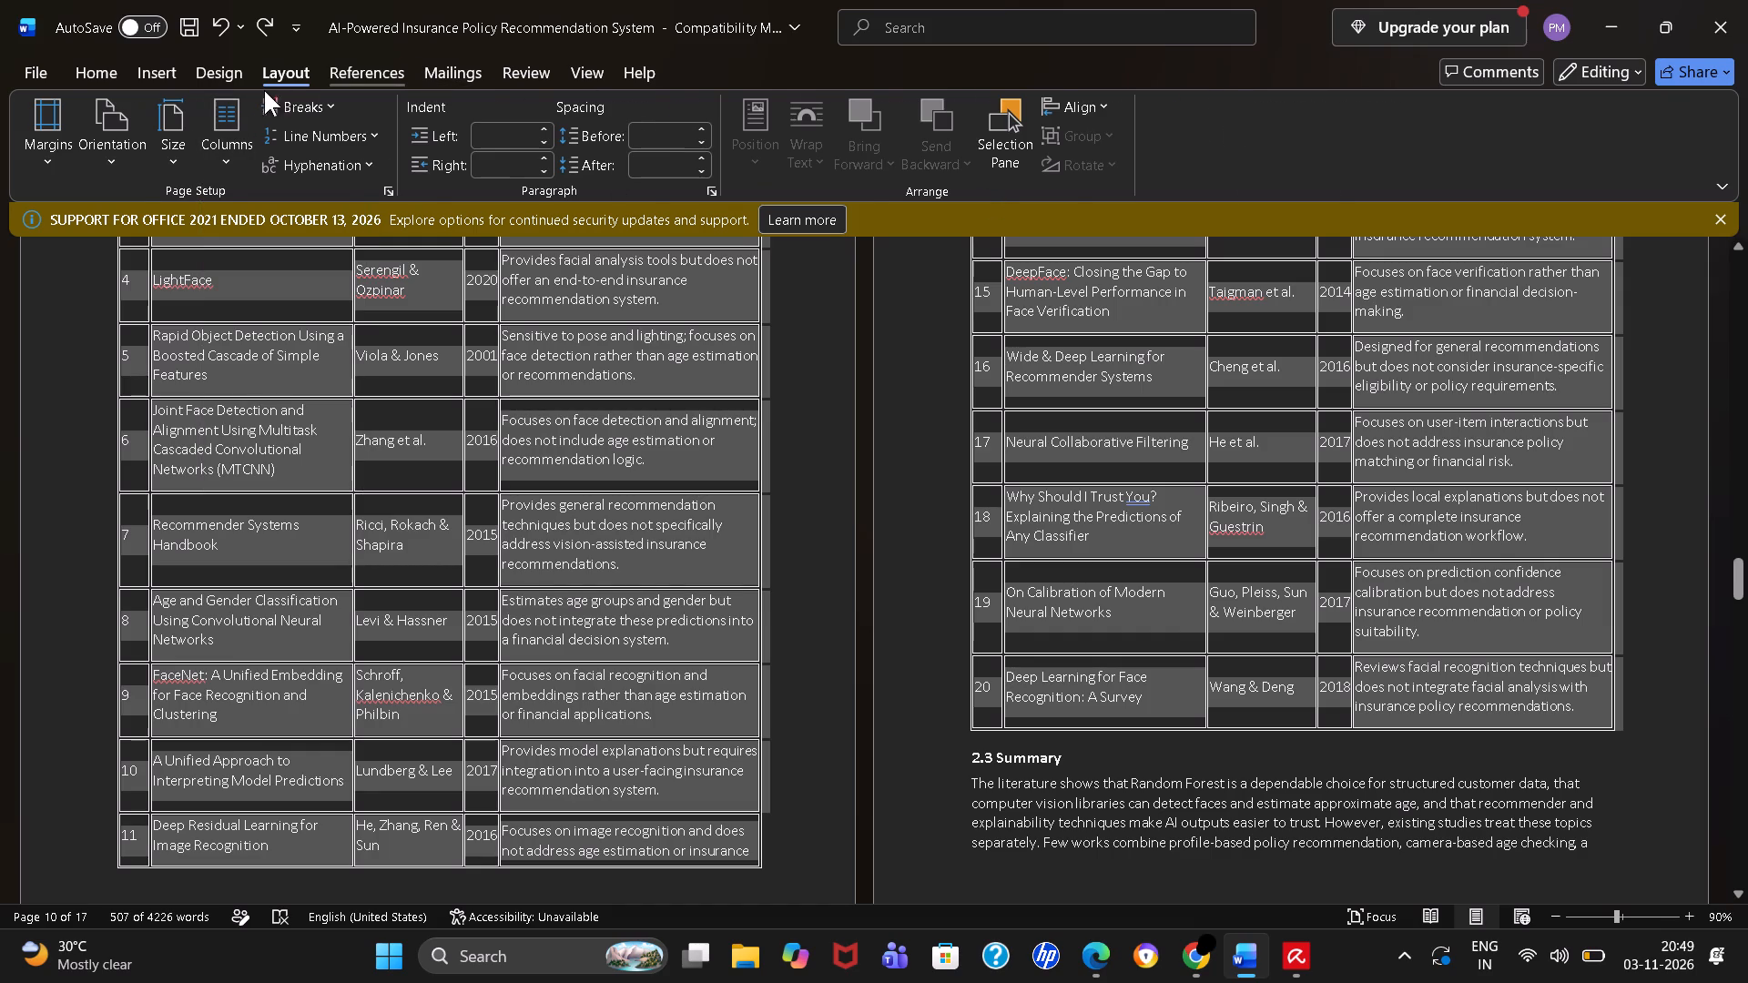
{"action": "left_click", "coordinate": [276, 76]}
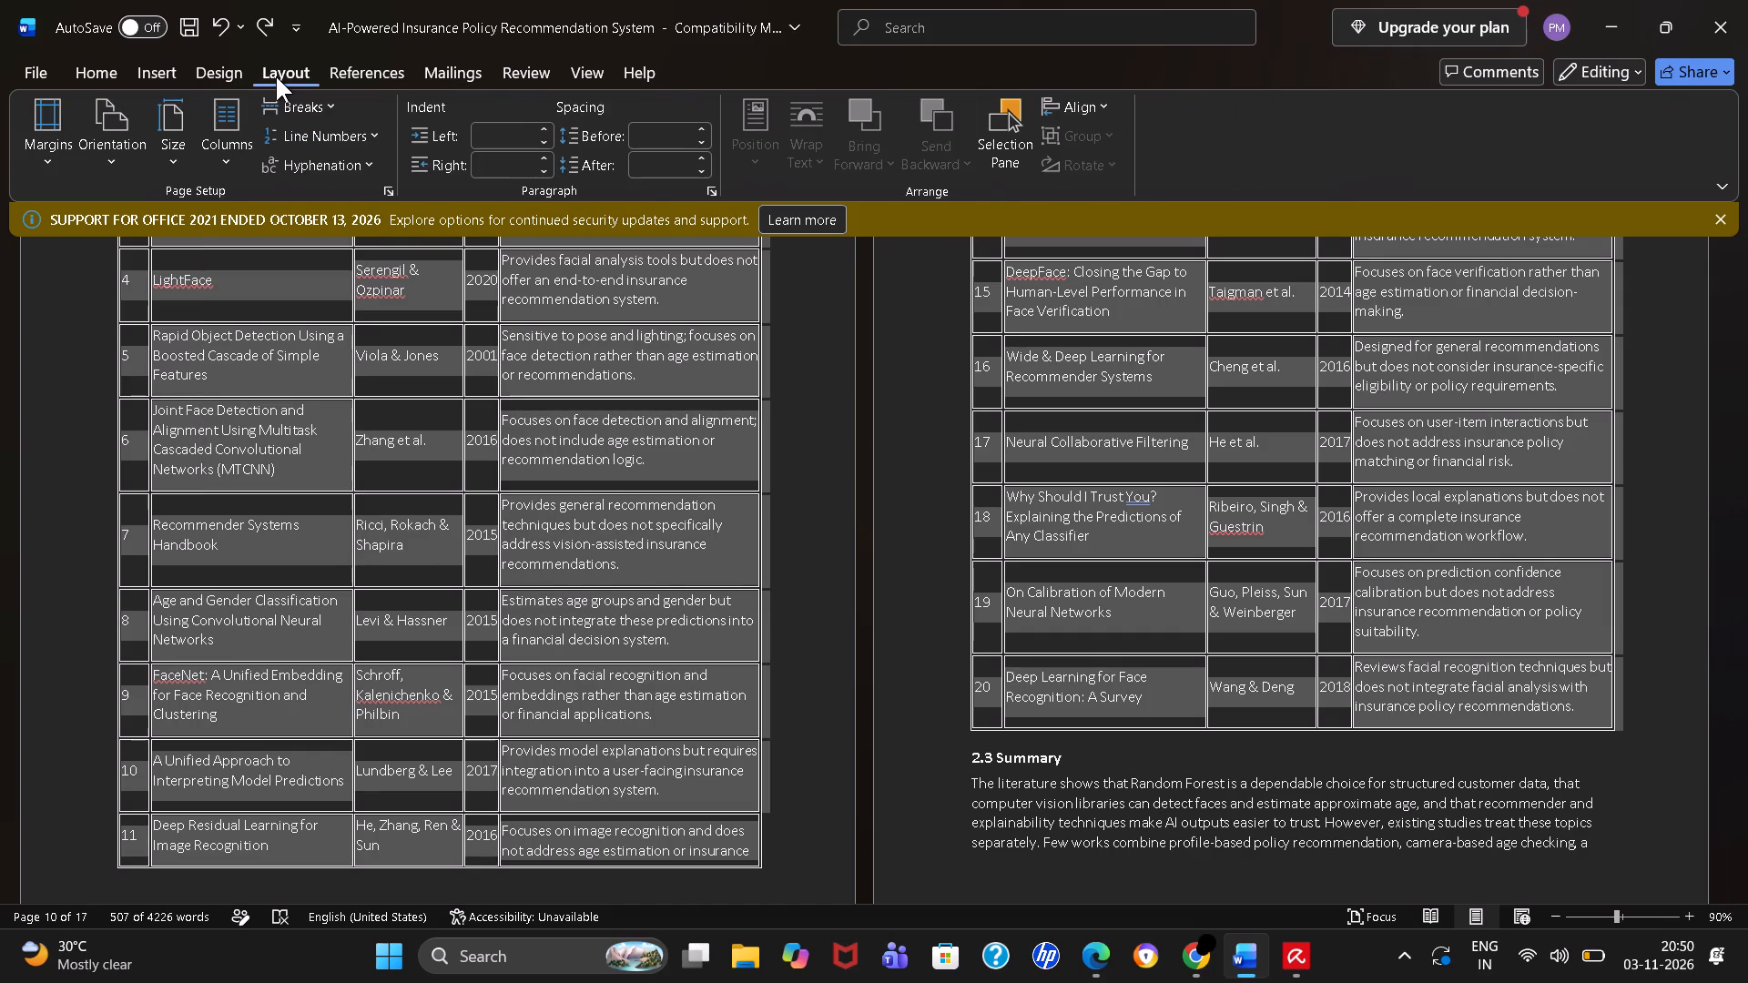
{"action": "left_click_drag", "start_coordinate": [1208, 927], "coordinate": [1196, 948]}
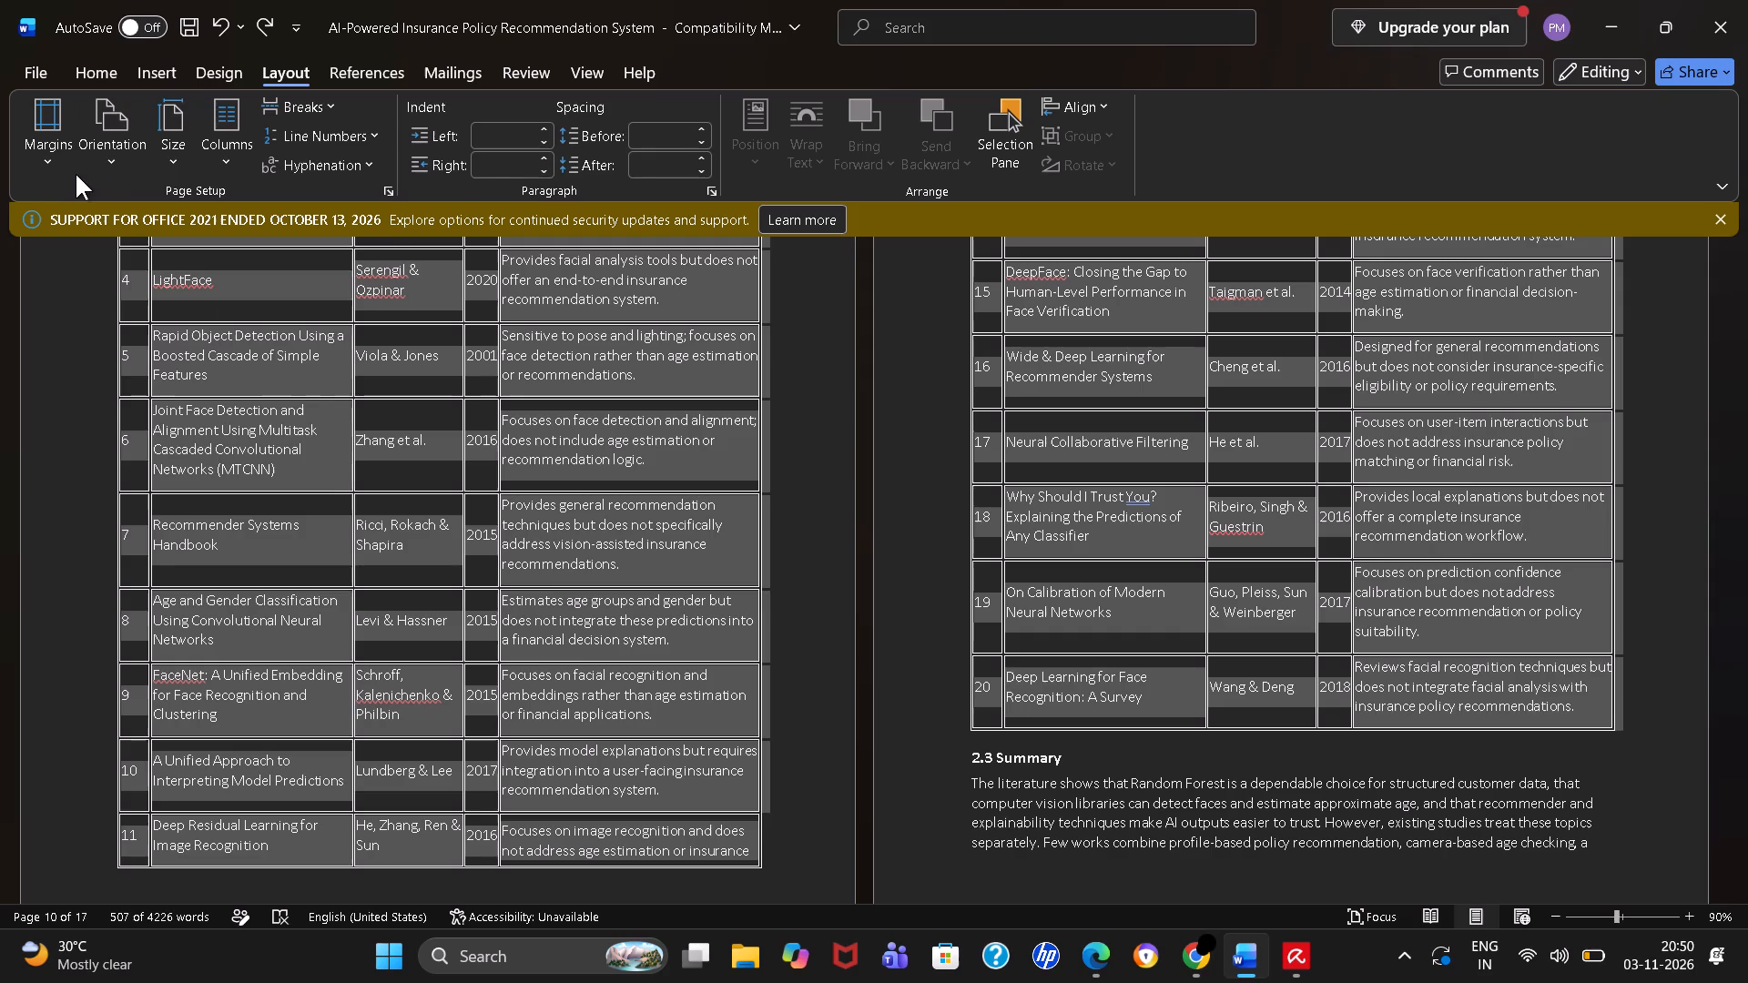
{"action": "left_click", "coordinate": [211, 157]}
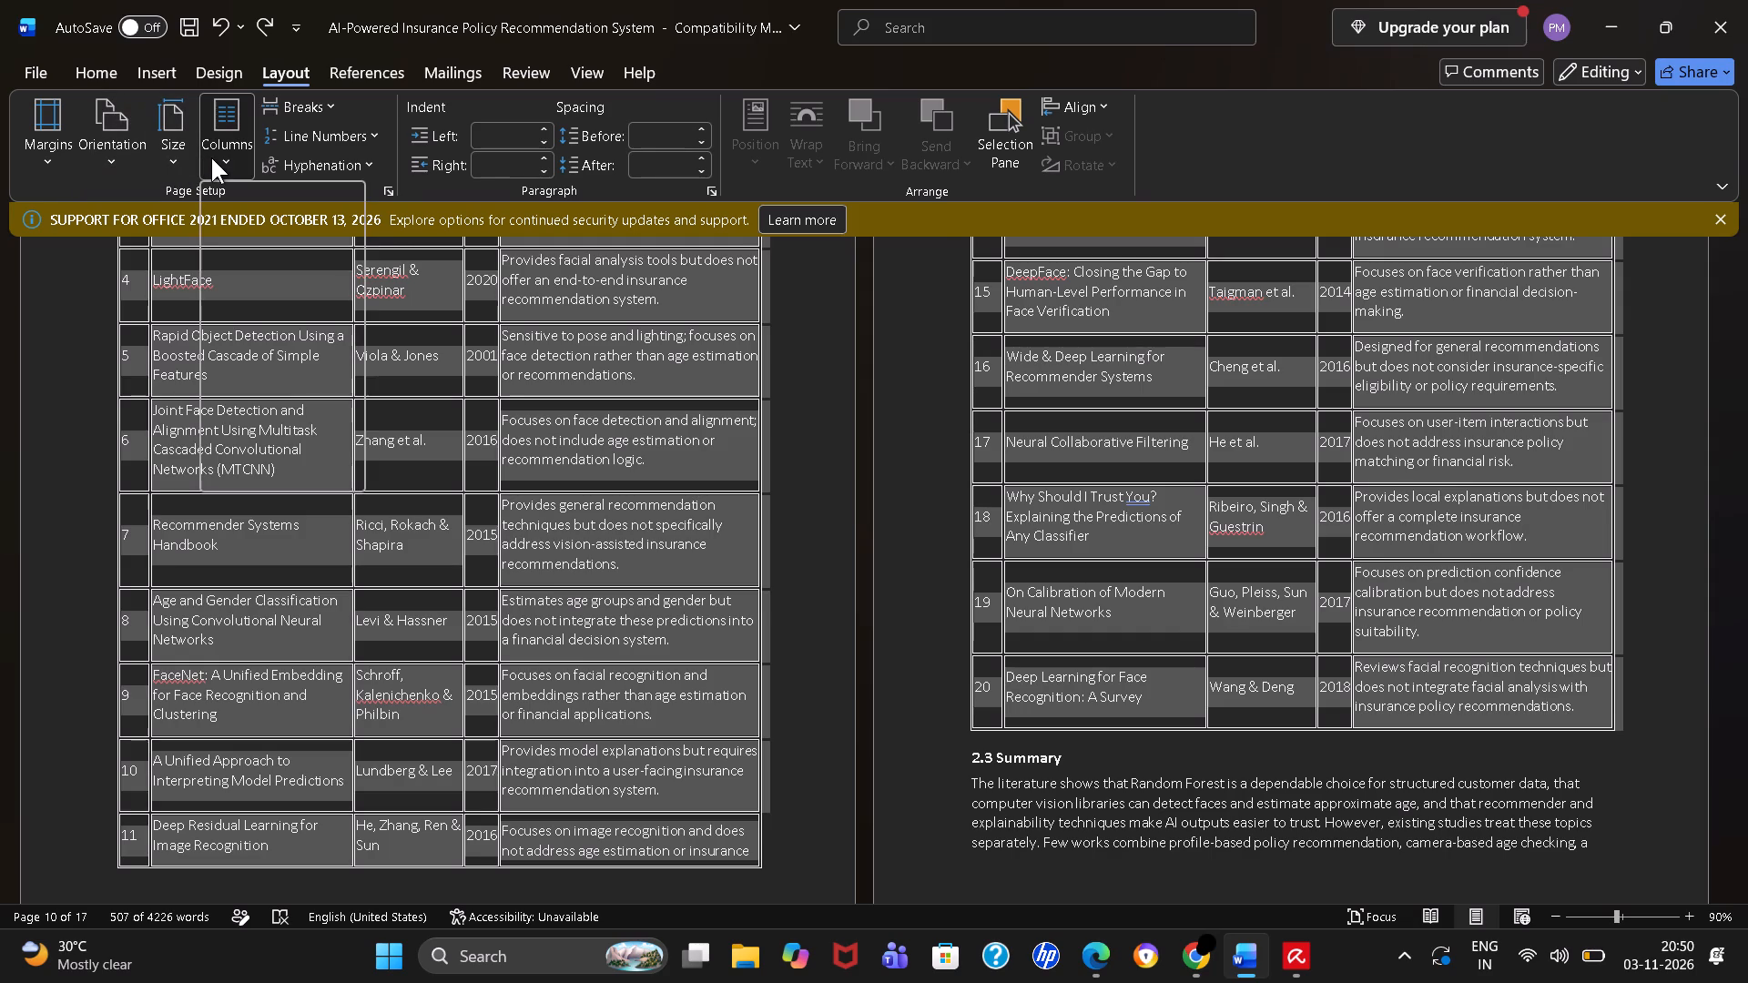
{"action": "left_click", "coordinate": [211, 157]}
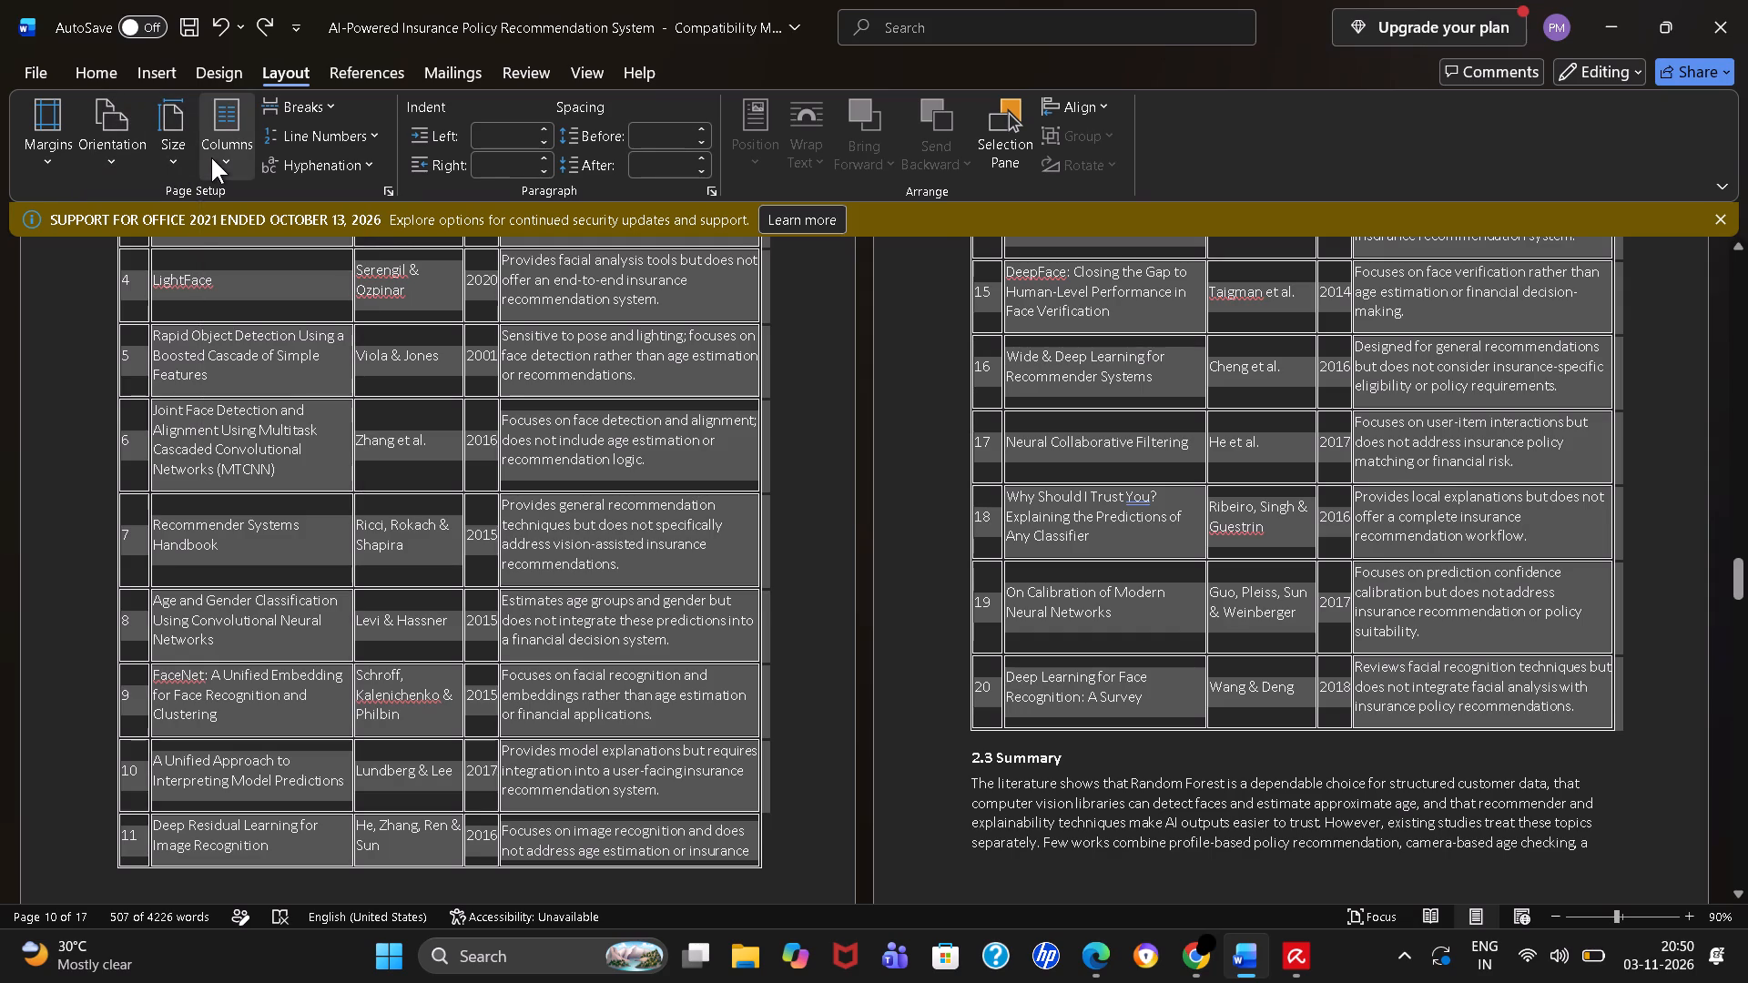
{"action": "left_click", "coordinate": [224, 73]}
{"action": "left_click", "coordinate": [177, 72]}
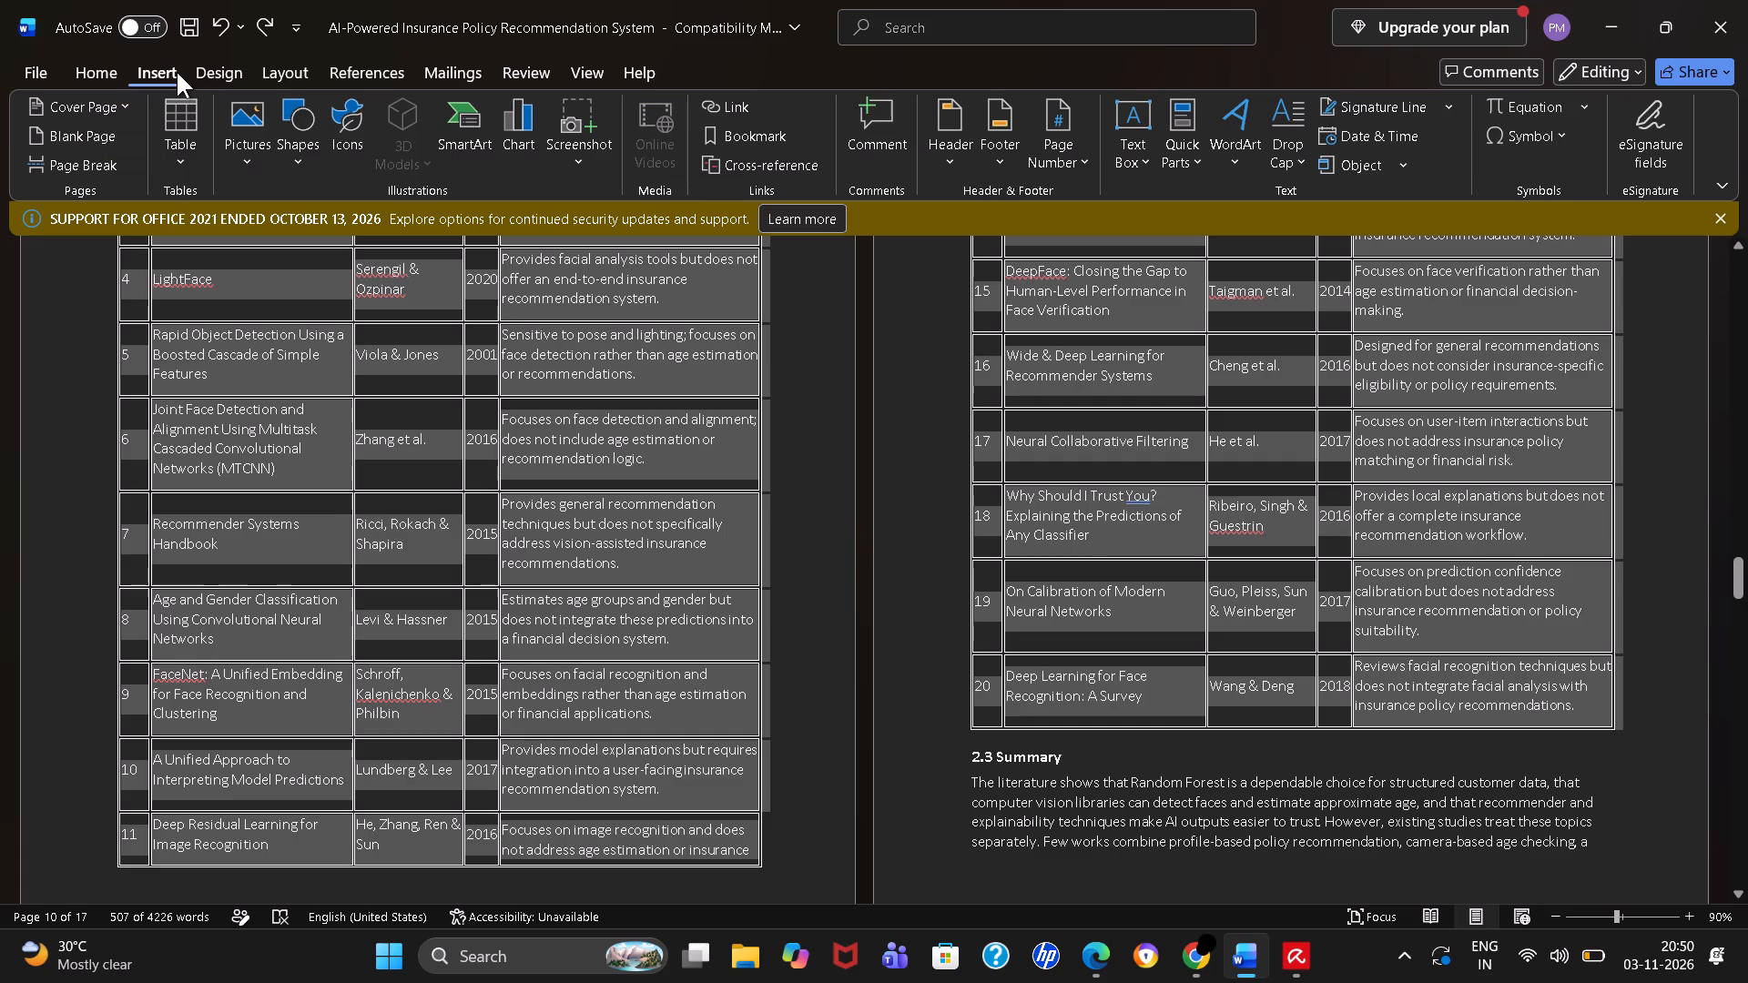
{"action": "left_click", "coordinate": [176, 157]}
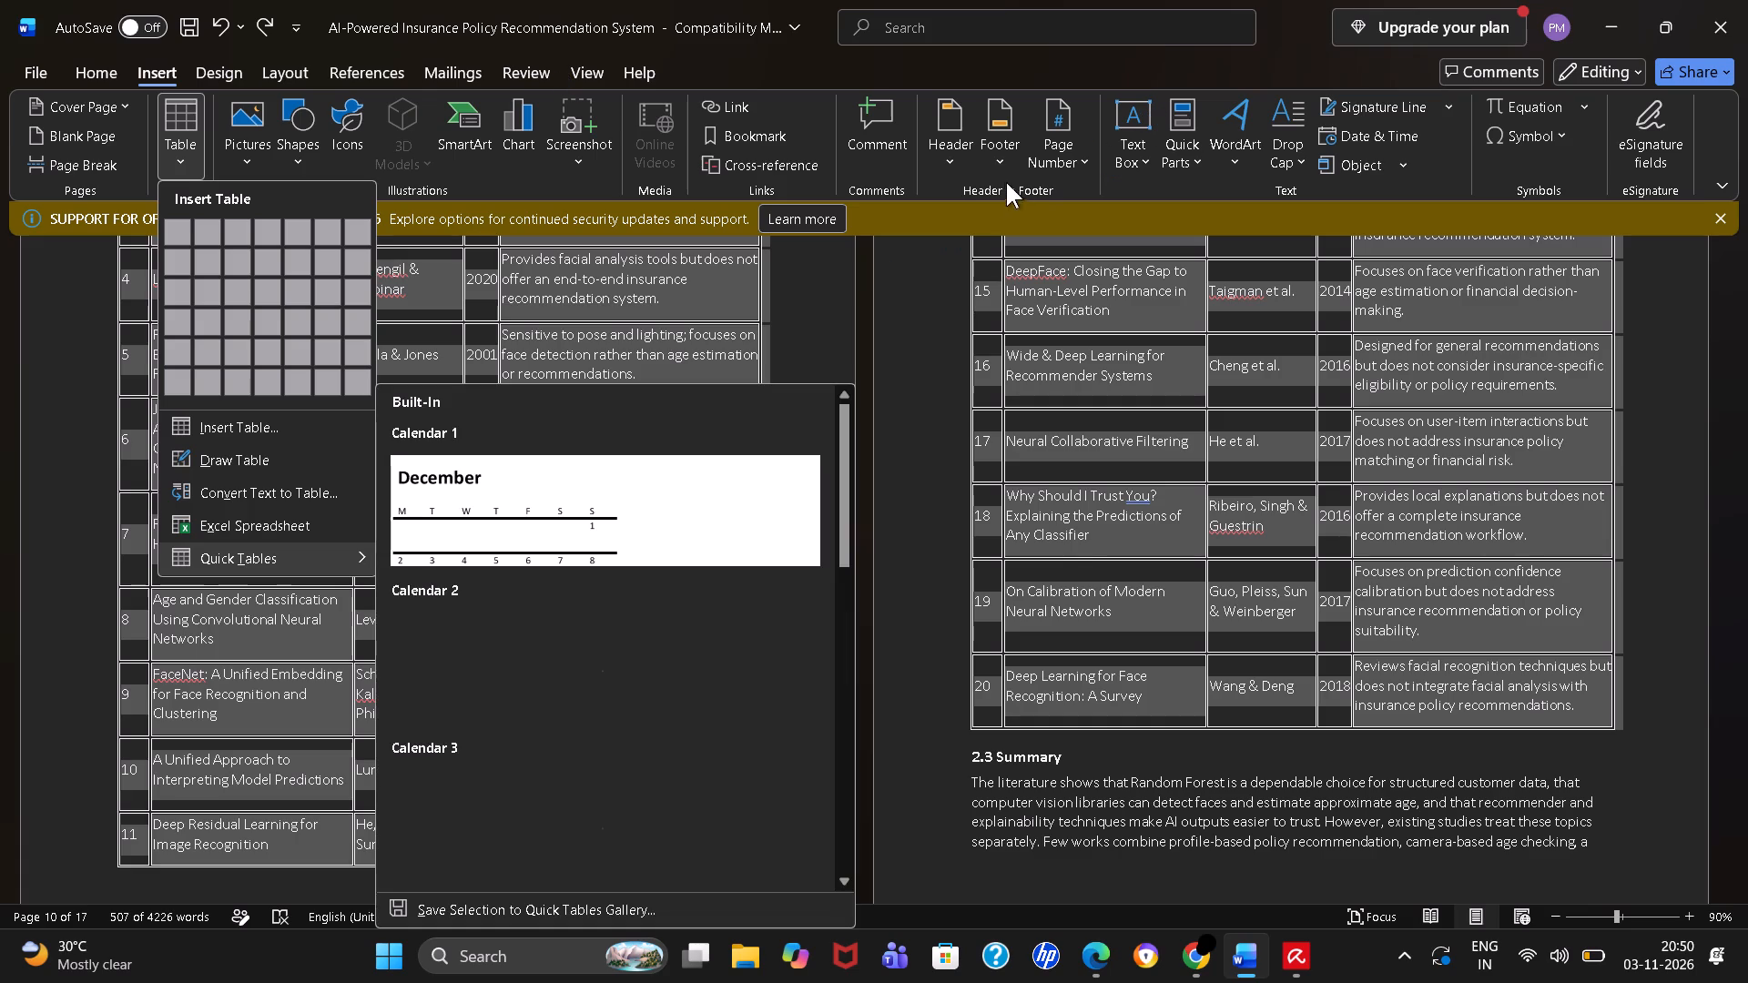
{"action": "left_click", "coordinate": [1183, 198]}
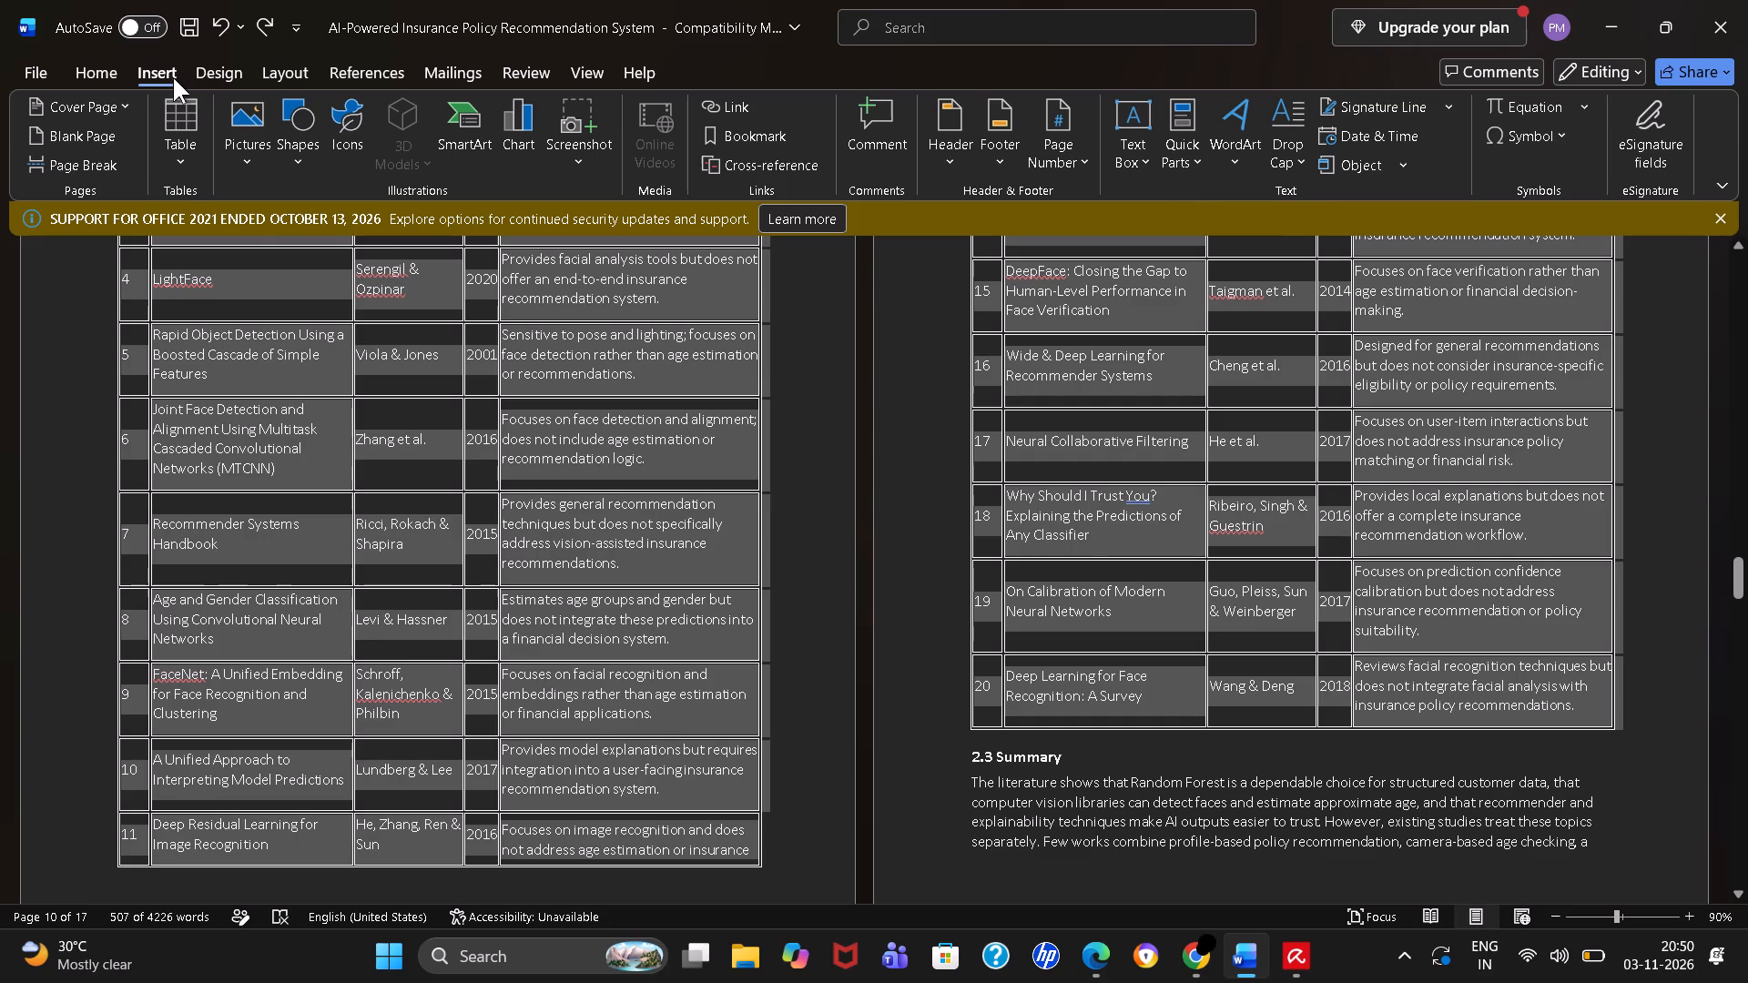
Apply All Borders to the selected Gap Analysis heading and table content.
{"action": "left_click", "coordinate": [91, 74]}
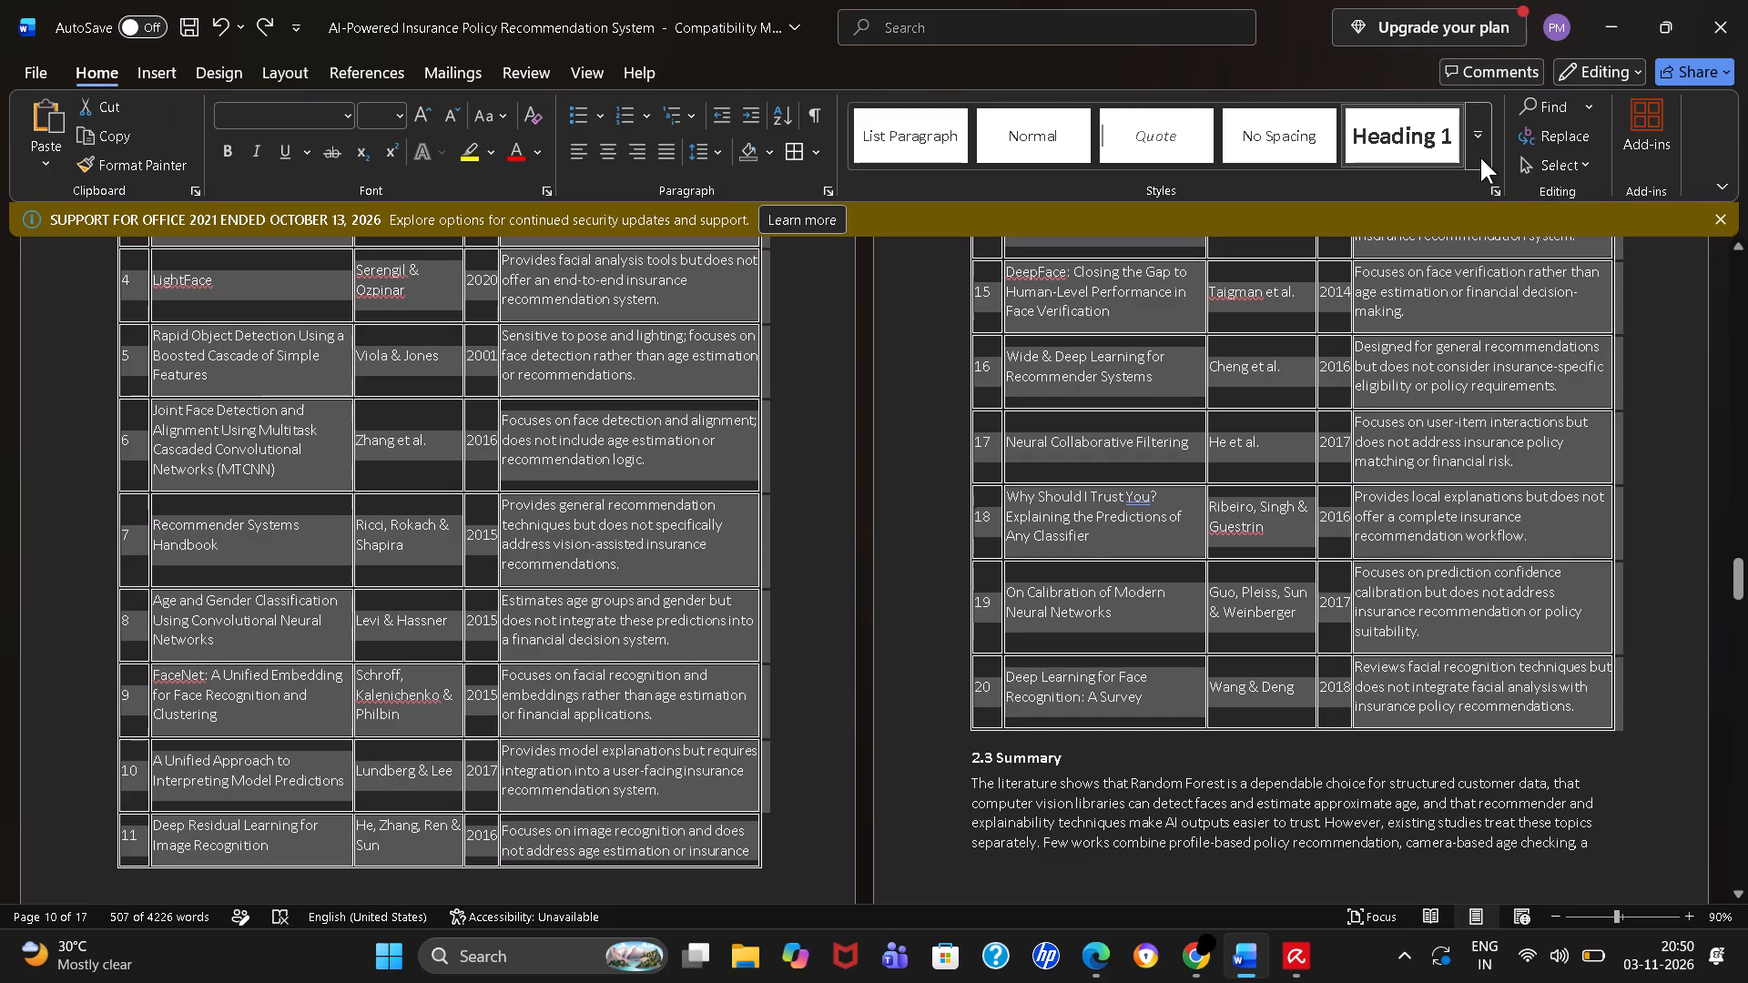
{"action": "left_click", "coordinate": [818, 142]}
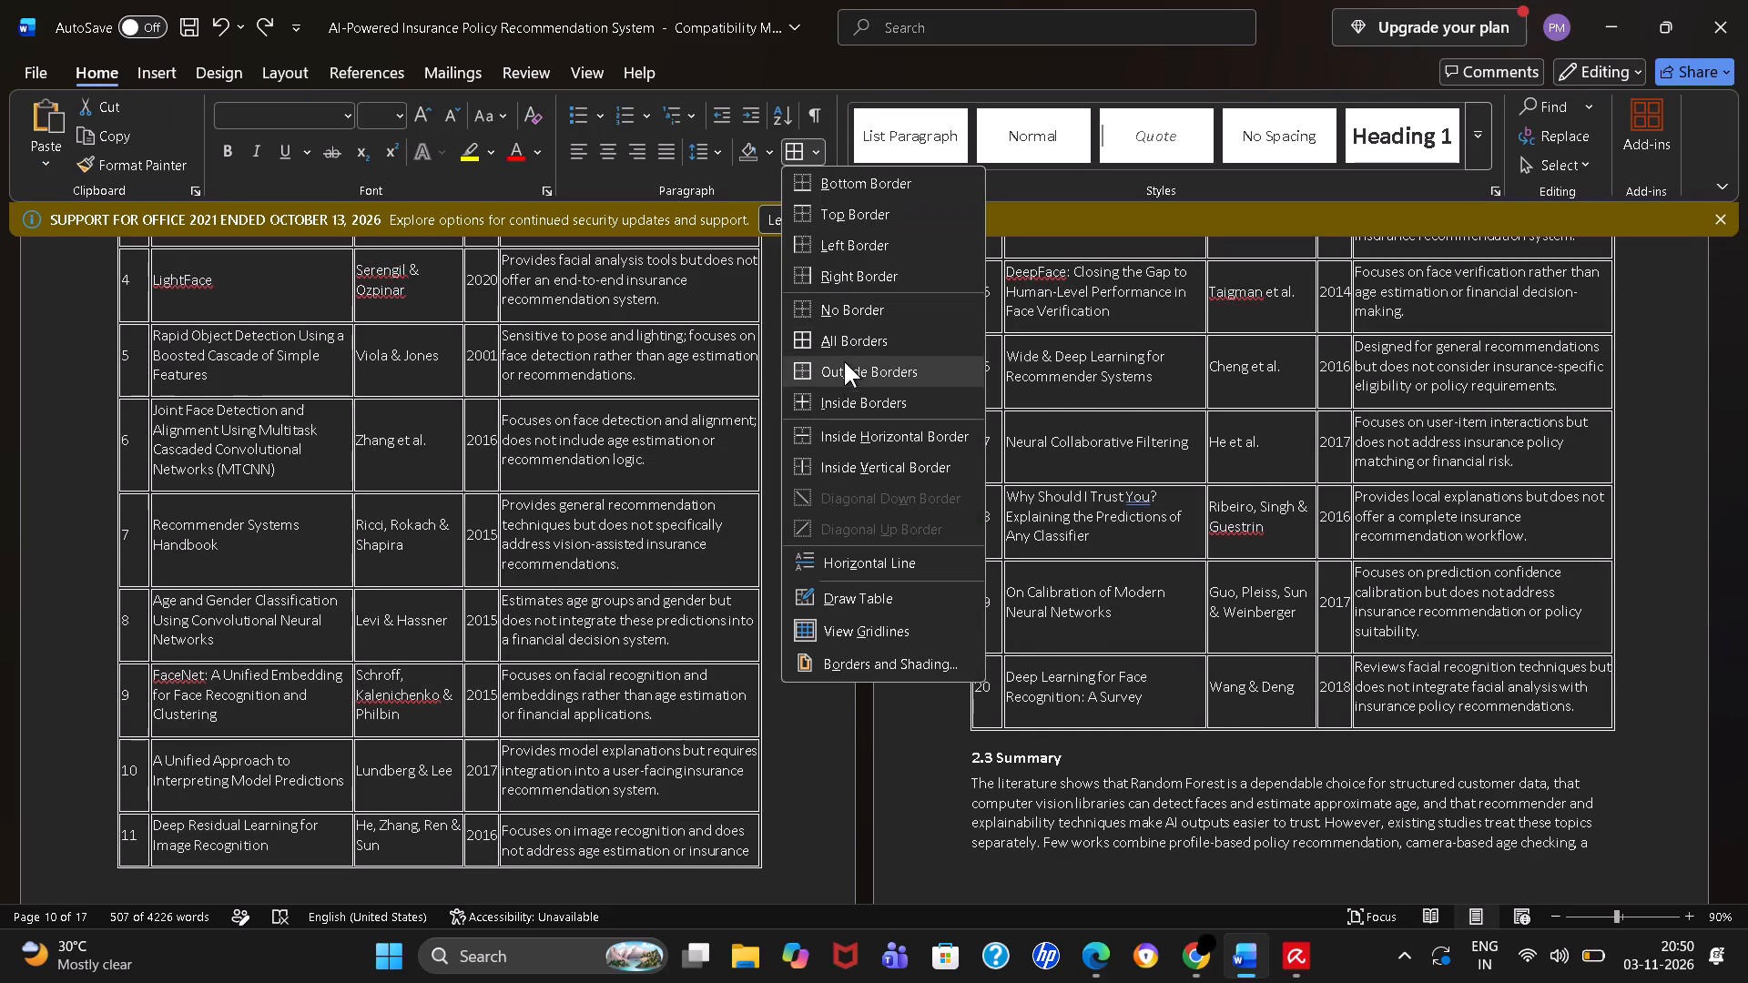
{"action": "left_click", "coordinate": [844, 351]}
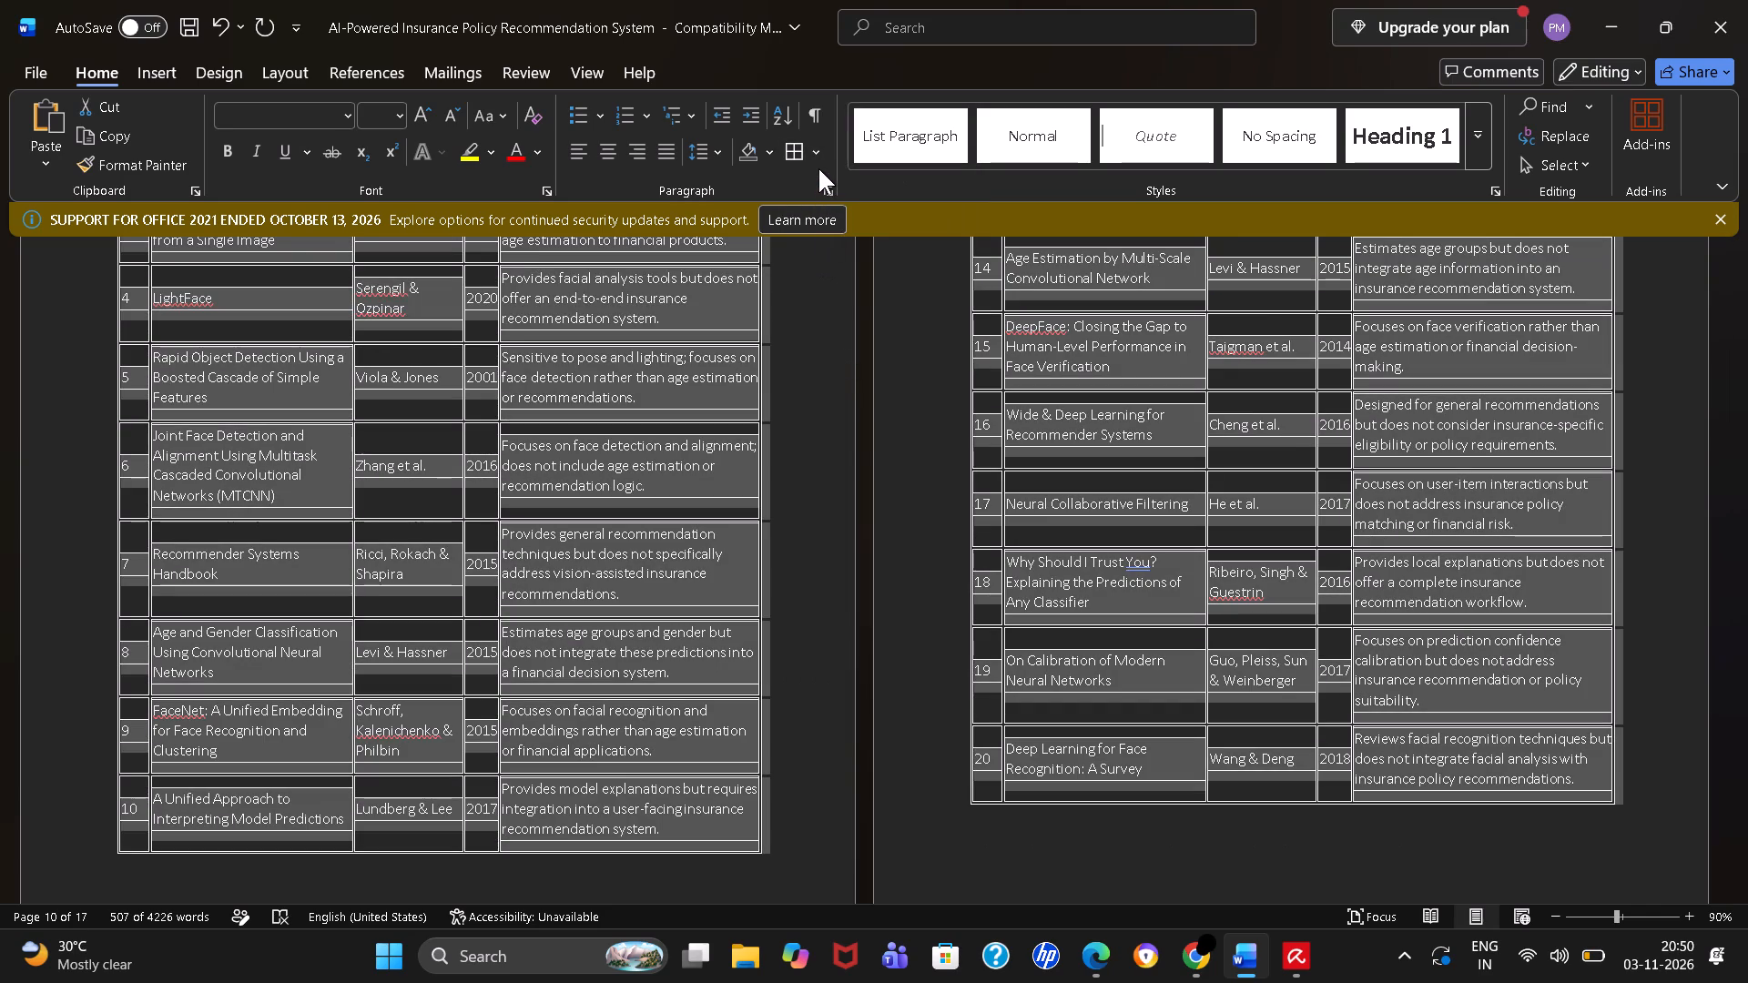
Set the paragraph borders of the selected Gap Analysis heading and table content to None in Borders and Shading.
{"action": "left_click", "coordinate": [818, 151]}
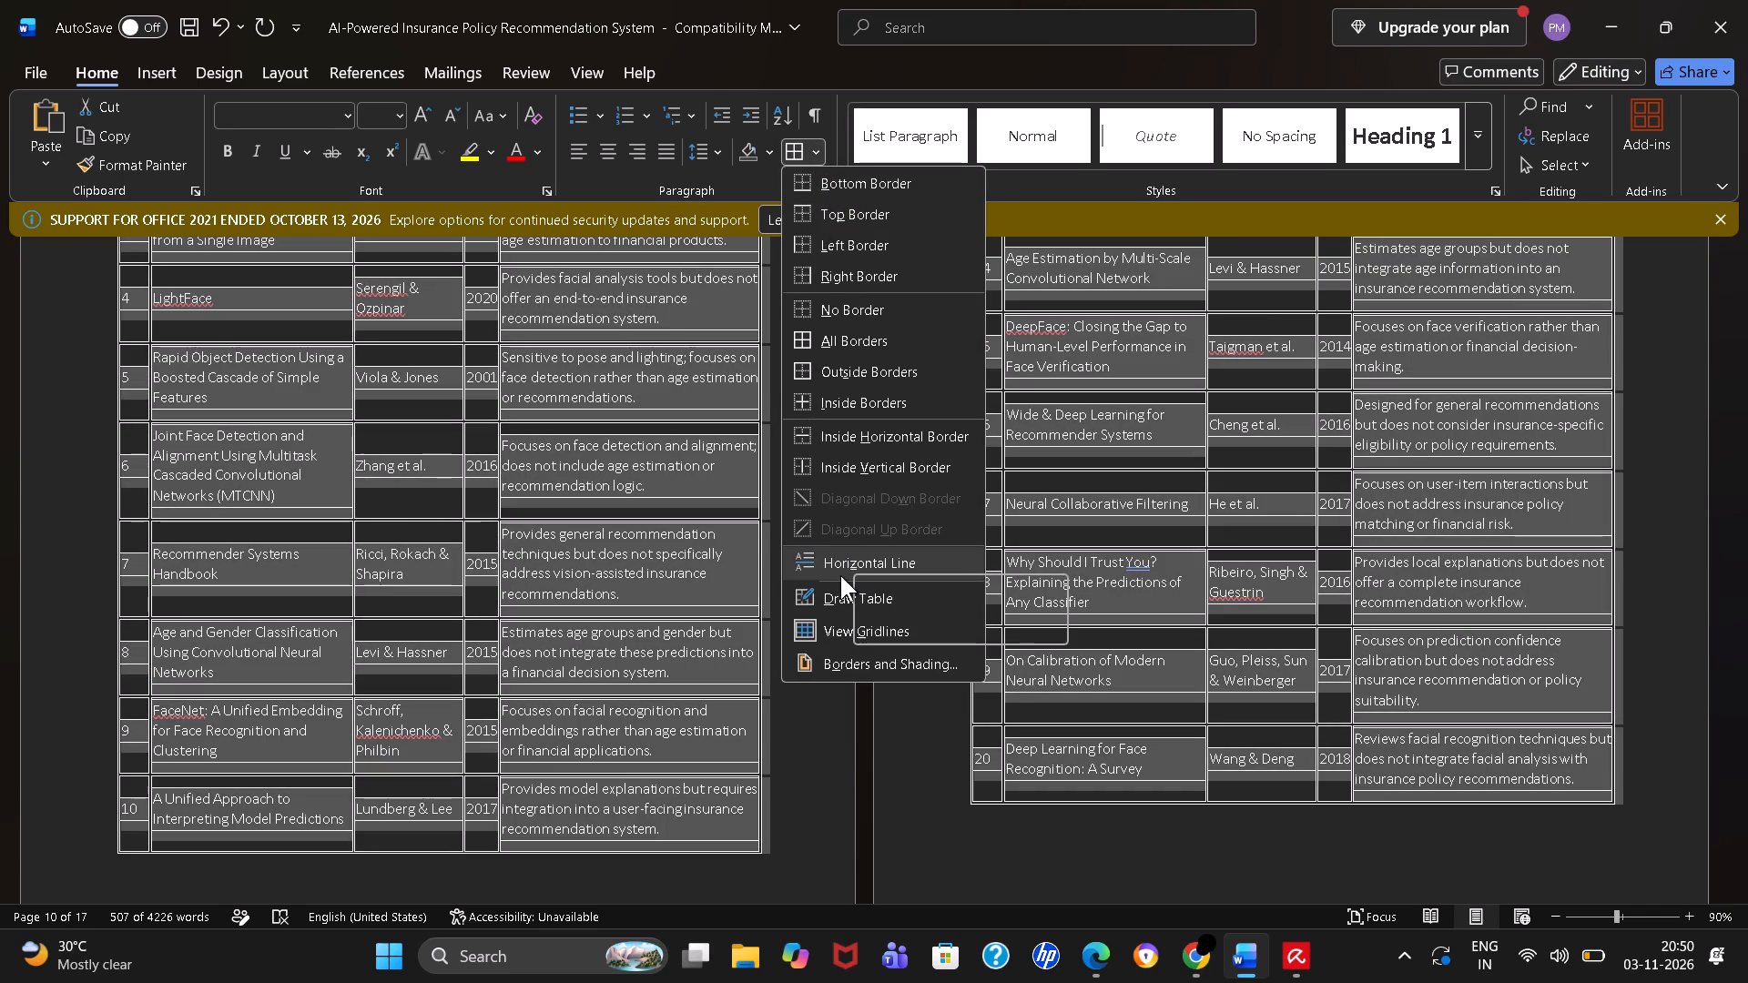
{"action": "left_click", "coordinate": [818, 660]}
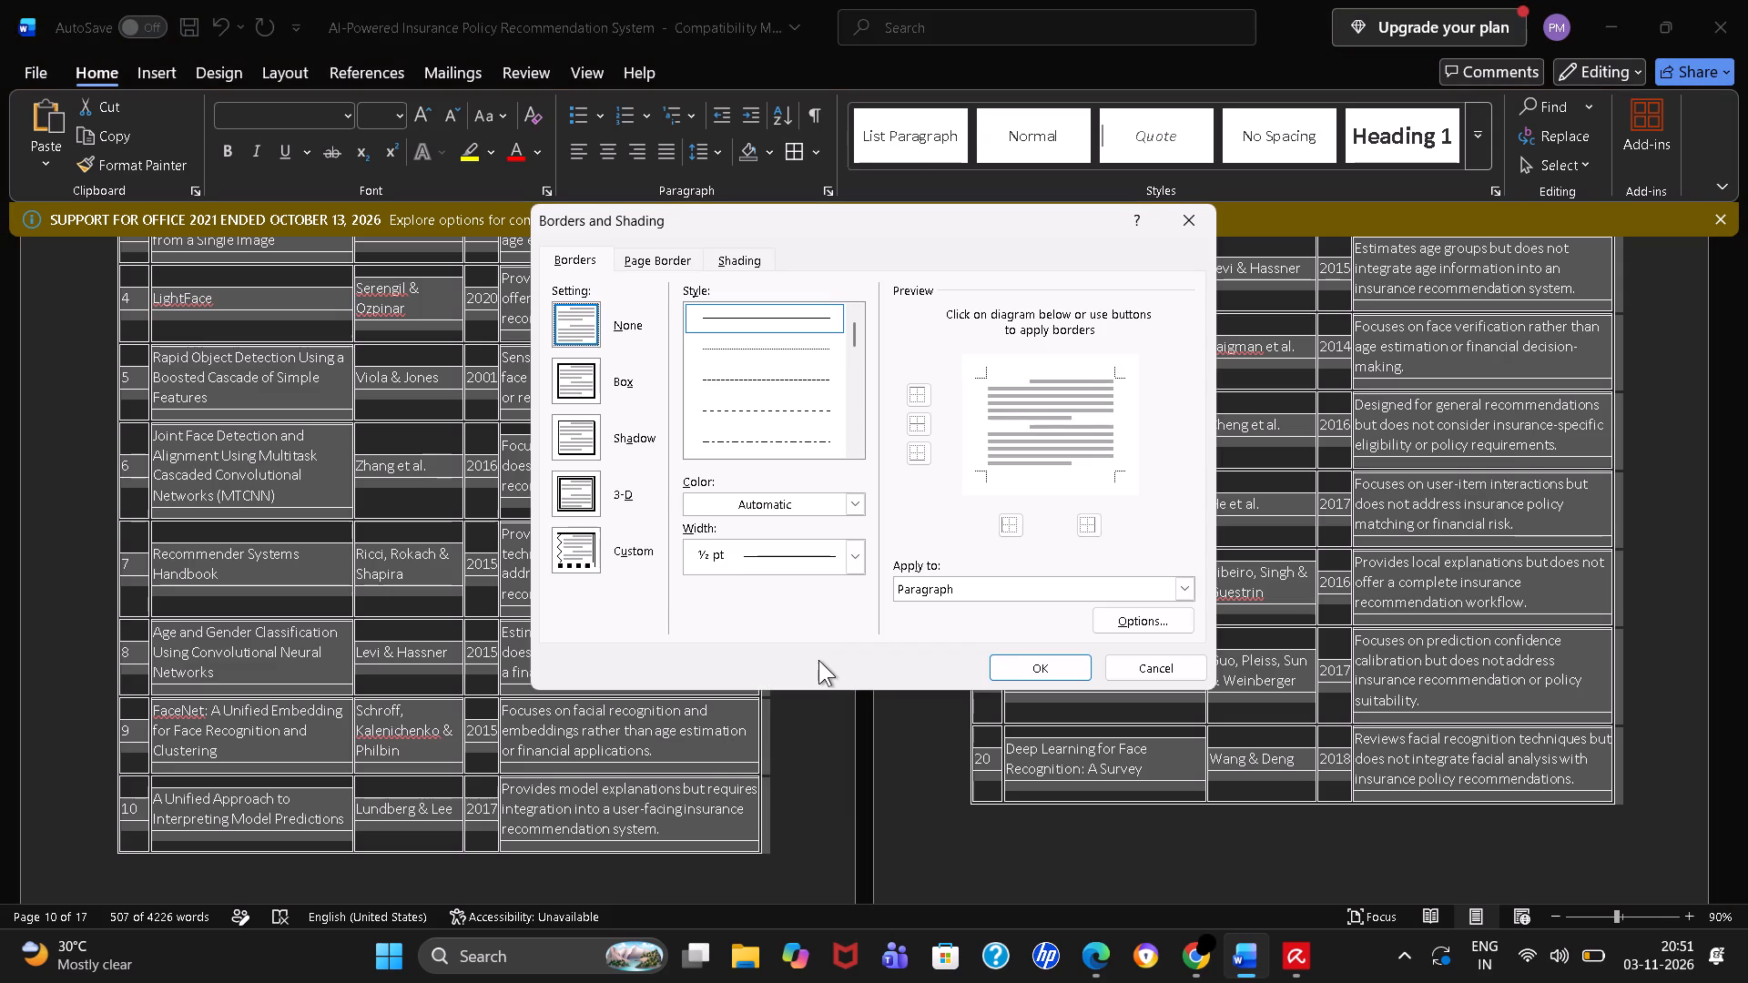
{"action": "left_click", "coordinate": [576, 486]}
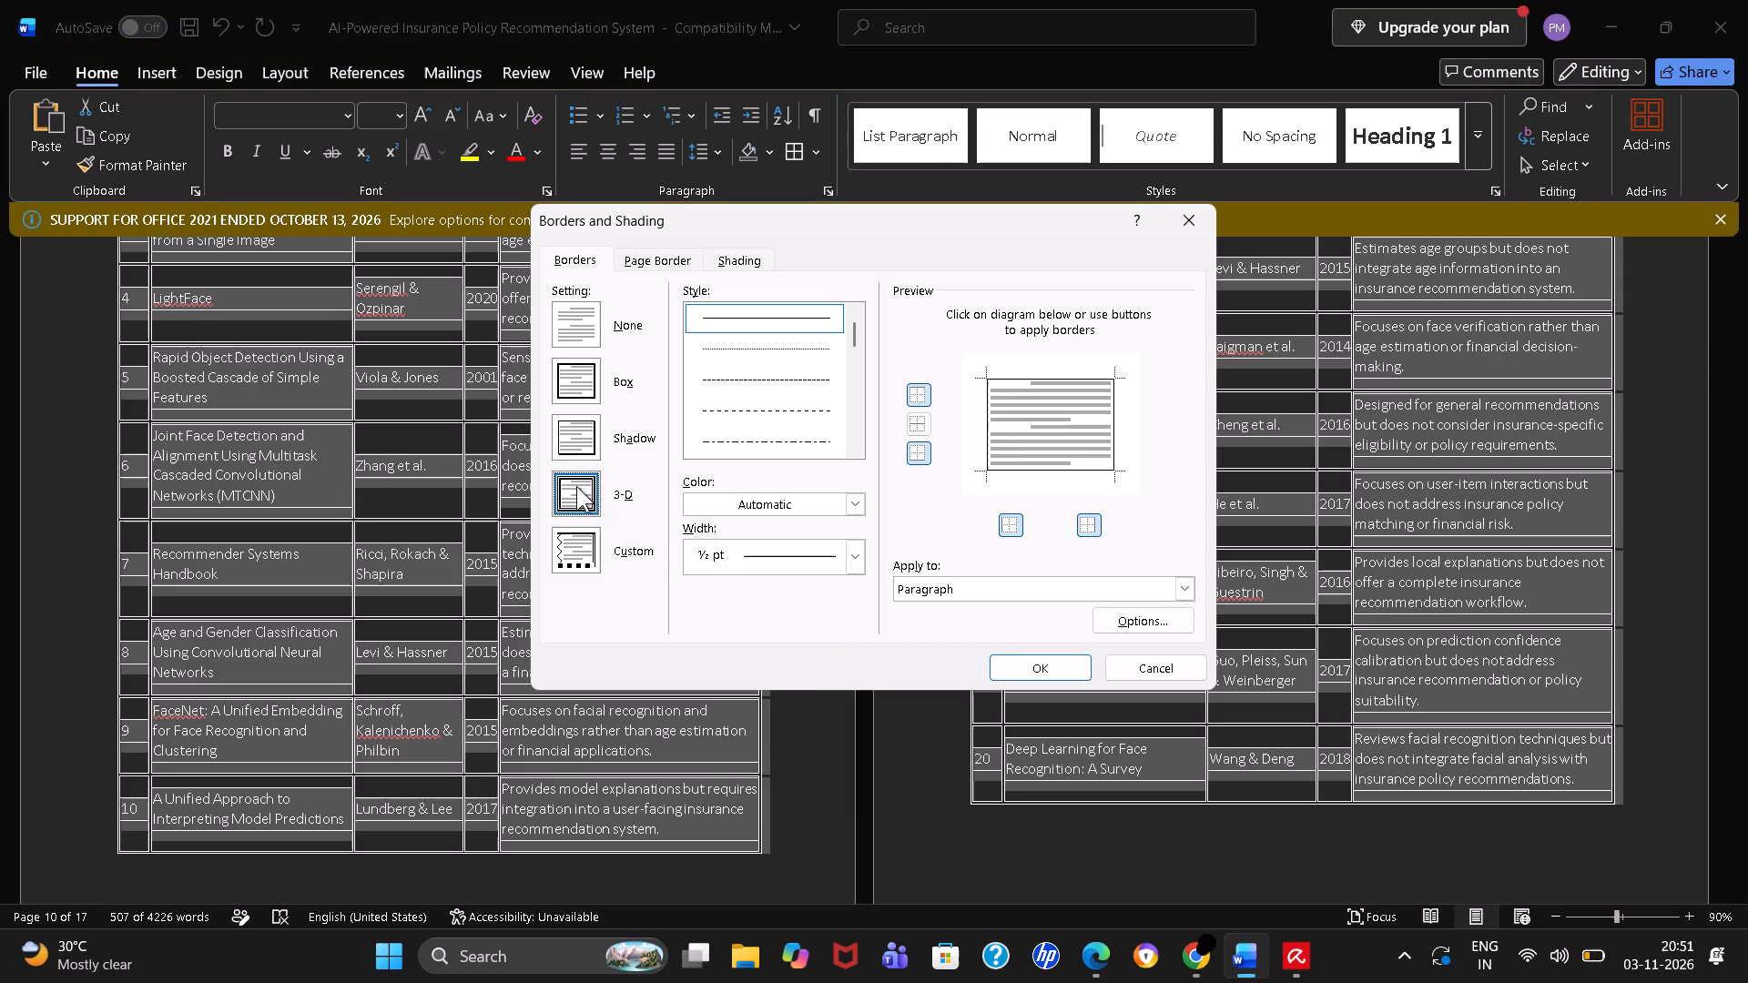
{"action": "left_click", "coordinate": [573, 389]}
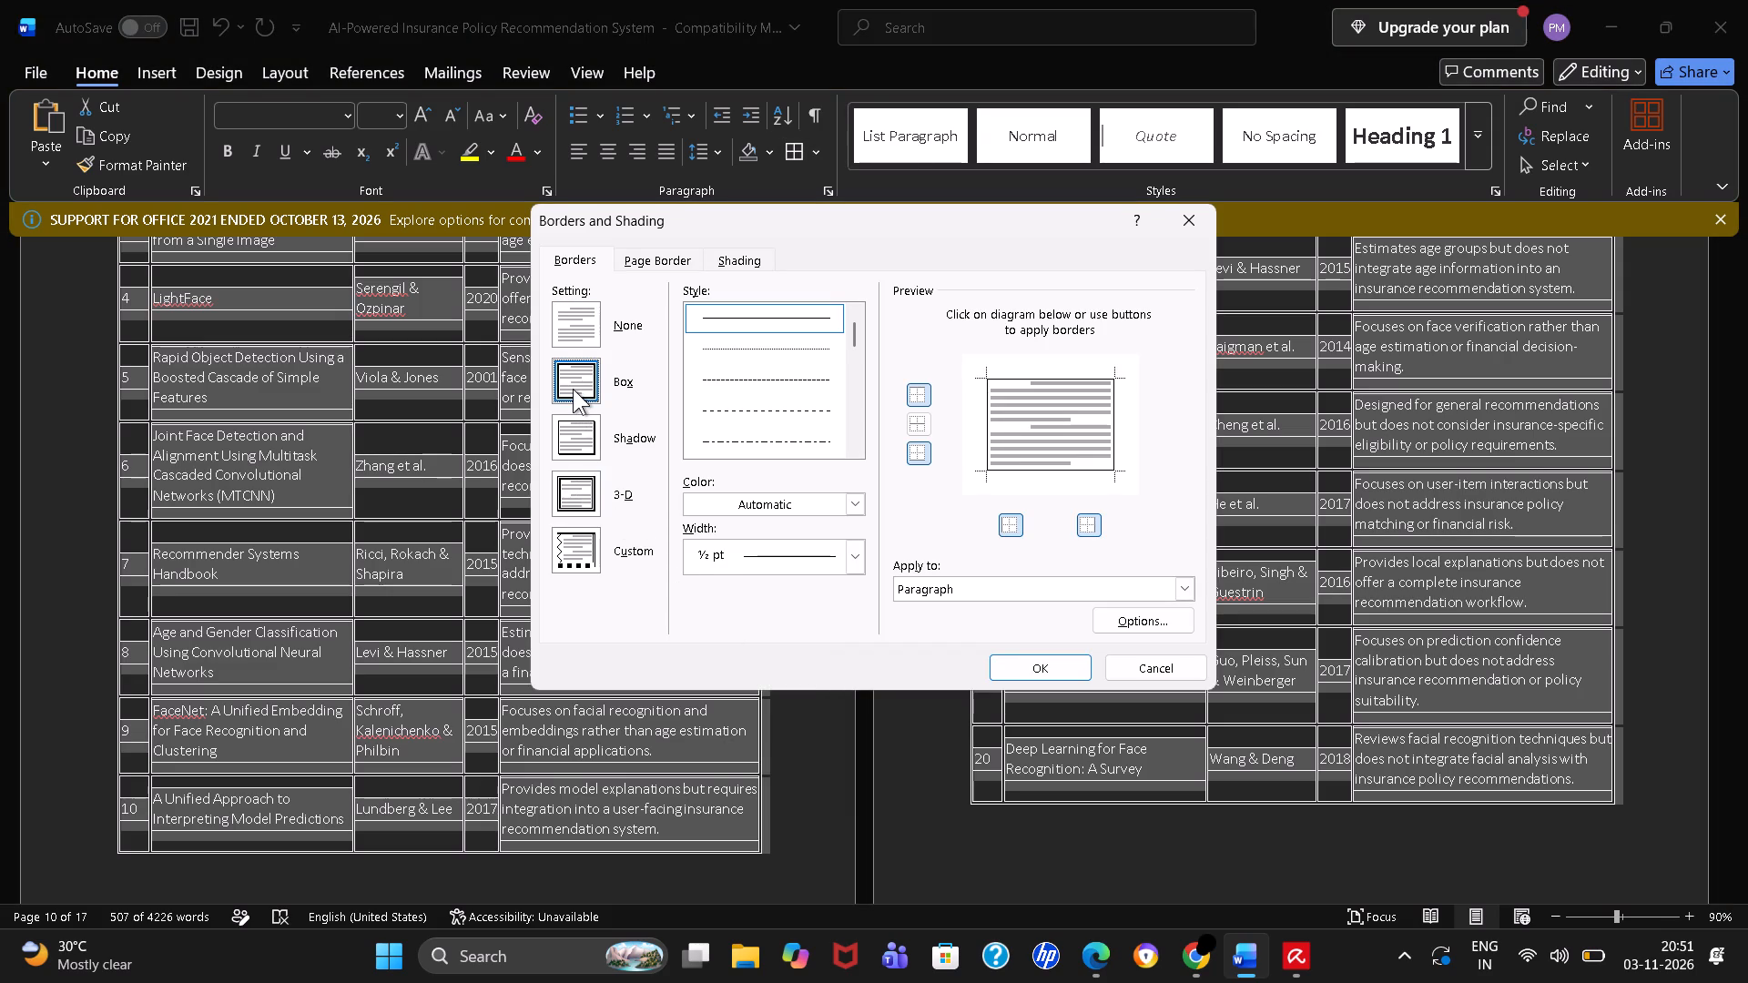
{"action": "left_click", "coordinate": [573, 389]}
{"action": "left_click", "coordinate": [574, 345]}
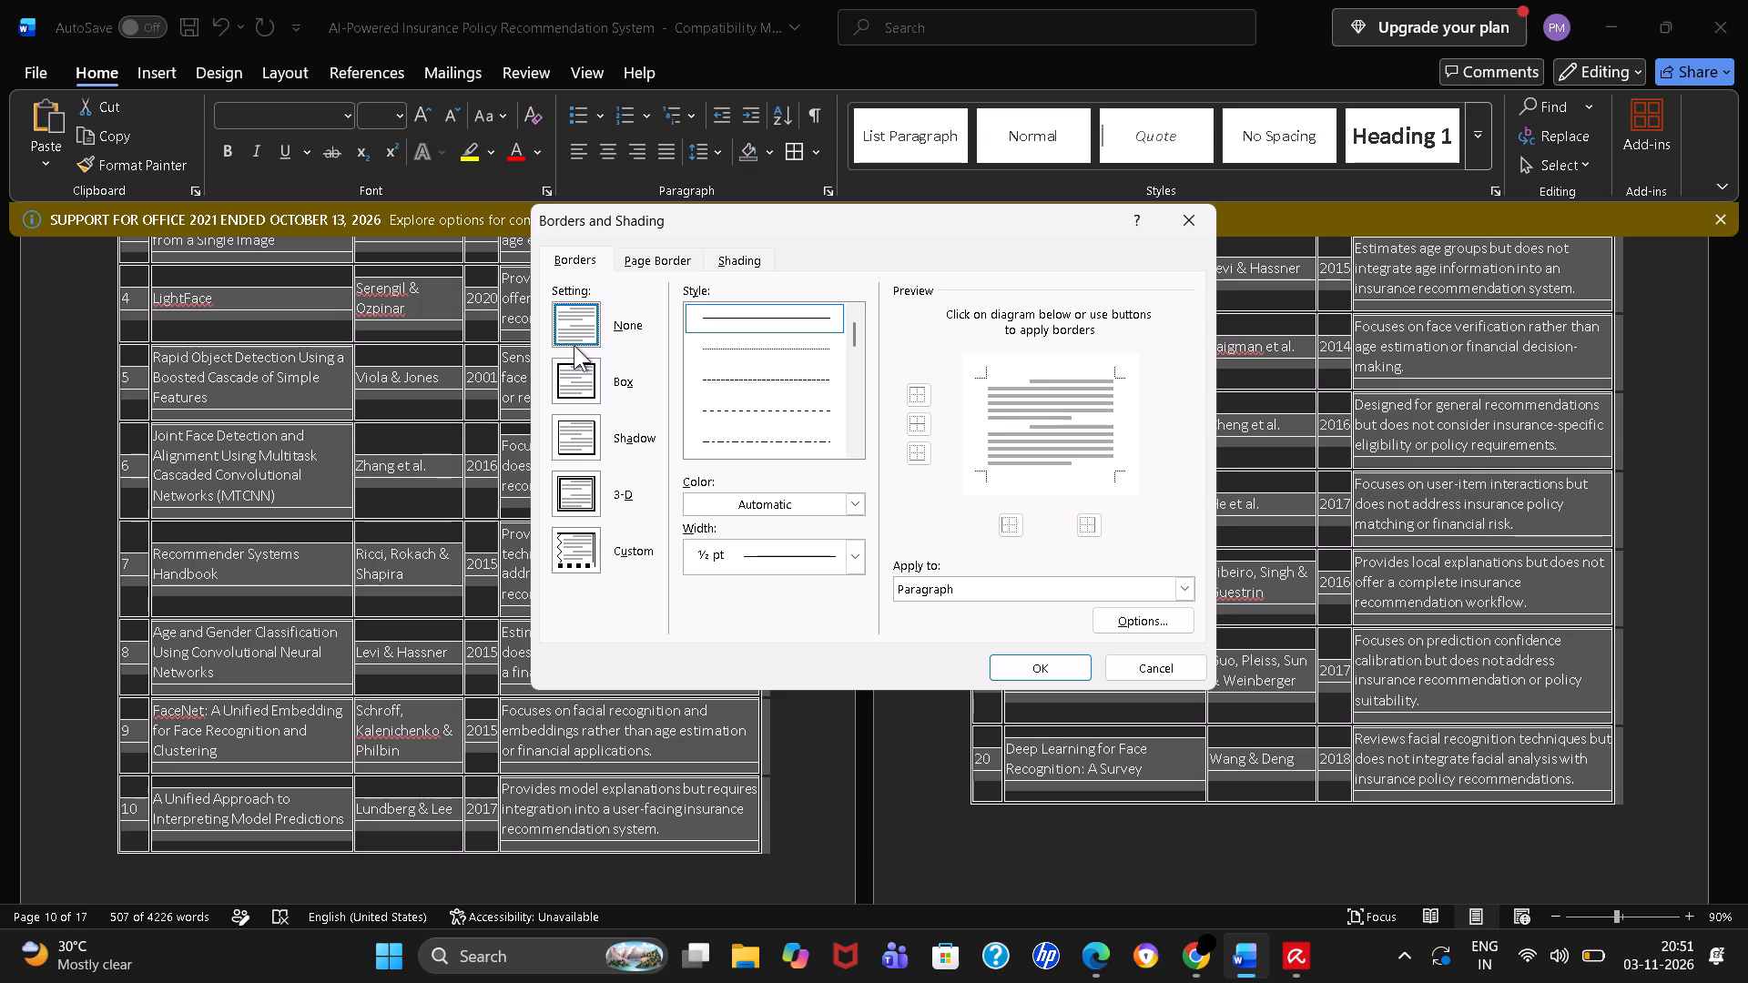
{"action": "left_click", "coordinate": [1046, 672]}
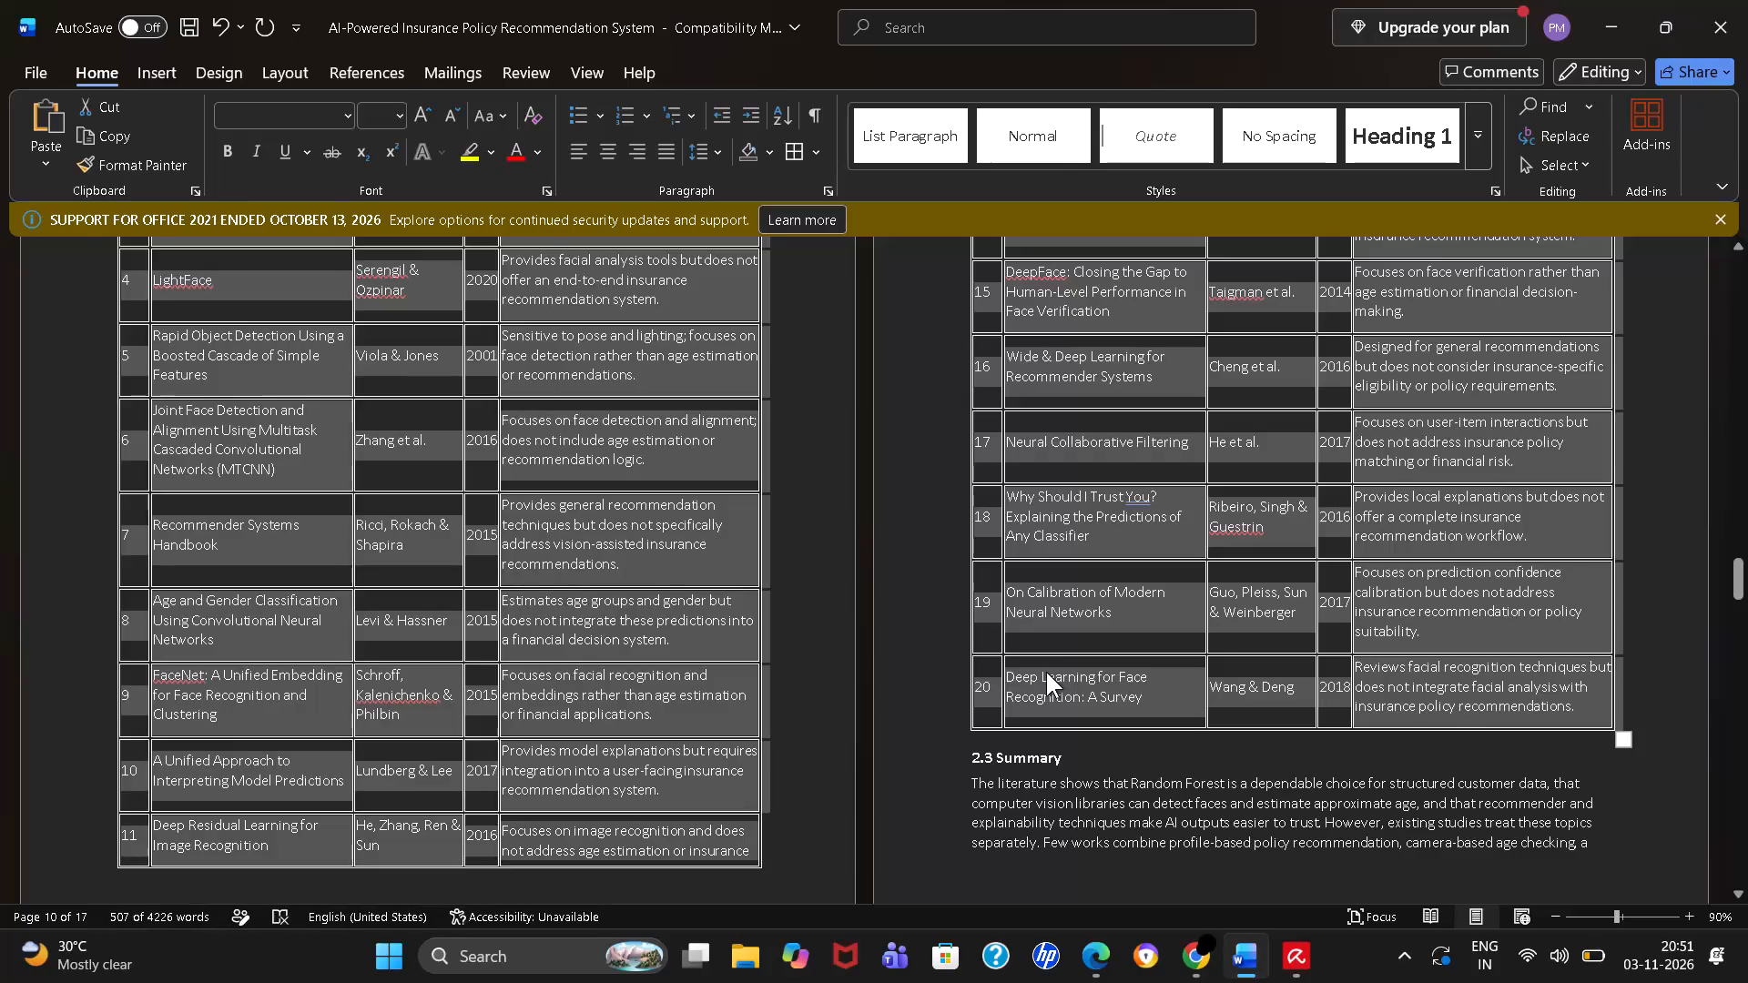
Place the cursor in the Gap Analysis table and apply the page border setting None to the whole document.
{"action": "scroll", "coordinate": [1046, 672], "scroll_direction": "up", "scroll_amount": 2}
{"action": "left_click", "coordinate": [877, 612]}
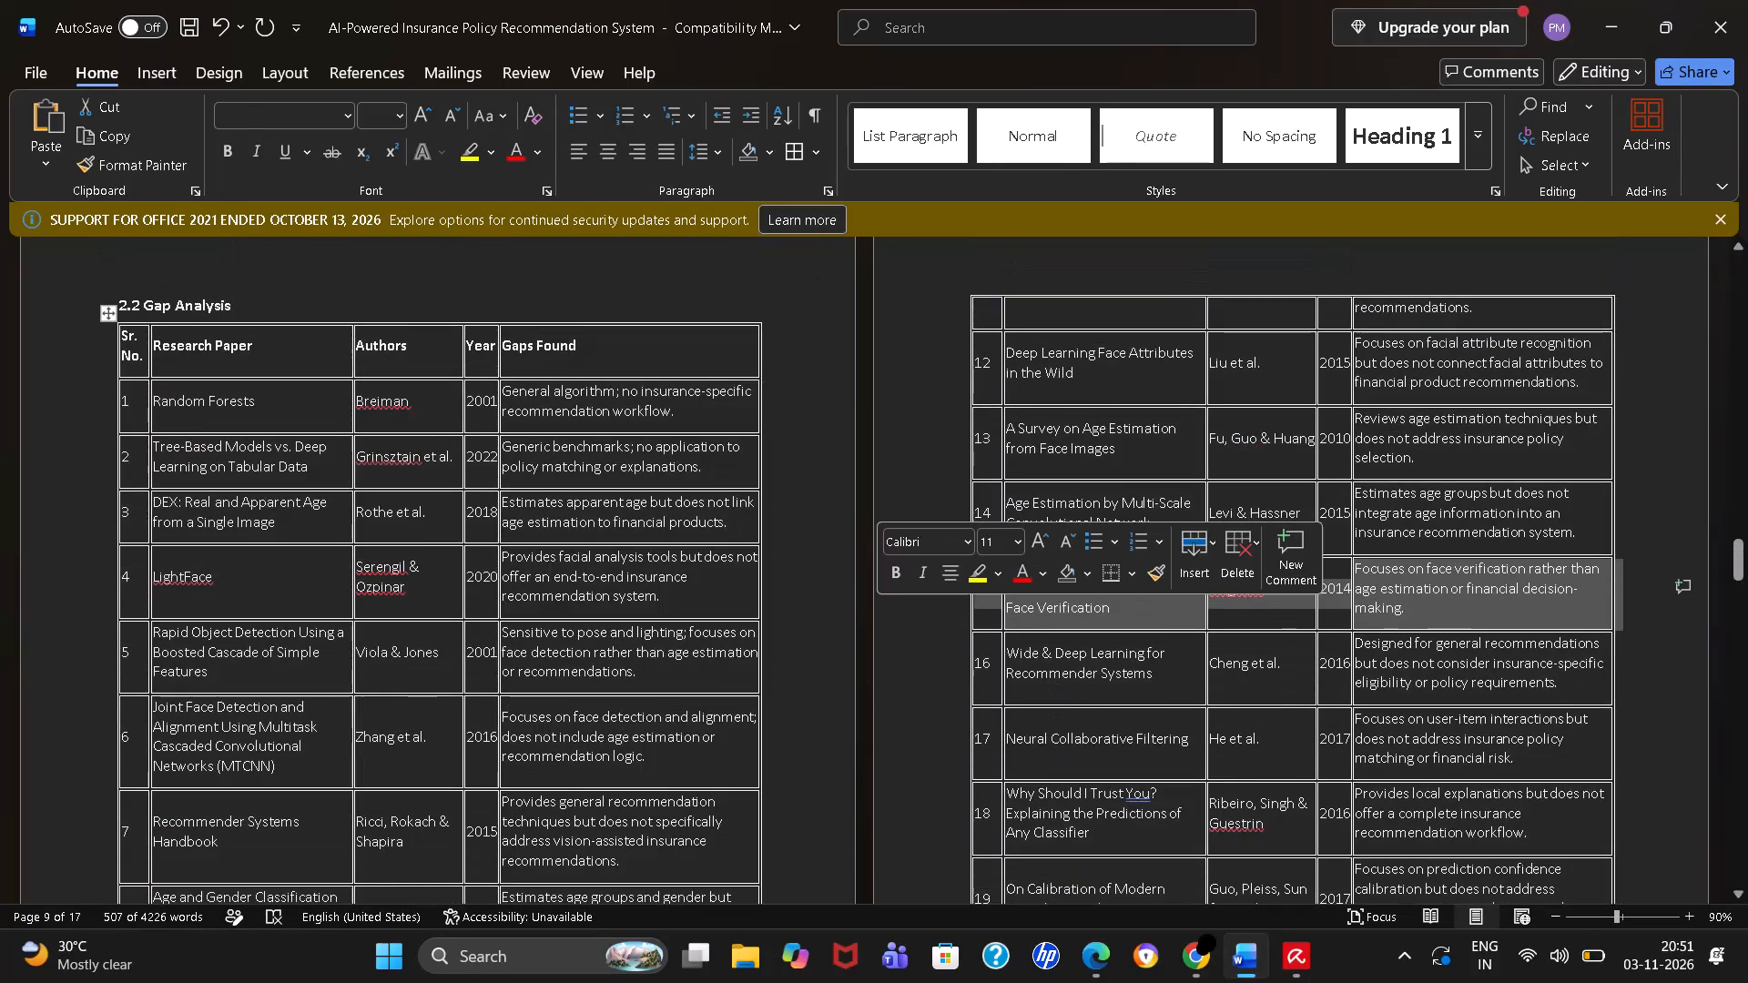
{"action": "left_click", "coordinate": [997, 370]}
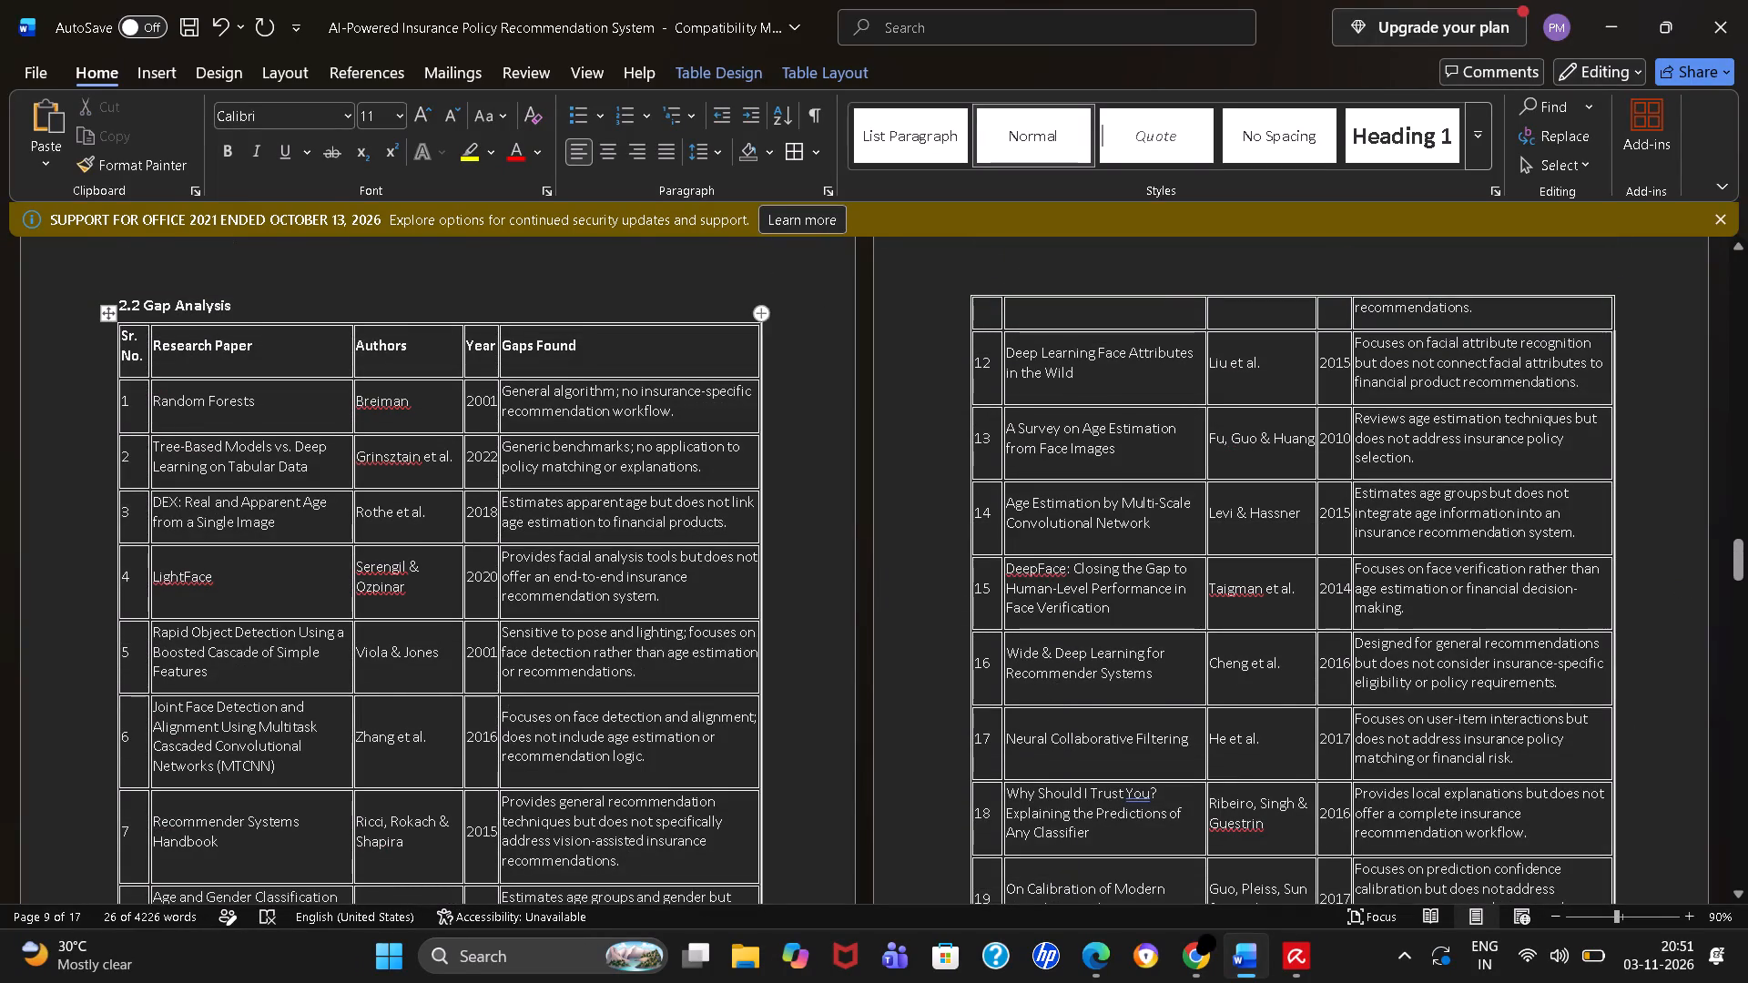
{"action": "left_click", "coordinate": [812, 143]}
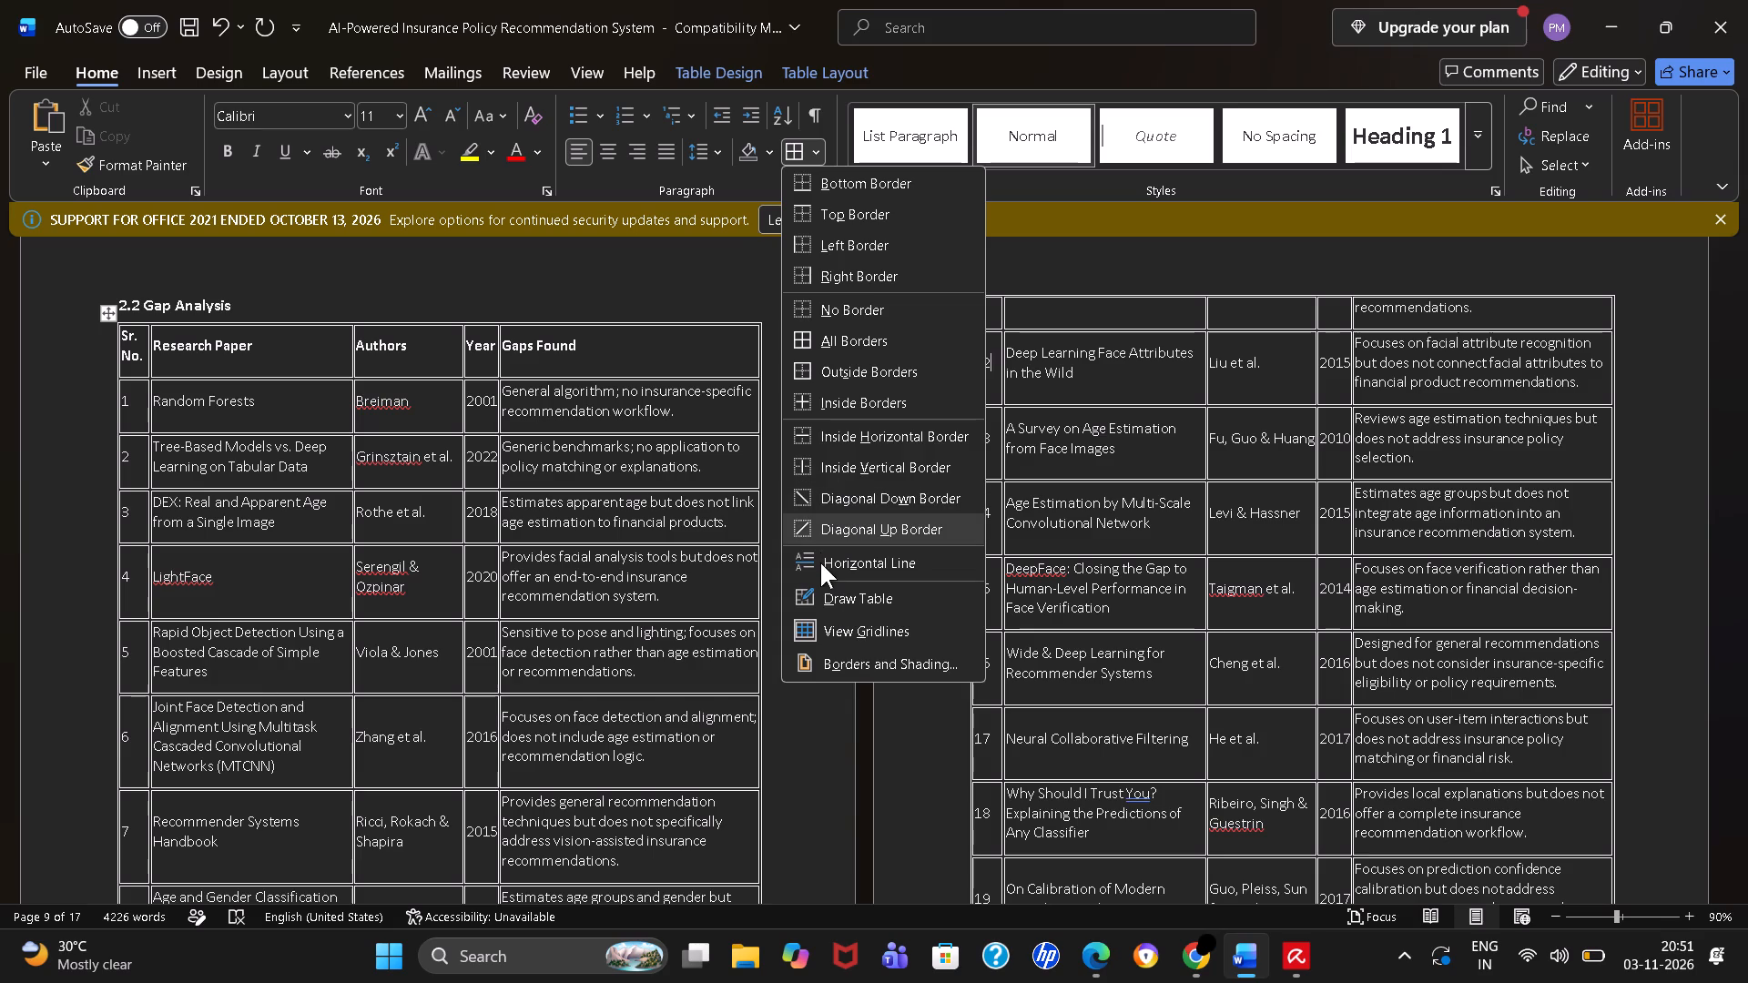
{"action": "left_click", "coordinate": [813, 657]}
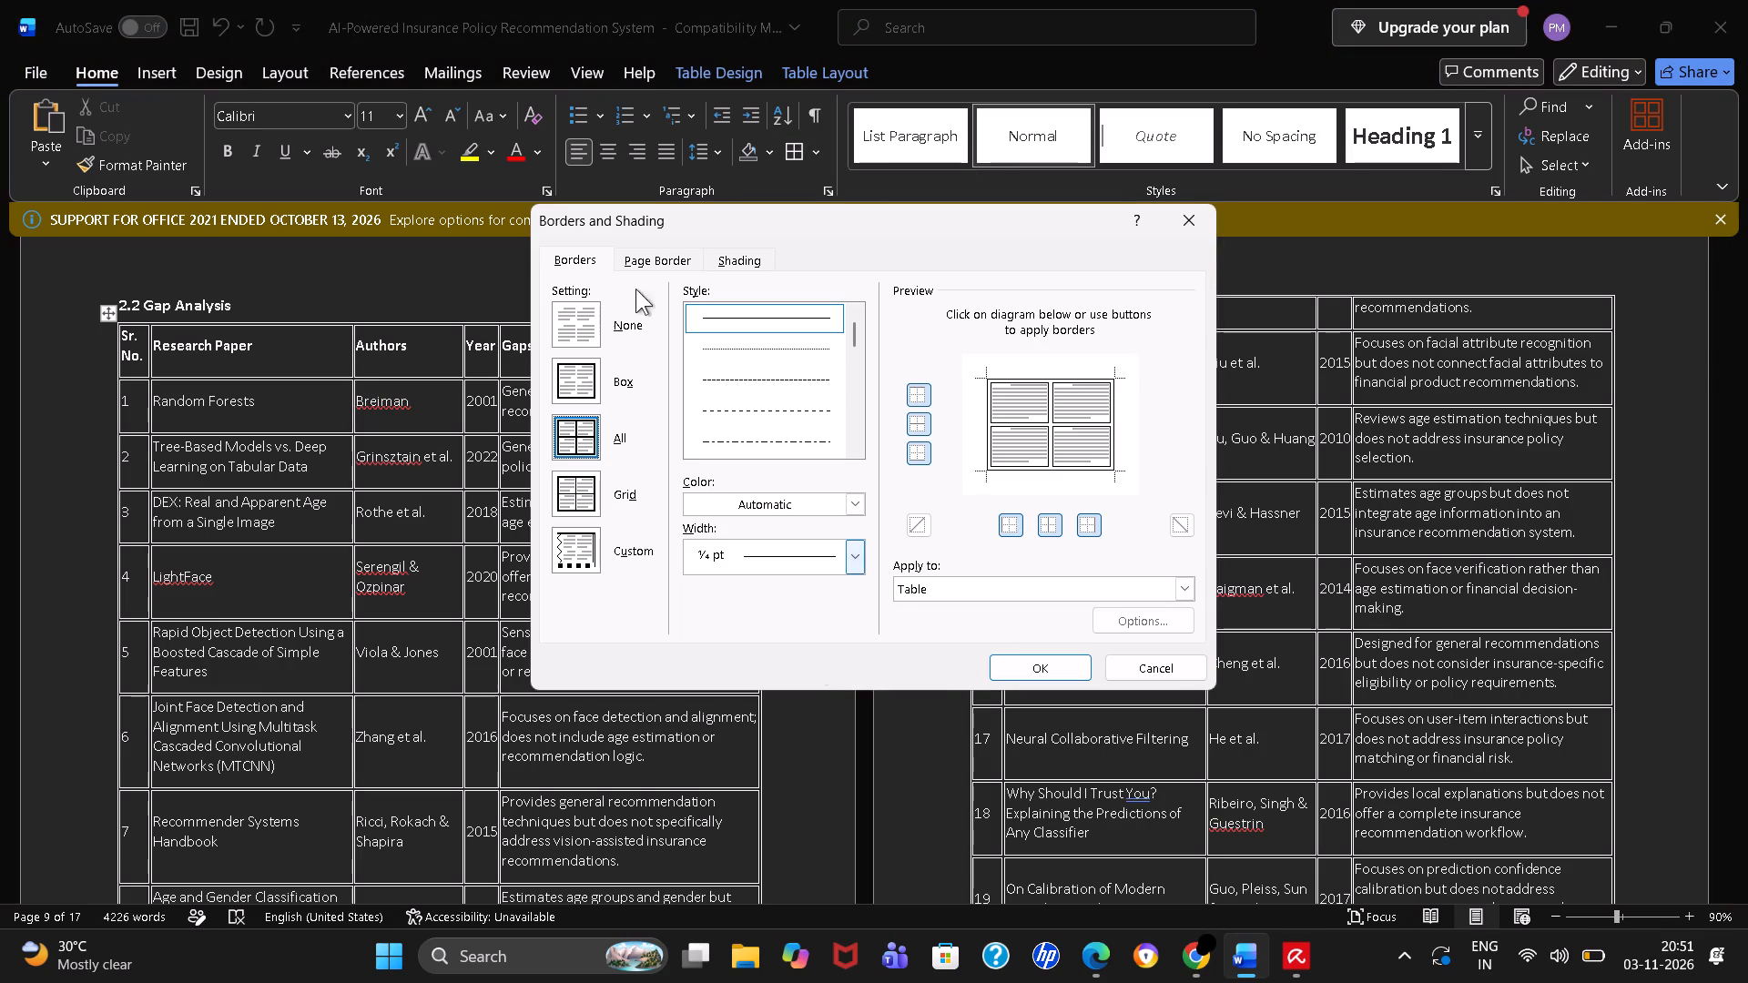
{"action": "left_click", "coordinate": [657, 255]}
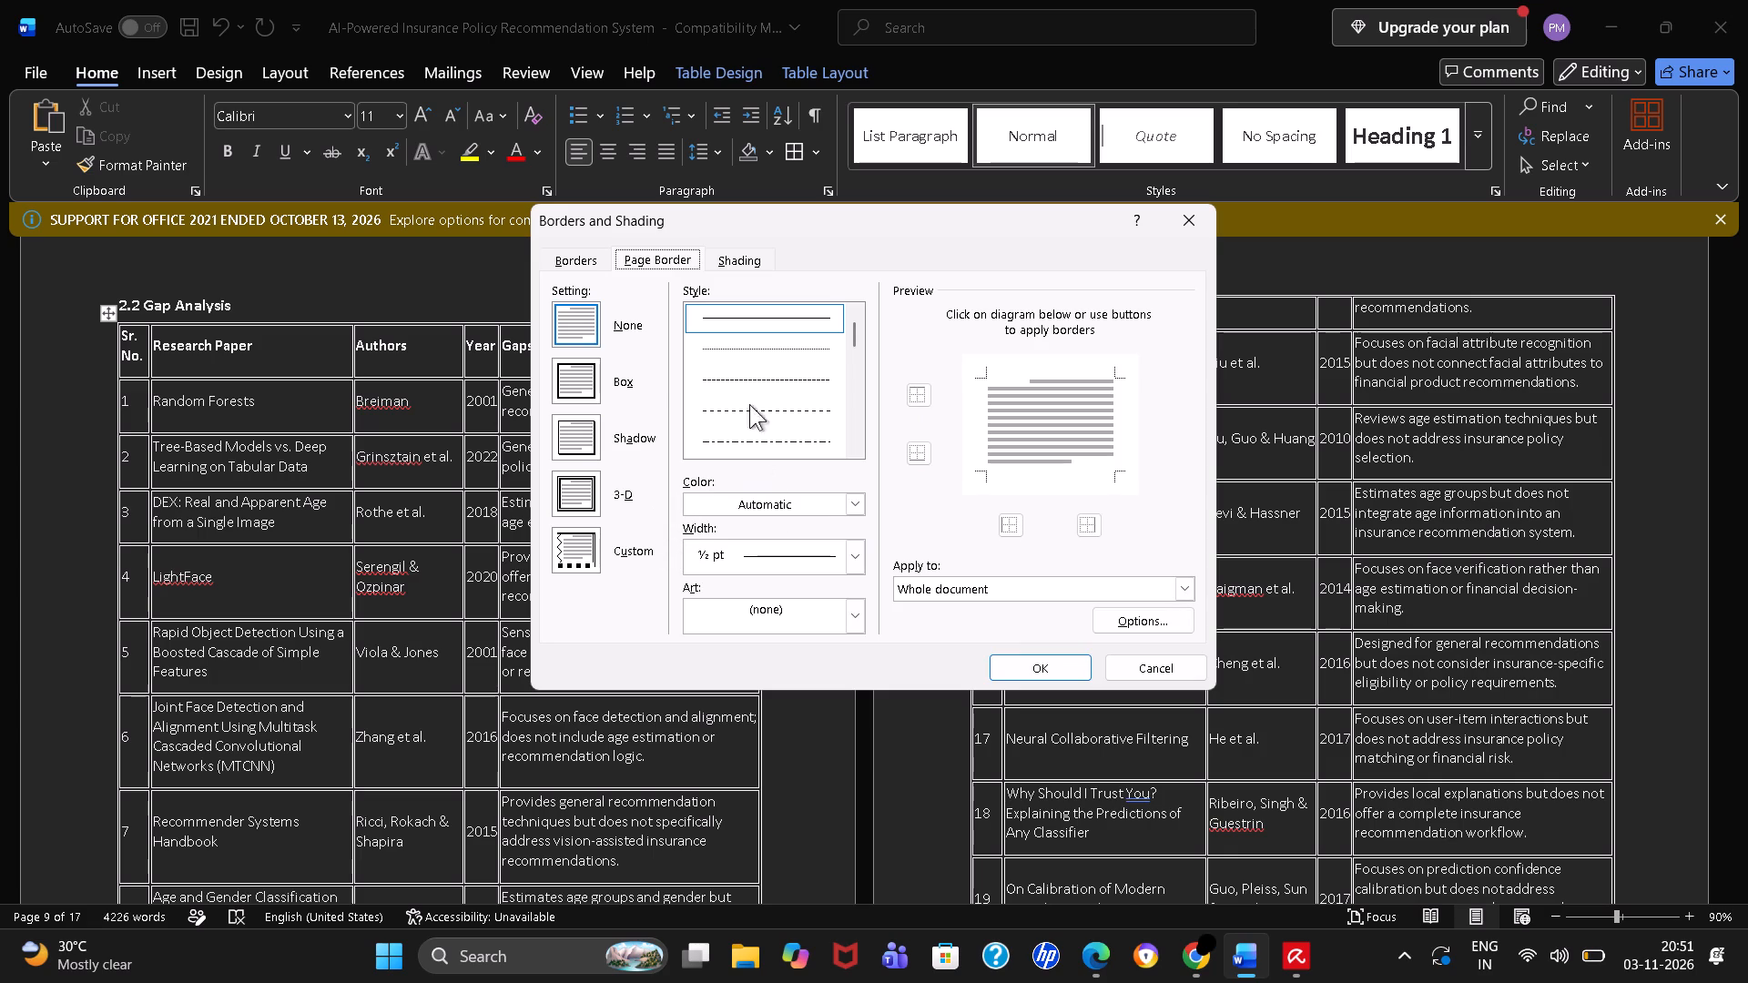
{"action": "left_click", "coordinate": [1028, 677]}
Delete an empty line above the horizontal rule that follows the 2.3 Summary section.
{"action": "scroll", "coordinate": [1028, 677], "scroll_direction": "down", "scroll_amount": 5}
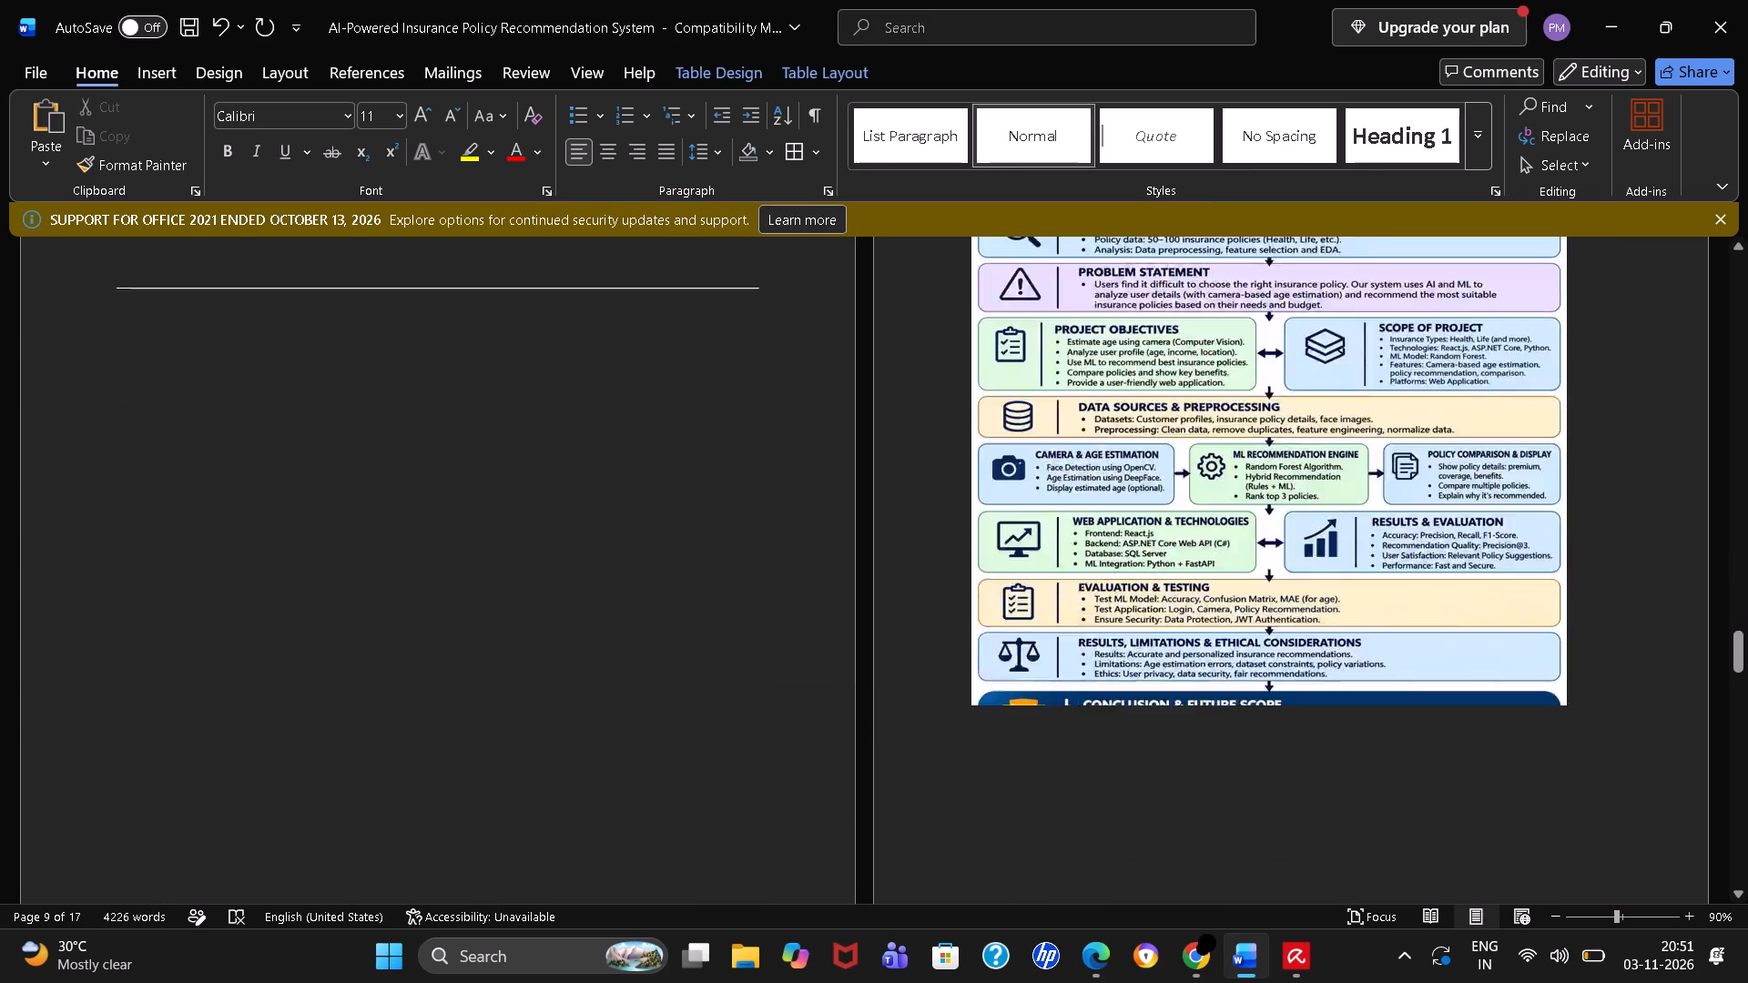
{"action": "scroll", "coordinate": [1028, 677], "scroll_direction": "up", "scroll_amount": 2}
{"action": "scroll", "coordinate": [1028, 677], "scroll_direction": "down", "scroll_amount": 1}
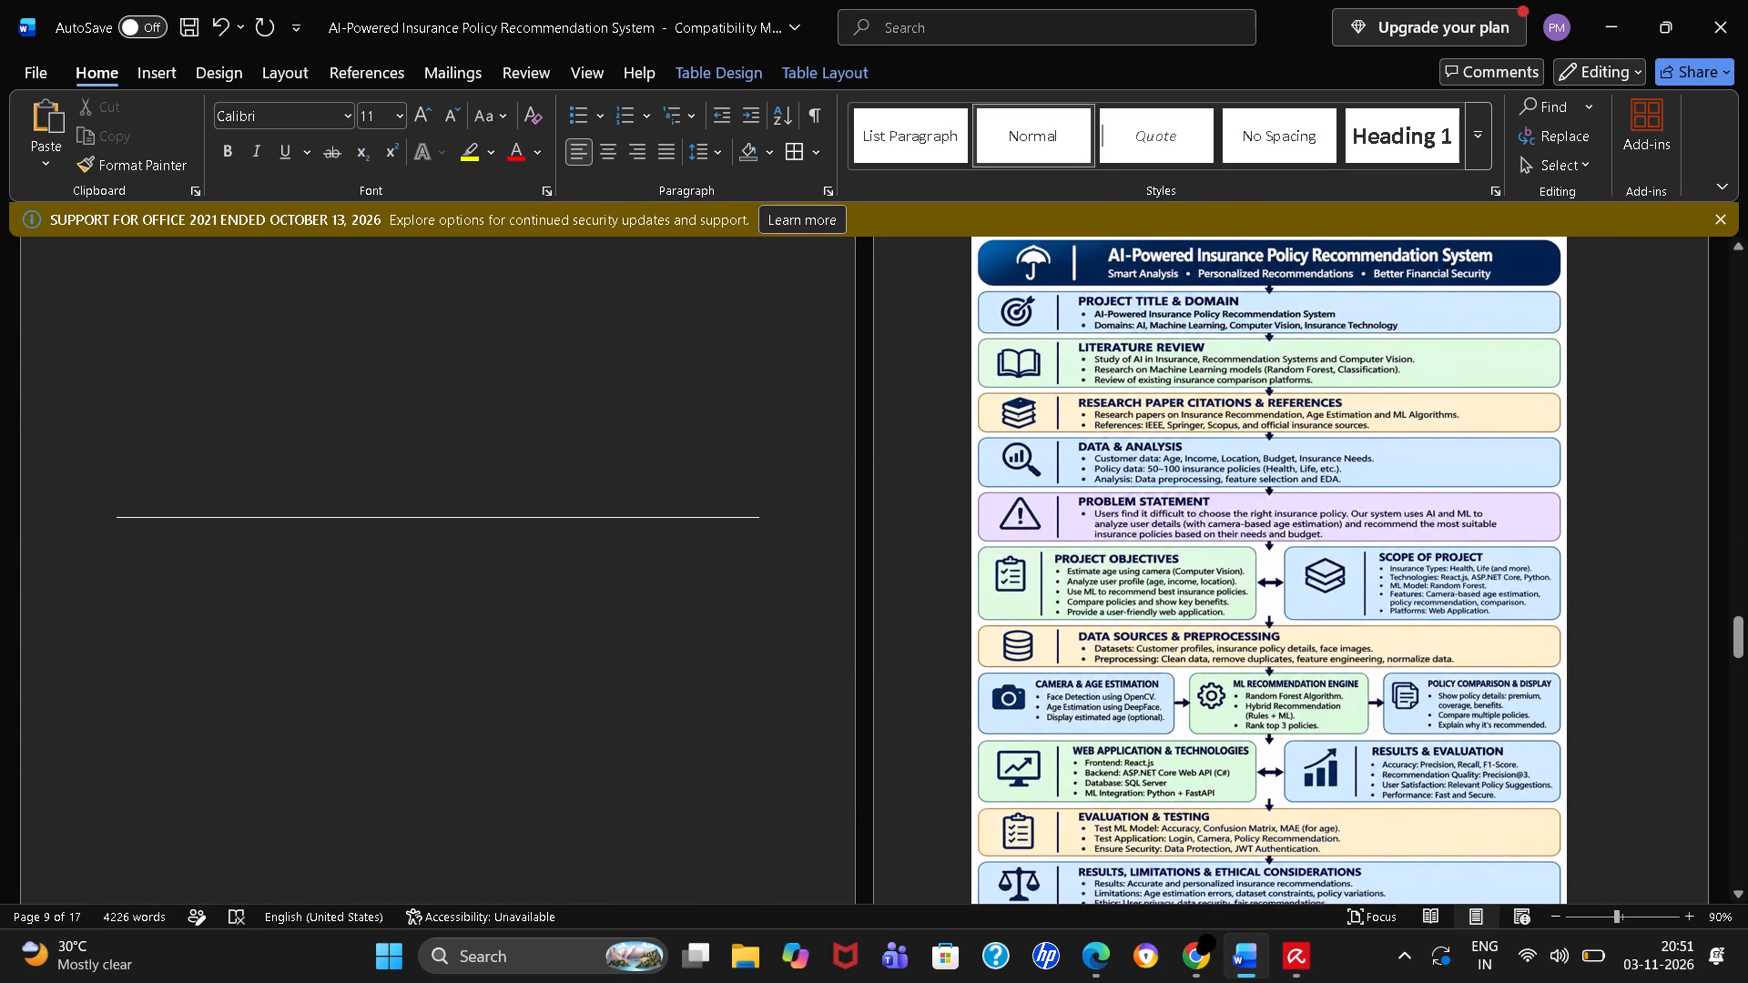
{"action": "left_click", "coordinate": [551, 519]}
{"action": "key", "text": "BackSpace"}
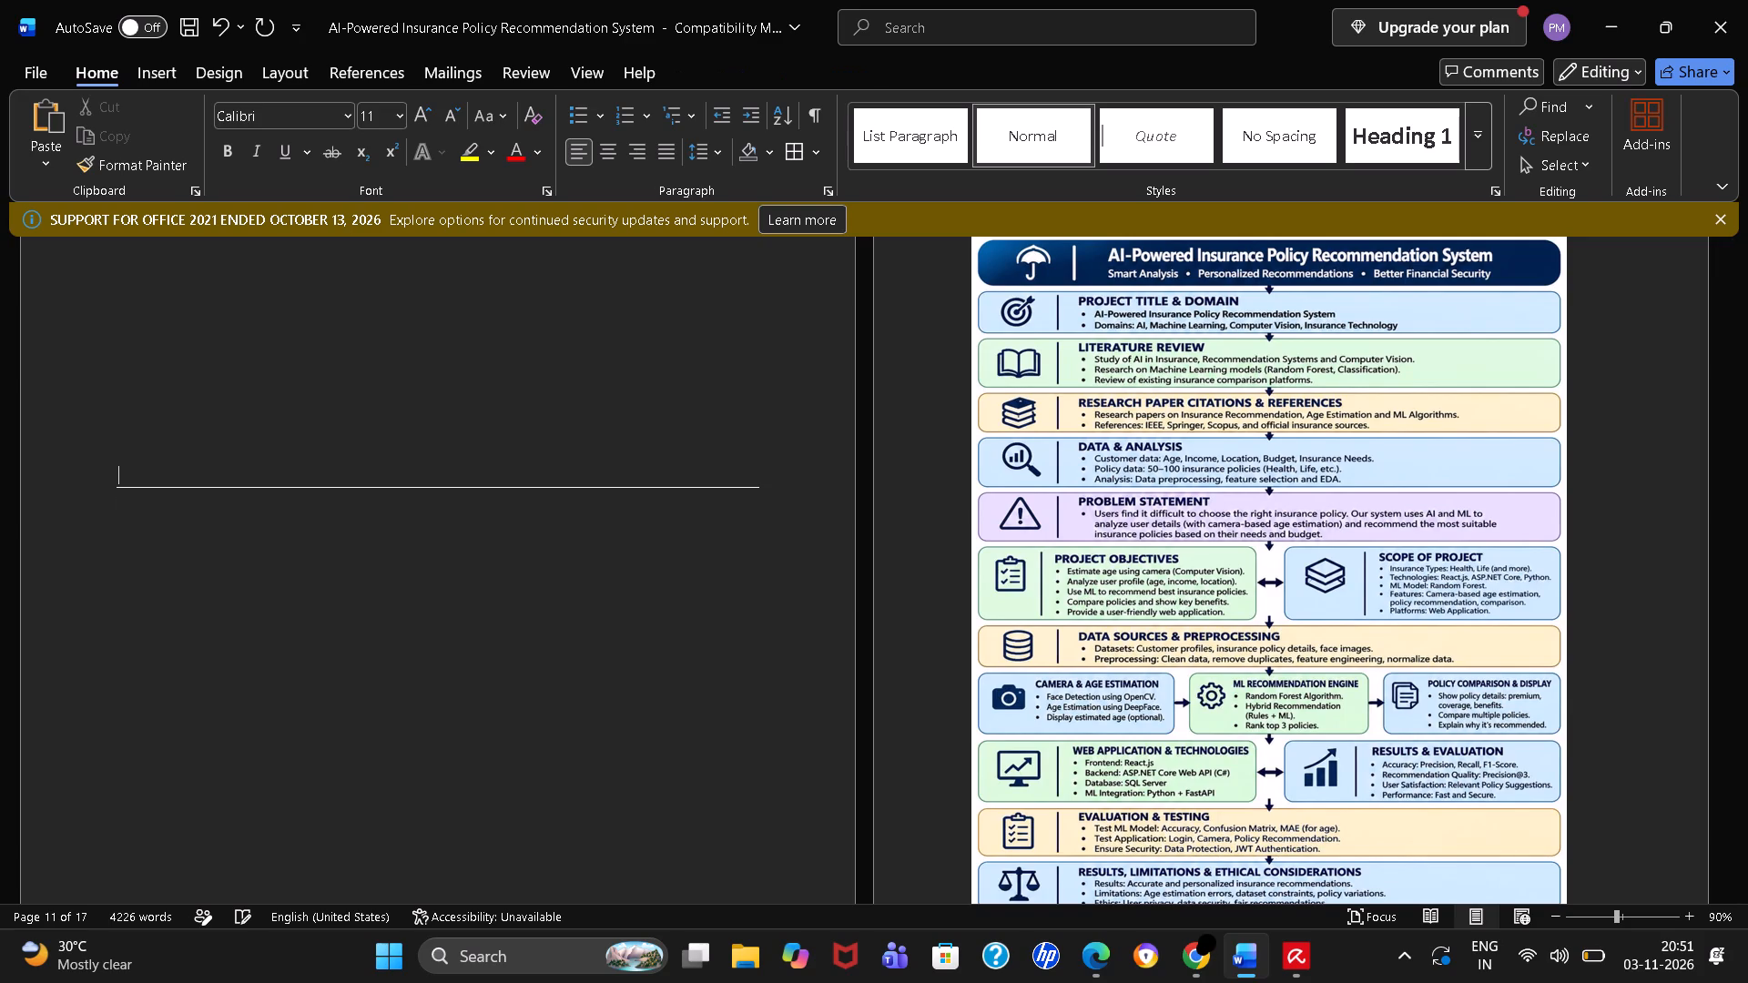
Switch to the report PDF in Edge, examine the Gap Analysis table across pages 9 and 10, and return to the Word report.
{"action": "scroll", "coordinate": [551, 519], "scroll_direction": "down", "scroll_amount": 10}
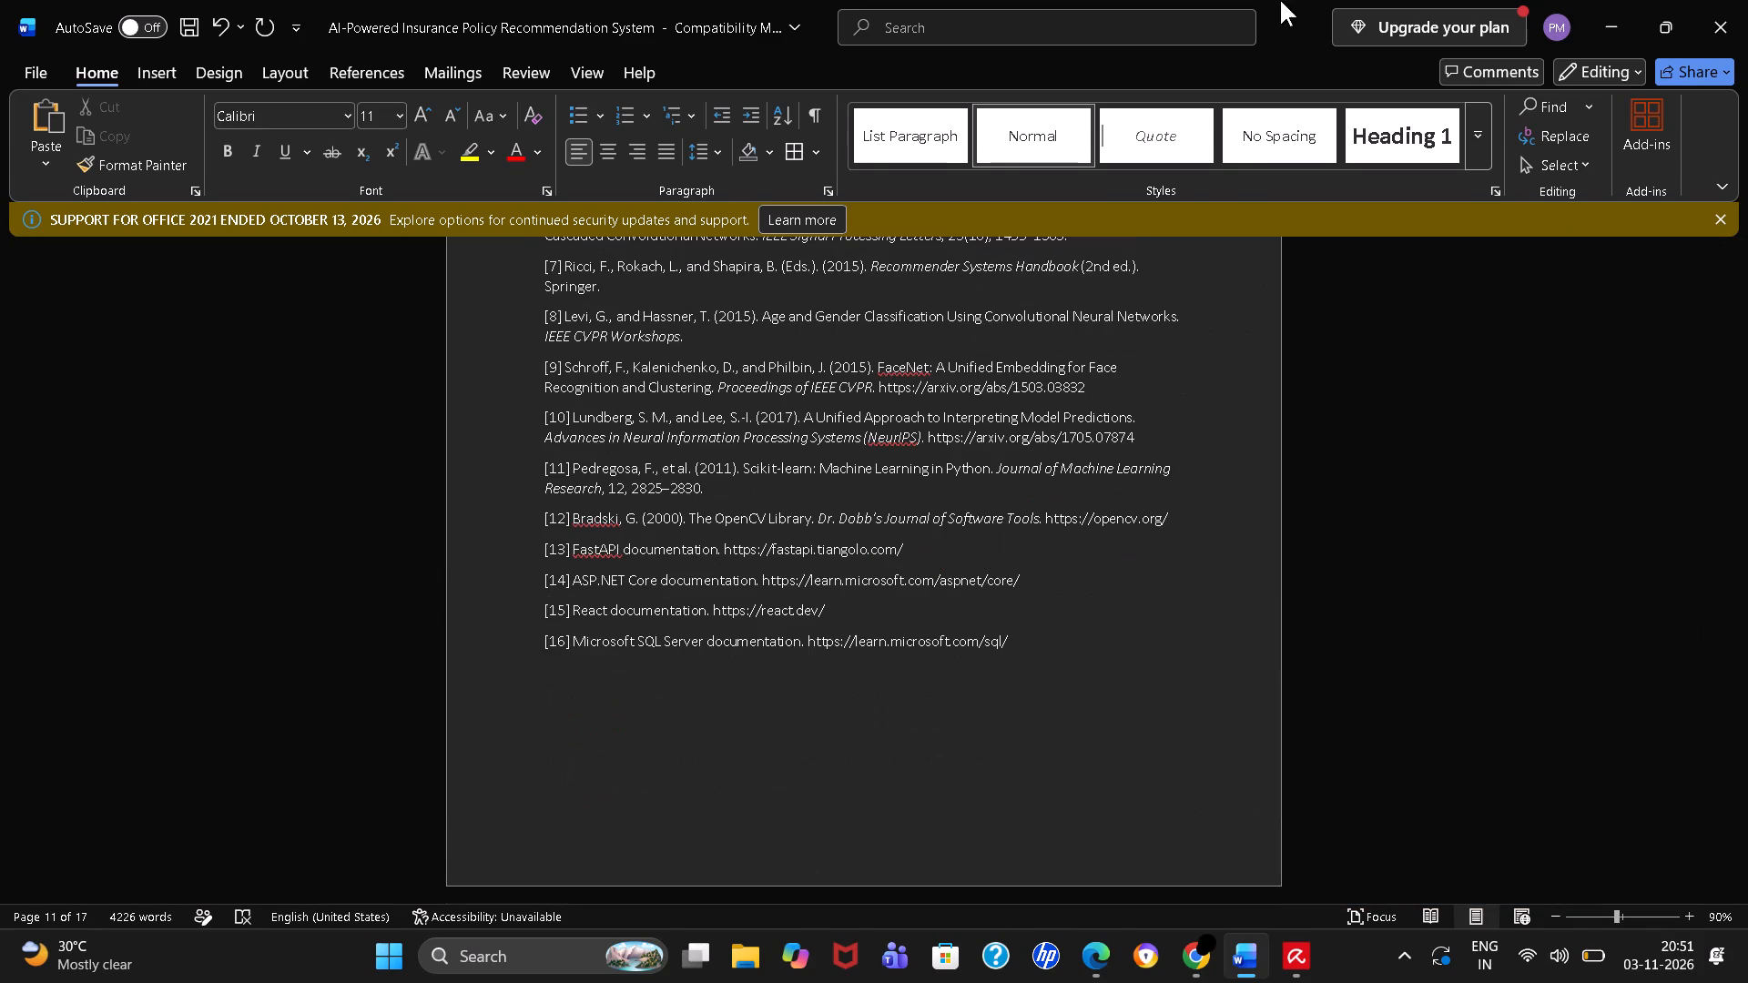
{"action": "left_click", "coordinate": [1624, 19]}
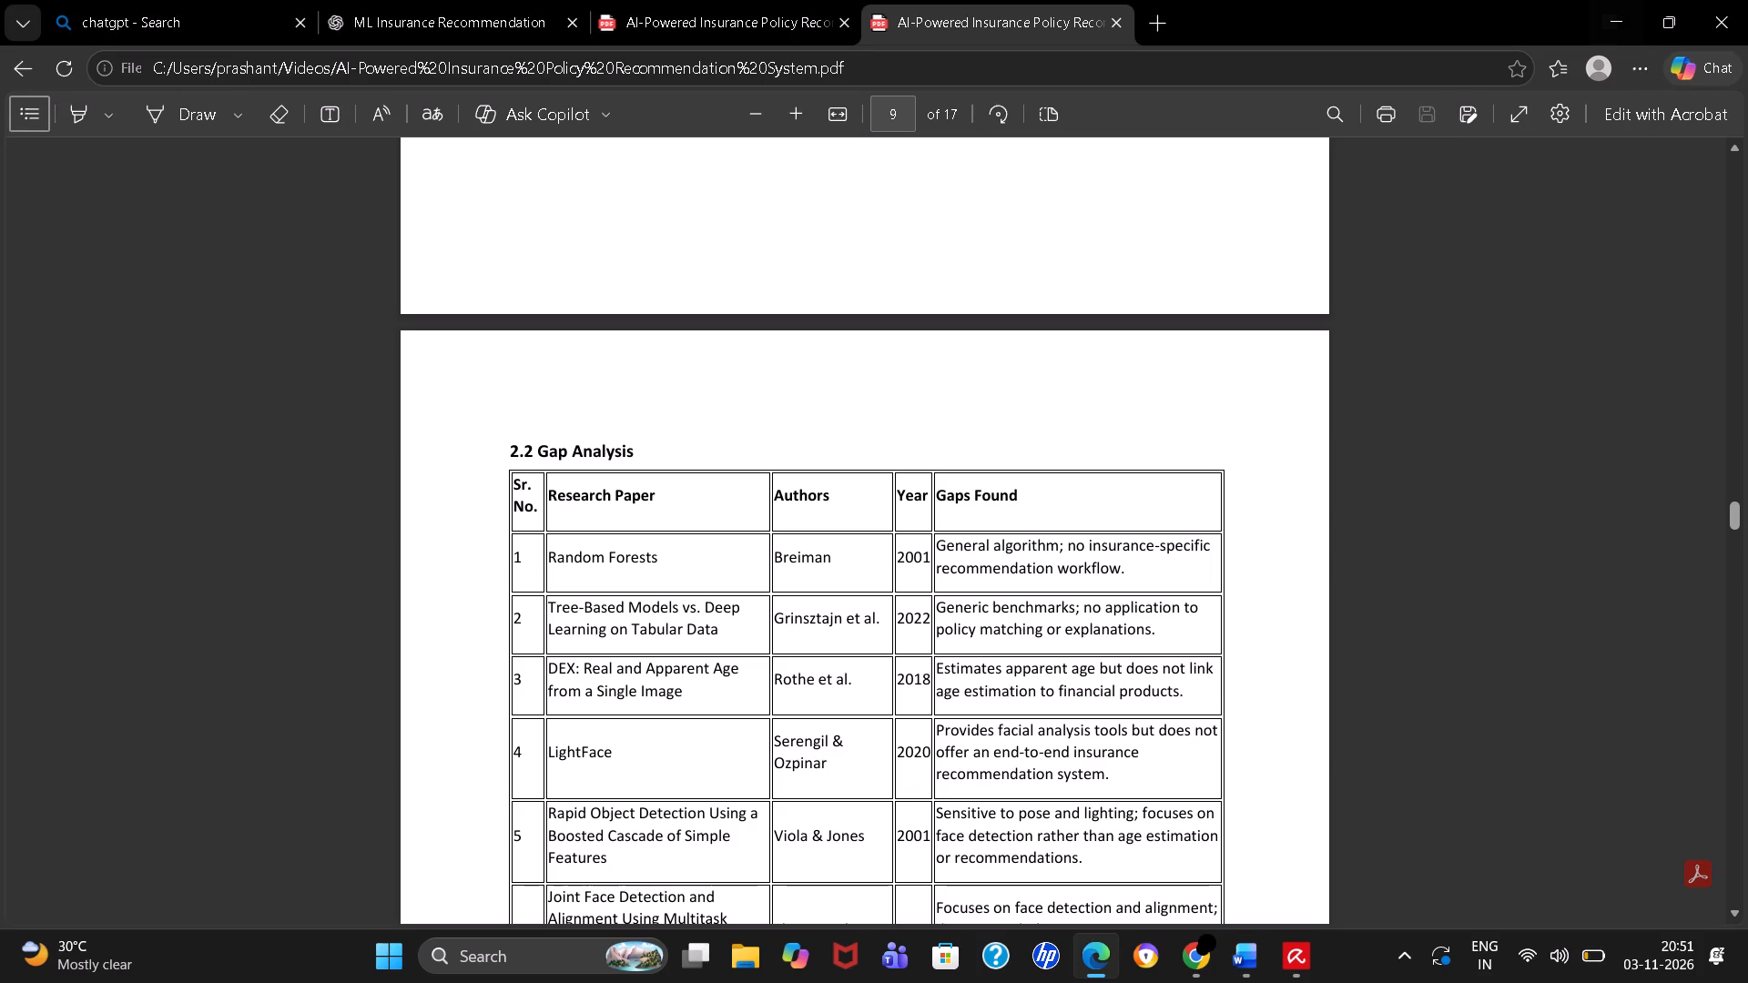
{"action": "scroll", "coordinate": [1137, 603], "scroll_direction": "down", "scroll_amount": 6}
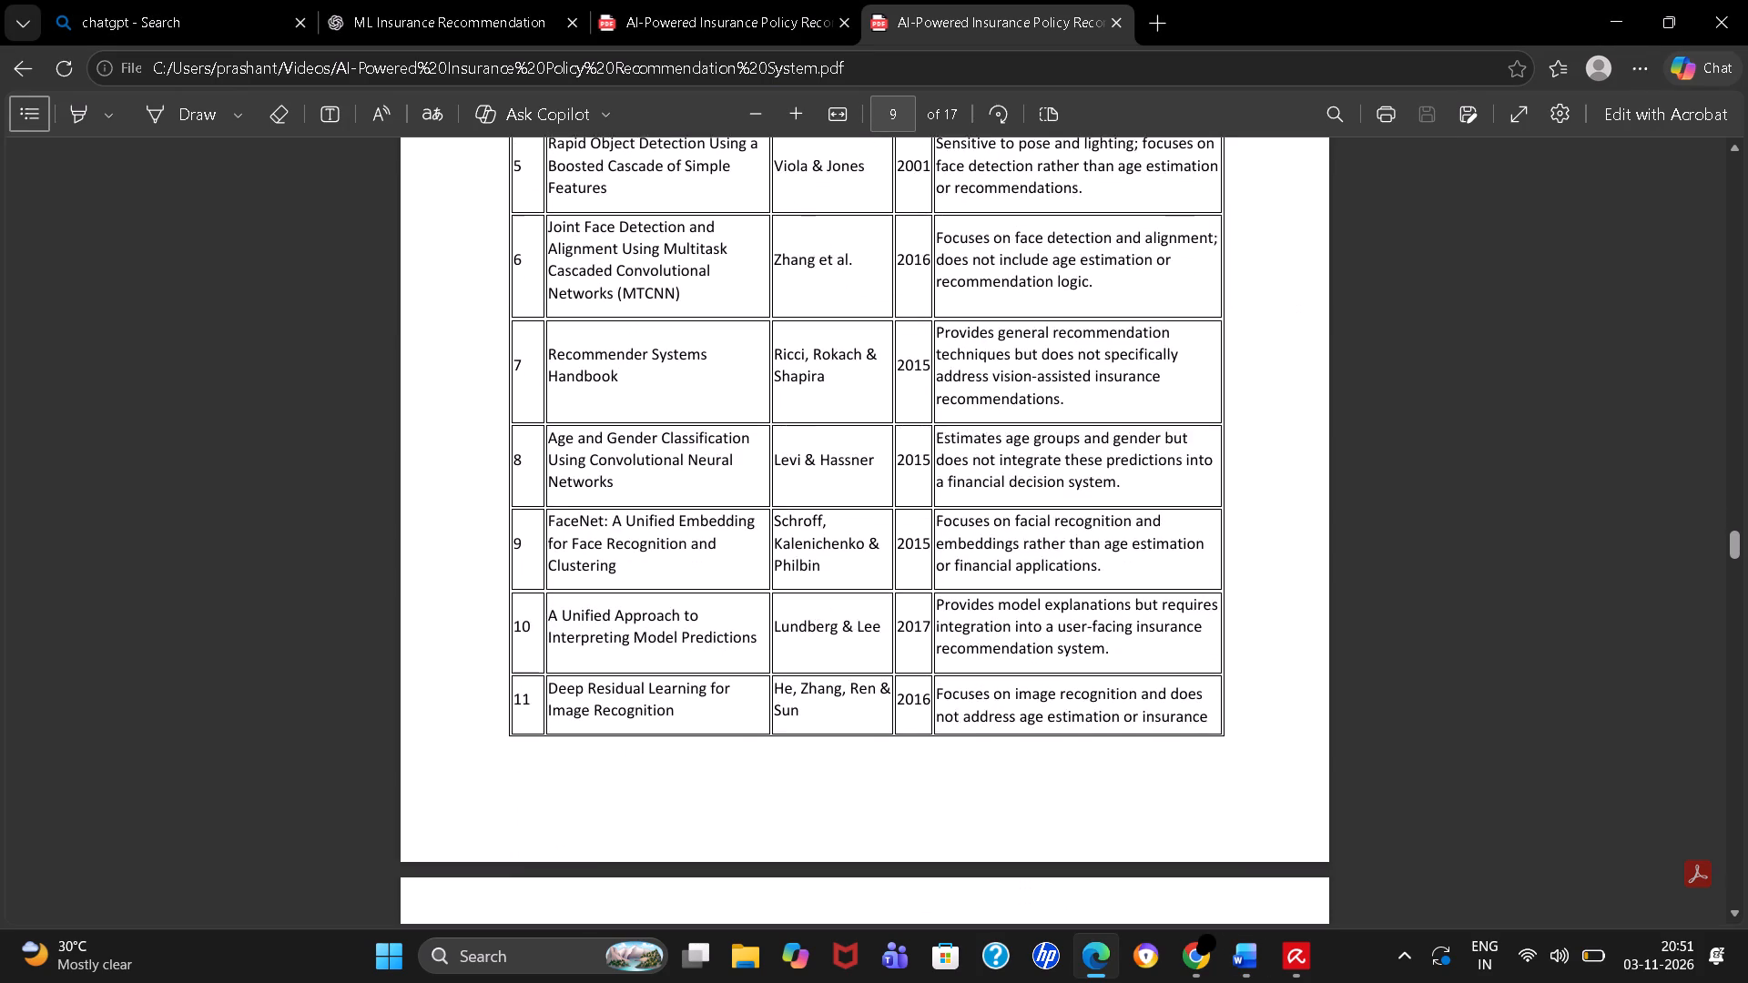
{"action": "scroll", "coordinate": [1137, 603], "scroll_direction": "down", "scroll_amount": 4}
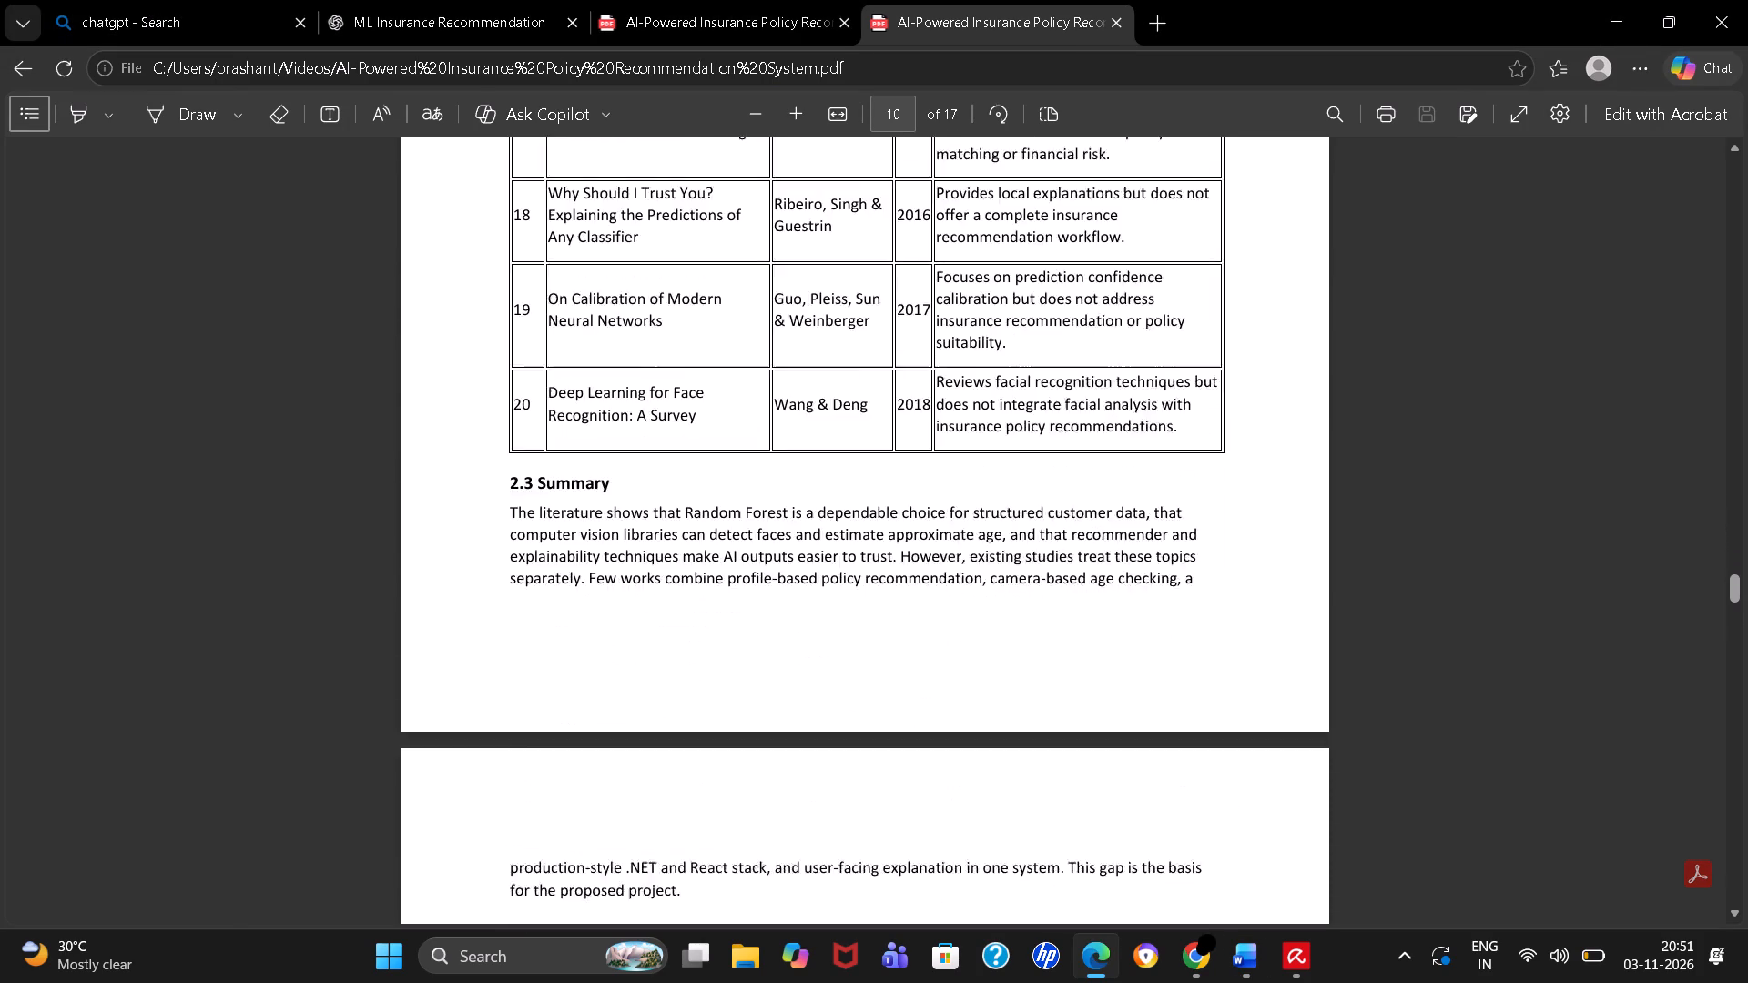
{"action": "scroll", "coordinate": [1137, 603], "scroll_direction": "up", "scroll_amount": 2}
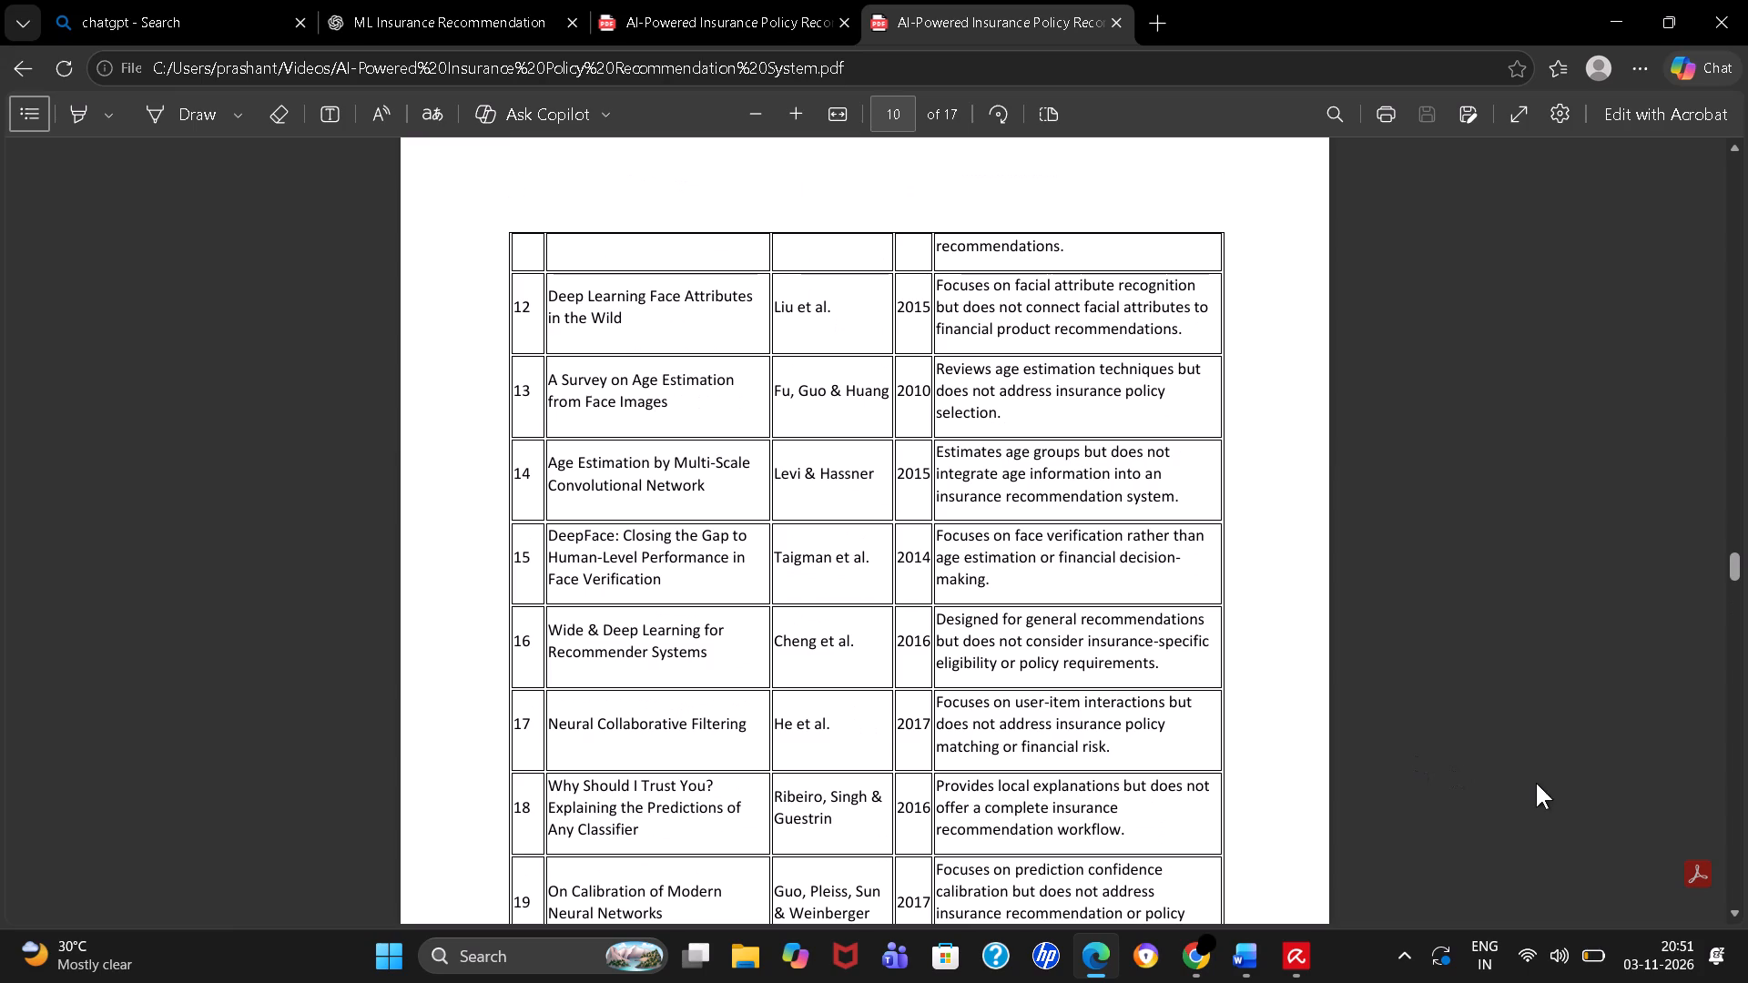
{"action": "left_click", "coordinate": [1243, 958]}
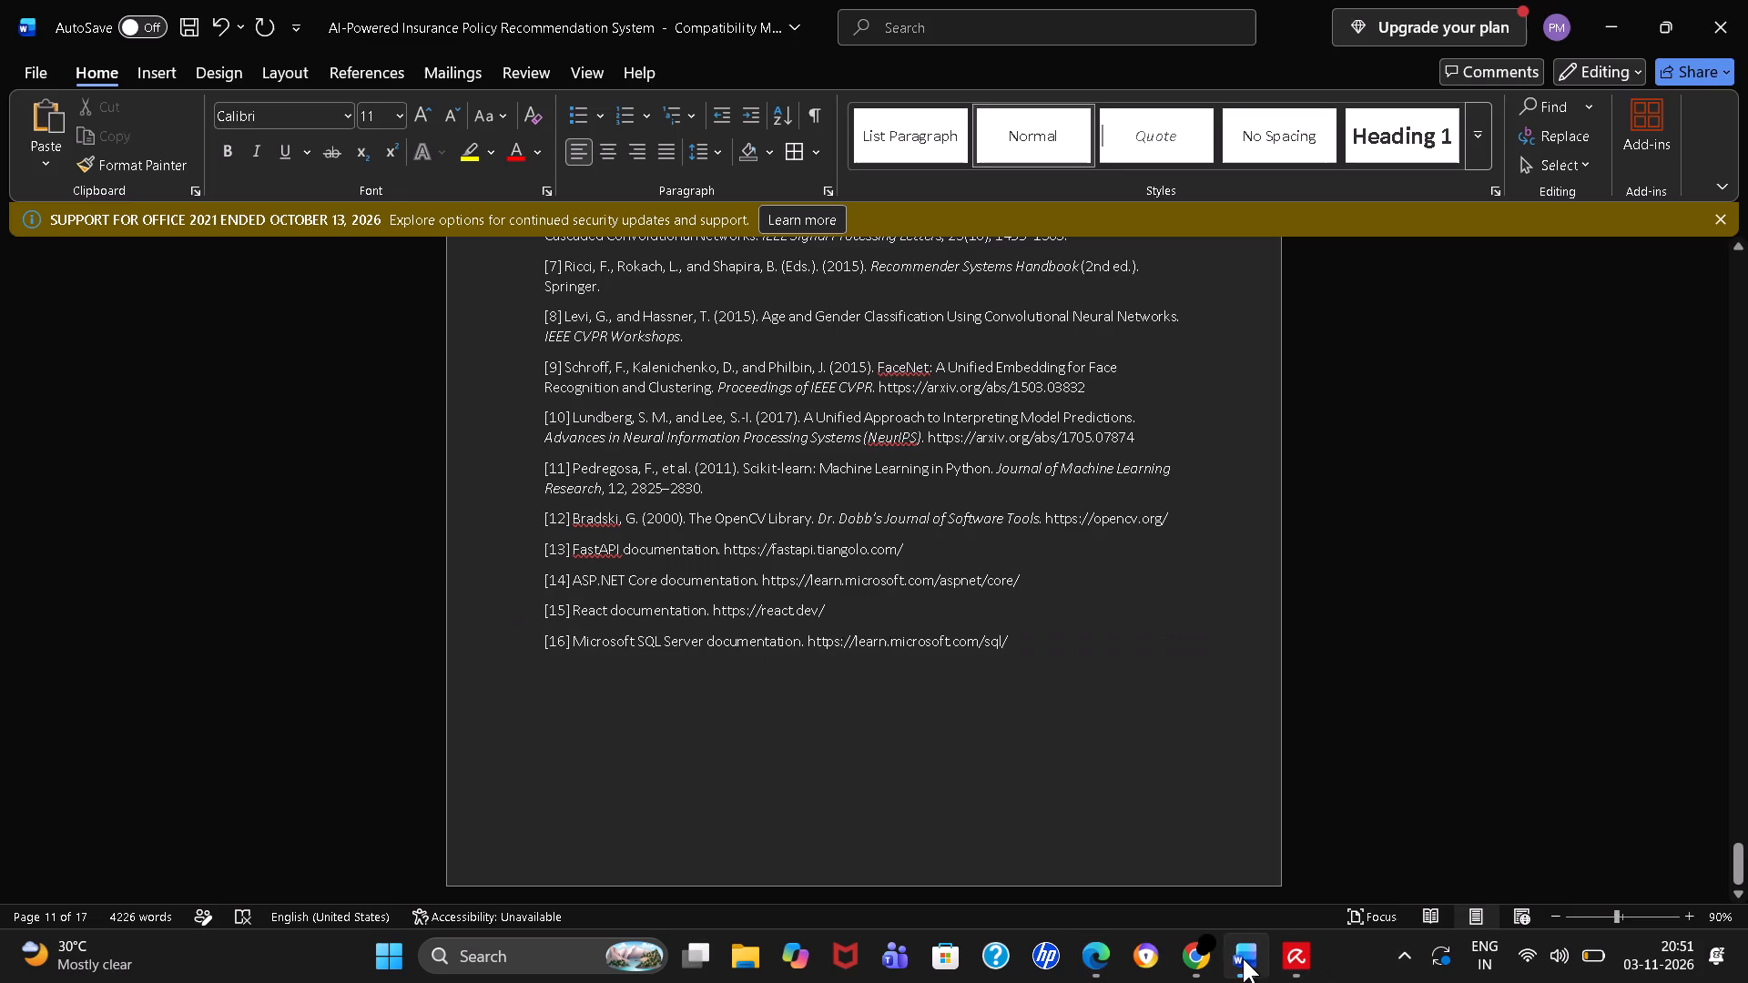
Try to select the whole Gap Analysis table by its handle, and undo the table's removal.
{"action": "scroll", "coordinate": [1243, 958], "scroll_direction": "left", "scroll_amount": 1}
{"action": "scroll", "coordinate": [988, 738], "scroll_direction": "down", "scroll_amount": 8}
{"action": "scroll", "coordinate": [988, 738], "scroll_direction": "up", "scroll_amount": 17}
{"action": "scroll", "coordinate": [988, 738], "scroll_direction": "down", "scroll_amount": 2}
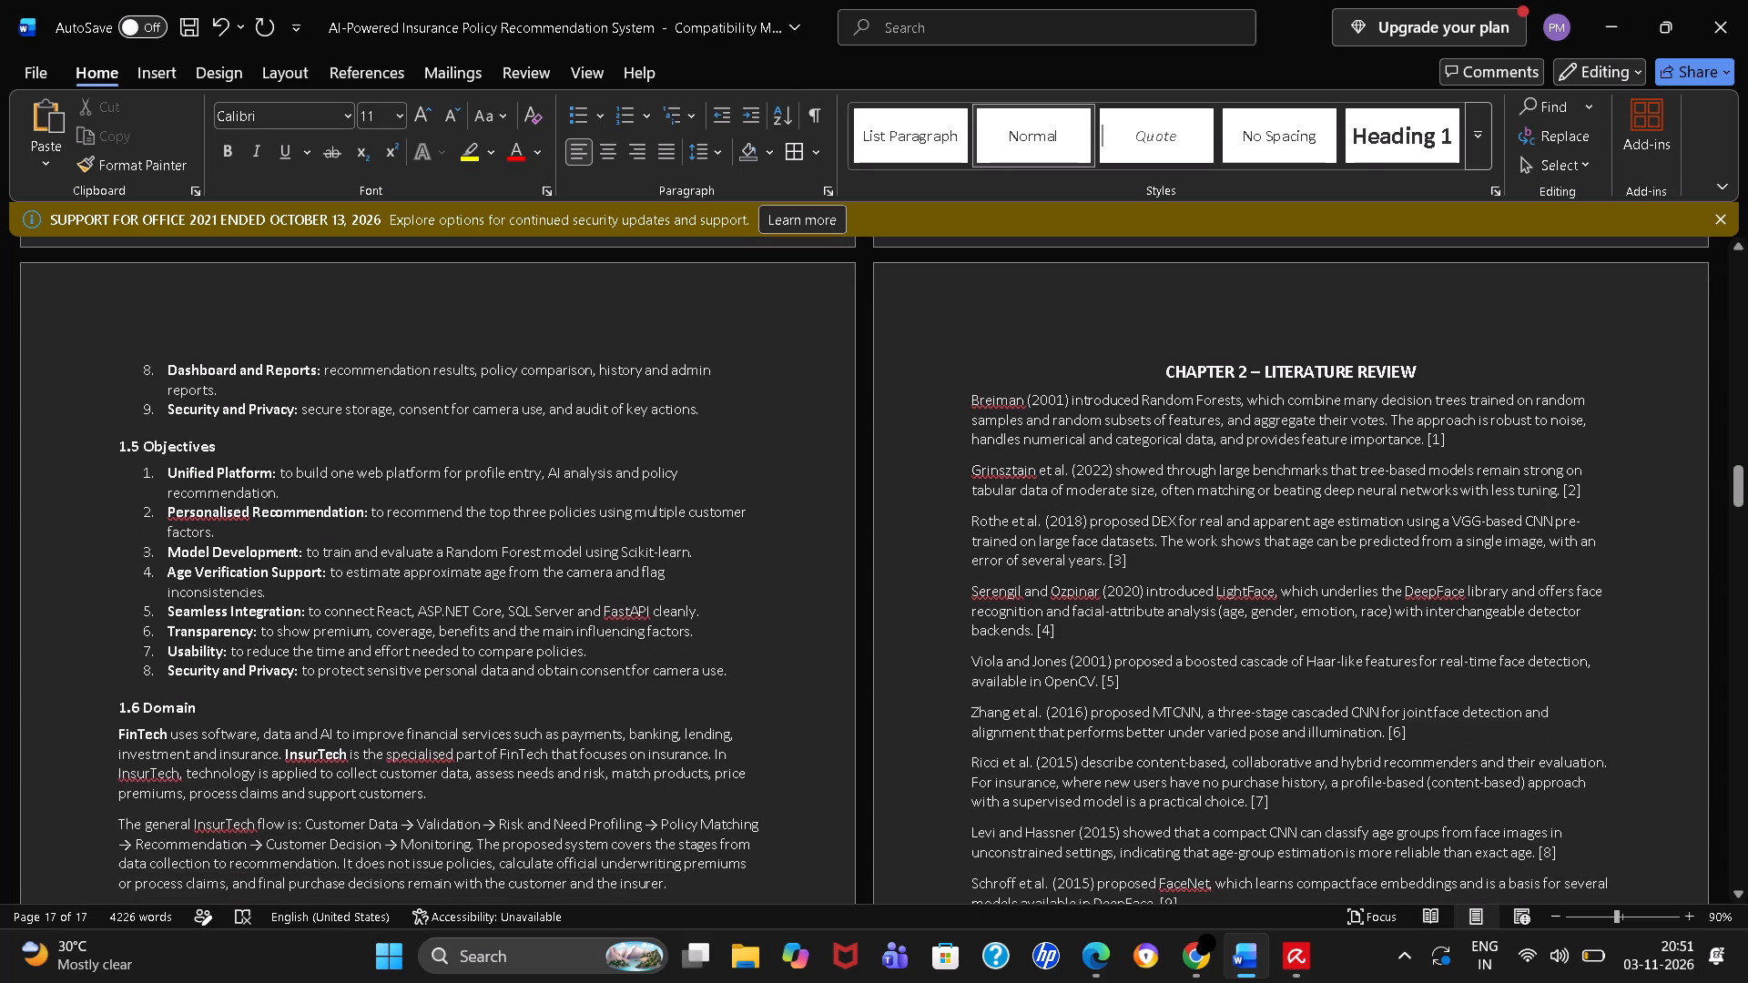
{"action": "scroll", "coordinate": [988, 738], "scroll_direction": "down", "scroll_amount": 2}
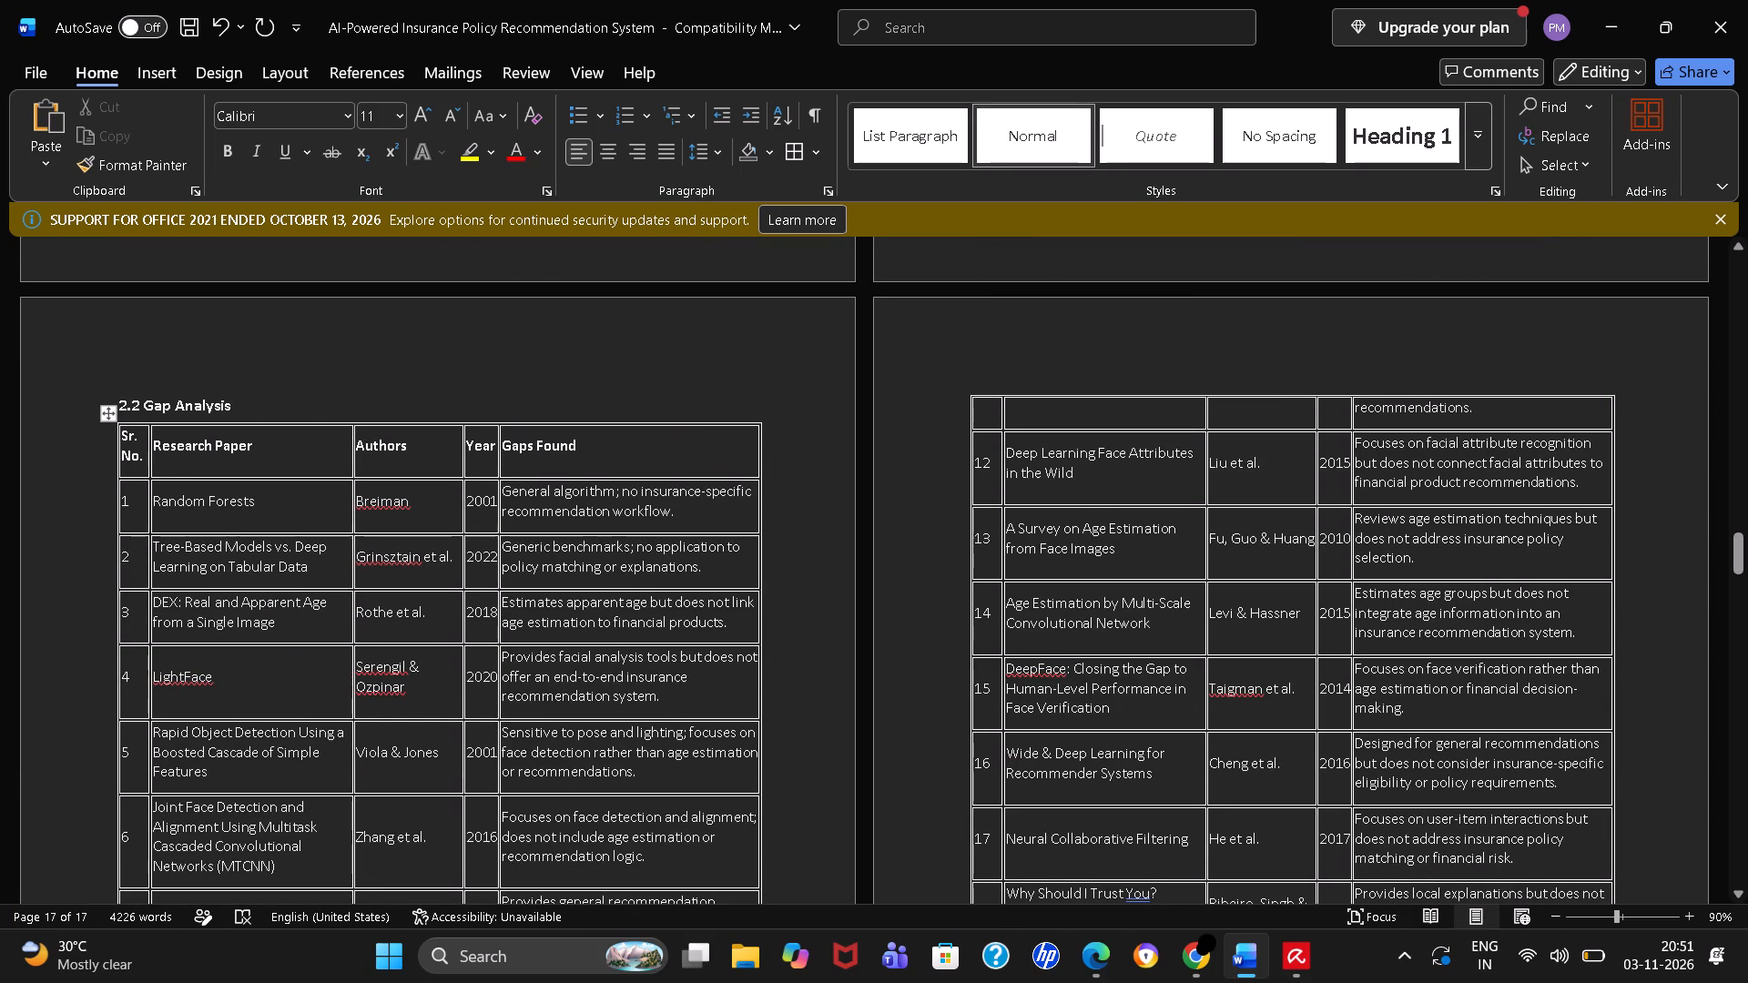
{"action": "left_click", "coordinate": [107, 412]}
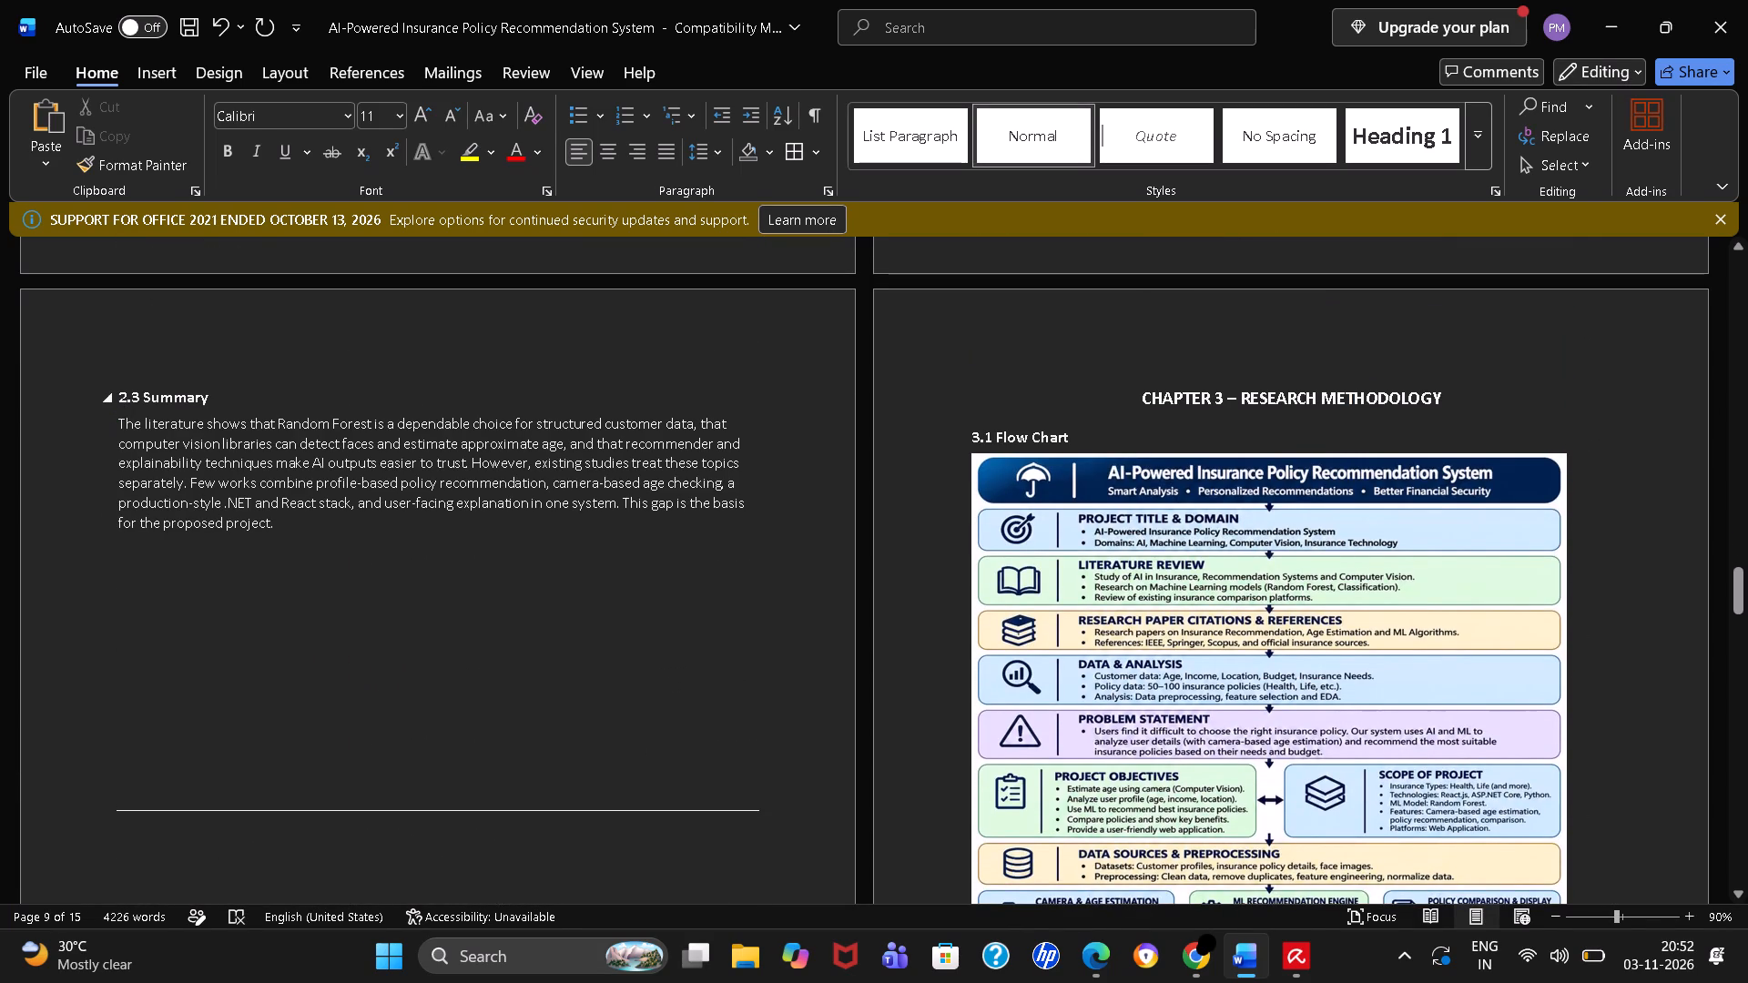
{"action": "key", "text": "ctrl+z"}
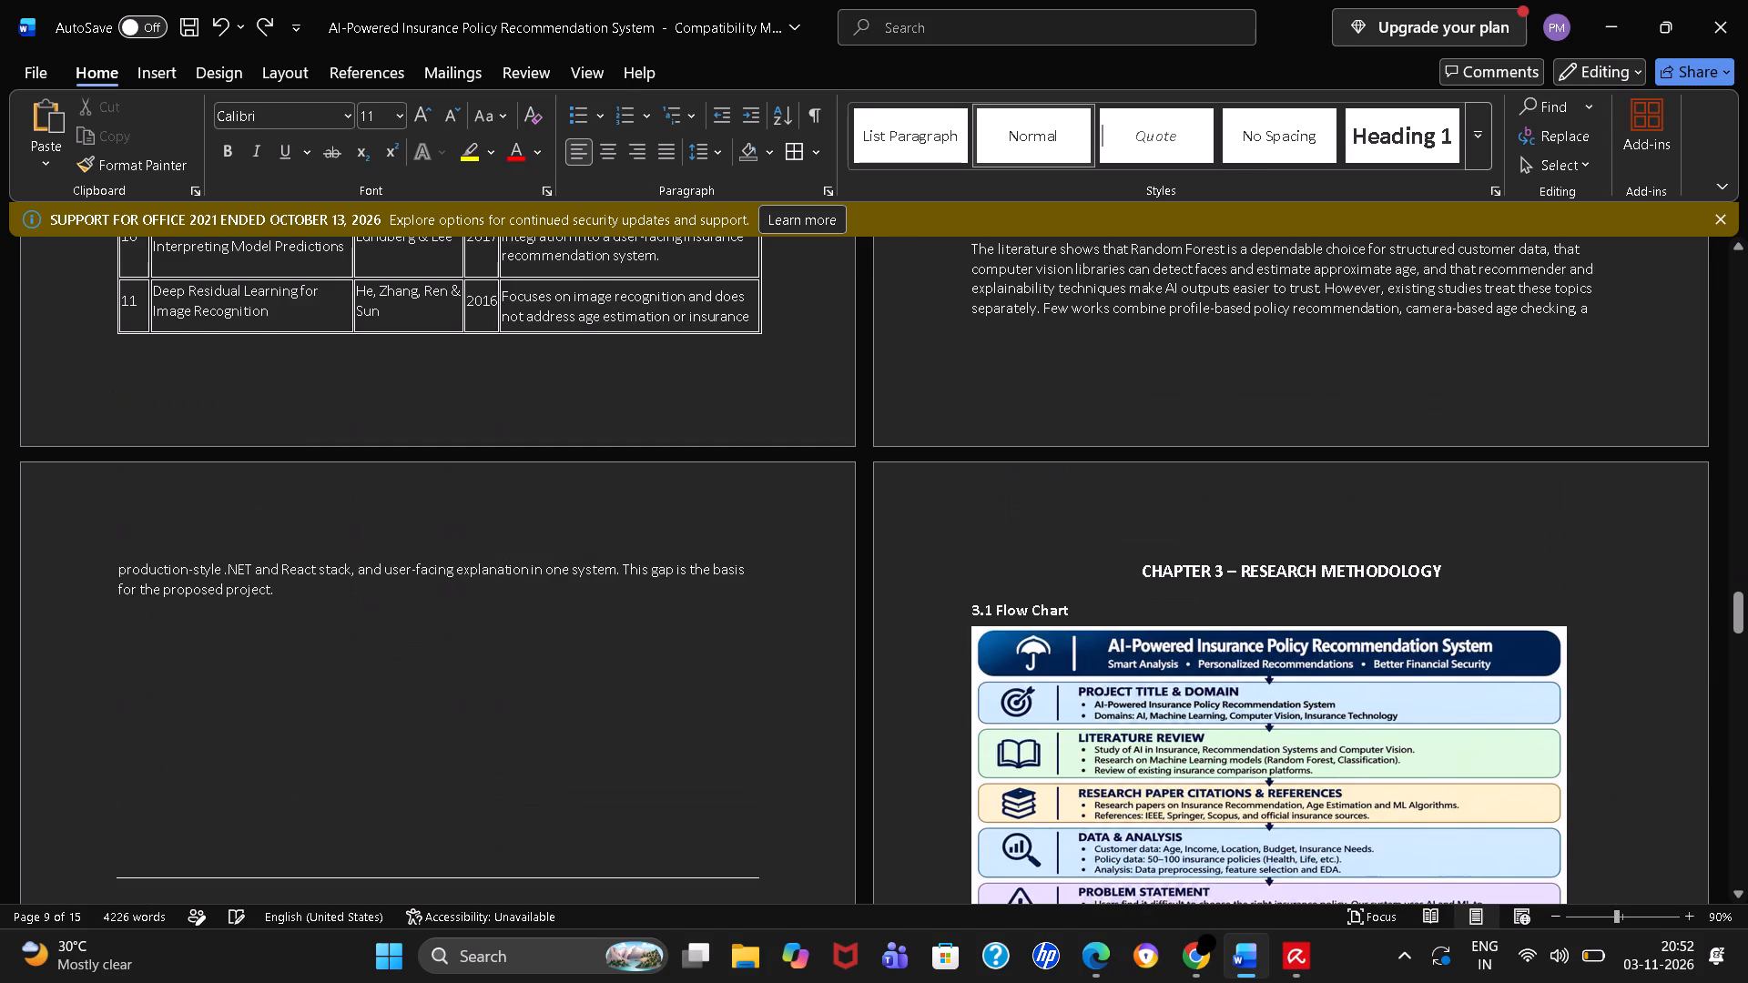
Select all rows of the Gap Analysis table, without its heading, and apply All Borders.
{"action": "scroll", "coordinate": [107, 408], "scroll_direction": "up", "scroll_amount": 4}
{"action": "scroll", "coordinate": [107, 408], "scroll_direction": "down", "scroll_amount": 1}
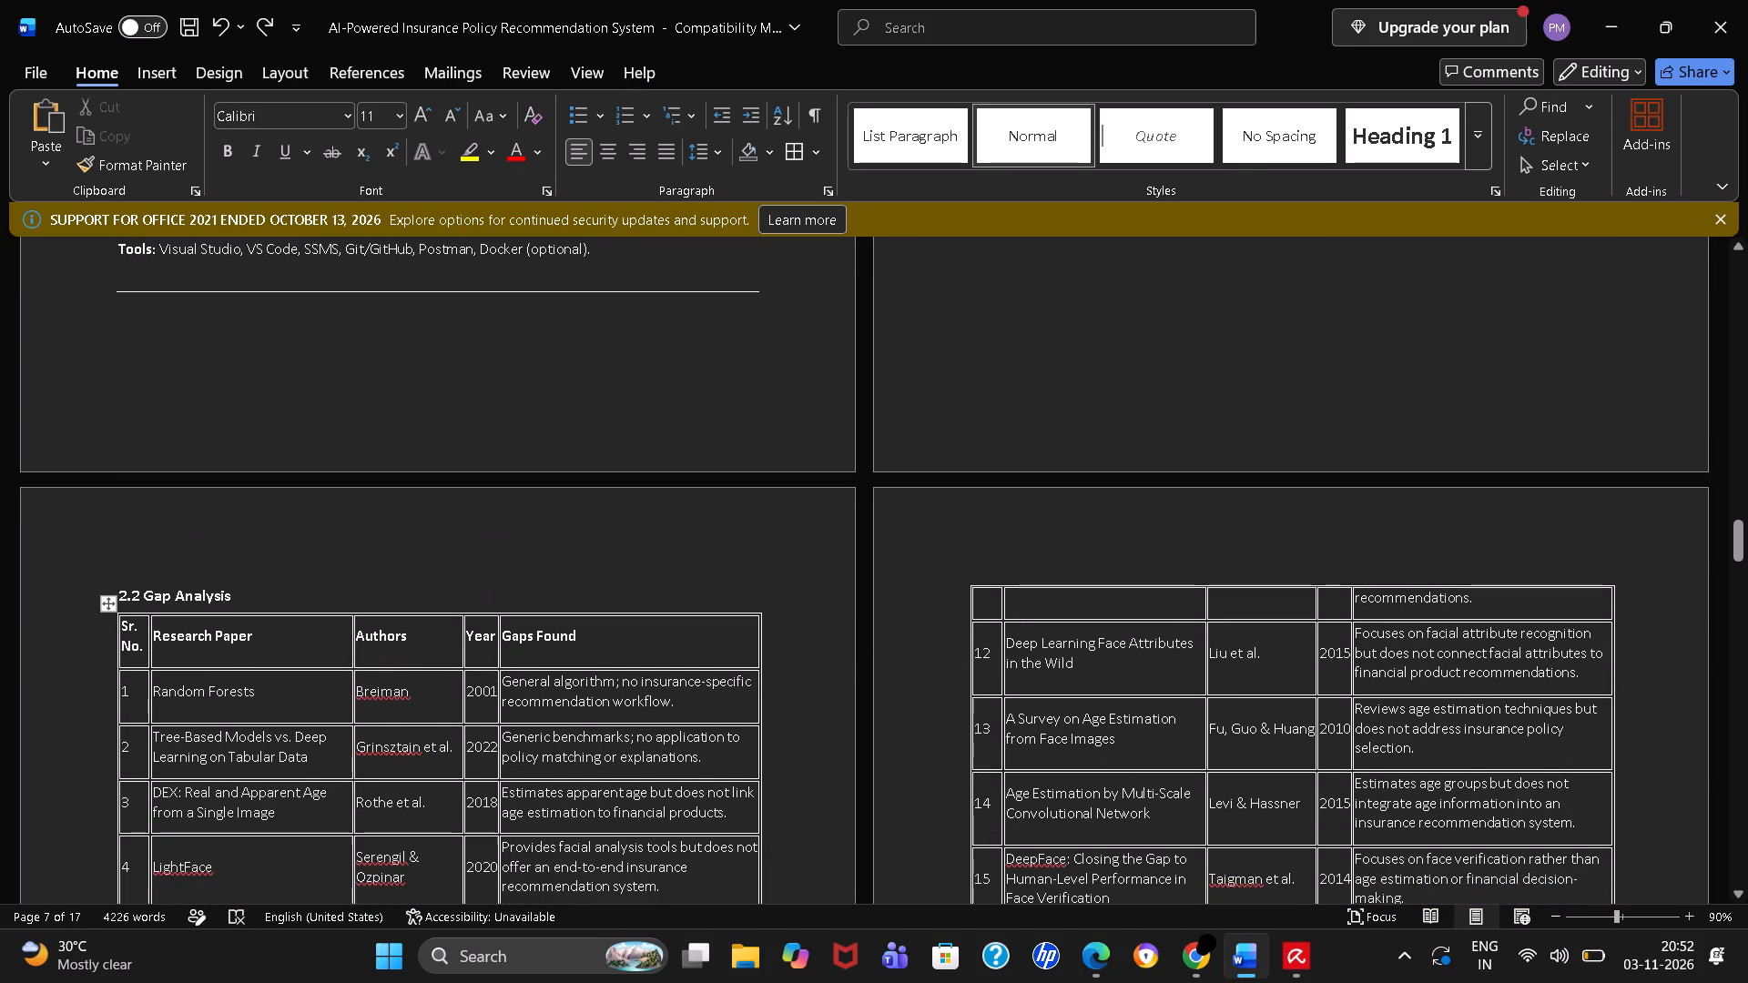
{"action": "left_click", "coordinate": [202, 618]}
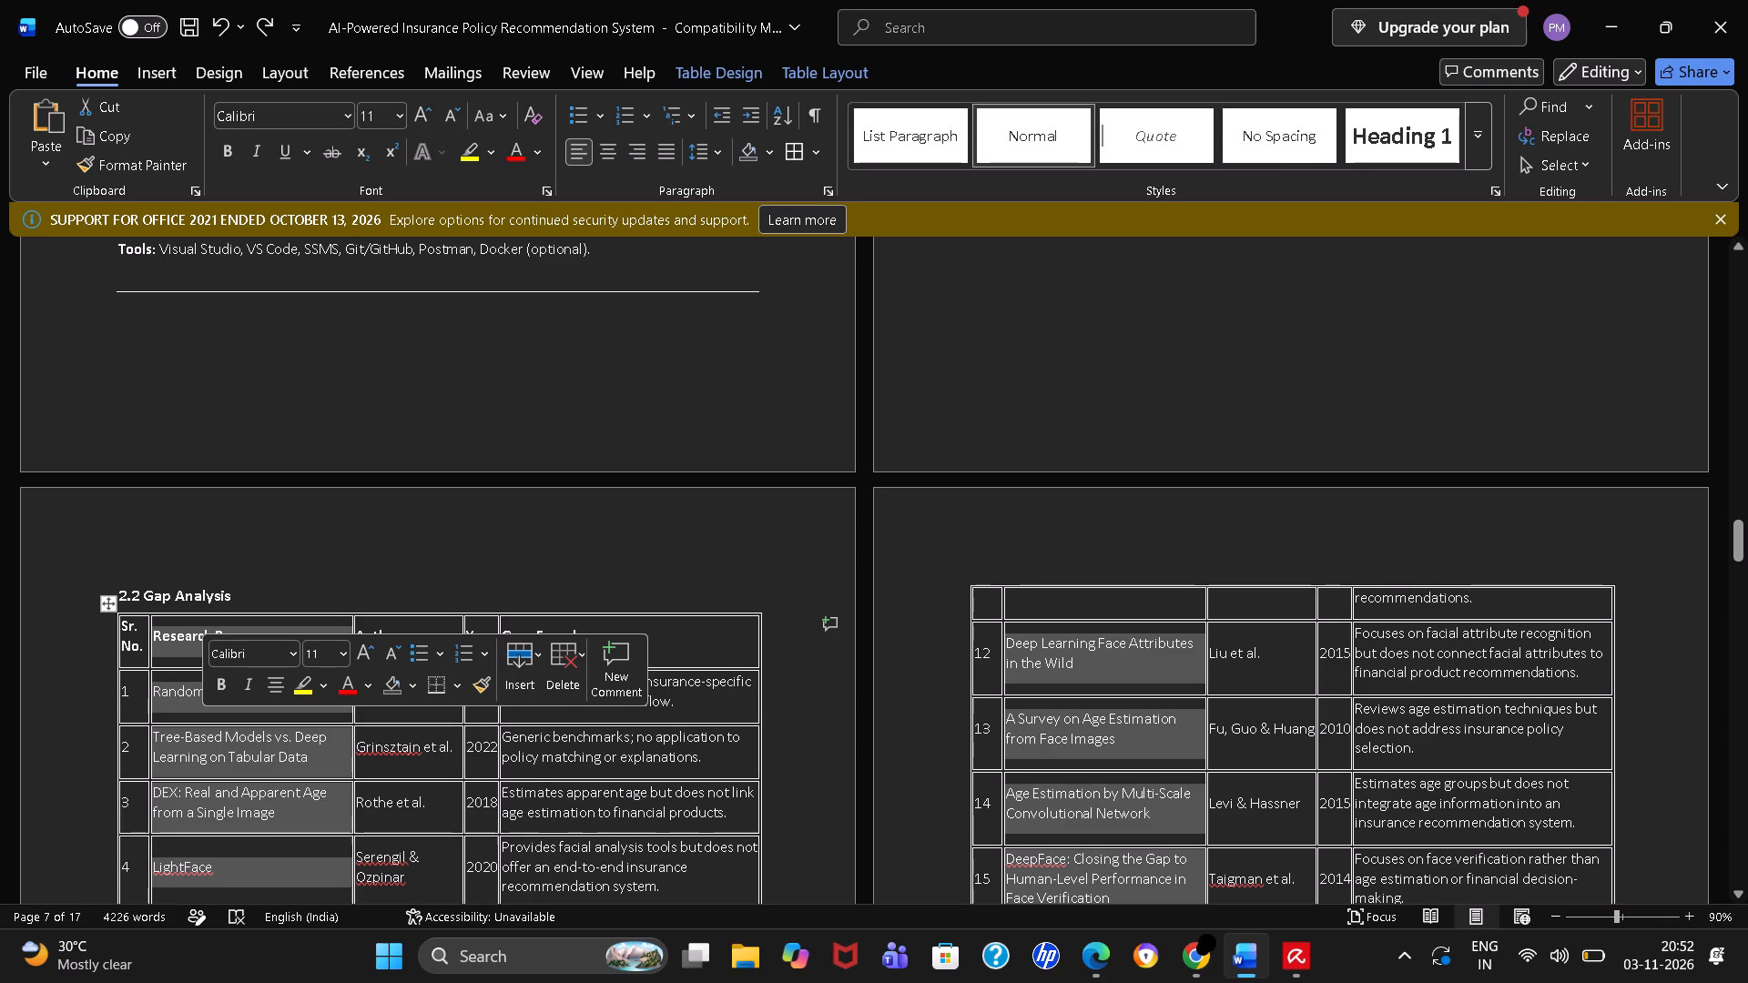
{"action": "left_click", "coordinate": [758, 616]}
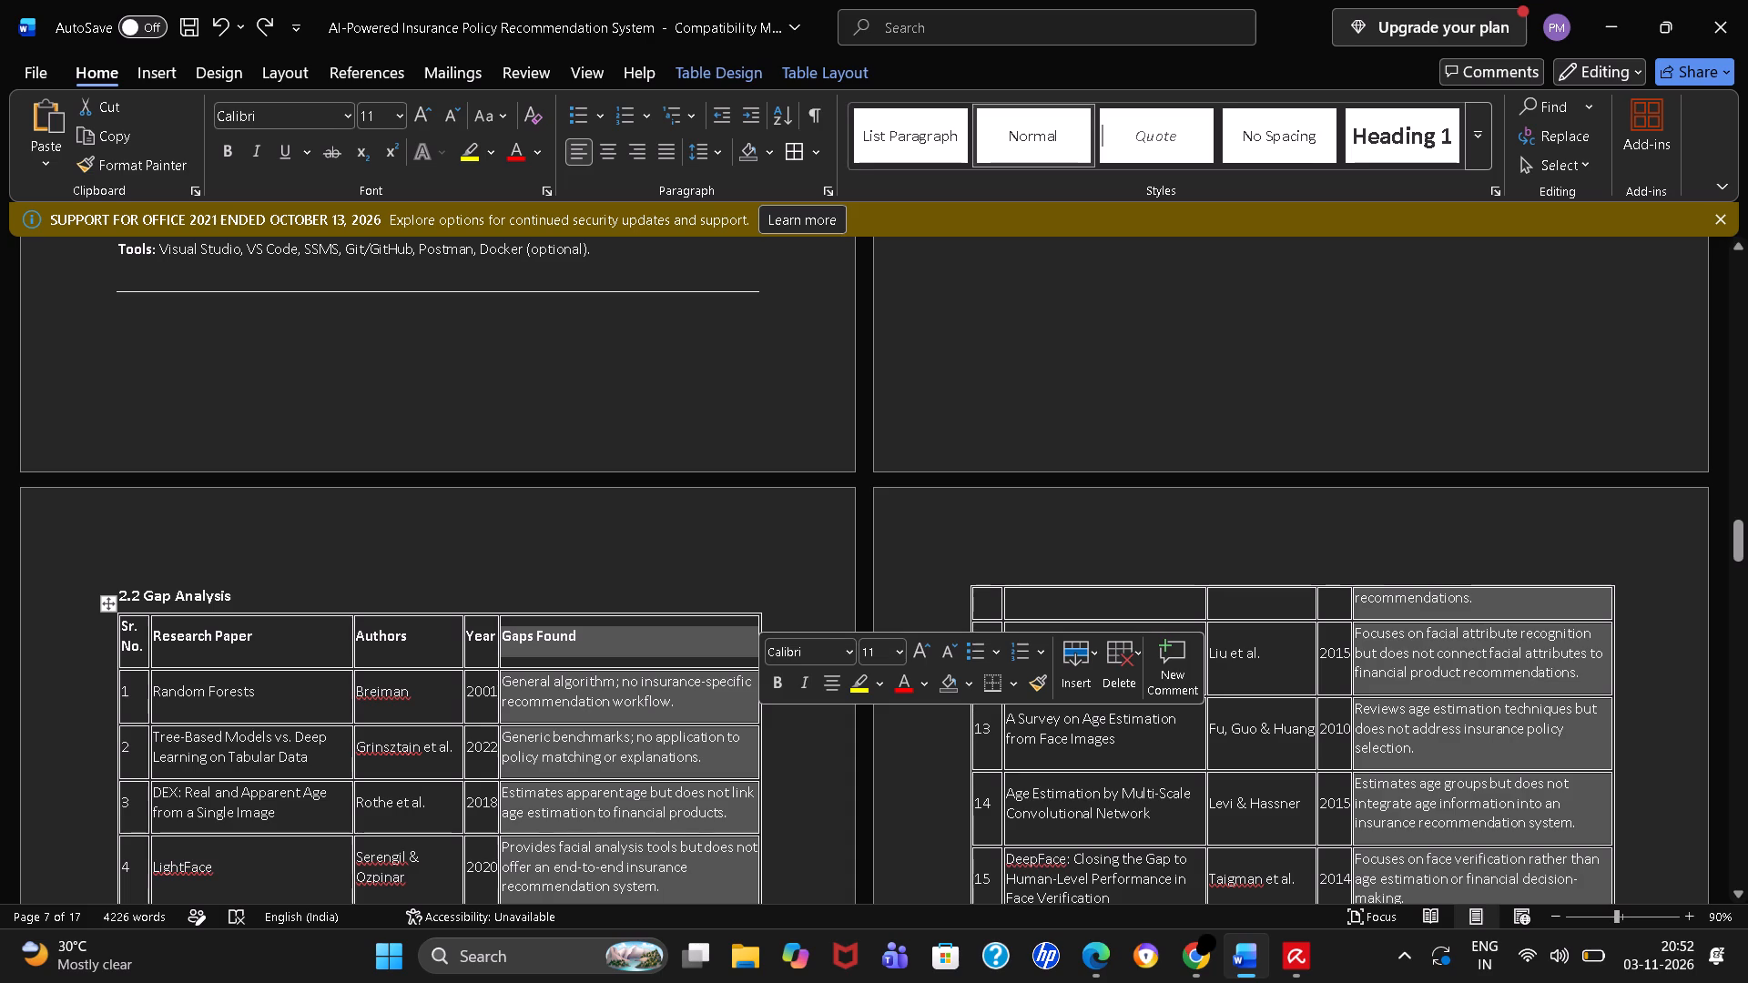
{"action": "left_click_drag", "start_coordinate": [97, 629], "coordinate": [809, 619]}
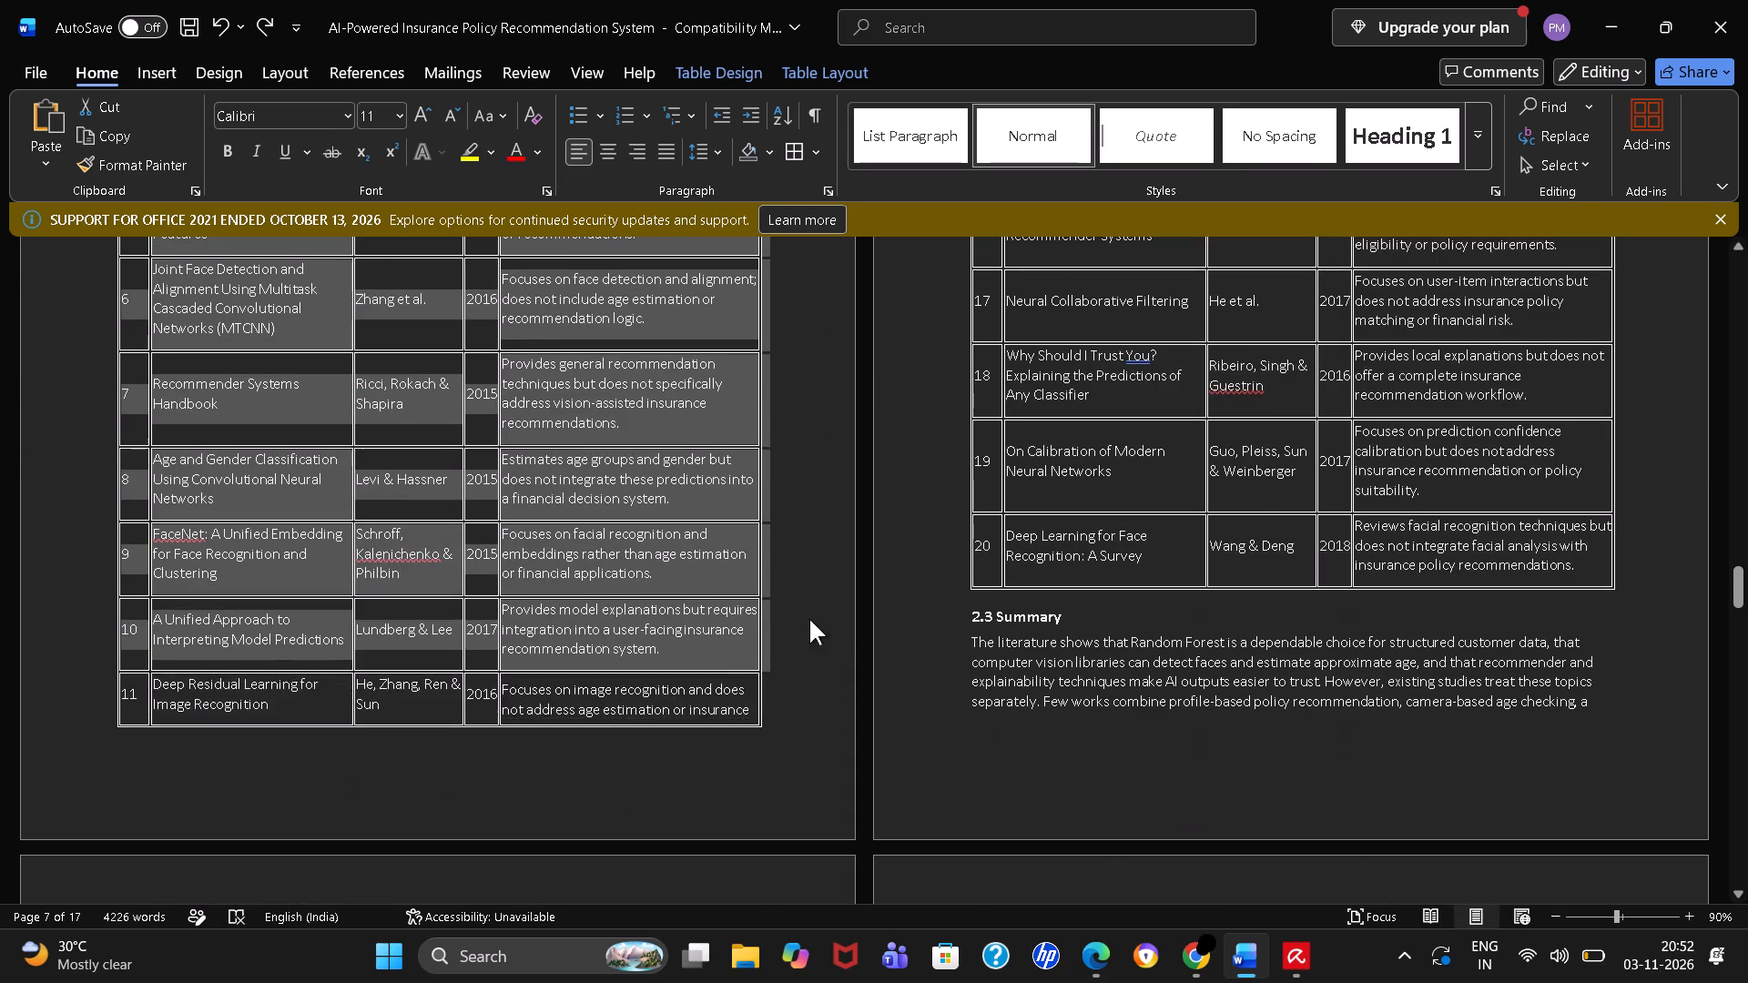
{"action": "left_click_drag", "start_coordinate": [809, 619], "coordinate": [953, 593]}
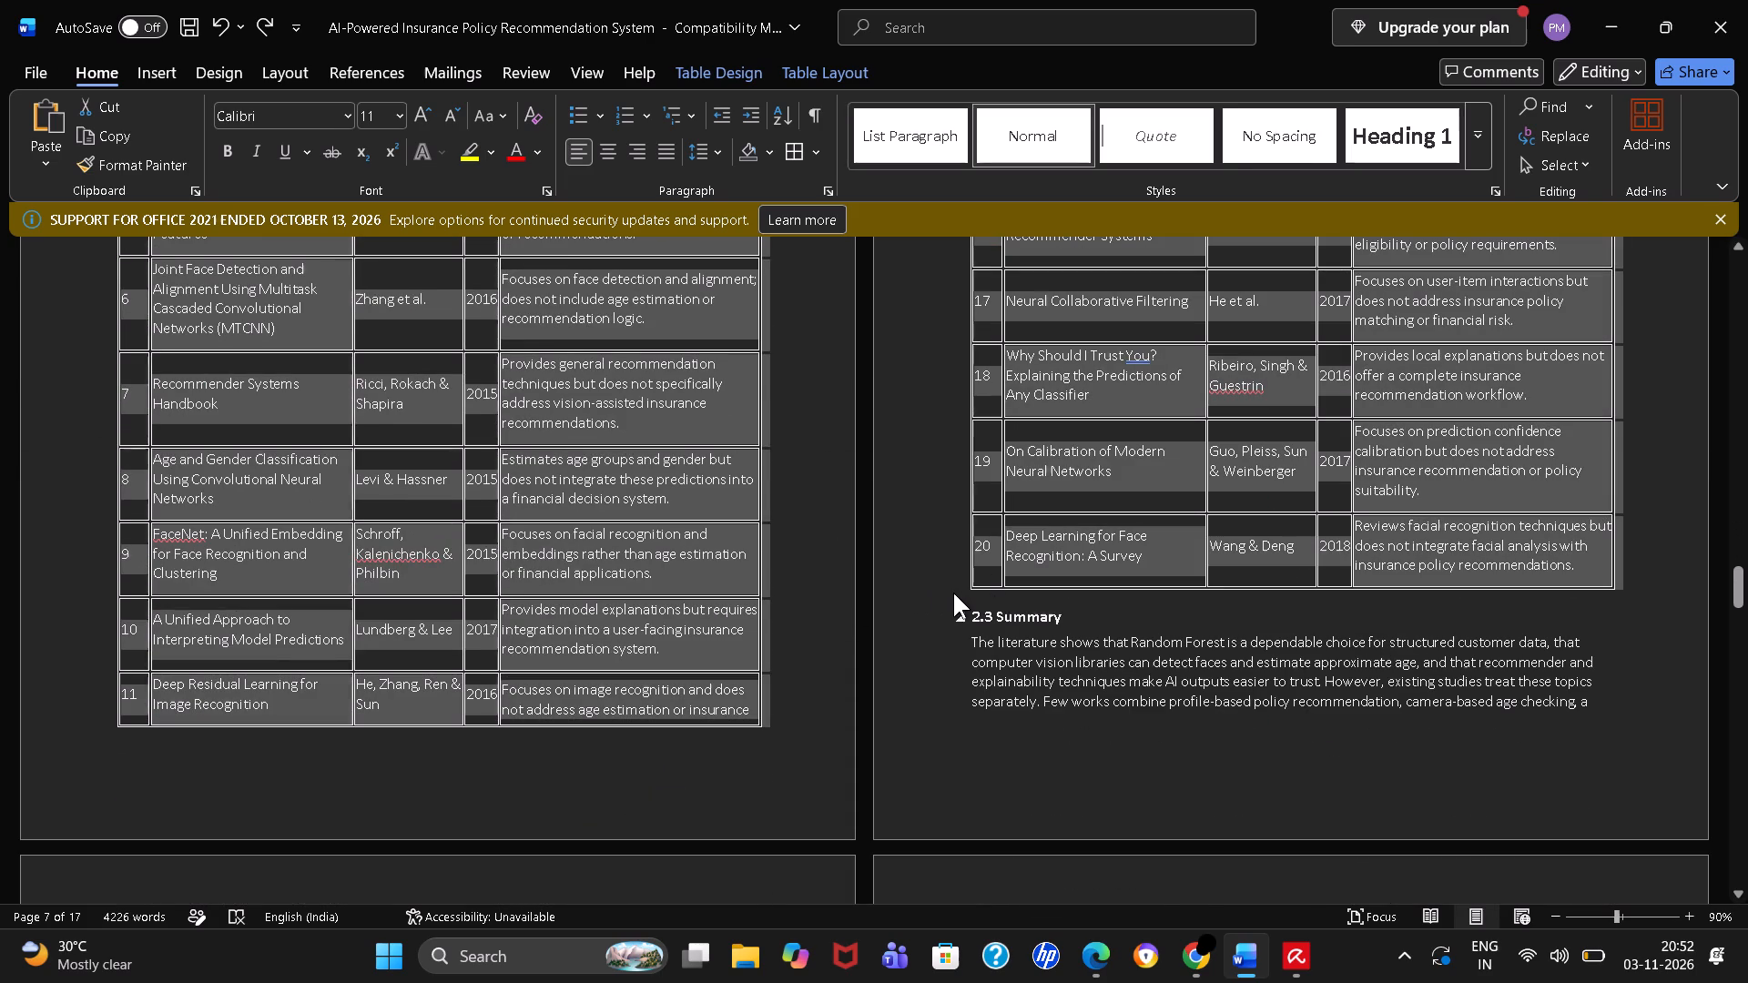
{"action": "left_click_drag", "start_coordinate": [953, 593], "coordinate": [952, 593]}
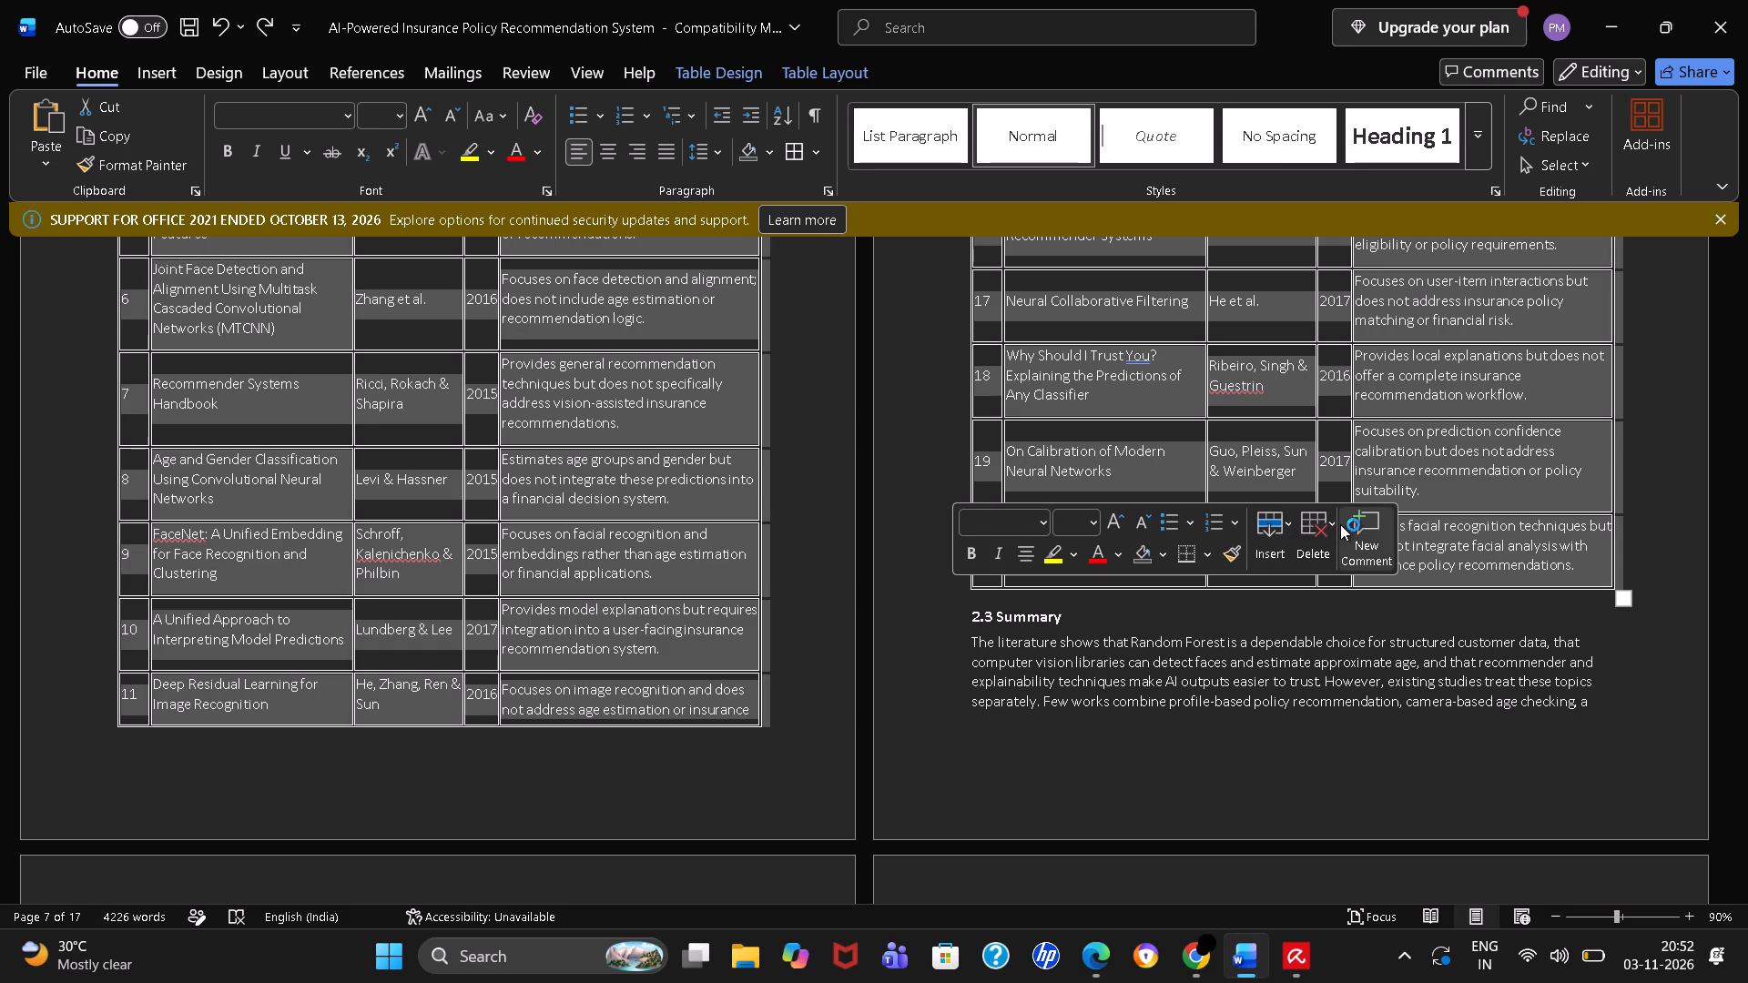
{"action": "left_click", "coordinate": [1205, 553]}
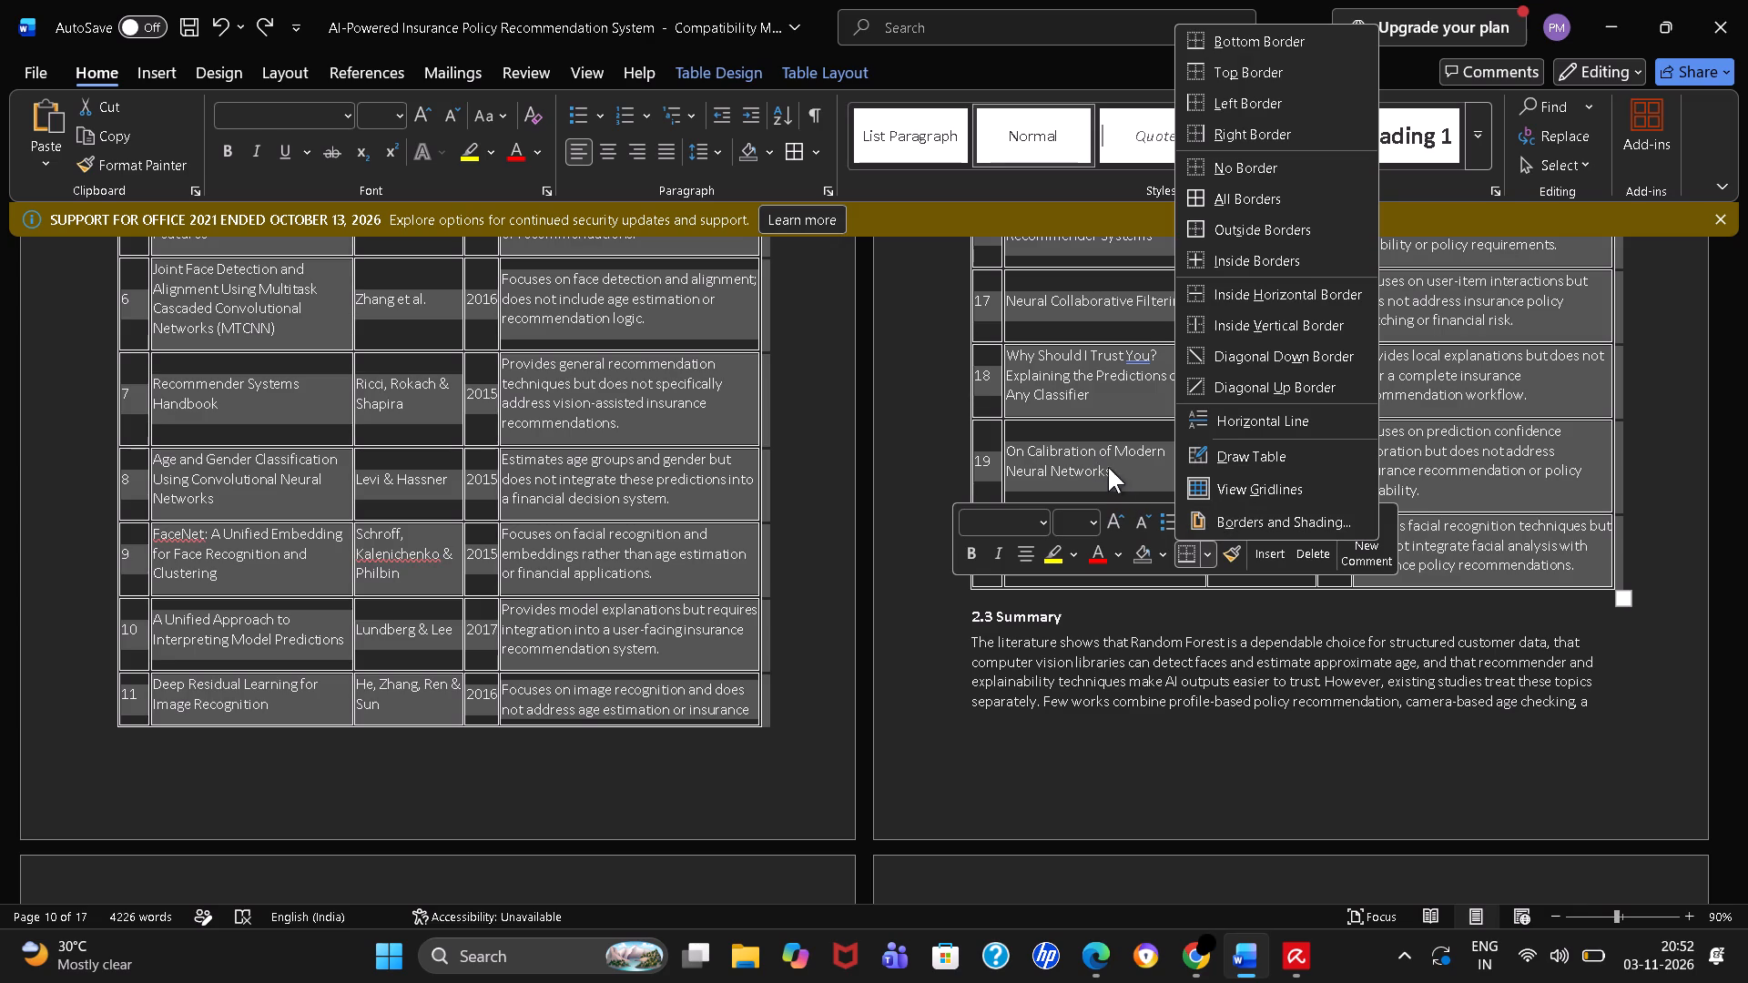
{"action": "left_click", "coordinate": [1208, 203]}
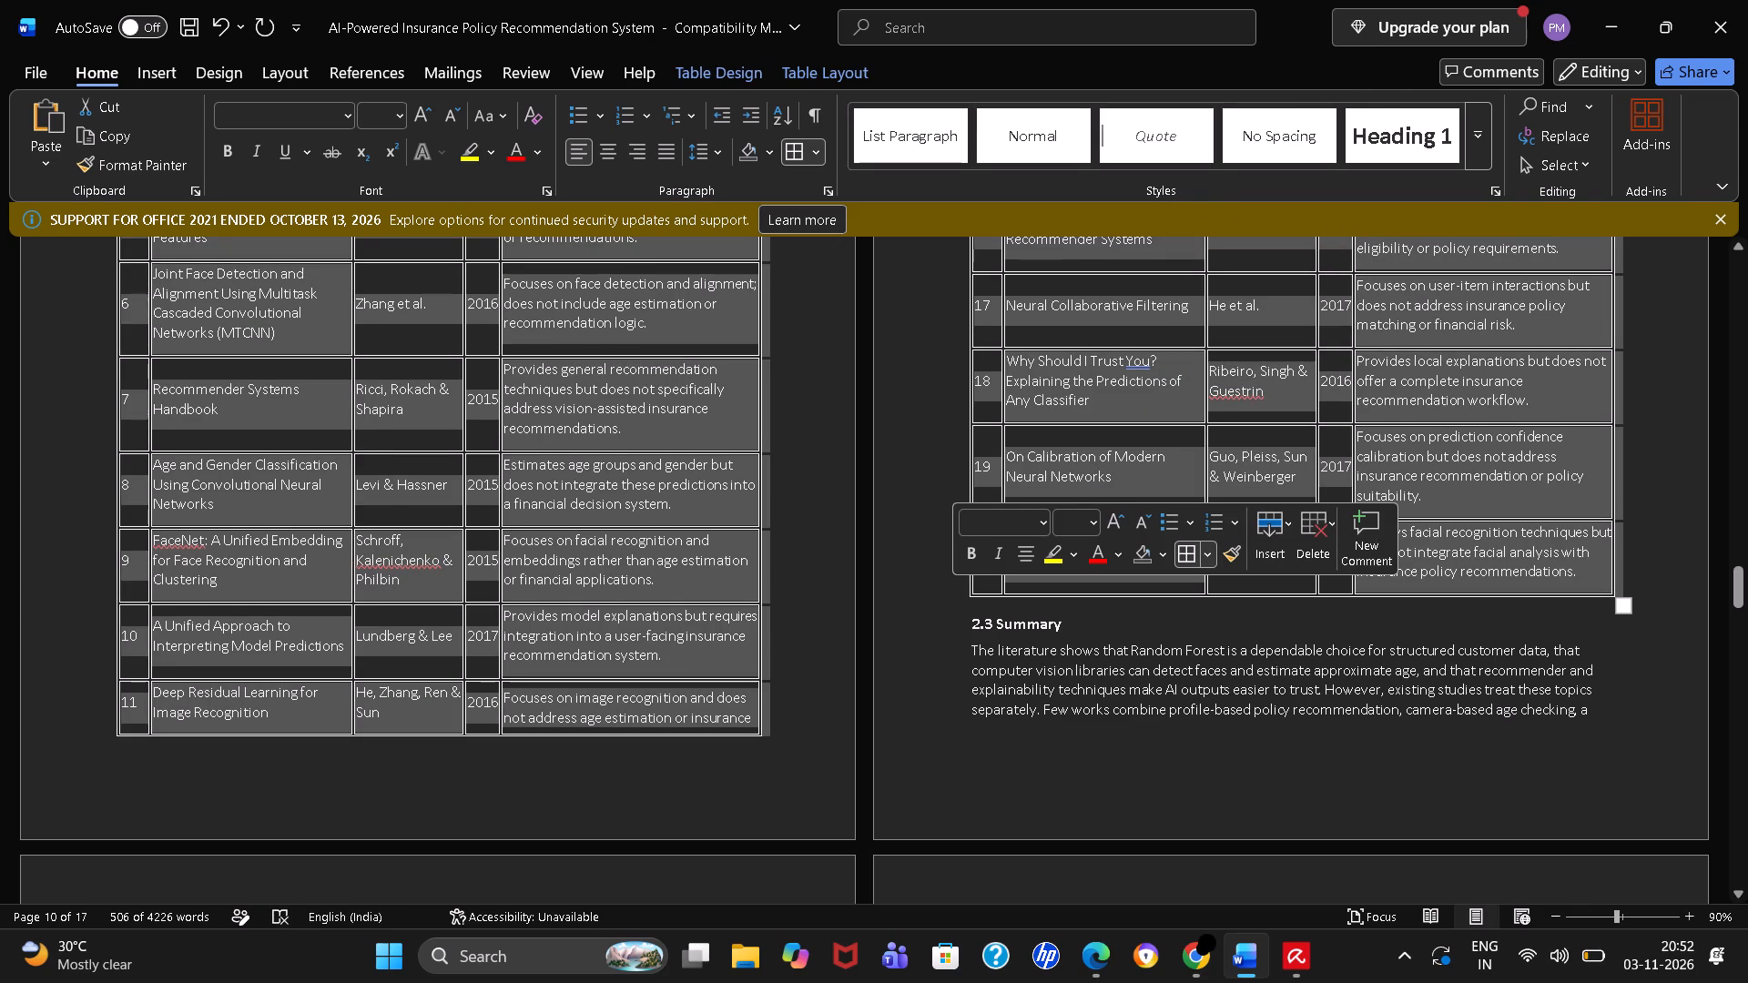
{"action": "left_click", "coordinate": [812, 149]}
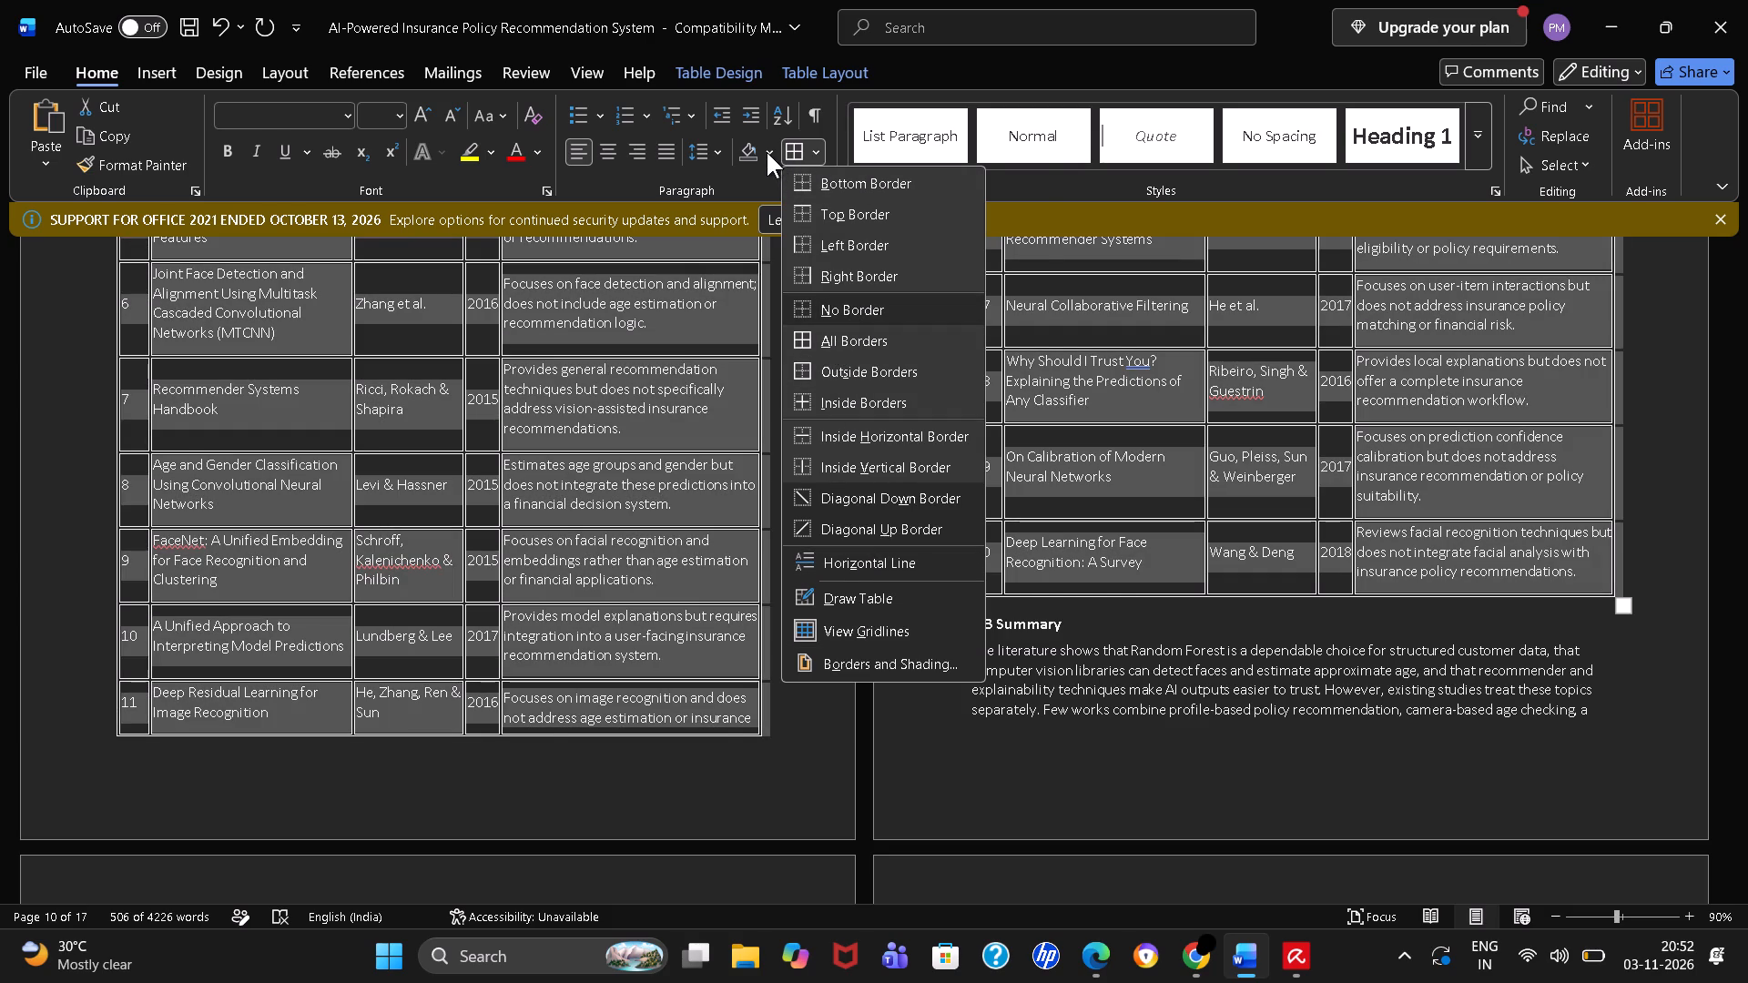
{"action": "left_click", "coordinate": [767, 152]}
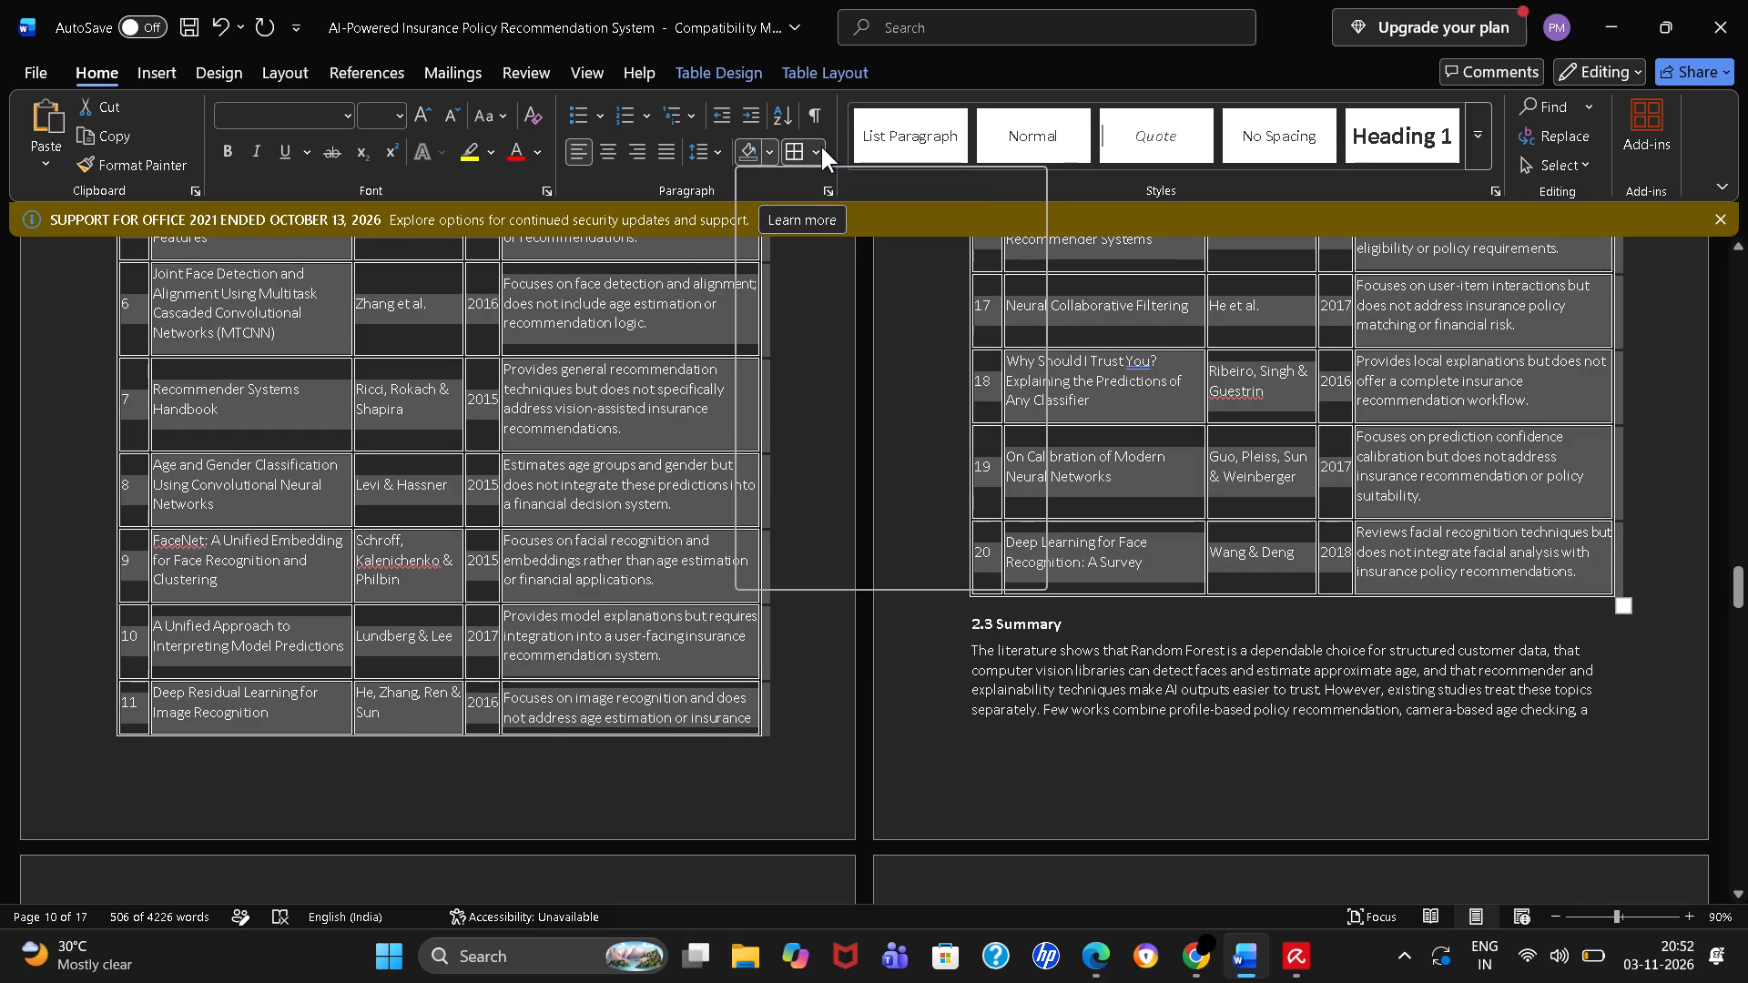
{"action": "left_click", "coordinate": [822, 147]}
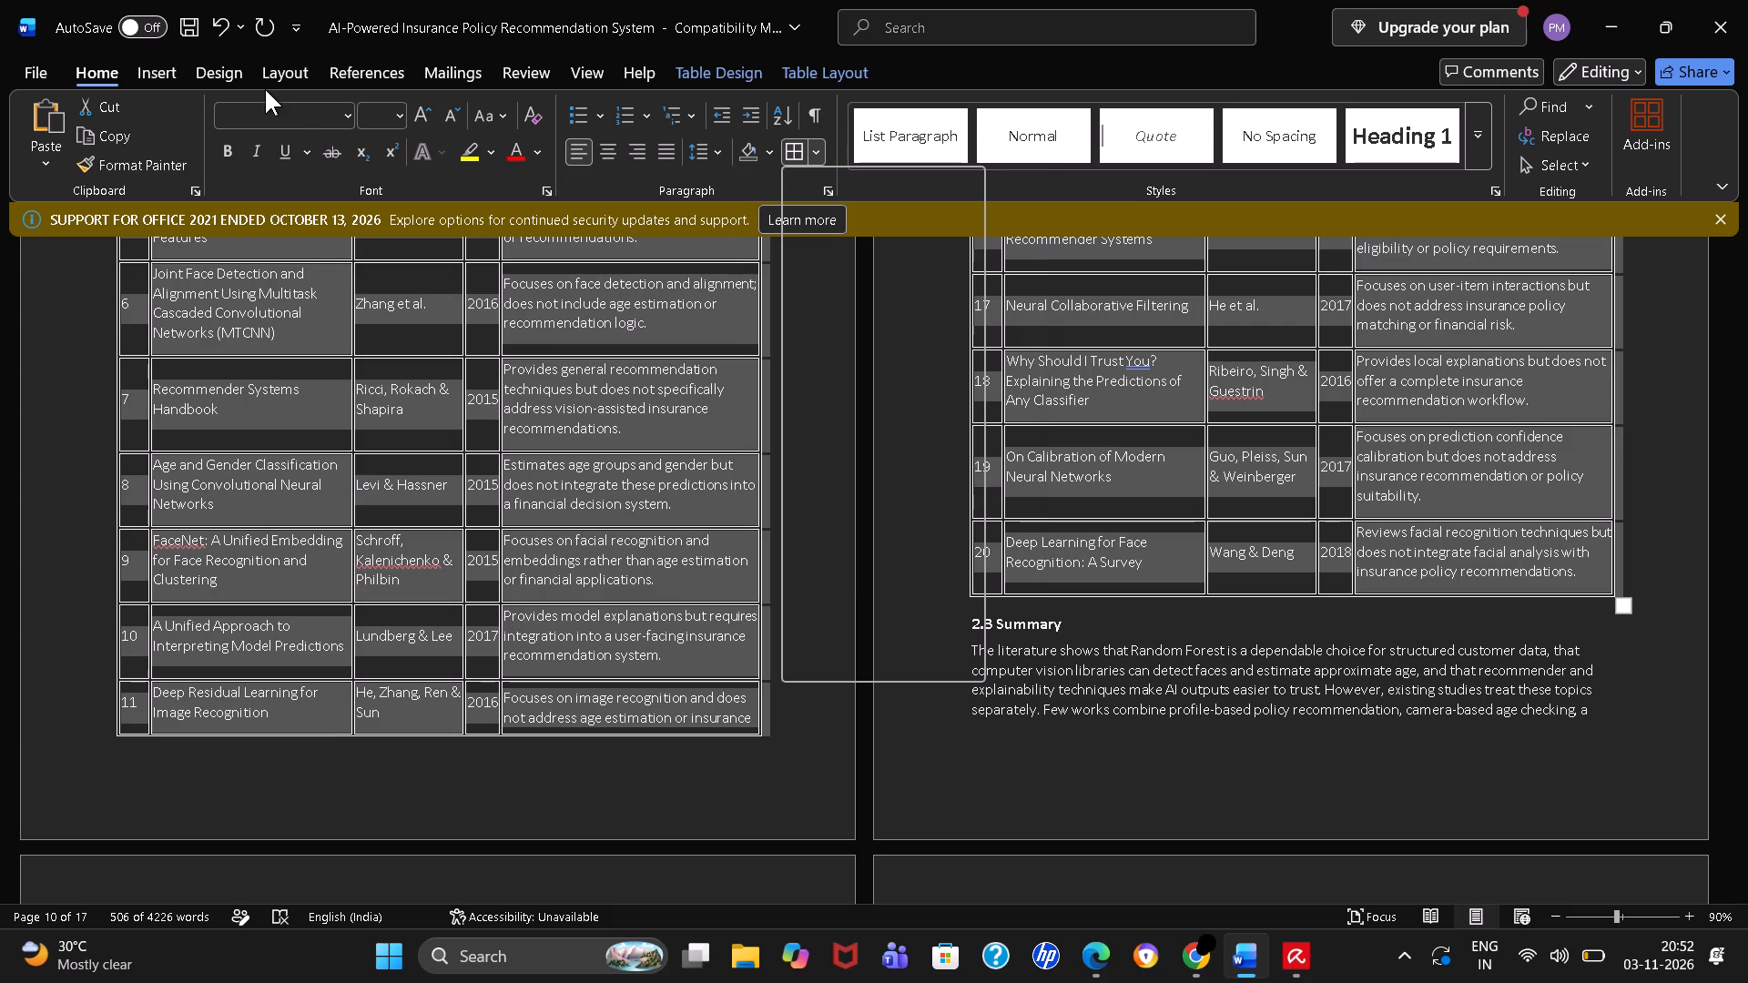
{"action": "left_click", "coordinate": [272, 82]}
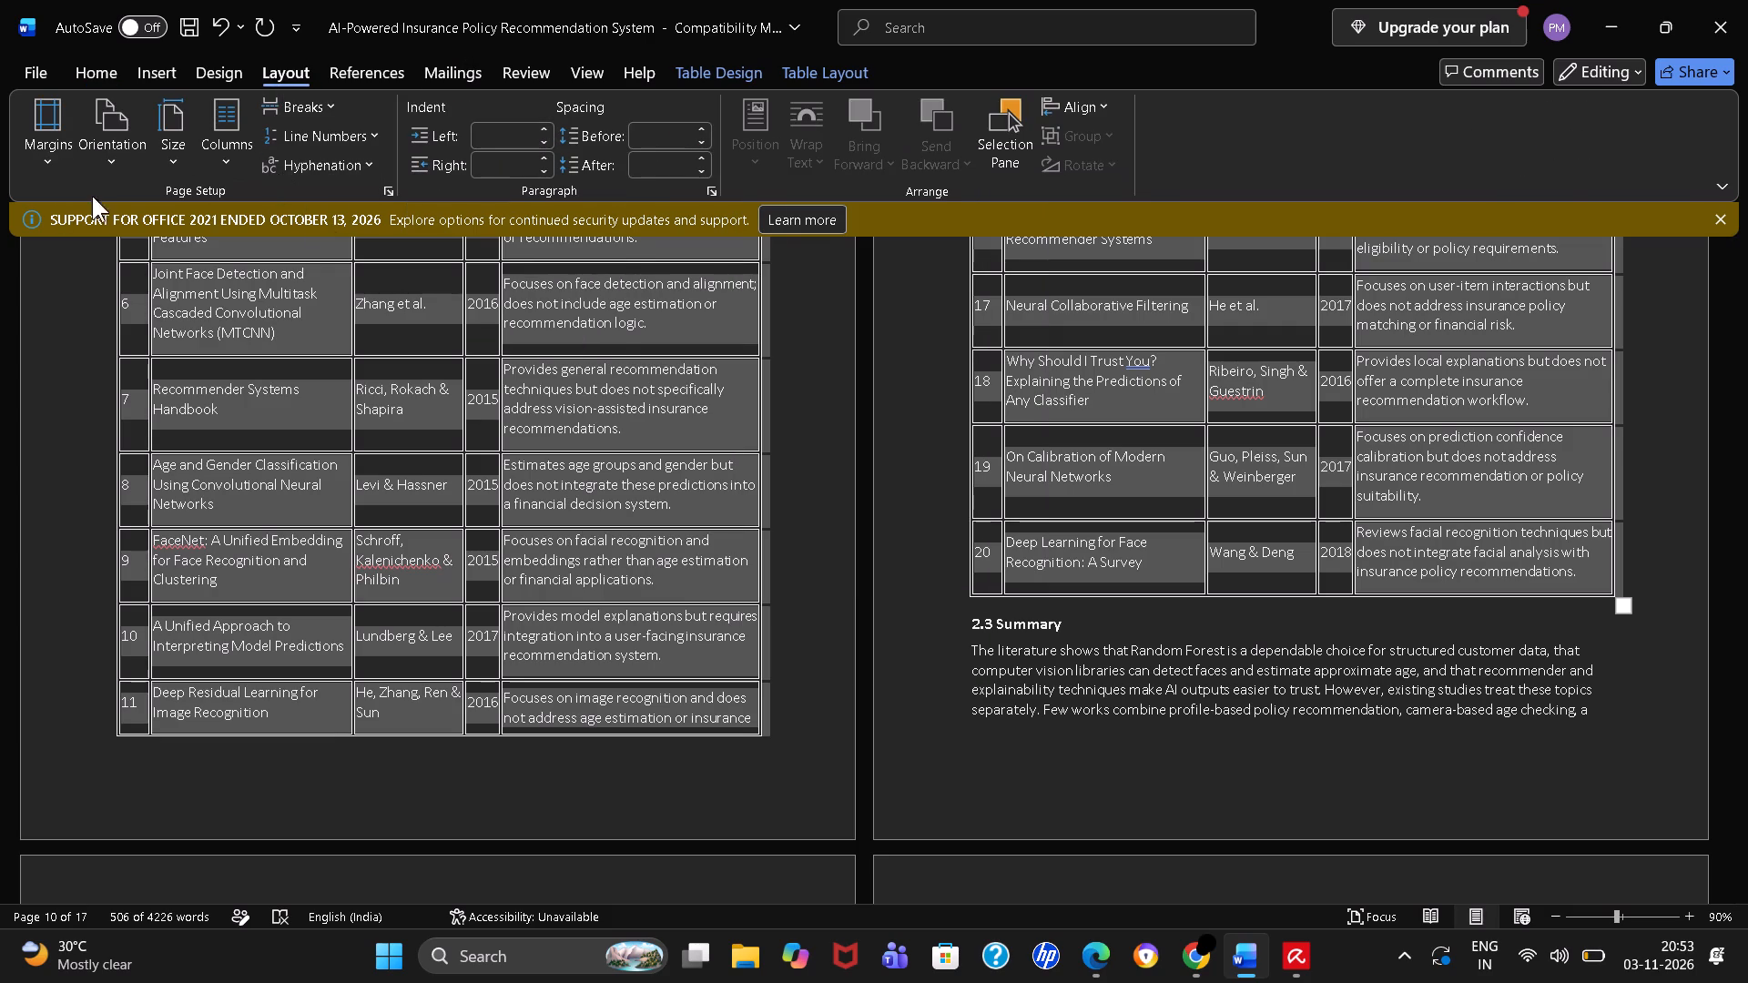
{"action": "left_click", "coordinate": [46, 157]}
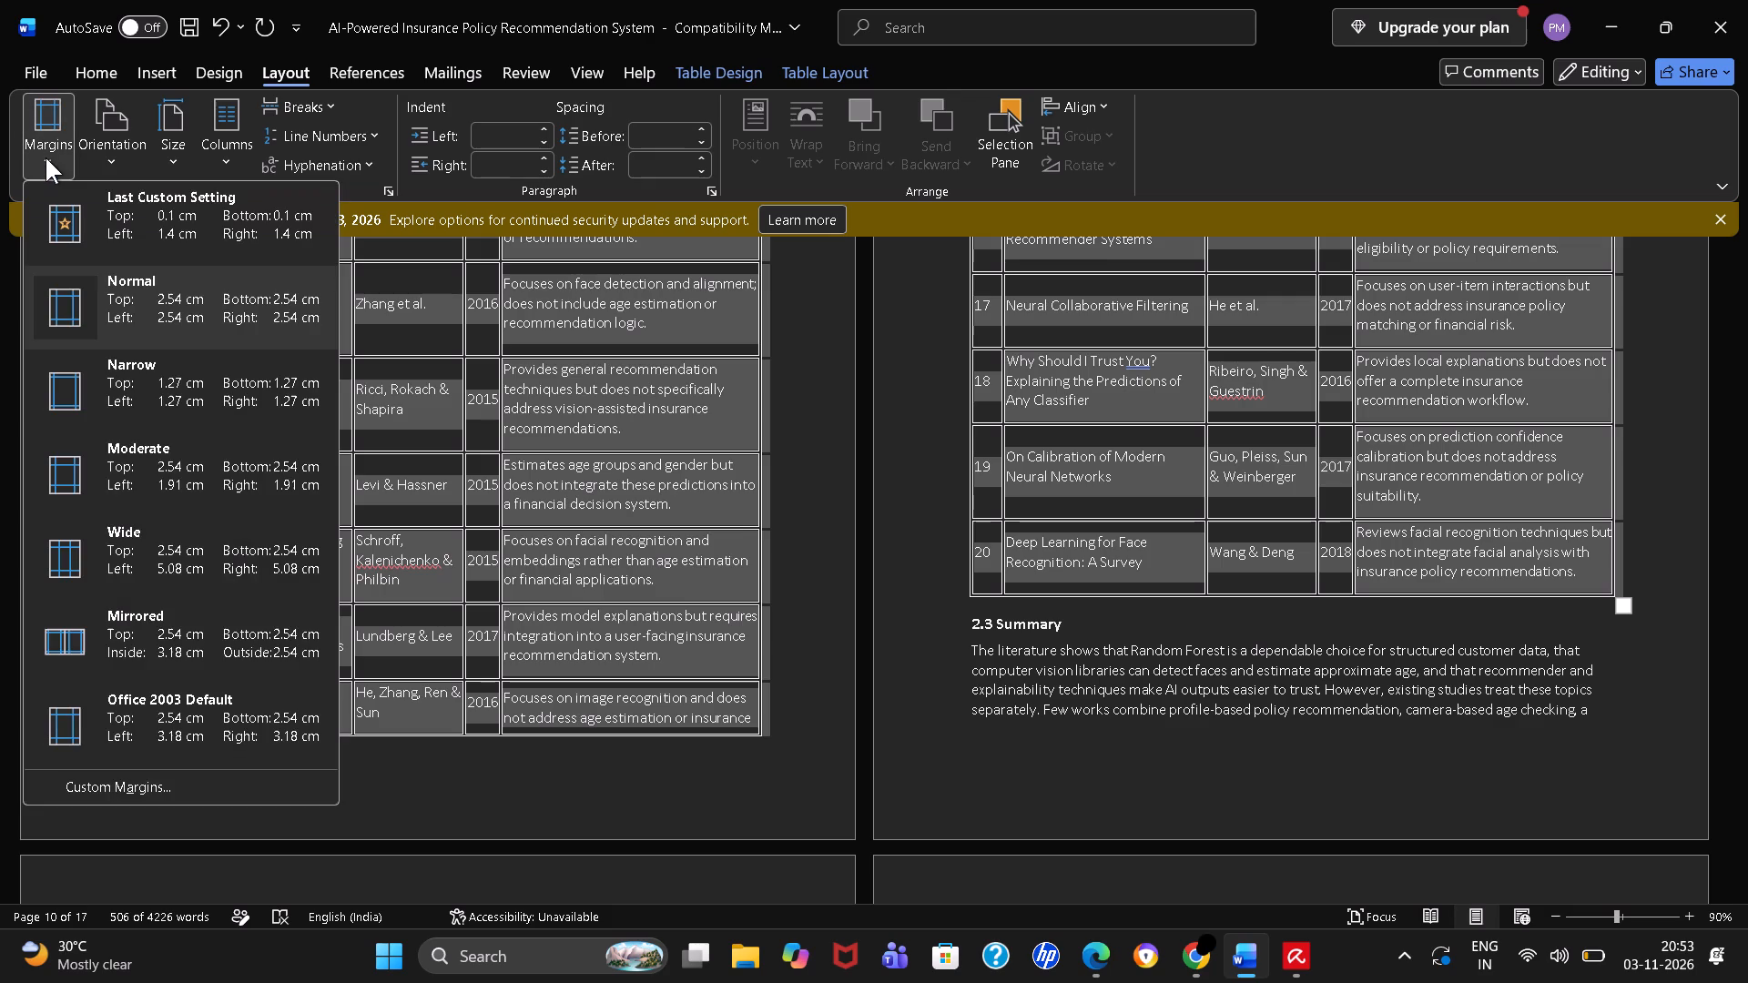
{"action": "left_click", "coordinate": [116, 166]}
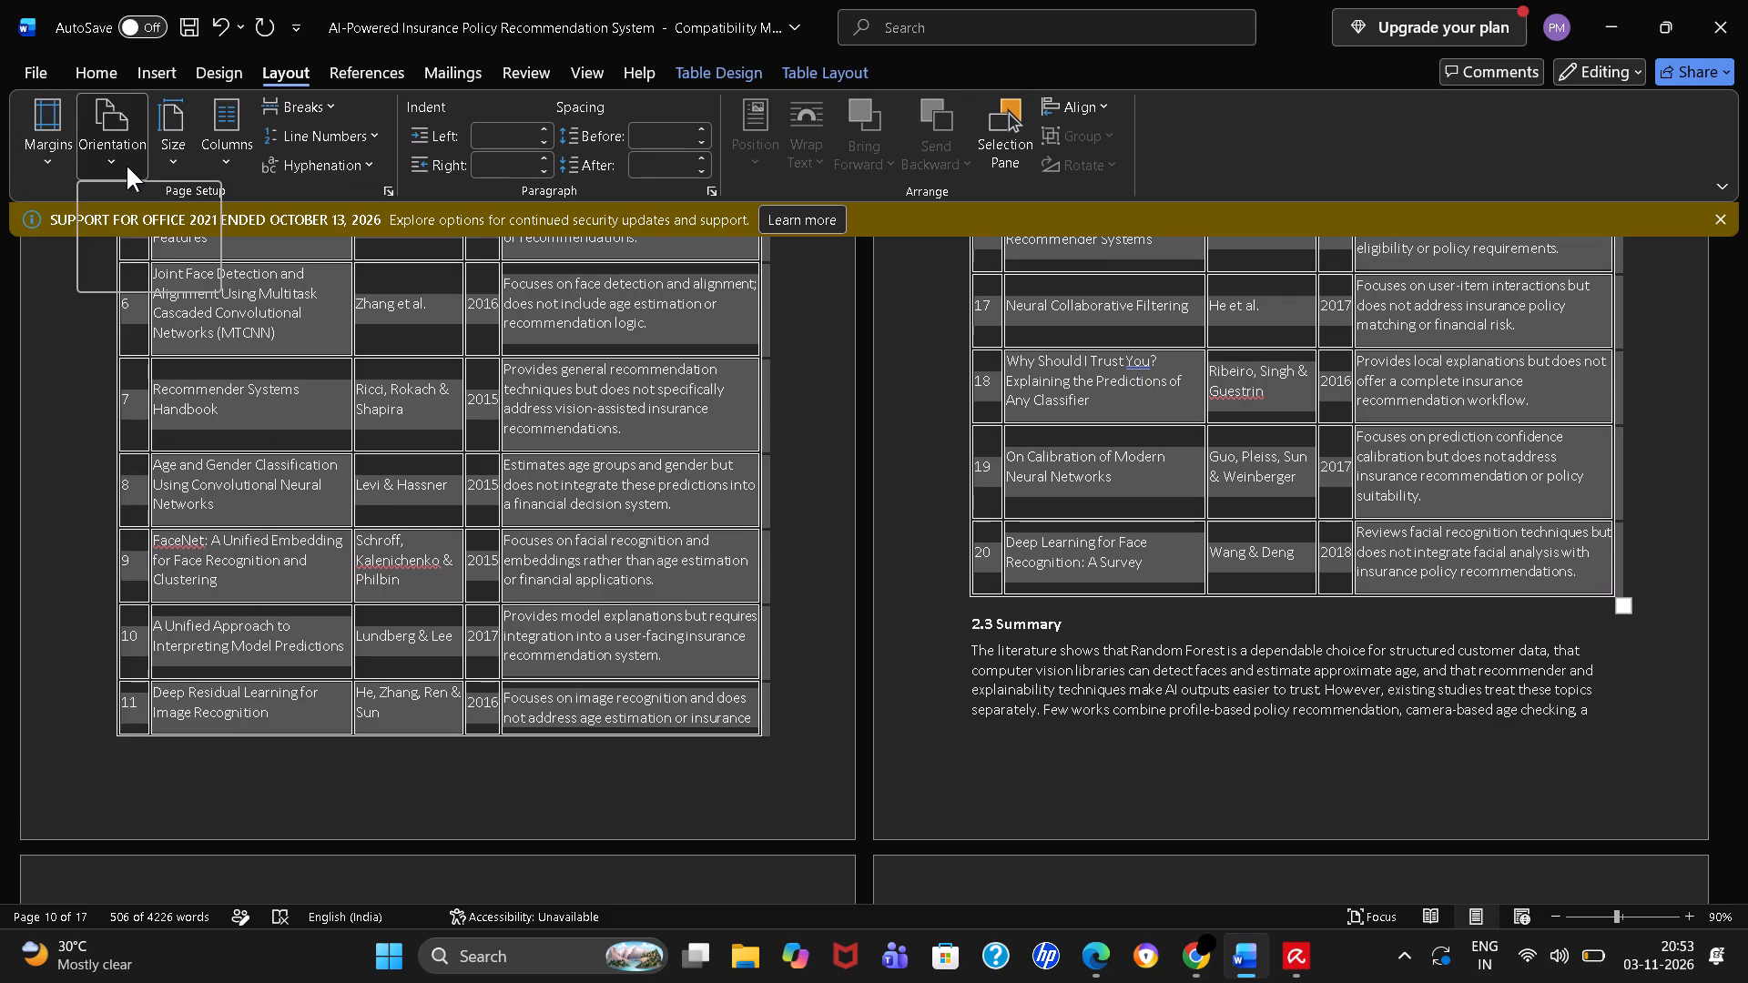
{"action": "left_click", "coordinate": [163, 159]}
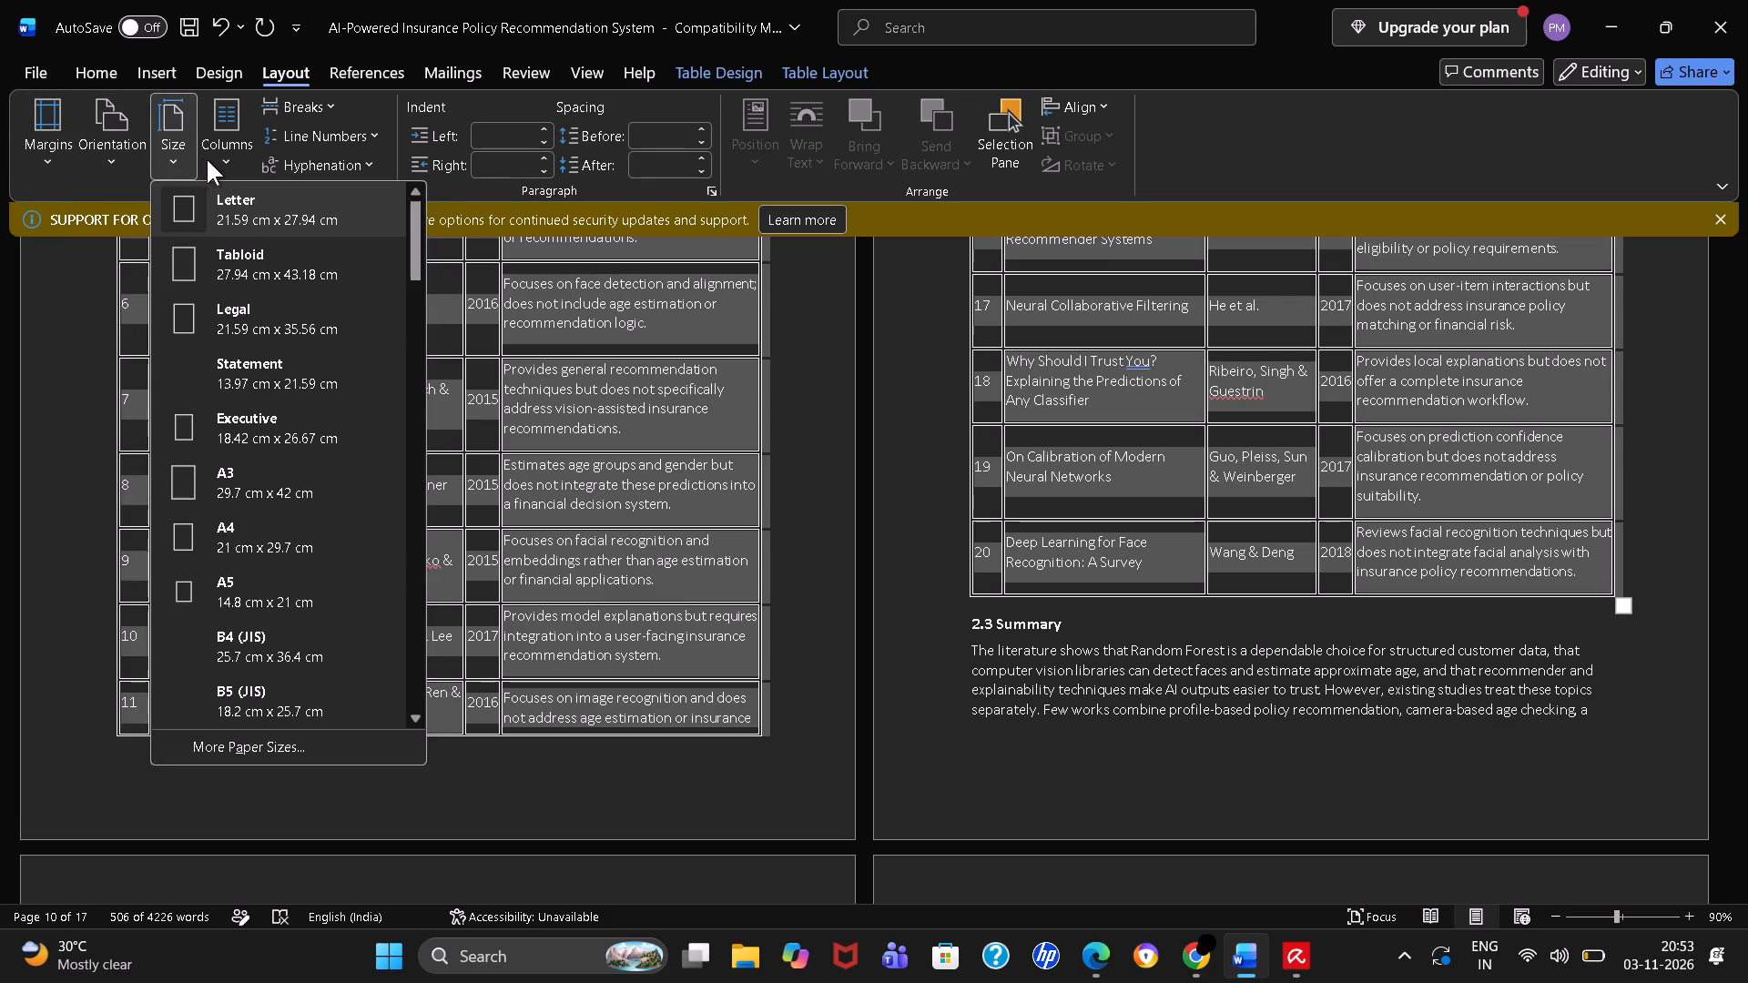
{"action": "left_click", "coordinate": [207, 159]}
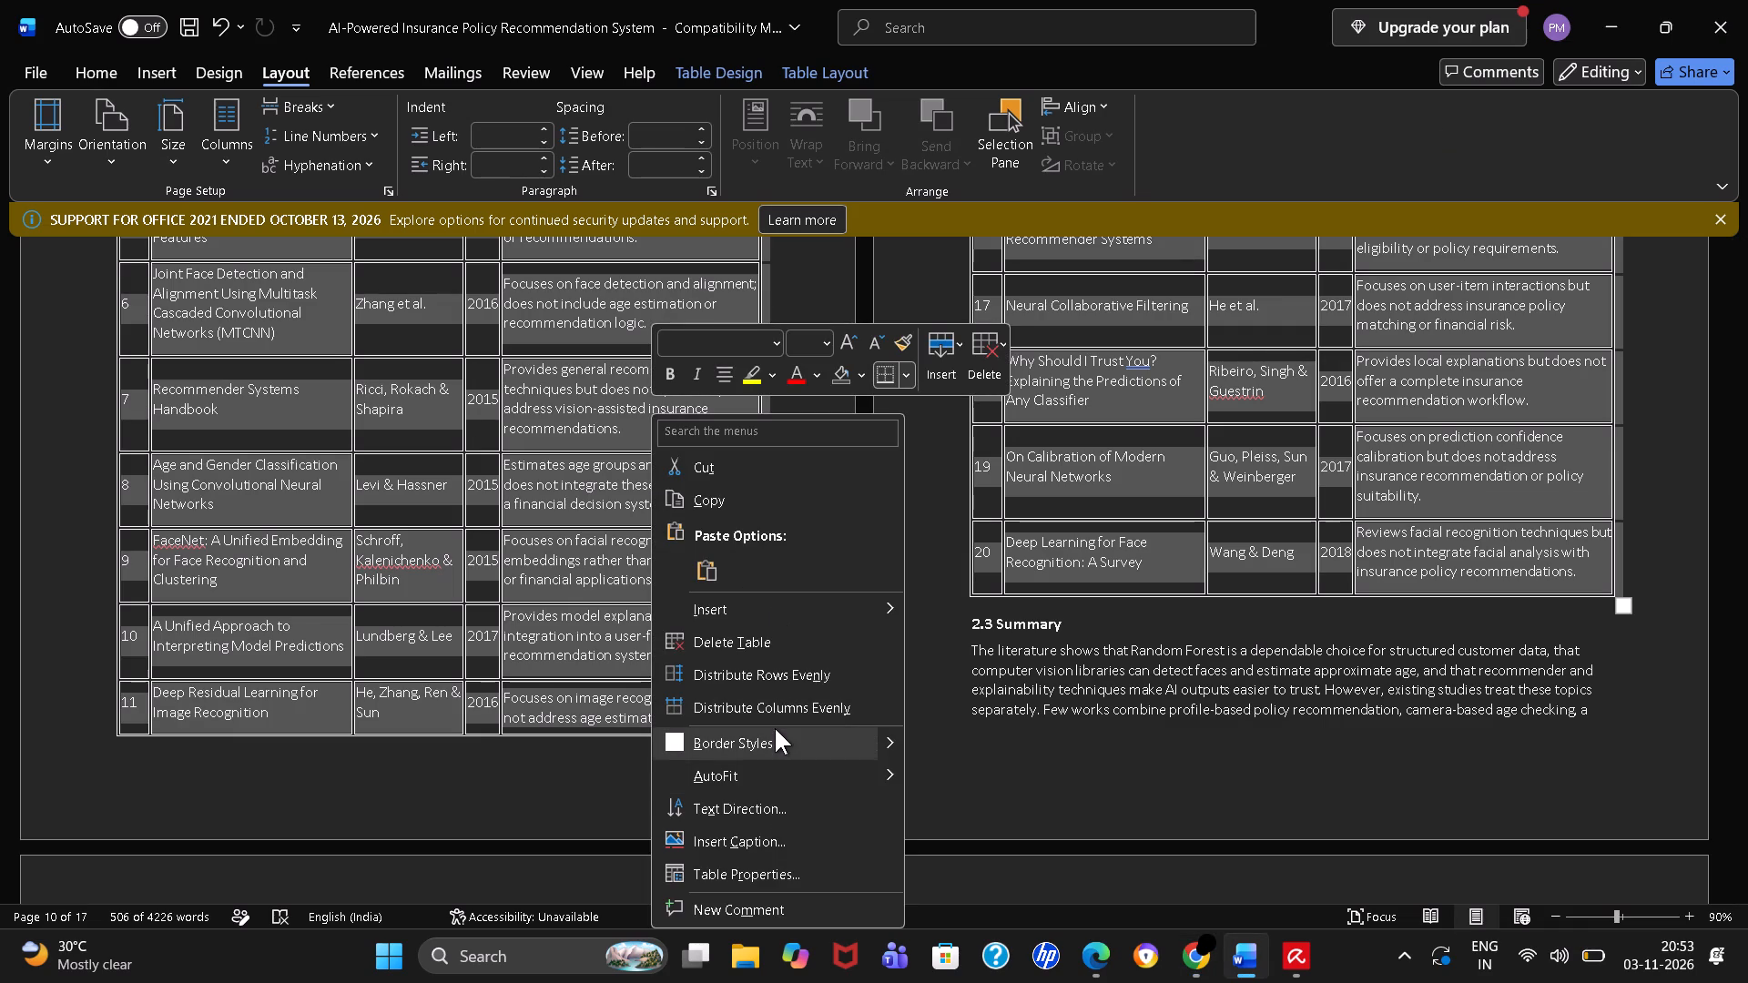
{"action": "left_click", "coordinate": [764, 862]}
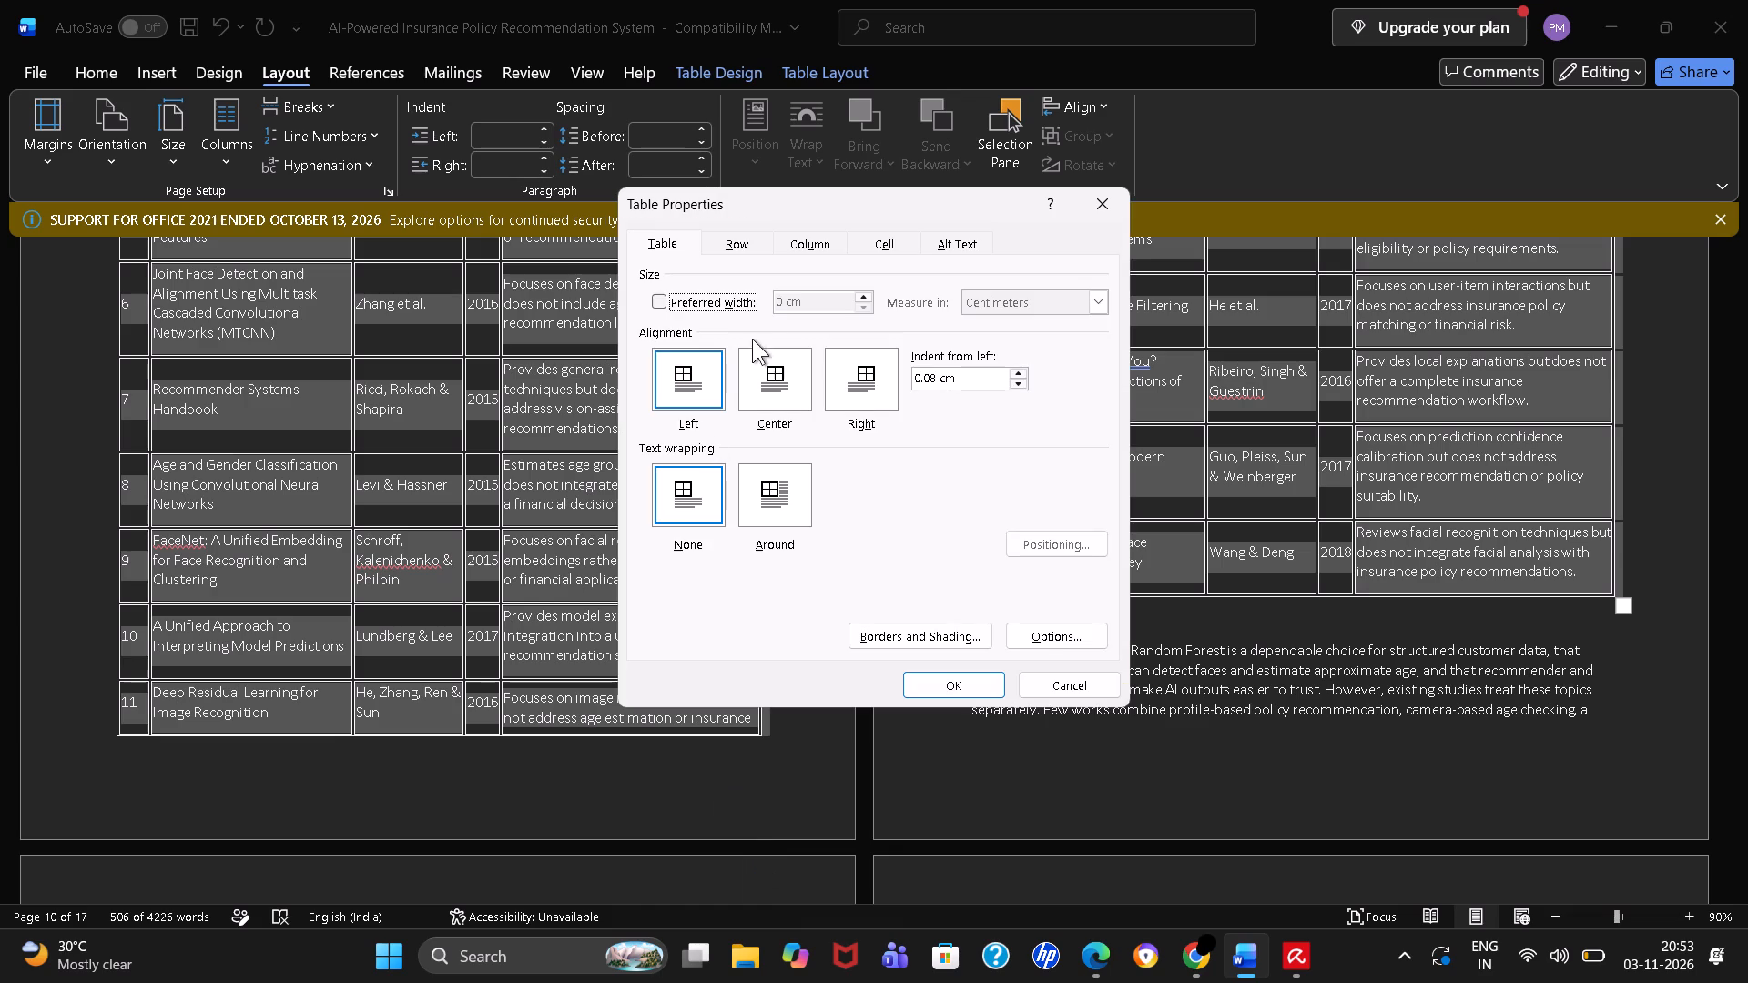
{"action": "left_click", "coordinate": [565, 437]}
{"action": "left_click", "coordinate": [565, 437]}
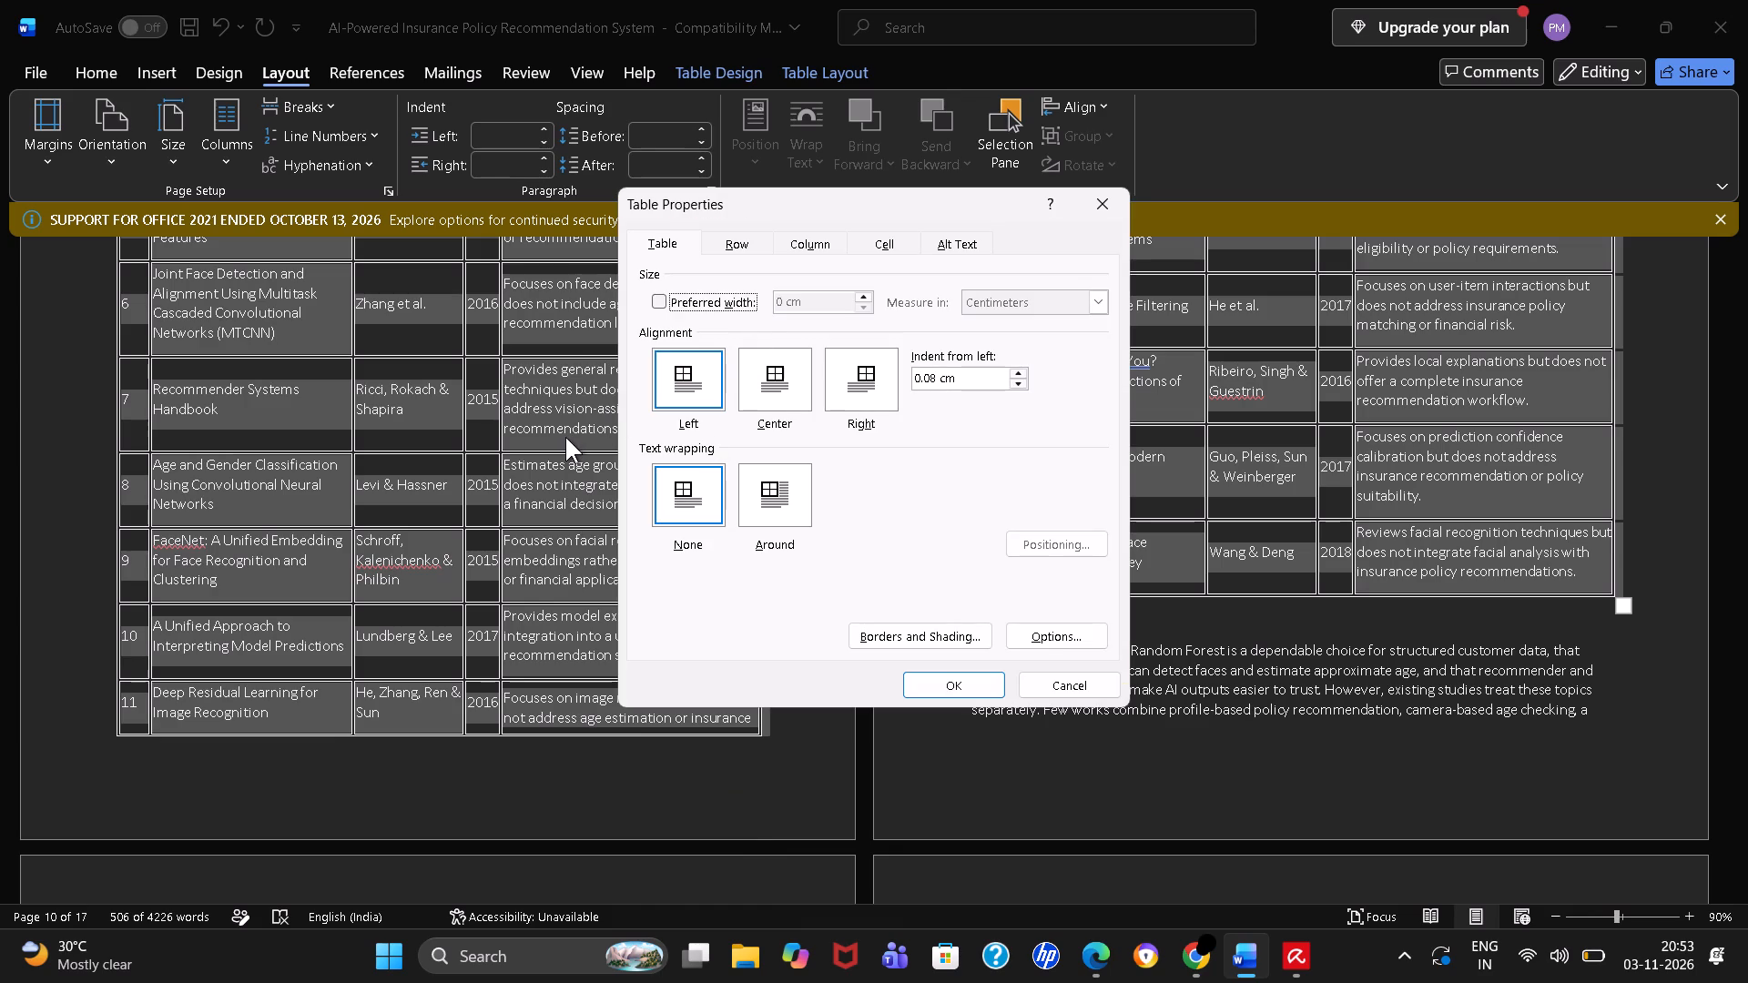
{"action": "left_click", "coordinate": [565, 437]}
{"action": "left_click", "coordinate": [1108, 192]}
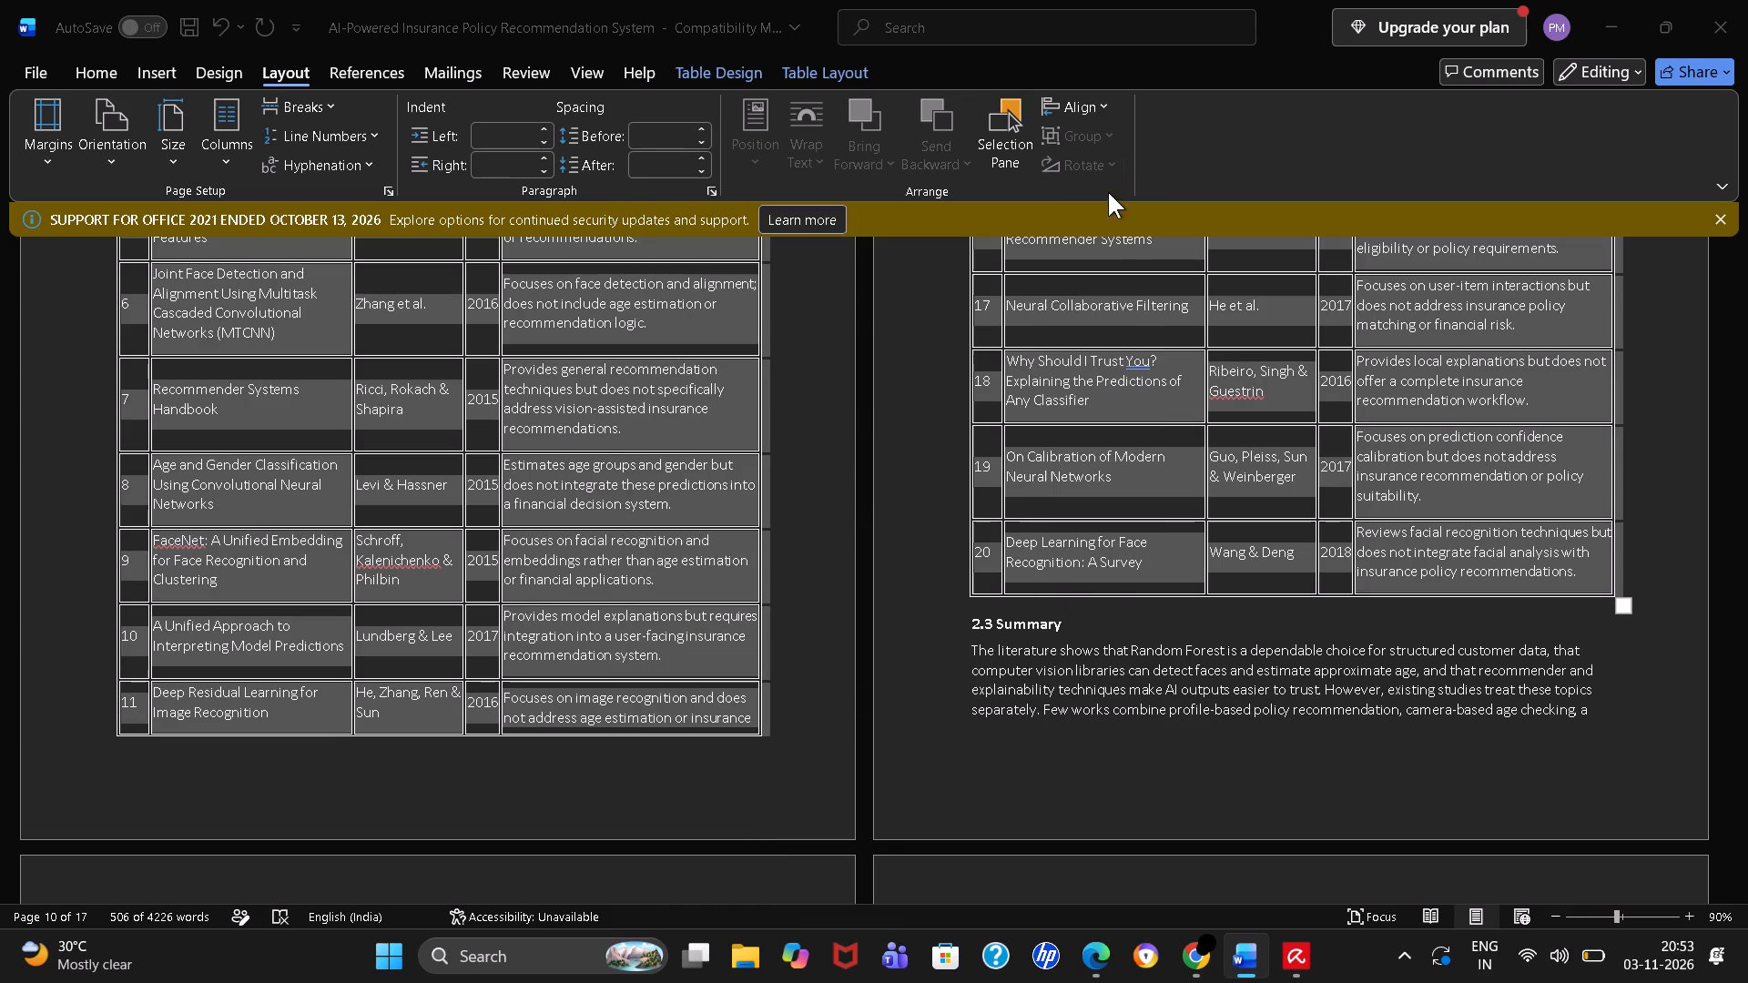
Apply AutoFit to Window to the selected Gap Analysis table and clear the selection.
{"action": "right_click", "coordinate": [661, 461]}
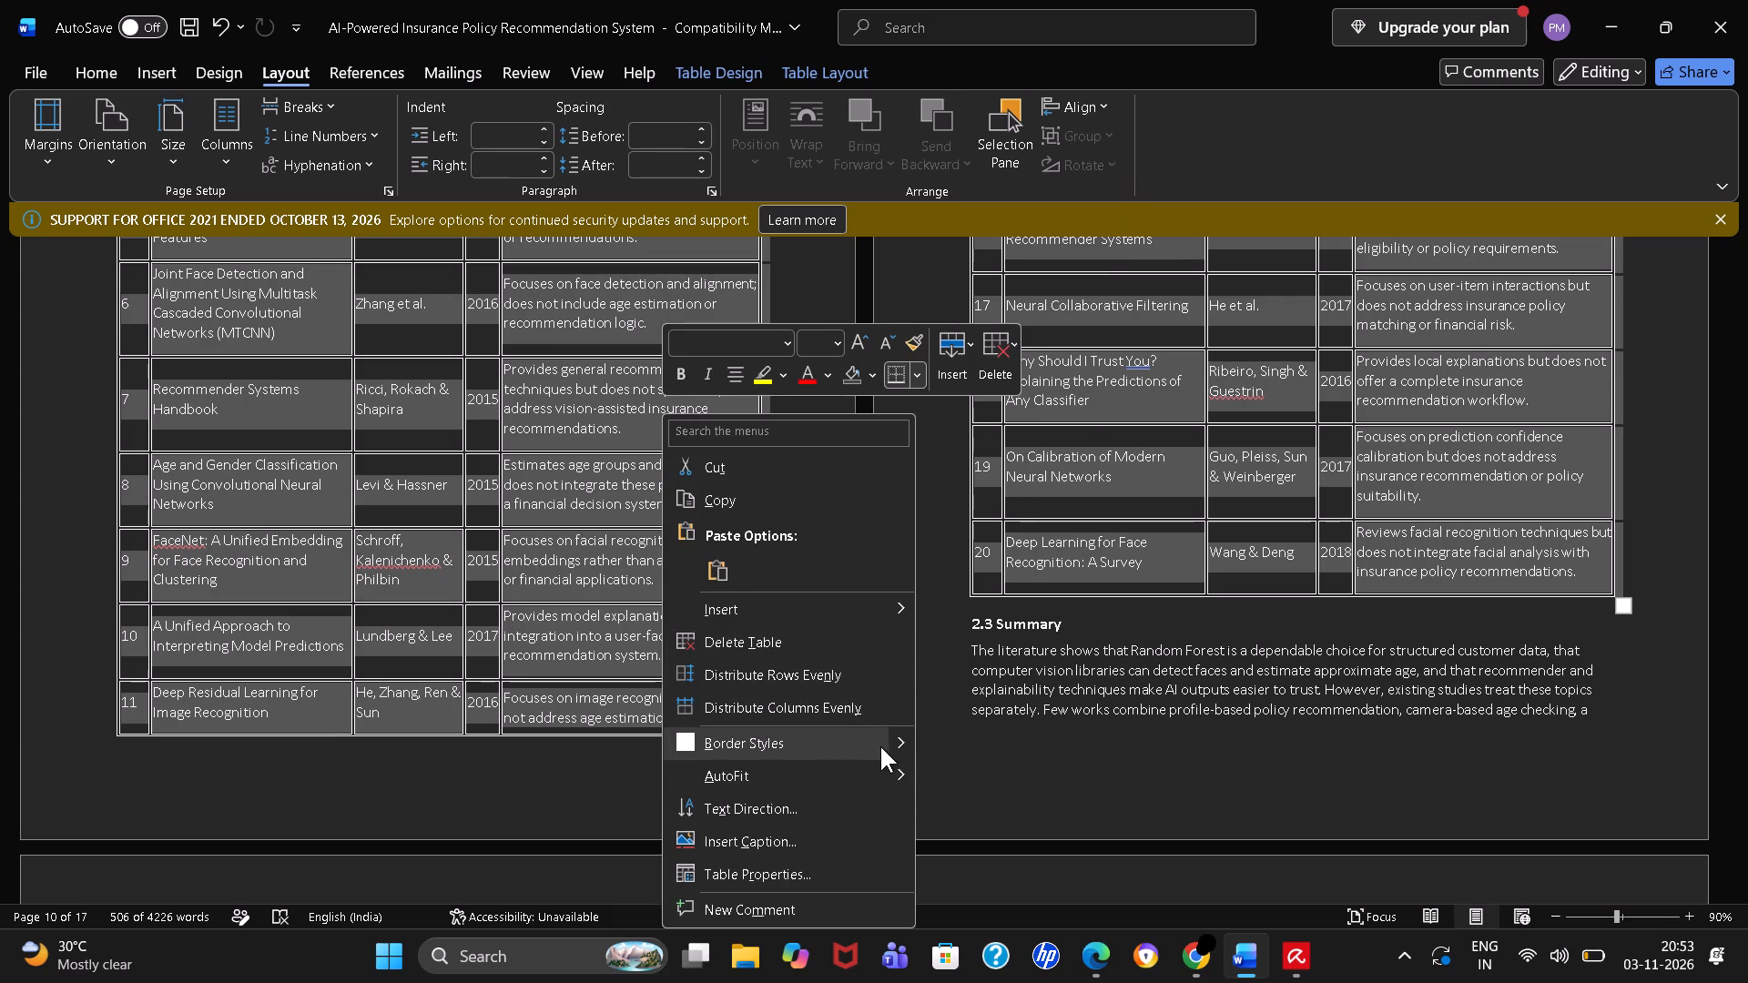
{"action": "left_click", "coordinate": [905, 771]}
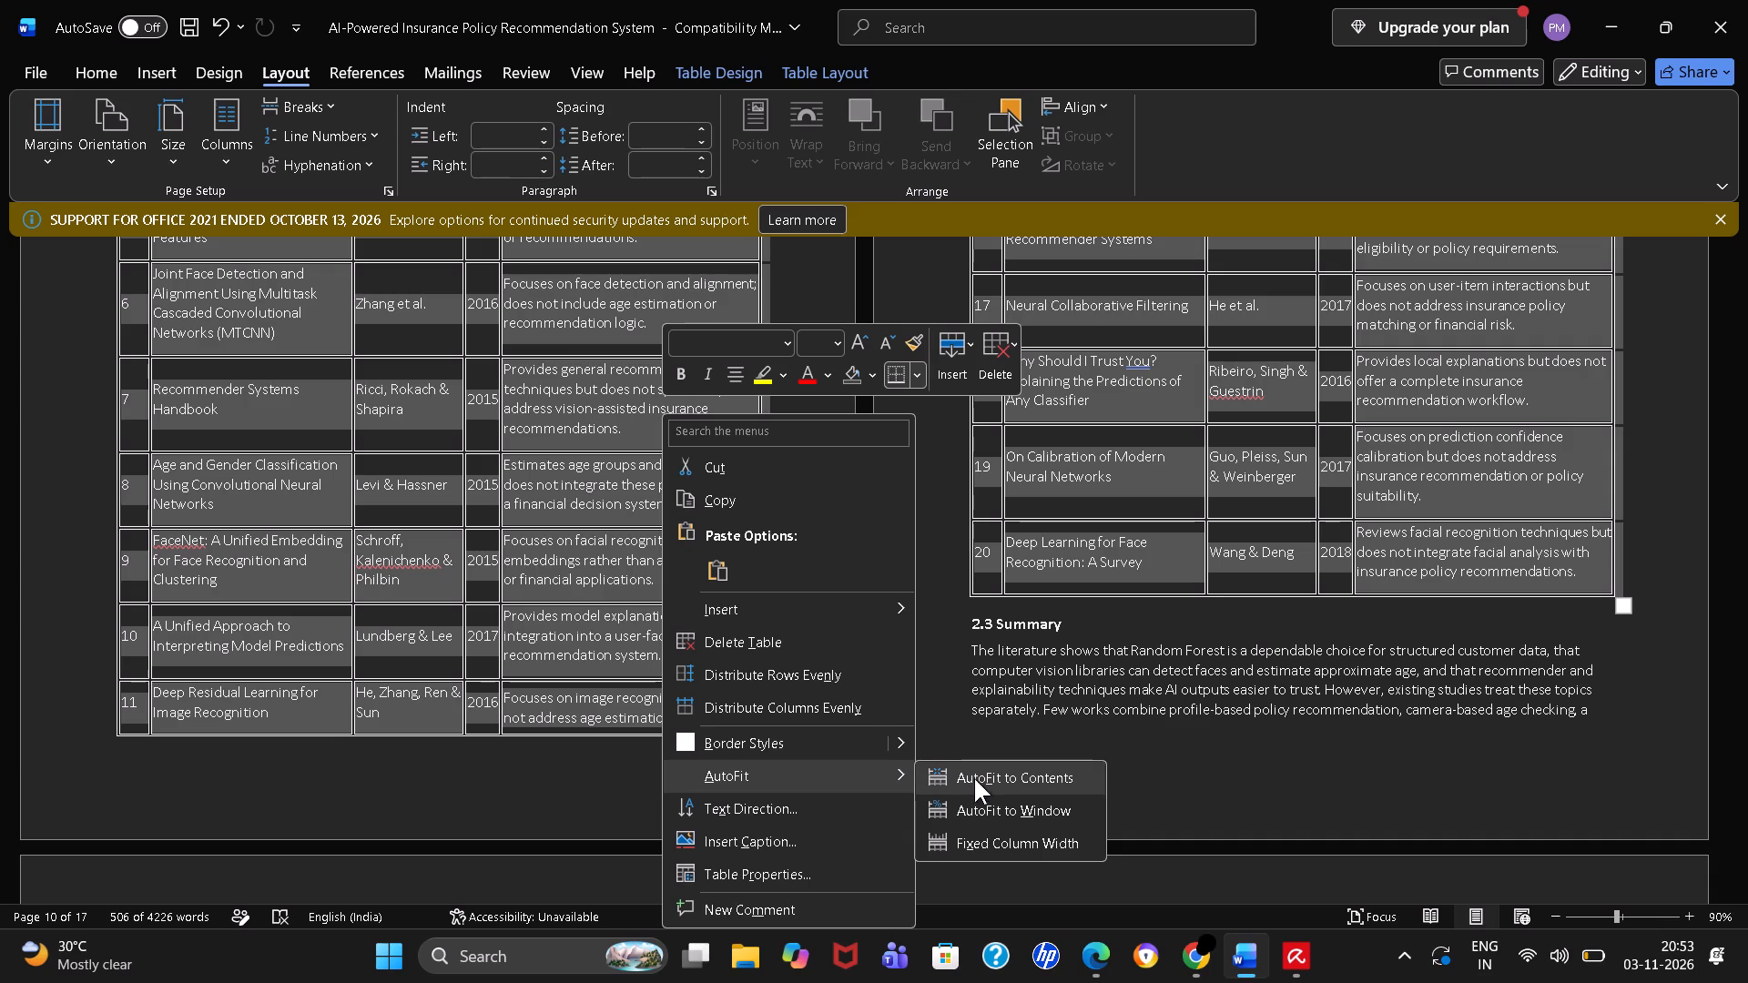
{"action": "left_click", "coordinate": [974, 798]}
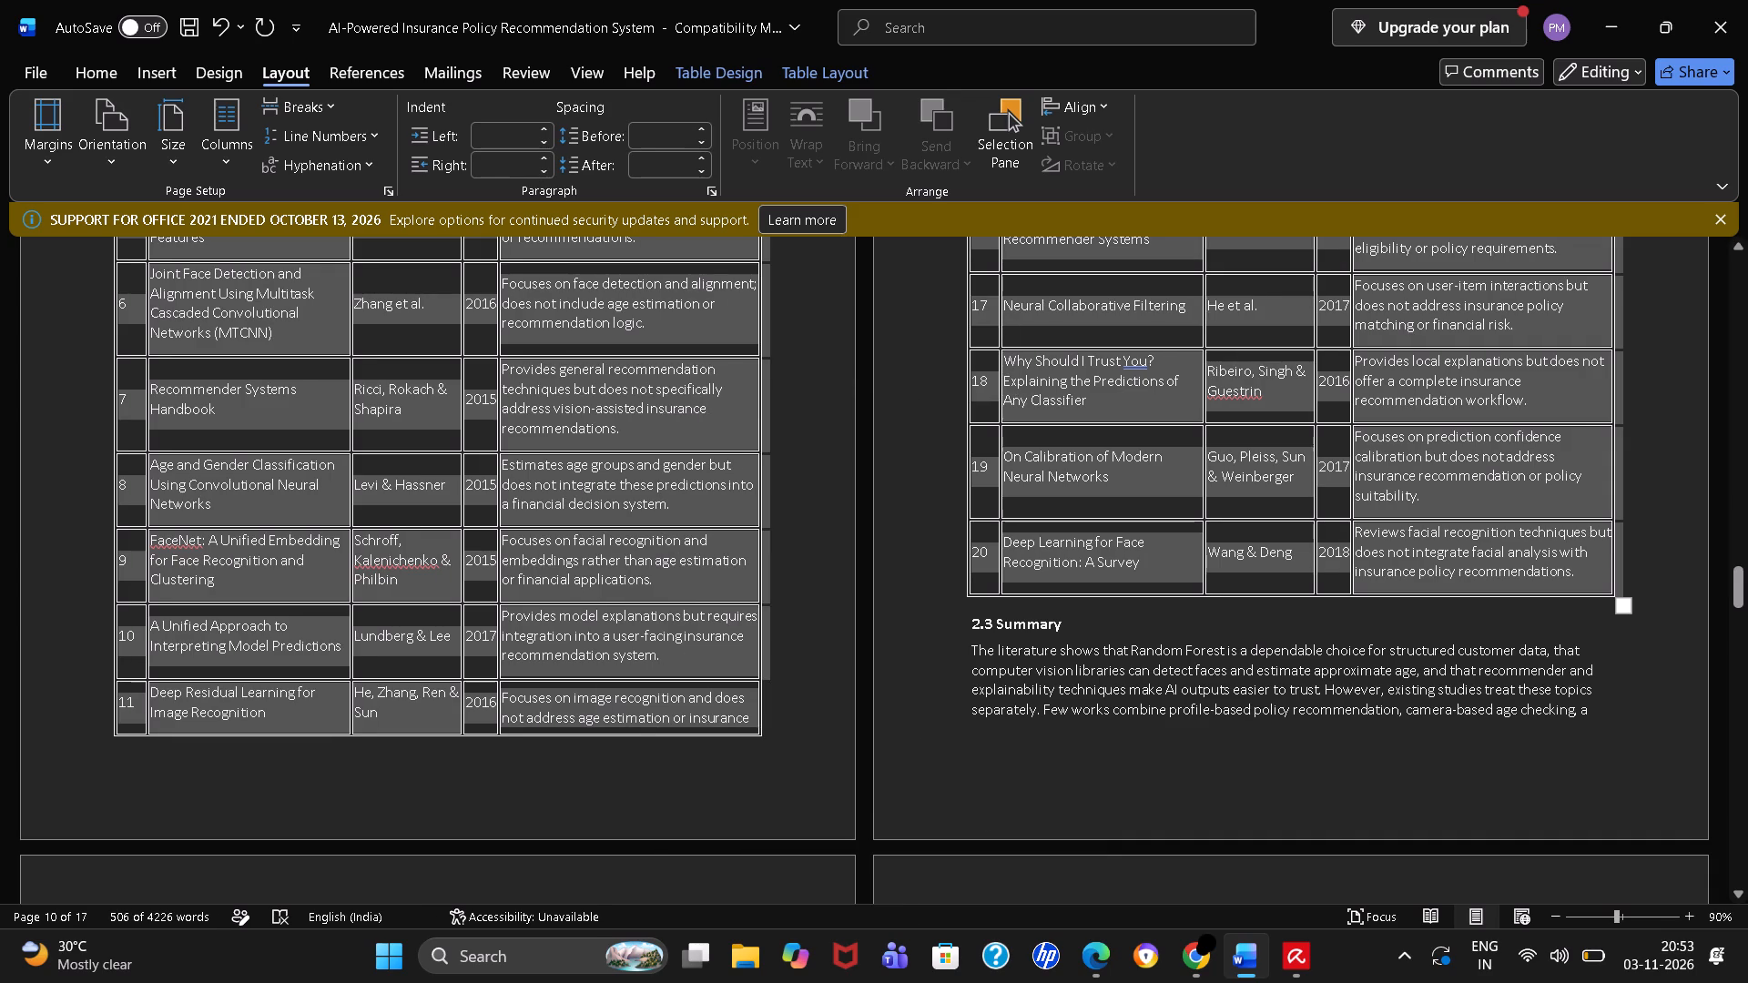
{"action": "left_click", "coordinate": [657, 667]}
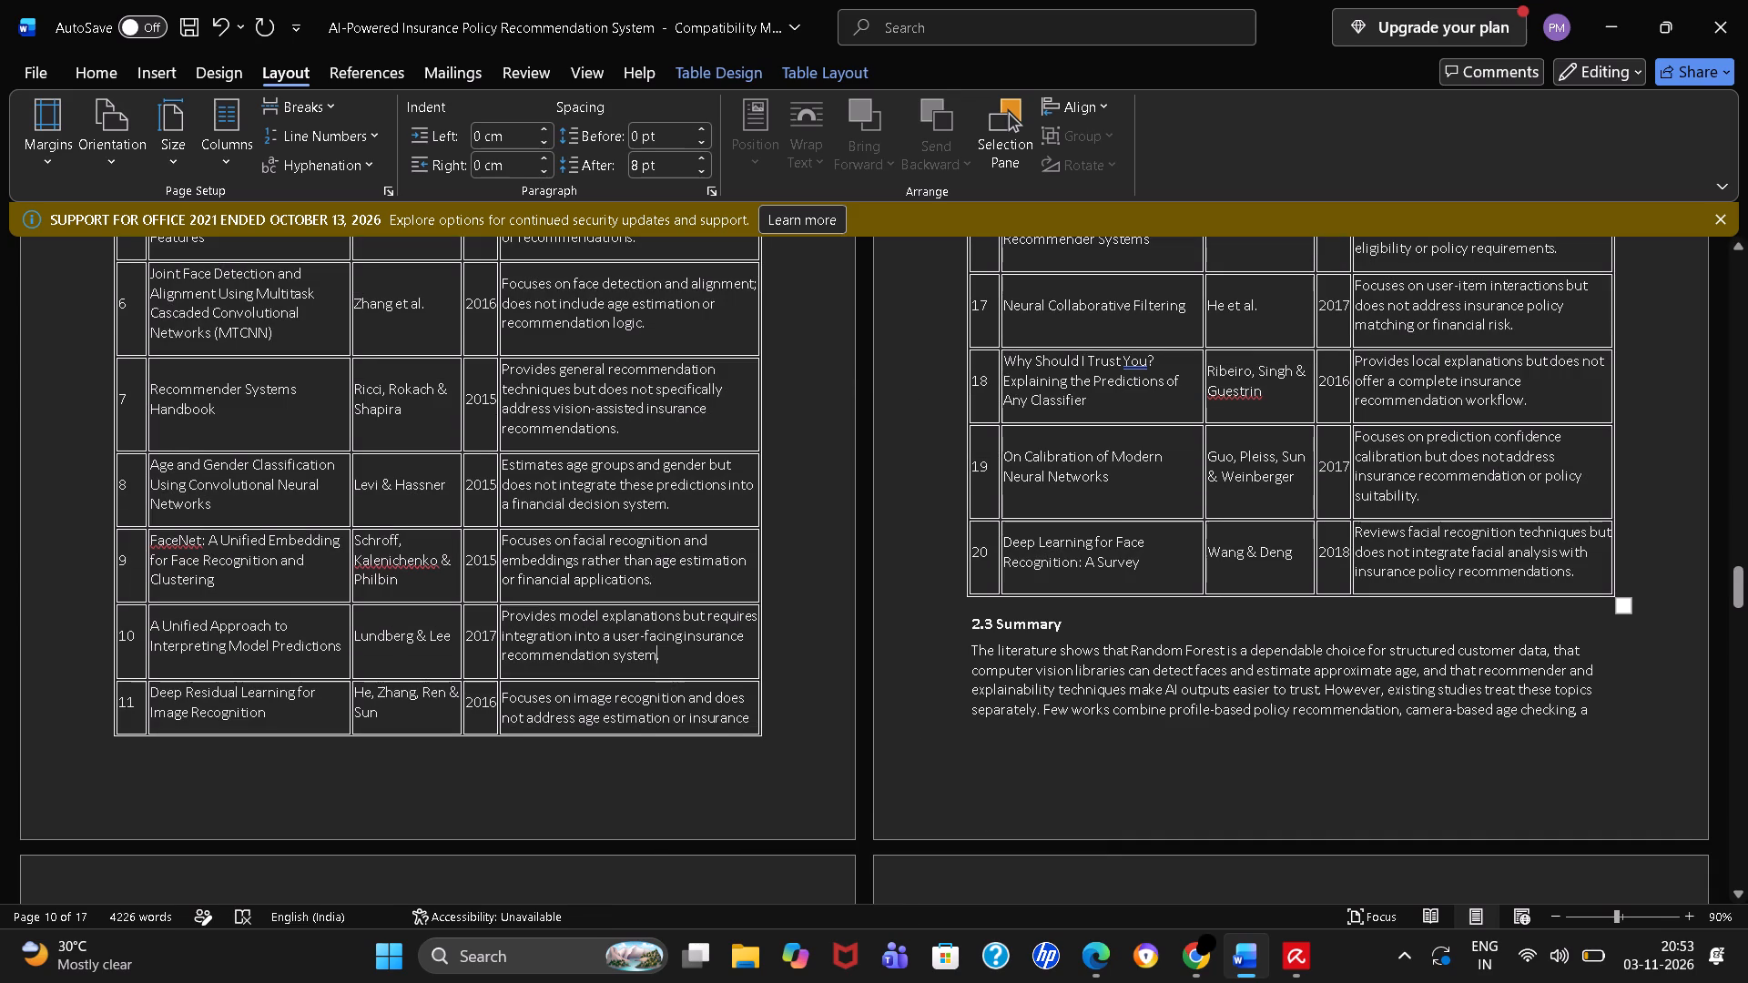
Examine the table, row, column and cell properties of the Gap Analysis table.
{"action": "right_click", "coordinate": [637, 653]}
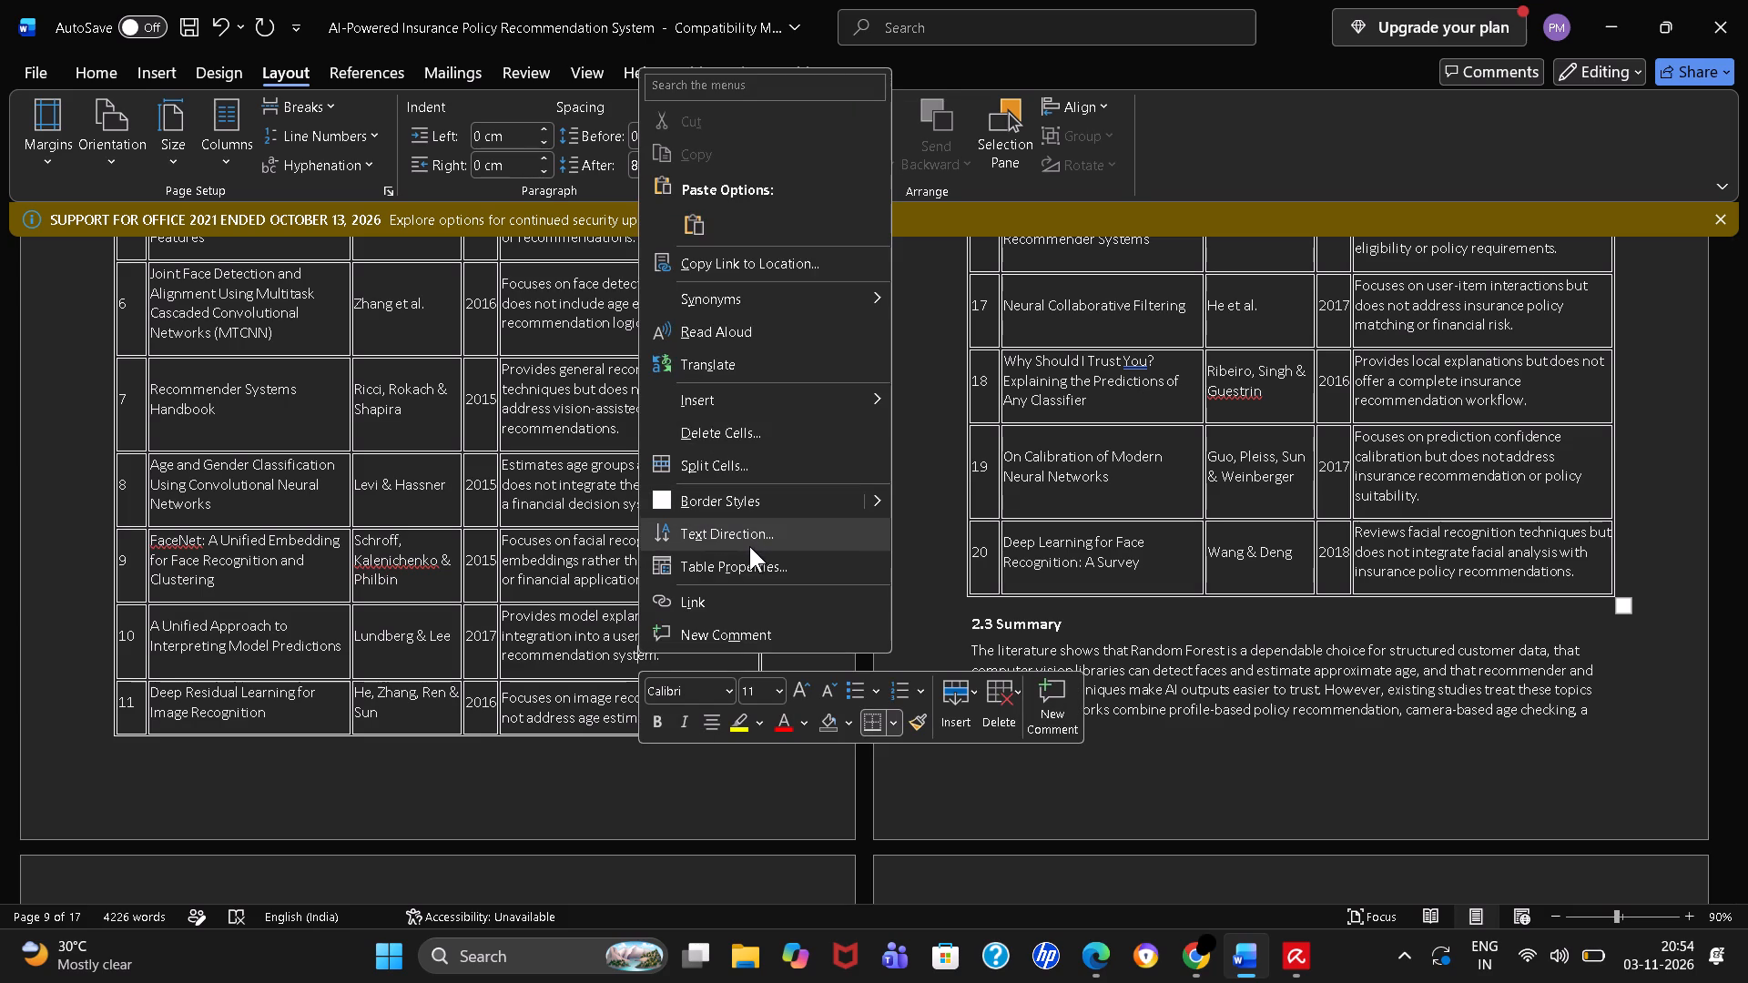
{"action": "left_click", "coordinate": [704, 566]}
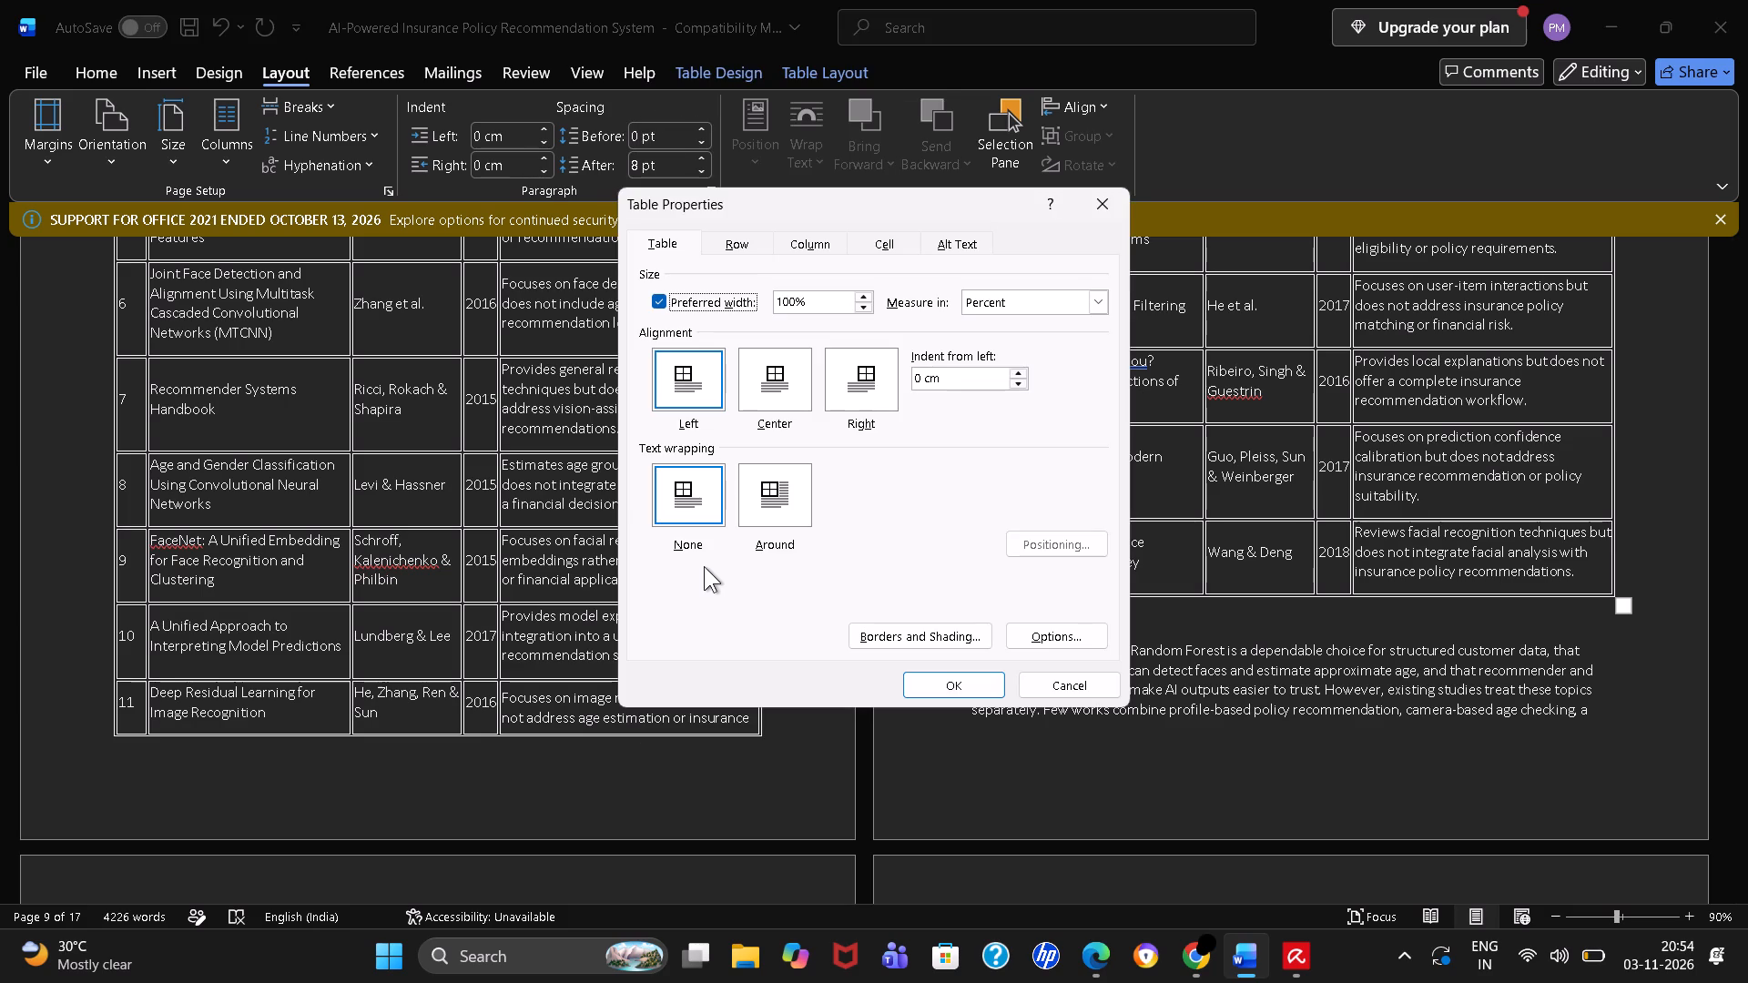
{"action": "left_click", "coordinate": [727, 244]}
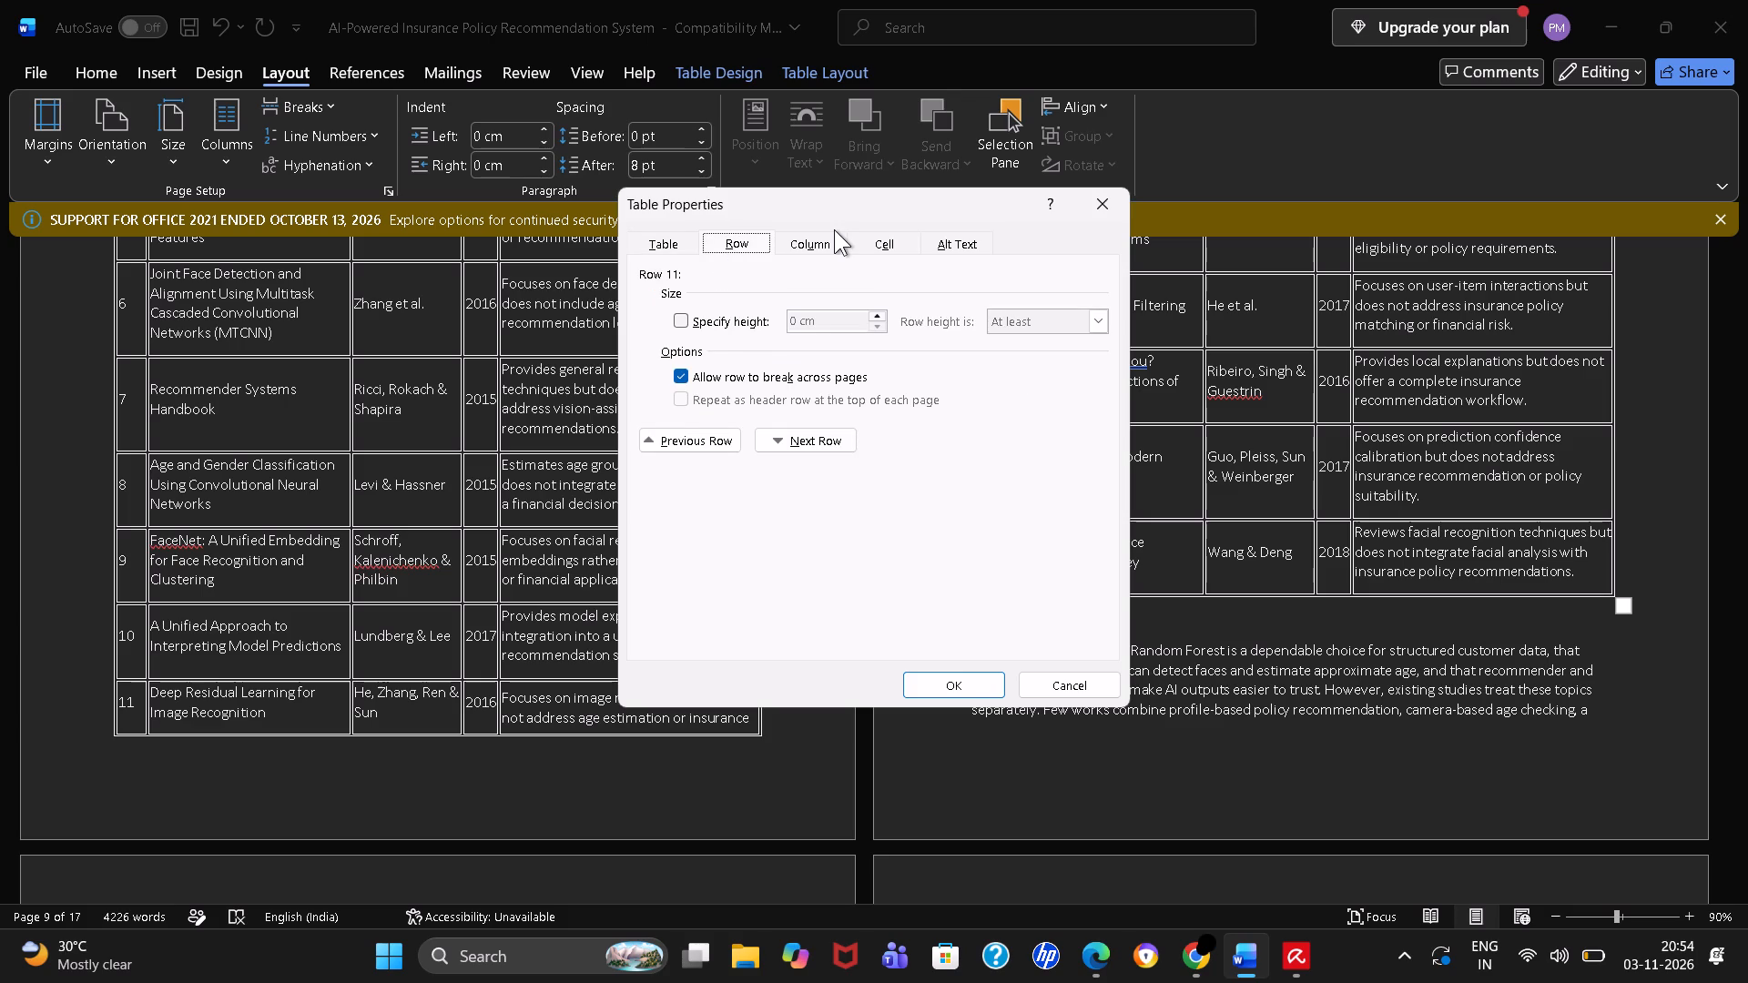
{"action": "left_click", "coordinate": [827, 235]}
{"action": "left_click", "coordinate": [870, 239]}
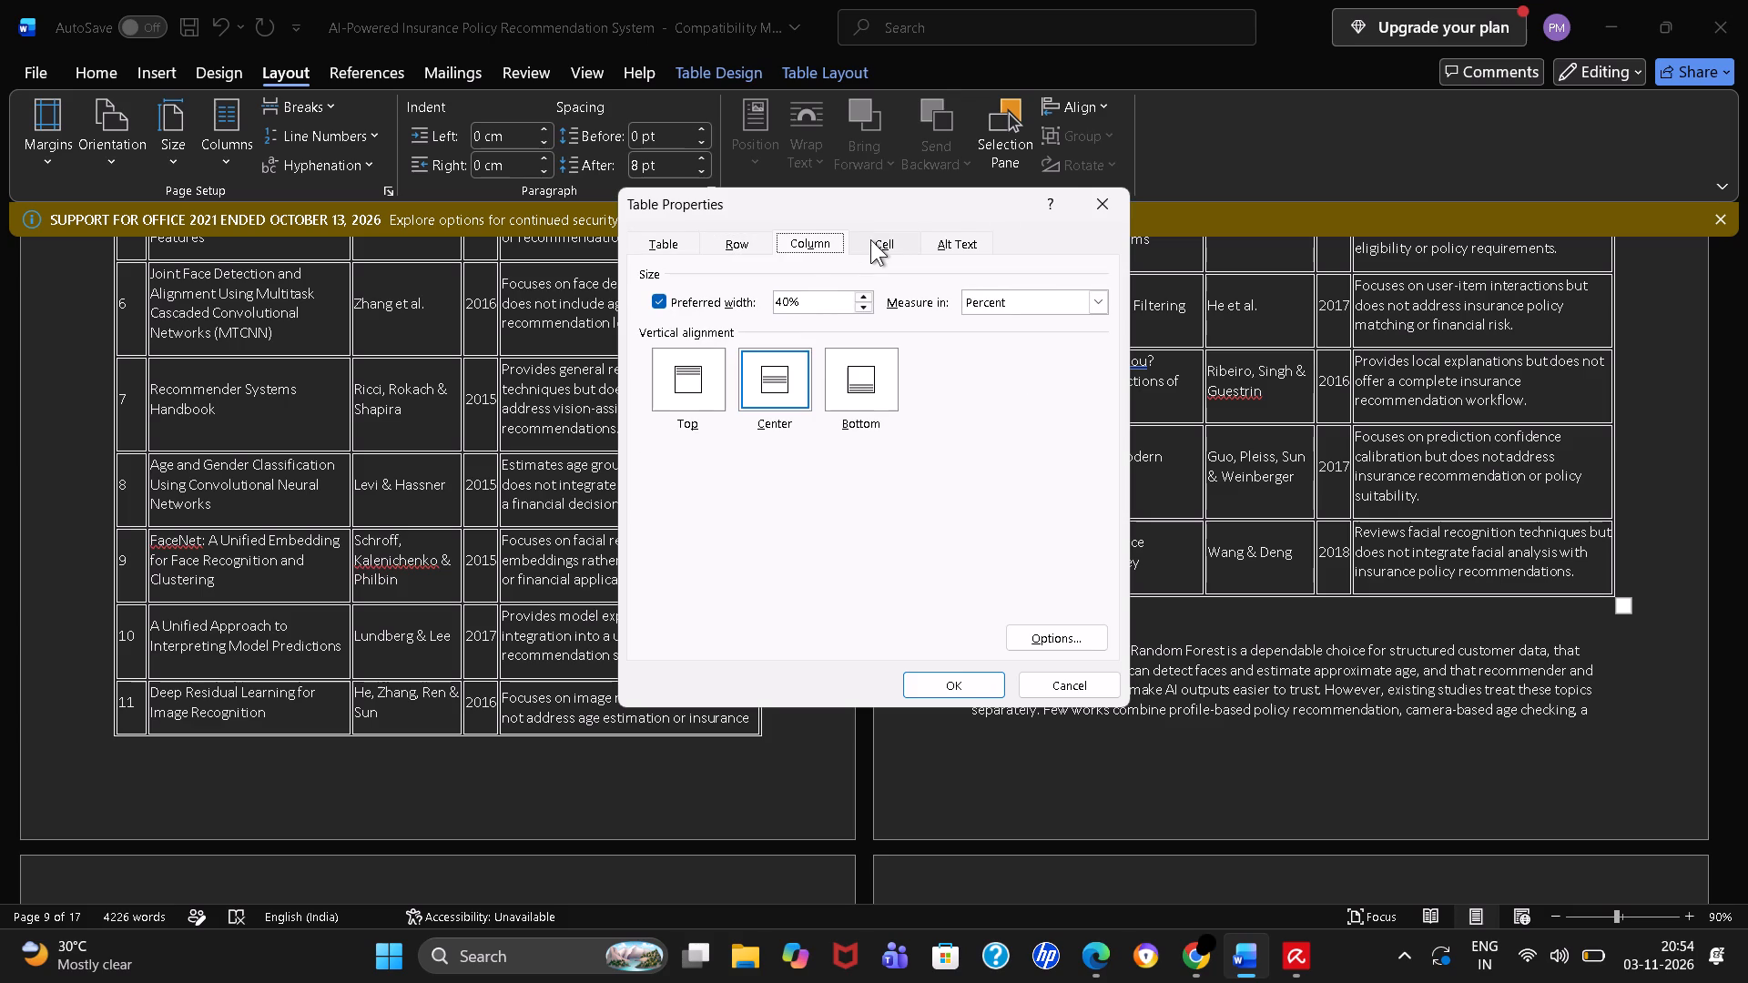
{"action": "left_click", "coordinate": [1098, 214]}
Pick a different style from Border Styles for the 2.2 Gap Analysis table's borders.
{"action": "scroll", "coordinate": [1440, 424], "scroll_direction": "up", "scroll_amount": 6}
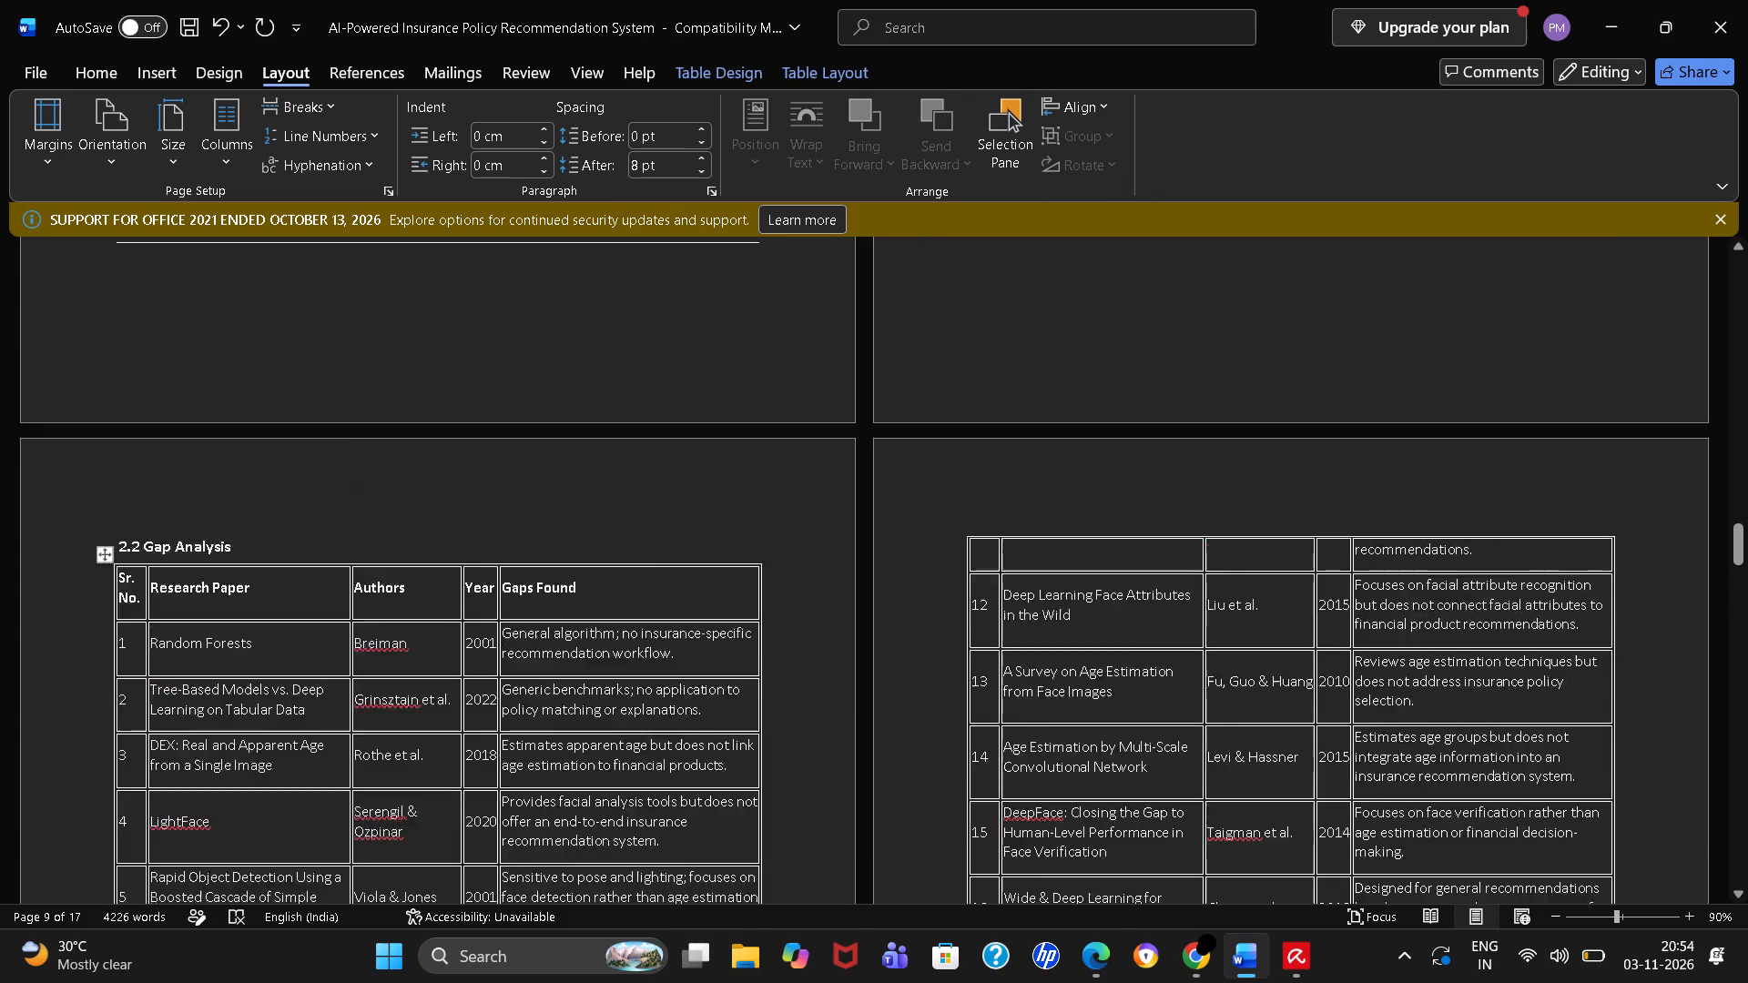
{"action": "scroll", "coordinate": [1440, 424], "scroll_direction": "down", "scroll_amount": 2}
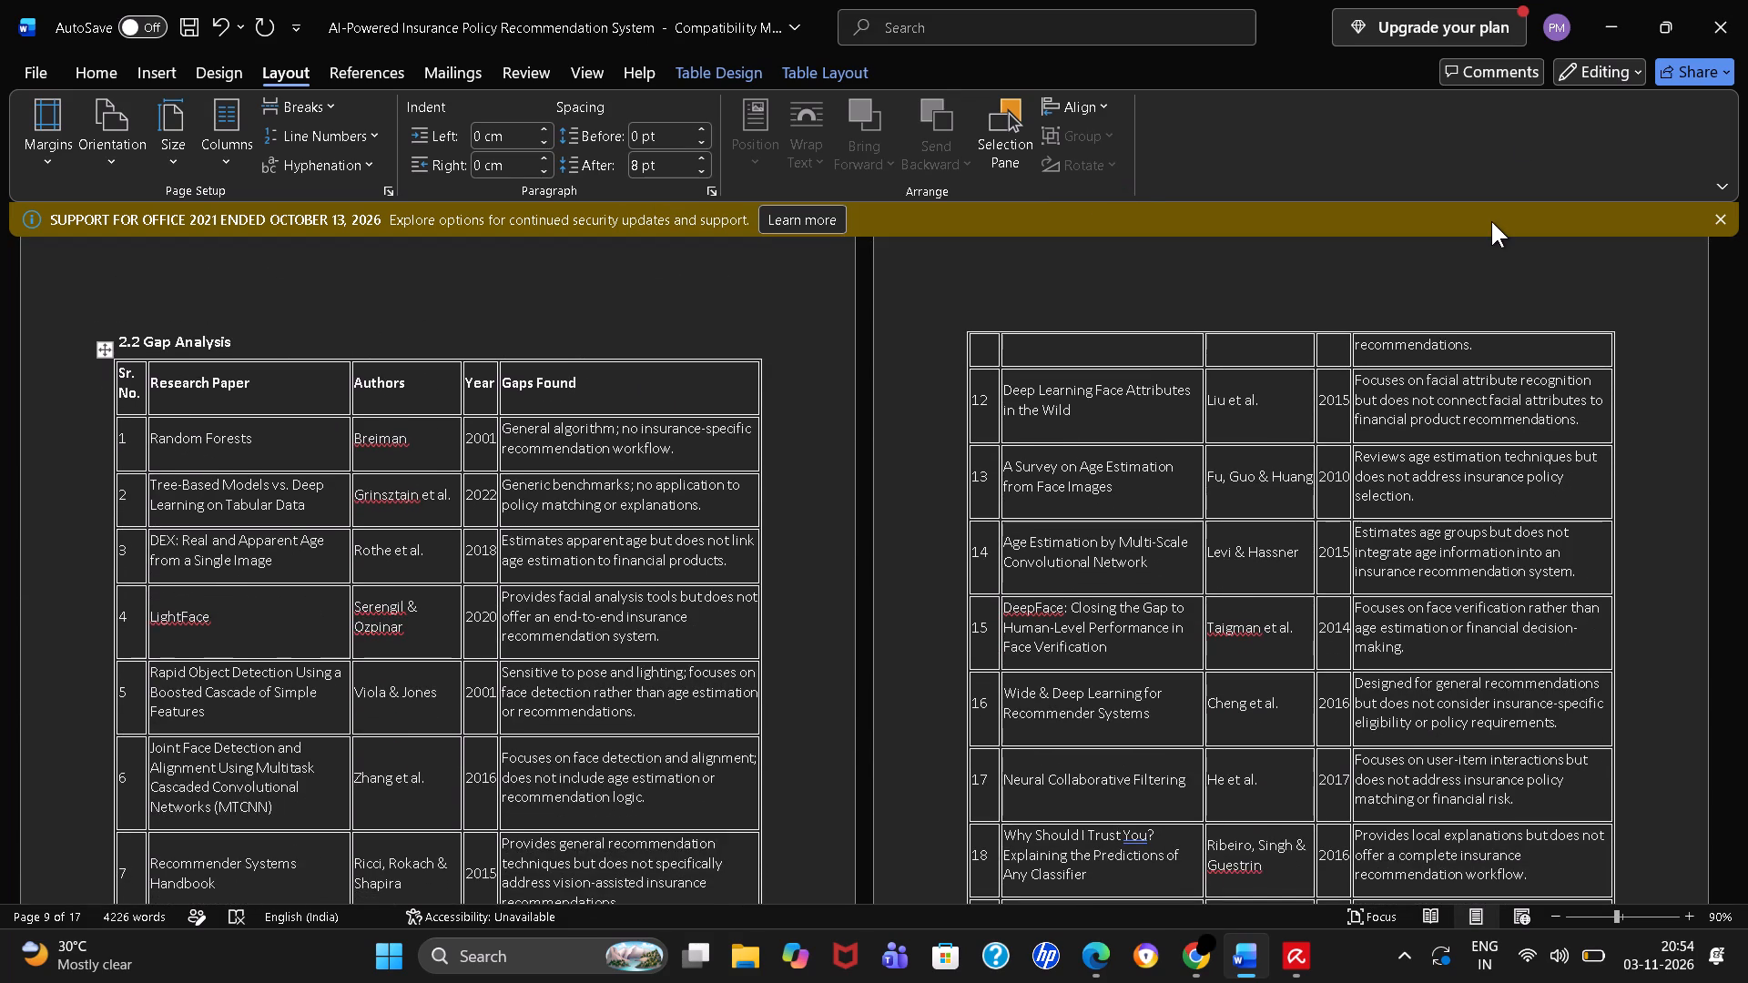
{"action": "scroll", "coordinate": [1113, 349], "scroll_direction": "down", "scroll_amount": 1}
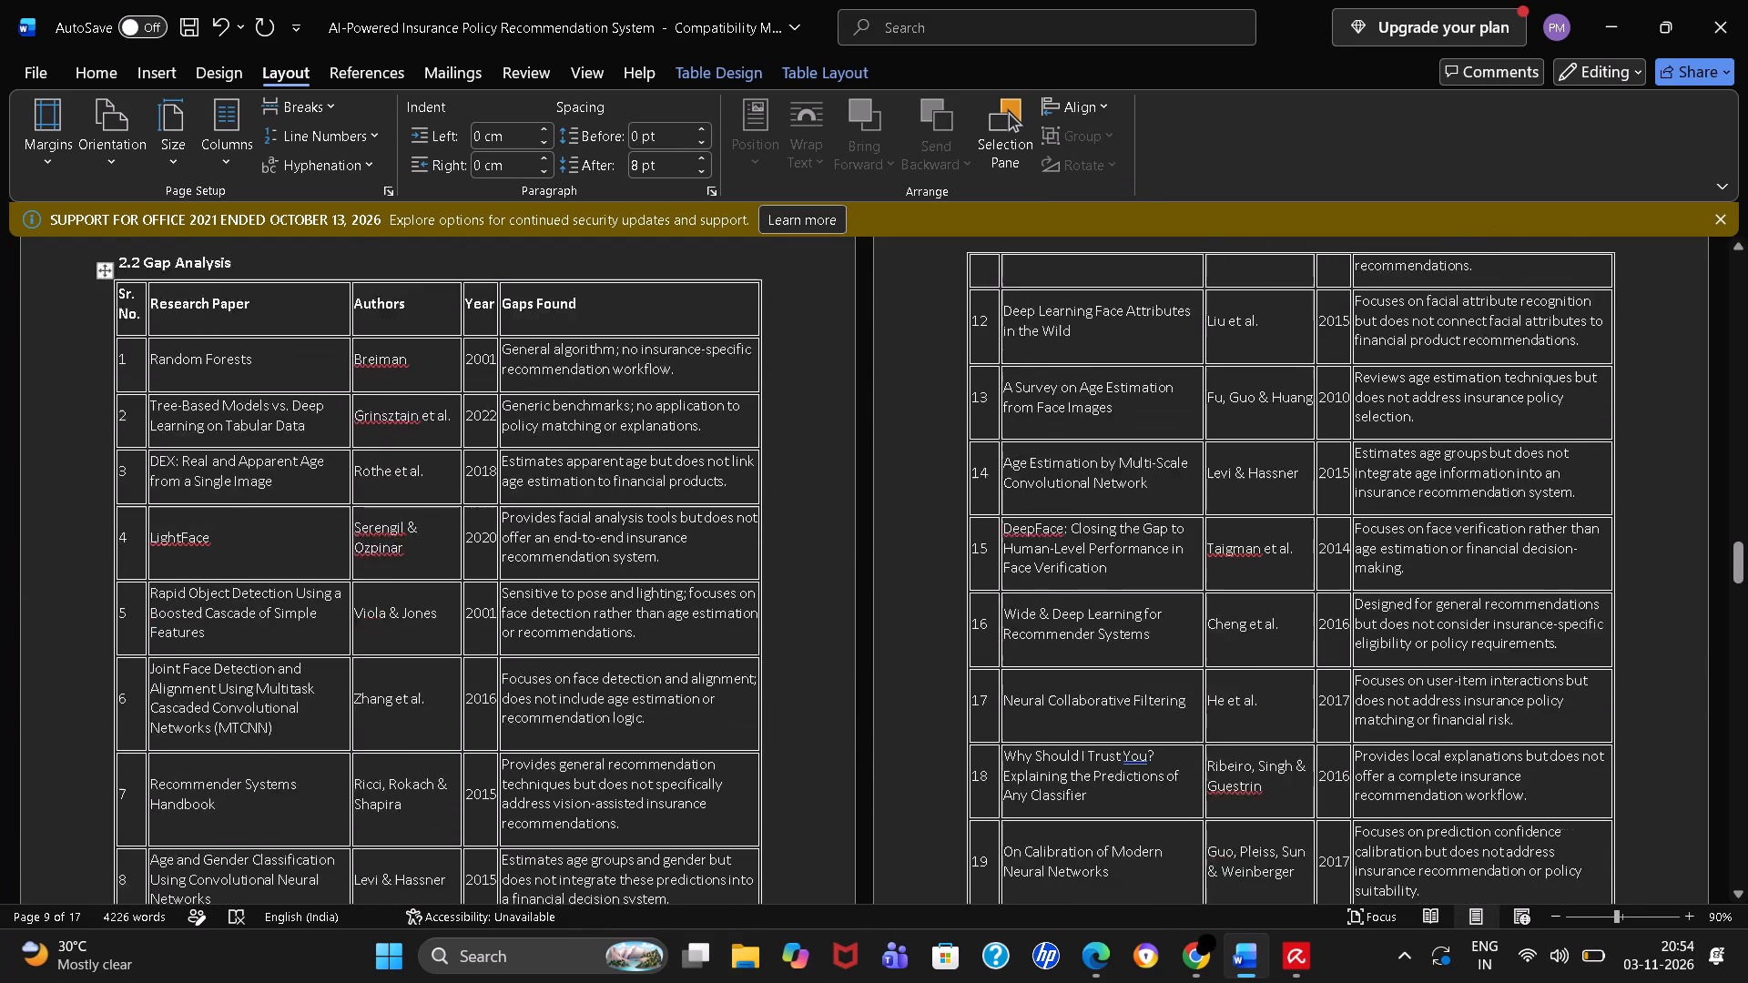
{"action": "right_click", "coordinate": [1113, 349]}
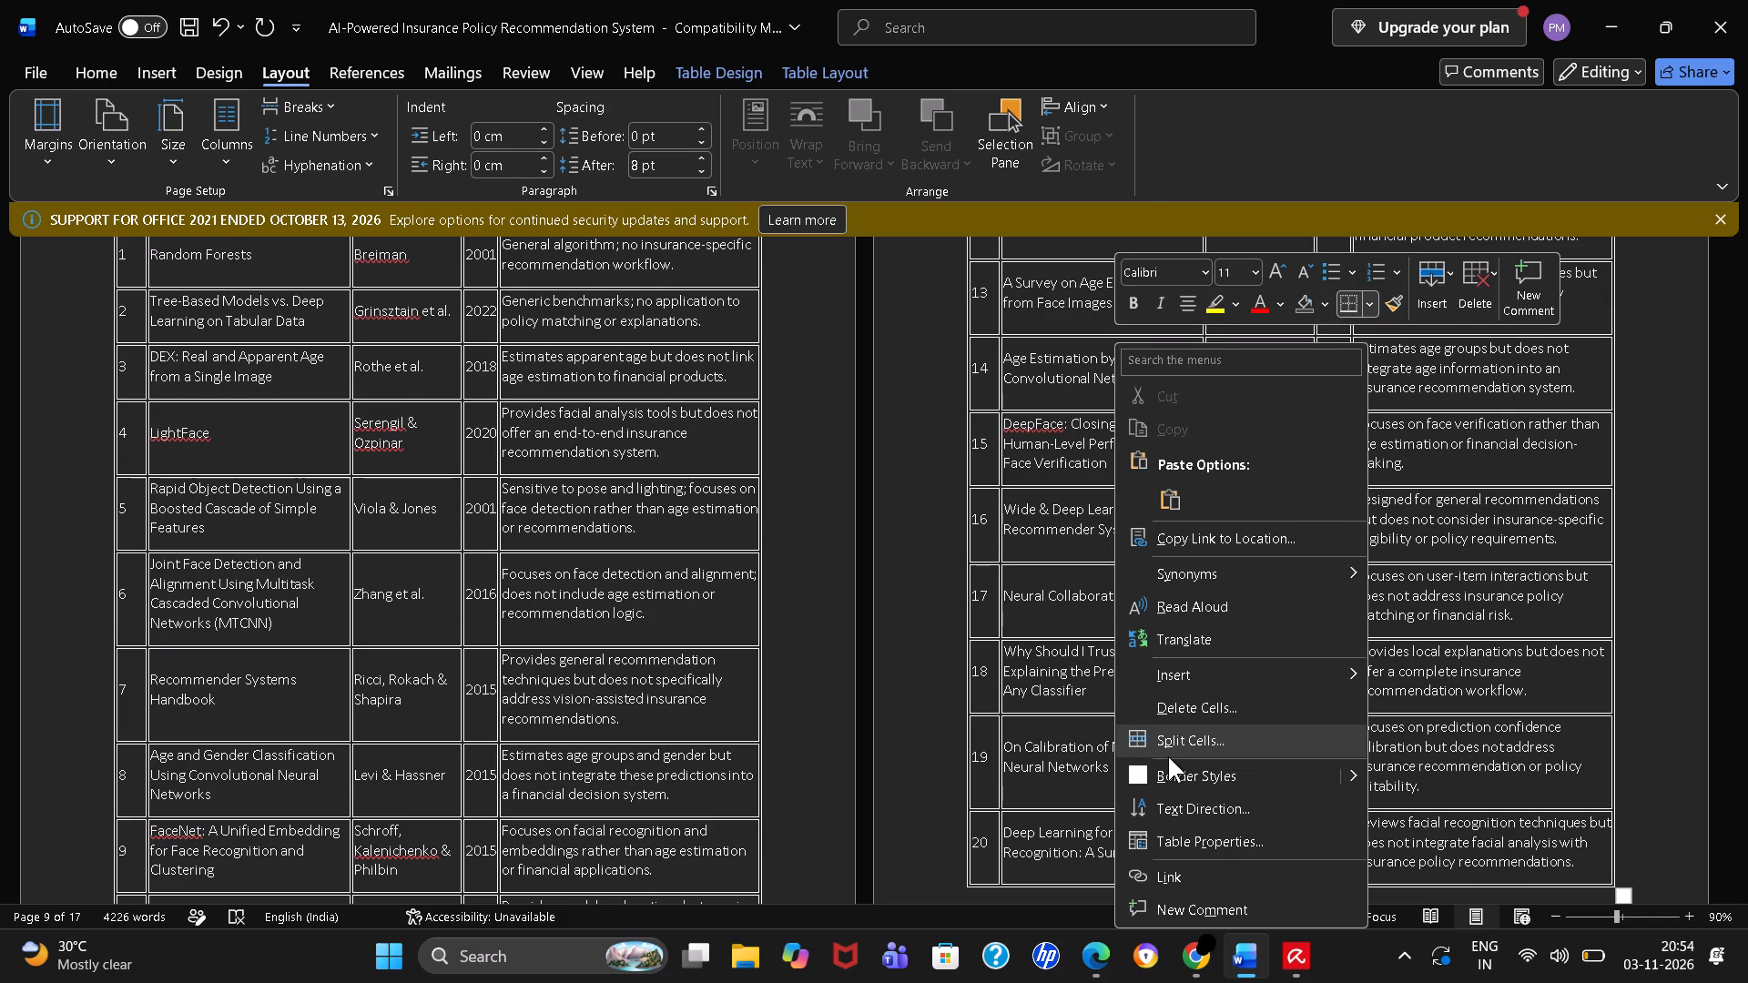
{"action": "left_click", "coordinate": [1231, 761]}
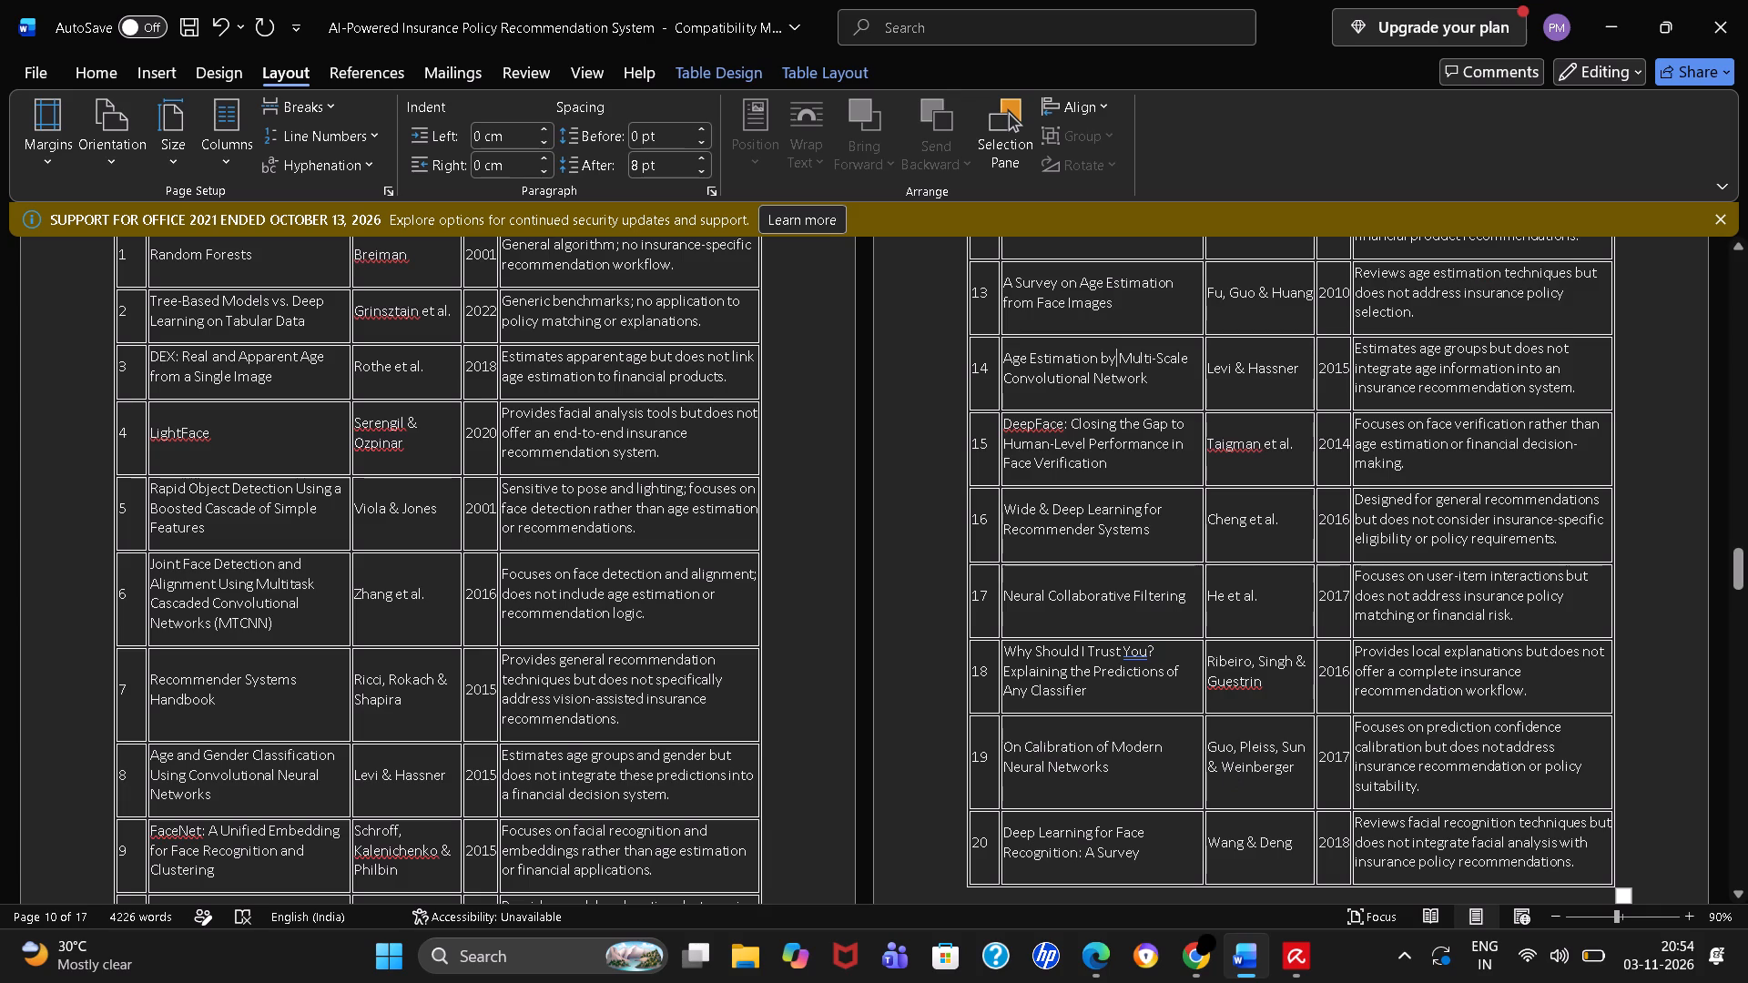
{"action": "right_click", "coordinate": [662, 765]}
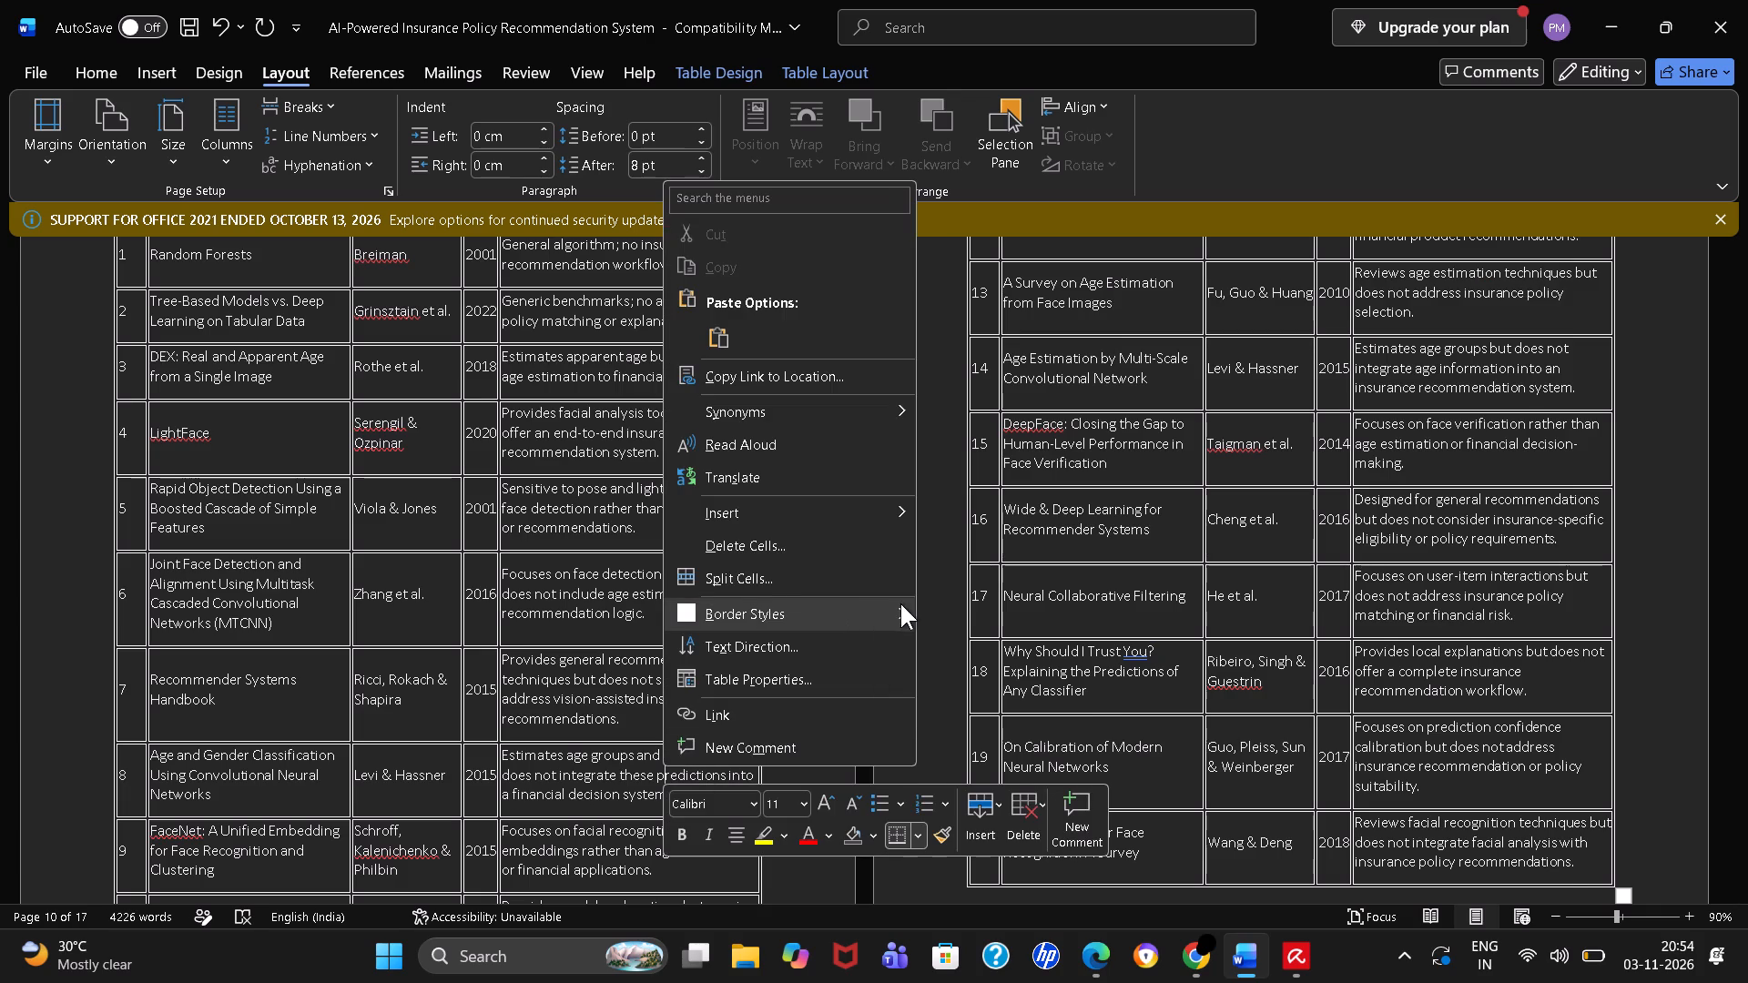
{"action": "left_click", "coordinate": [901, 604]}
{"action": "left_click", "coordinate": [977, 648]}
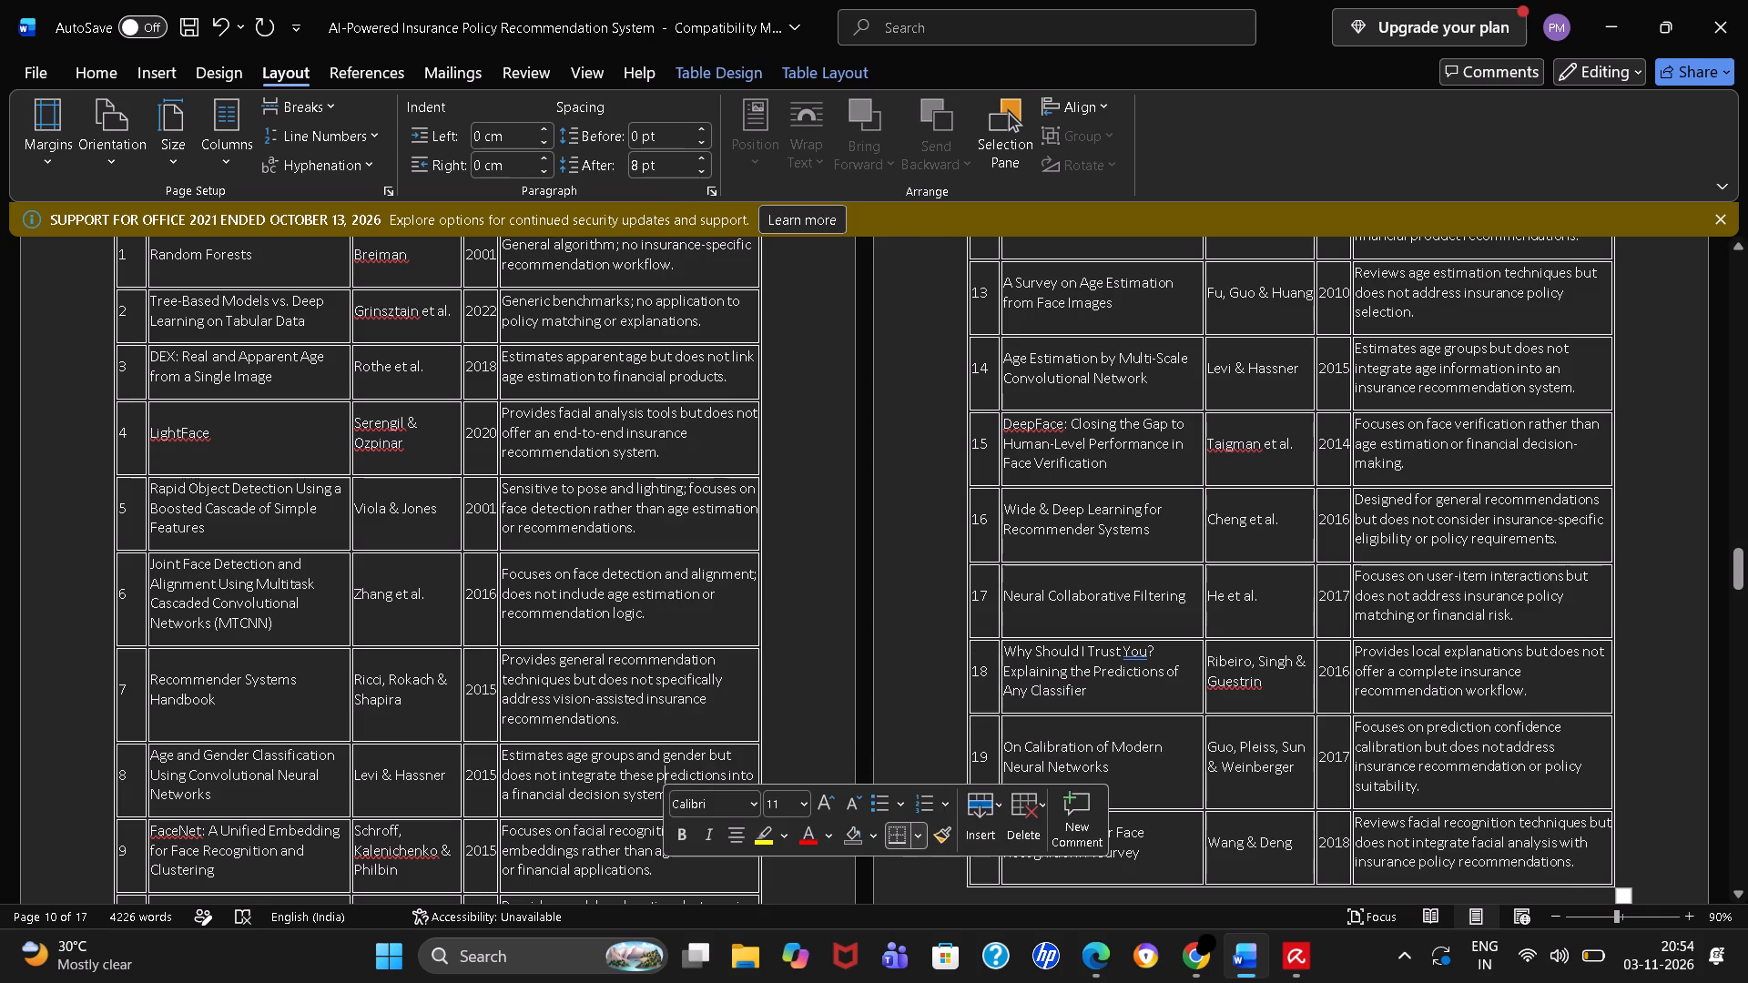
{"action": "right_click", "coordinate": [655, 631]}
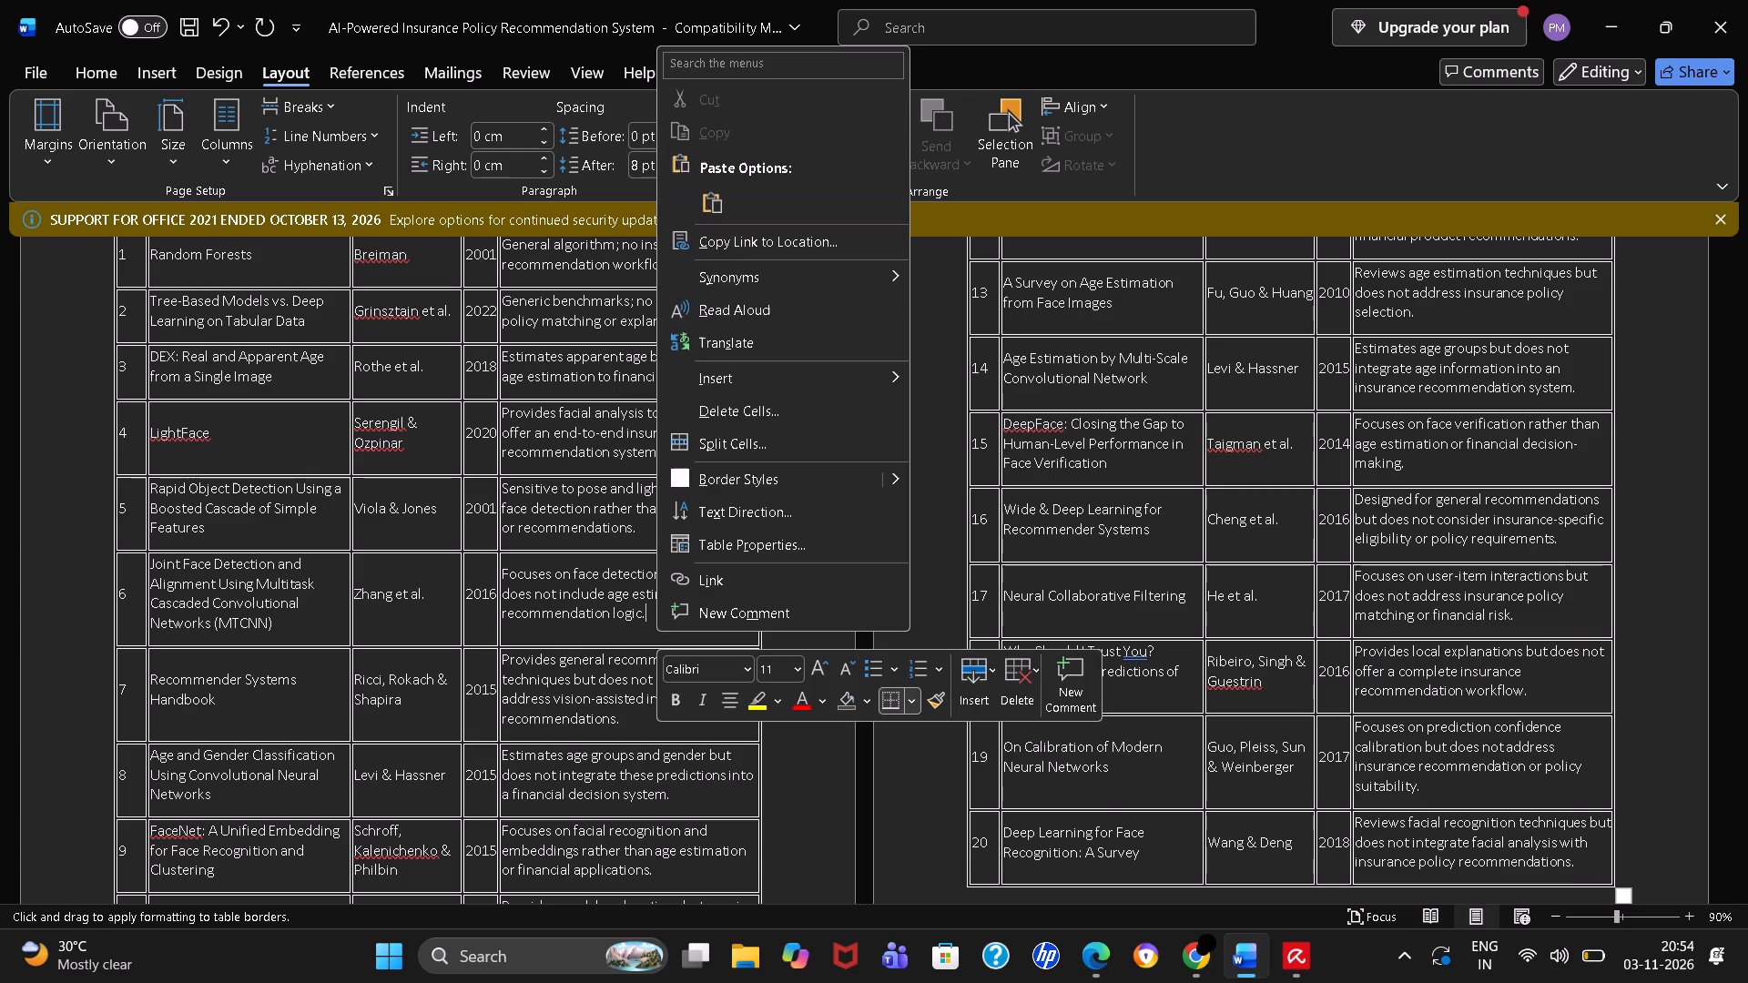
Look through the rest of the report and examine the 1.3.1 Gap Analysis table for comparison.
{"action": "scroll", "coordinate": [523, 853], "scroll_direction": "down", "scroll_amount": 3}
{"action": "left_click", "coordinate": [523, 853]}
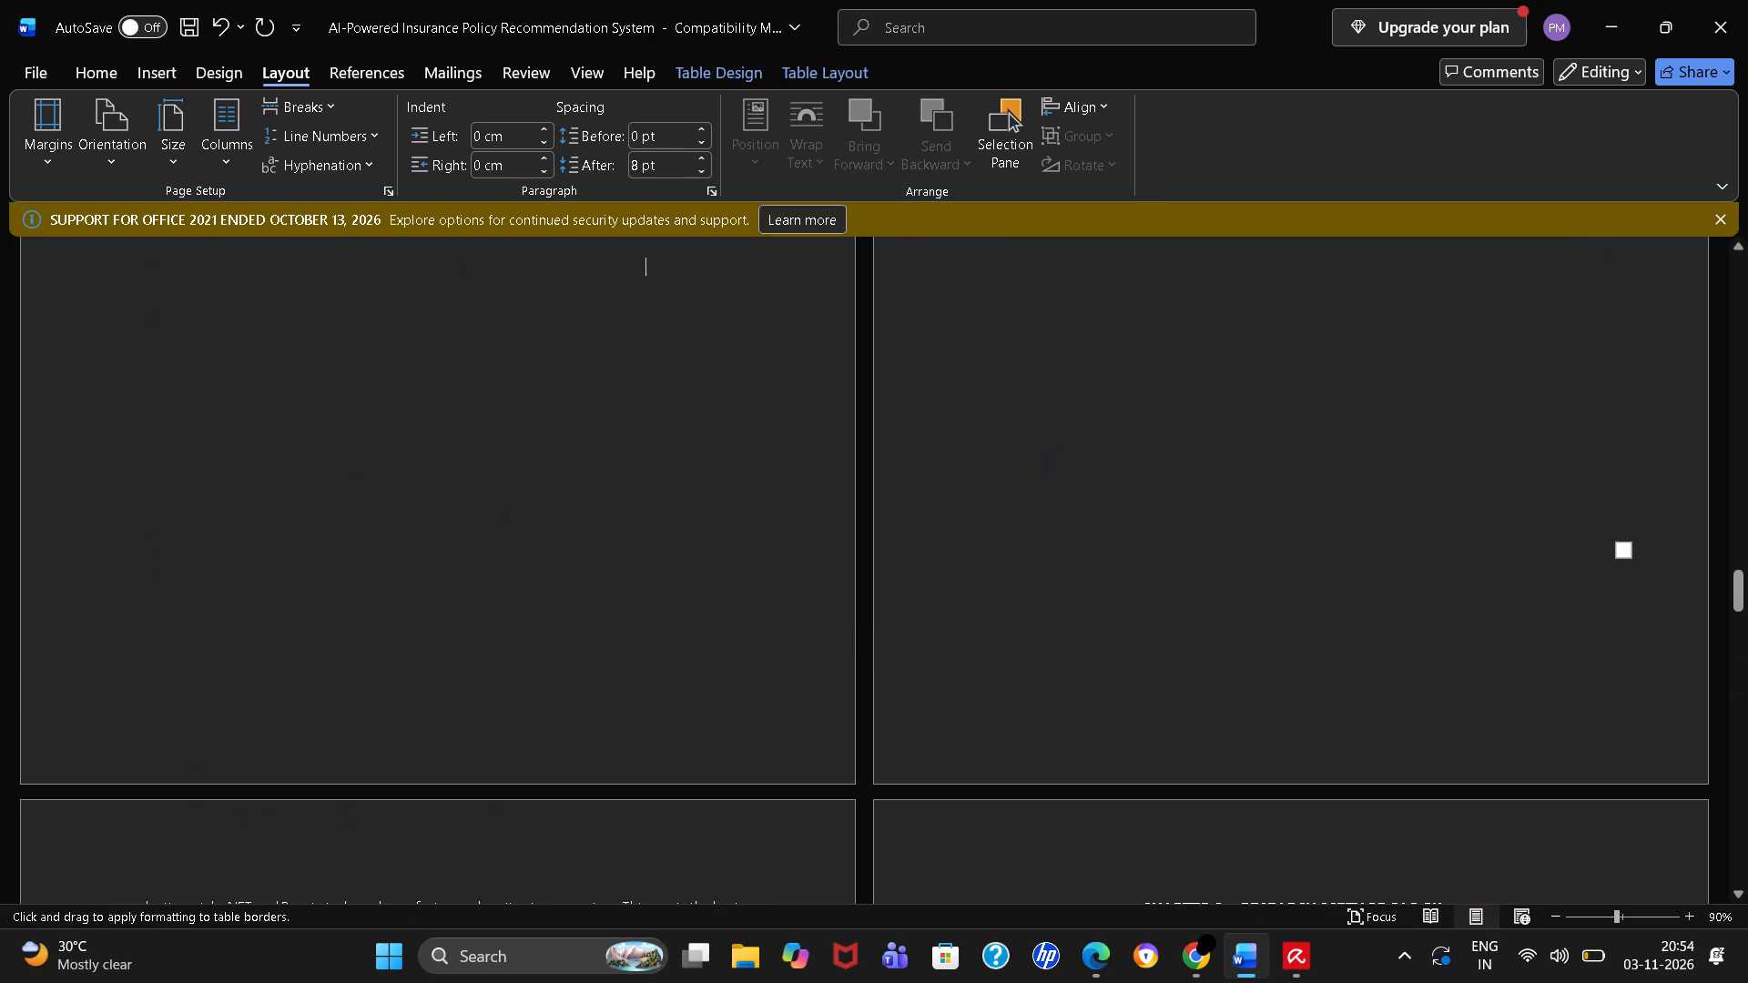
{"action": "scroll", "coordinate": [523, 853], "scroll_direction": "down", "scroll_amount": 10}
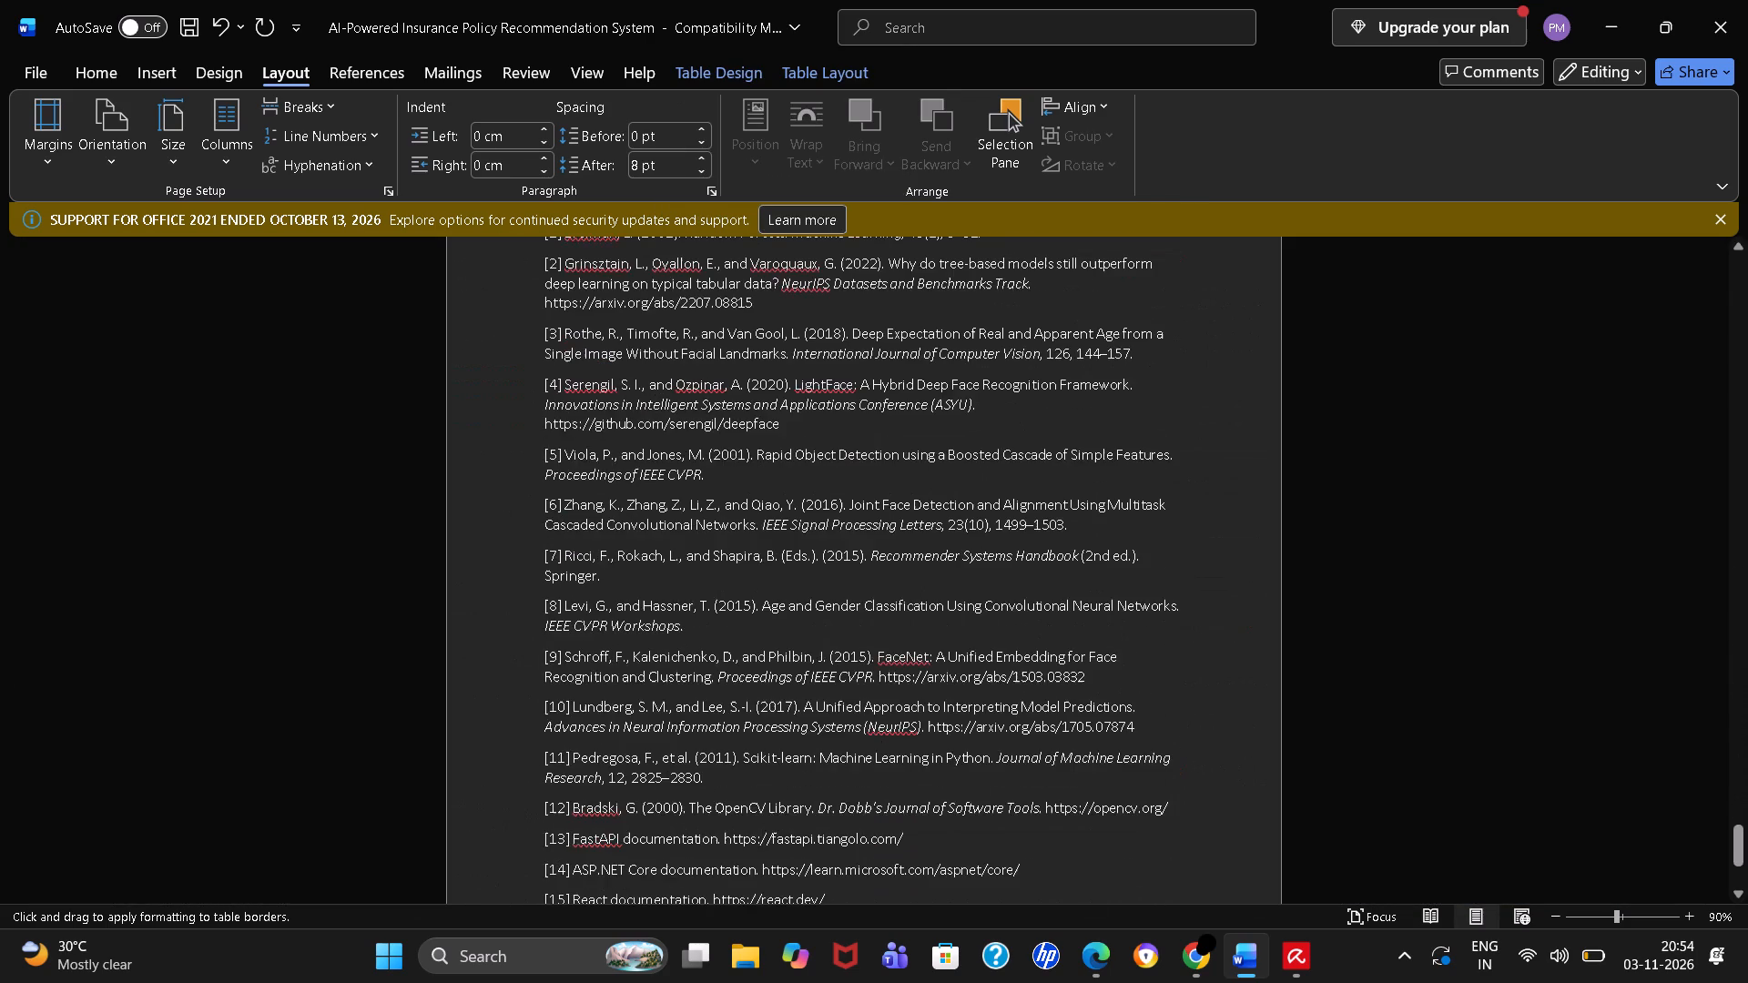
{"action": "scroll", "coordinate": [523, 853], "scroll_direction": "down", "scroll_amount": 5}
{"action": "scroll", "coordinate": [523, 853], "scroll_direction": "up", "scroll_amount": 9}
{"action": "scroll", "coordinate": [523, 853], "scroll_direction": "down", "scroll_amount": 1}
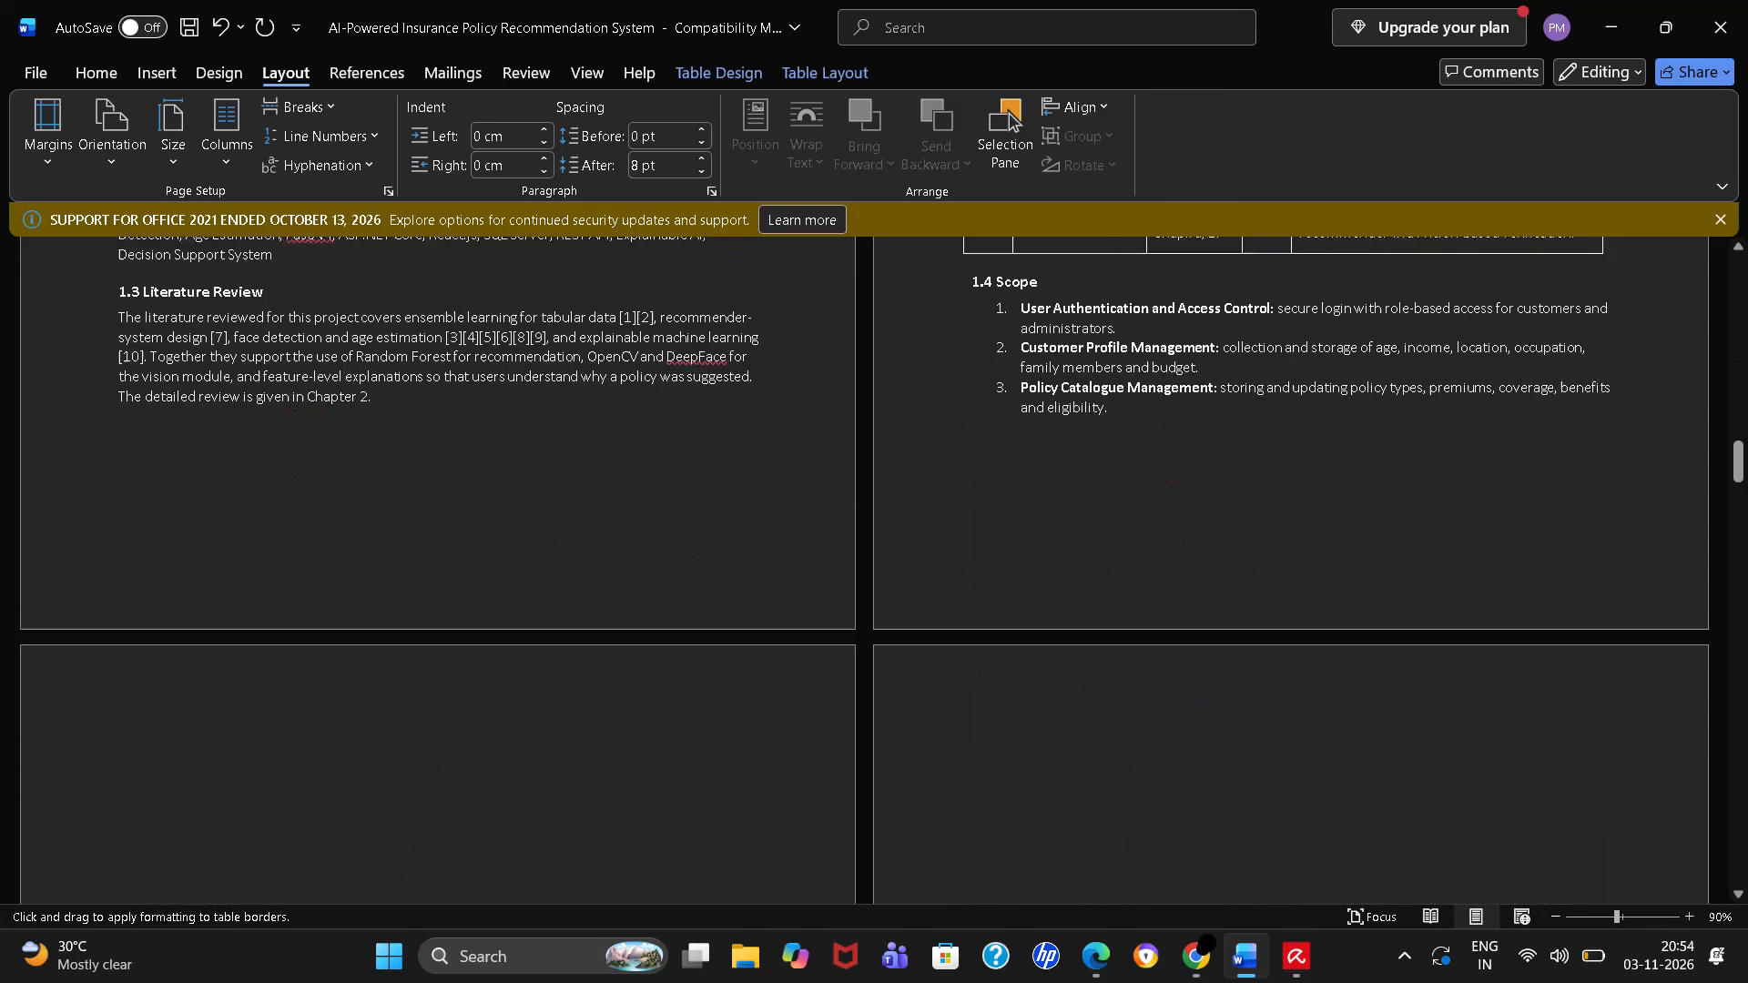
{"action": "scroll", "coordinate": [540, 865], "scroll_direction": "up", "scroll_amount": 1}
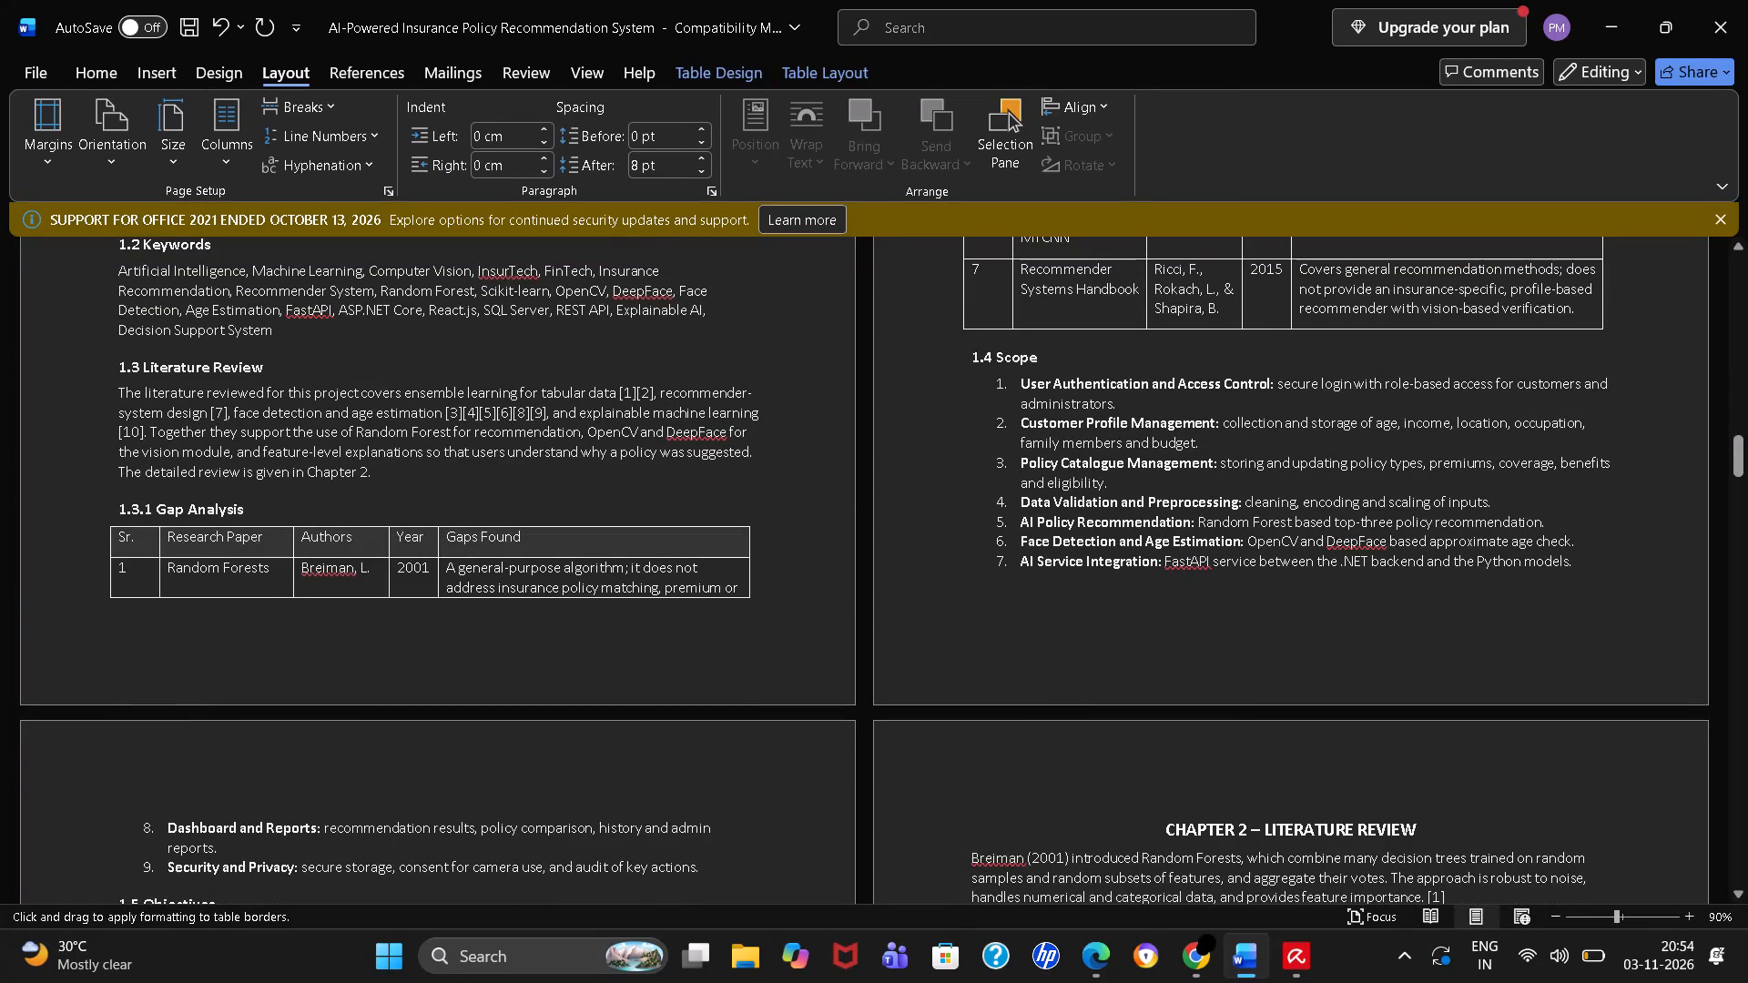
{"action": "left_click", "coordinate": [635, 543]}
{"action": "right_click", "coordinate": [635, 543]}
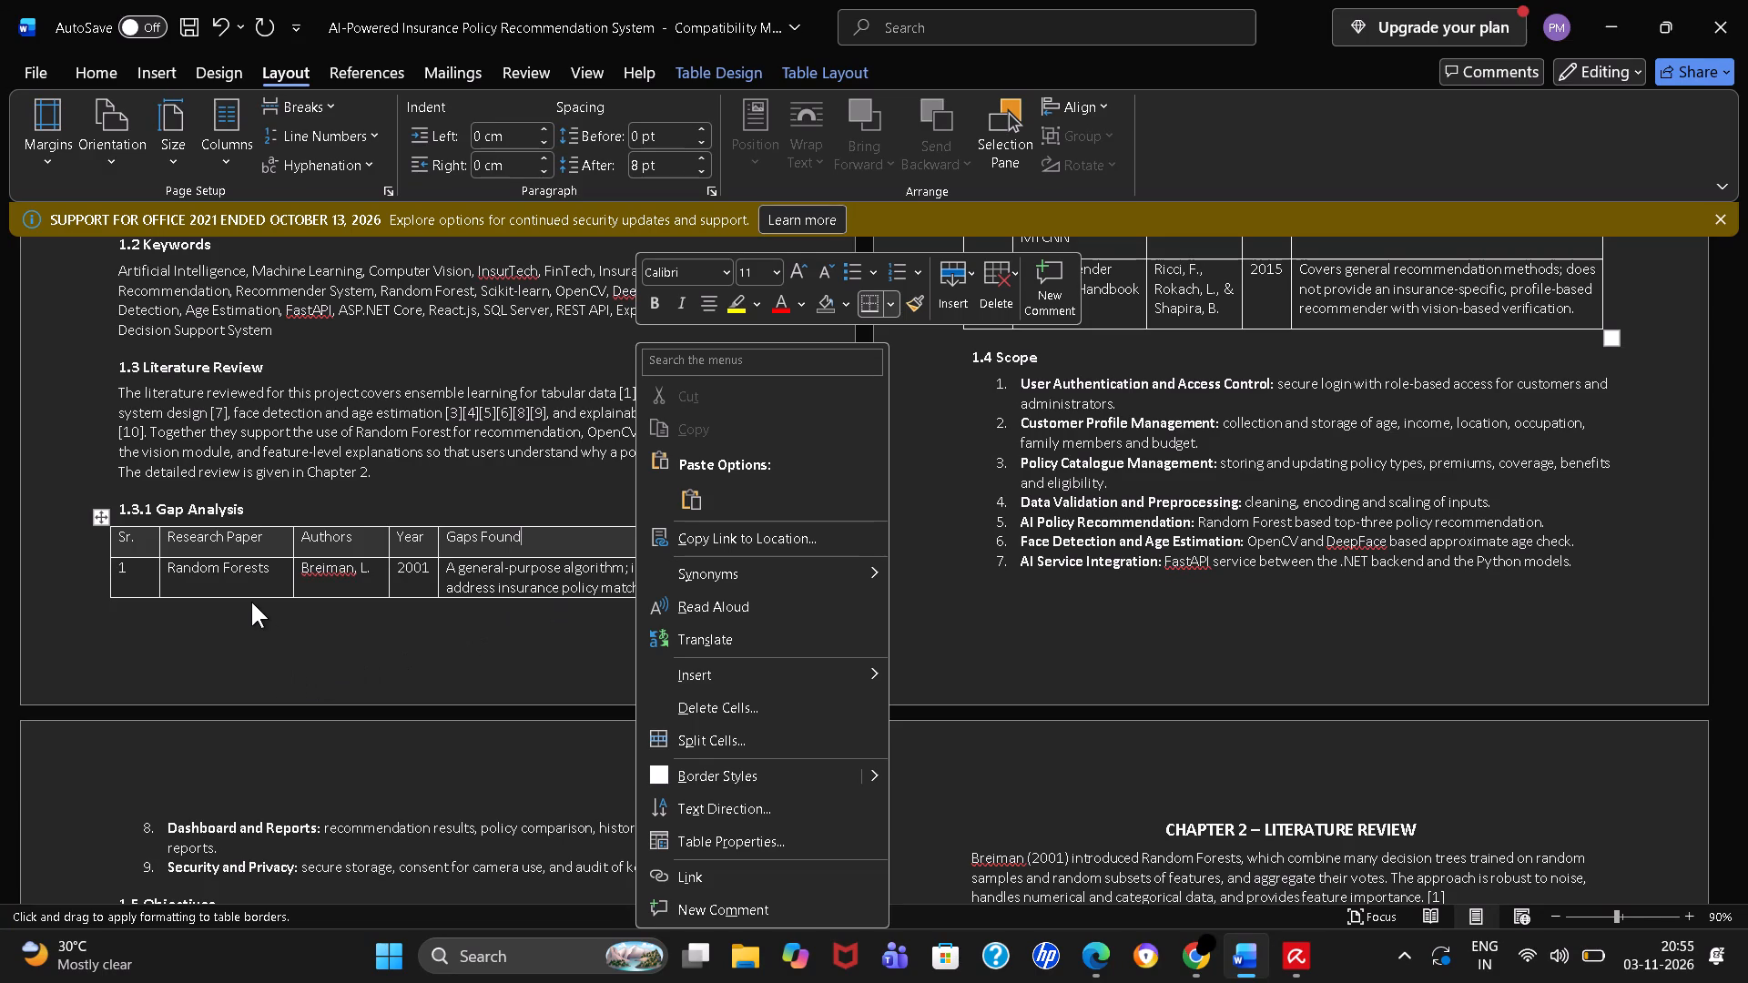
{"action": "left_click", "coordinate": [254, 539]}
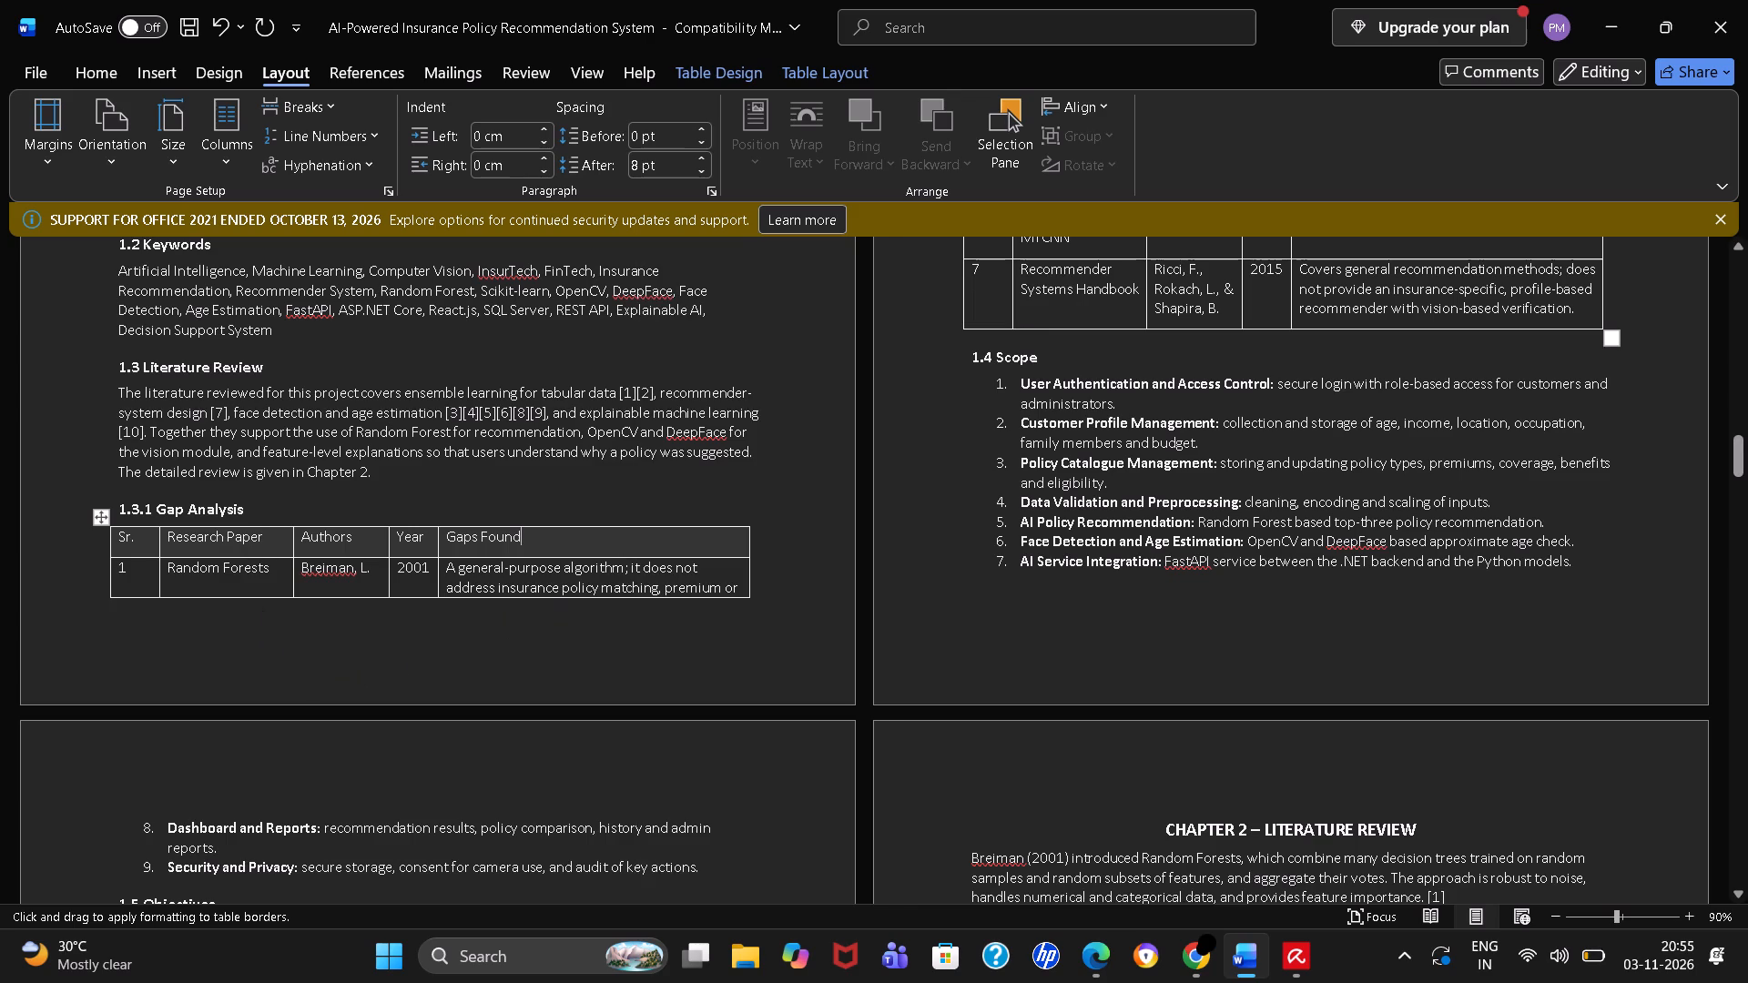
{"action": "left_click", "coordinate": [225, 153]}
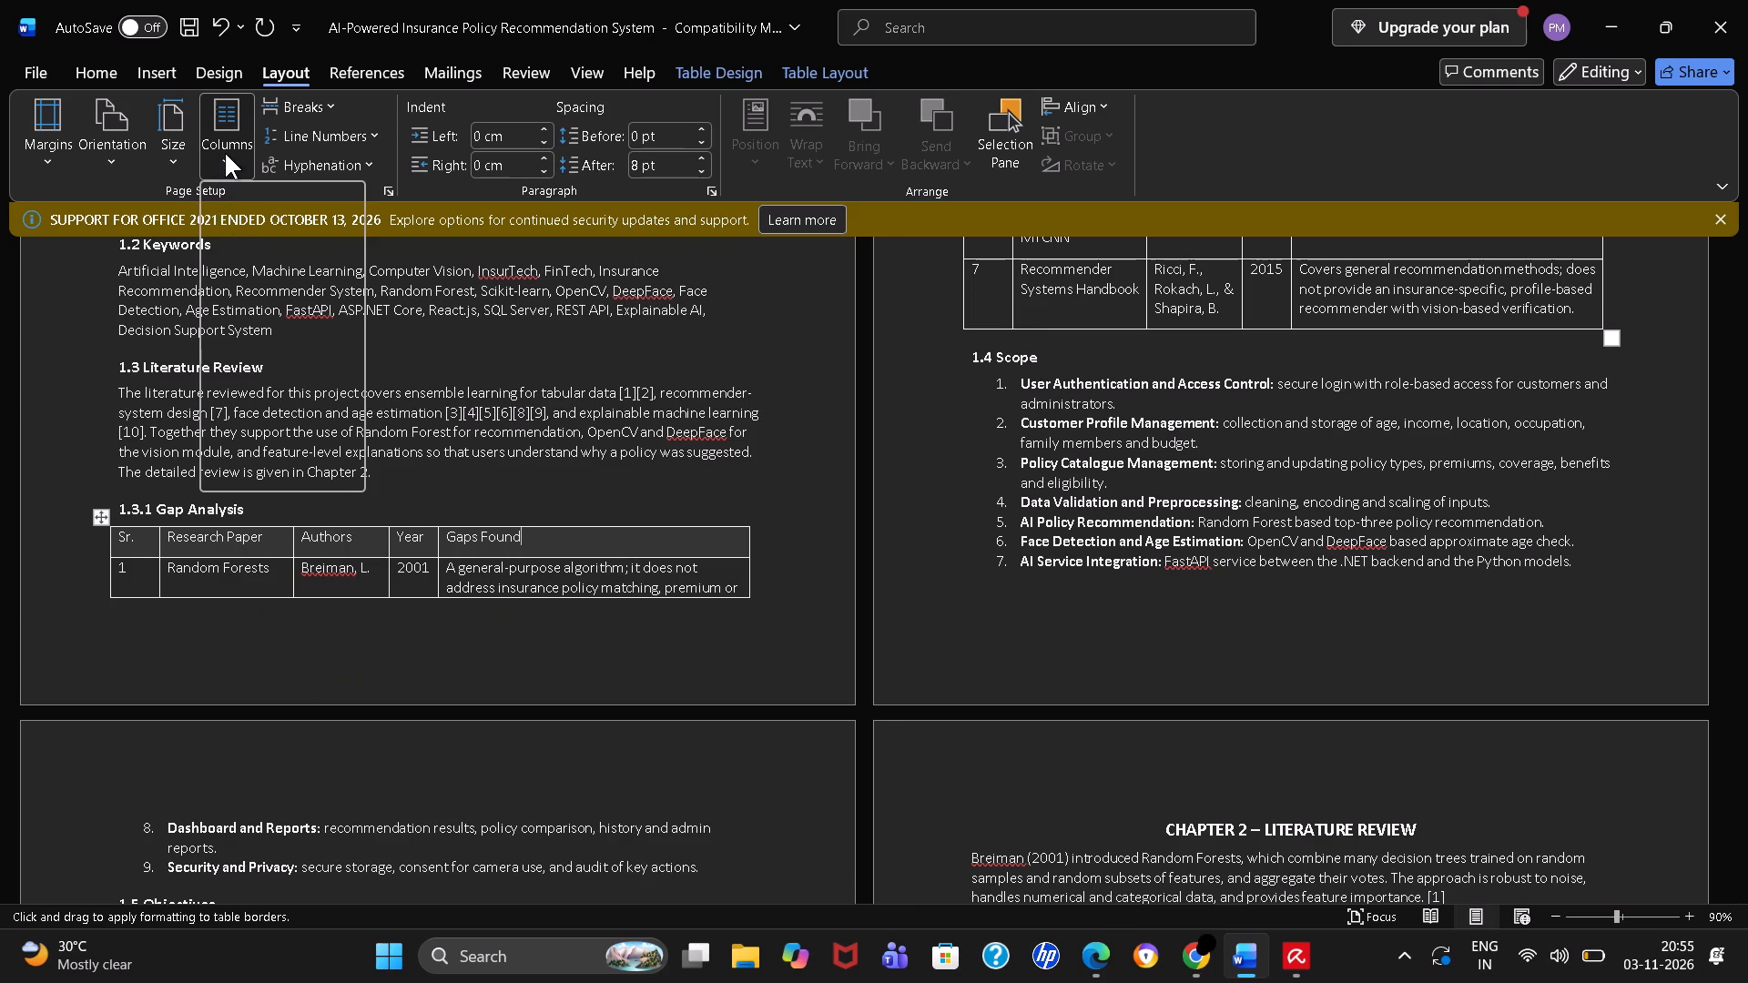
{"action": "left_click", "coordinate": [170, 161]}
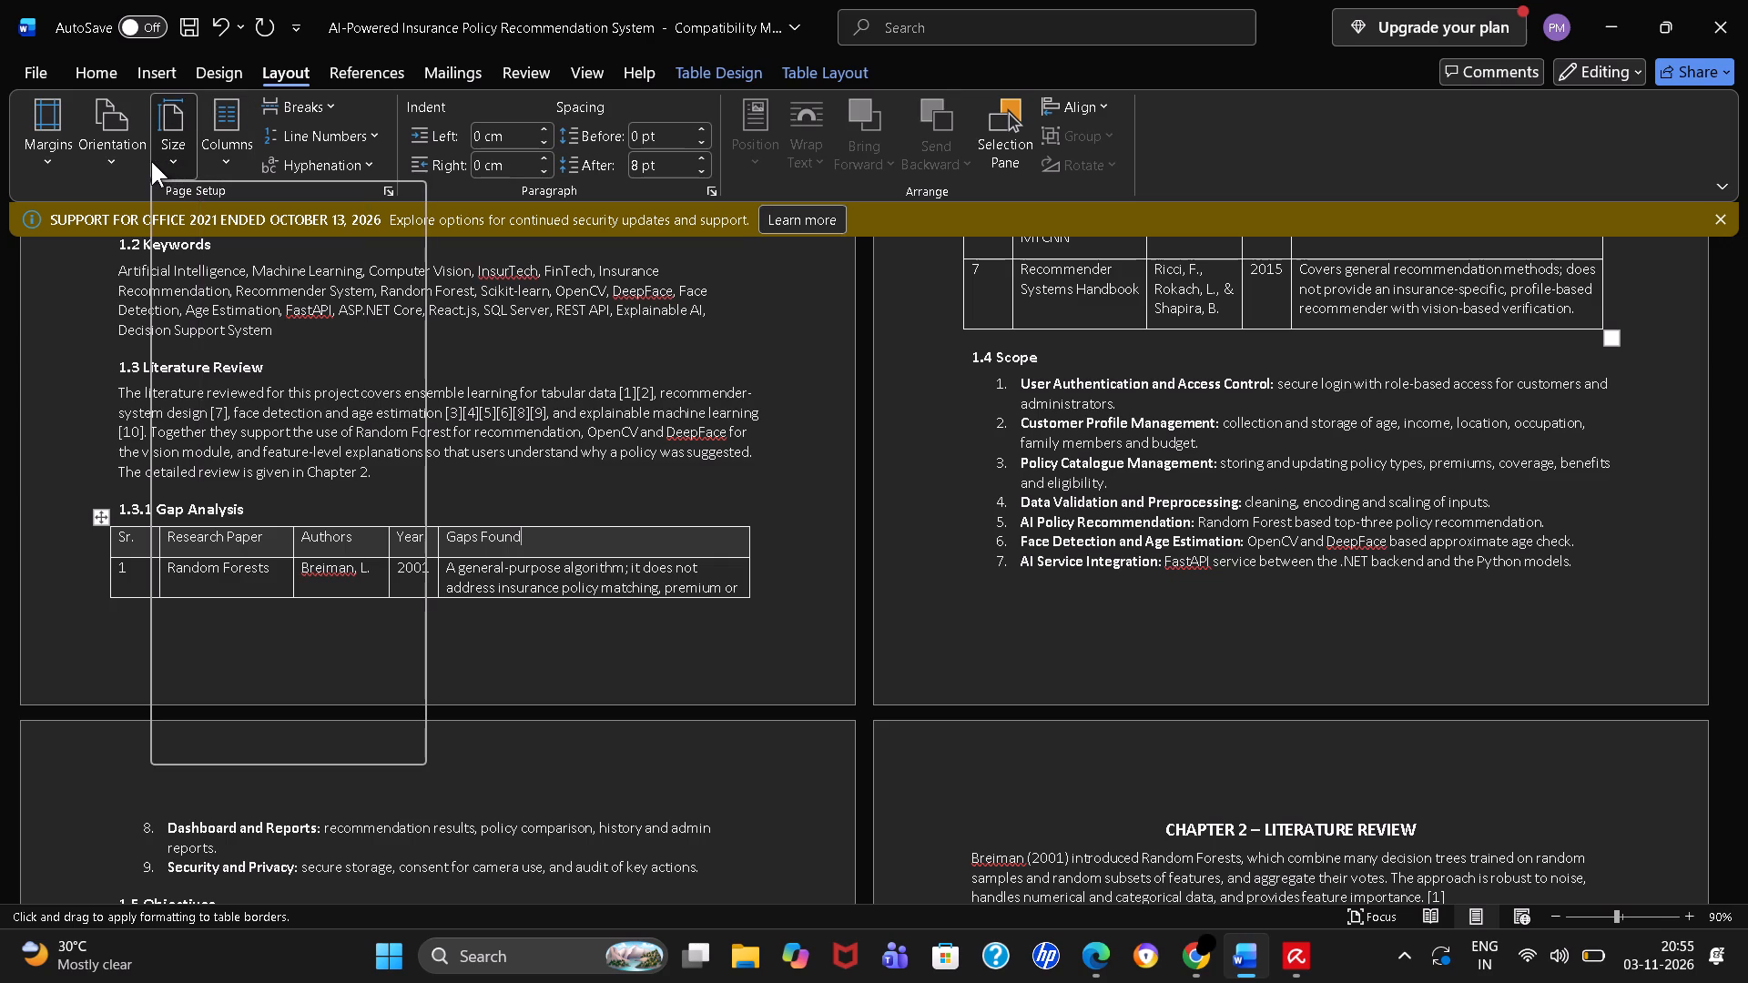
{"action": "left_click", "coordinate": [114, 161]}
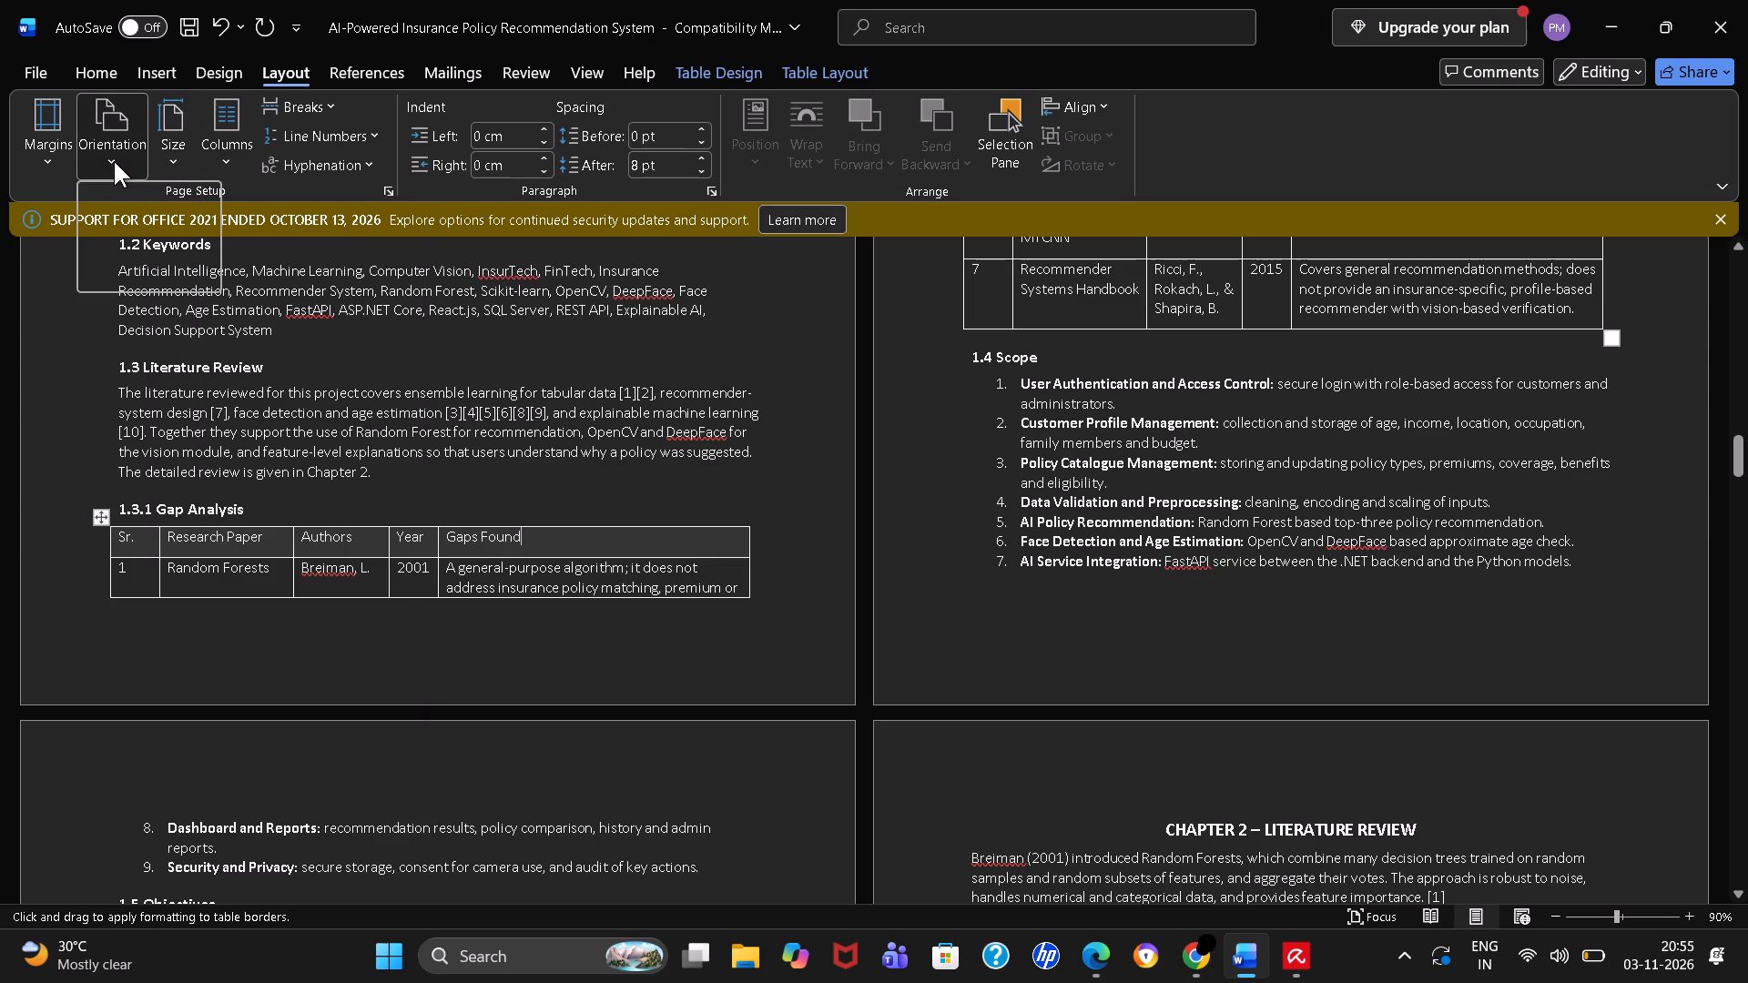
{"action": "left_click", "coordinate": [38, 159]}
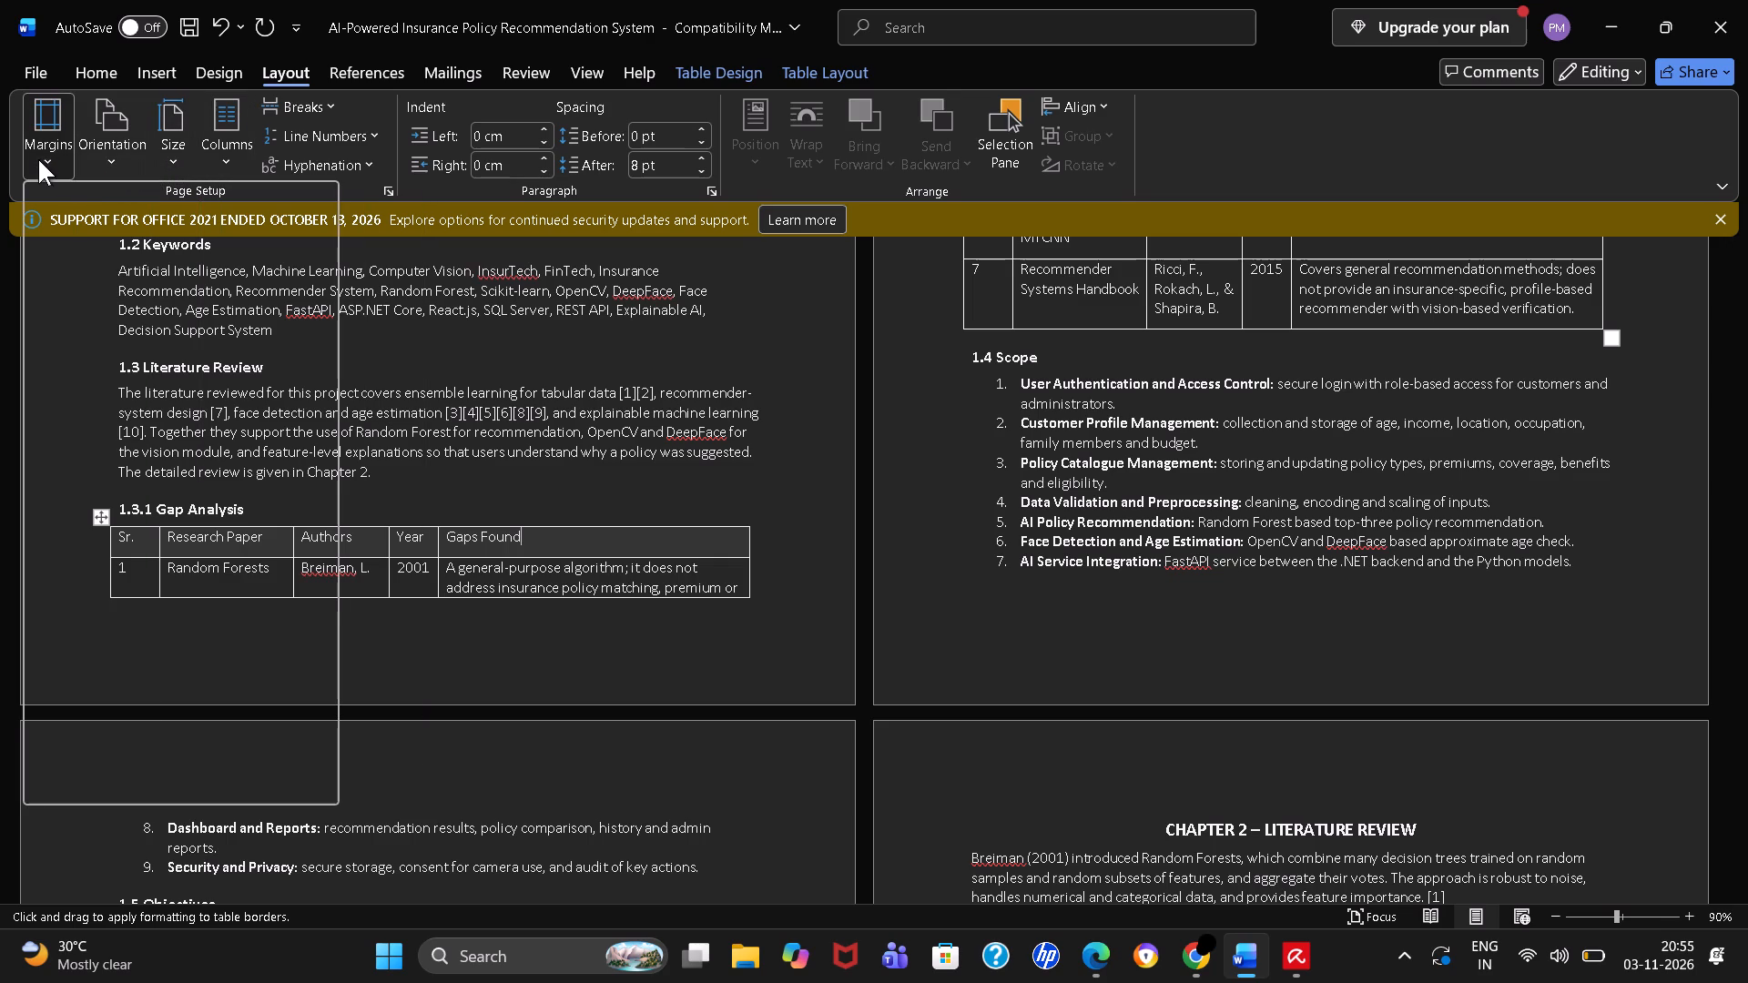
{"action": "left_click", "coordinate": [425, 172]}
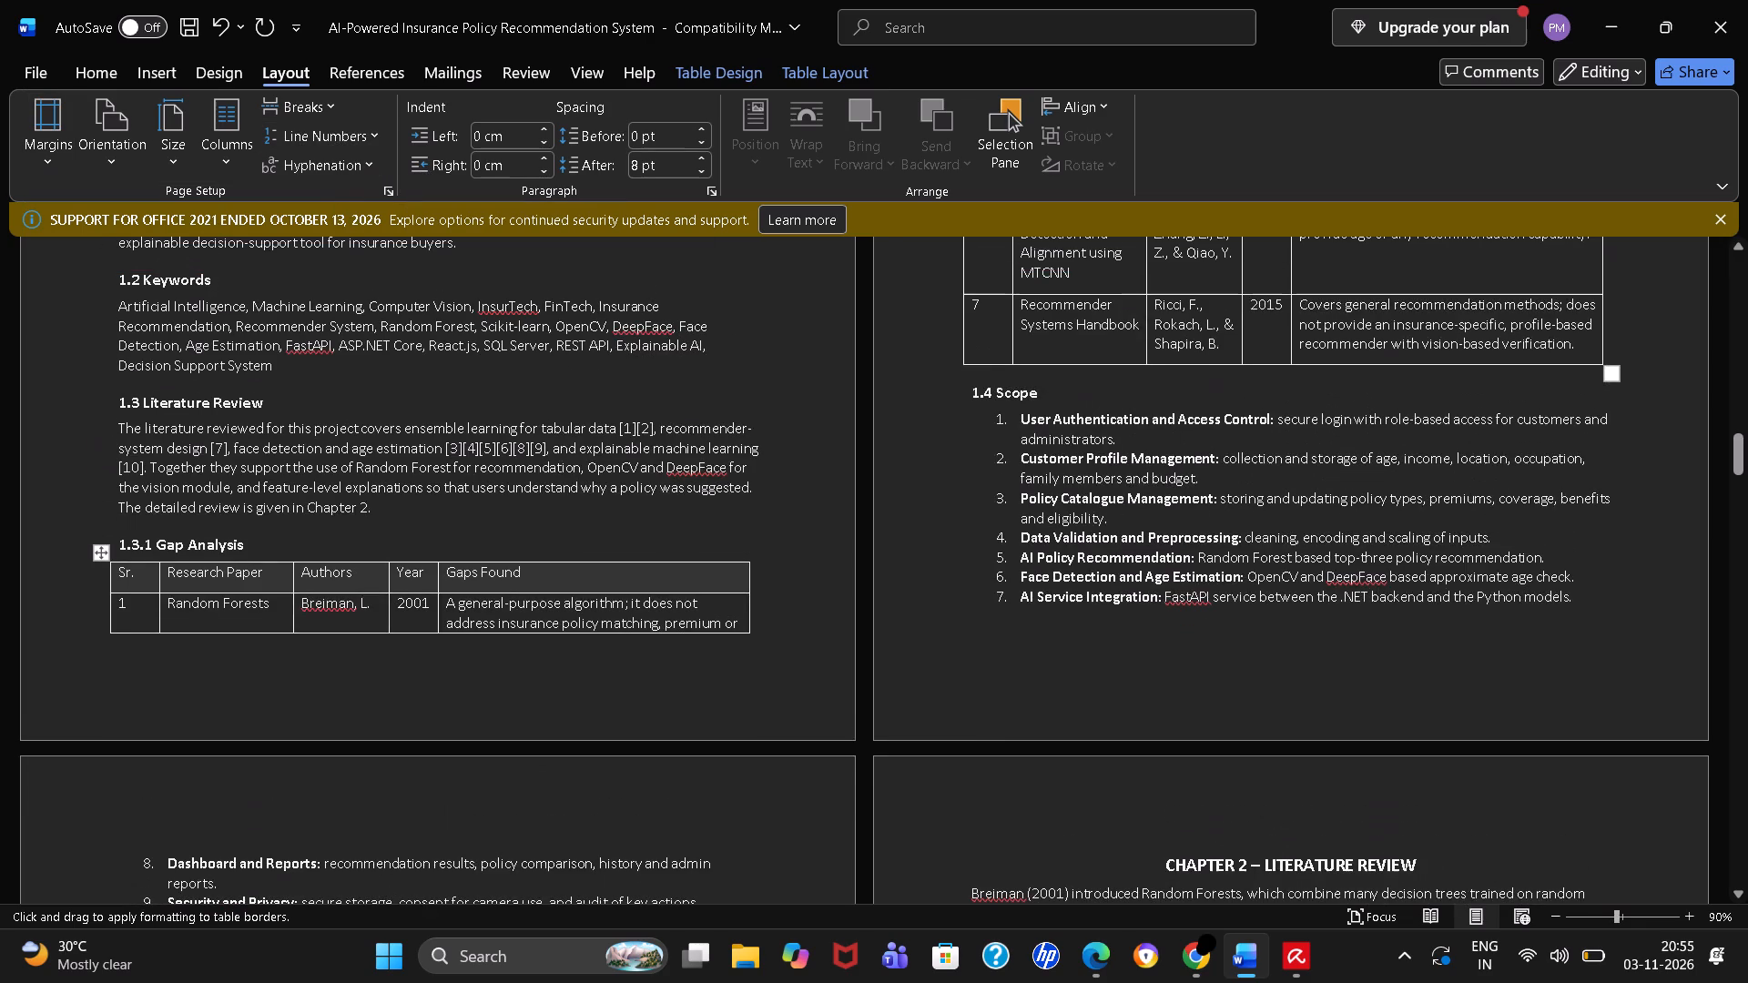
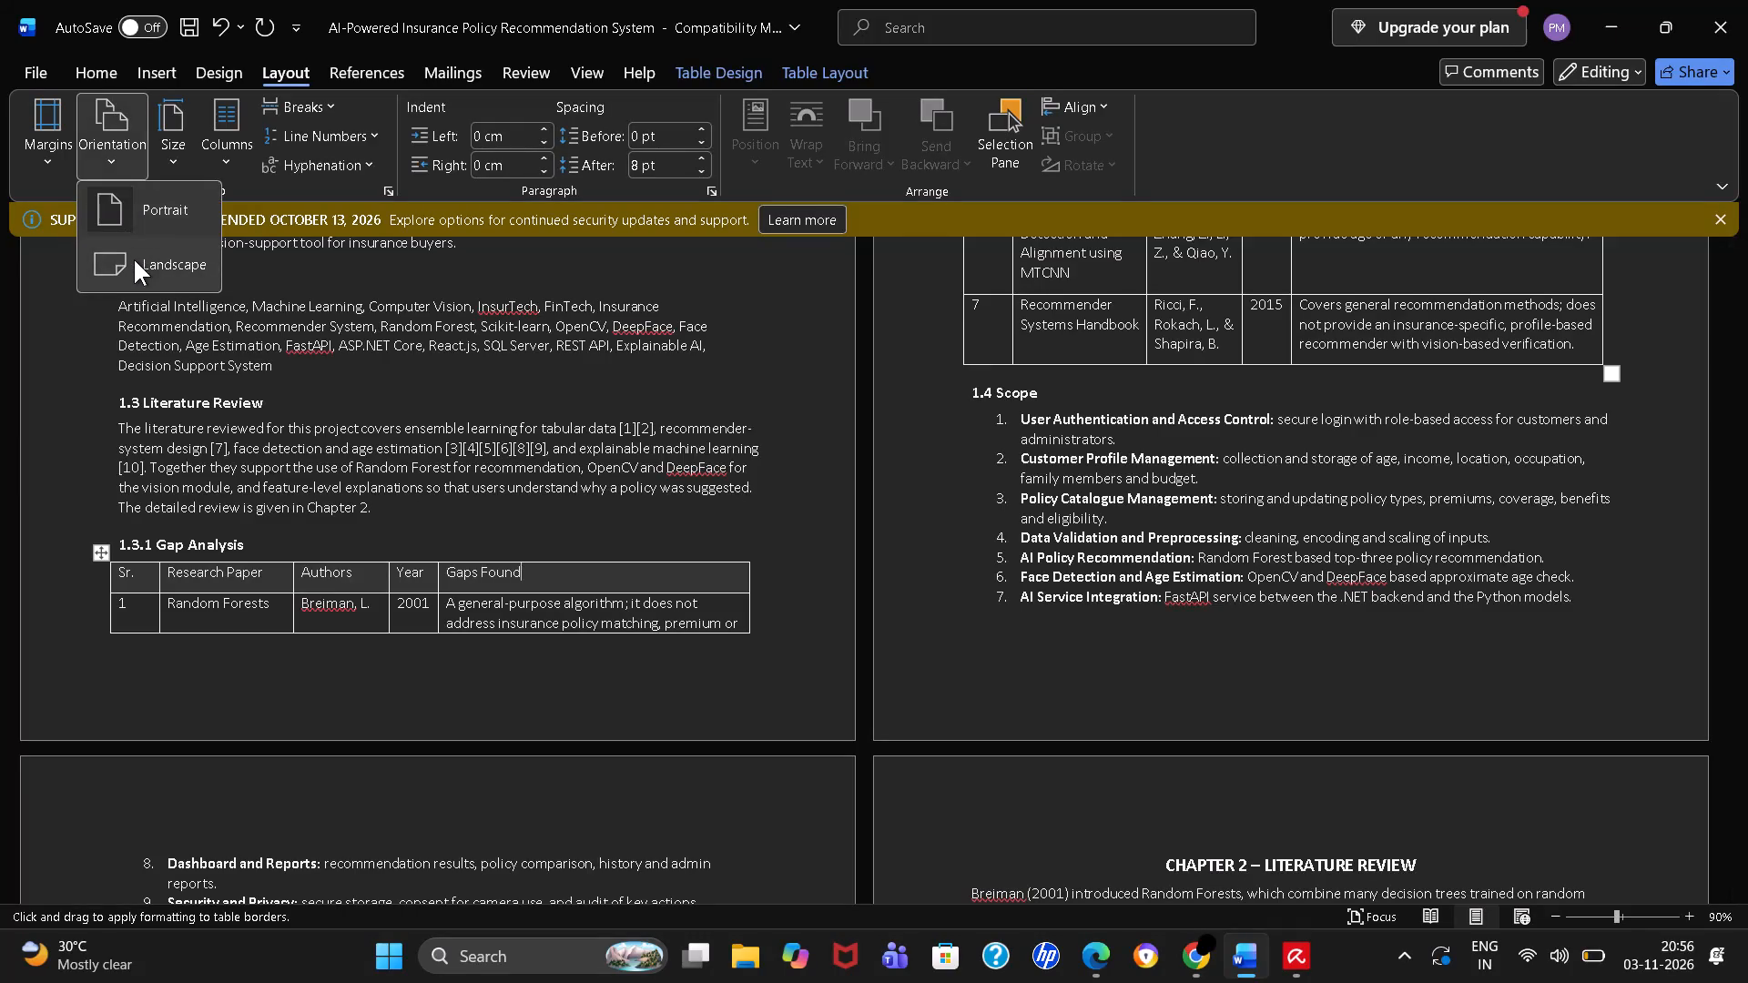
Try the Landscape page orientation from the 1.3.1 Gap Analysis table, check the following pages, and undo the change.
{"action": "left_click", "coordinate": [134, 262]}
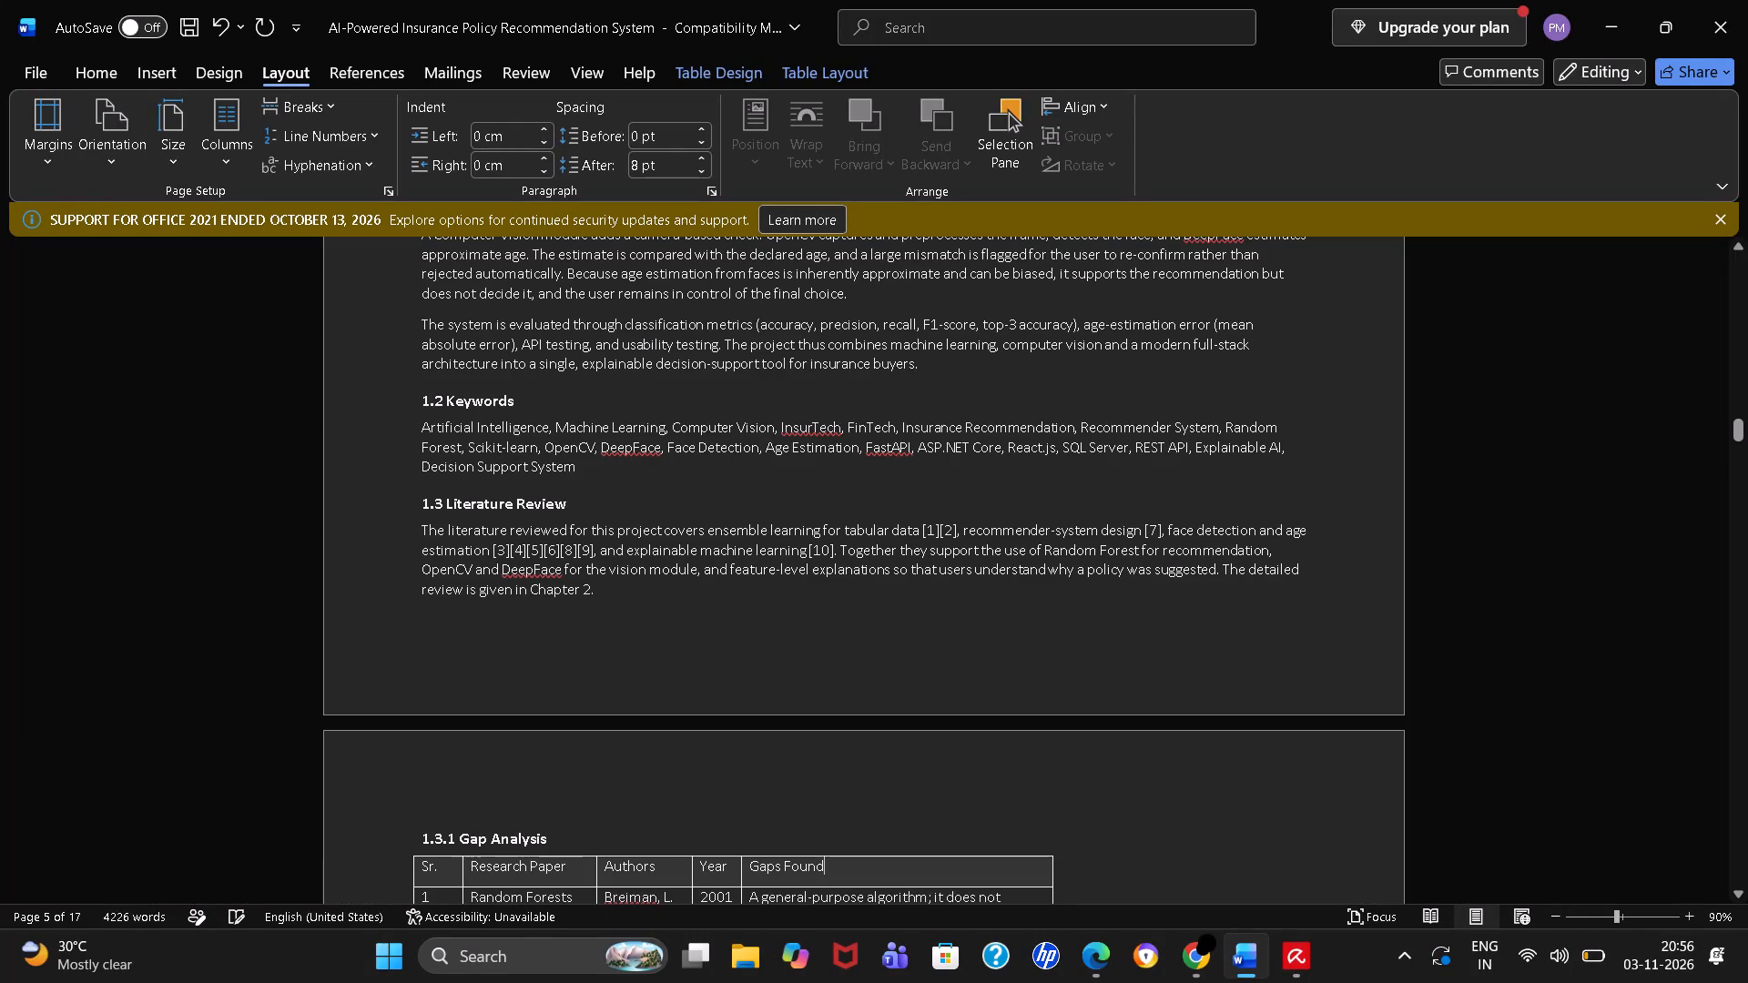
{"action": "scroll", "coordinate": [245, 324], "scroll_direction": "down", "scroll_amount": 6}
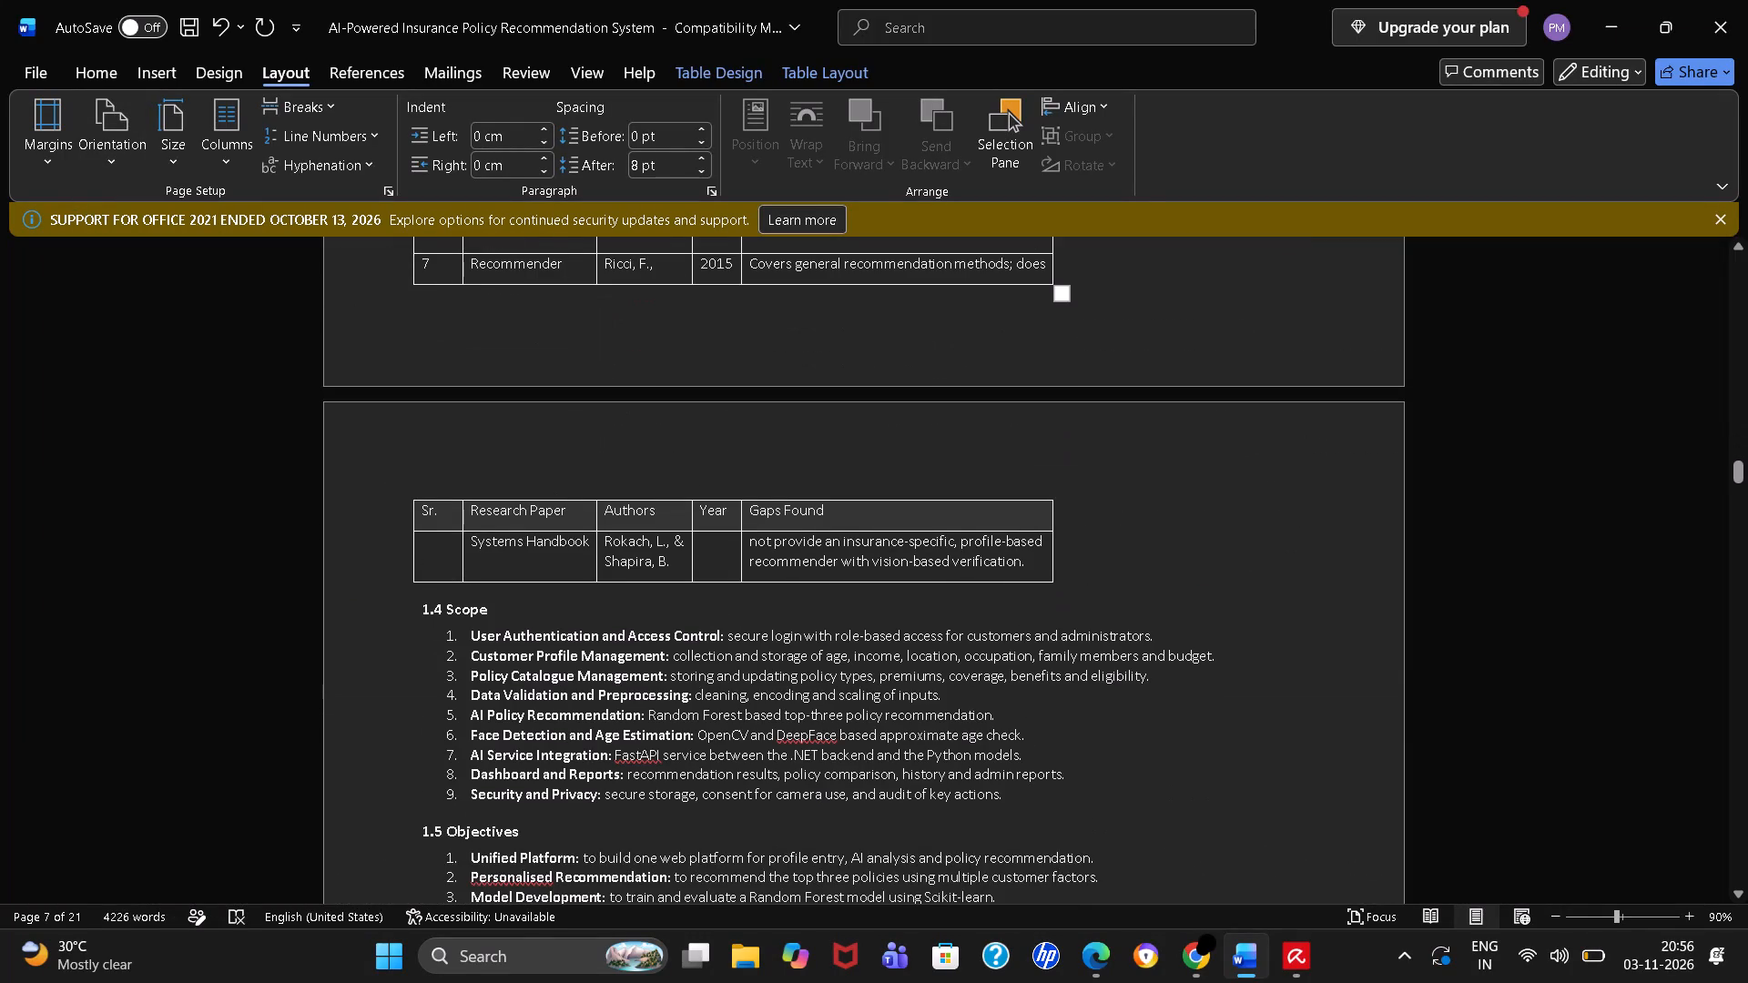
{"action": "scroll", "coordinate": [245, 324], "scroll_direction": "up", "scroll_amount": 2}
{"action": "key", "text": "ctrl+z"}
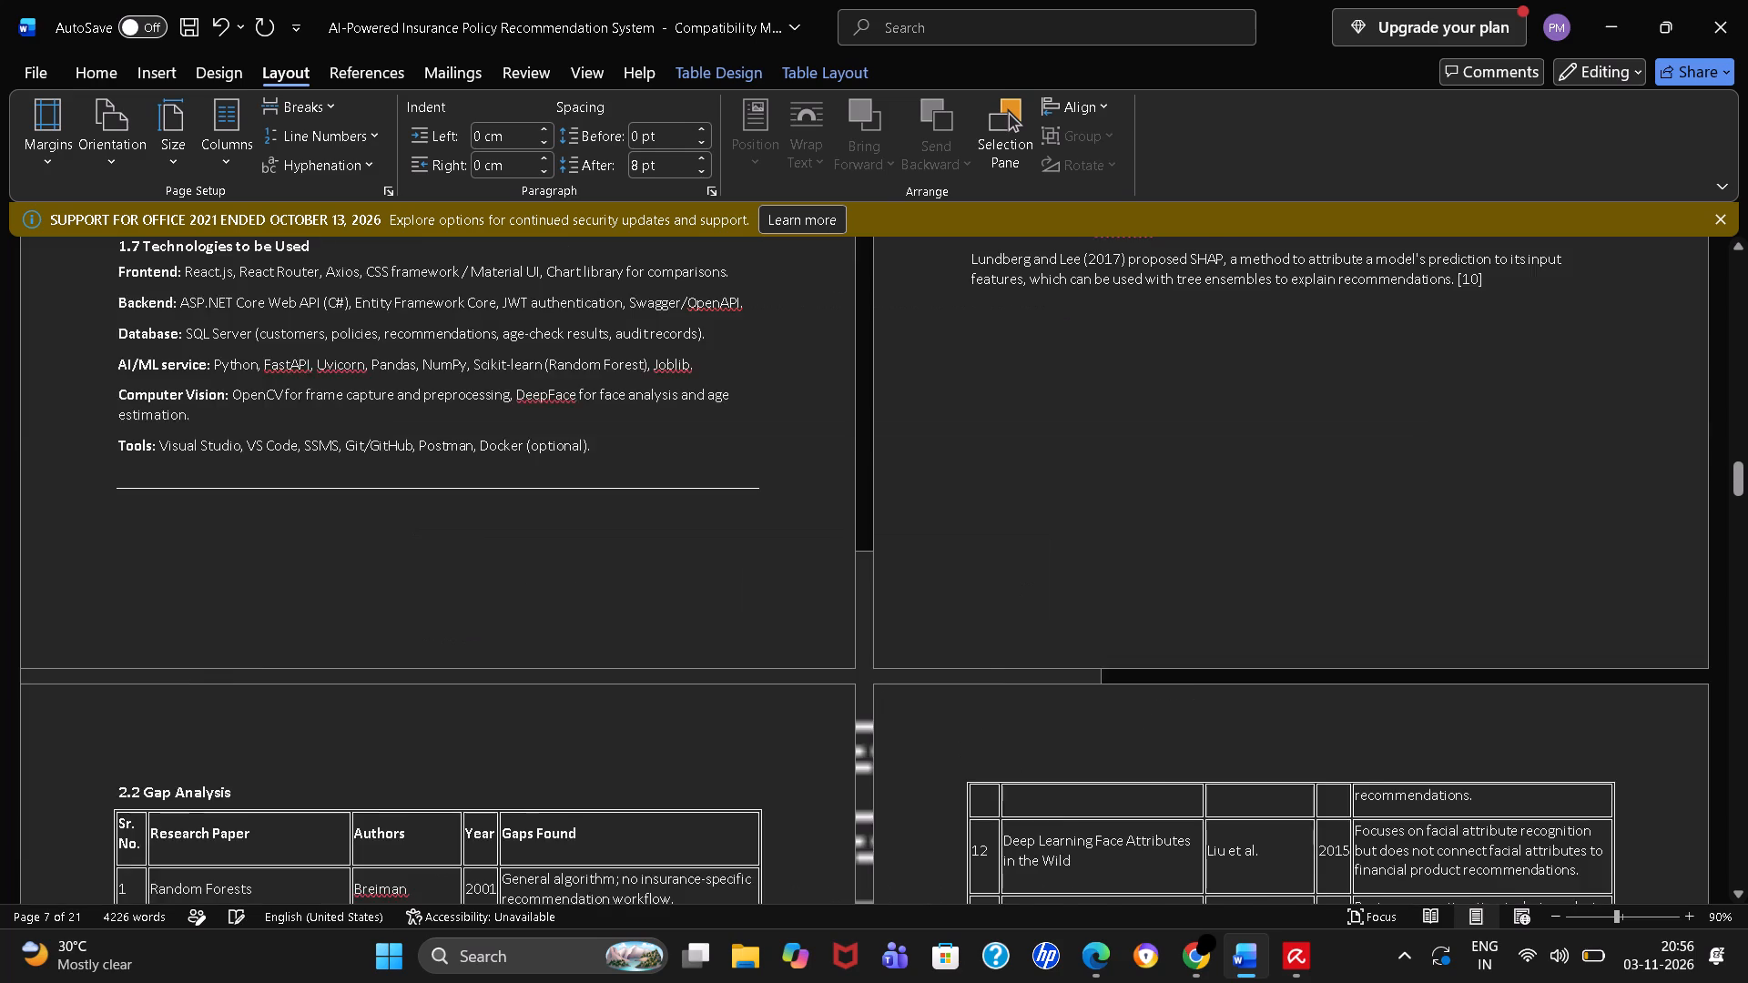
Place the cursor in the 2.2 Gap Analysis table and set the report's page orientation to Landscape.
{"action": "scroll", "coordinate": [245, 324], "scroll_direction": "up", "scroll_amount": 2}
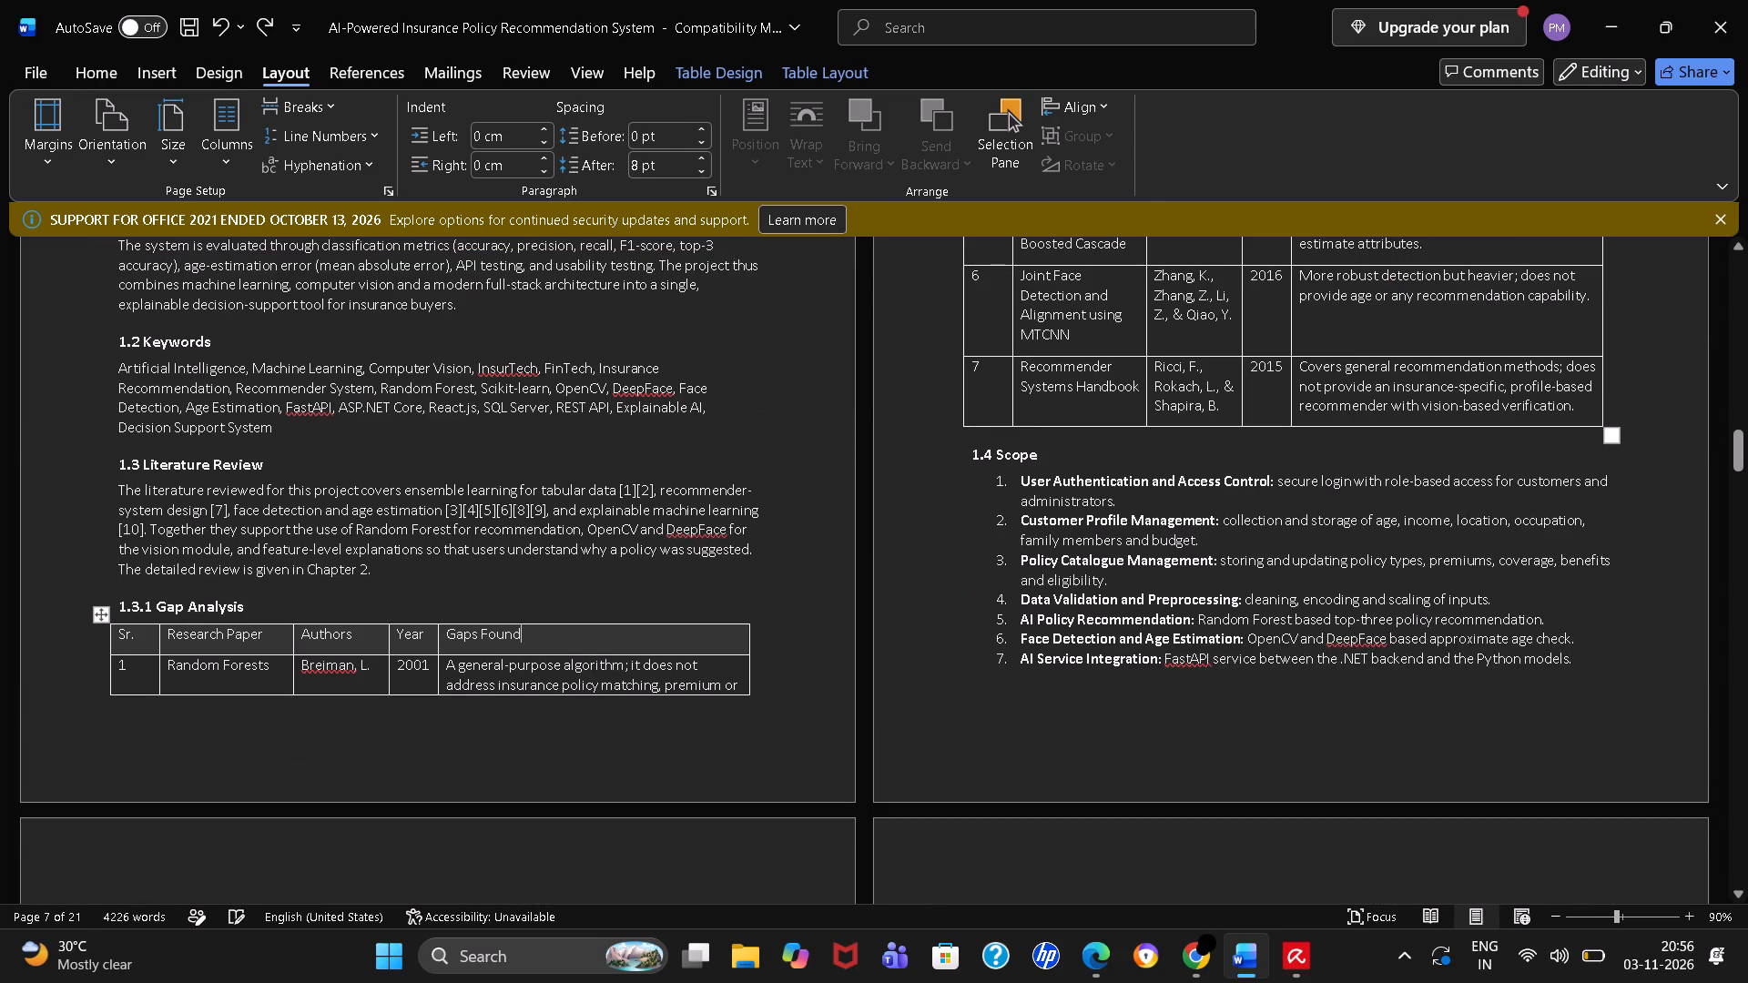
{"action": "scroll", "coordinate": [234, 300], "scroll_direction": "down", "scroll_amount": 4}
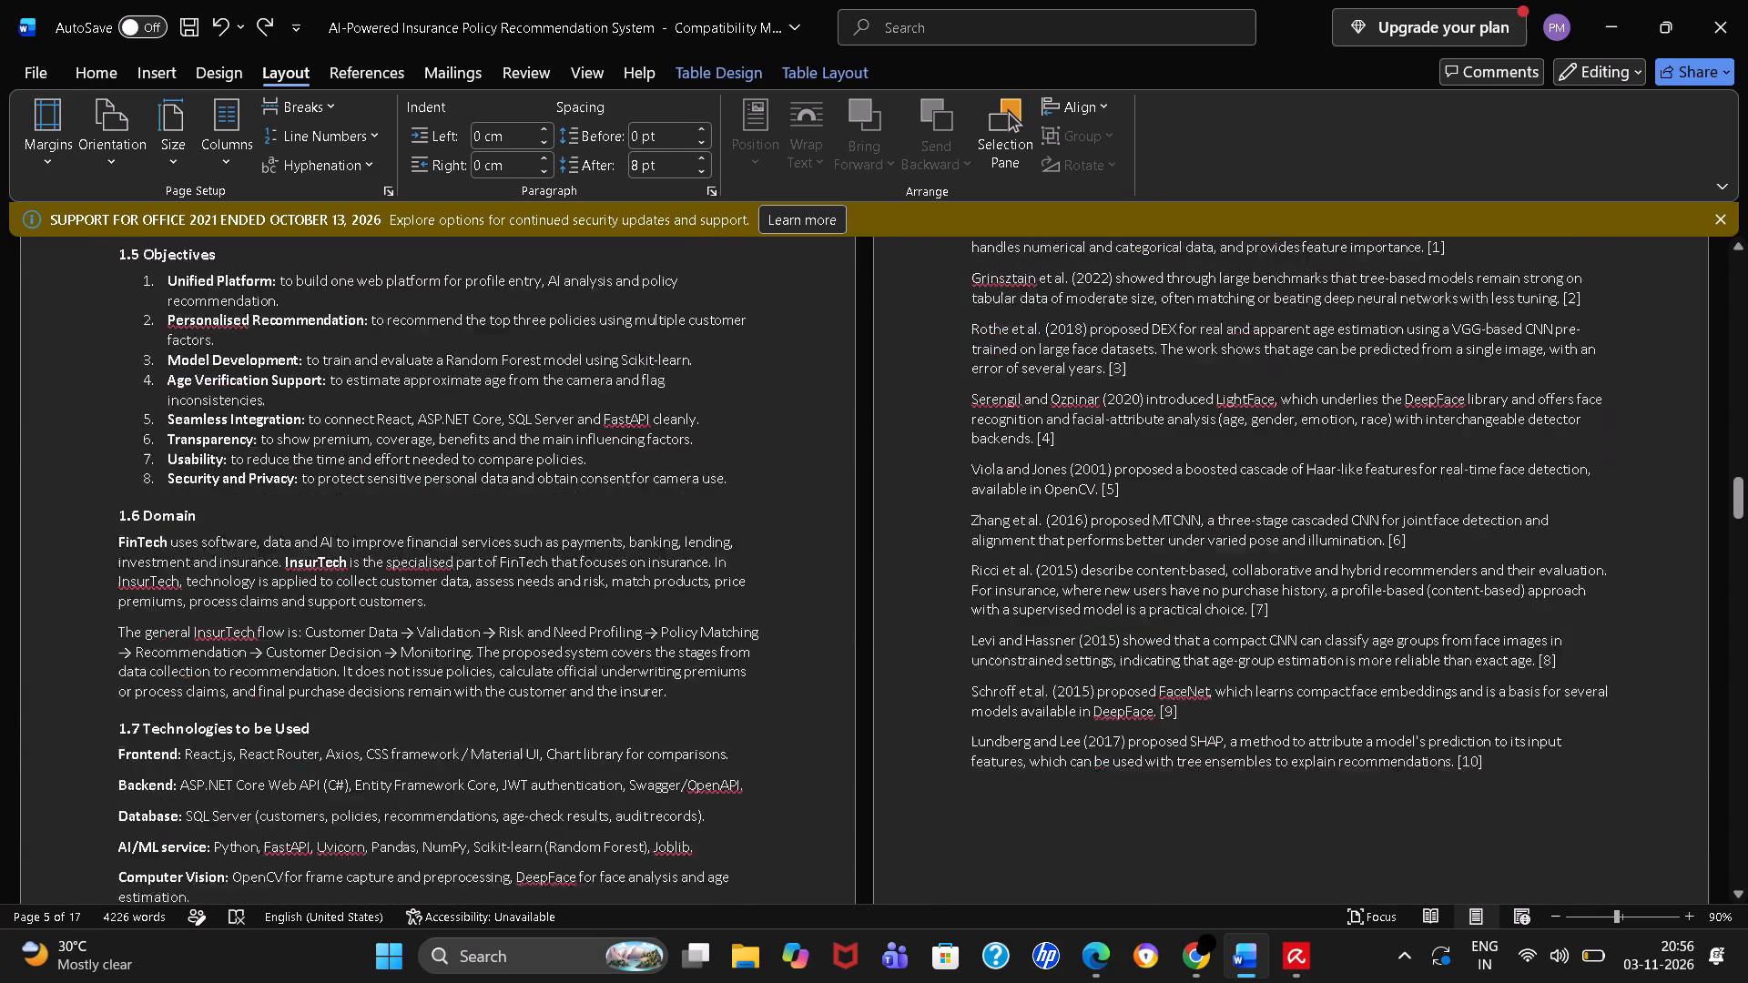
{"action": "scroll", "coordinate": [234, 300], "scroll_direction": "down", "scroll_amount": 2}
{"action": "scroll", "coordinate": [234, 300], "scroll_direction": "up", "scroll_amount": 7}
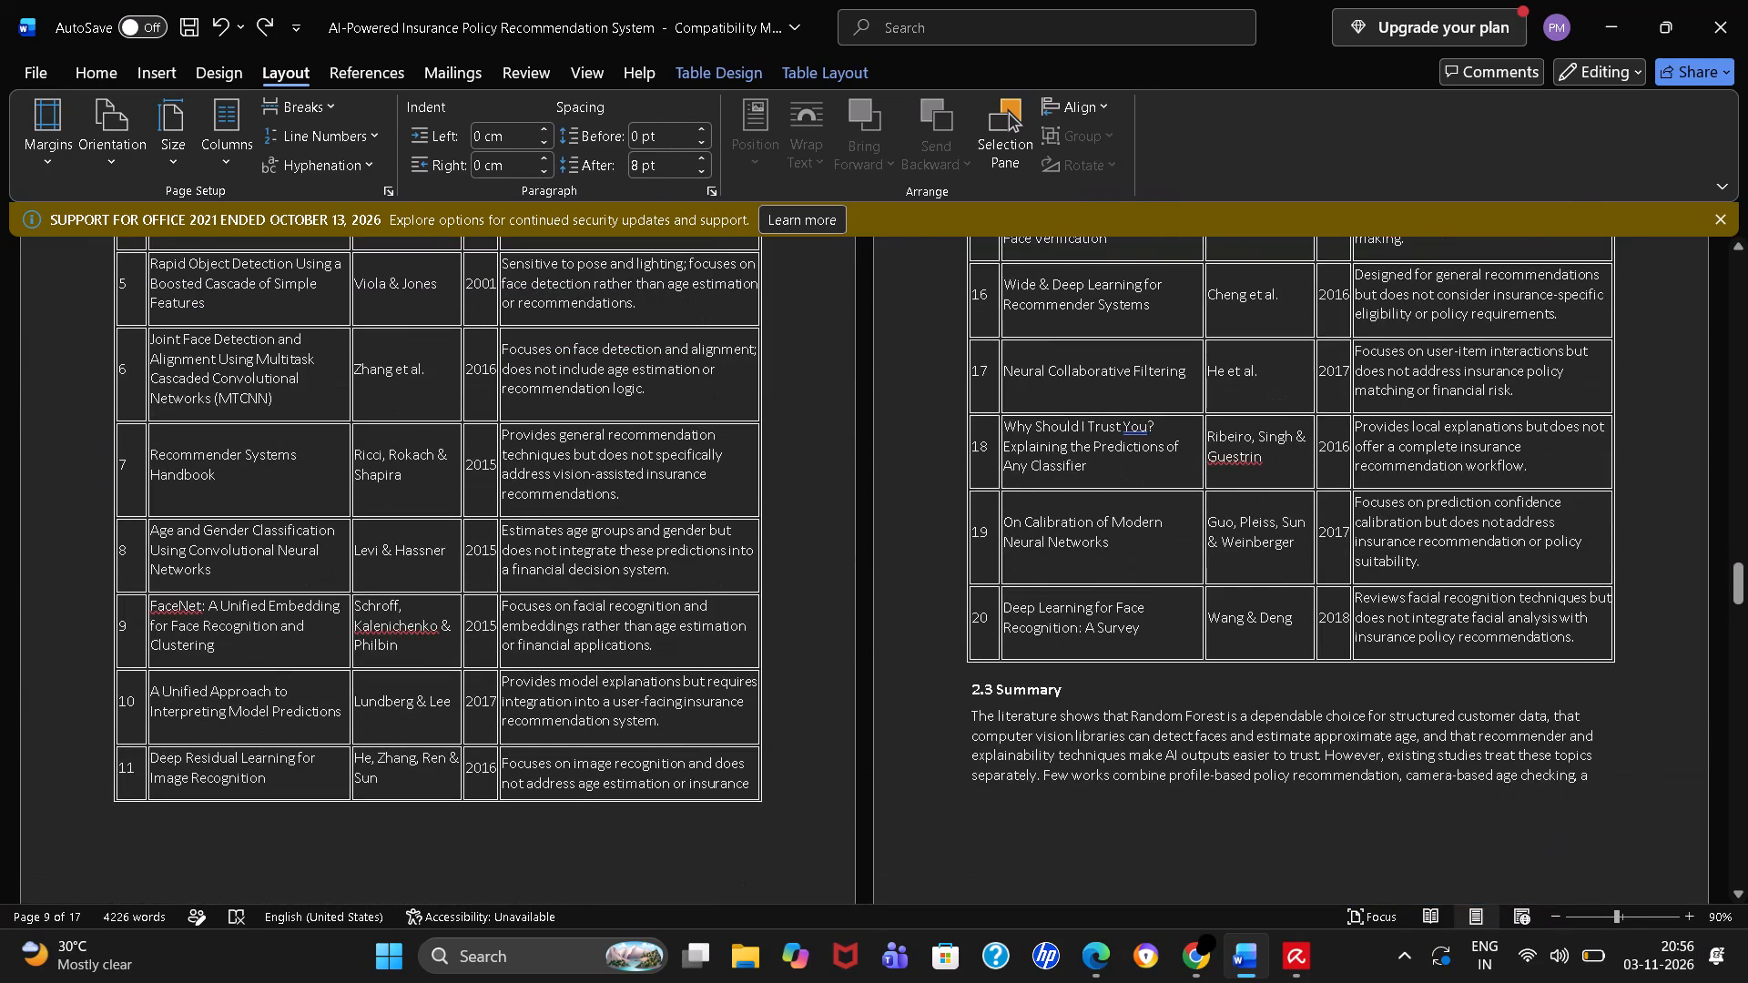
{"action": "left_click", "coordinate": [223, 367]}
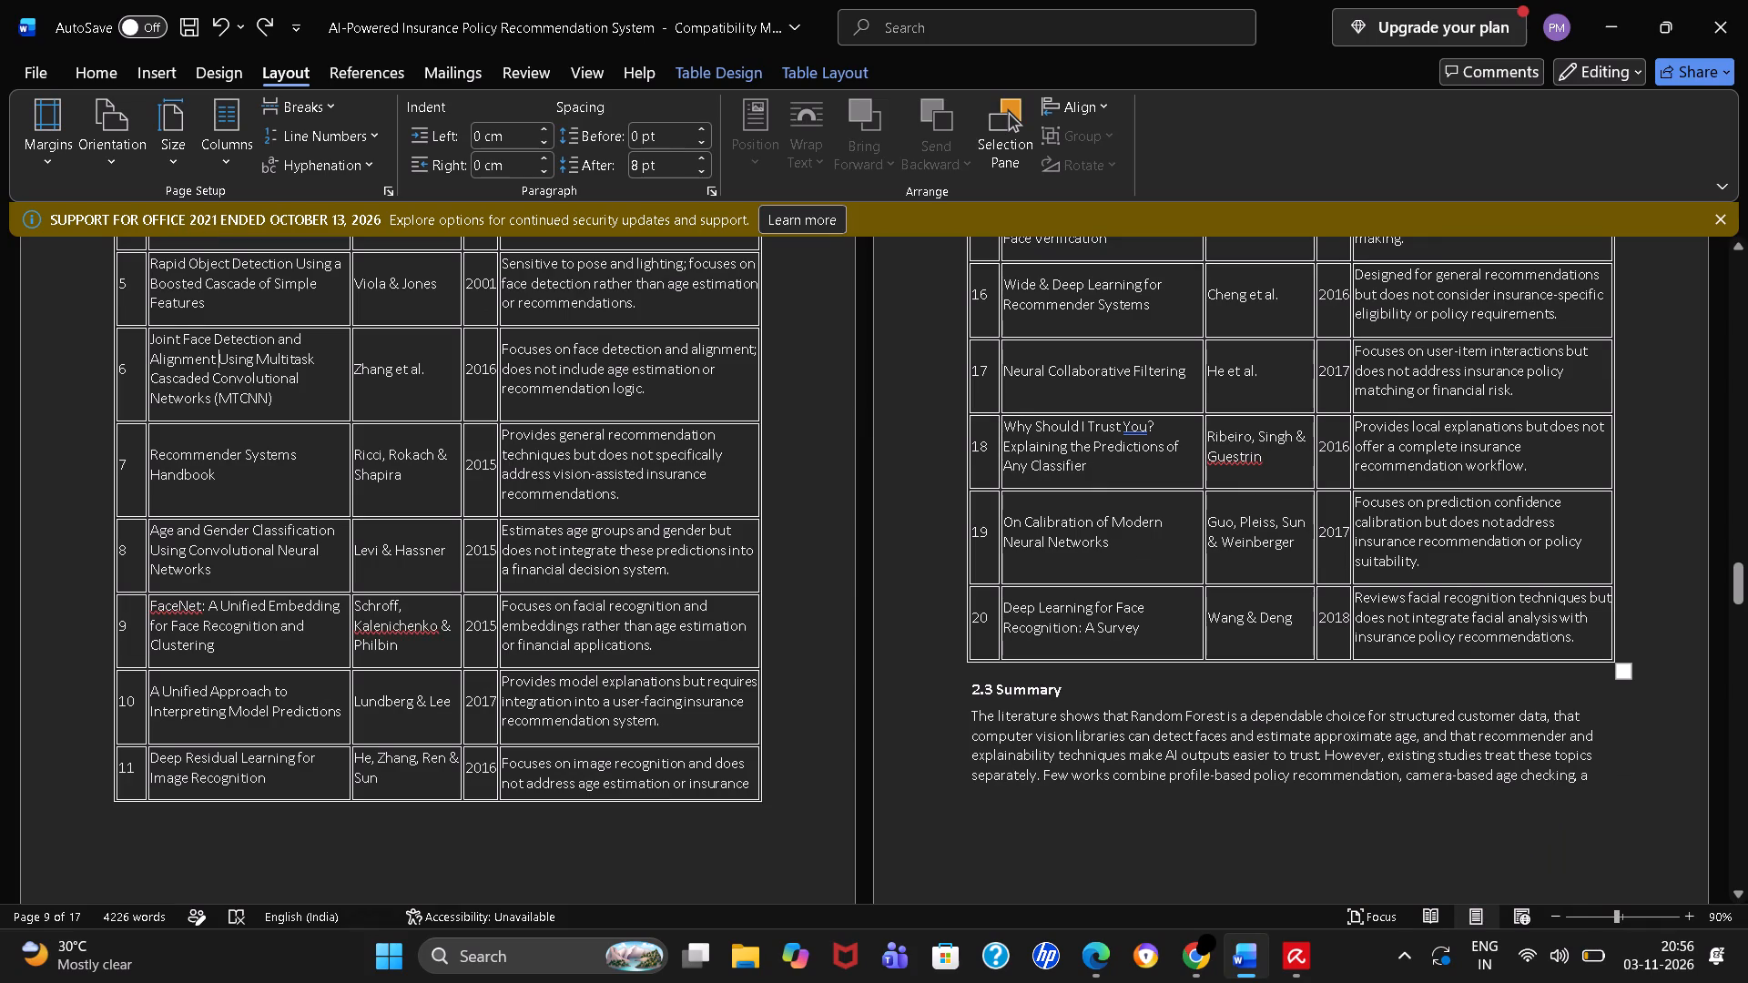
{"action": "right_click", "coordinate": [249, 481]}
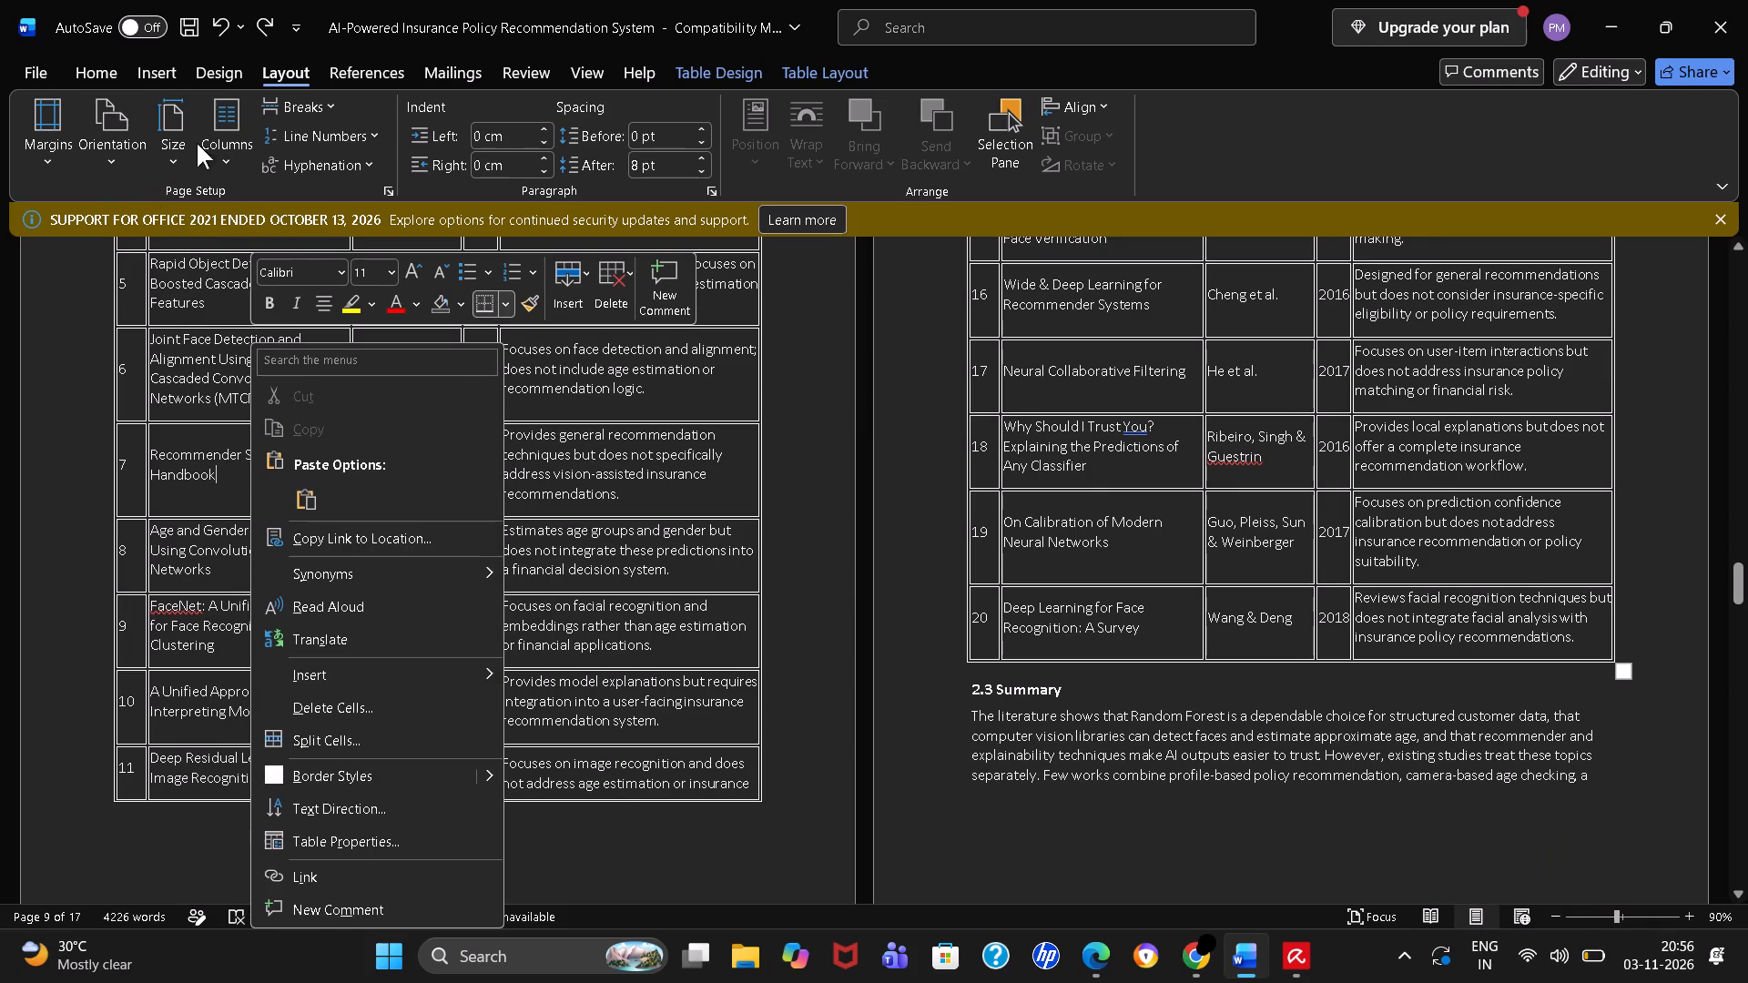
{"action": "left_click", "coordinate": [111, 164]}
{"action": "left_click", "coordinate": [171, 269]}
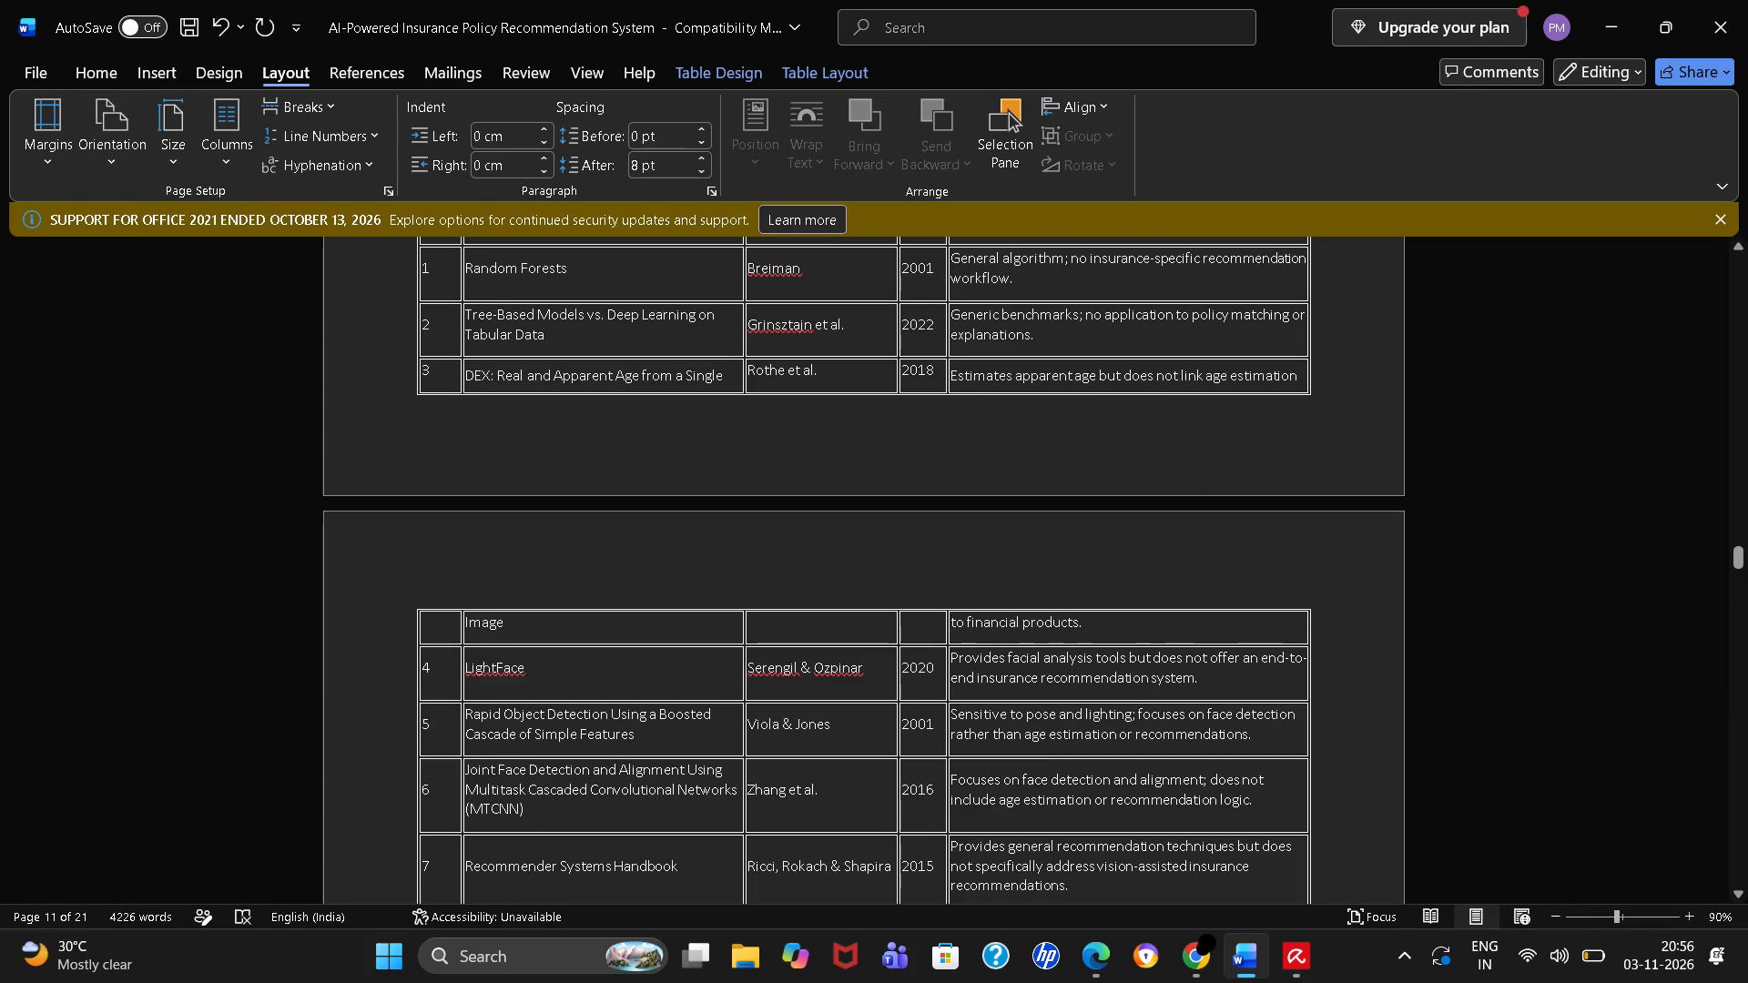
Look through the report's landscape pages from the 1.3.1 Gap Analysis table to the 2.2 Gap Analysis table to examine the layout.
{"action": "scroll", "coordinate": [397, 444], "scroll_direction": "up", "scroll_amount": 9}
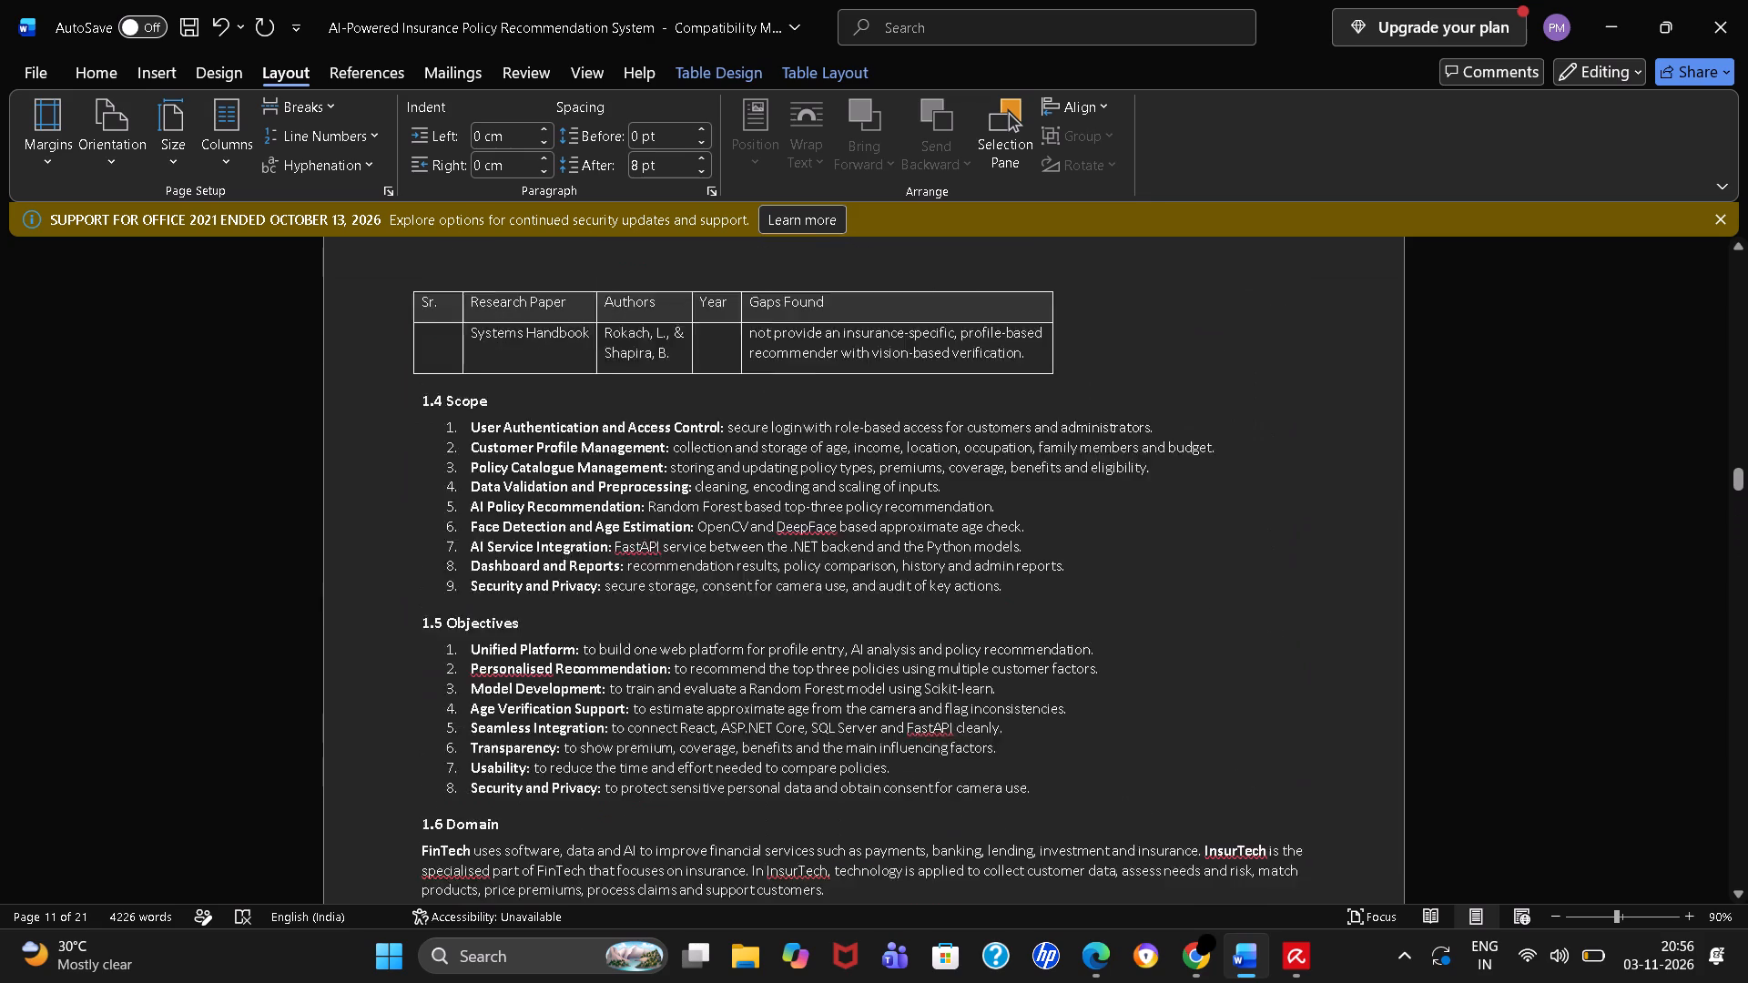
{"action": "scroll", "coordinate": [397, 444], "scroll_direction": "up", "scroll_amount": 3}
{"action": "scroll", "coordinate": [397, 444], "scroll_direction": "down", "scroll_amount": 2}
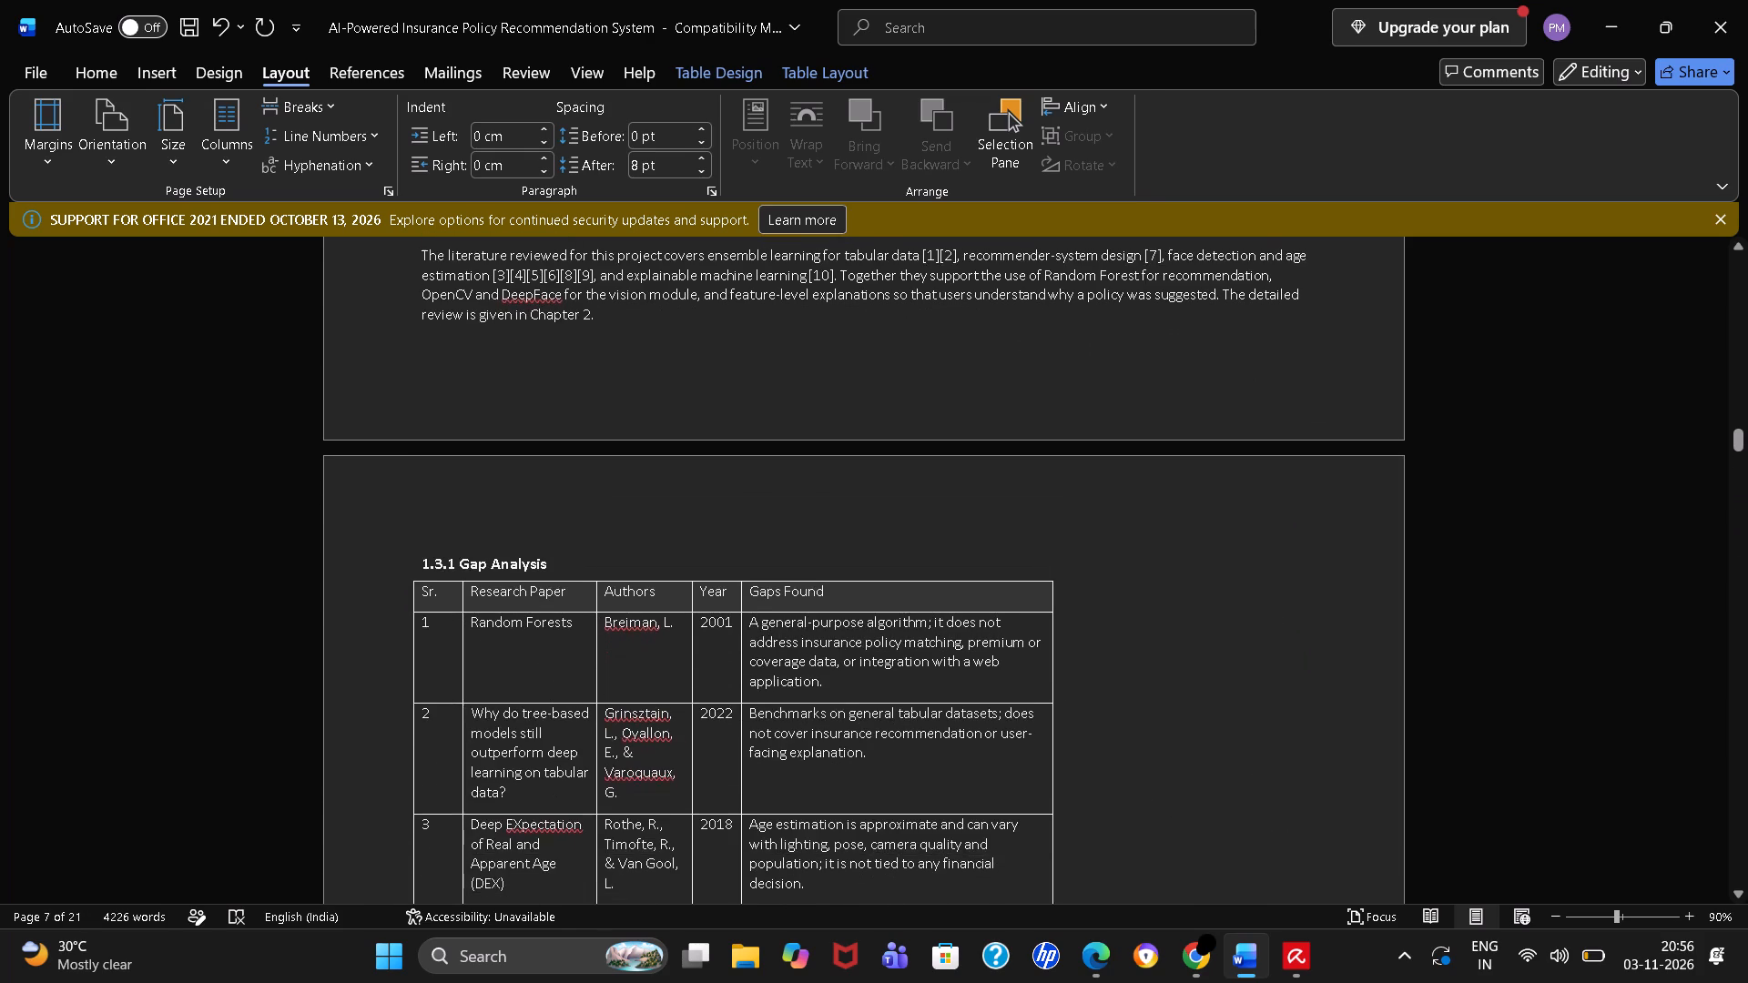
{"action": "scroll", "coordinate": [397, 444], "scroll_direction": "down", "scroll_amount": 10}
{"action": "scroll", "coordinate": [397, 444], "scroll_direction": "up", "scroll_amount": 2}
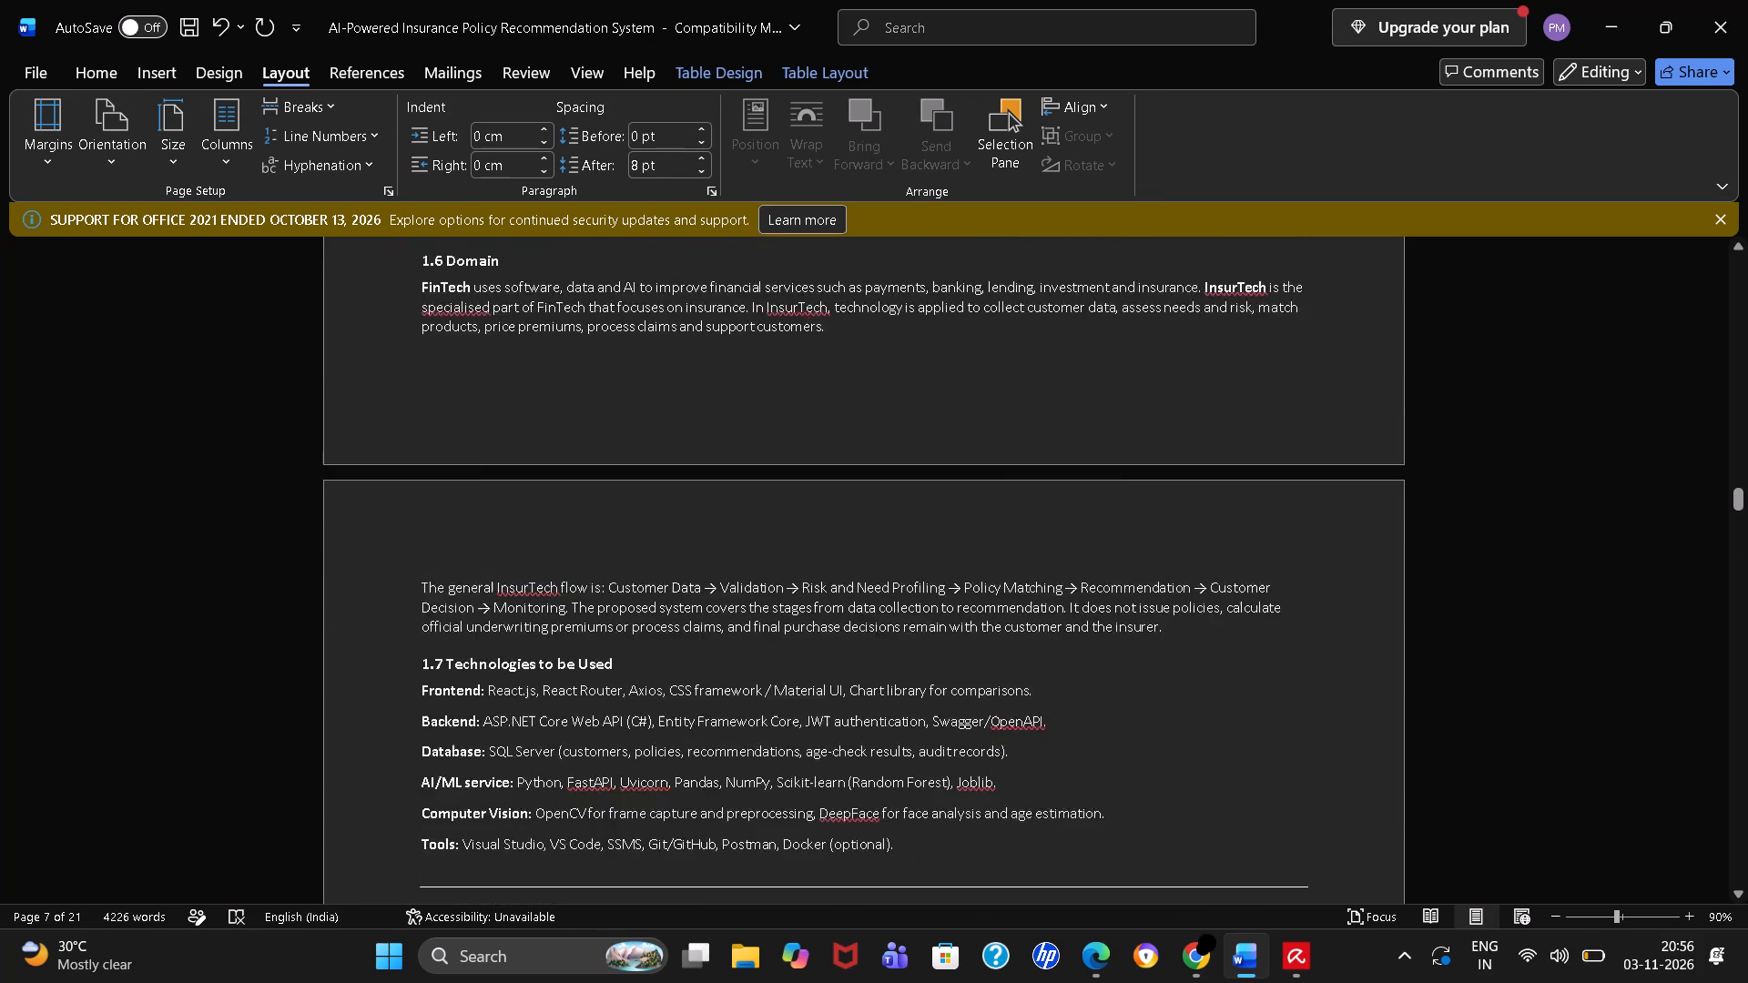
{"action": "scroll", "coordinate": [397, 444], "scroll_direction": "up", "scroll_amount": 1}
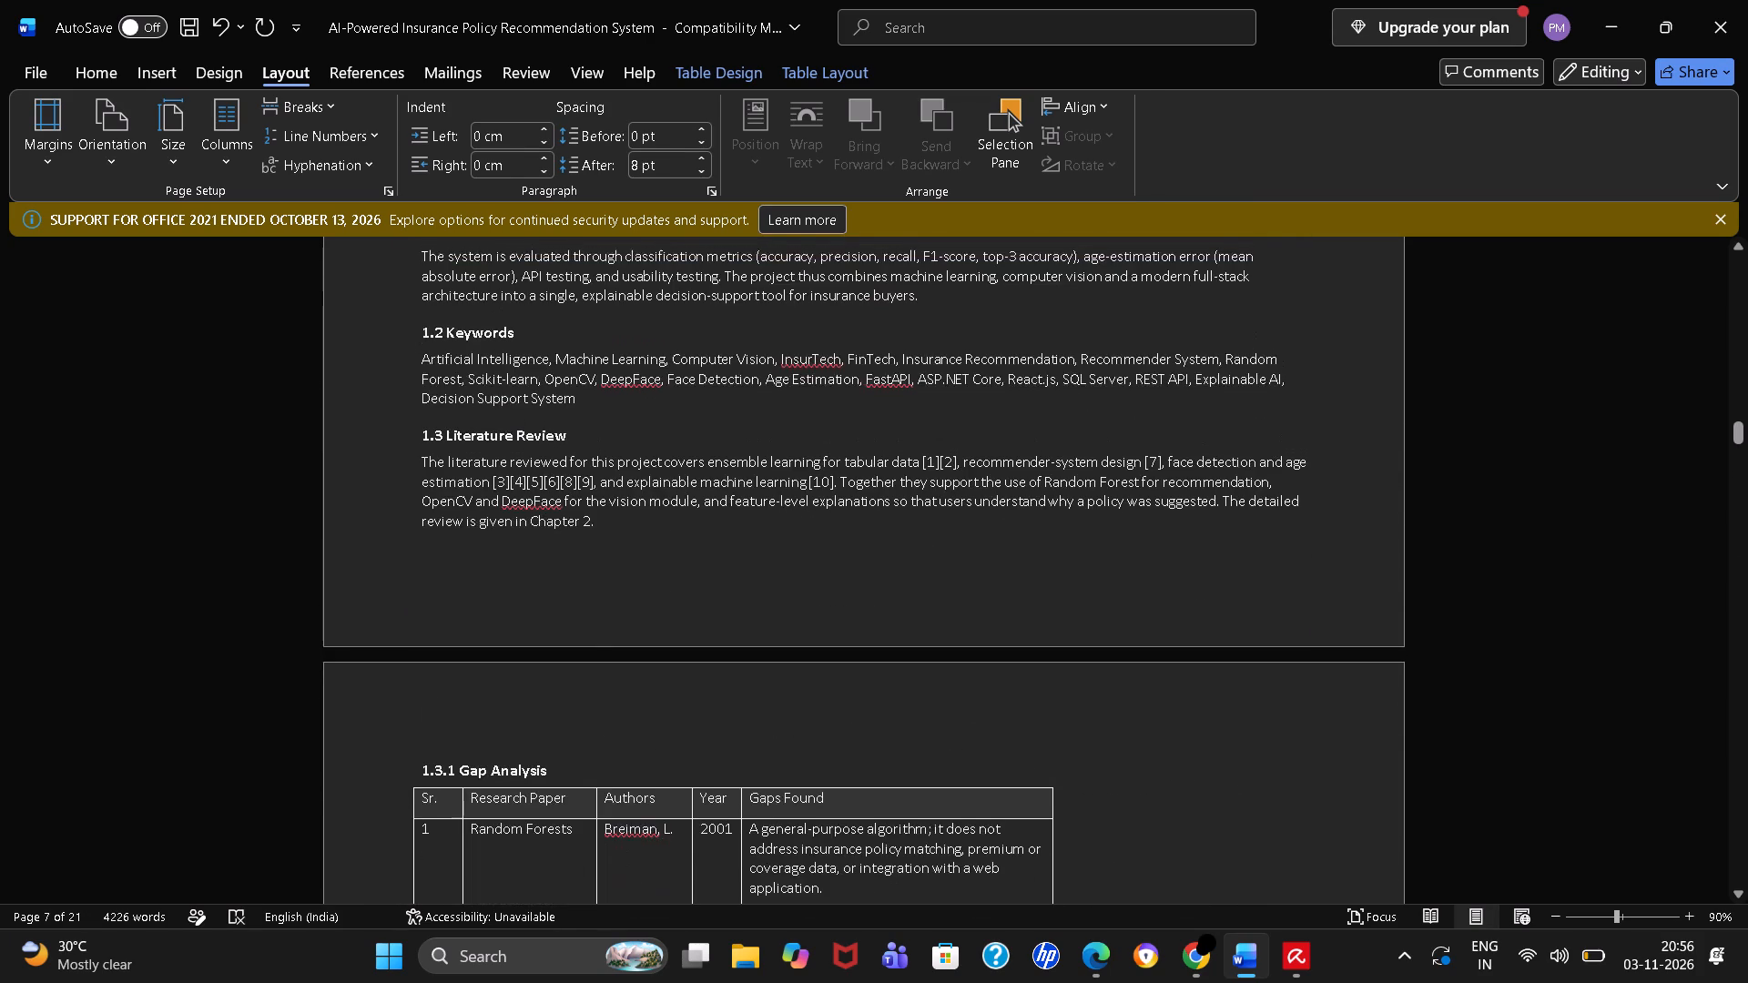
{"action": "scroll", "coordinate": [892, 562], "scroll_direction": "down", "scroll_amount": 9}
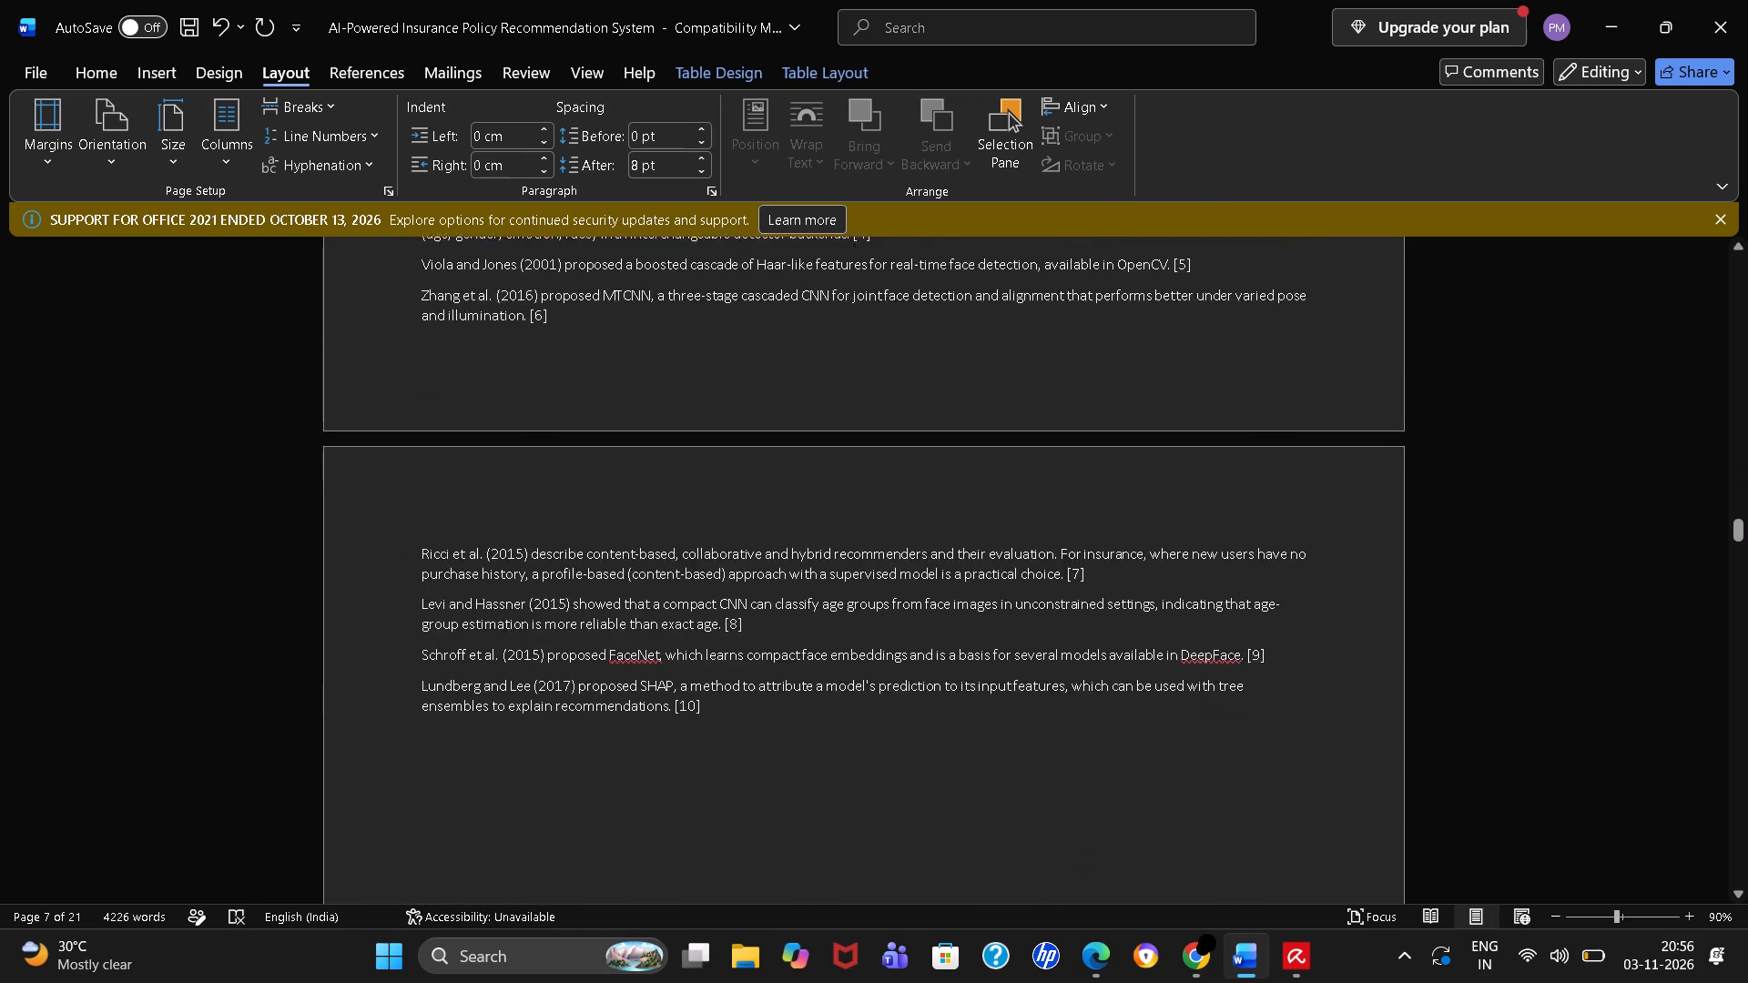
{"action": "scroll", "coordinate": [892, 562], "scroll_direction": "down", "scroll_amount": 1}
{"action": "scroll", "coordinate": [892, 562], "scroll_direction": "up", "scroll_amount": 2}
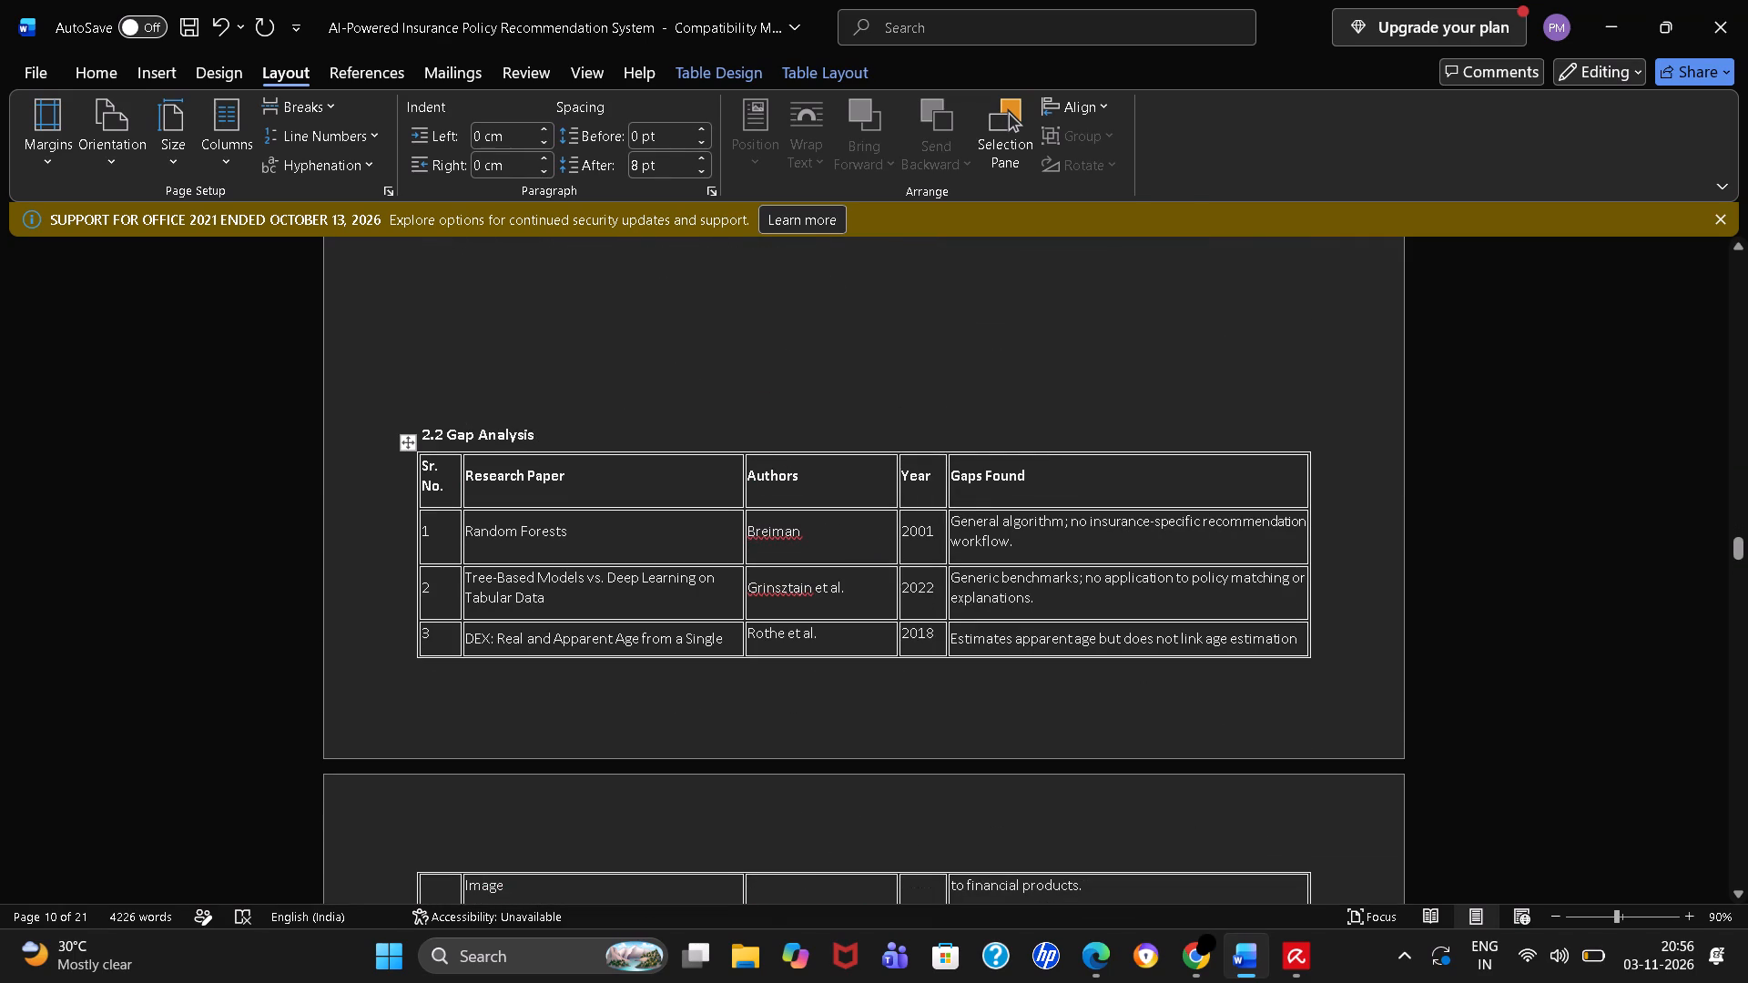
Widen the Gaps Found column of the 2.2 Gap Analysis table slightly by moving its outer edge outward.
{"action": "left_click", "coordinate": [1306, 459]}
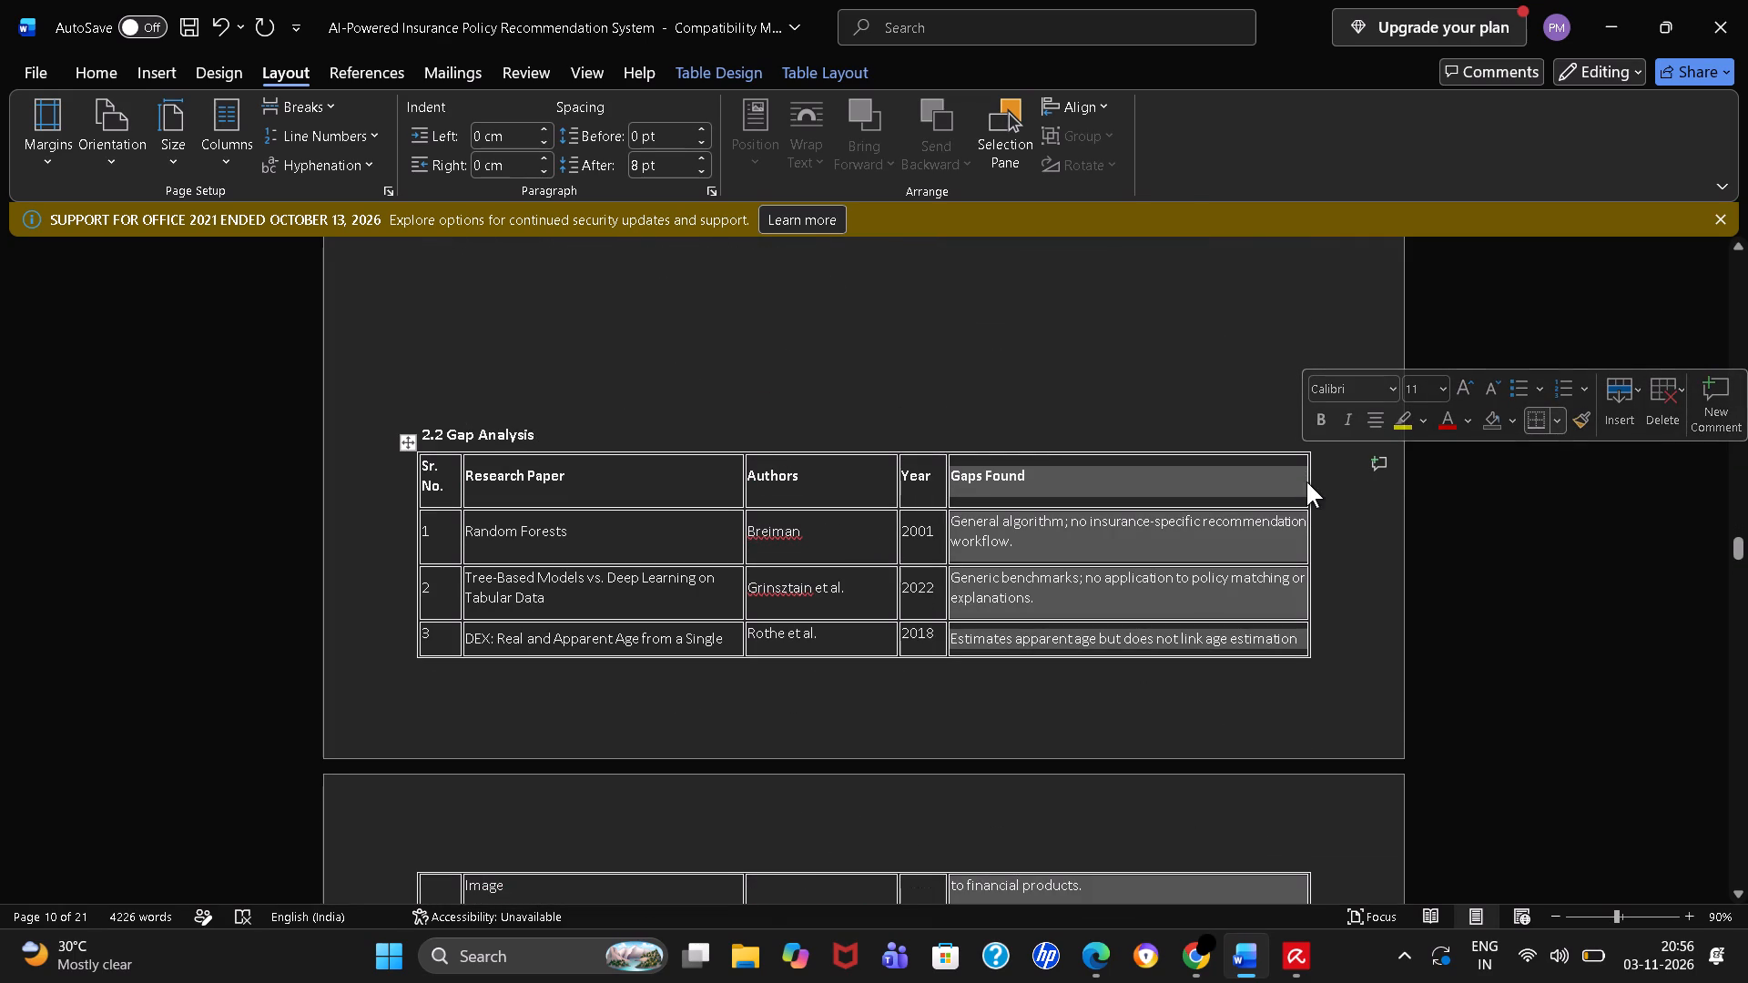
{"action": "left_click_drag", "start_coordinate": [1307, 481], "coordinate": [1345, 481]}
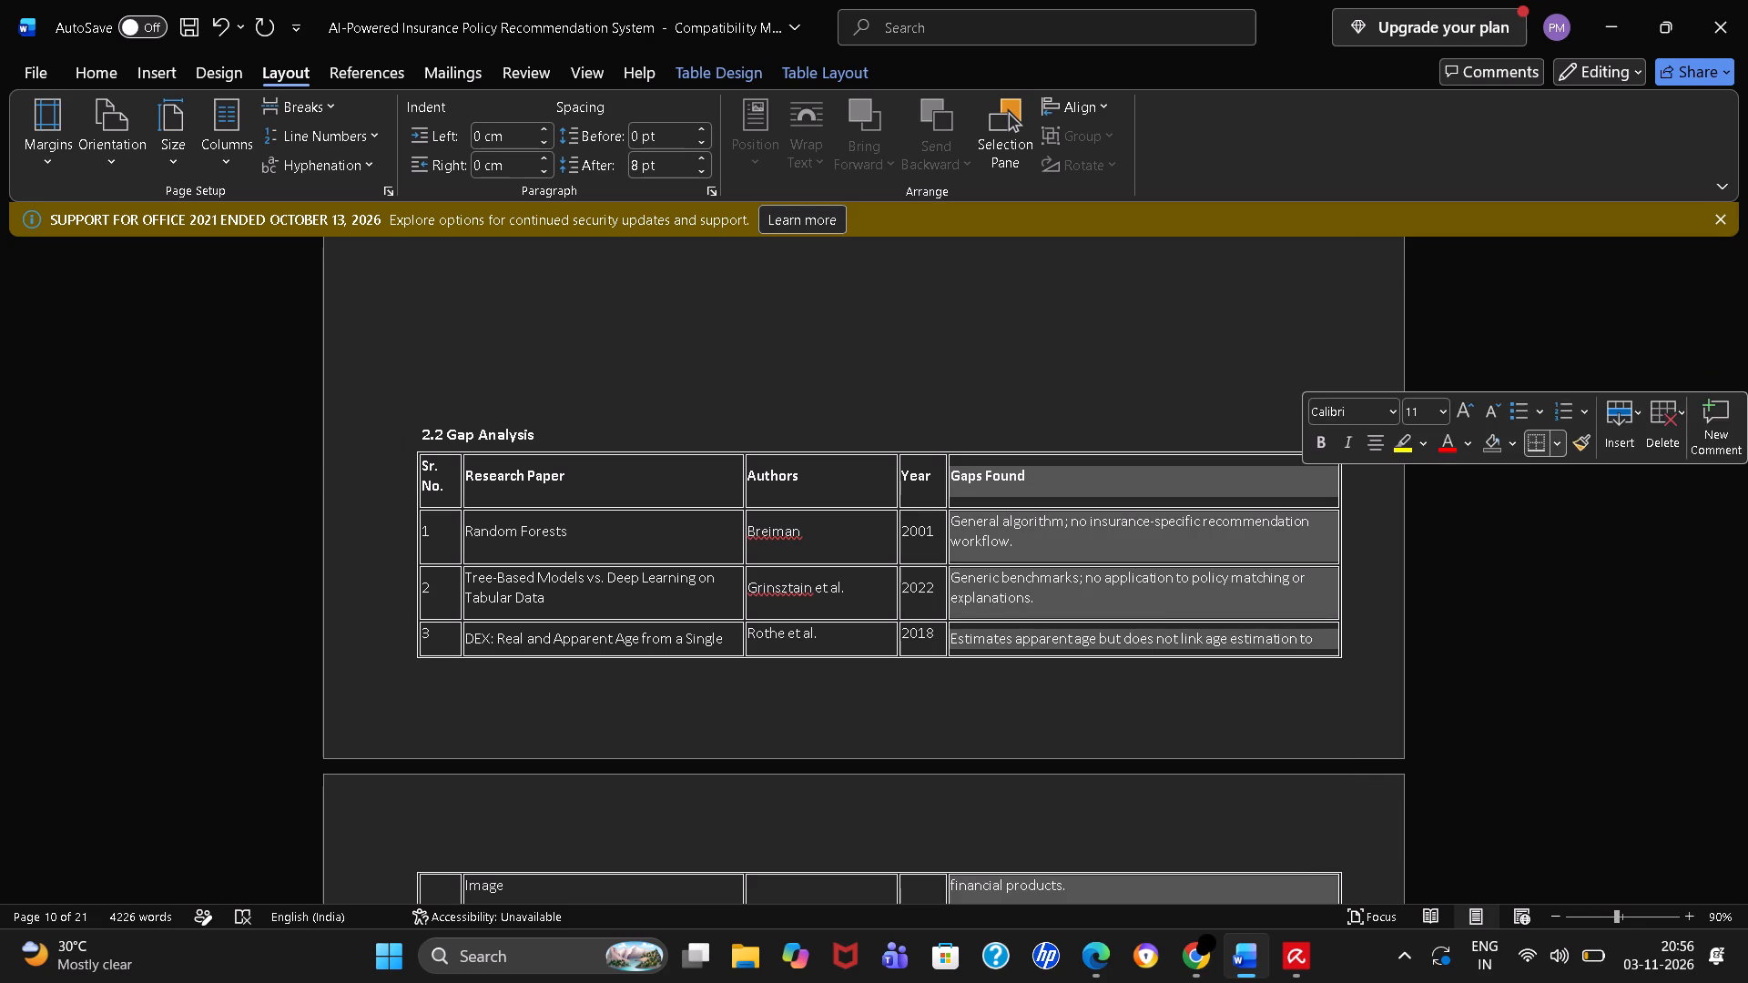
{"action": "scroll", "coordinate": [1142, 599], "scroll_direction": "down", "scroll_amount": 1}
{"action": "left_click", "coordinate": [1142, 599]}
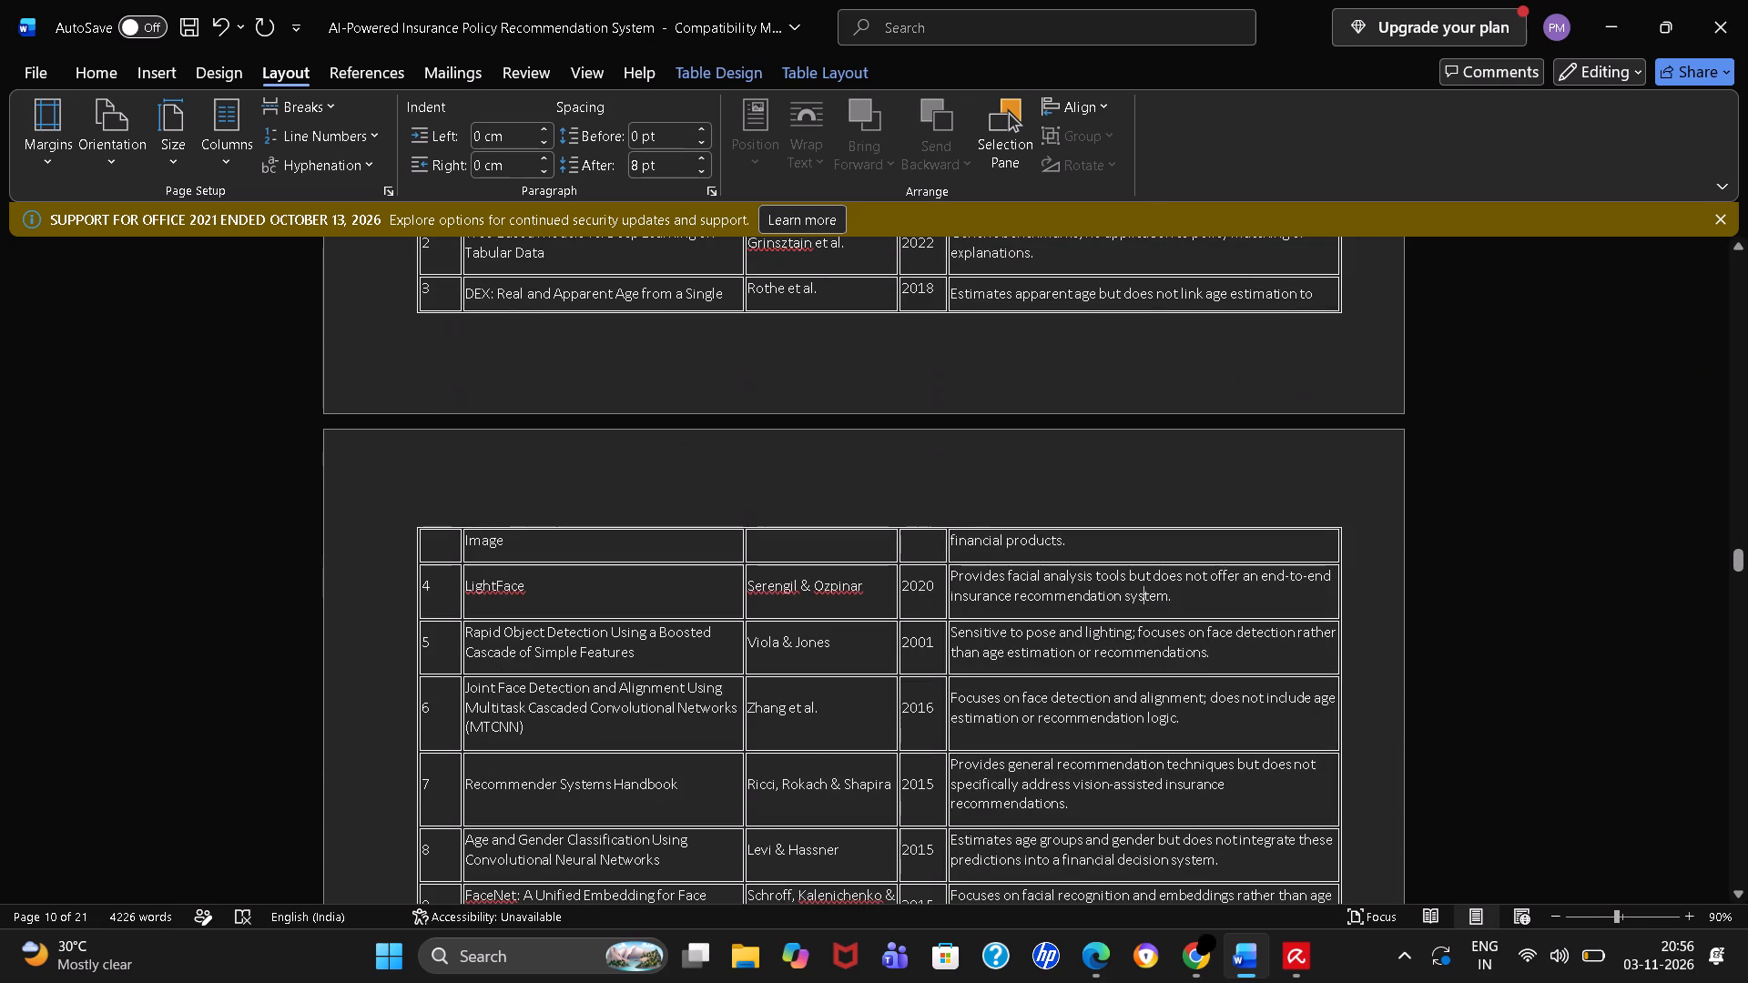
Set the borders of the entire 2.2 Gap Analysis table to None in Borders and Shading, applied to Table.
{"action": "scroll", "coordinate": [1142, 599], "scroll_direction": "down", "scroll_amount": 2}
{"action": "scroll", "coordinate": [1142, 599], "scroll_direction": "up", "scroll_amount": 1}
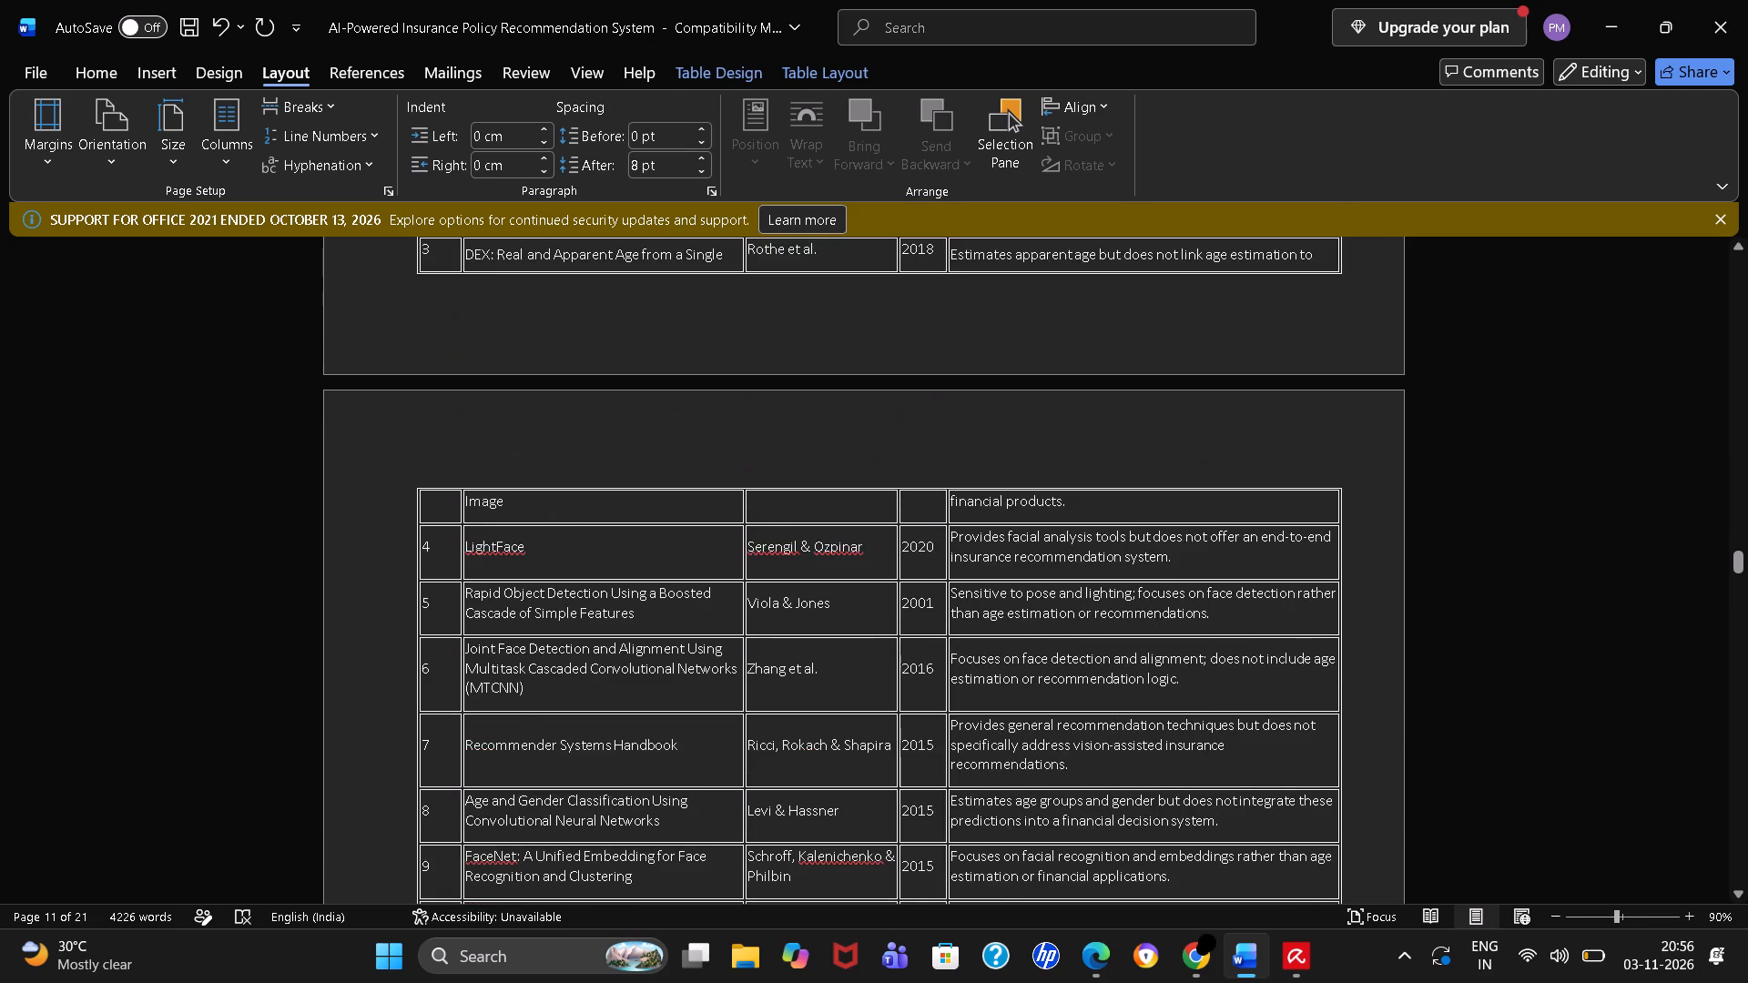
{"action": "scroll", "coordinate": [1142, 599], "scroll_direction": "down", "scroll_amount": 1}
{"action": "scroll", "coordinate": [1142, 599], "scroll_direction": "up", "scroll_amount": 3}
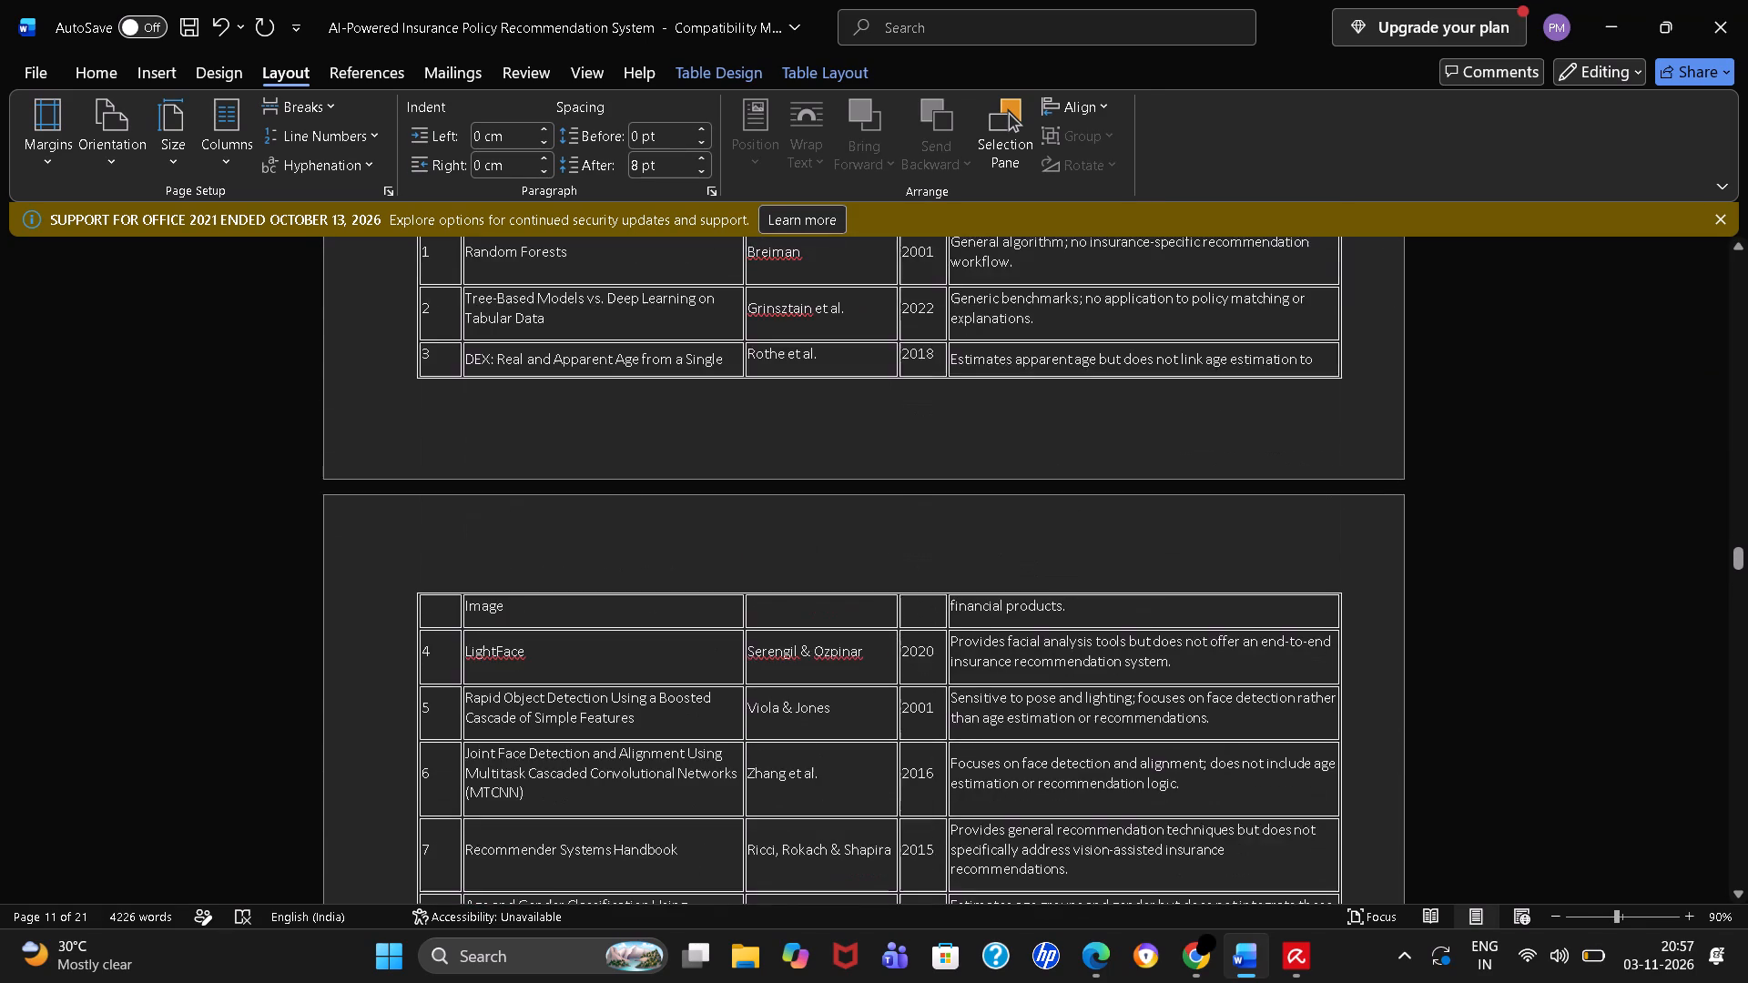
{"action": "scroll", "coordinate": [1142, 599], "scroll_direction": "up", "scroll_amount": 1}
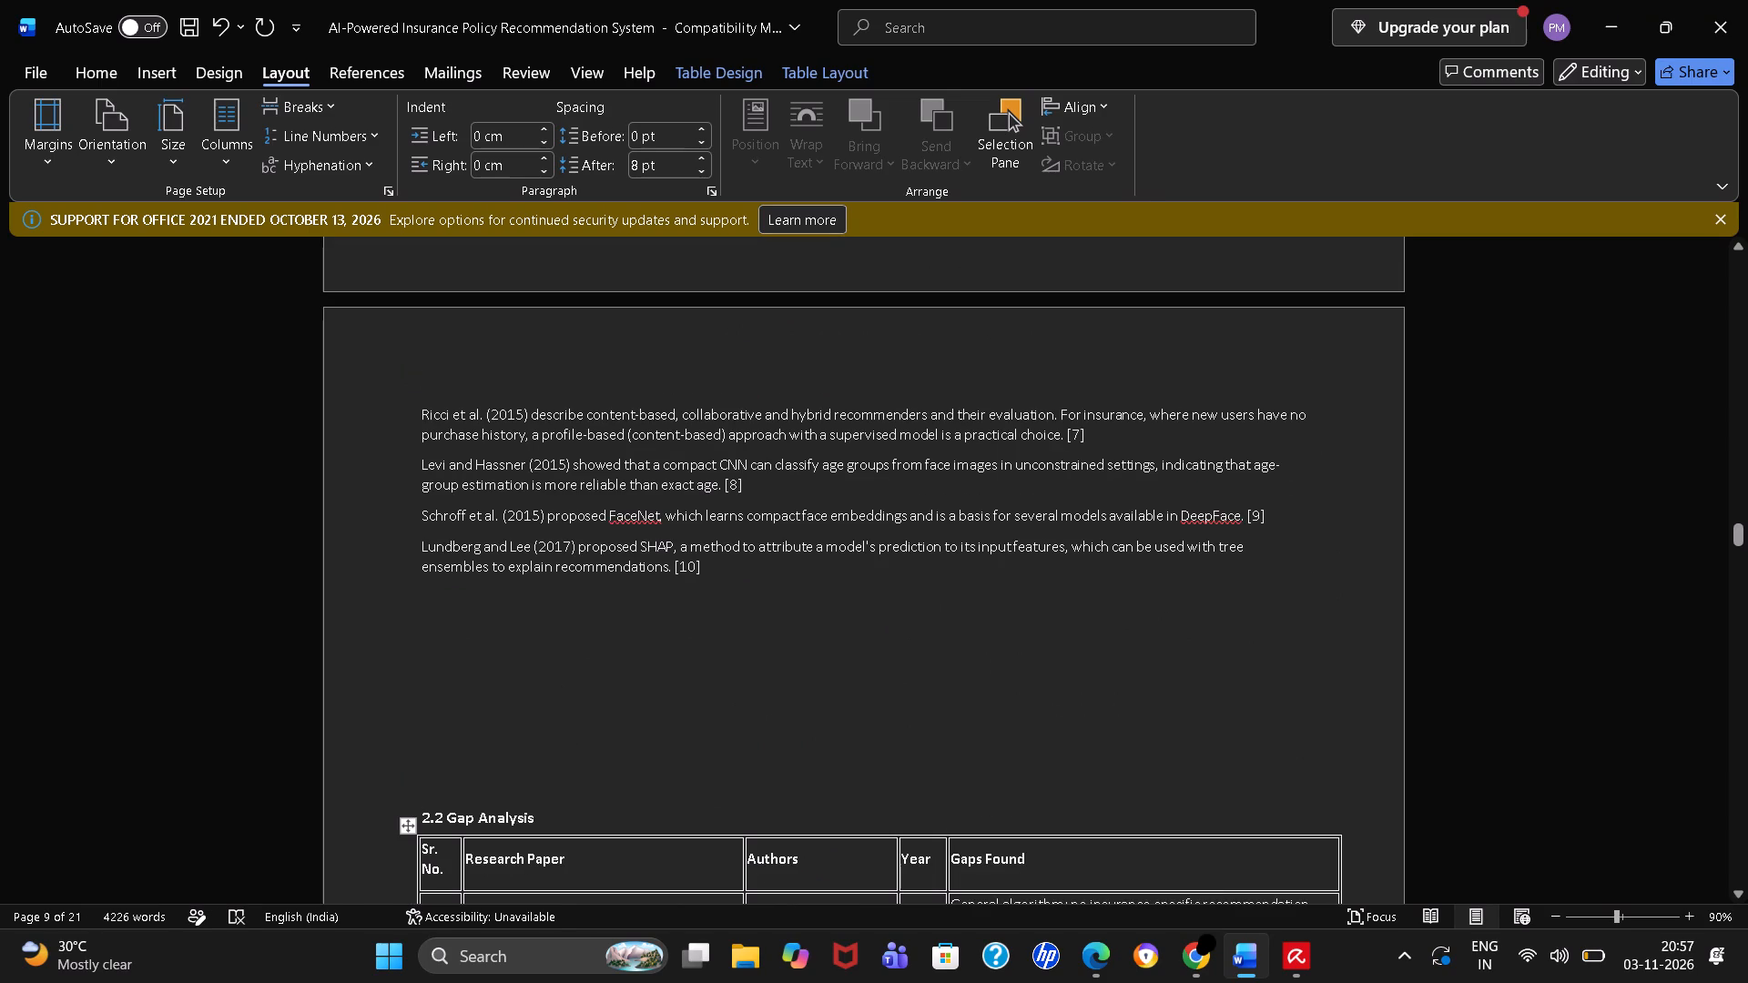
{"action": "left_click_drag", "start_coordinate": [829, 841], "coordinate": [831, 814]}
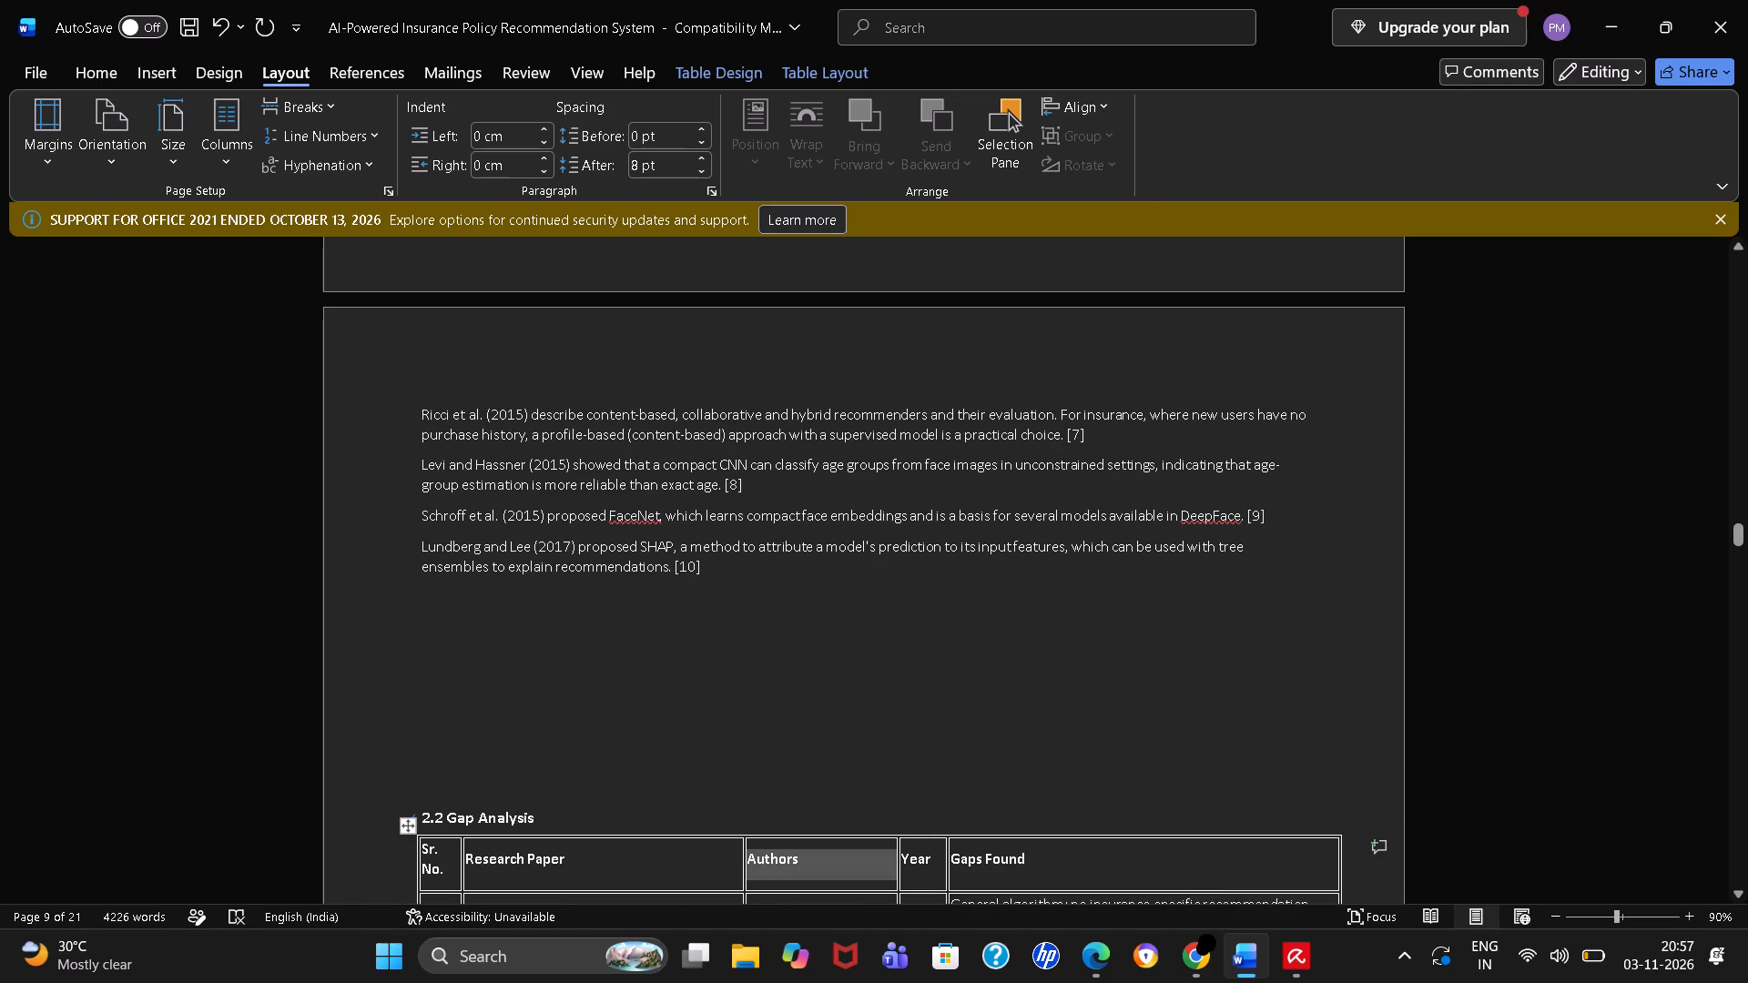
{"action": "left_click", "coordinate": [411, 827]}
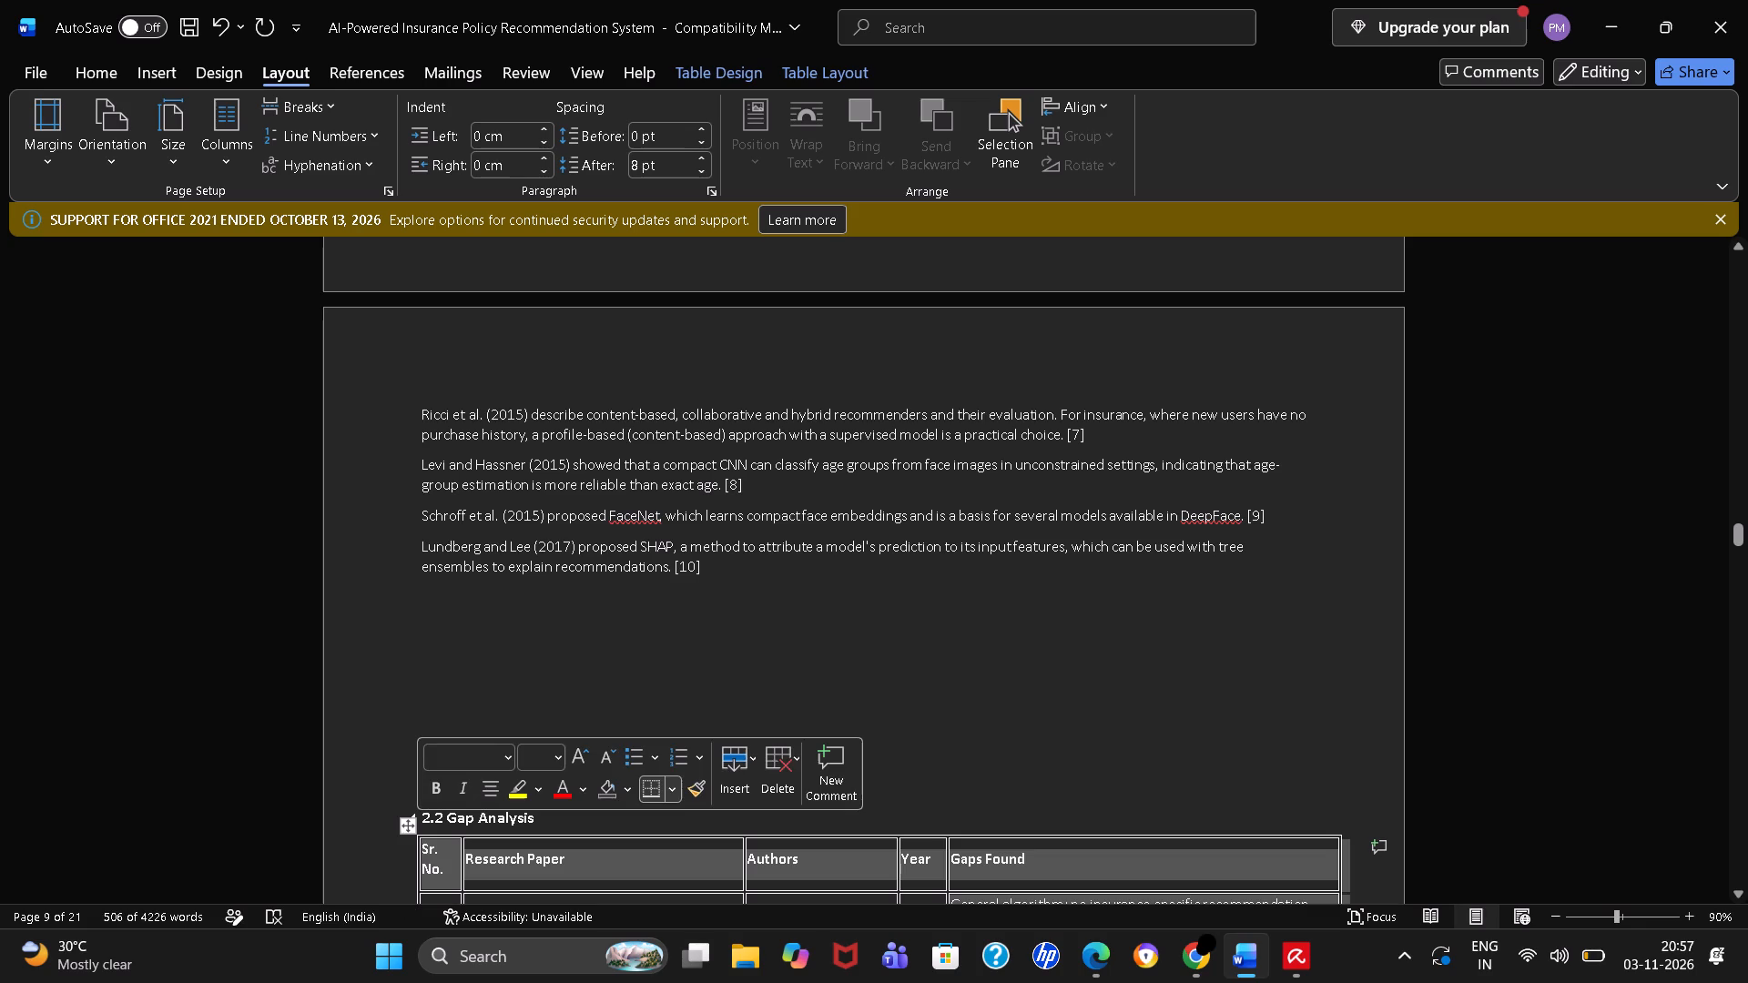
{"action": "left_click", "coordinate": [673, 788]}
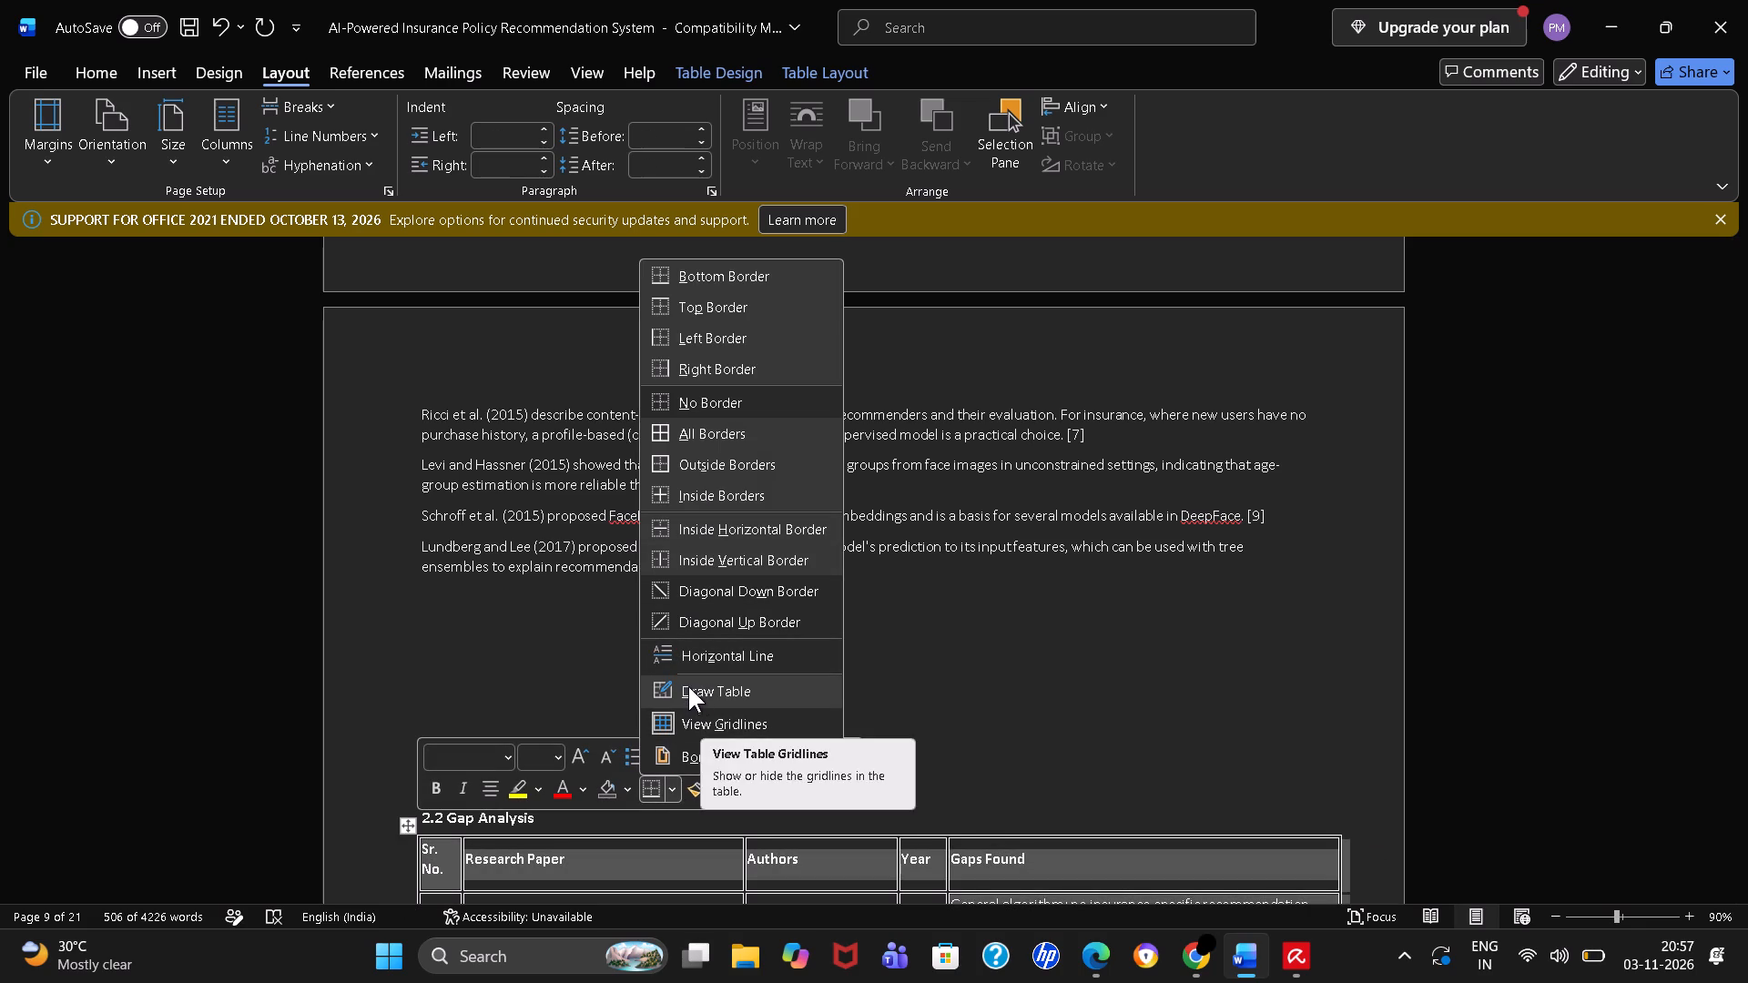
{"action": "left_click", "coordinate": [679, 762]}
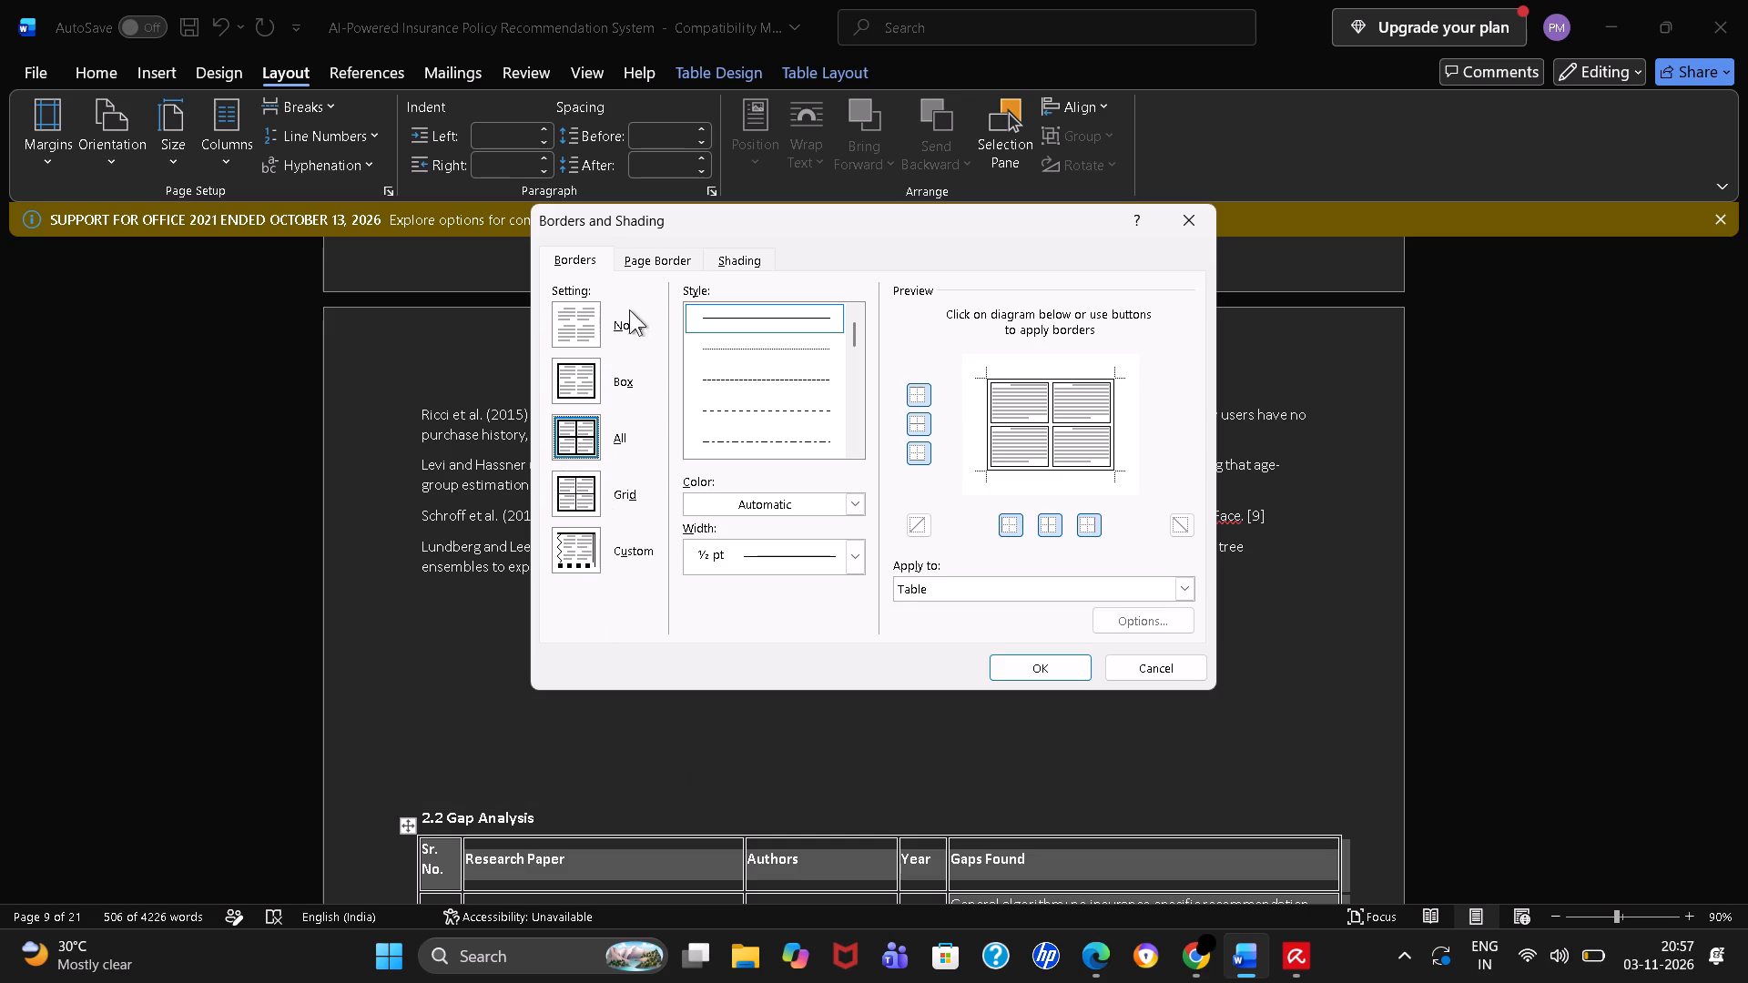
{"action": "left_click", "coordinate": [580, 335]}
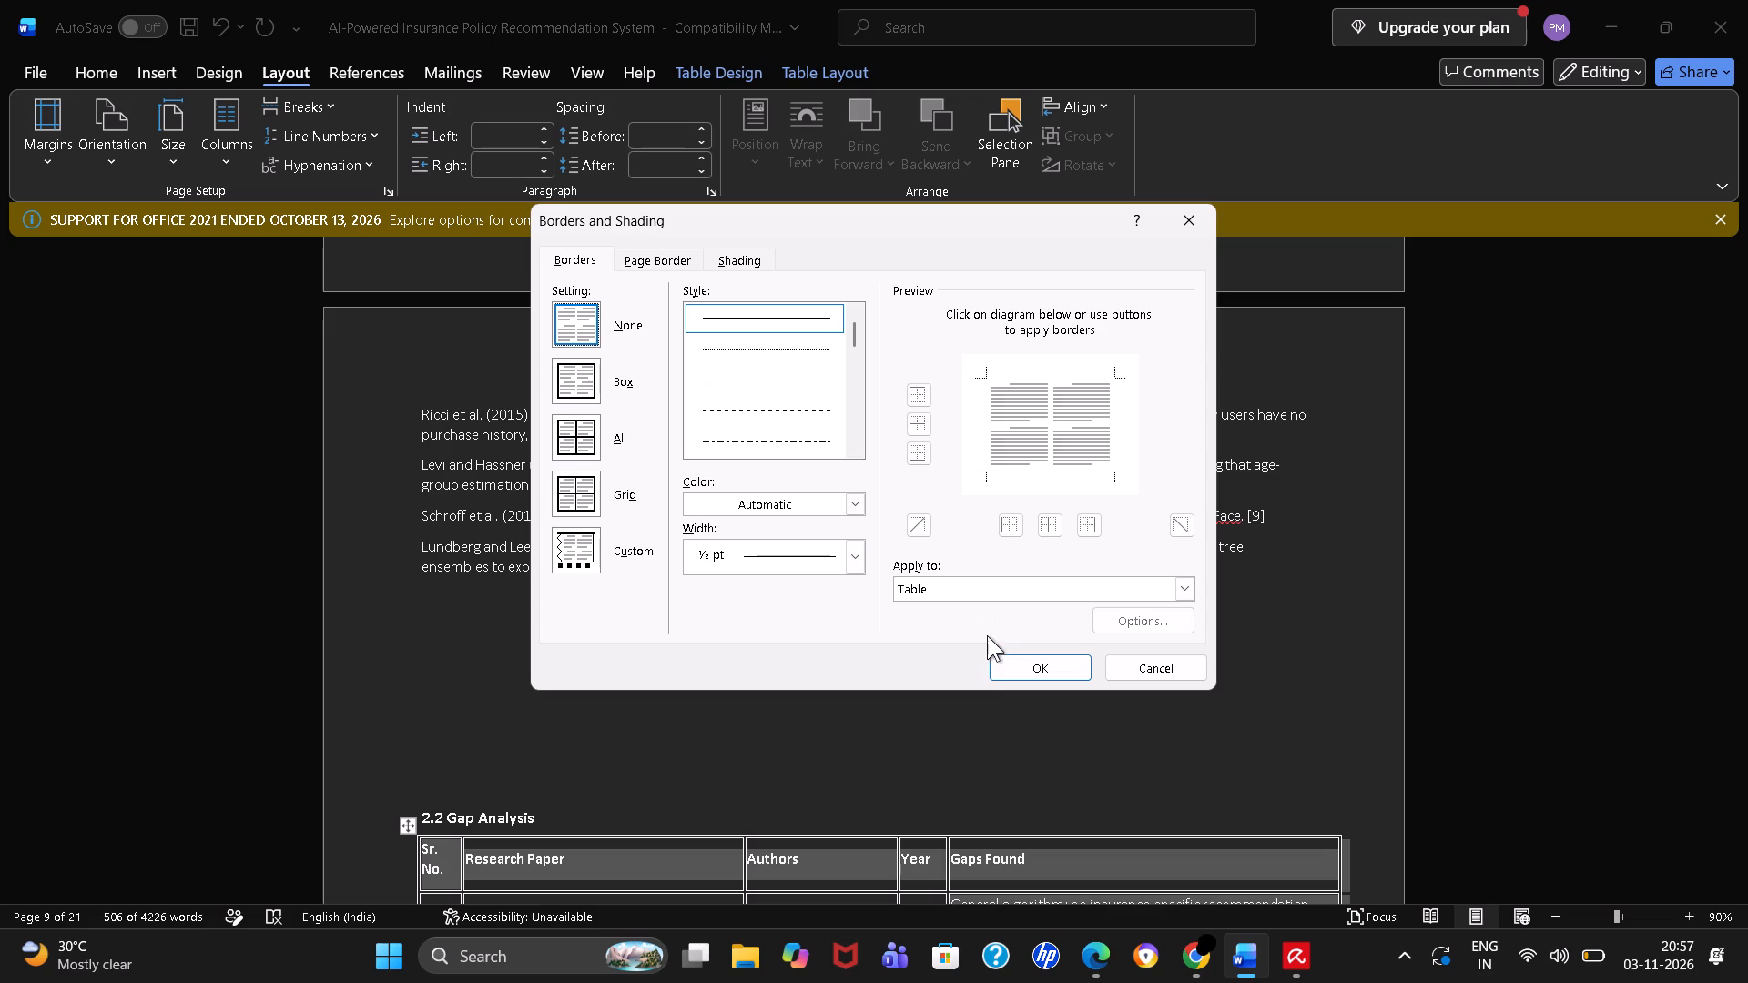
{"action": "left_click", "coordinate": [996, 668]}
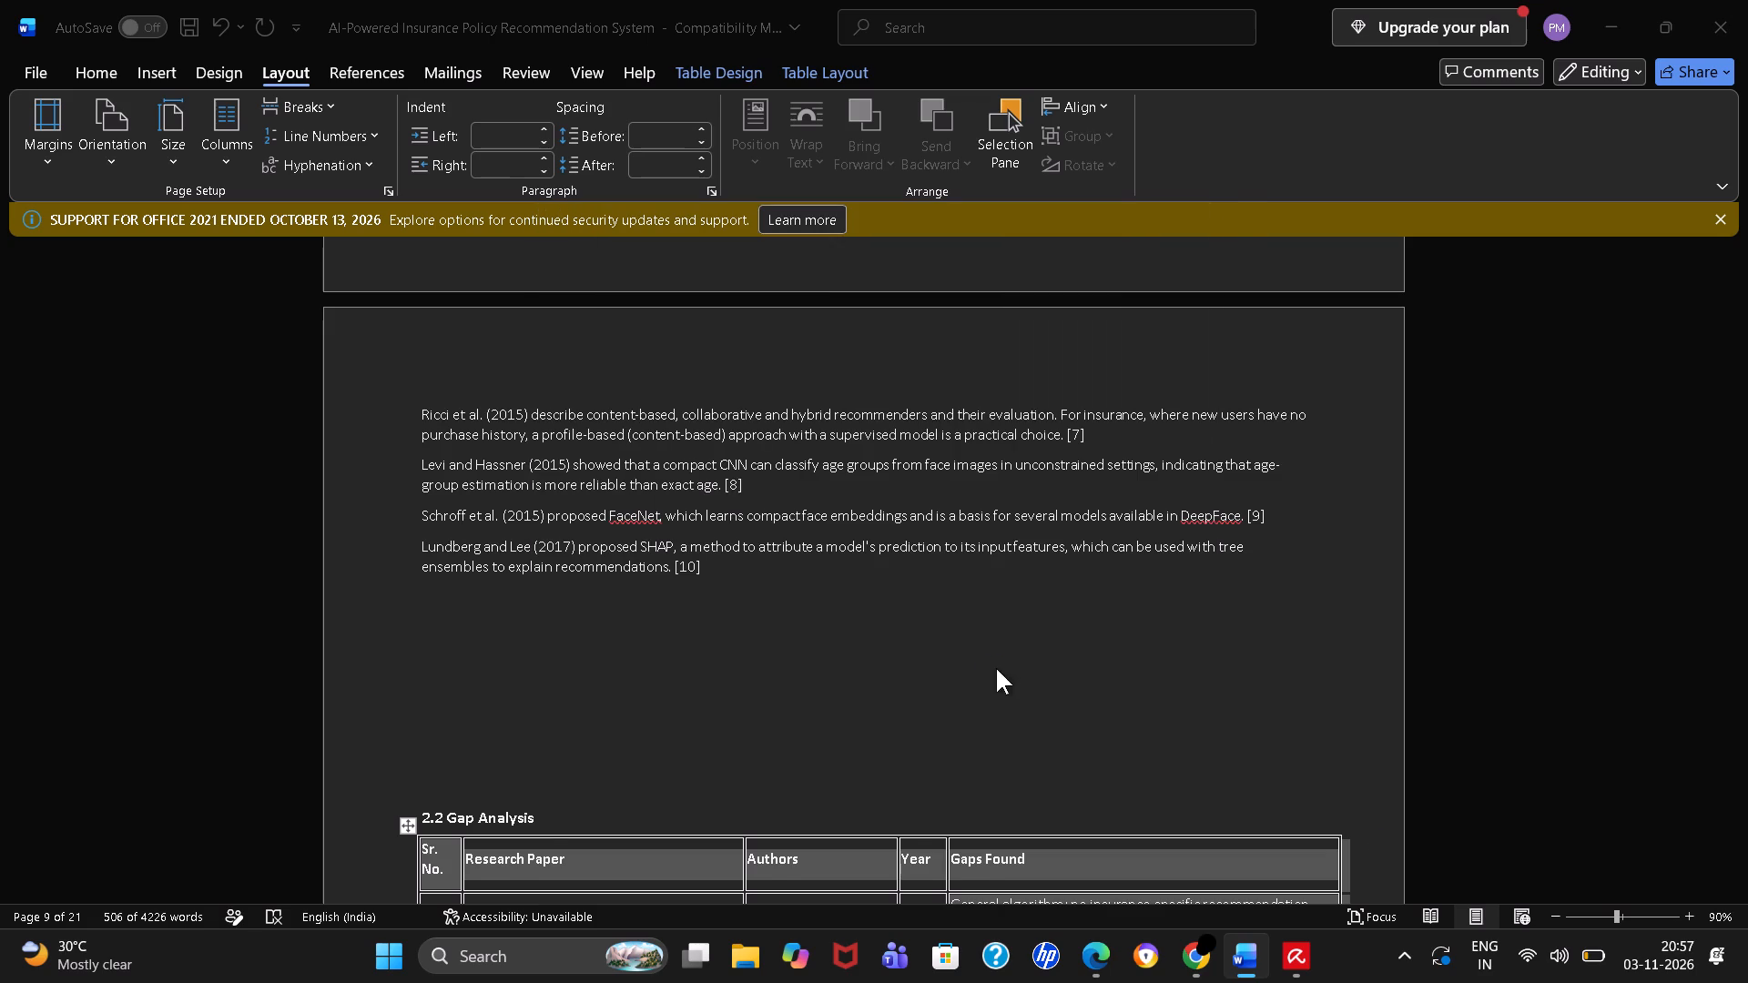
{"action": "scroll", "coordinate": [996, 668], "scroll_direction": "down", "scroll_amount": 2}
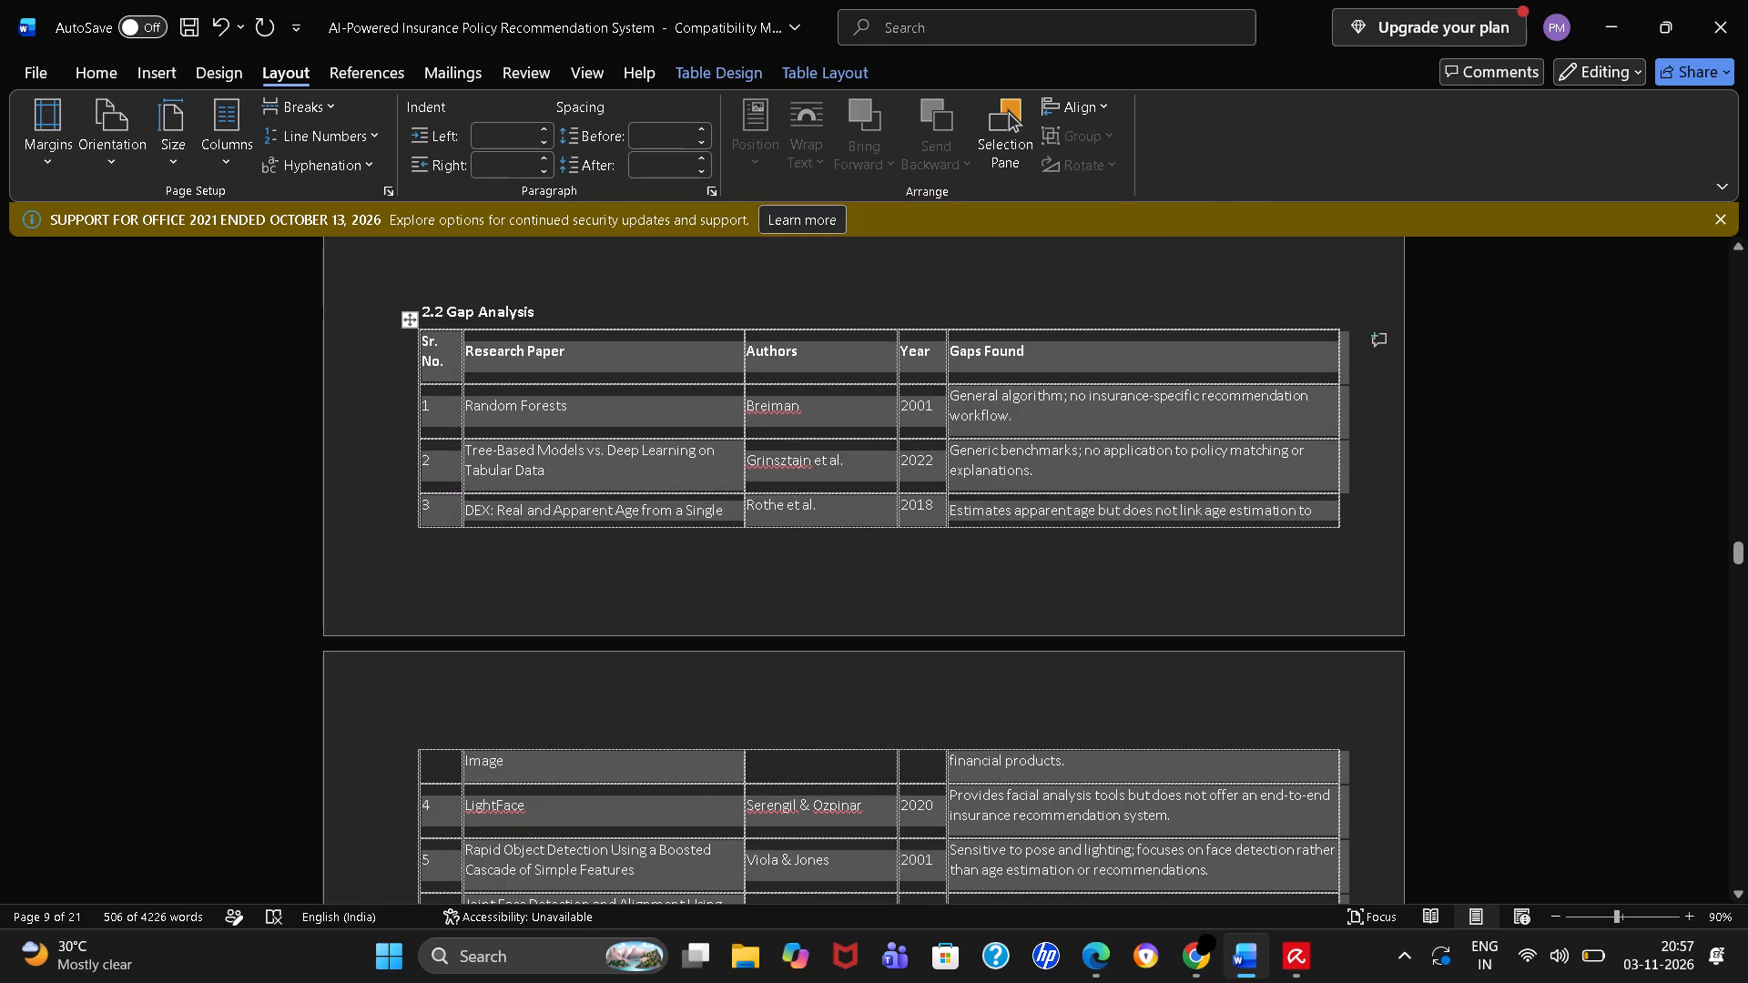
{"action": "left_click", "coordinate": [973, 603]}
Set the border width of the 2.2 Gap Analysis table to ¾ pt in Borders and Shading, applied to Table.
{"action": "scroll", "coordinate": [973, 603], "scroll_direction": "down", "scroll_amount": 1}
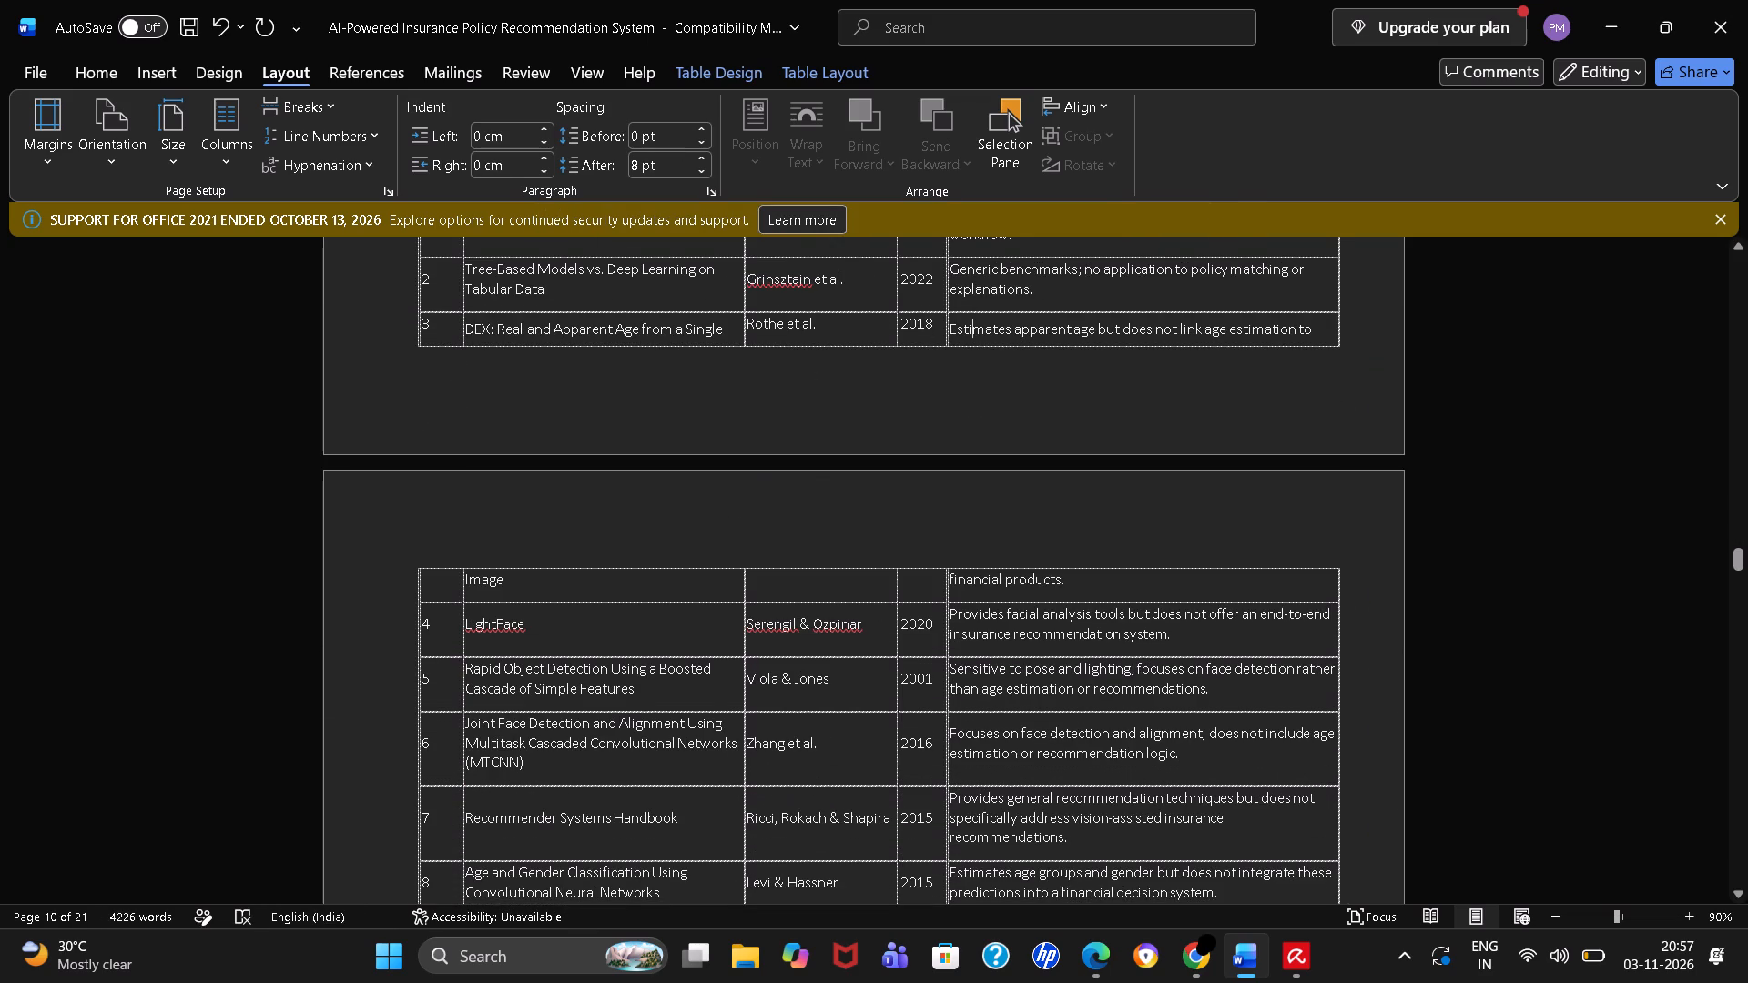
{"action": "scroll", "coordinate": [973, 603], "scroll_direction": "down", "scroll_amount": 1}
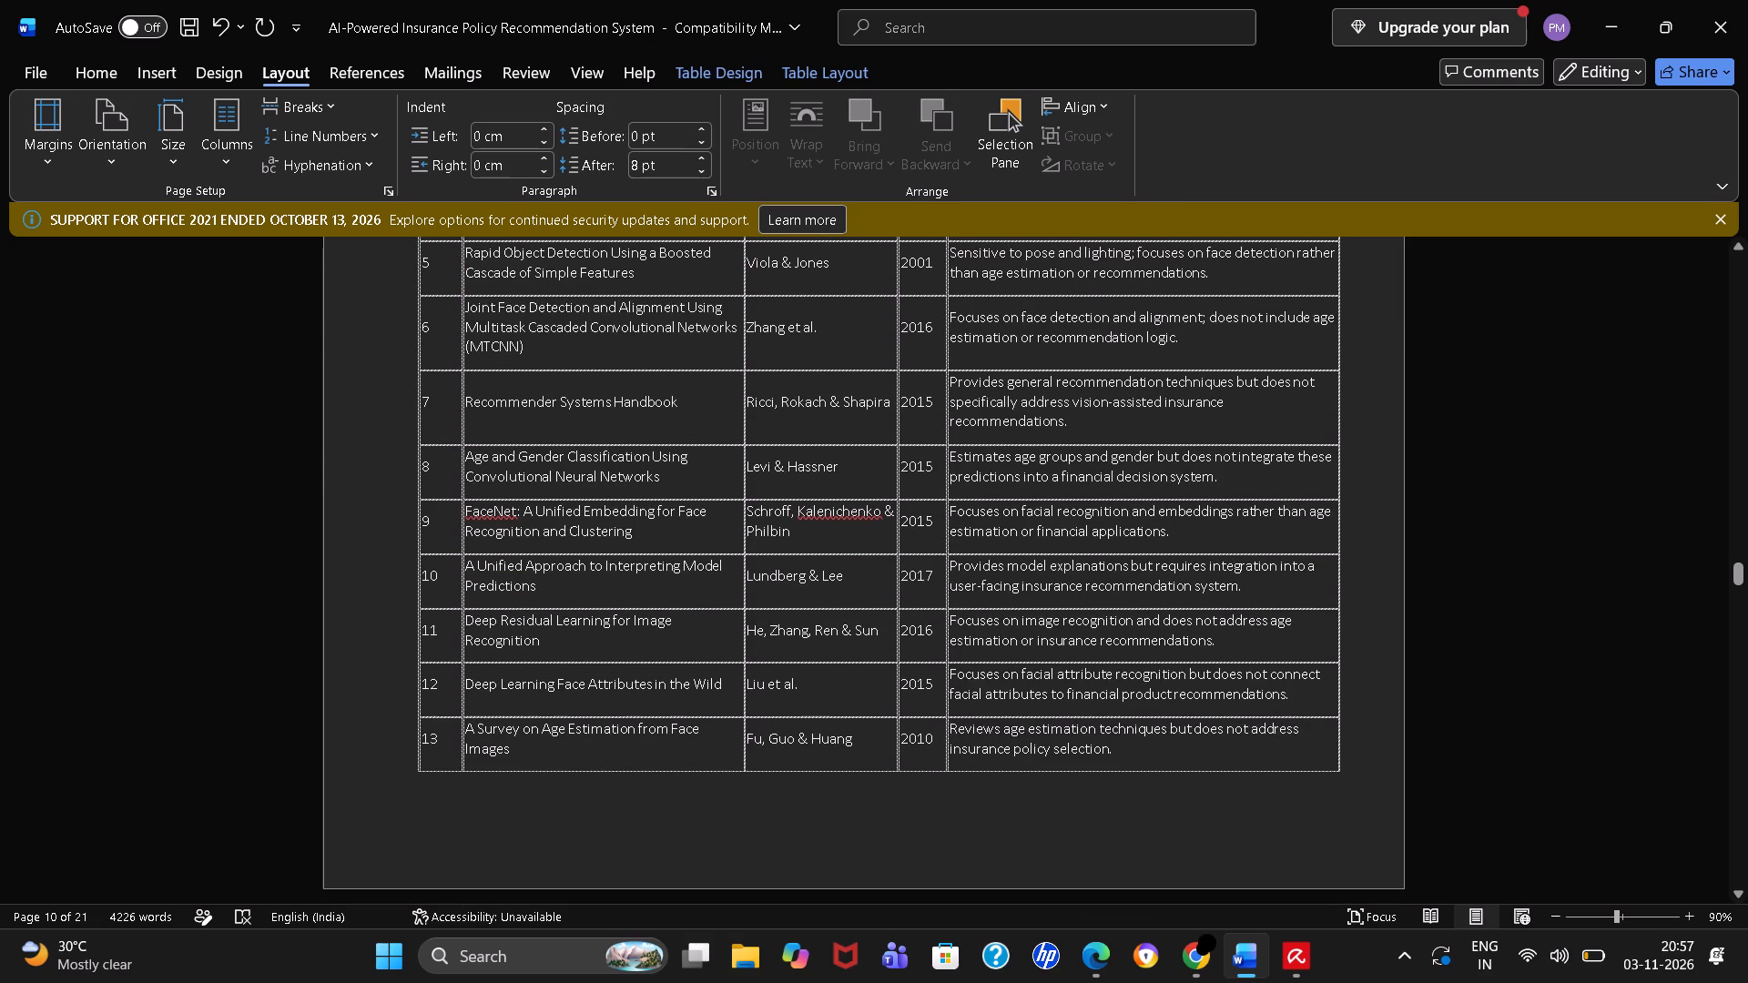
{"action": "double_click", "coordinate": [1241, 714]}
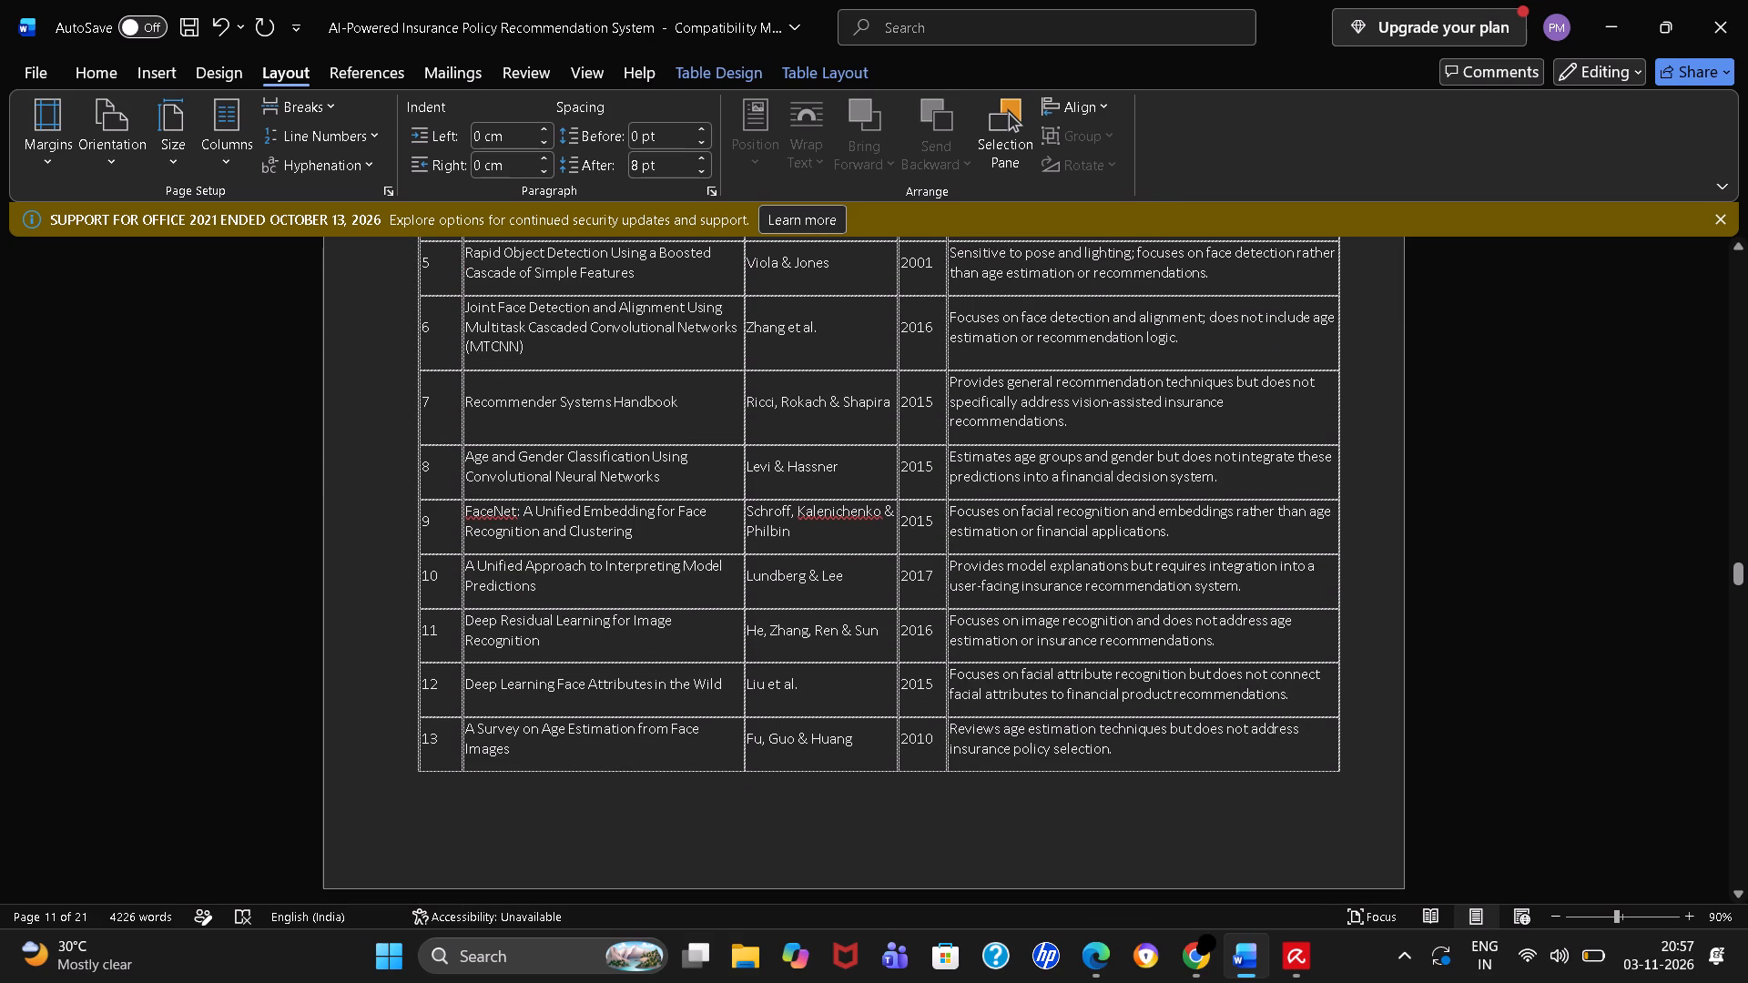
{"action": "right_click", "coordinate": [1241, 714]}
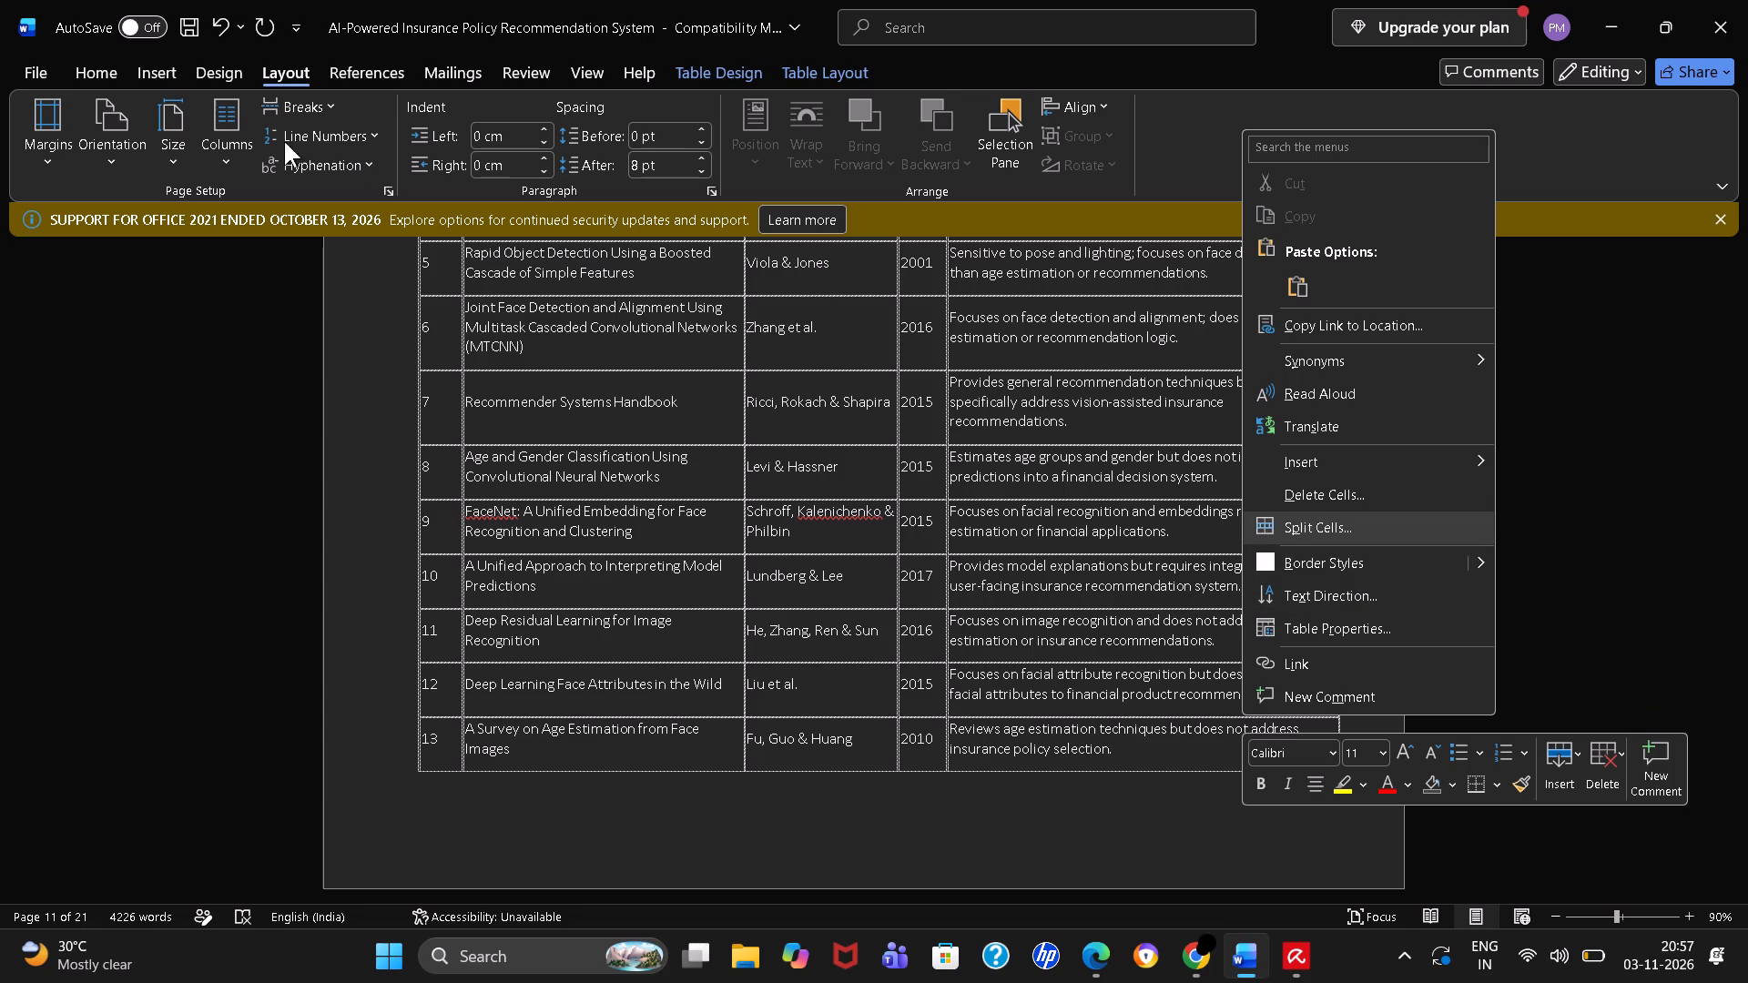
{"action": "left_click", "coordinate": [114, 63]}
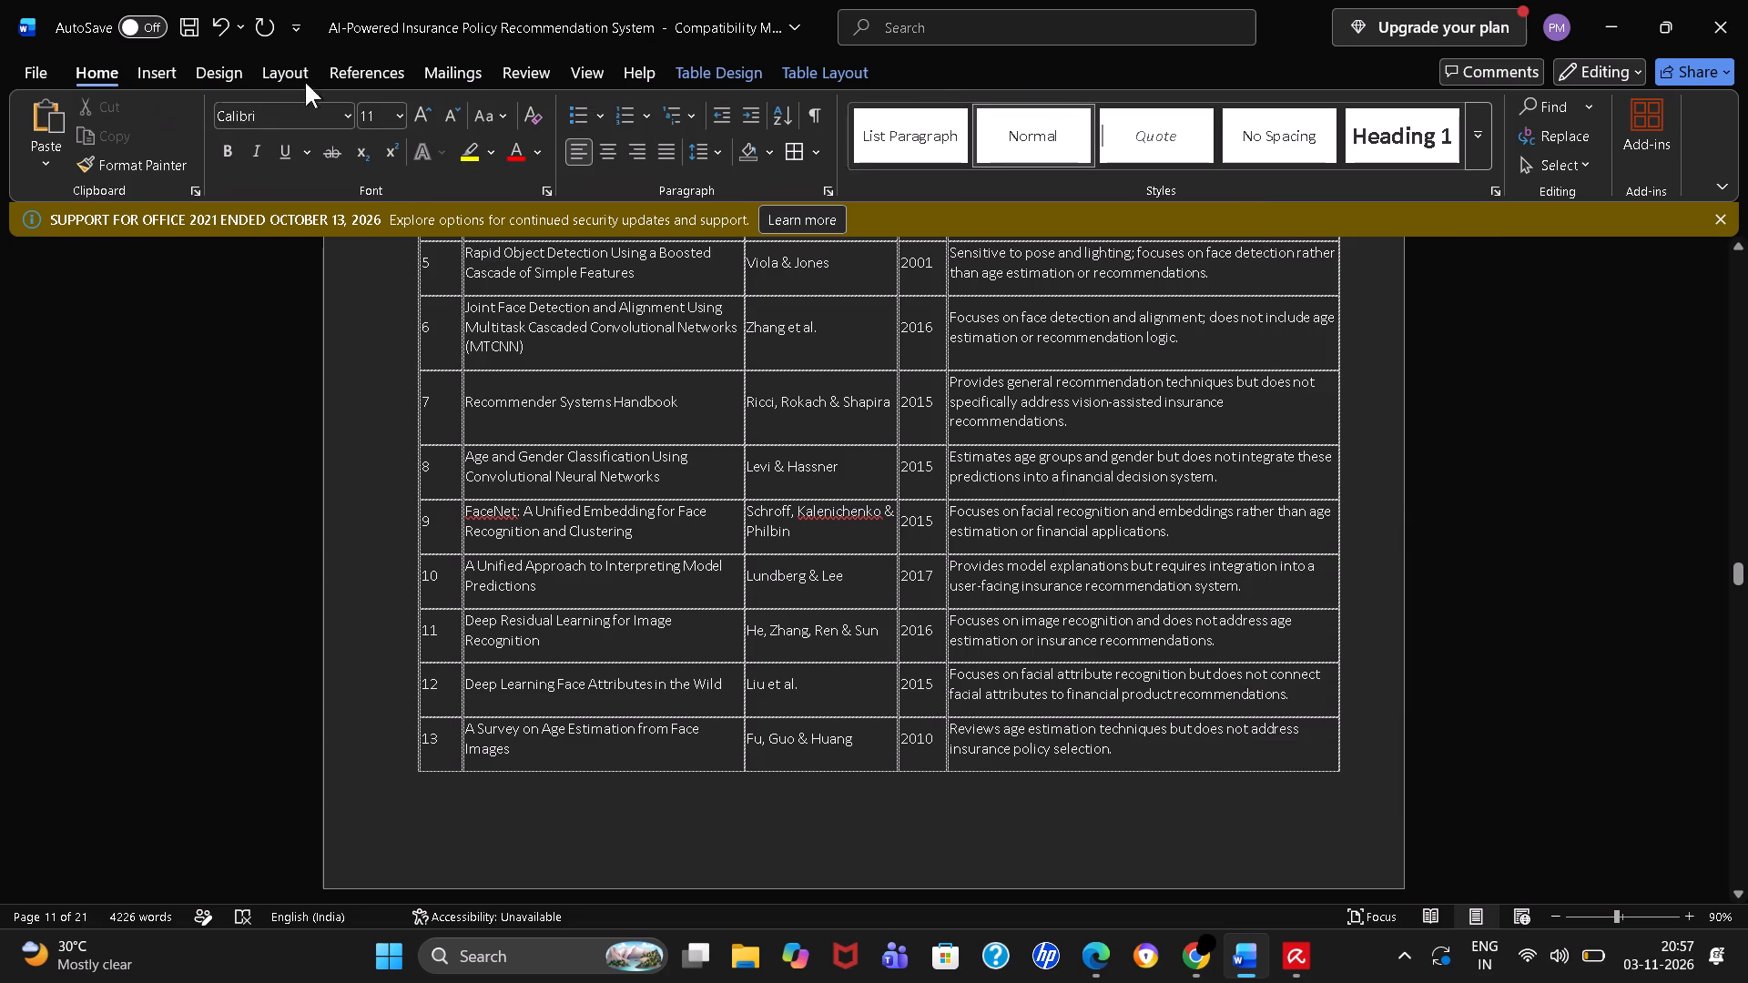
{"action": "left_click", "coordinate": [816, 140]}
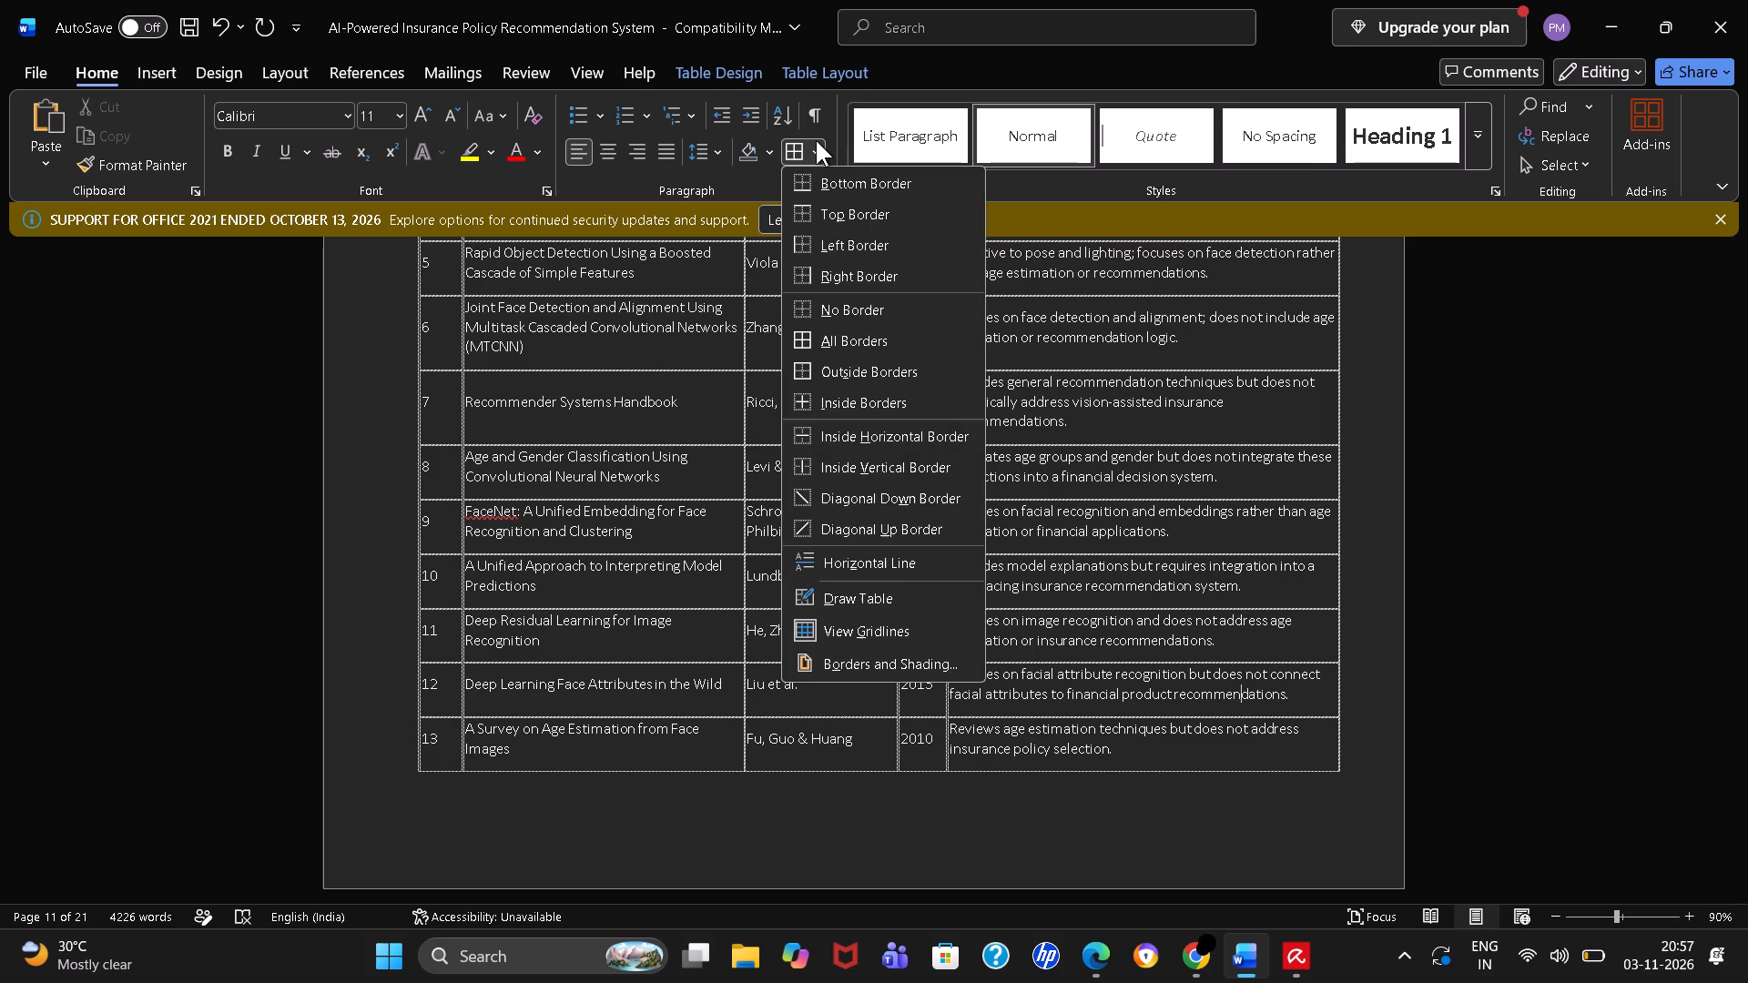
{"action": "left_click", "coordinate": [857, 655]}
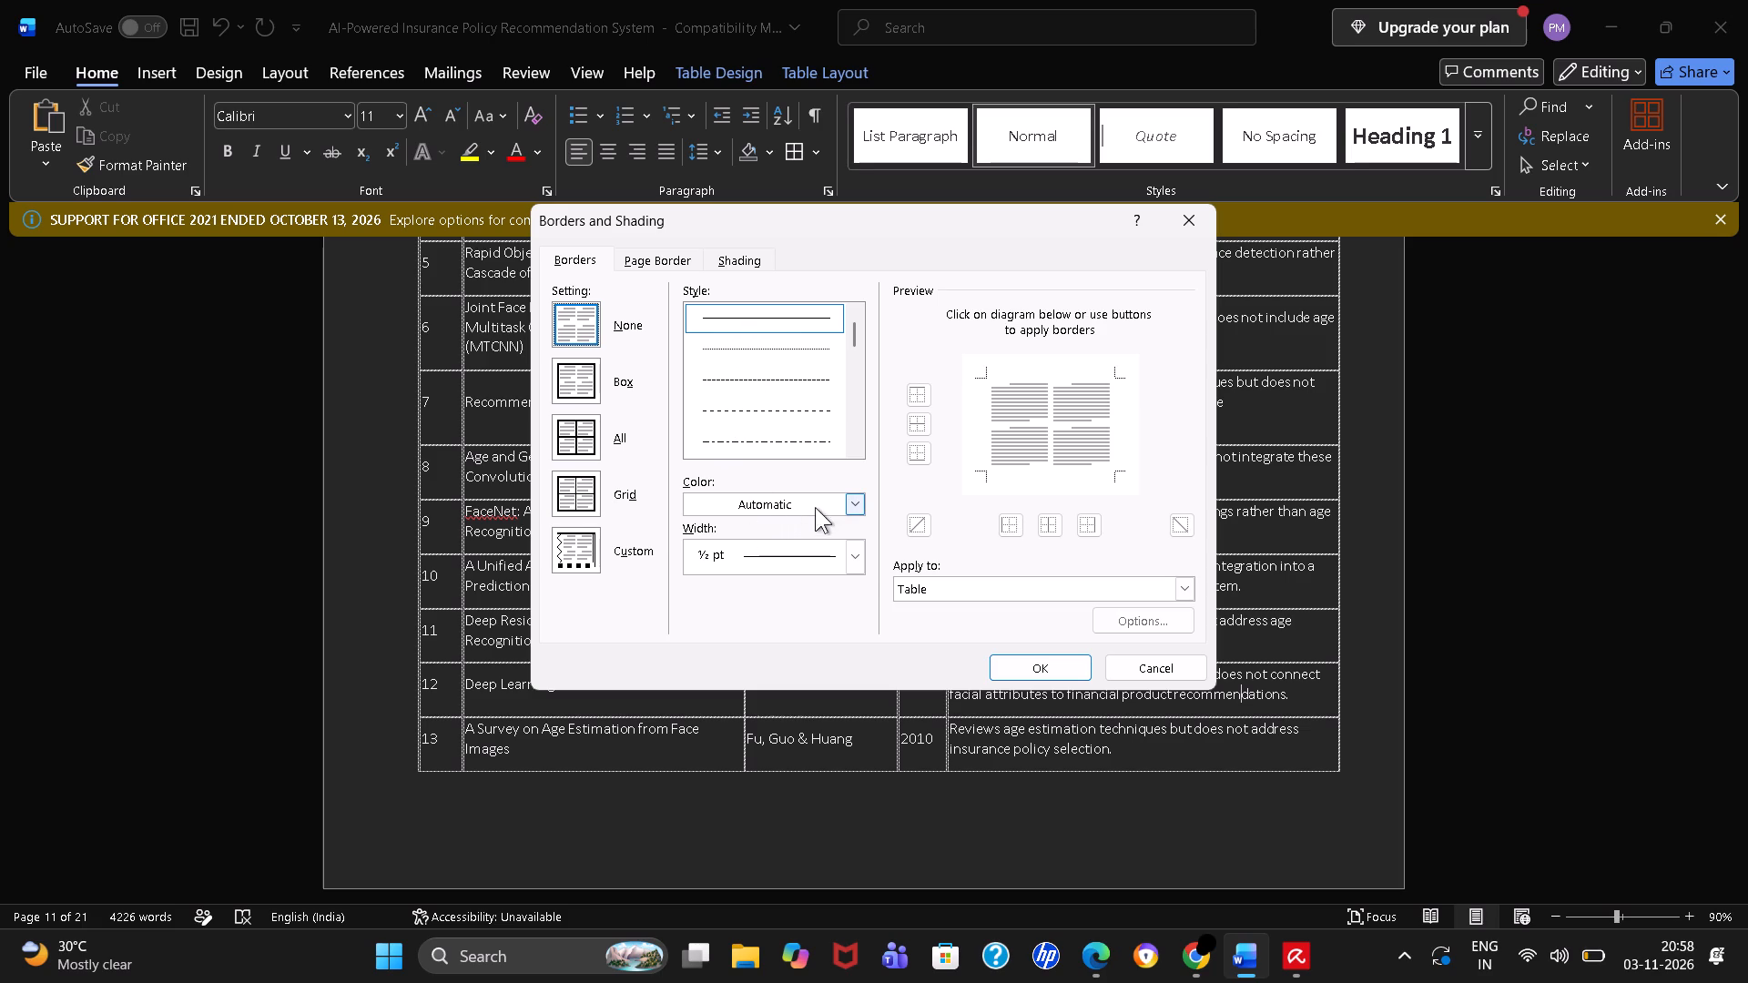
{"action": "left_click", "coordinate": [859, 559]}
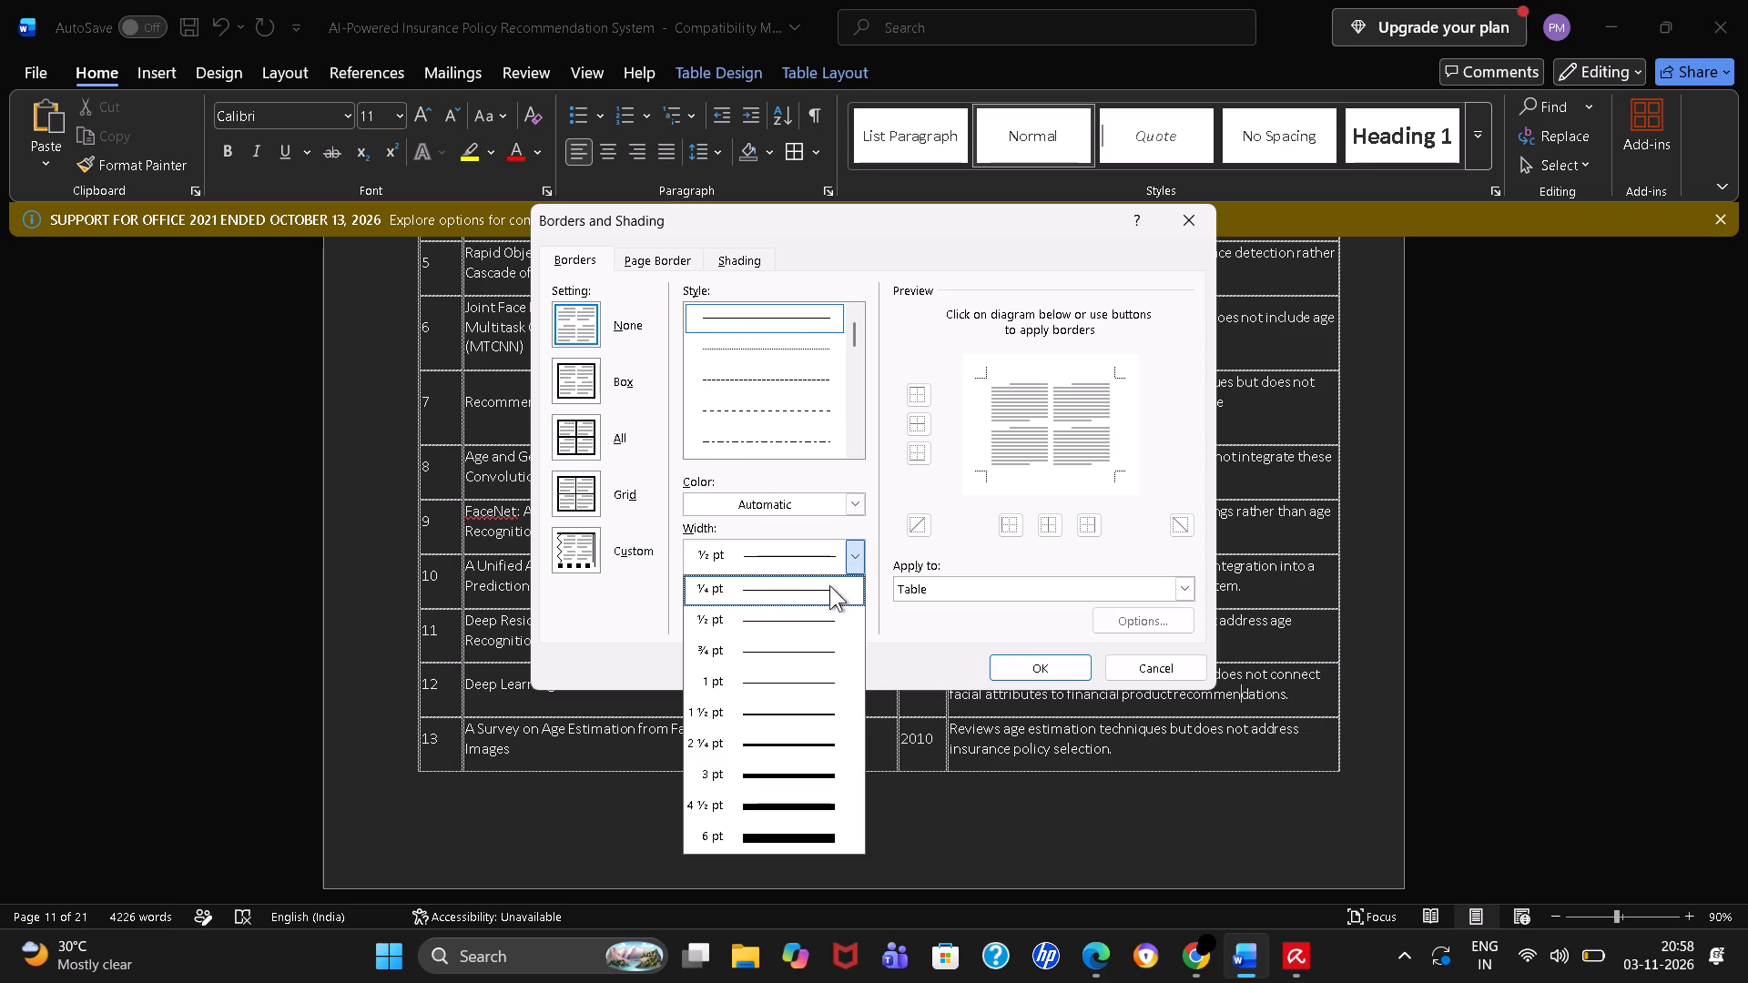
{"action": "left_click", "coordinate": [793, 648]}
{"action": "left_click", "coordinate": [1055, 667]}
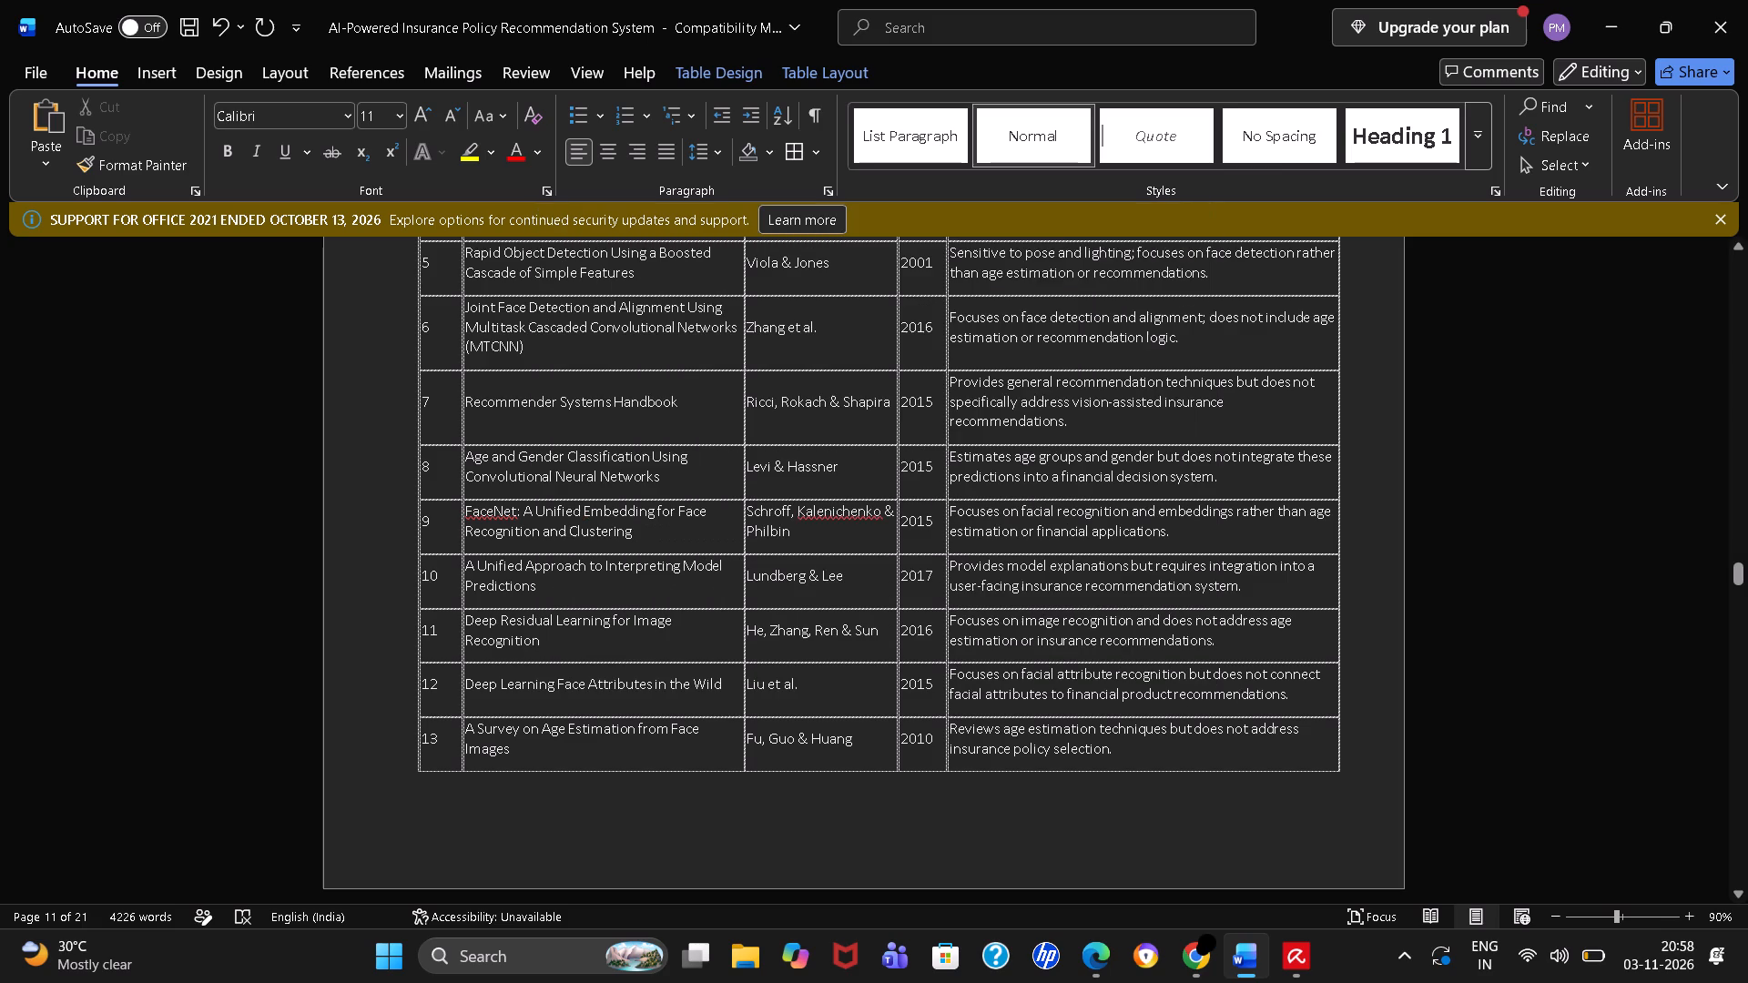
Select the whole 2.2 Gap Analysis table and apply border setting None with a thin single-line style near the end of the available styles.
{"action": "scroll", "coordinate": [1055, 667], "scroll_direction": "up", "scroll_amount": 4}
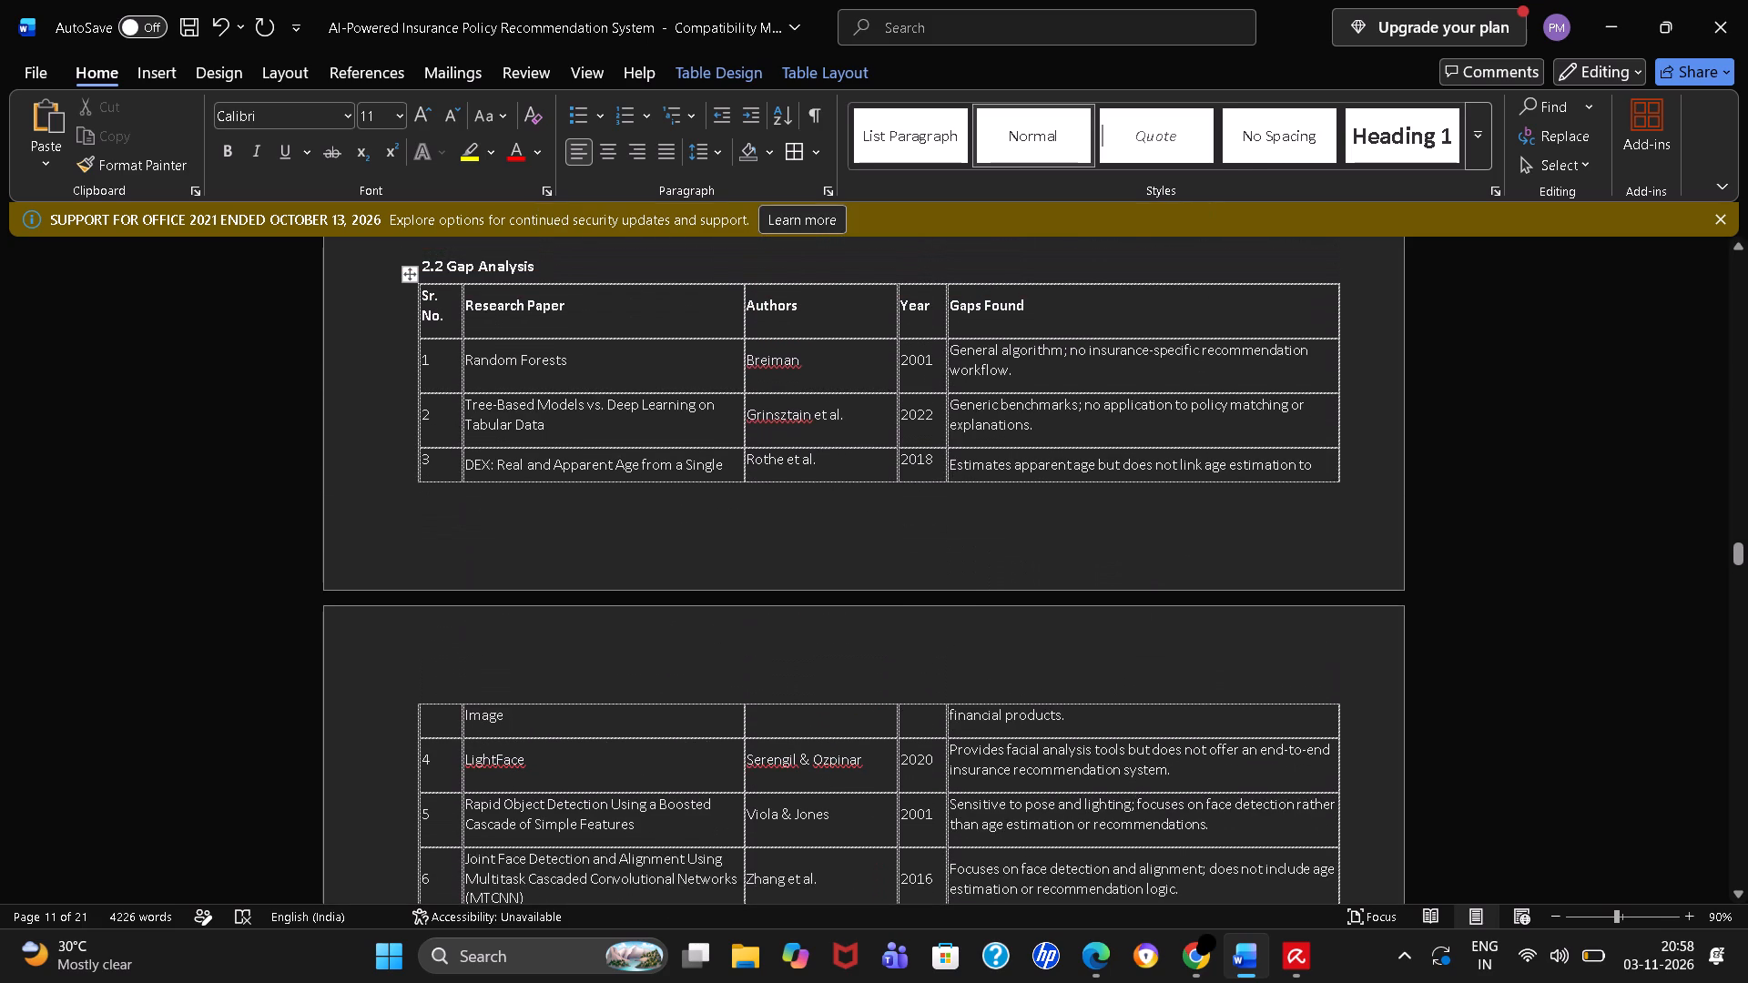
{"action": "left_click", "coordinate": [1031, 570]}
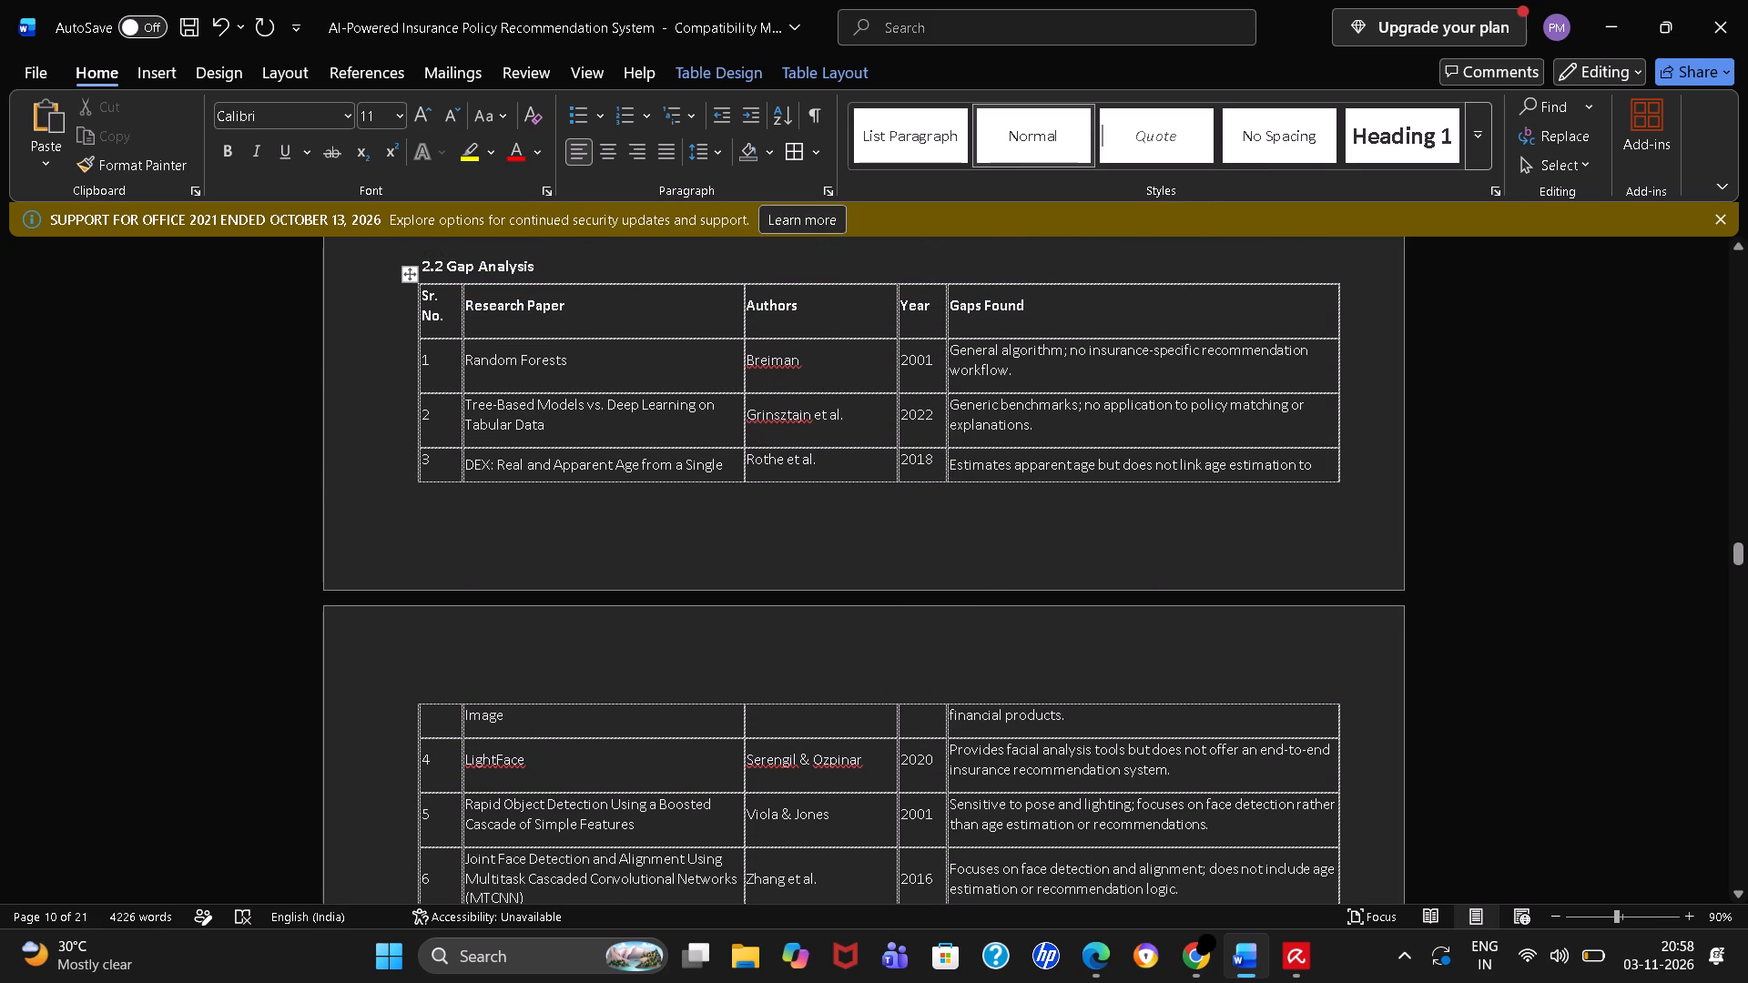
{"action": "left_click", "coordinate": [877, 523]}
{"action": "left_click", "coordinate": [786, 421]}
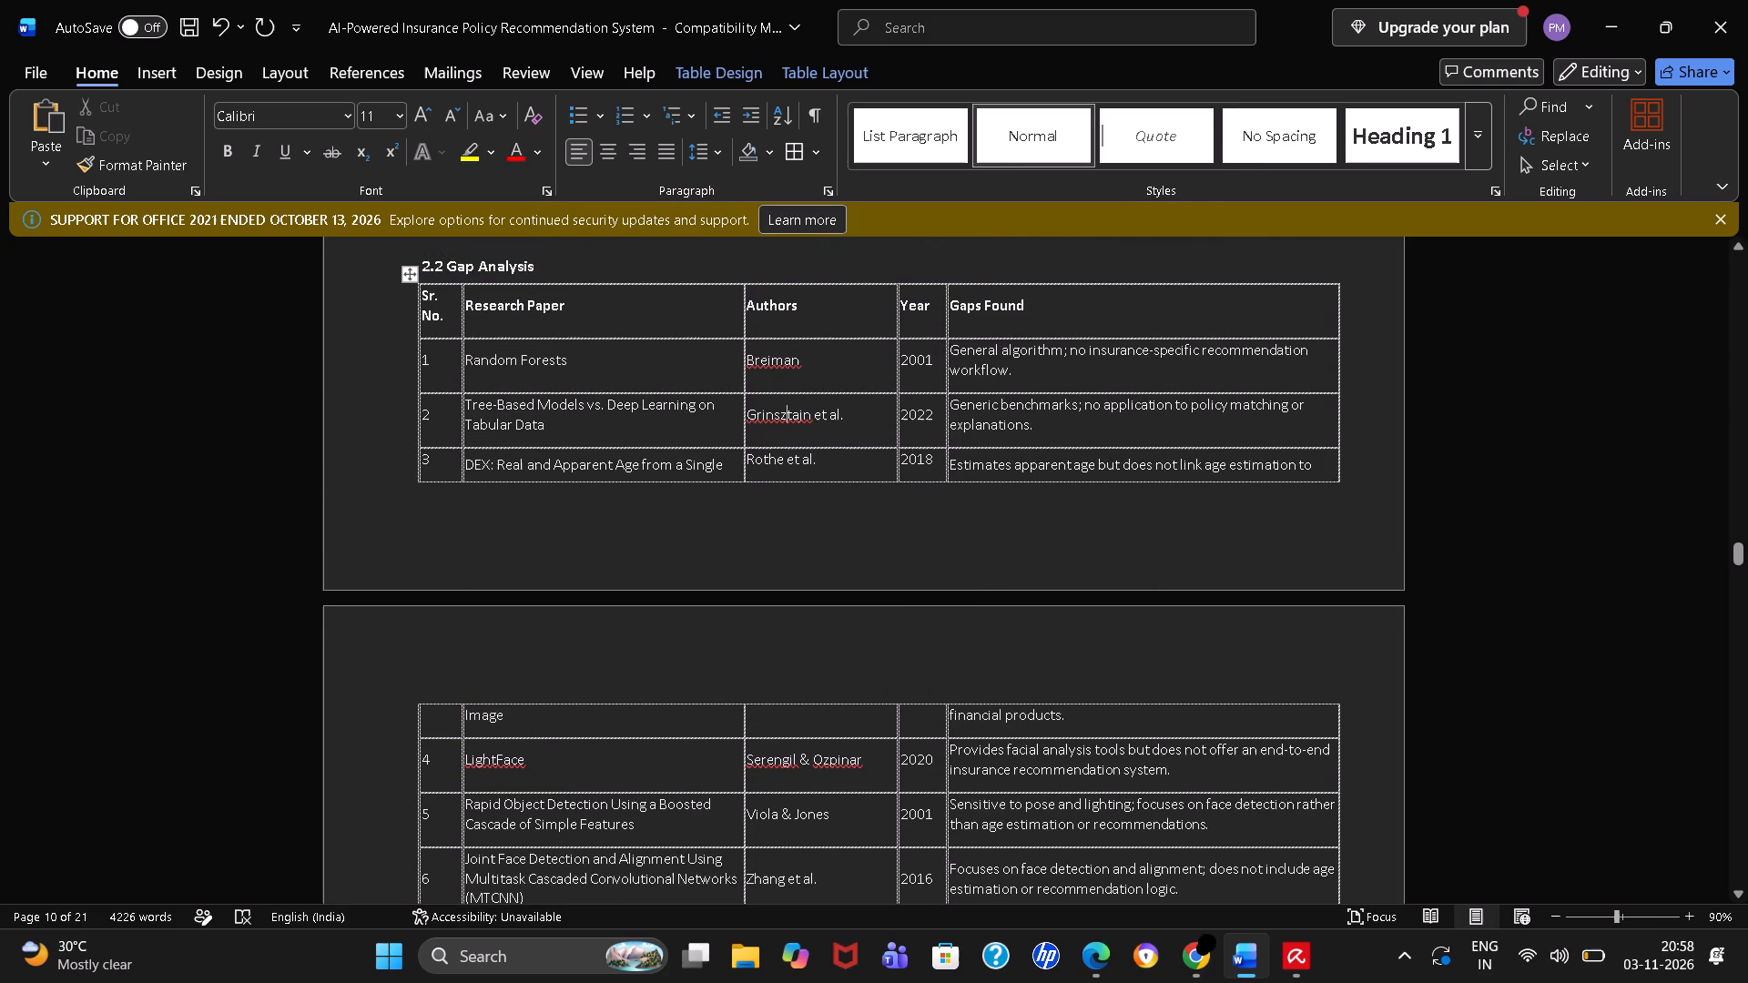
{"action": "scroll", "coordinate": [786, 421], "scroll_direction": "up", "scroll_amount": 1}
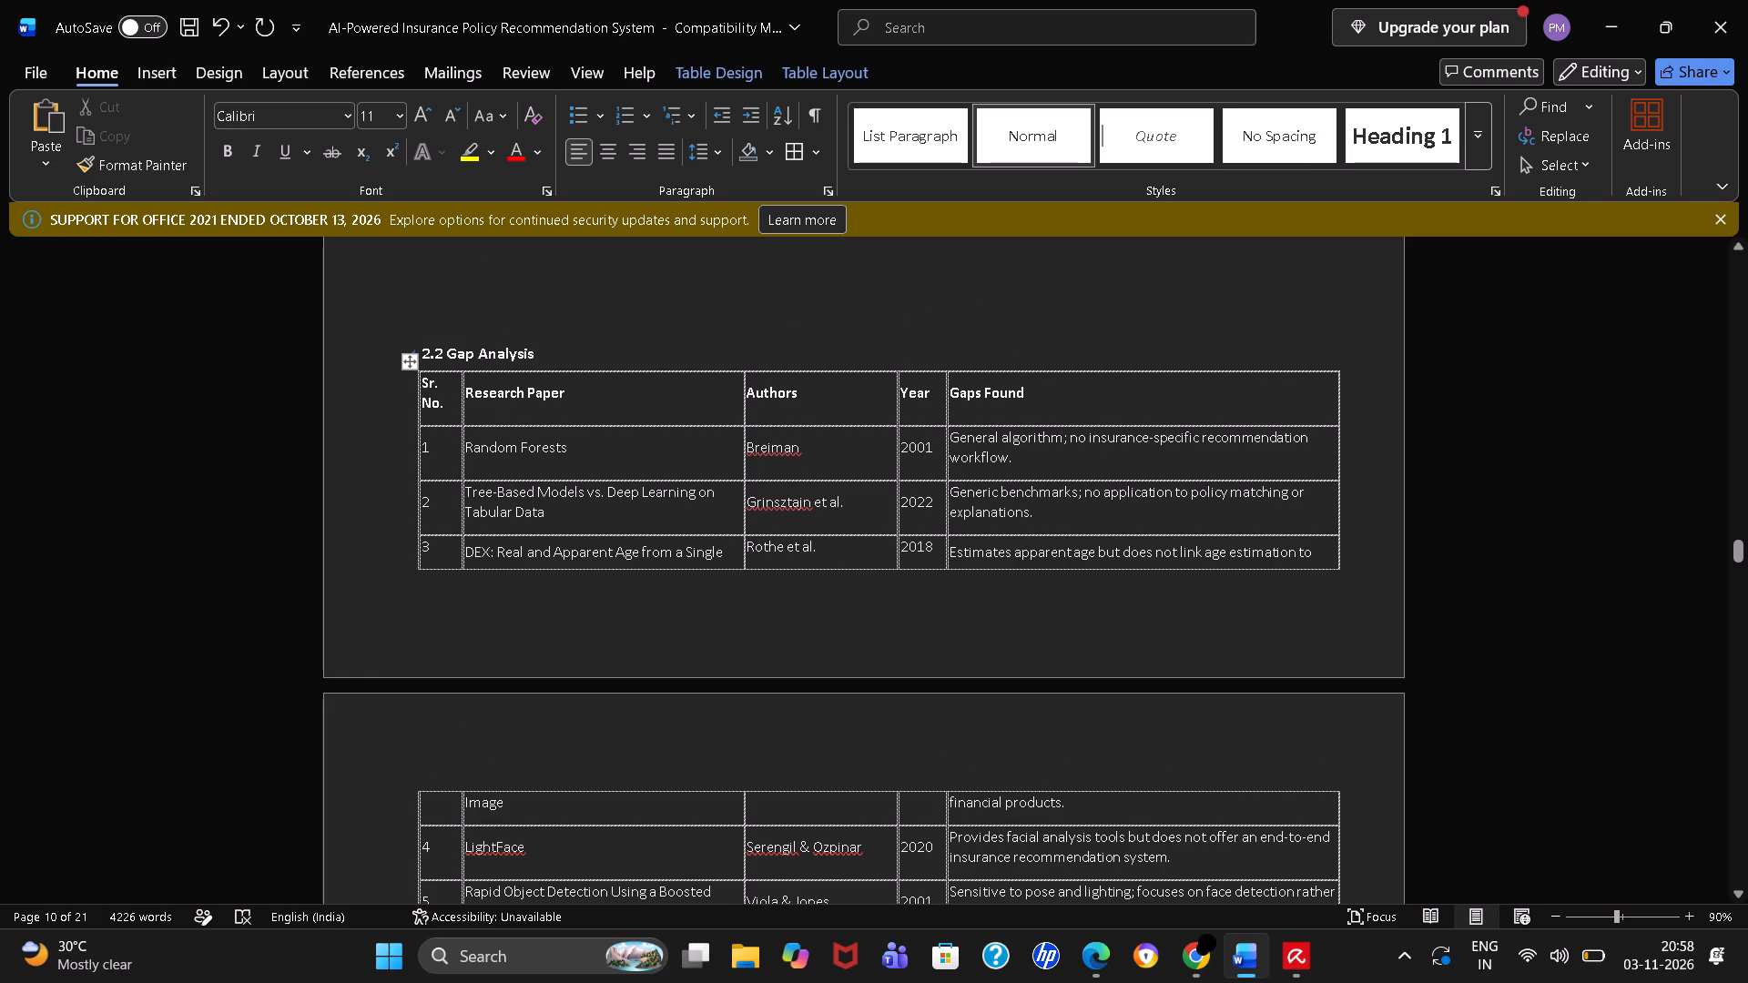
{"action": "left_click", "coordinate": [413, 360]}
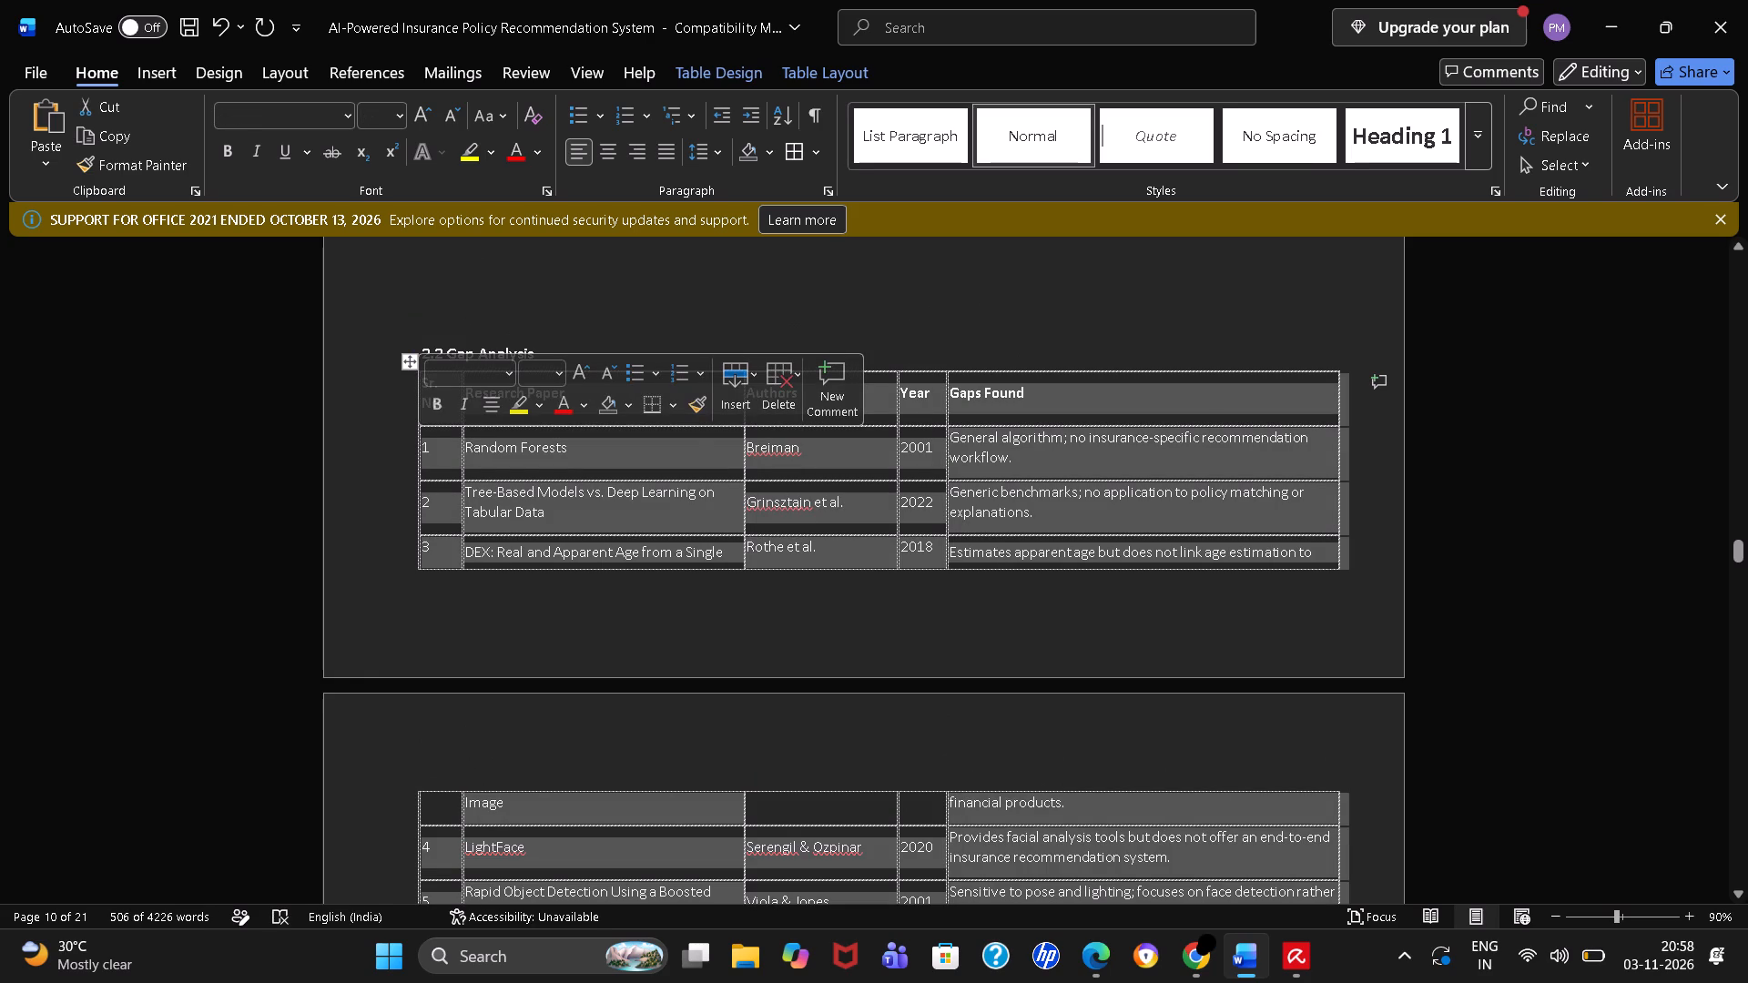
{"action": "left_click", "coordinate": [676, 412]}
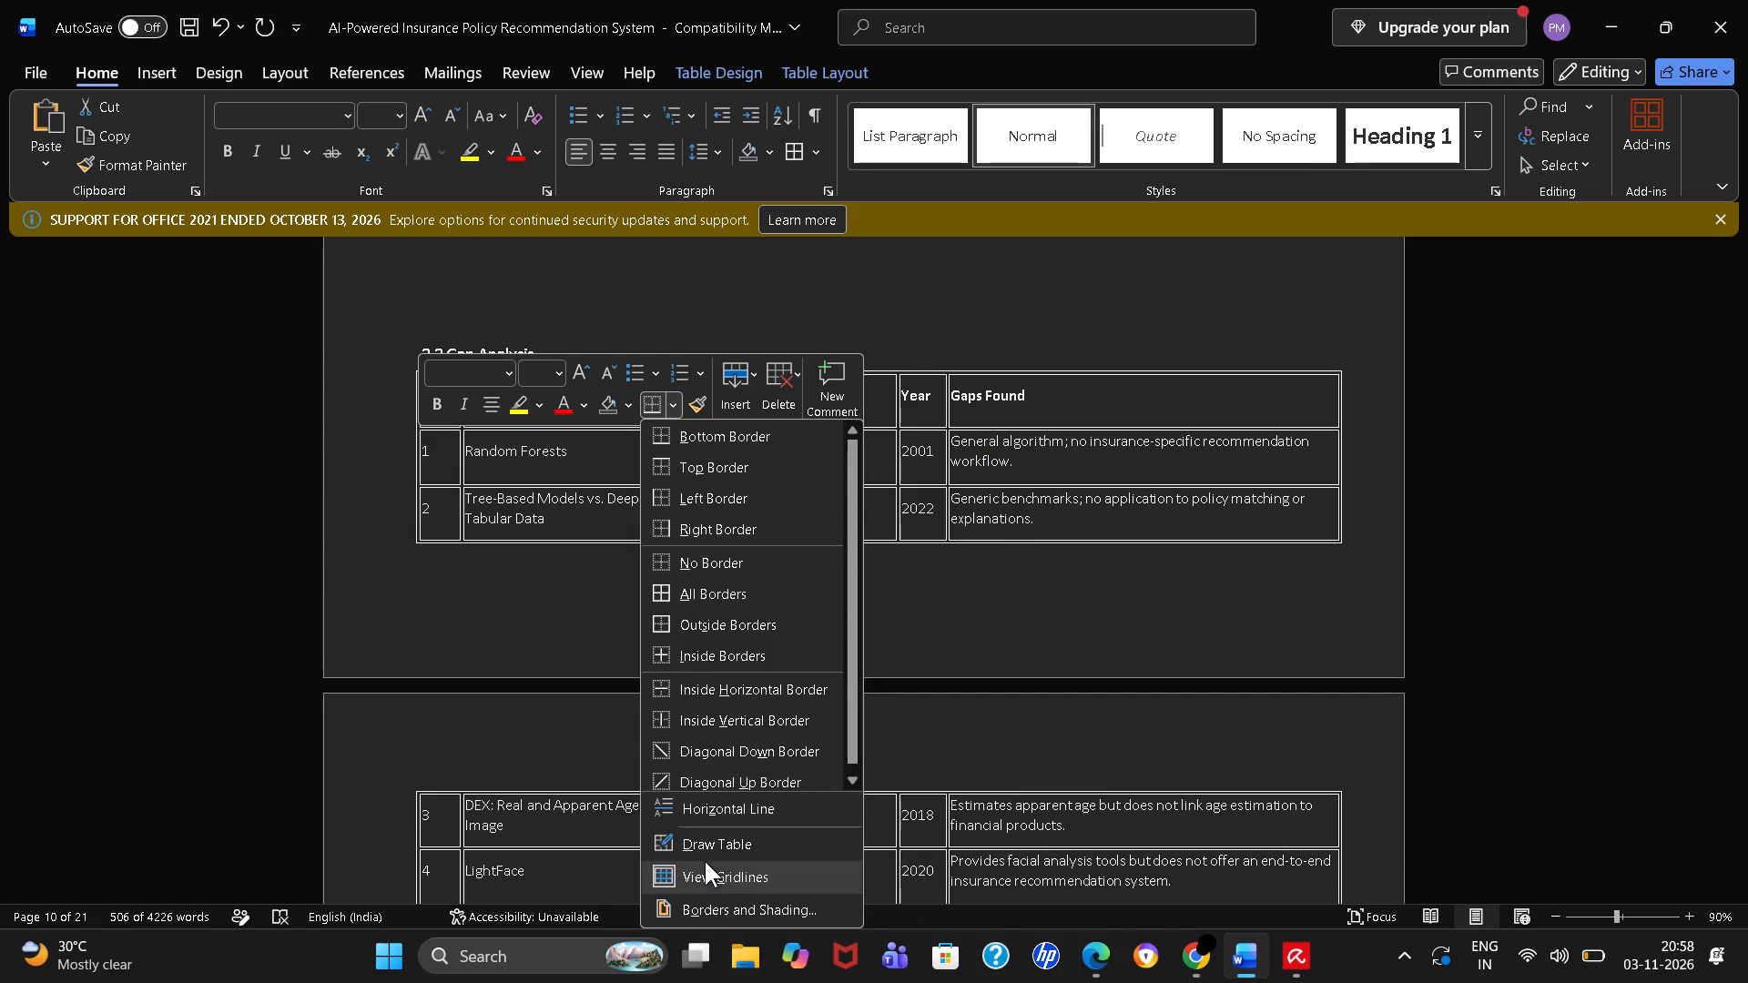
{"action": "left_click", "coordinate": [706, 911]}
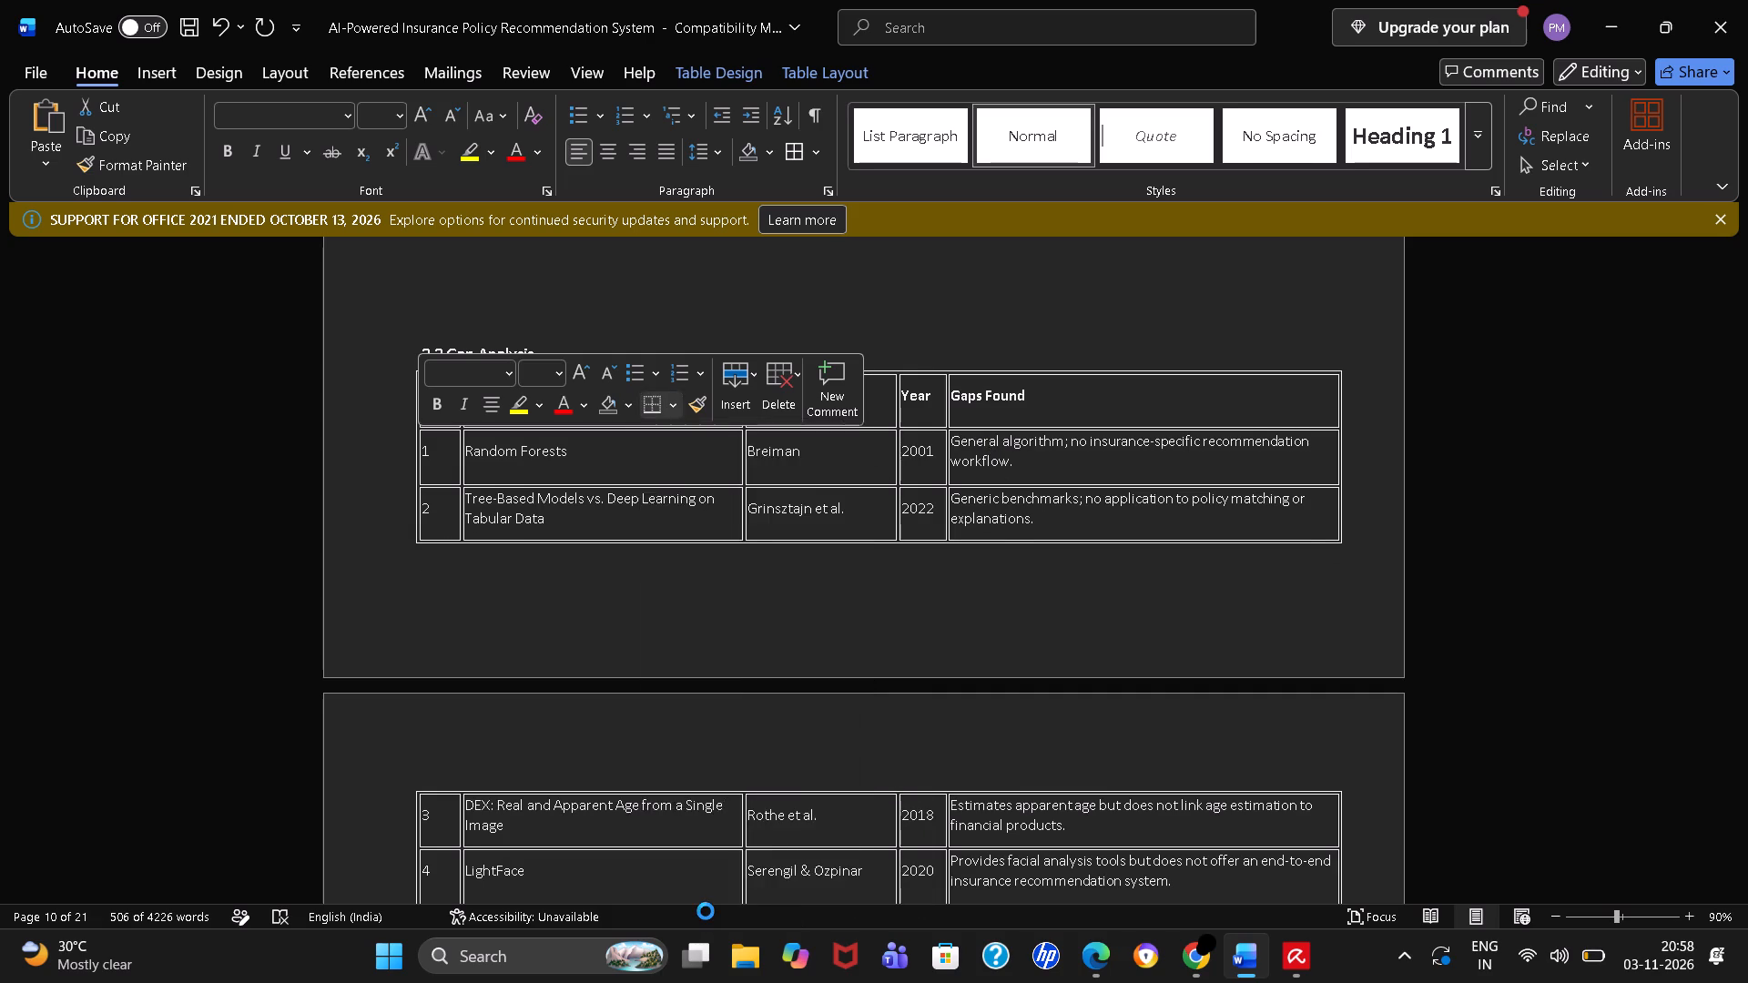
{"action": "left_click", "coordinate": [574, 321]}
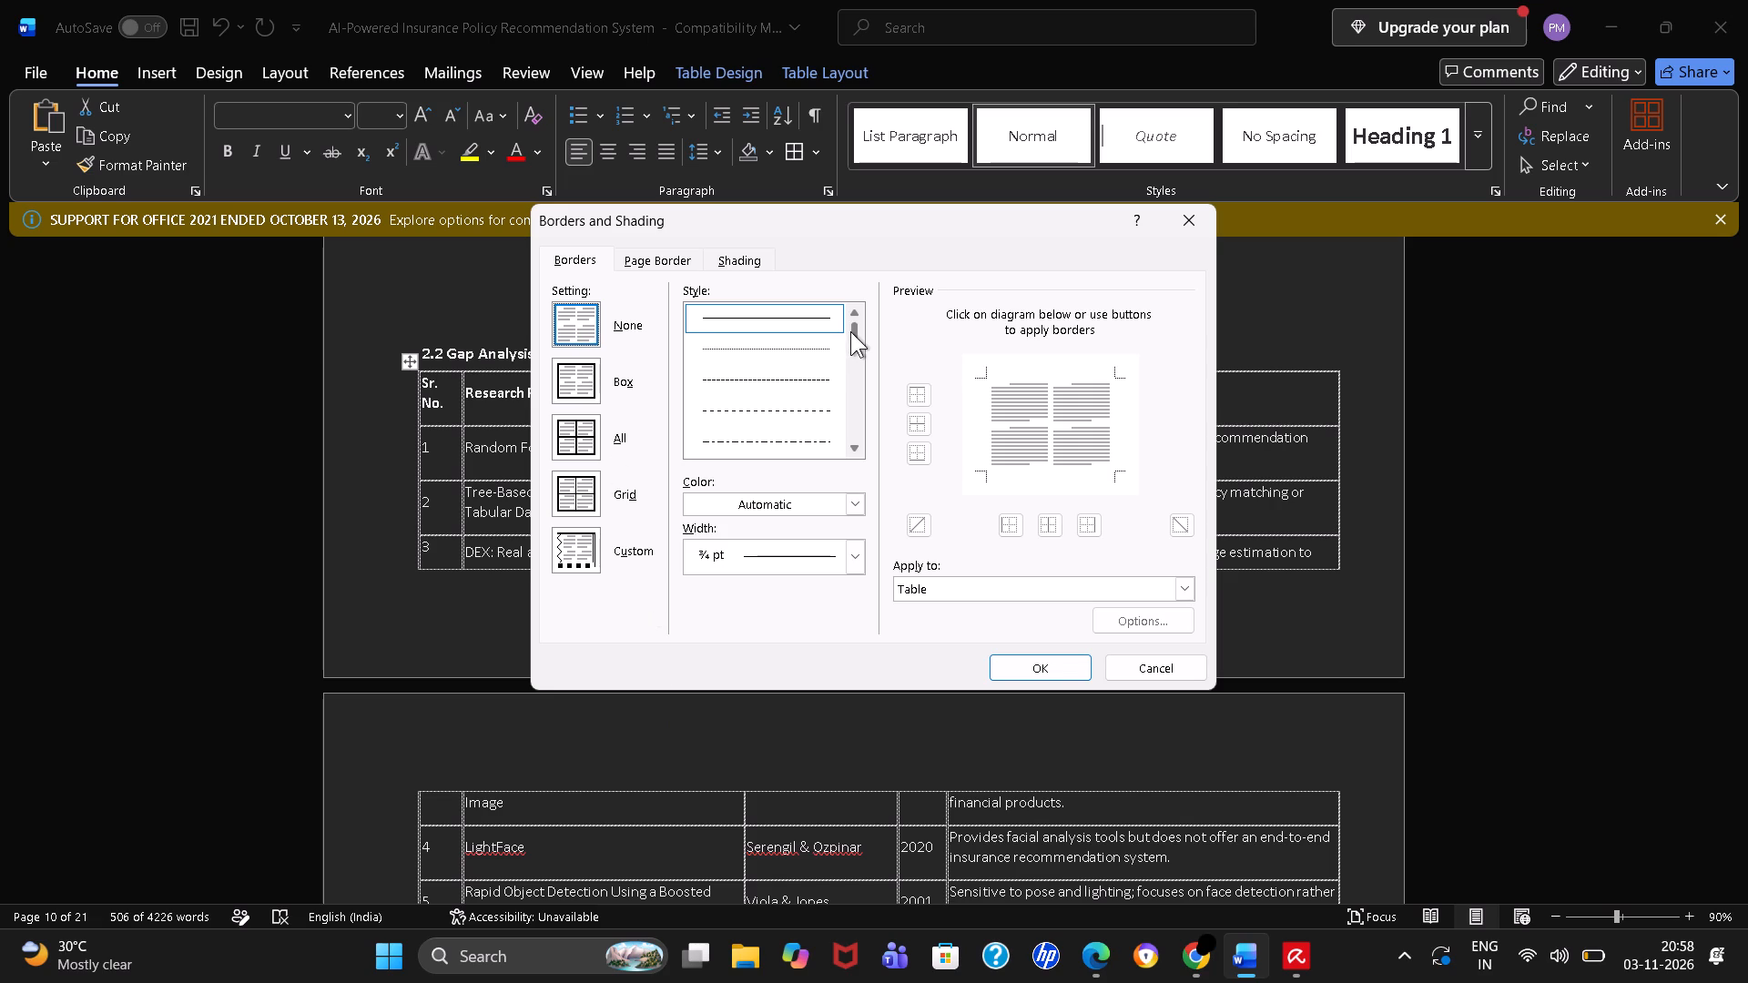
{"action": "left_click_drag", "start_coordinate": [850, 331], "coordinate": [854, 560]}
{"action": "left_click_drag", "start_coordinate": [859, 347], "coordinate": [857, 460]}
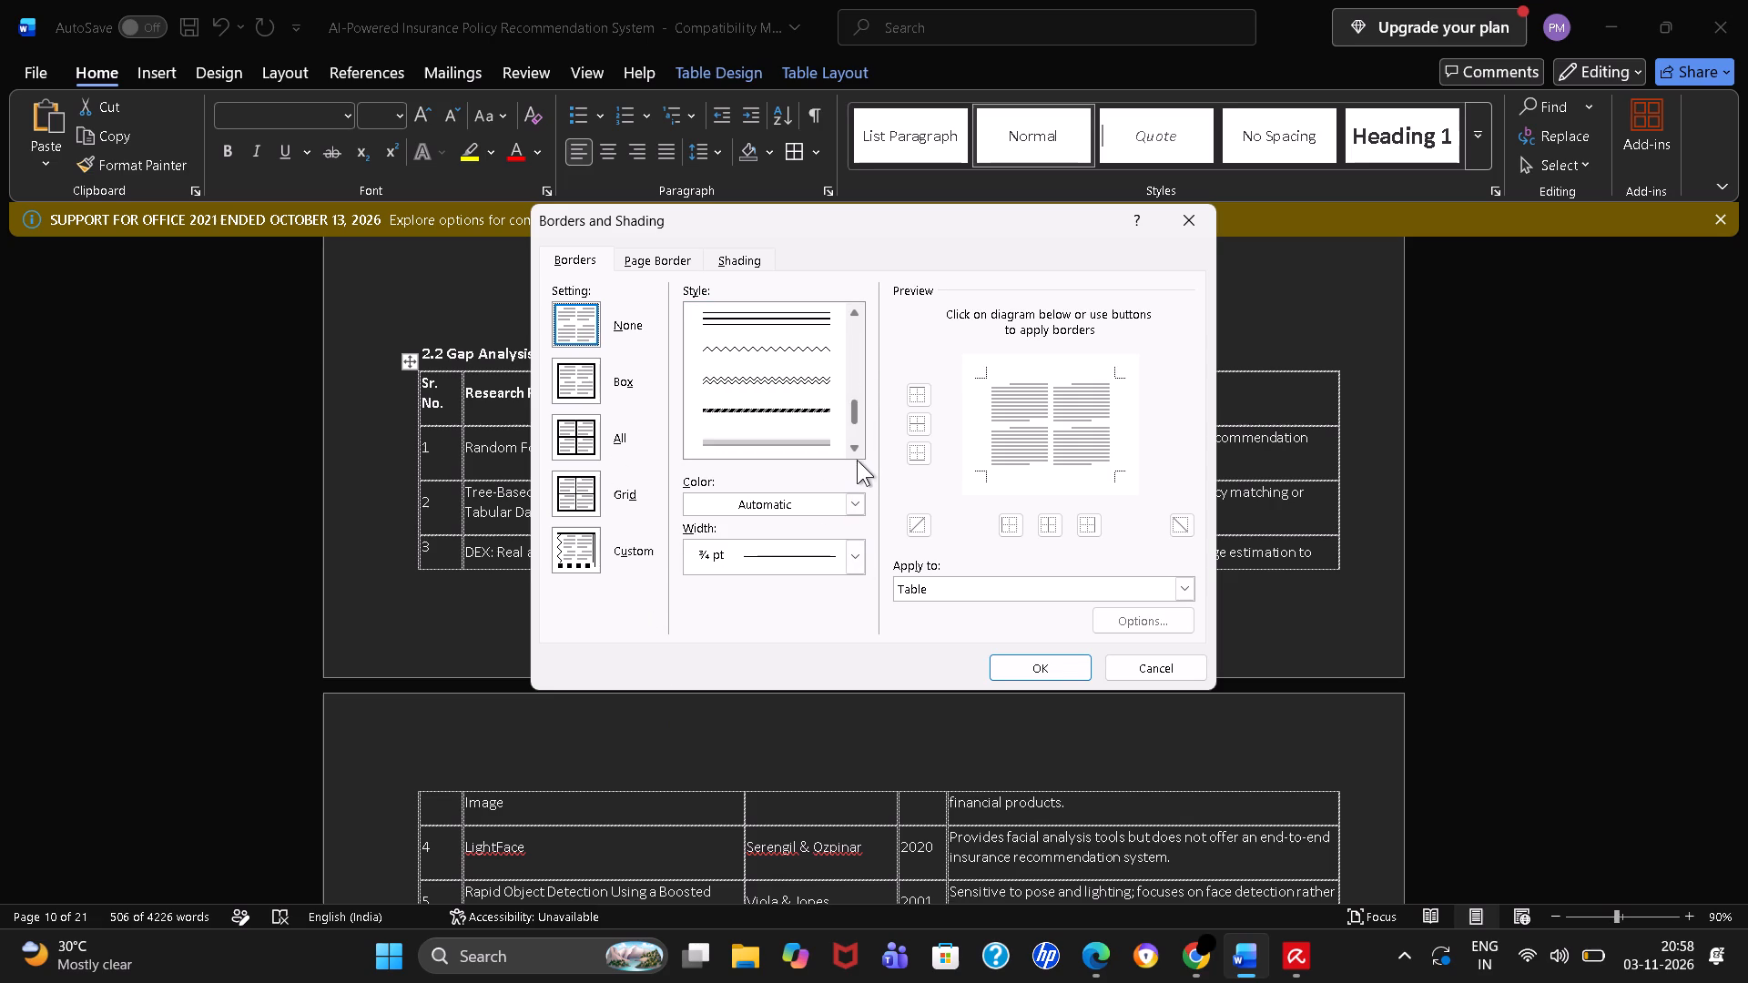
{"action": "left_click_drag", "start_coordinate": [857, 460], "coordinate": [856, 463]}
{"action": "left_click_drag", "start_coordinate": [854, 399], "coordinate": [851, 446]}
{"action": "triple_click", "coordinate": [851, 446]}
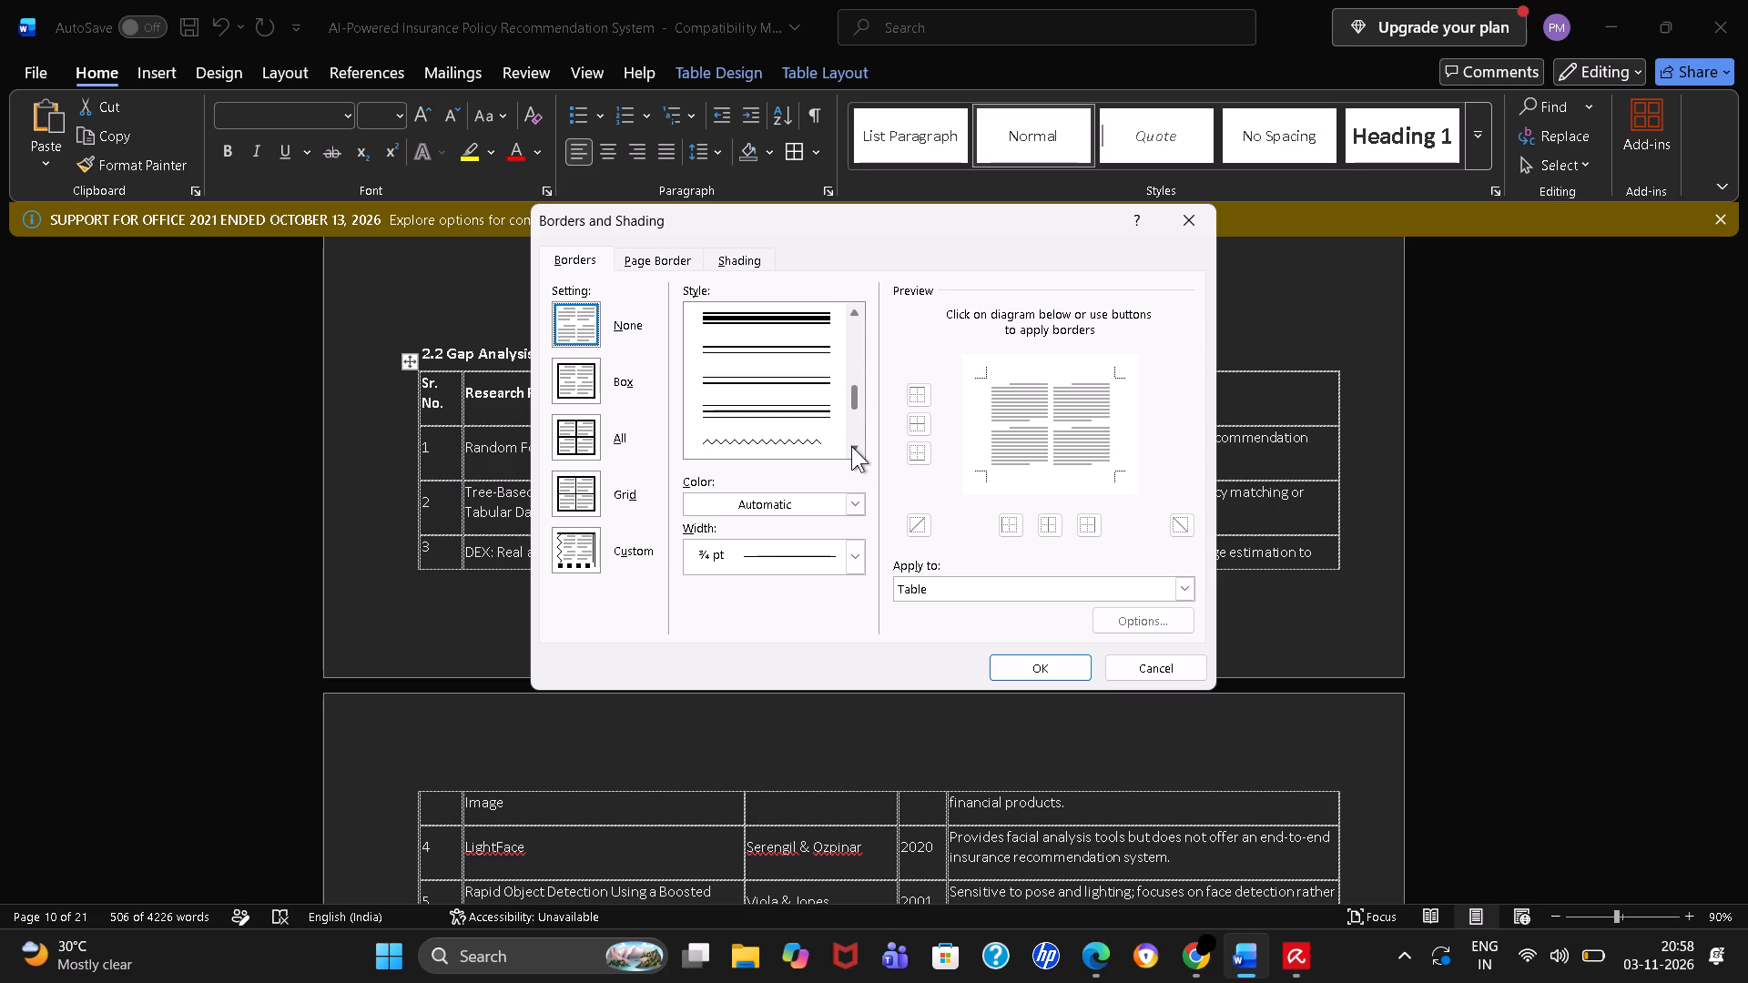
{"action": "triple_click", "coordinate": [851, 446]}
{"action": "left_click", "coordinate": [851, 446]}
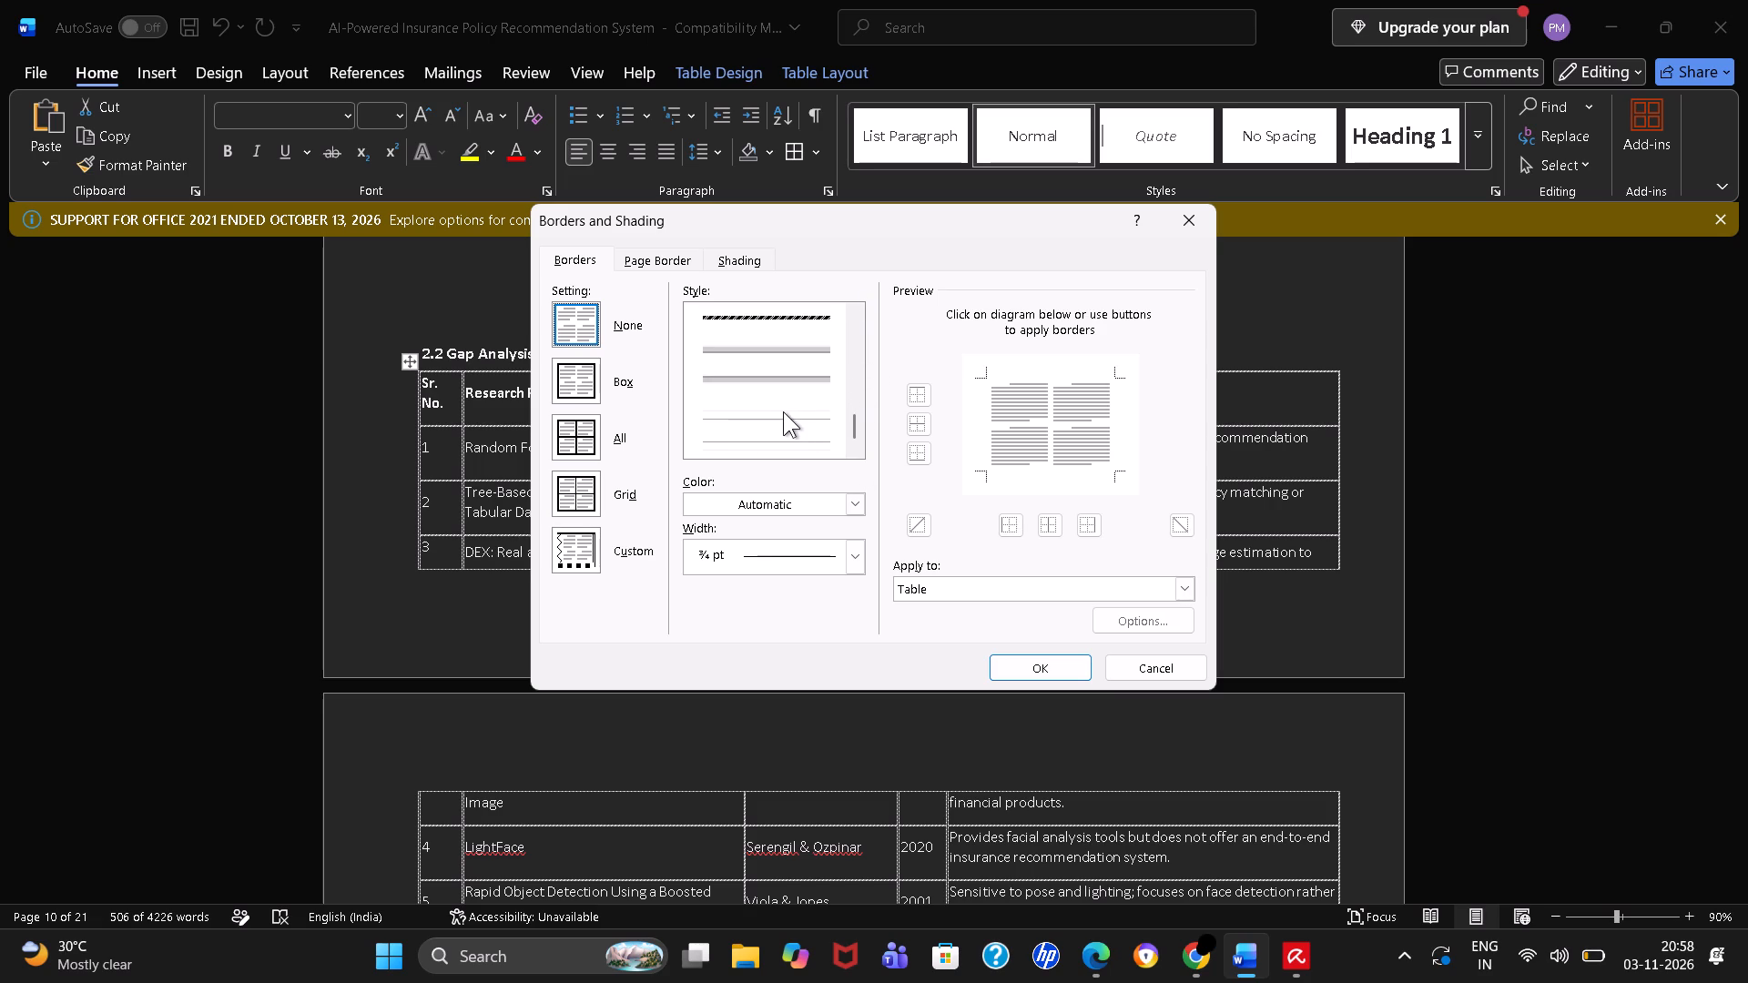
{"action": "left_click", "coordinate": [783, 411]}
{"action": "left_click", "coordinate": [1046, 663]}
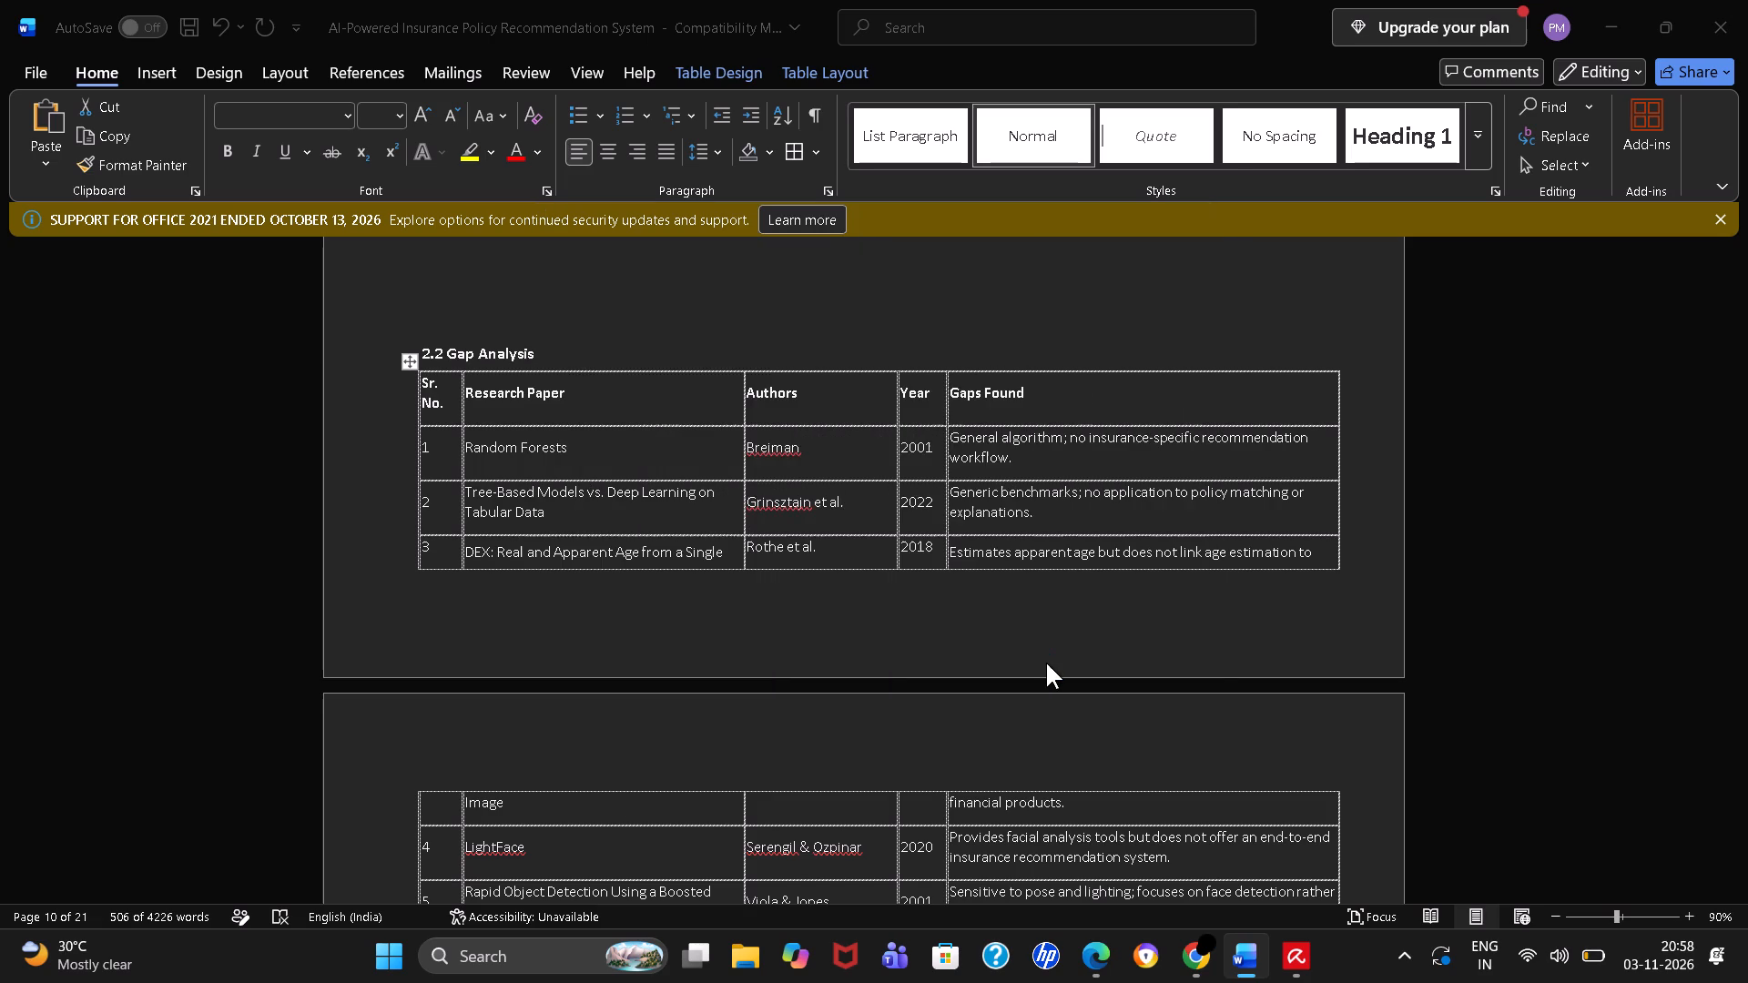
{"action": "left_click", "coordinate": [910, 613]}
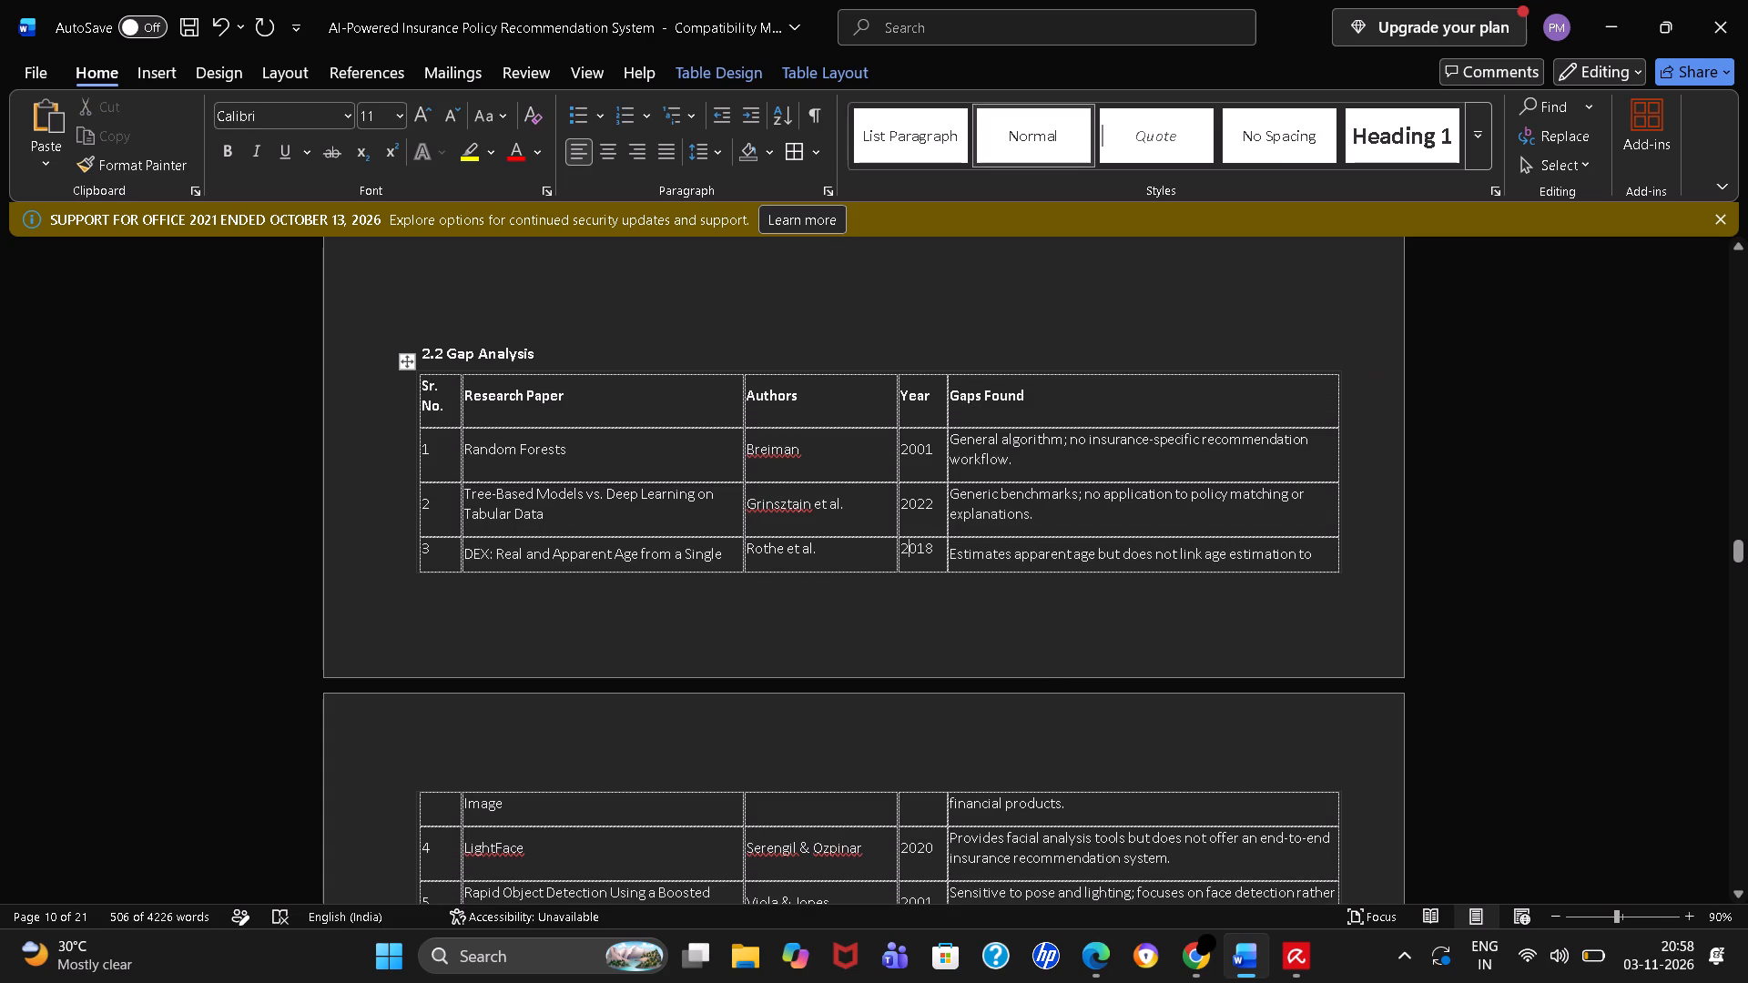
Look through the report from the 2.2 Gap Analysis table to the Chapter 3 flow chart to examine the landscape layout.
{"action": "scroll", "coordinate": [910, 613], "scroll_direction": "down", "scroll_amount": 3}
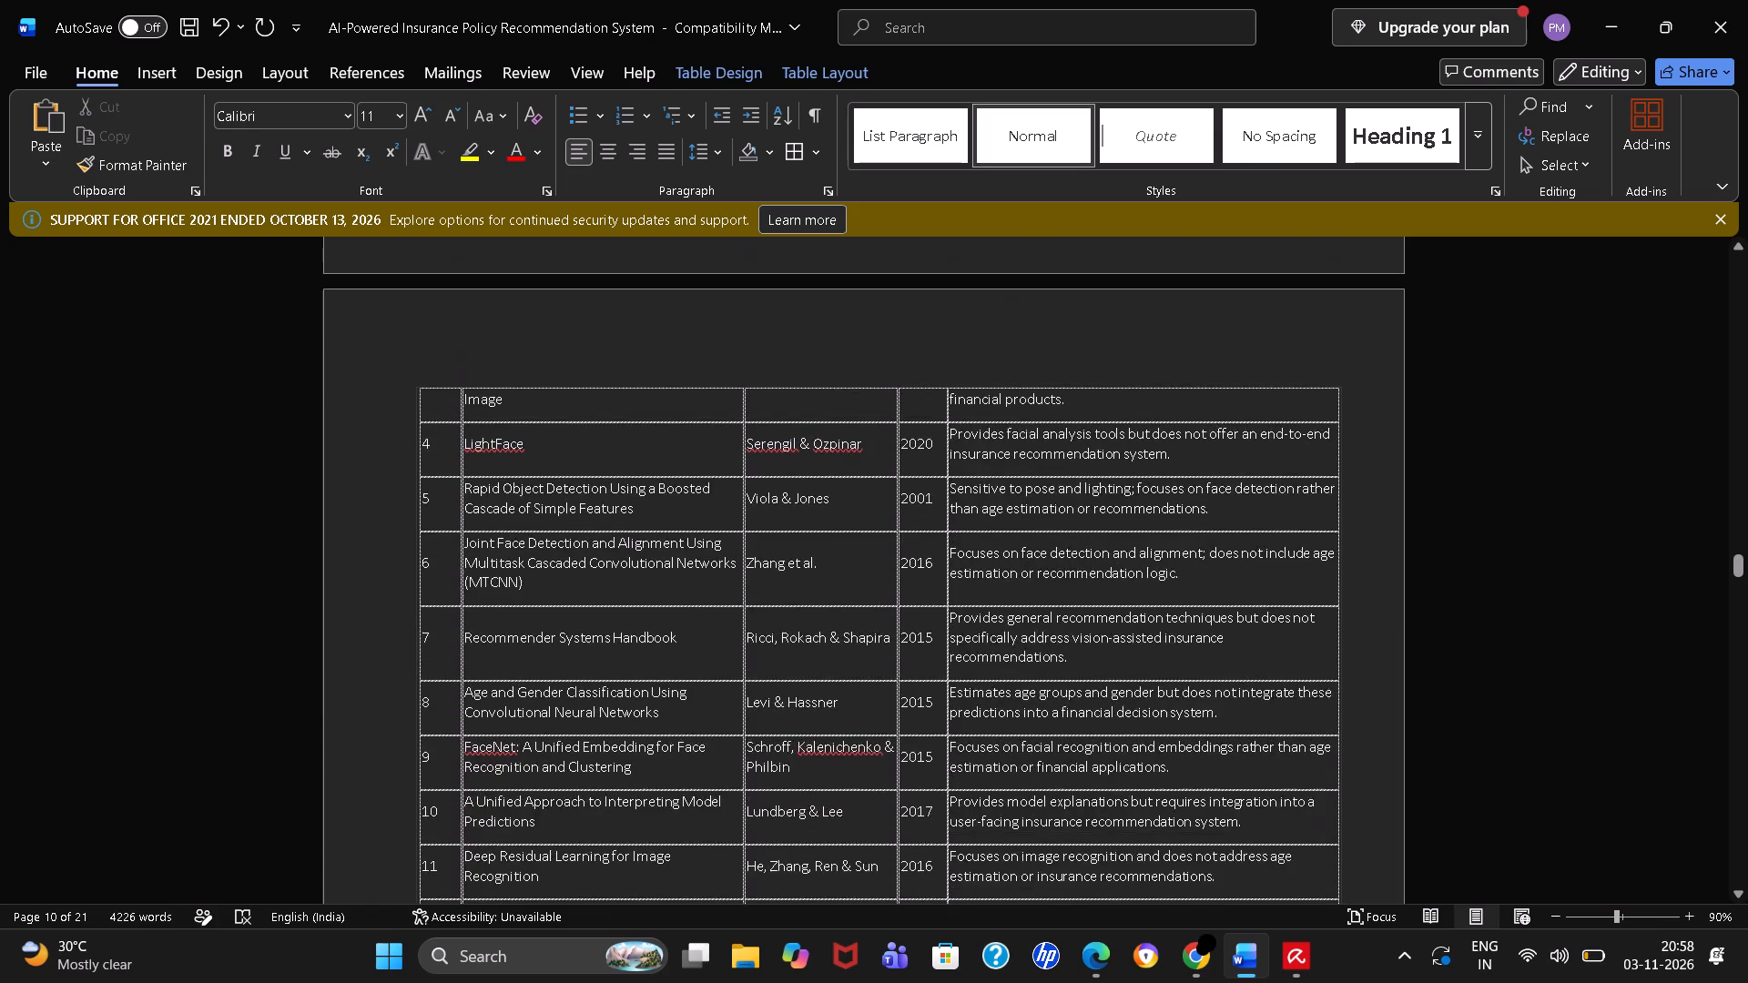
{"action": "scroll", "coordinate": [910, 613], "scroll_direction": "down", "scroll_amount": 4}
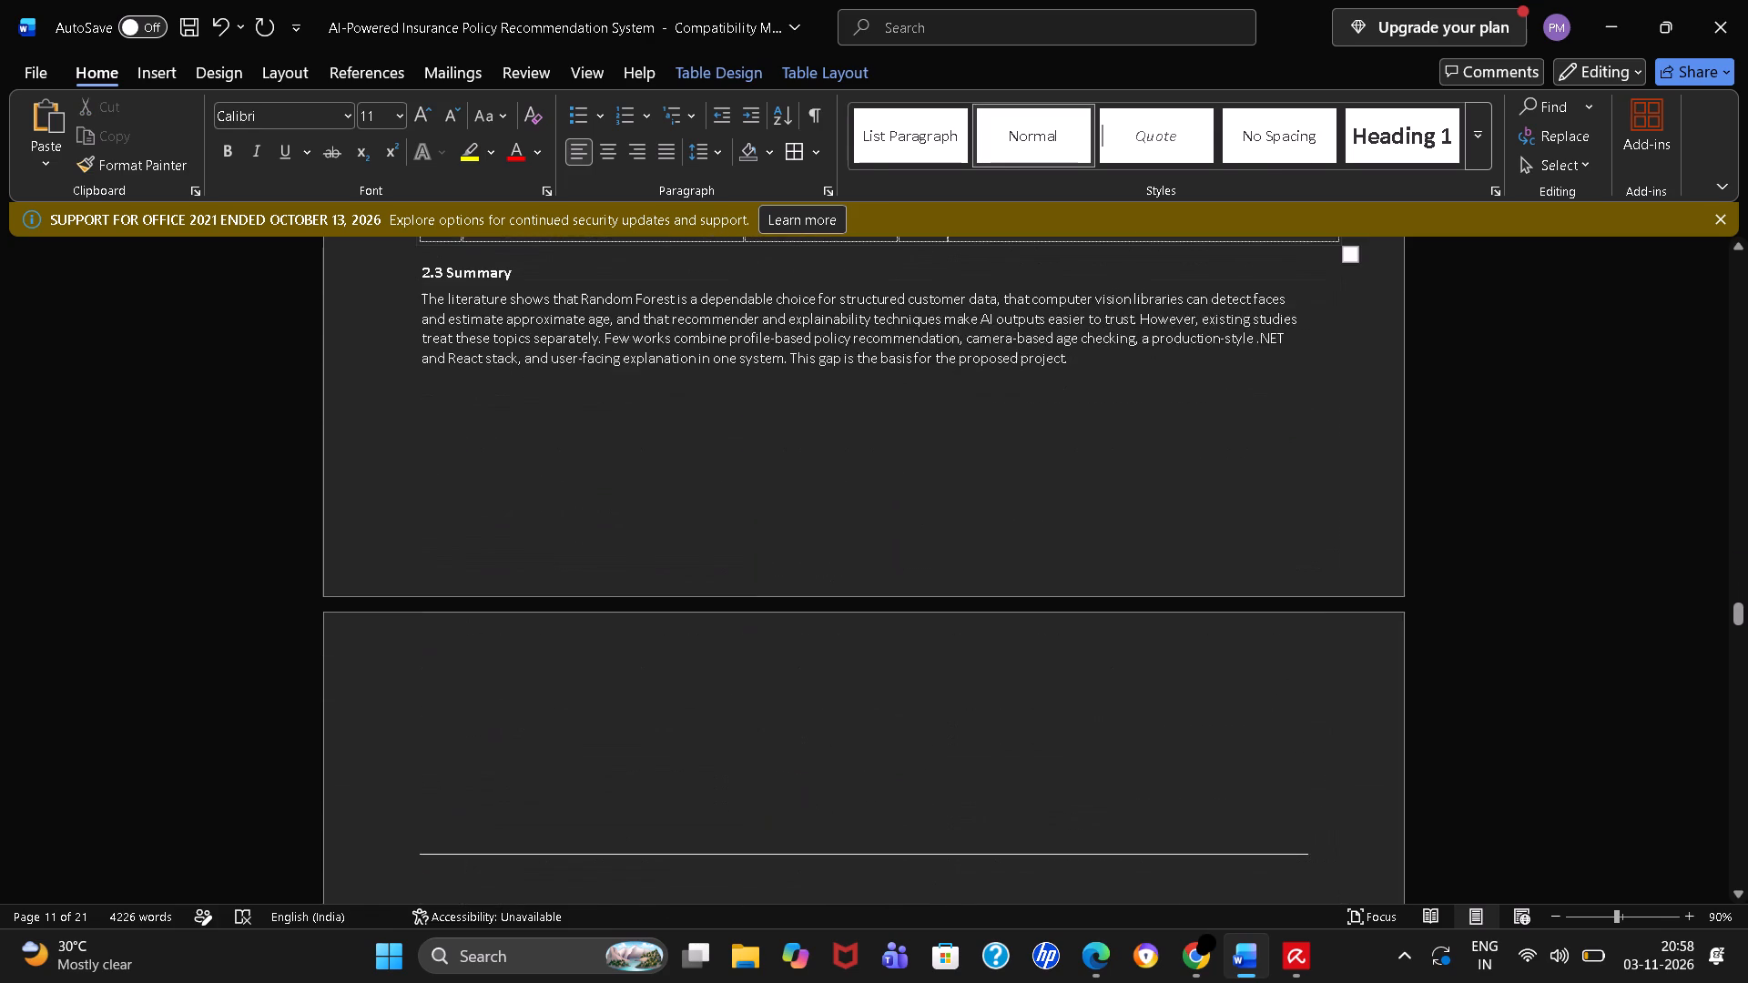
{"action": "scroll", "coordinate": [910, 613], "scroll_direction": "down", "scroll_amount": 3}
{"action": "scroll", "coordinate": [910, 613], "scroll_direction": "up", "scroll_amount": 2}
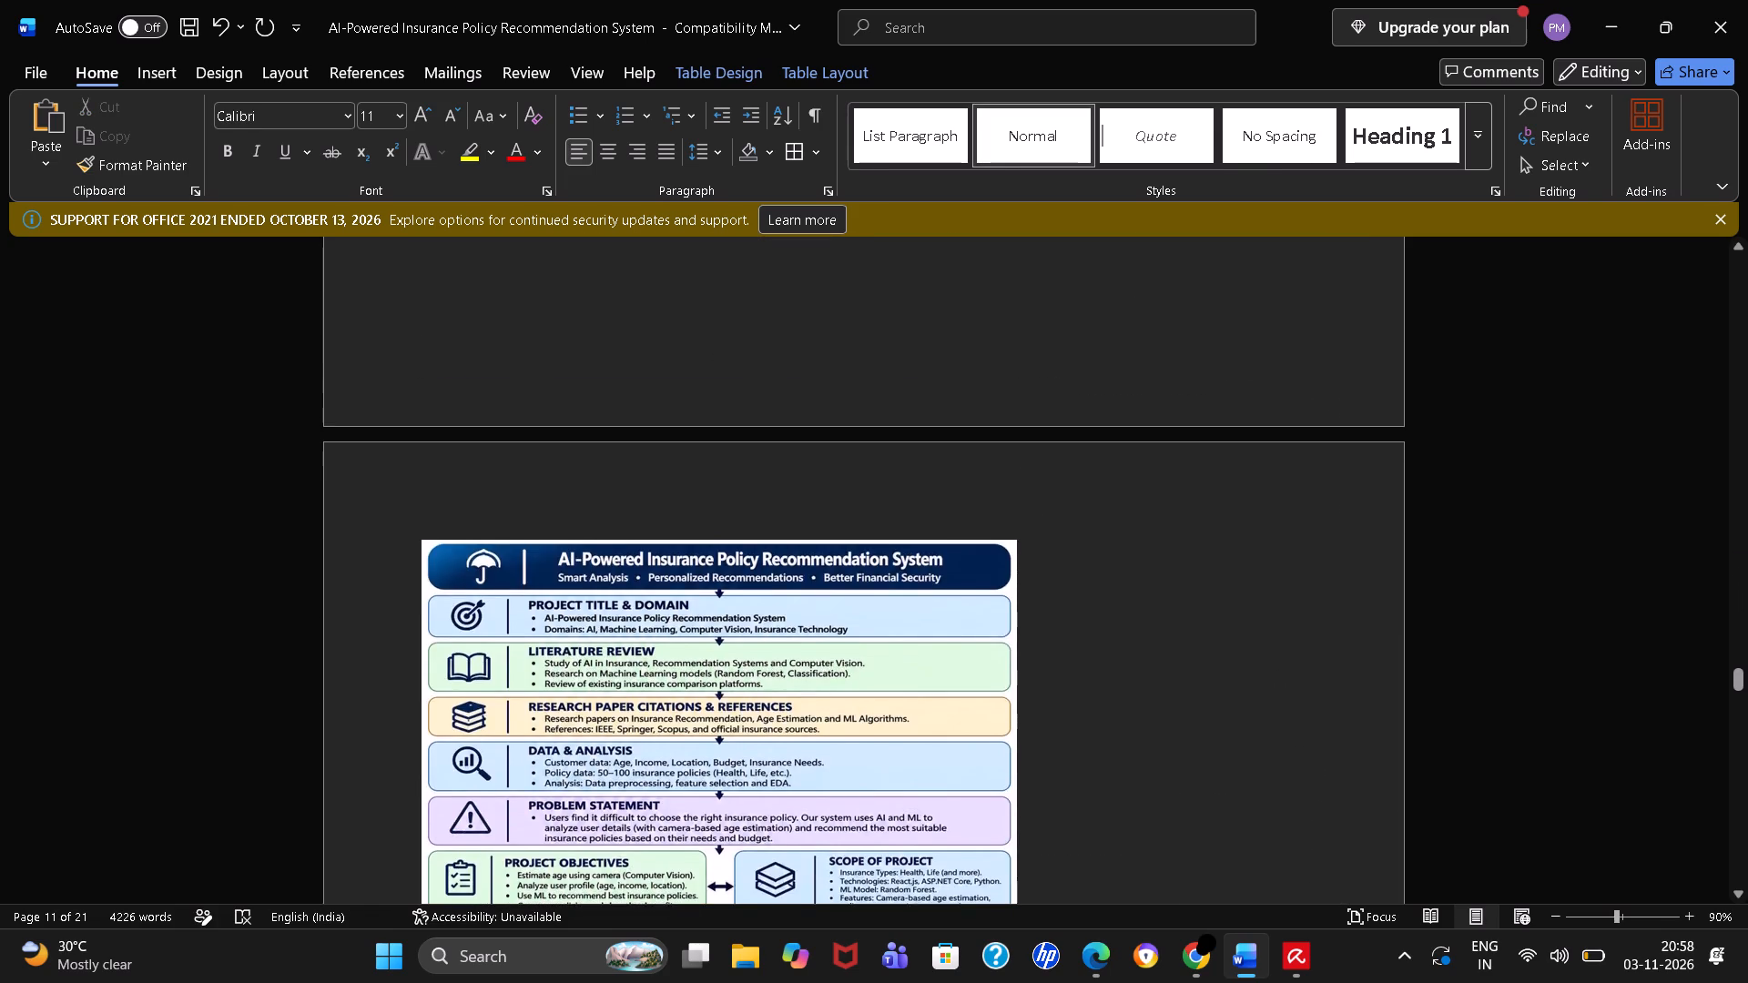
{"action": "scroll", "coordinate": [910, 613], "scroll_direction": "up", "scroll_amount": 3}
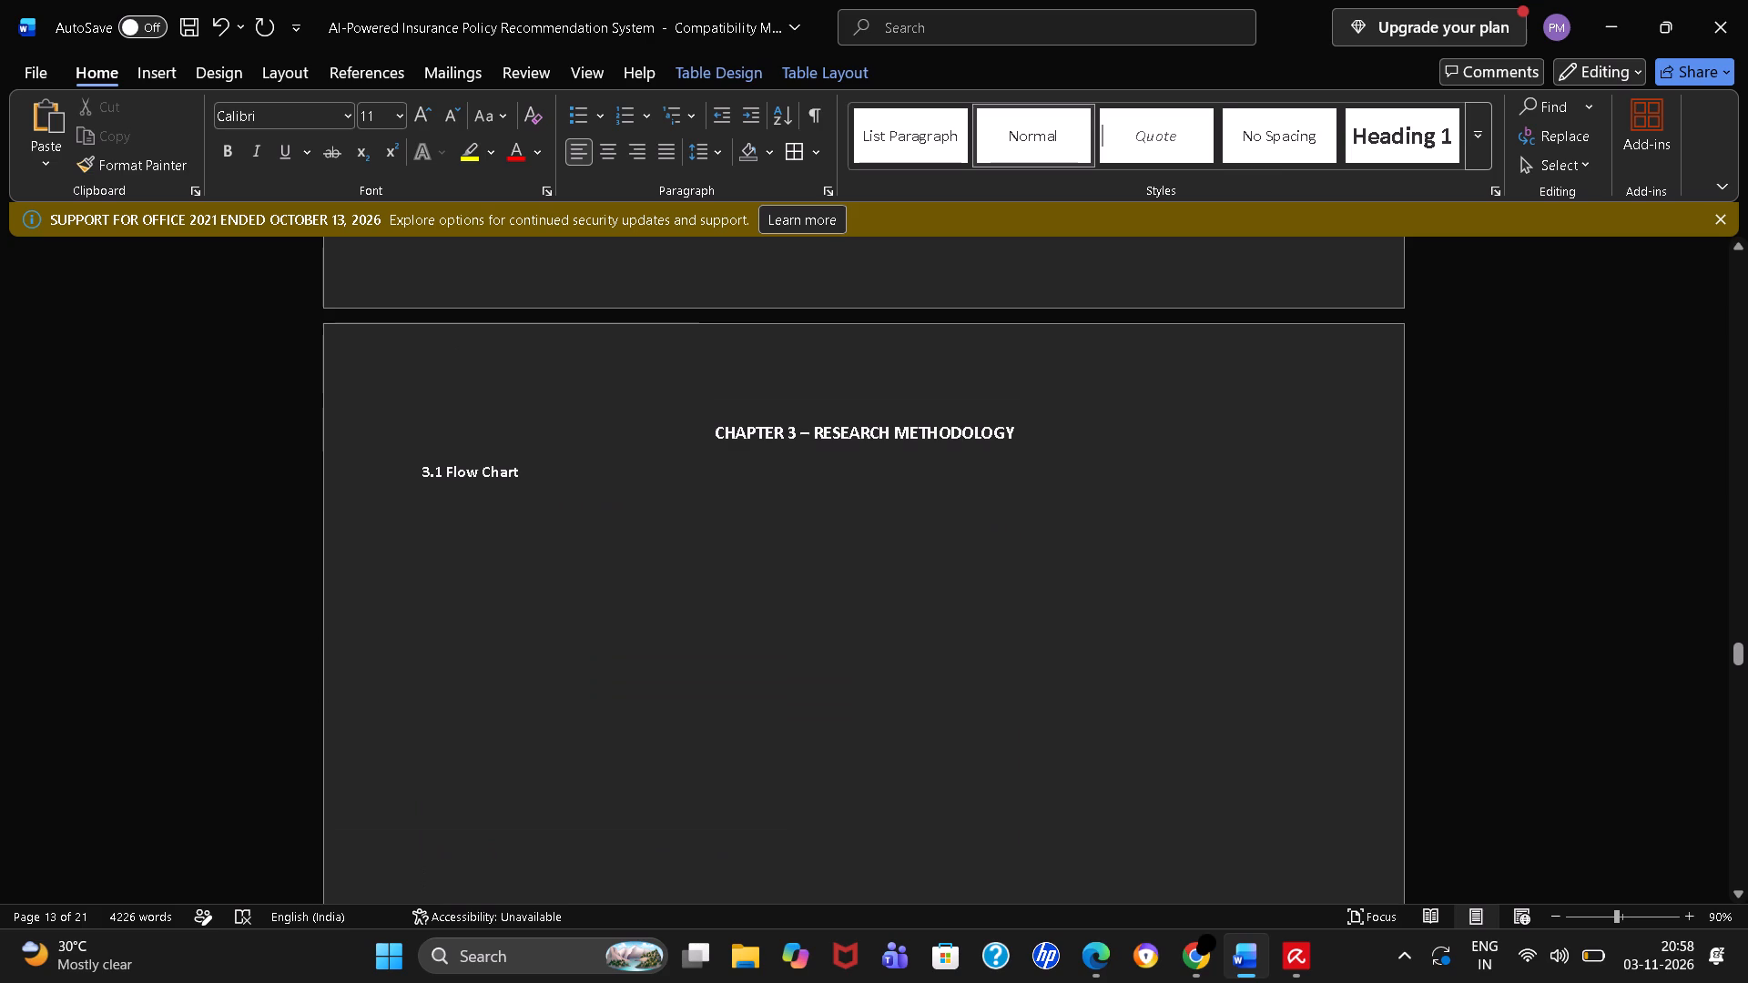
{"action": "scroll", "coordinate": [910, 613], "scroll_direction": "down", "scroll_amount": 1}
Place the cursor at the 3.1 Flow Chart heading in Chapter 3 and set the report's page orientation to Portrait.
{"action": "left_click", "coordinate": [643, 771]}
{"action": "left_click", "coordinate": [643, 771]}
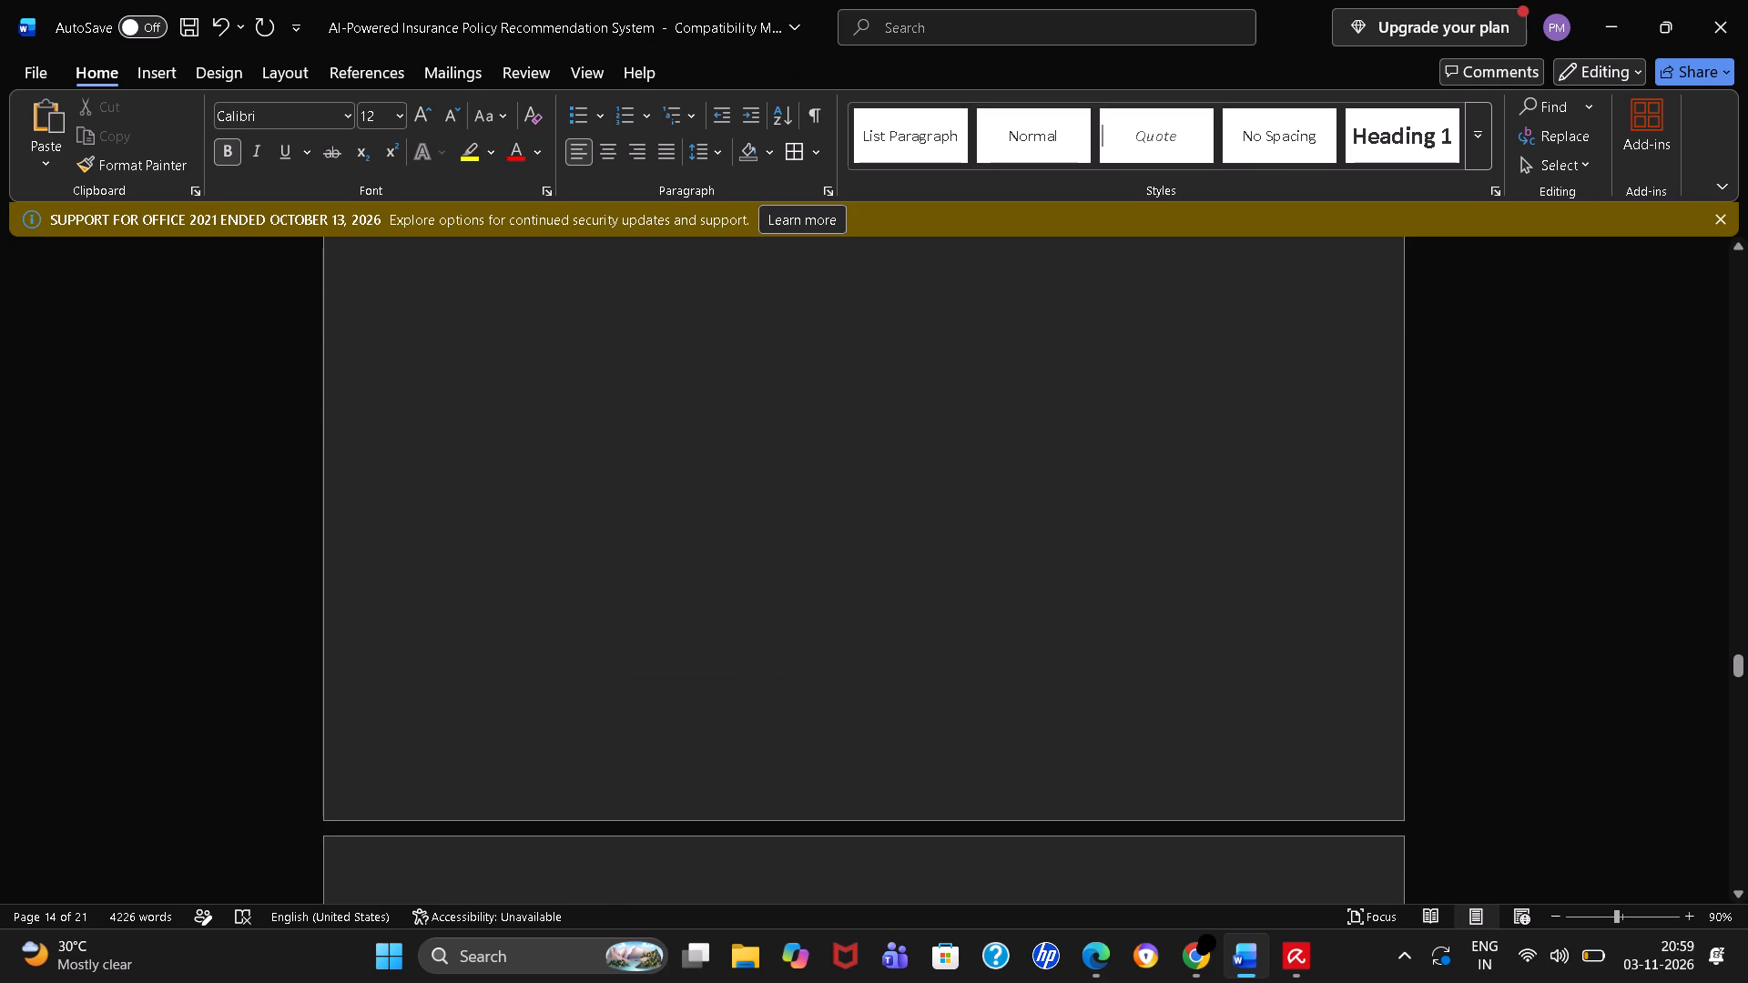
{"action": "scroll", "coordinate": [643, 771], "scroll_direction": "down", "scroll_amount": 3}
{"action": "scroll", "coordinate": [643, 771], "scroll_direction": "up", "scroll_amount": 1}
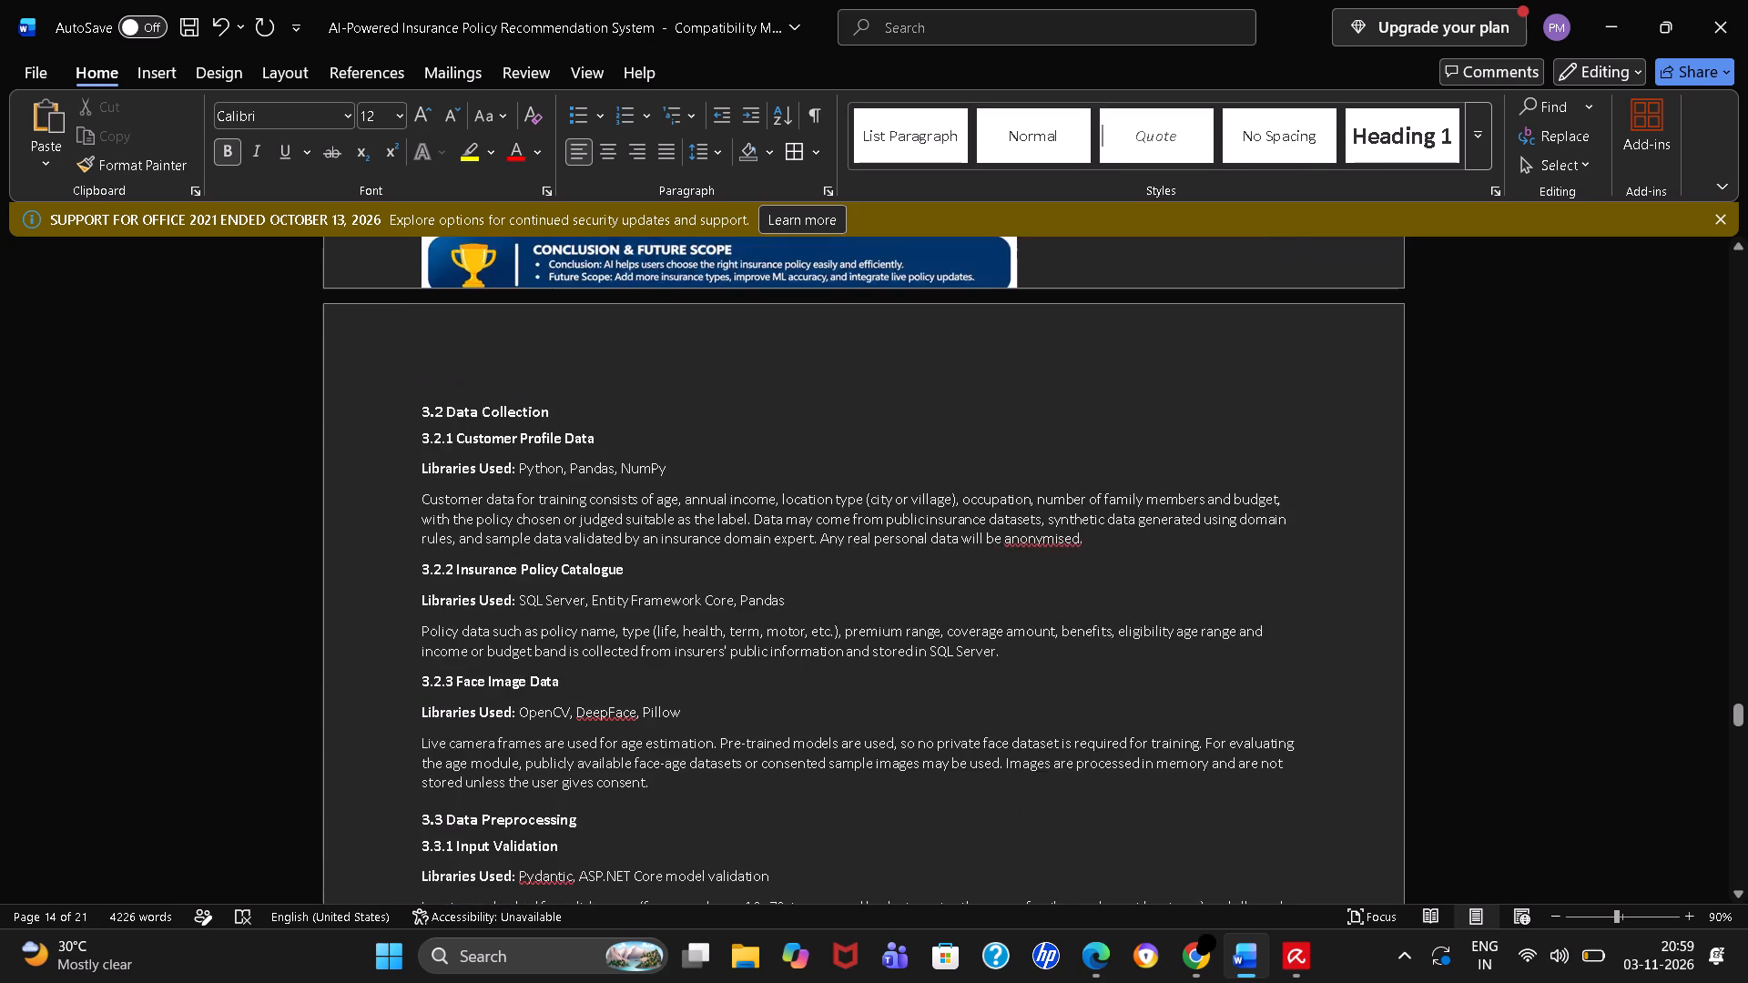
{"action": "scroll", "coordinate": [643, 771], "scroll_direction": "up", "scroll_amount": 3}
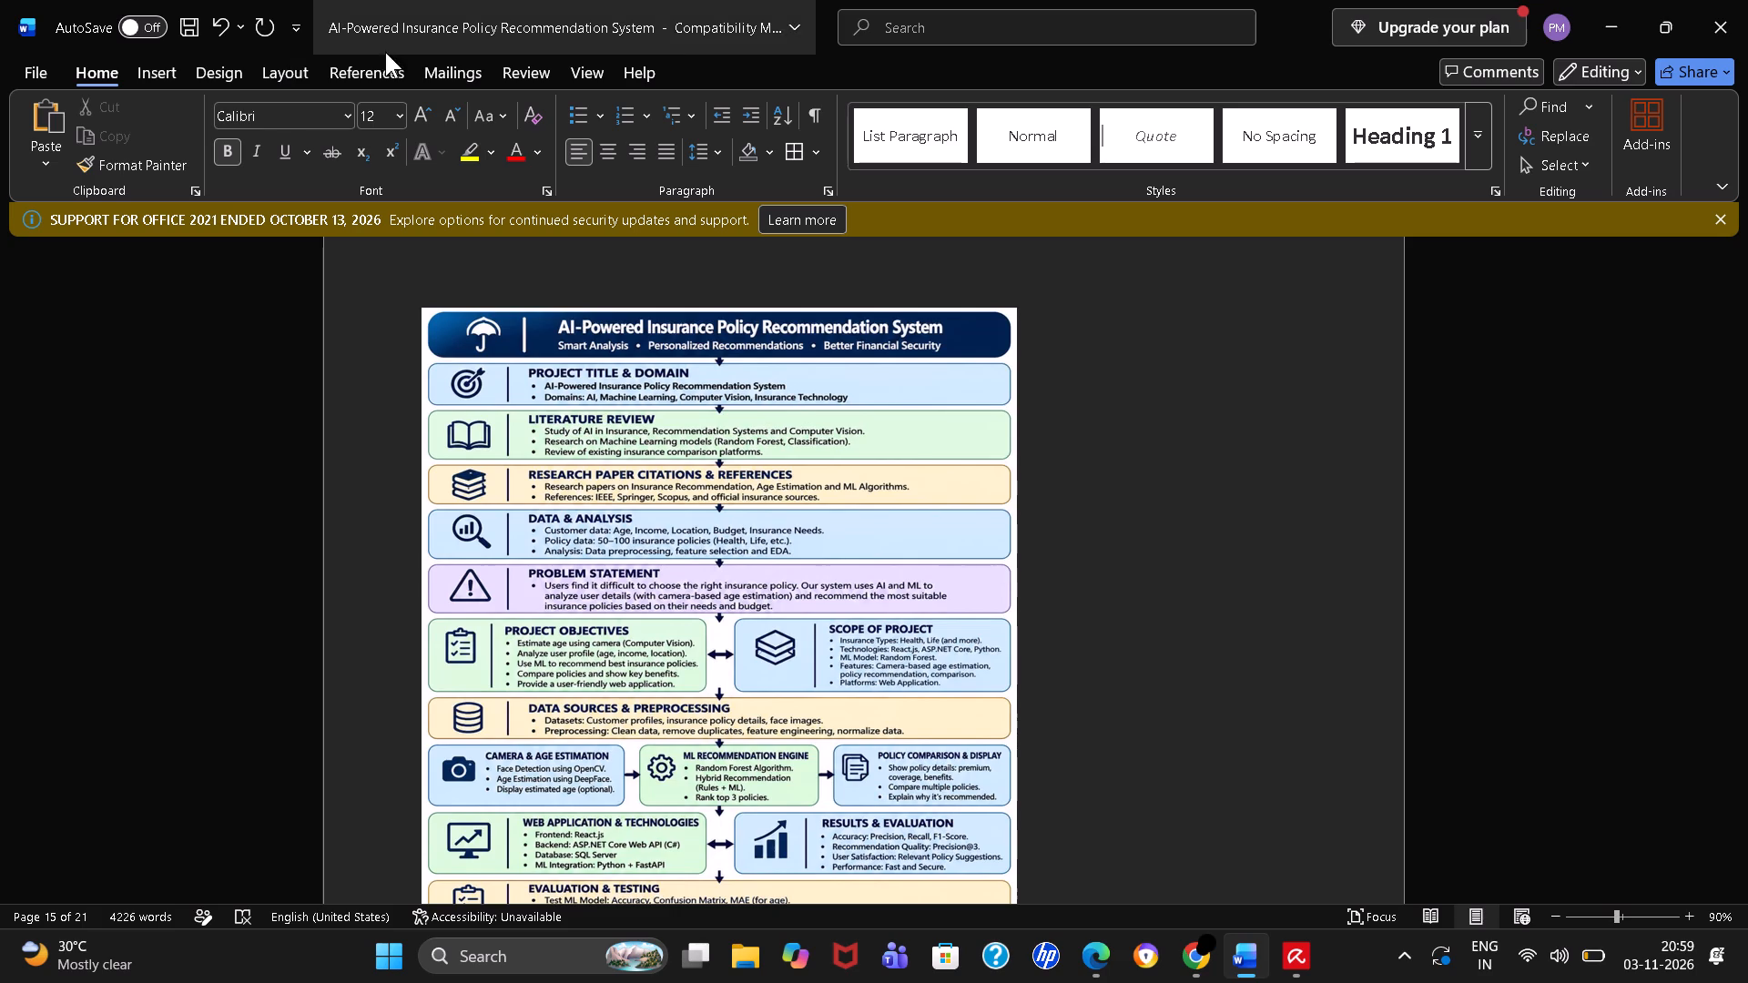
{"action": "left_click", "coordinate": [292, 72]}
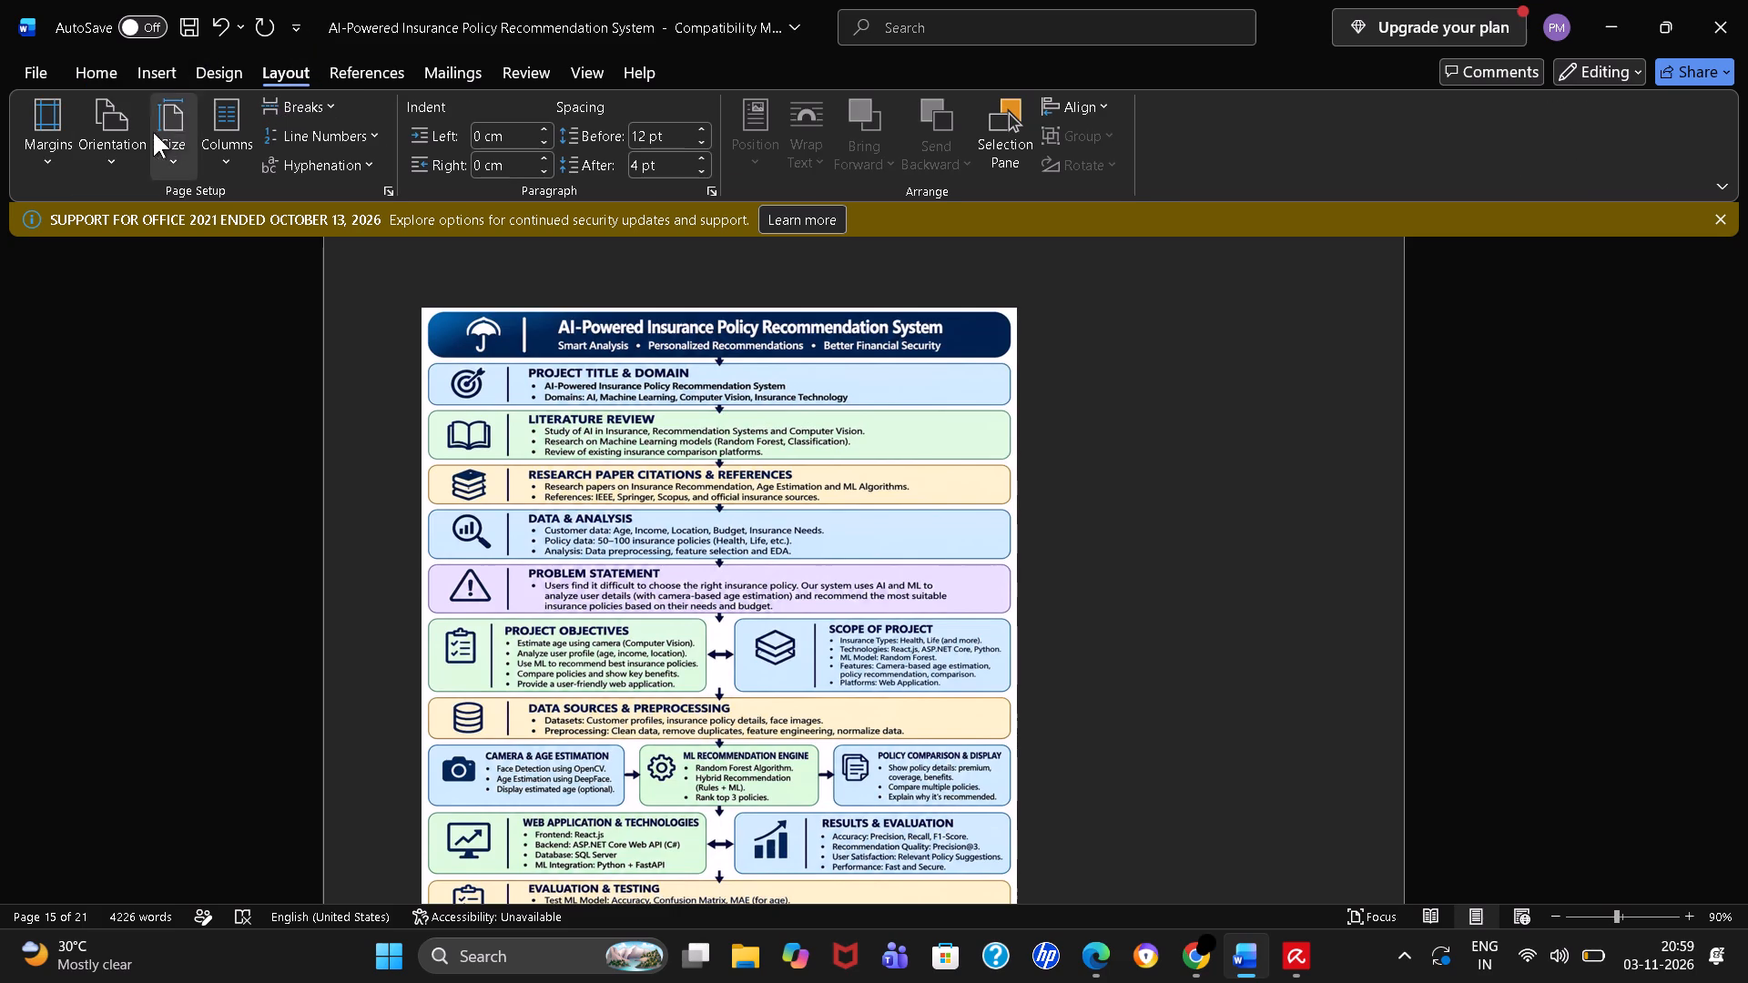
{"action": "left_click", "coordinate": [126, 147]}
{"action": "left_click", "coordinate": [144, 206]}
Look through the report's portrait pages around Chapter 3, the 2.2 Gap Analysis table and section 1.7 to examine the layout.
{"action": "scroll", "coordinate": [544, 392], "scroll_direction": "up", "scroll_amount": 2}
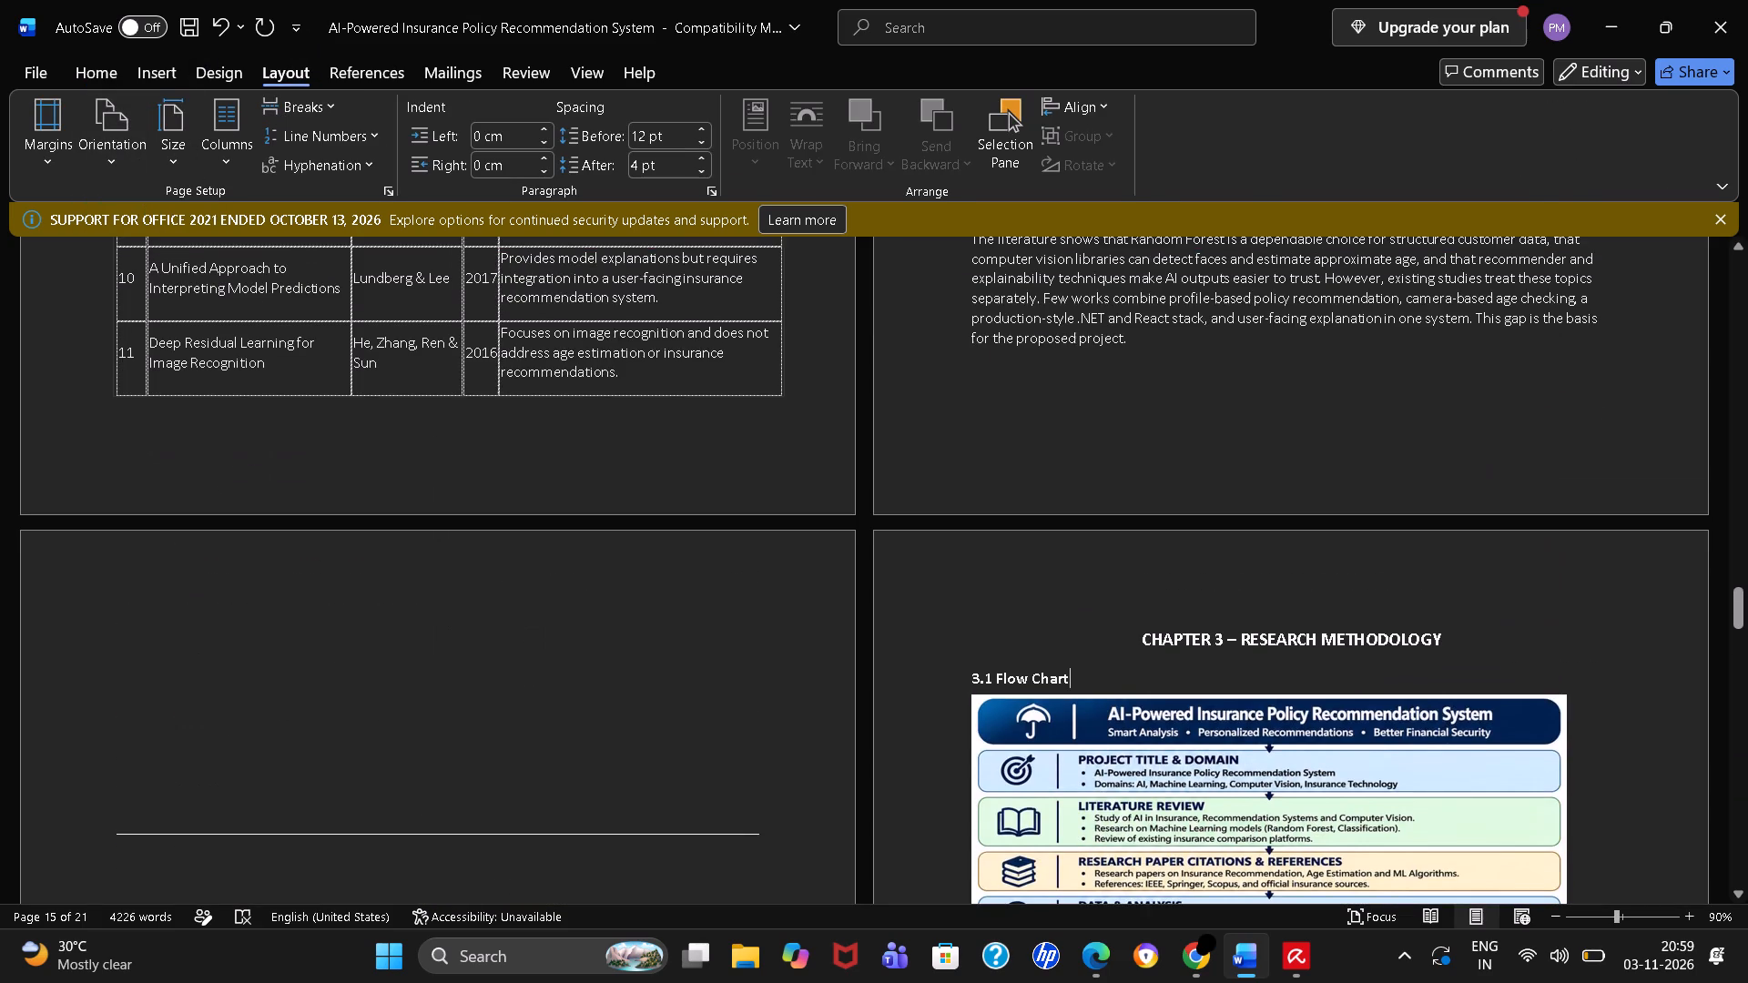
{"action": "scroll", "coordinate": [544, 392], "scroll_direction": "down", "scroll_amount": 4}
{"action": "scroll", "coordinate": [544, 392], "scroll_direction": "up", "scroll_amount": 10}
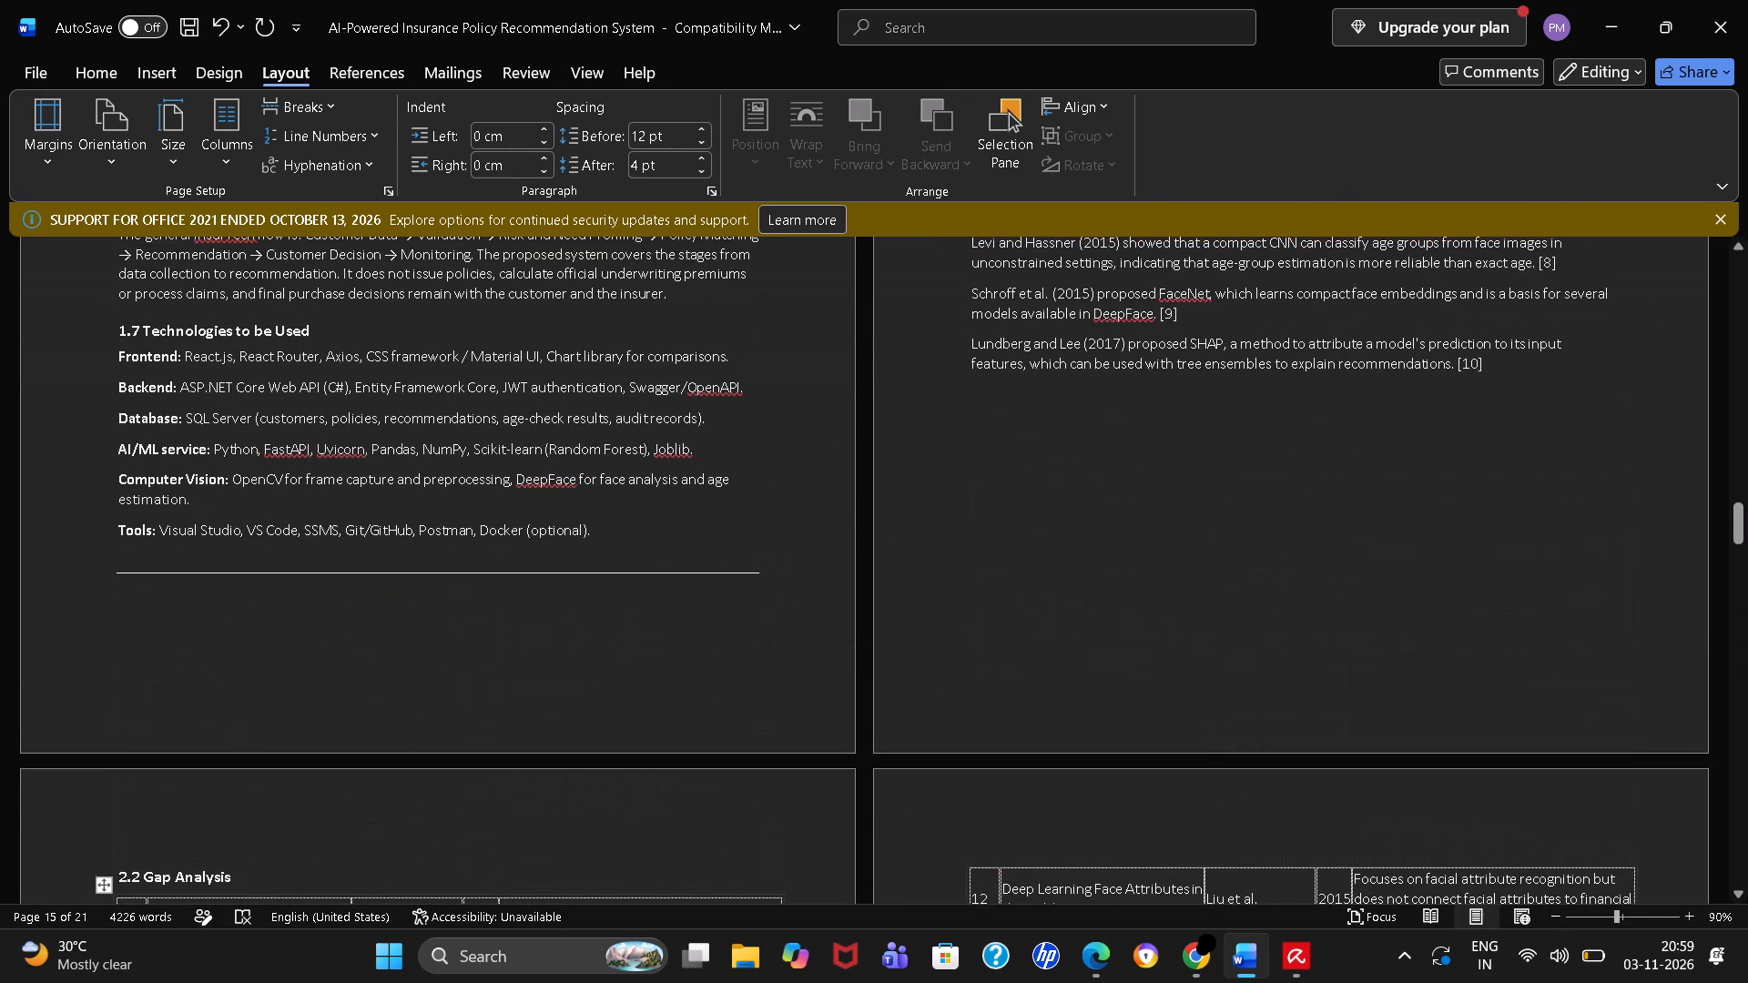
Look through the portrait pages from the literature review and section 1.3.1 to Chapter 3 to examine the layout and Gap Analysis tables.
{"action": "scroll", "coordinate": [544, 392], "scroll_direction": "up", "scroll_amount": 2}
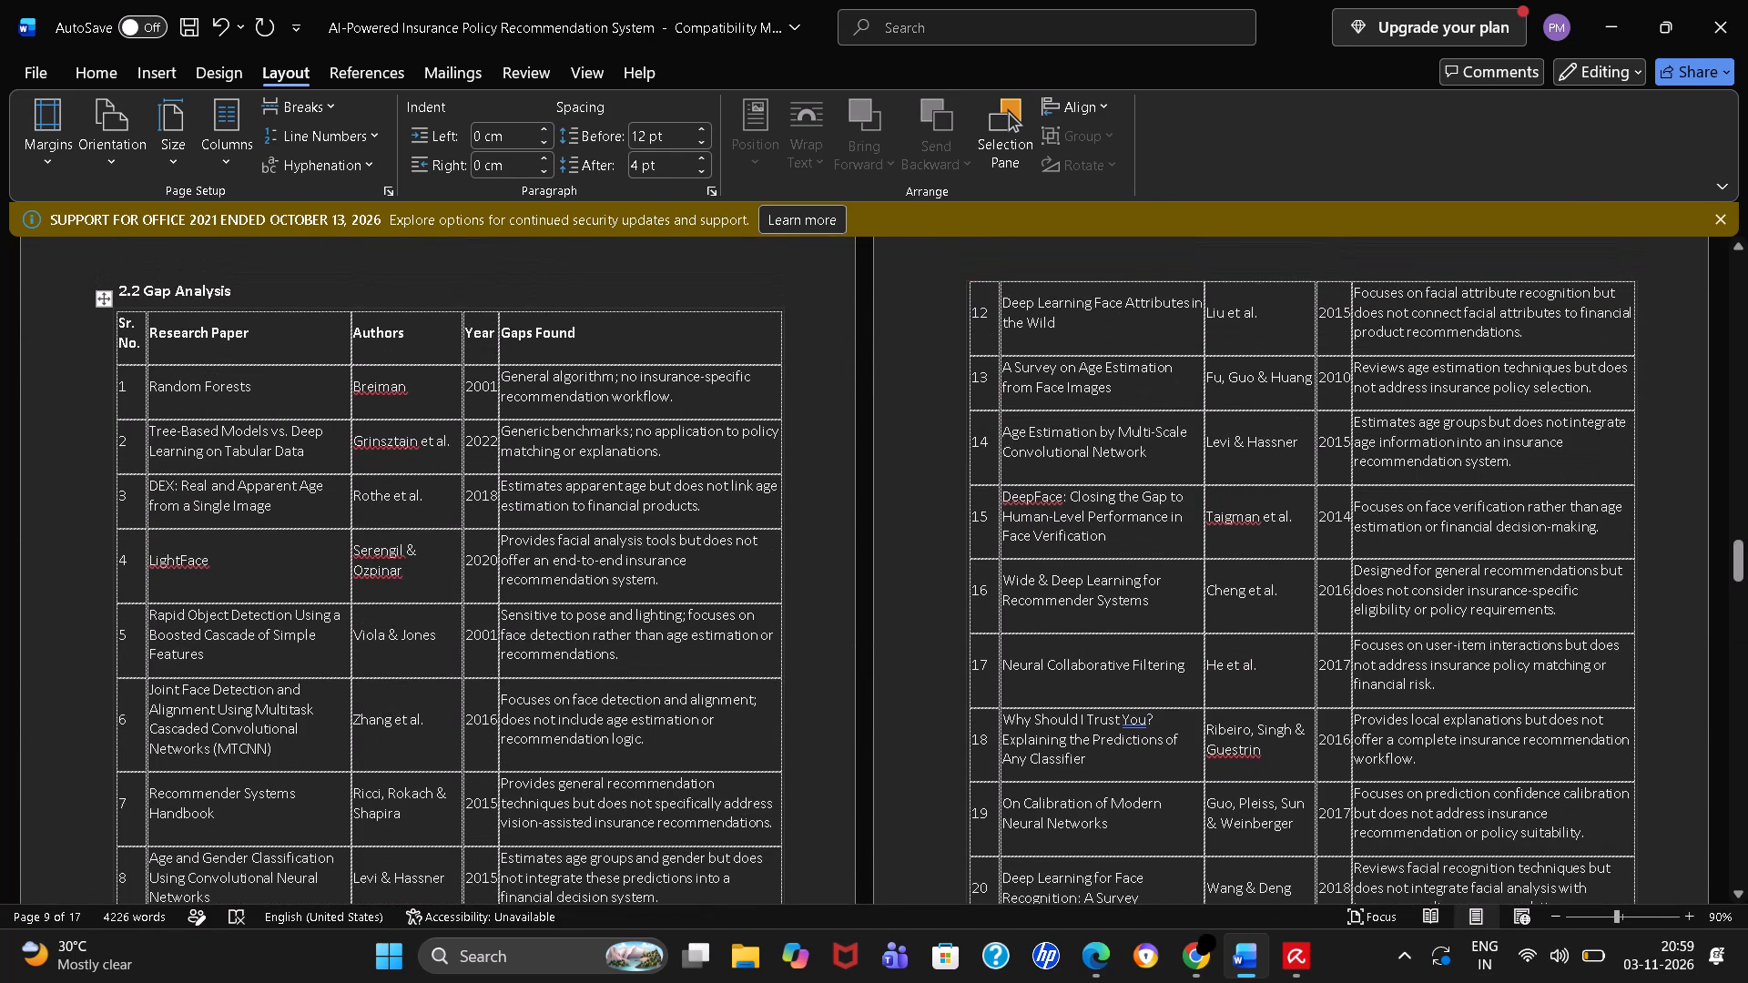
{"action": "scroll", "coordinate": [544, 392], "scroll_direction": "up", "scroll_amount": 3}
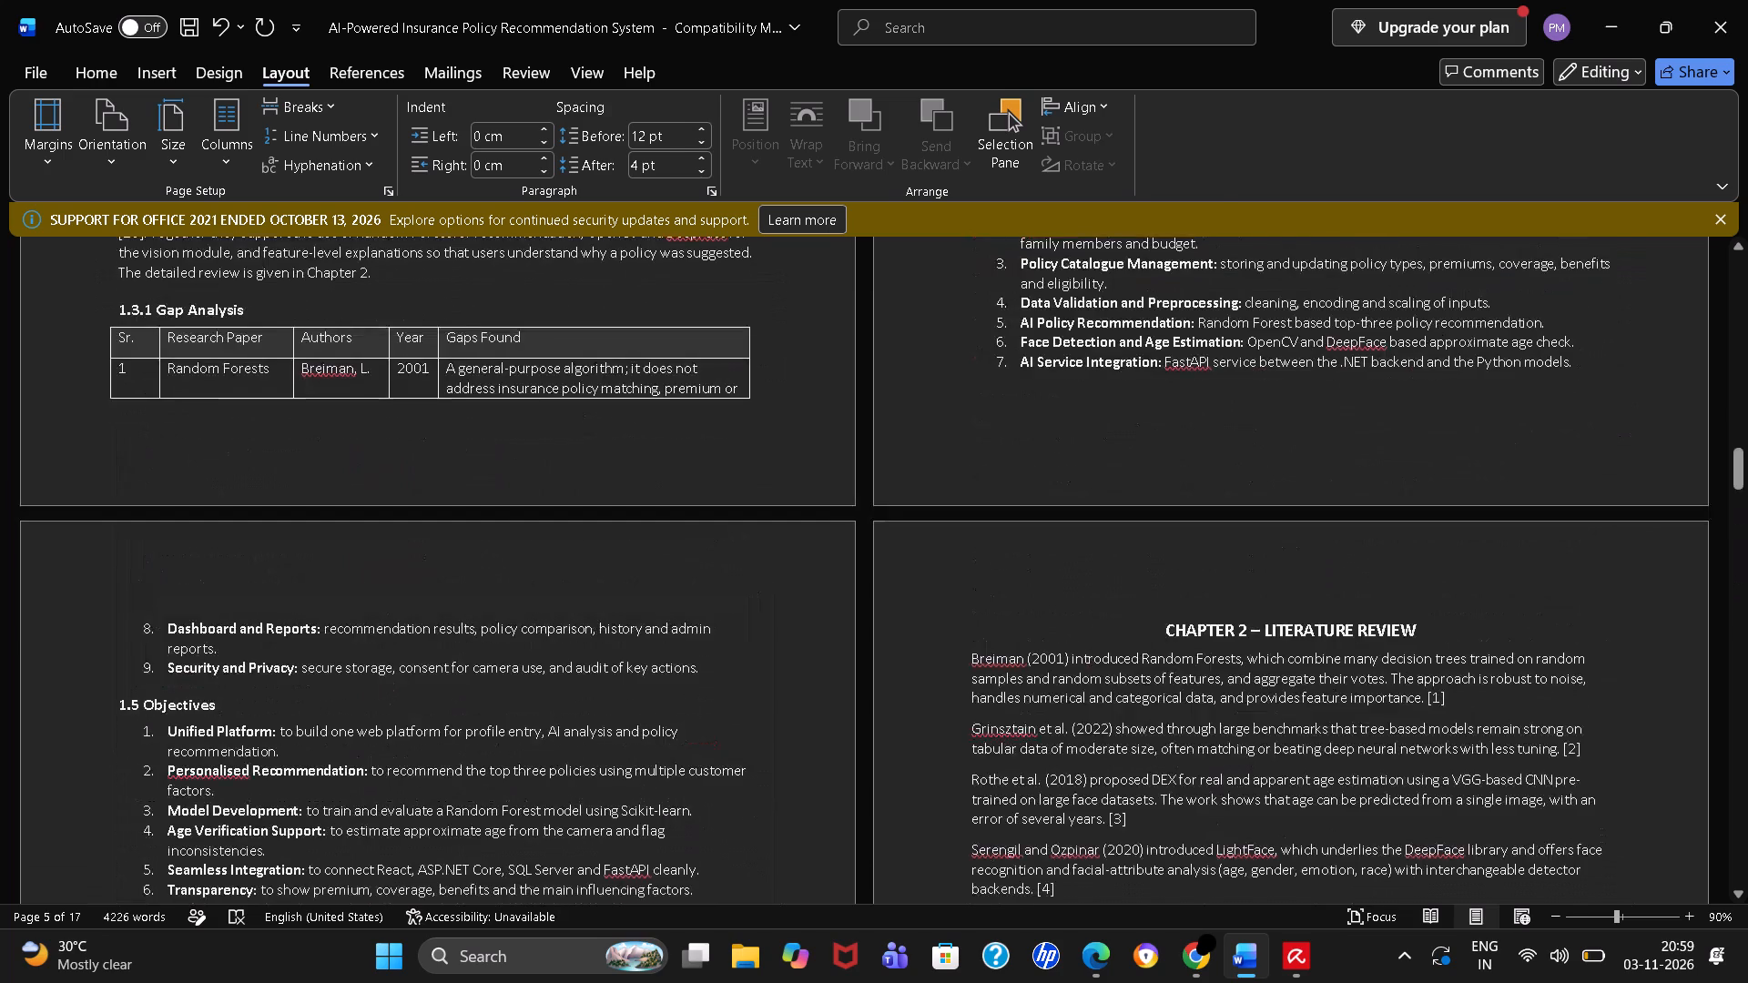
{"action": "scroll", "coordinate": [544, 392], "scroll_direction": "up", "scroll_amount": 6}
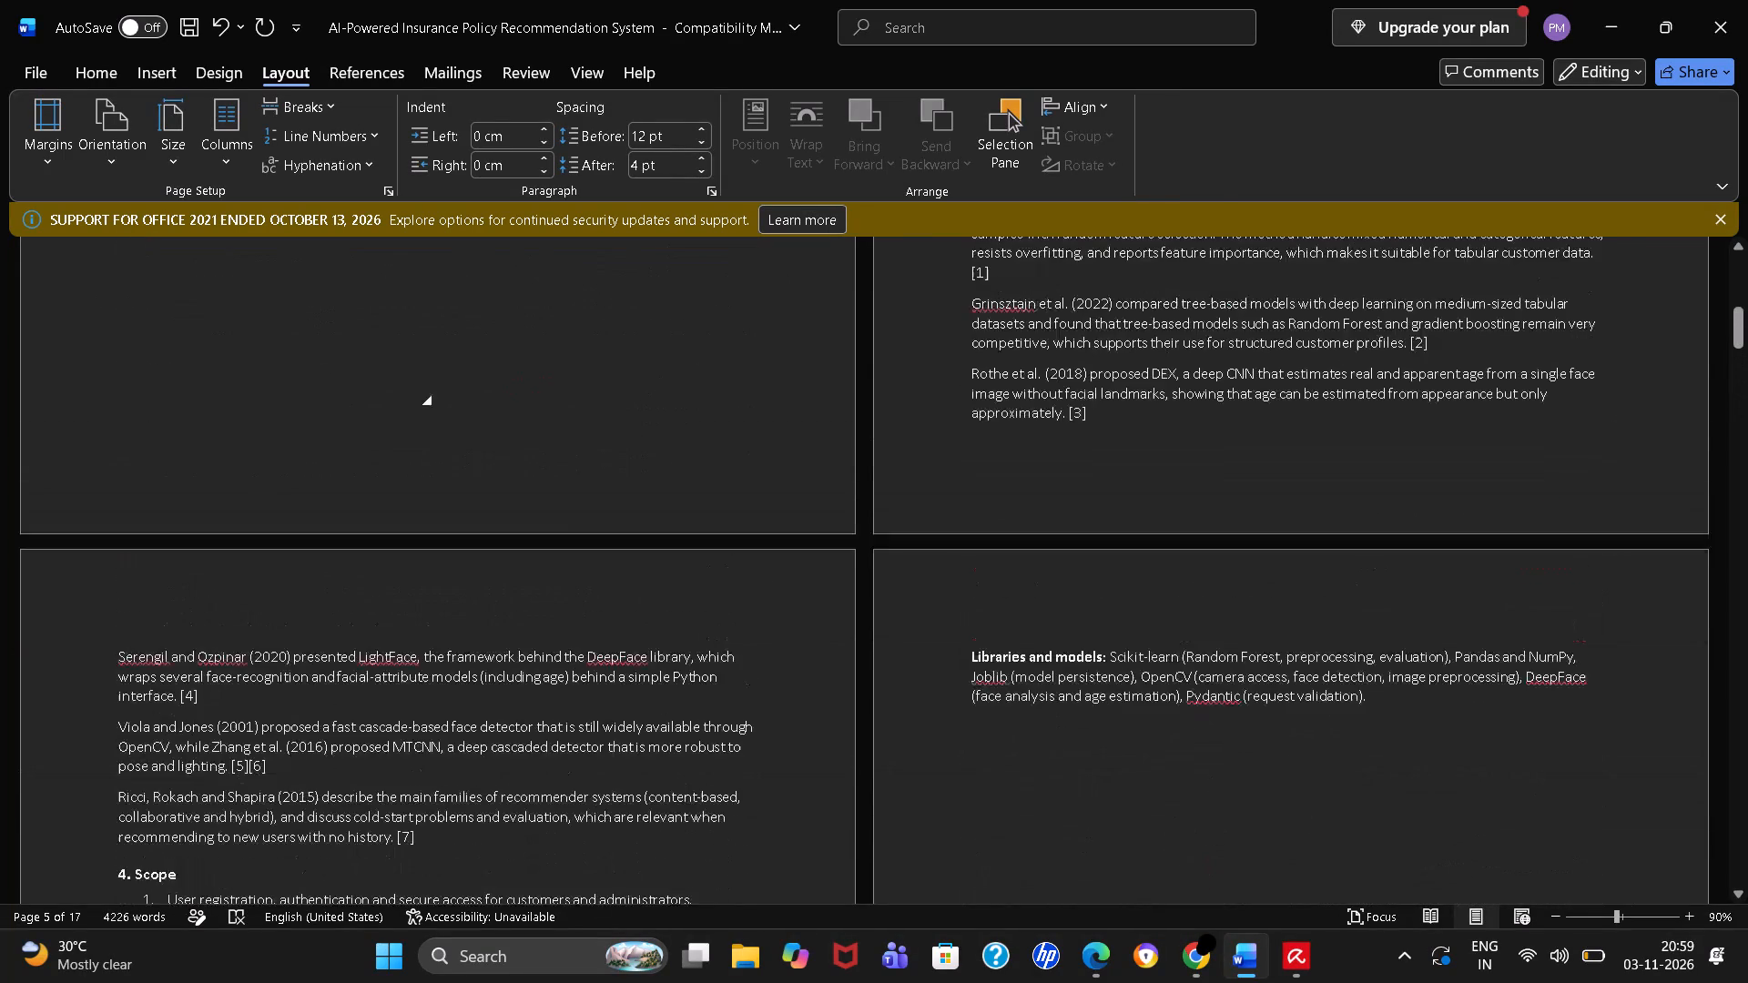
{"action": "scroll", "coordinate": [544, 392], "scroll_direction": "down", "scroll_amount": 6}
{"action": "scroll", "coordinate": [544, 392], "scroll_direction": "up", "scroll_amount": 1}
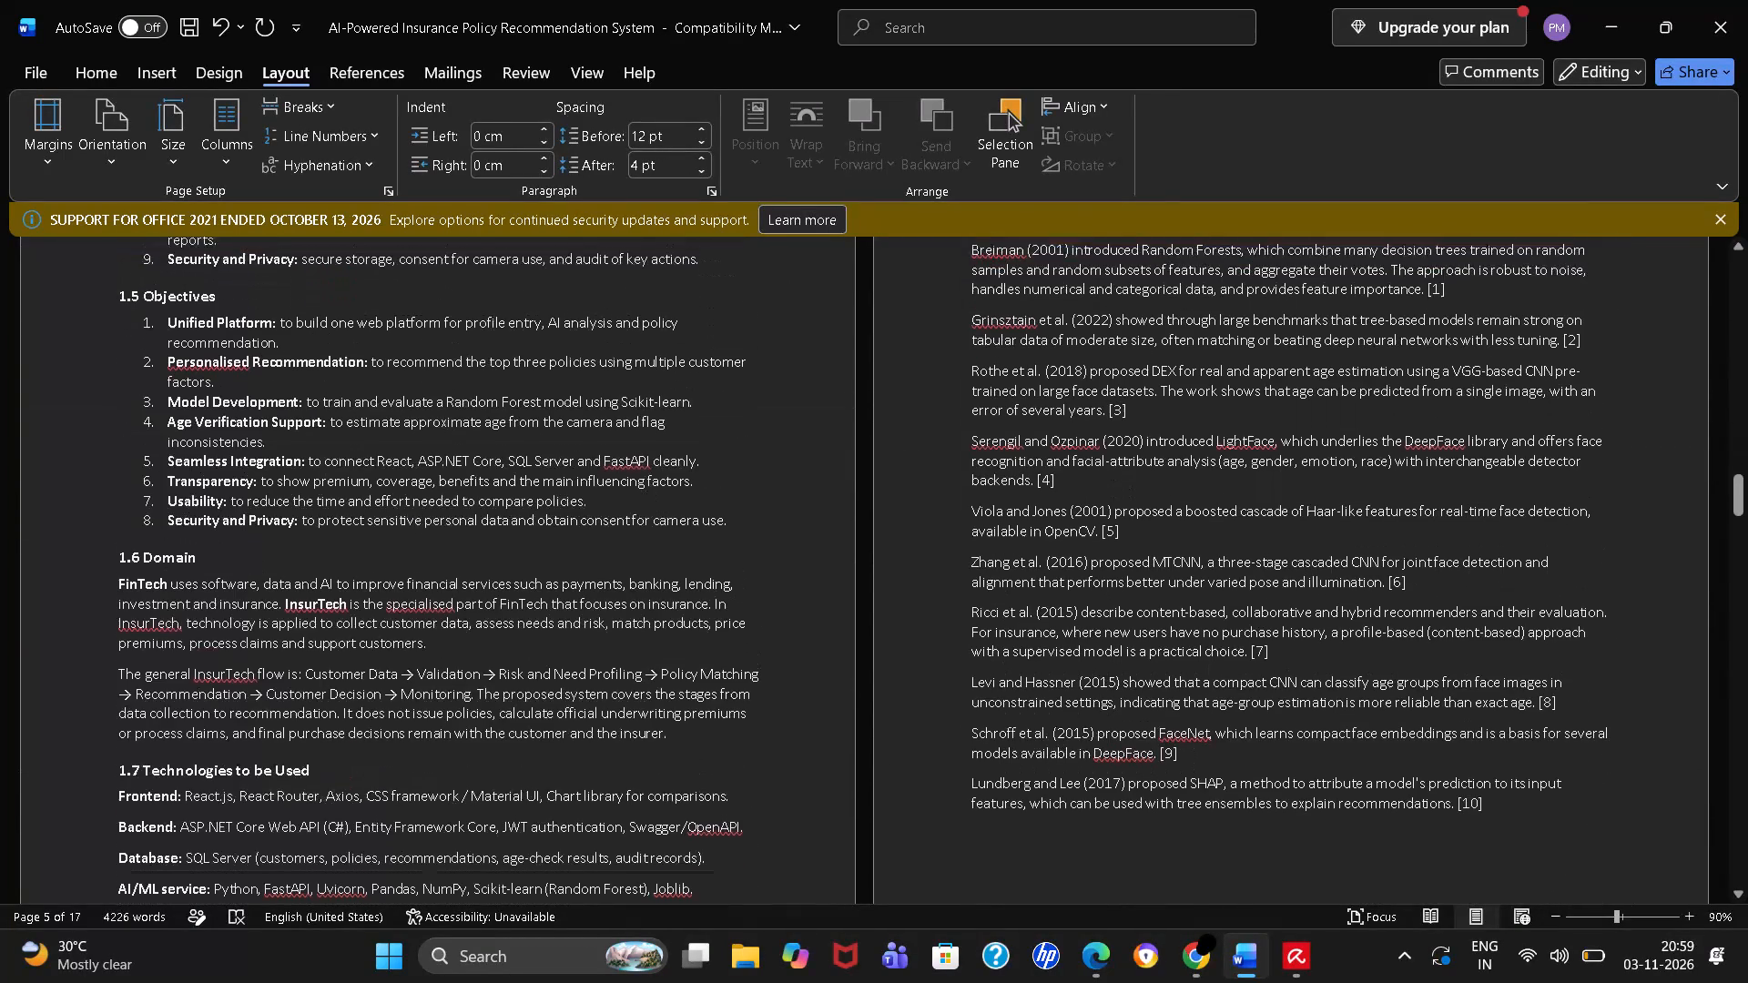
{"action": "scroll", "coordinate": [544, 392], "scroll_direction": "up", "scroll_amount": 3}
{"action": "scroll", "coordinate": [544, 392], "scroll_direction": "down", "scroll_amount": 1}
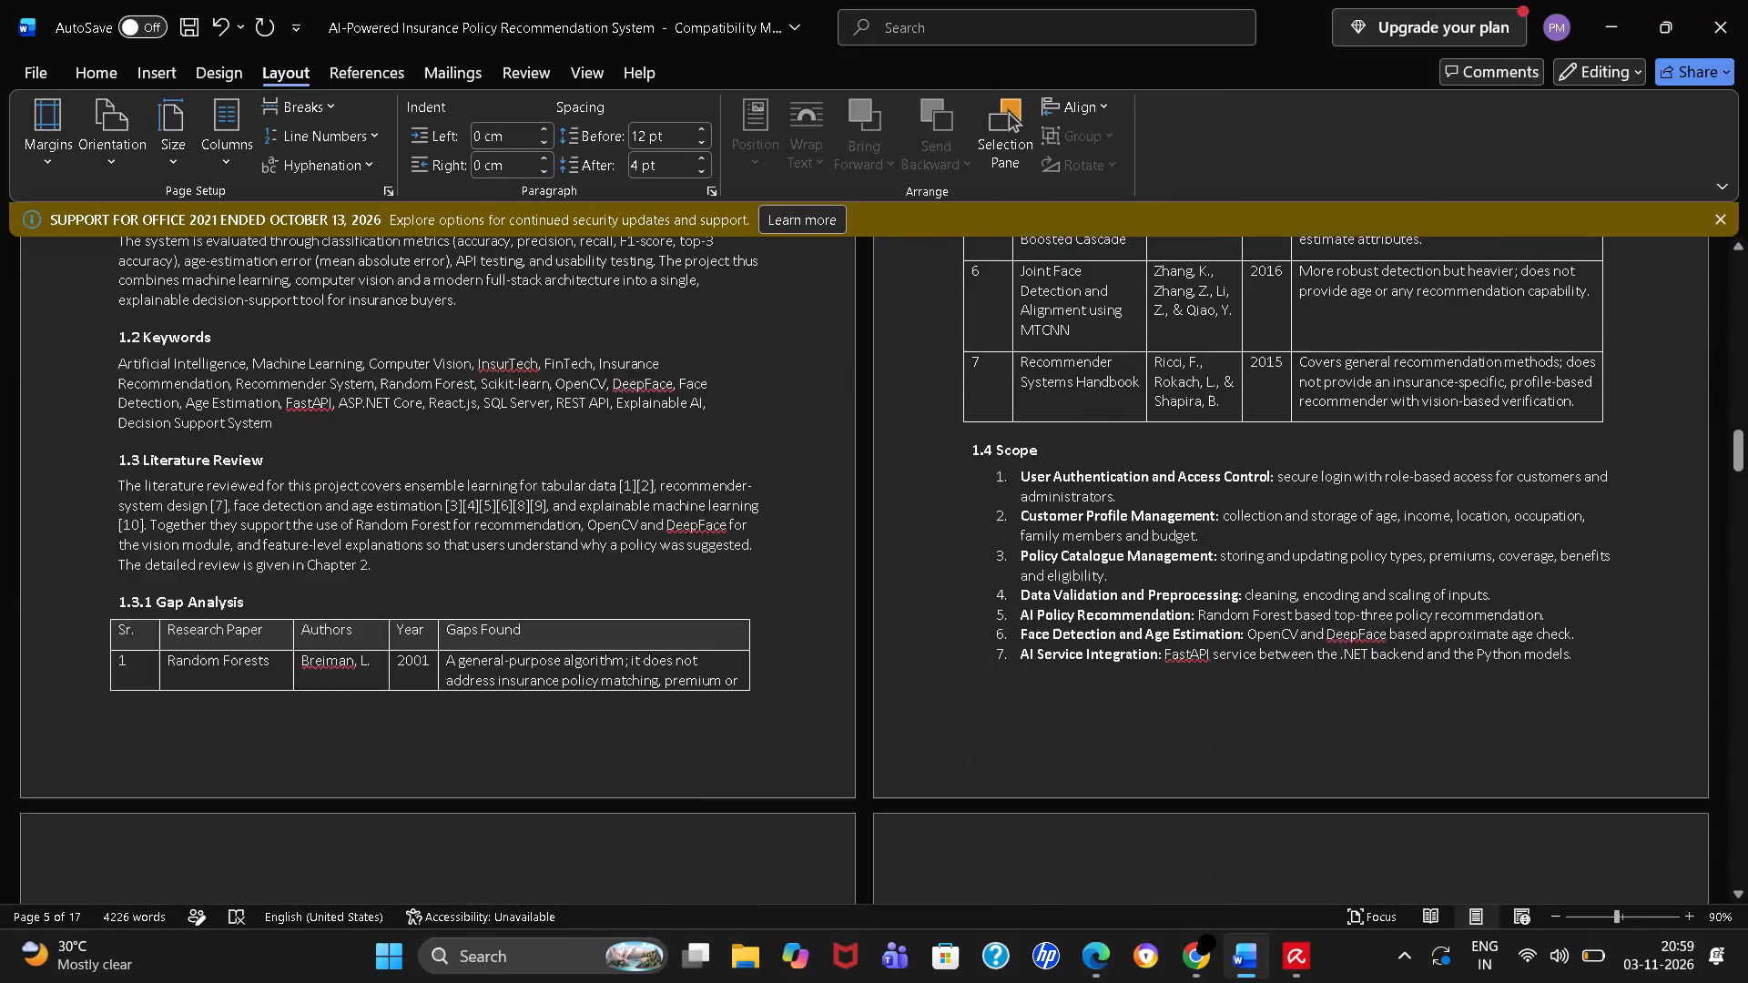
{"action": "scroll", "coordinate": [544, 392], "scroll_direction": "down", "scroll_amount": 4}
{"action": "scroll", "coordinate": [544, 392], "scroll_direction": "up", "scroll_amount": 3}
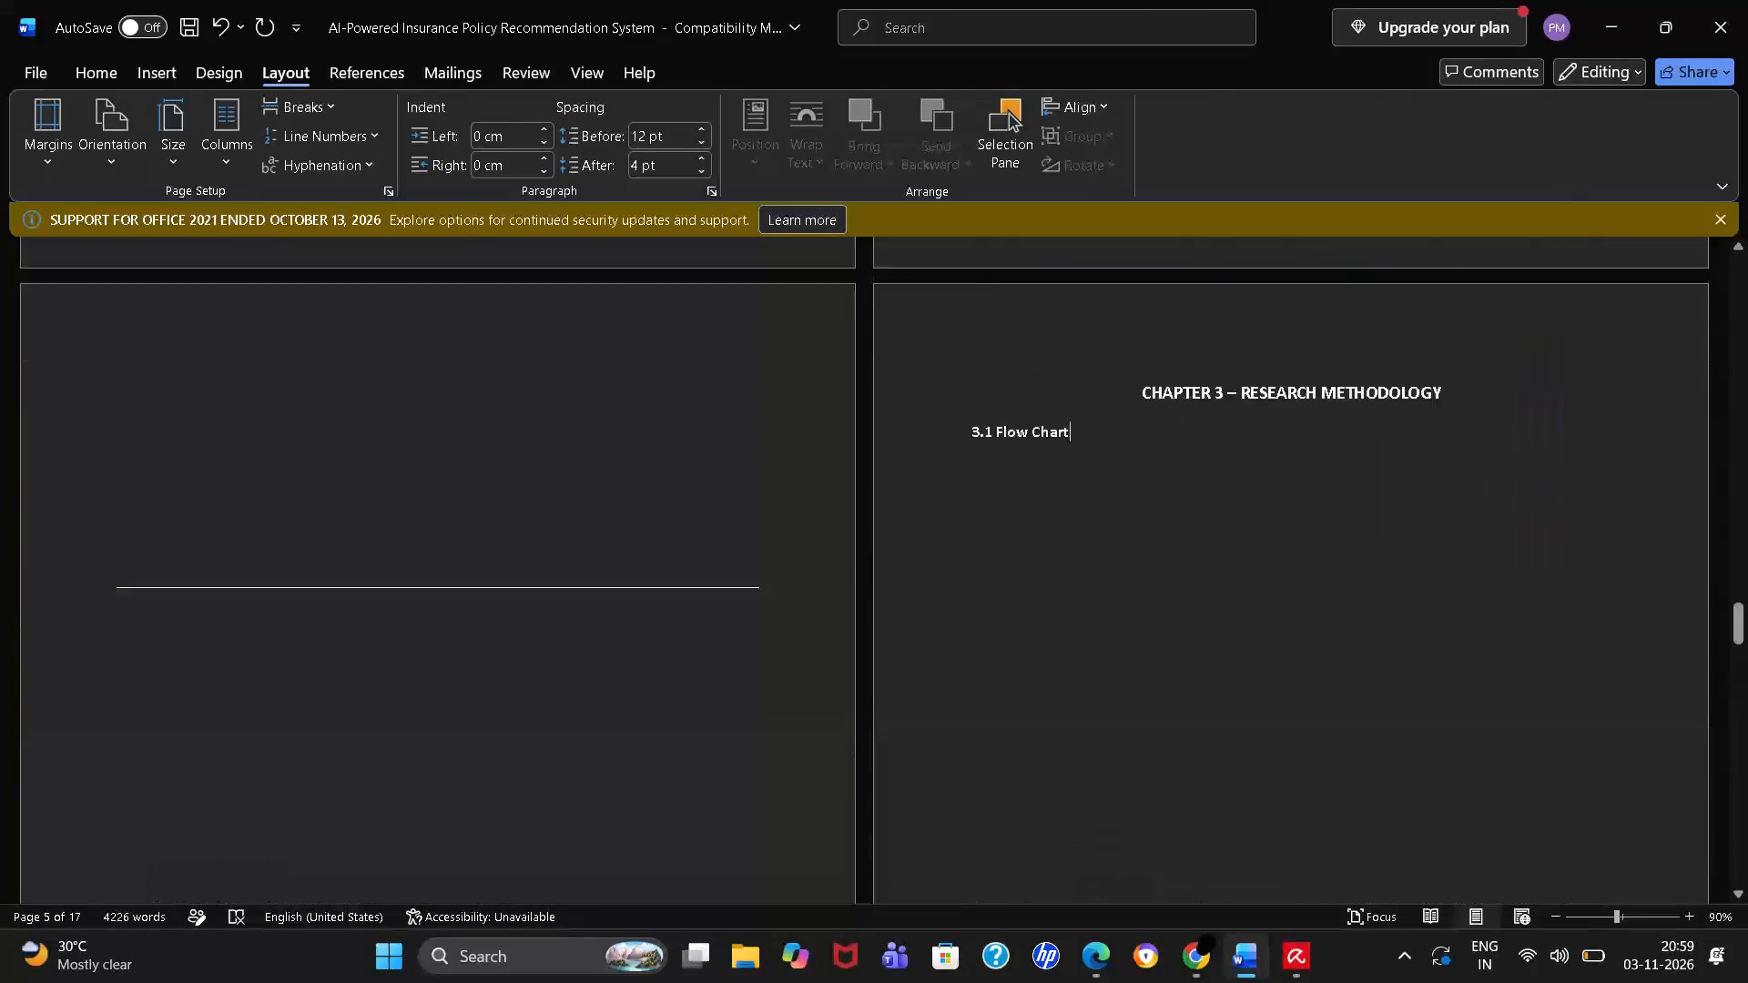
{"action": "scroll", "coordinate": [544, 392], "scroll_direction": "up", "scroll_amount": 6}
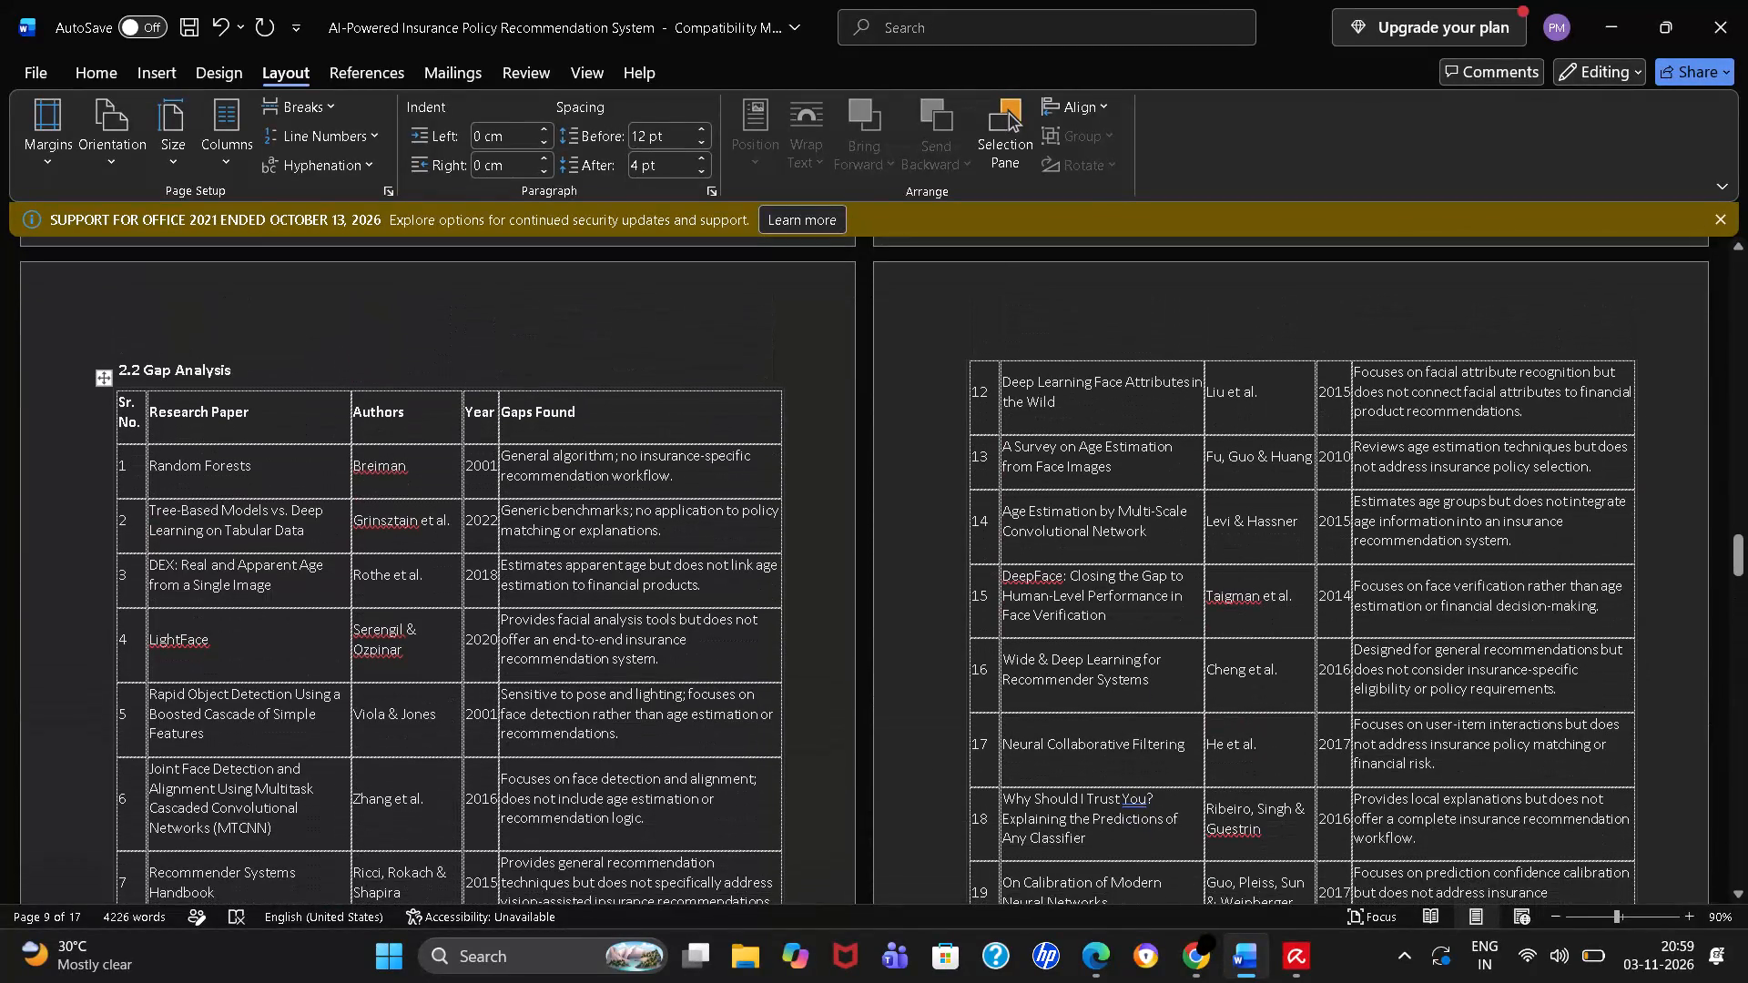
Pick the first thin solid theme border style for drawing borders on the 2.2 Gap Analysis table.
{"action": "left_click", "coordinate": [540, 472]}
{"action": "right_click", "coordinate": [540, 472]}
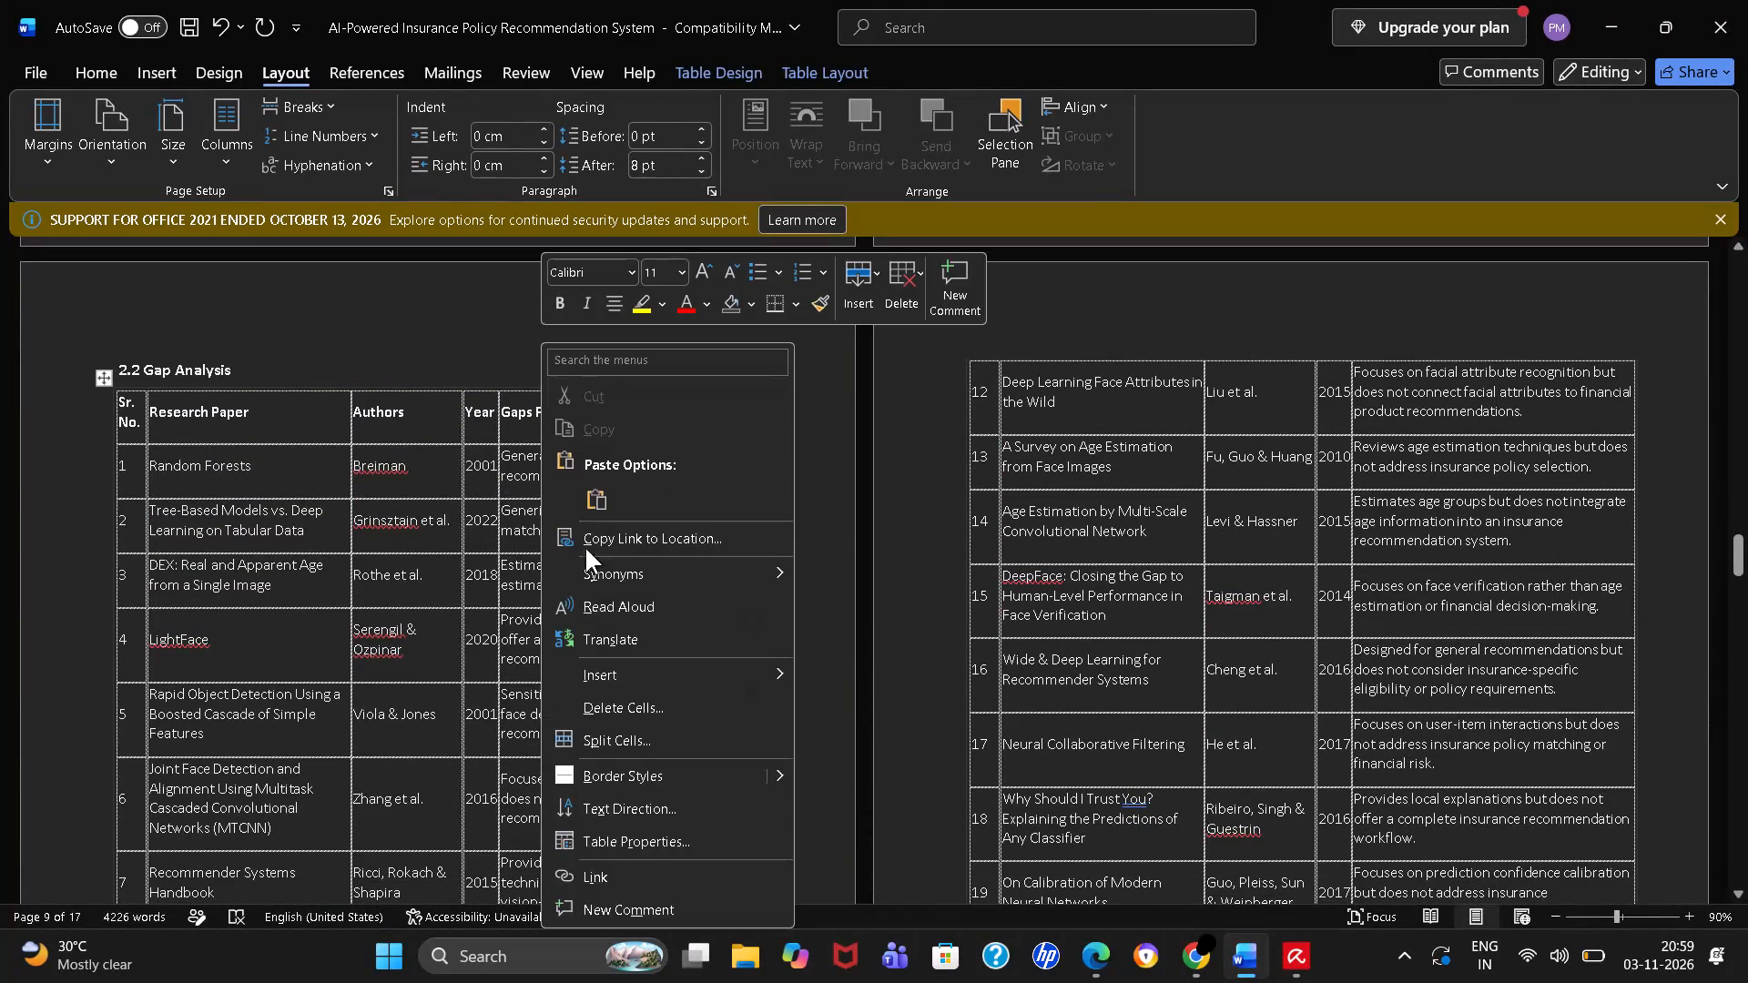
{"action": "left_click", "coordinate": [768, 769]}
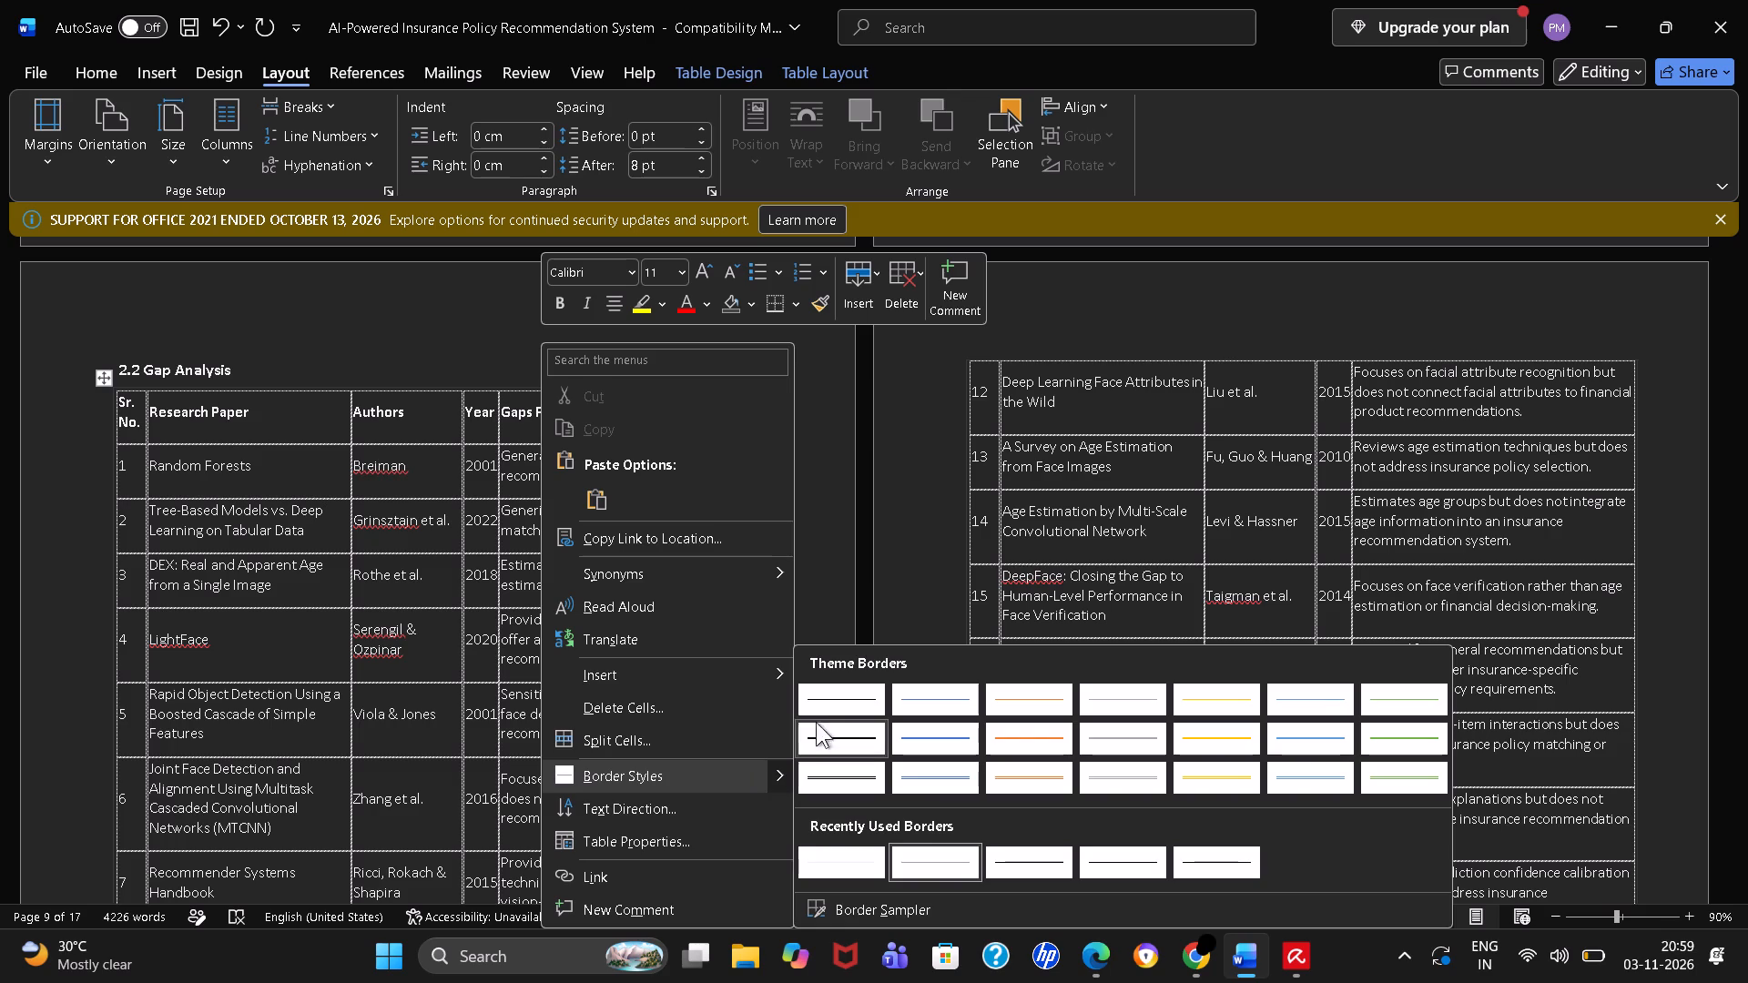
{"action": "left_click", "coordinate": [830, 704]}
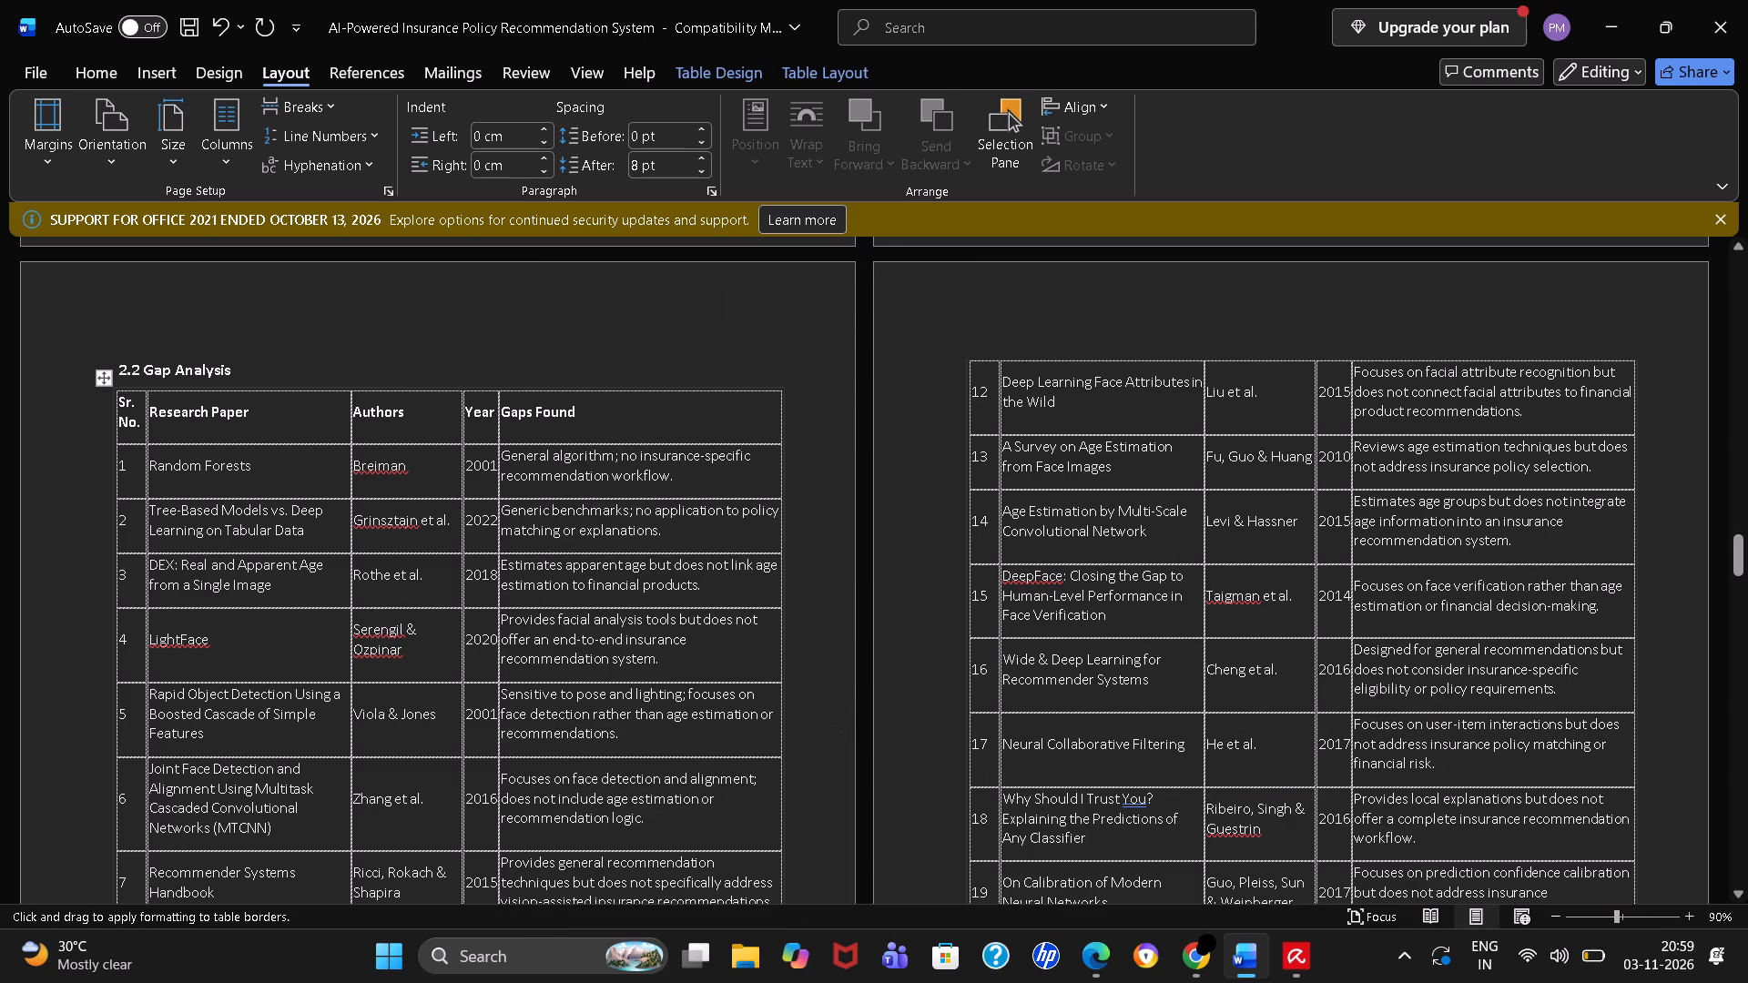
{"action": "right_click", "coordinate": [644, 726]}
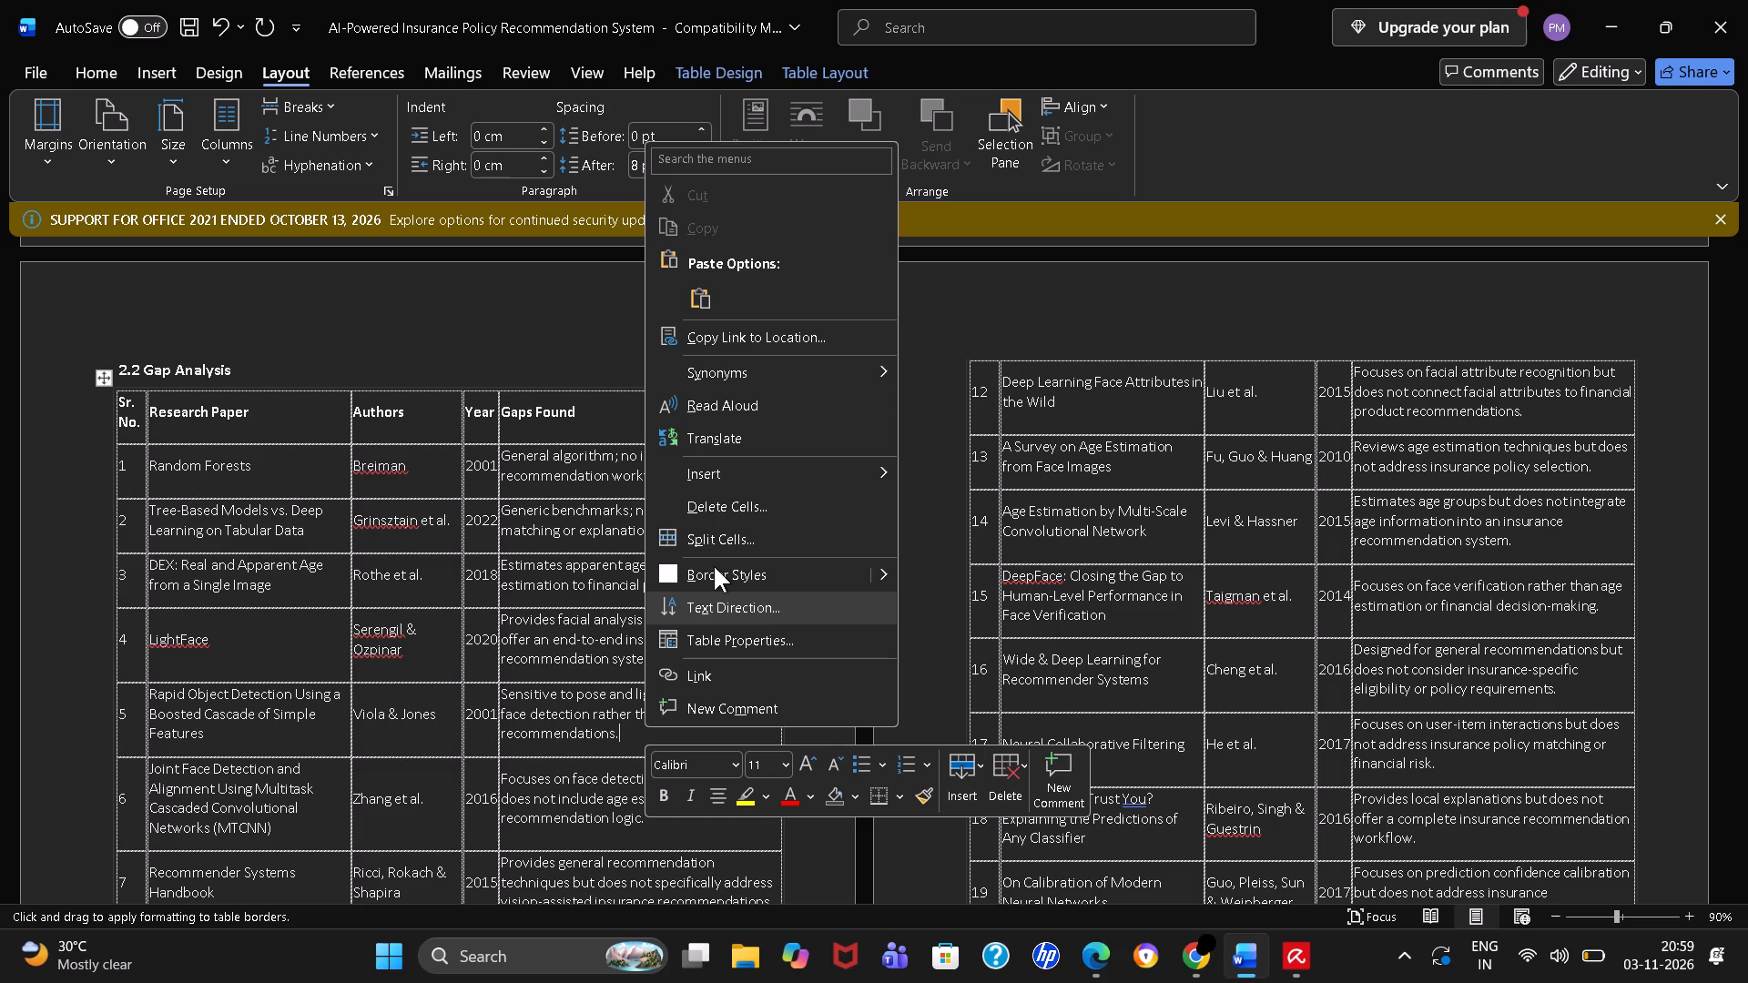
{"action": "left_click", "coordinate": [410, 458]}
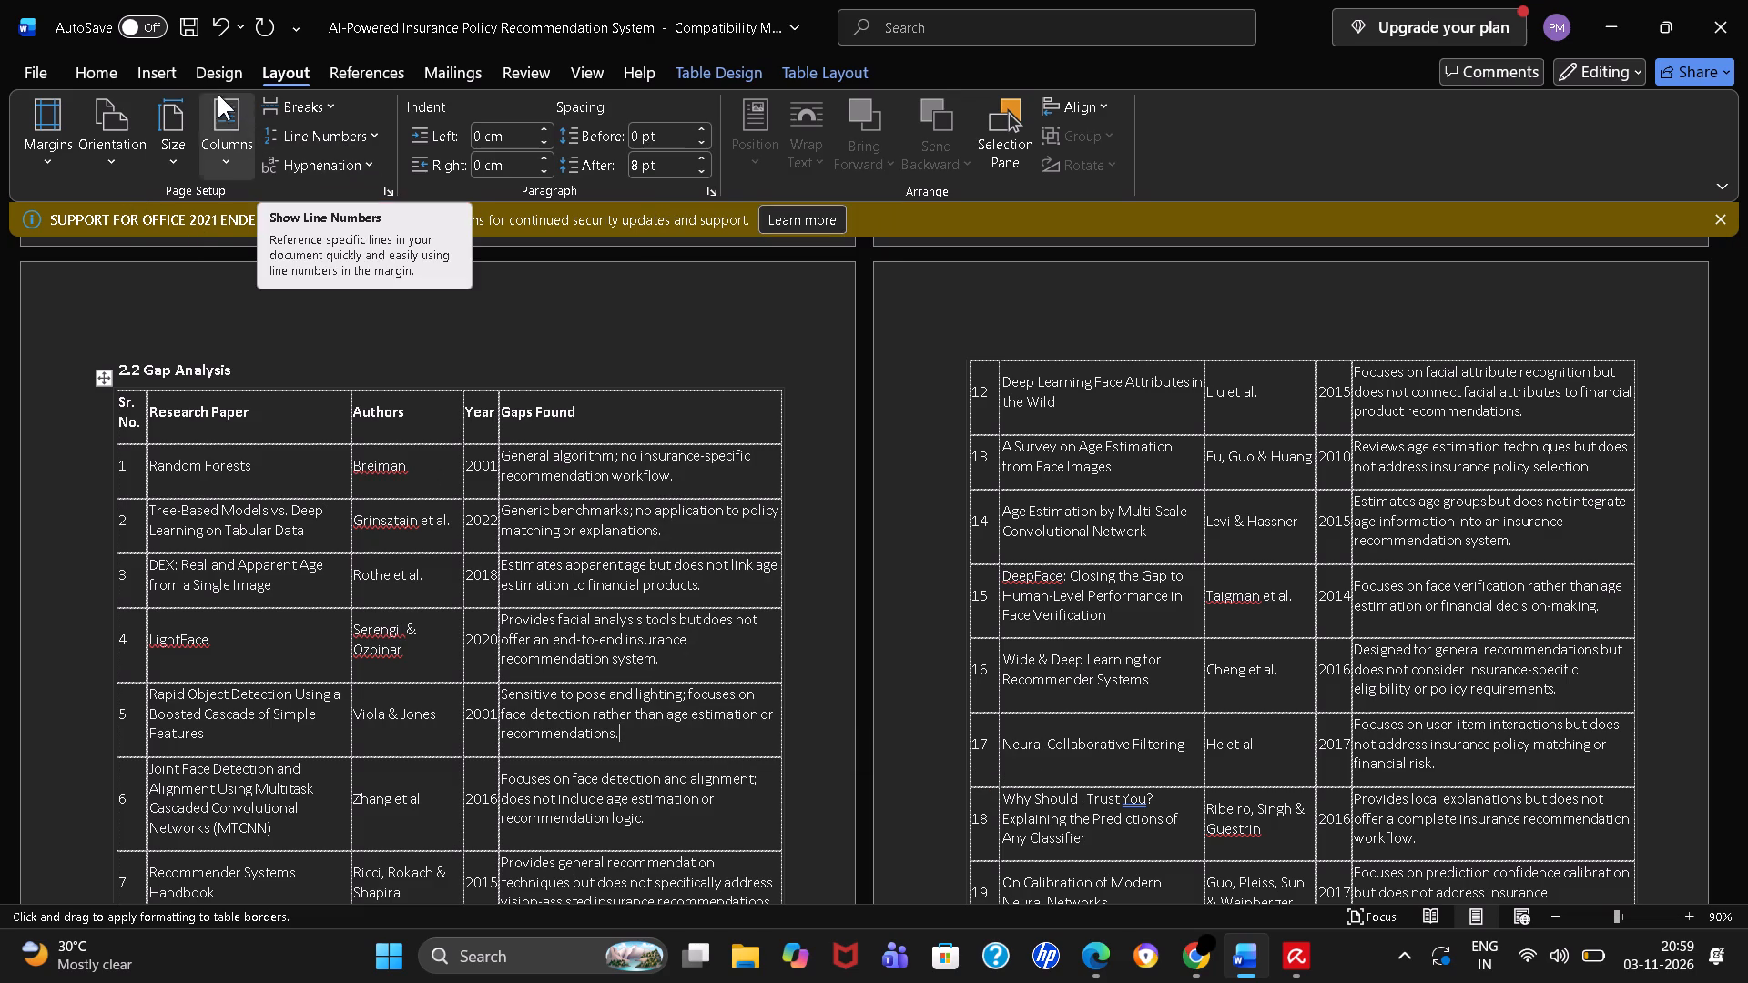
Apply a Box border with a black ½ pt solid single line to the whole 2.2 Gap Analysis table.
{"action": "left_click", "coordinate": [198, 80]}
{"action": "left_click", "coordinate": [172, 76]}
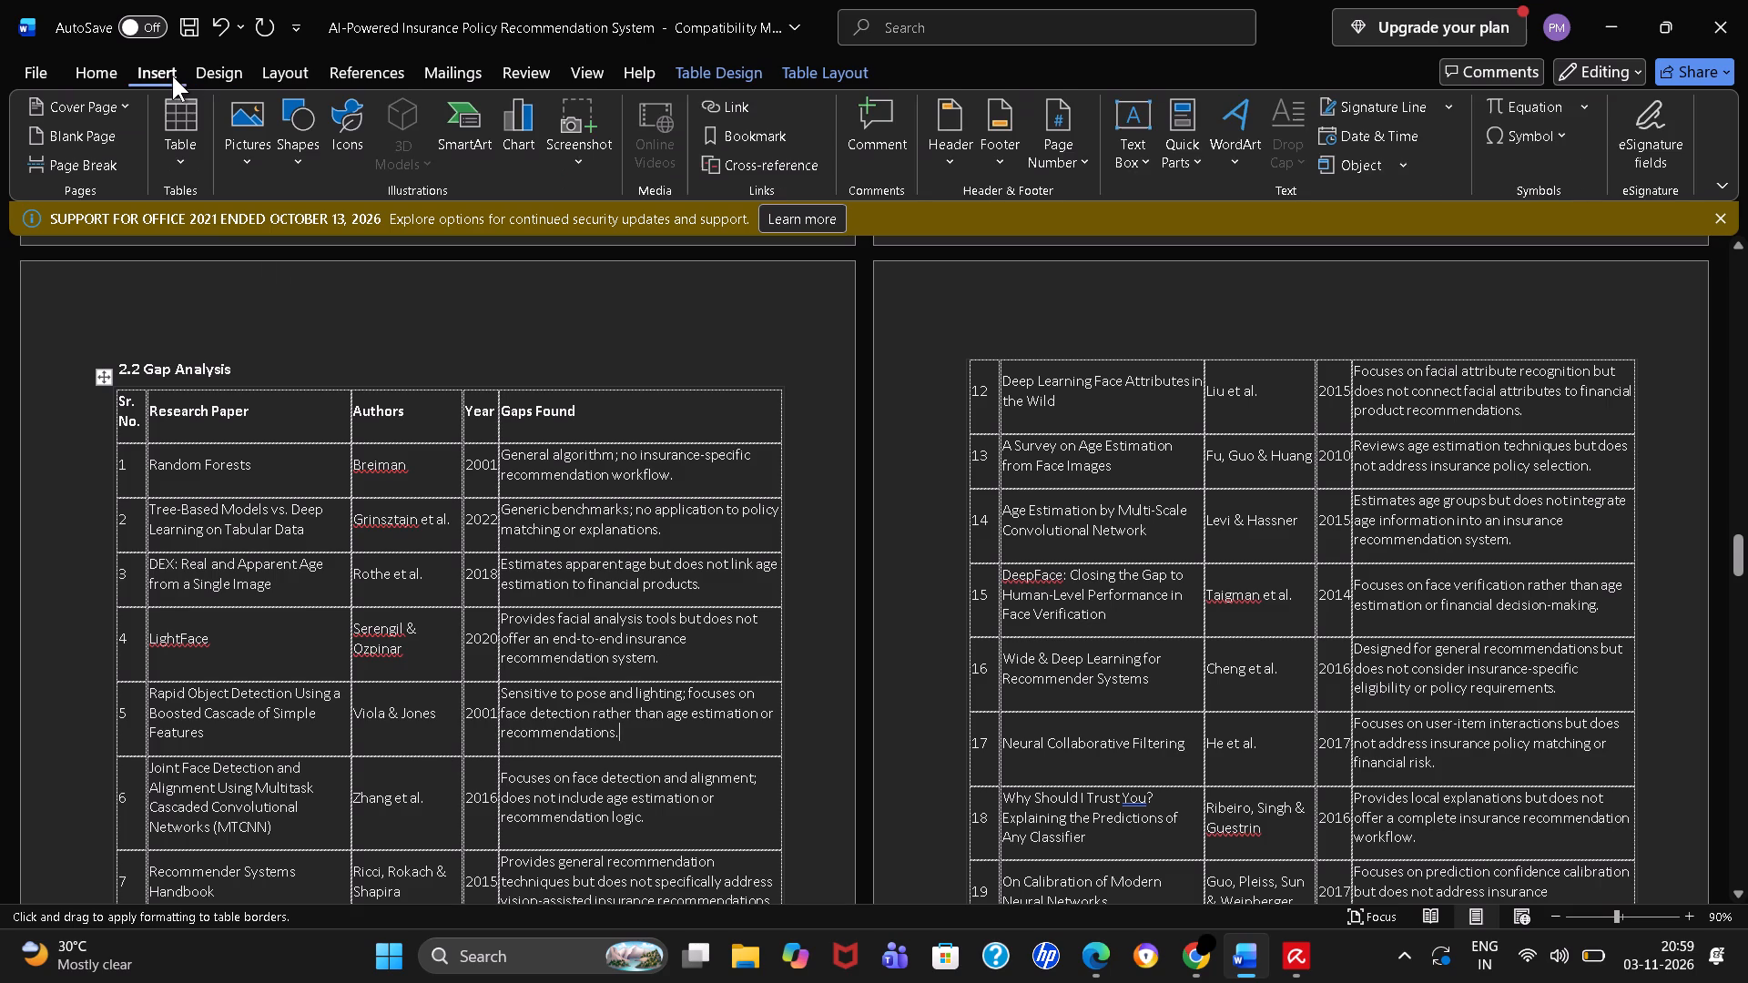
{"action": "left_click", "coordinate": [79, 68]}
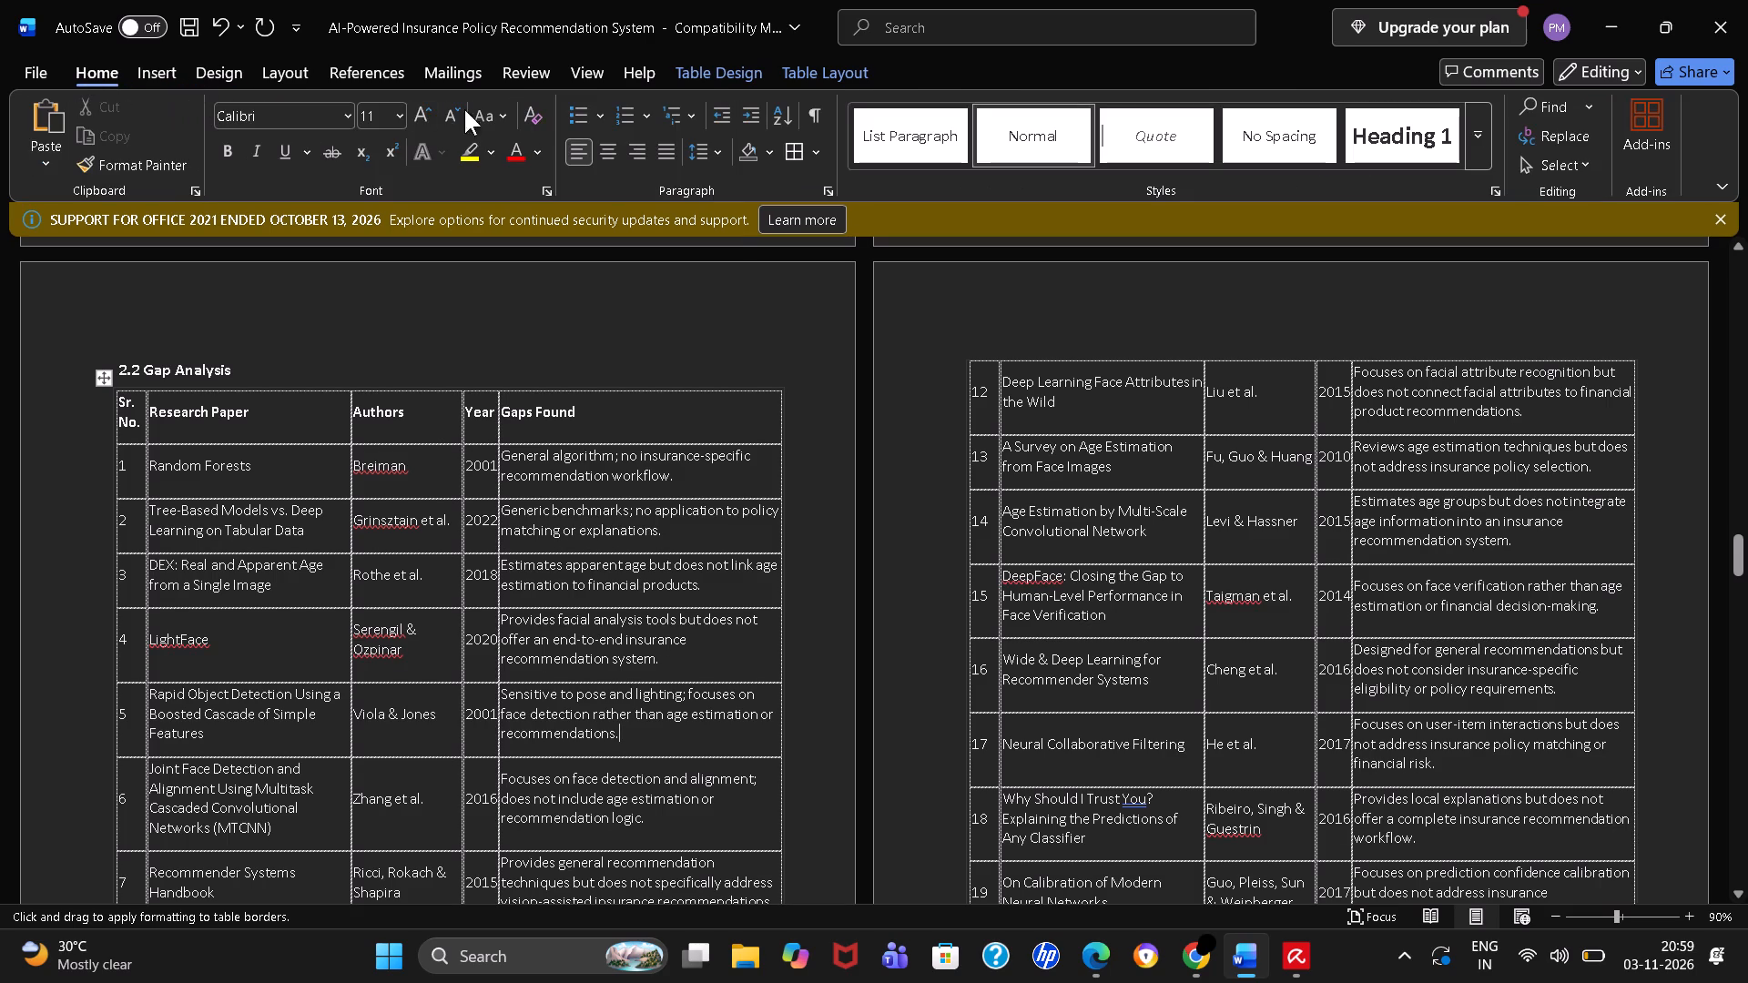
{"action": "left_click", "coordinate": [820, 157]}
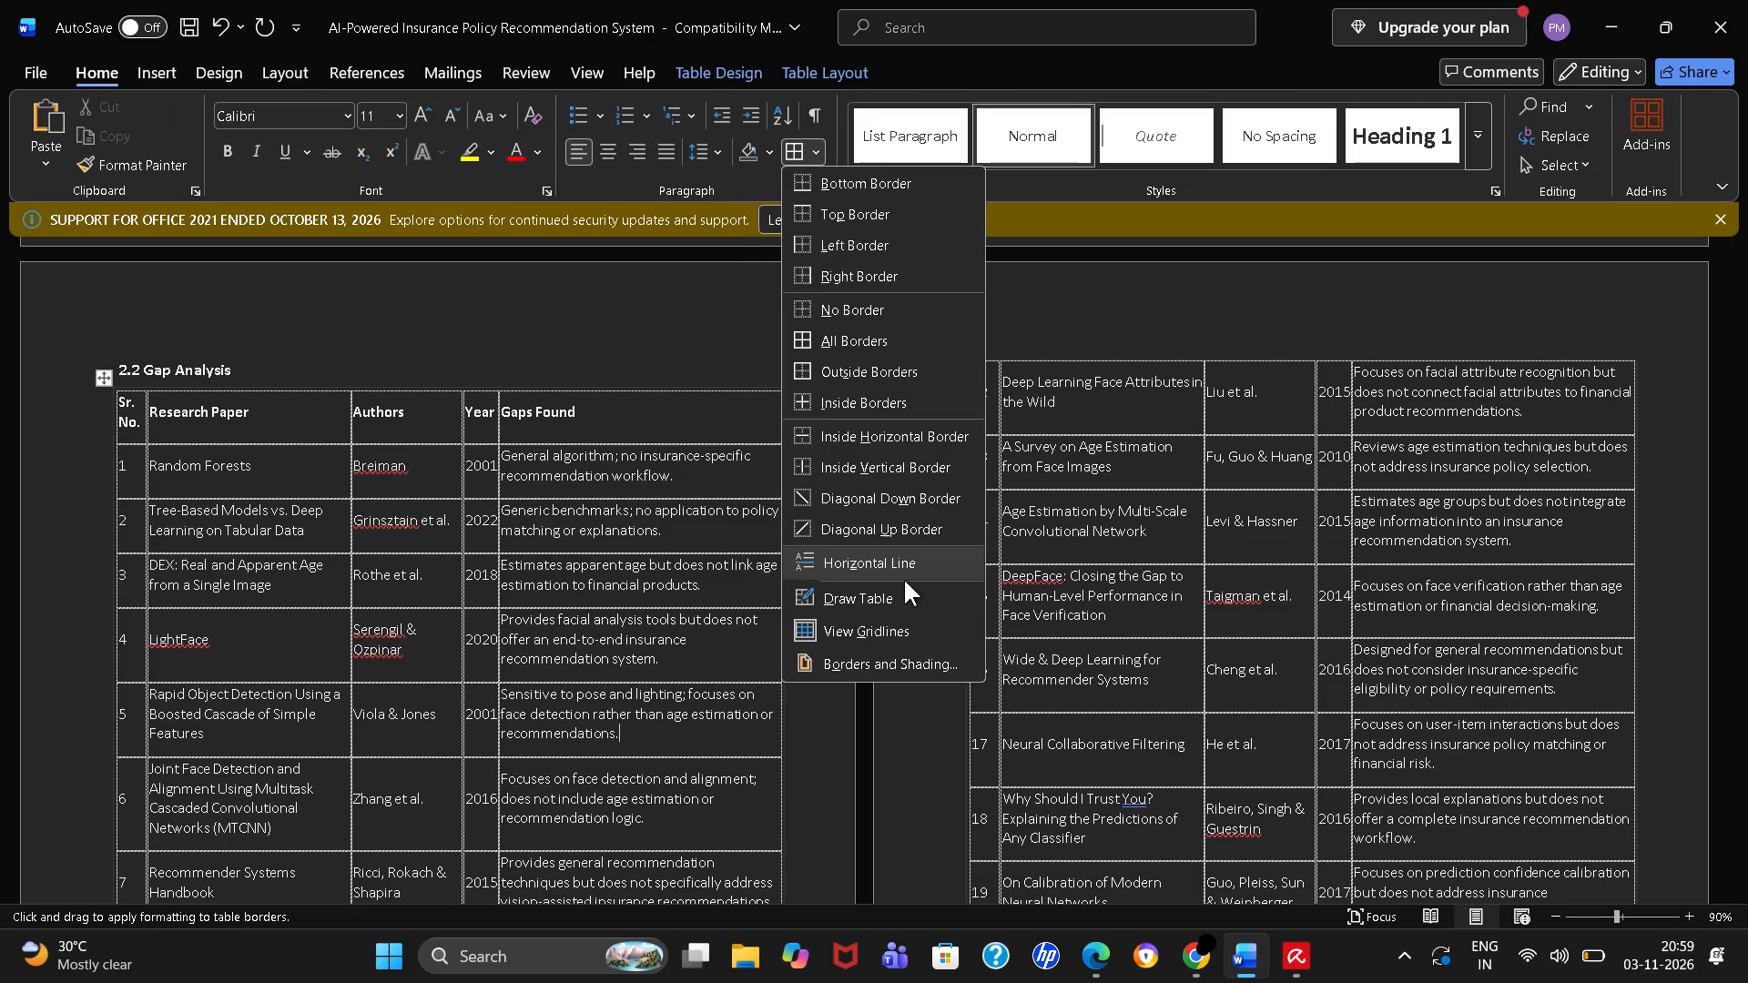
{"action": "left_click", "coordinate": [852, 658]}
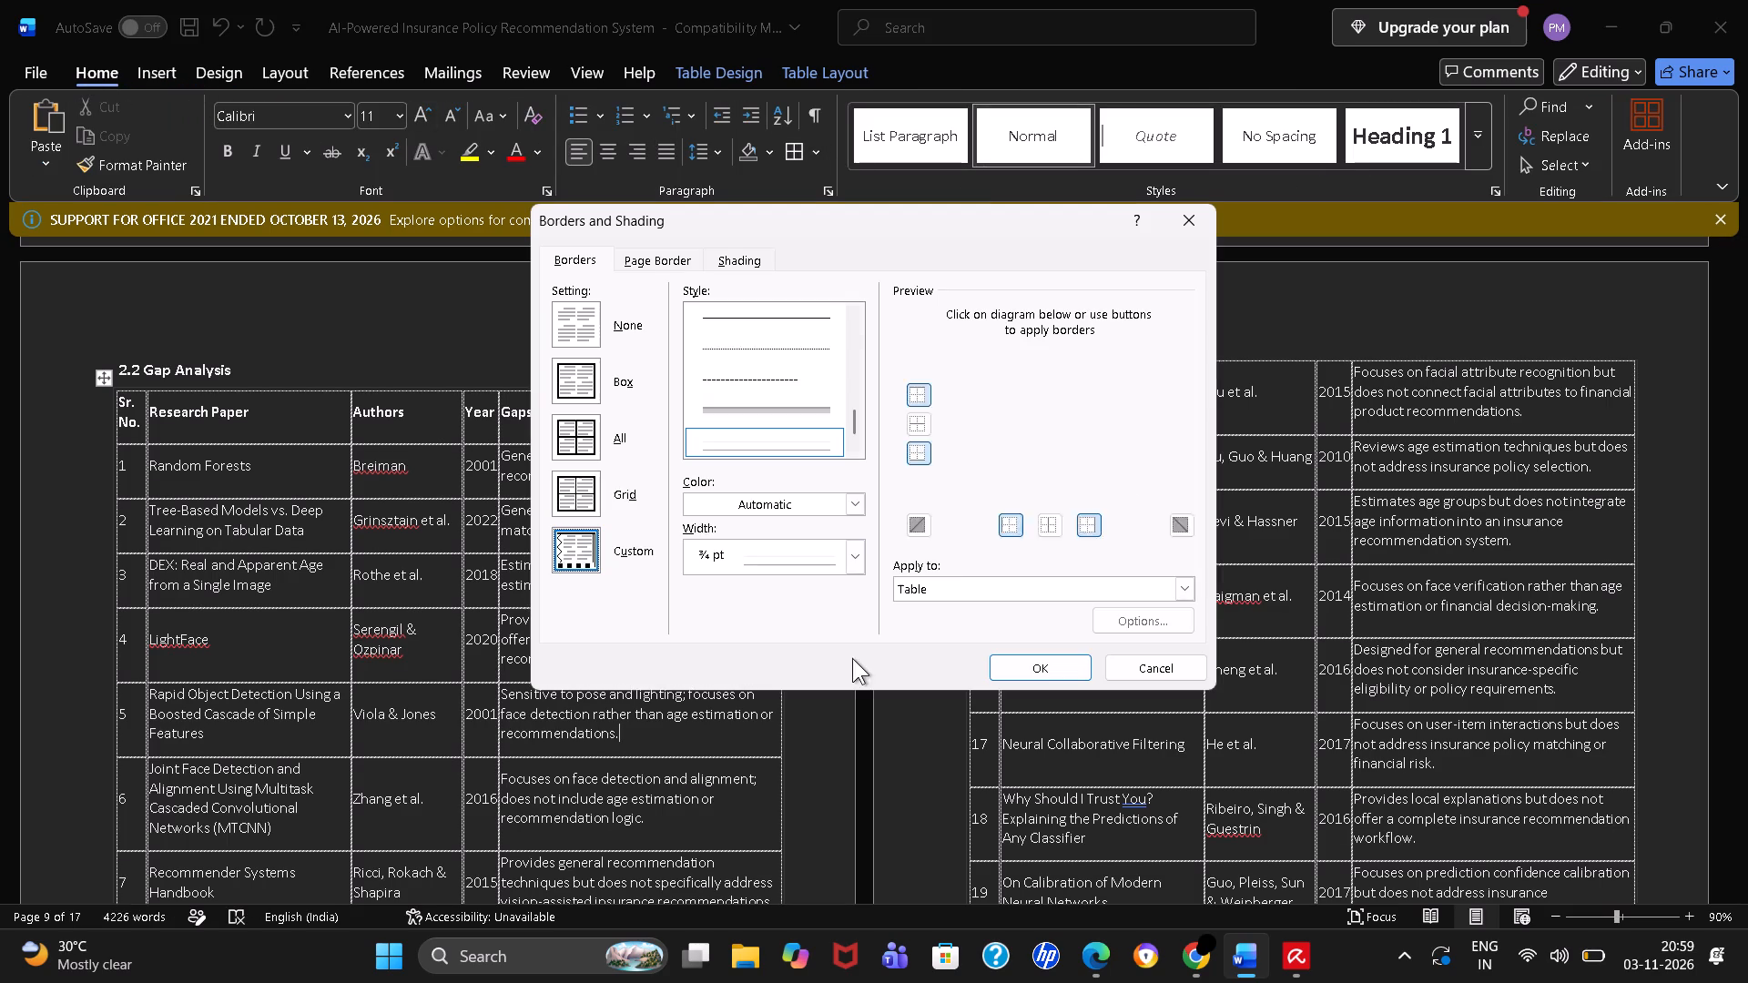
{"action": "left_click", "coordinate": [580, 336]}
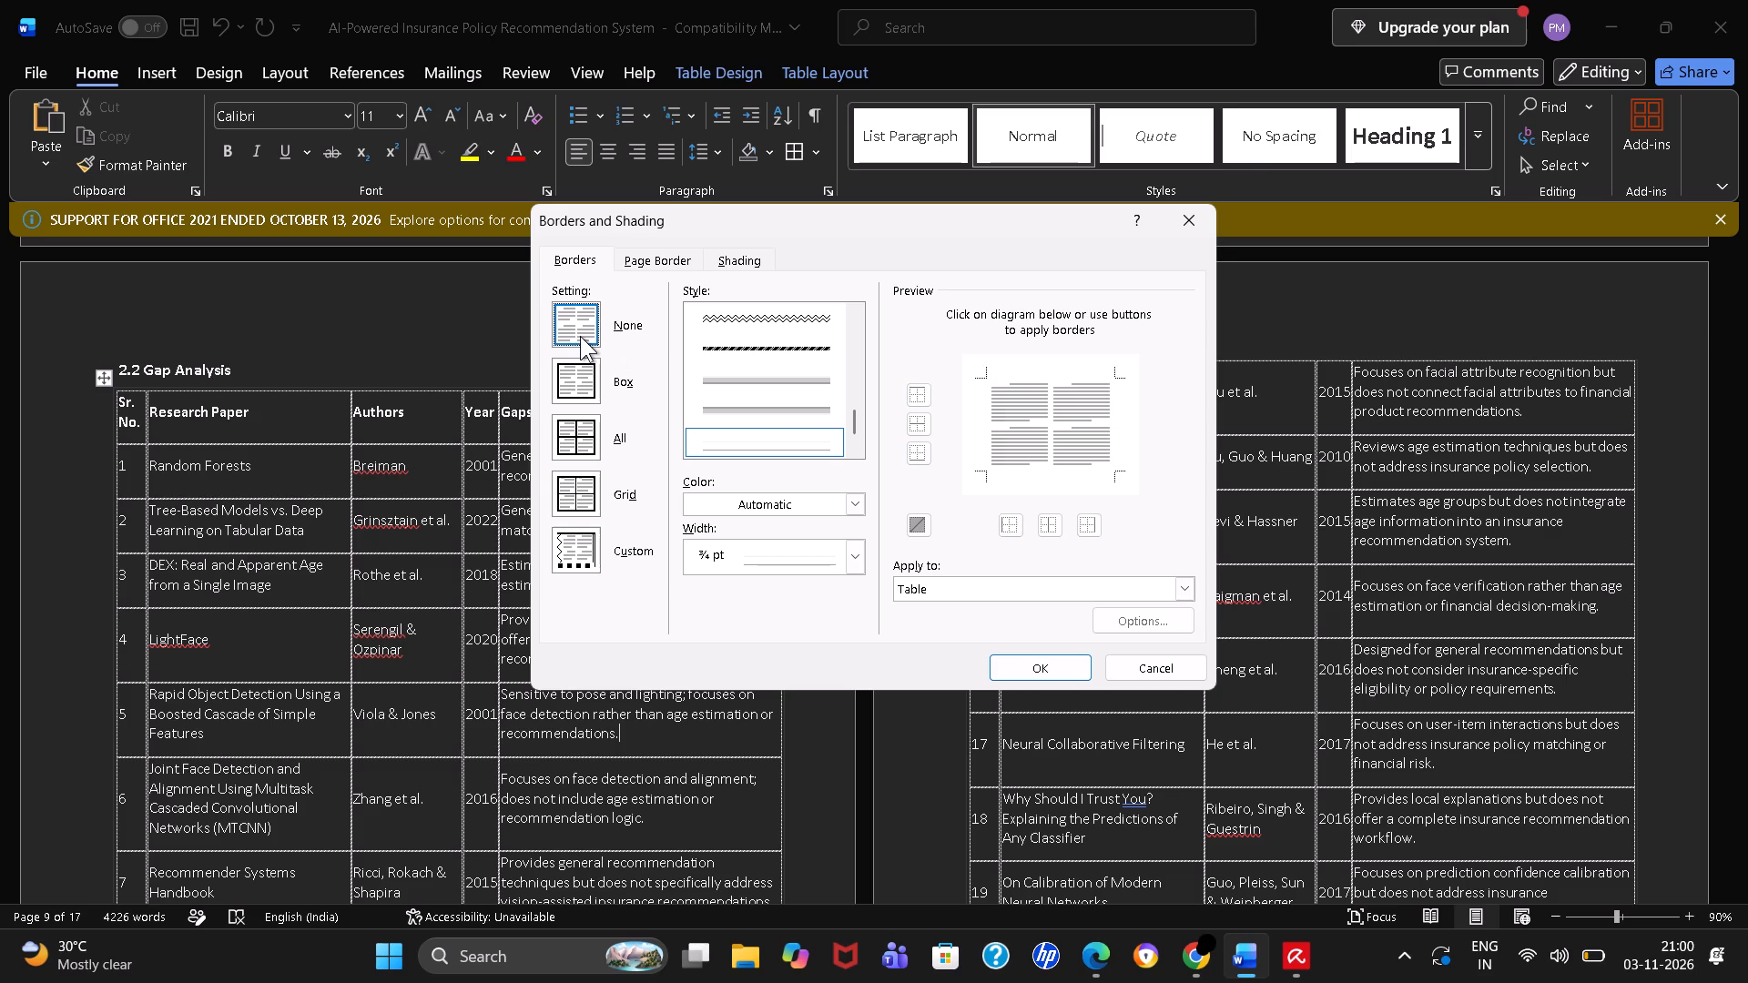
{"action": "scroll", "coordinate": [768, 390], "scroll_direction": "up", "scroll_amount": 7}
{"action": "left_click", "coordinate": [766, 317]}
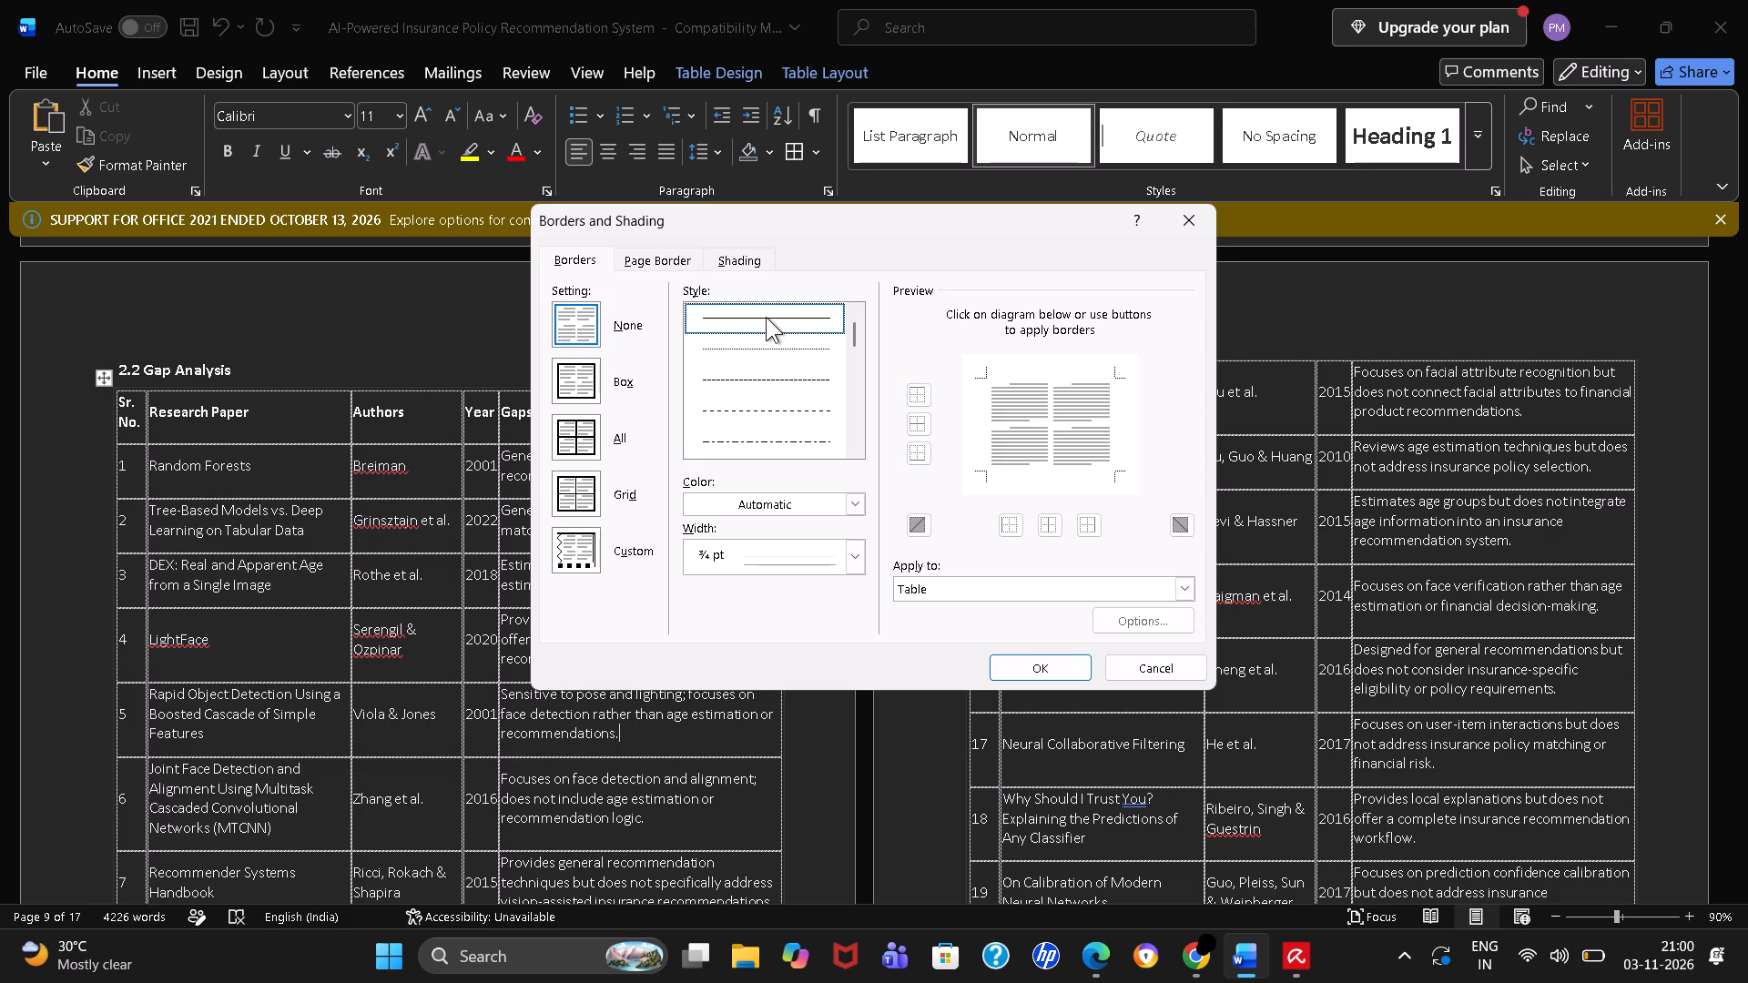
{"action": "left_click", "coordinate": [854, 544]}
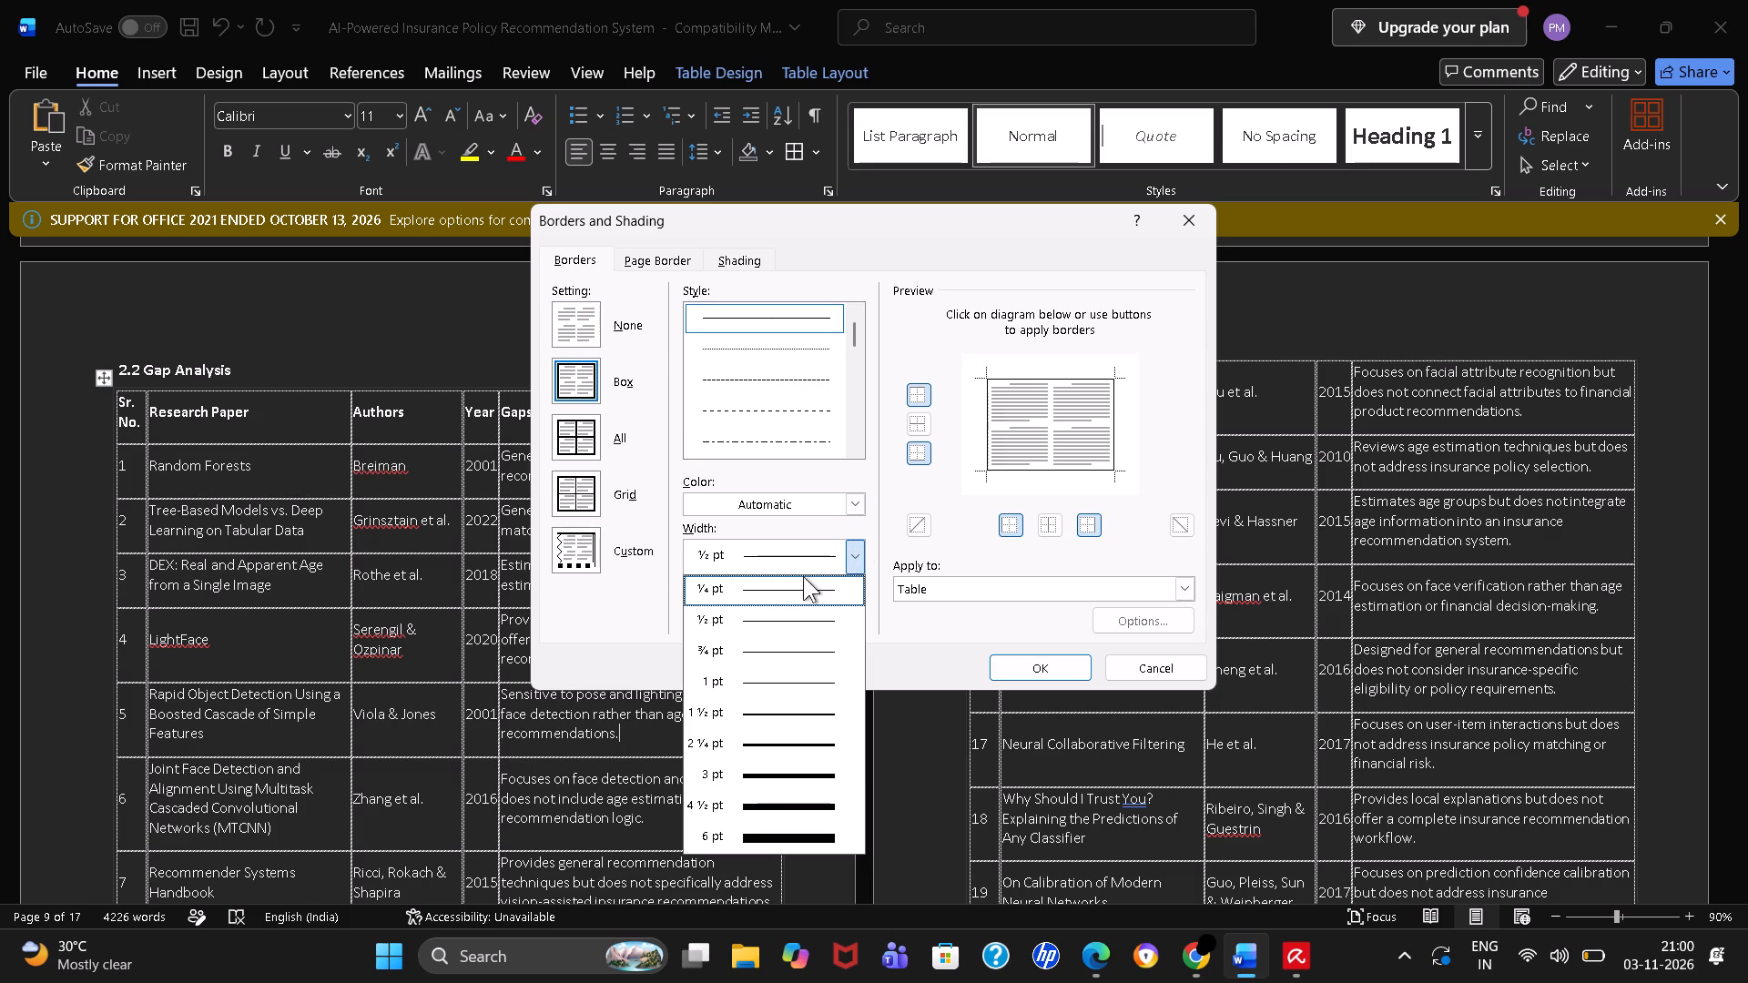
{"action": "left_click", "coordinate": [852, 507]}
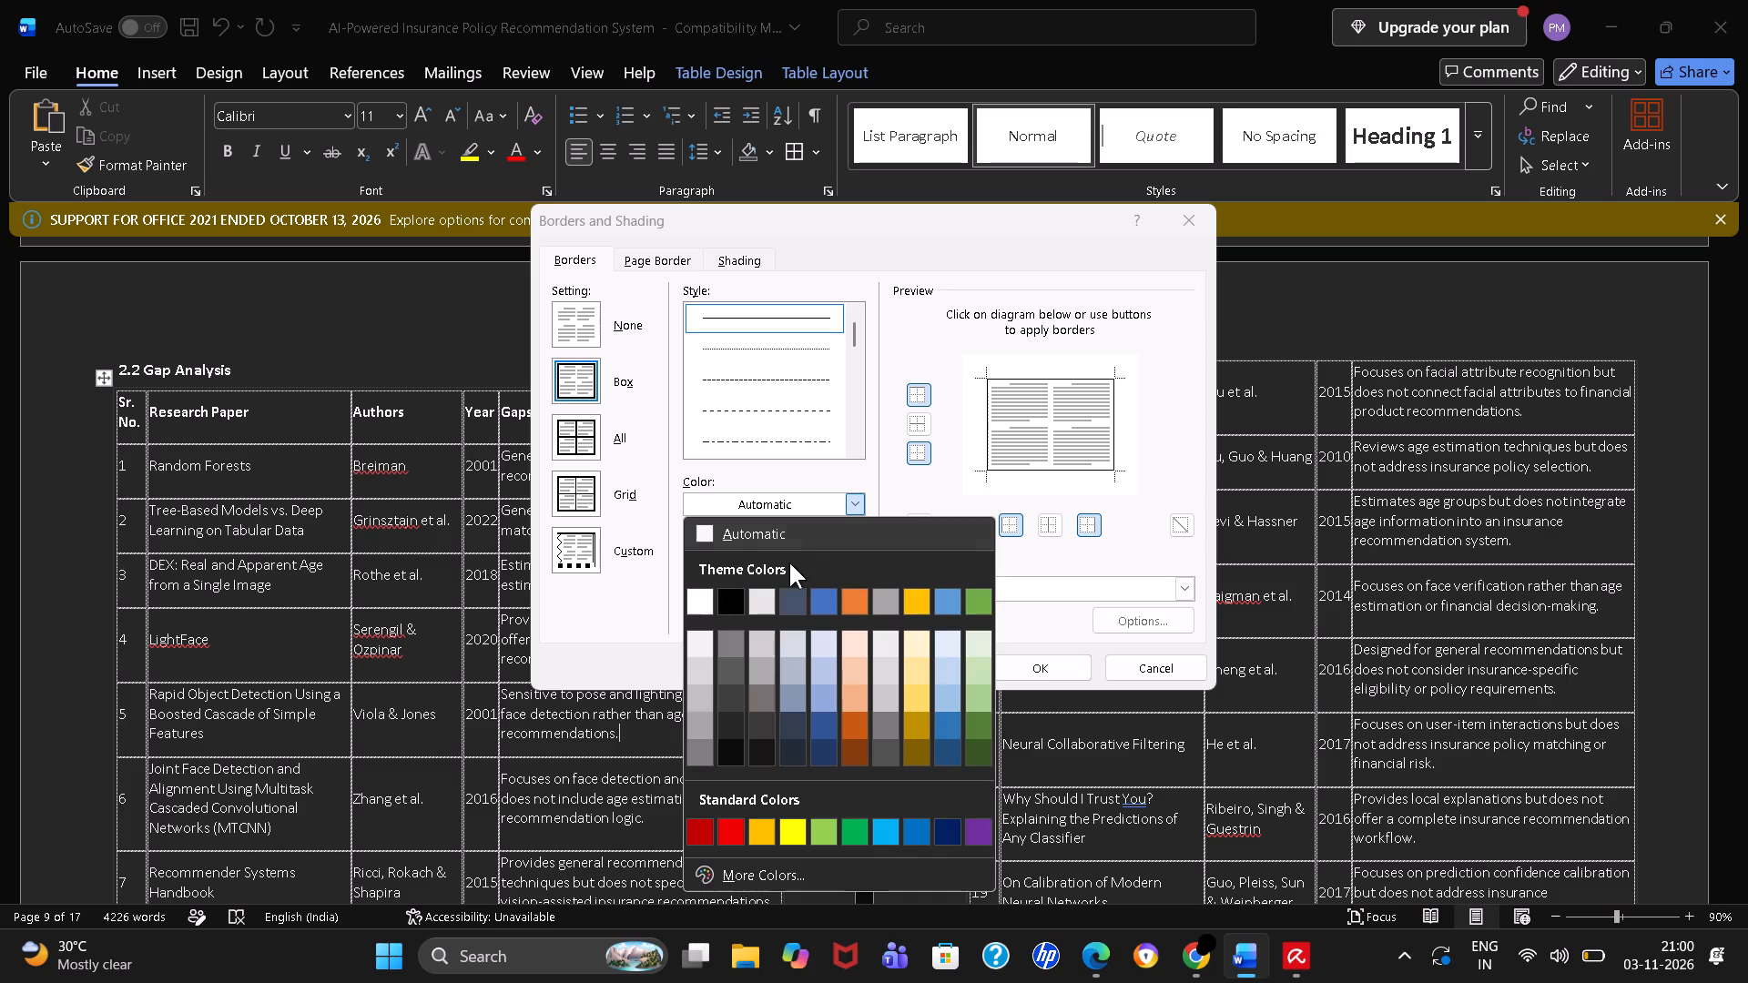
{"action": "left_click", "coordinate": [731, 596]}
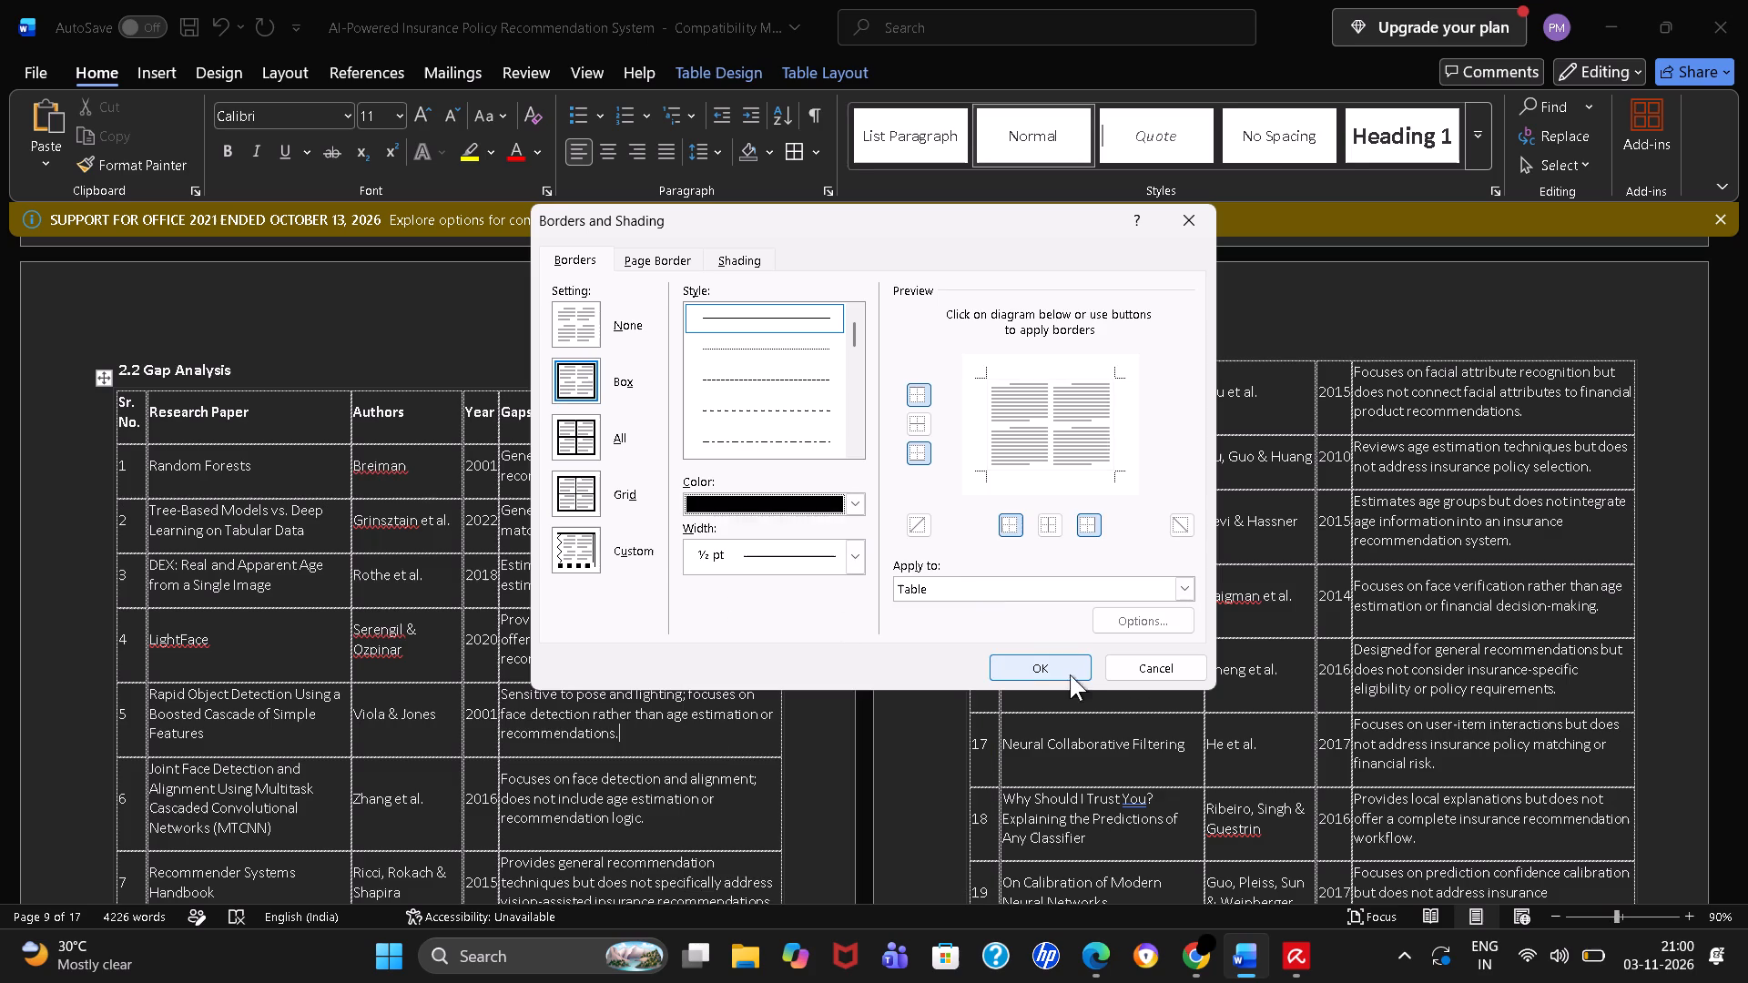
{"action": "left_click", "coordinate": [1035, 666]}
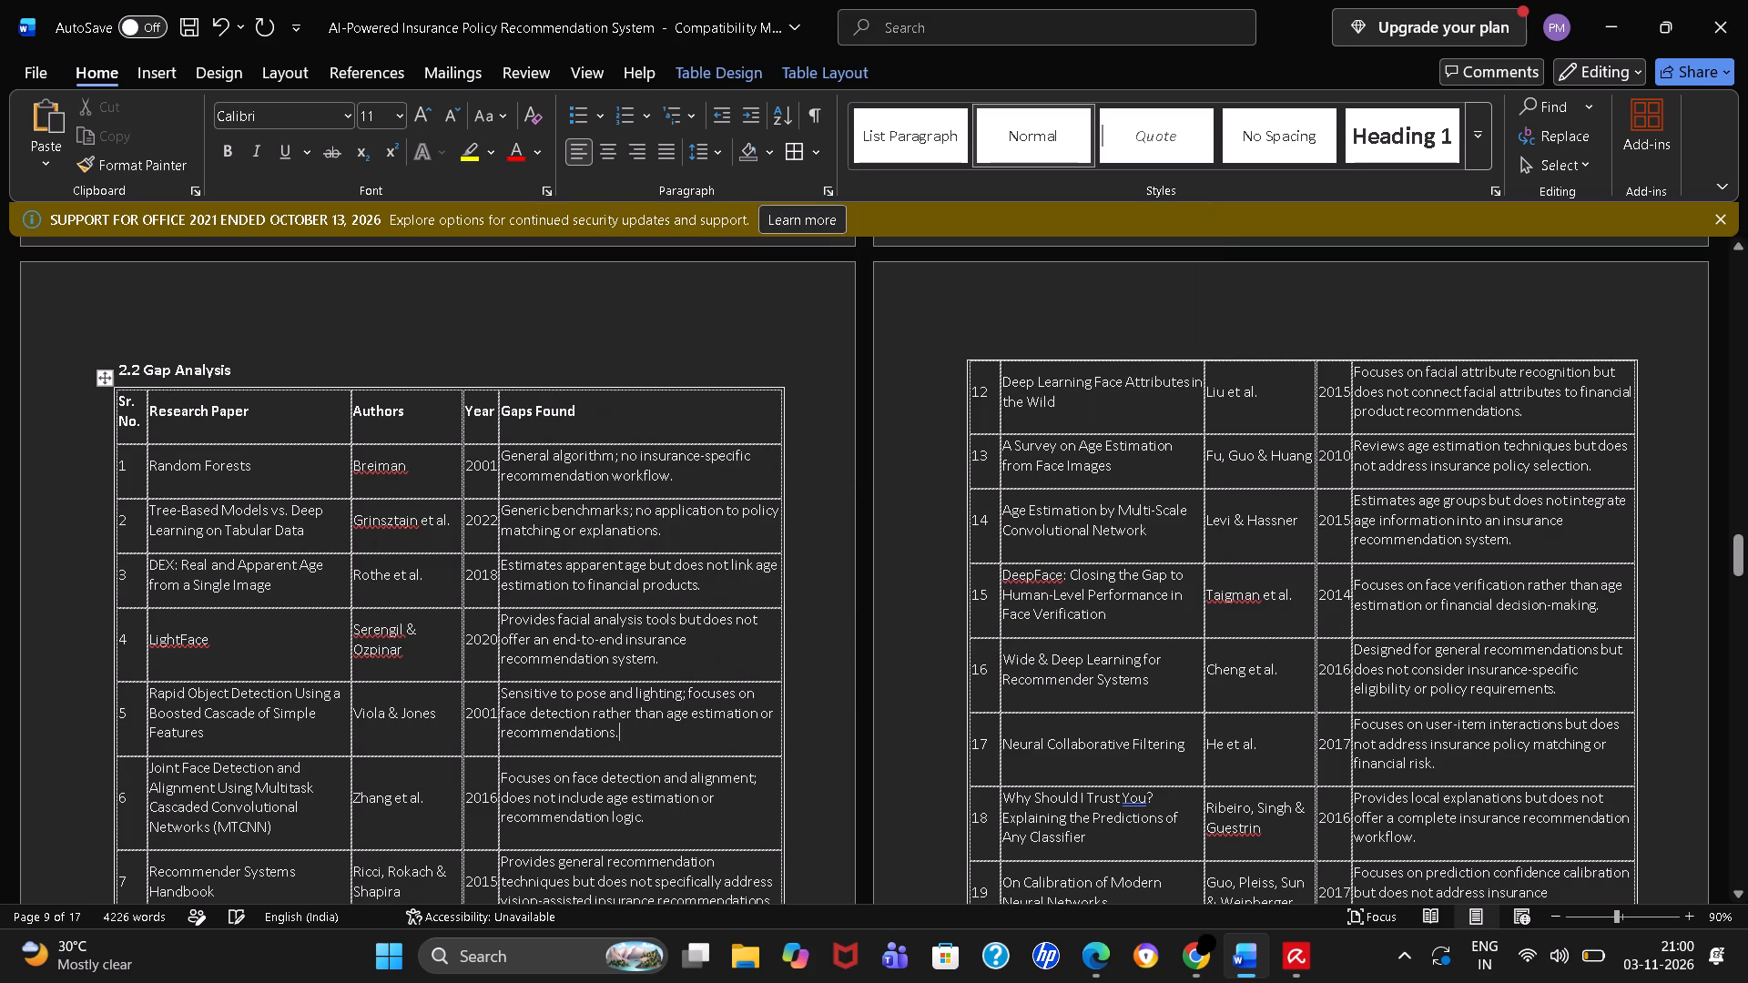
Set the border setting to None for the whole 2.2 Gap Analysis table.
{"action": "left_click", "coordinate": [576, 451]}
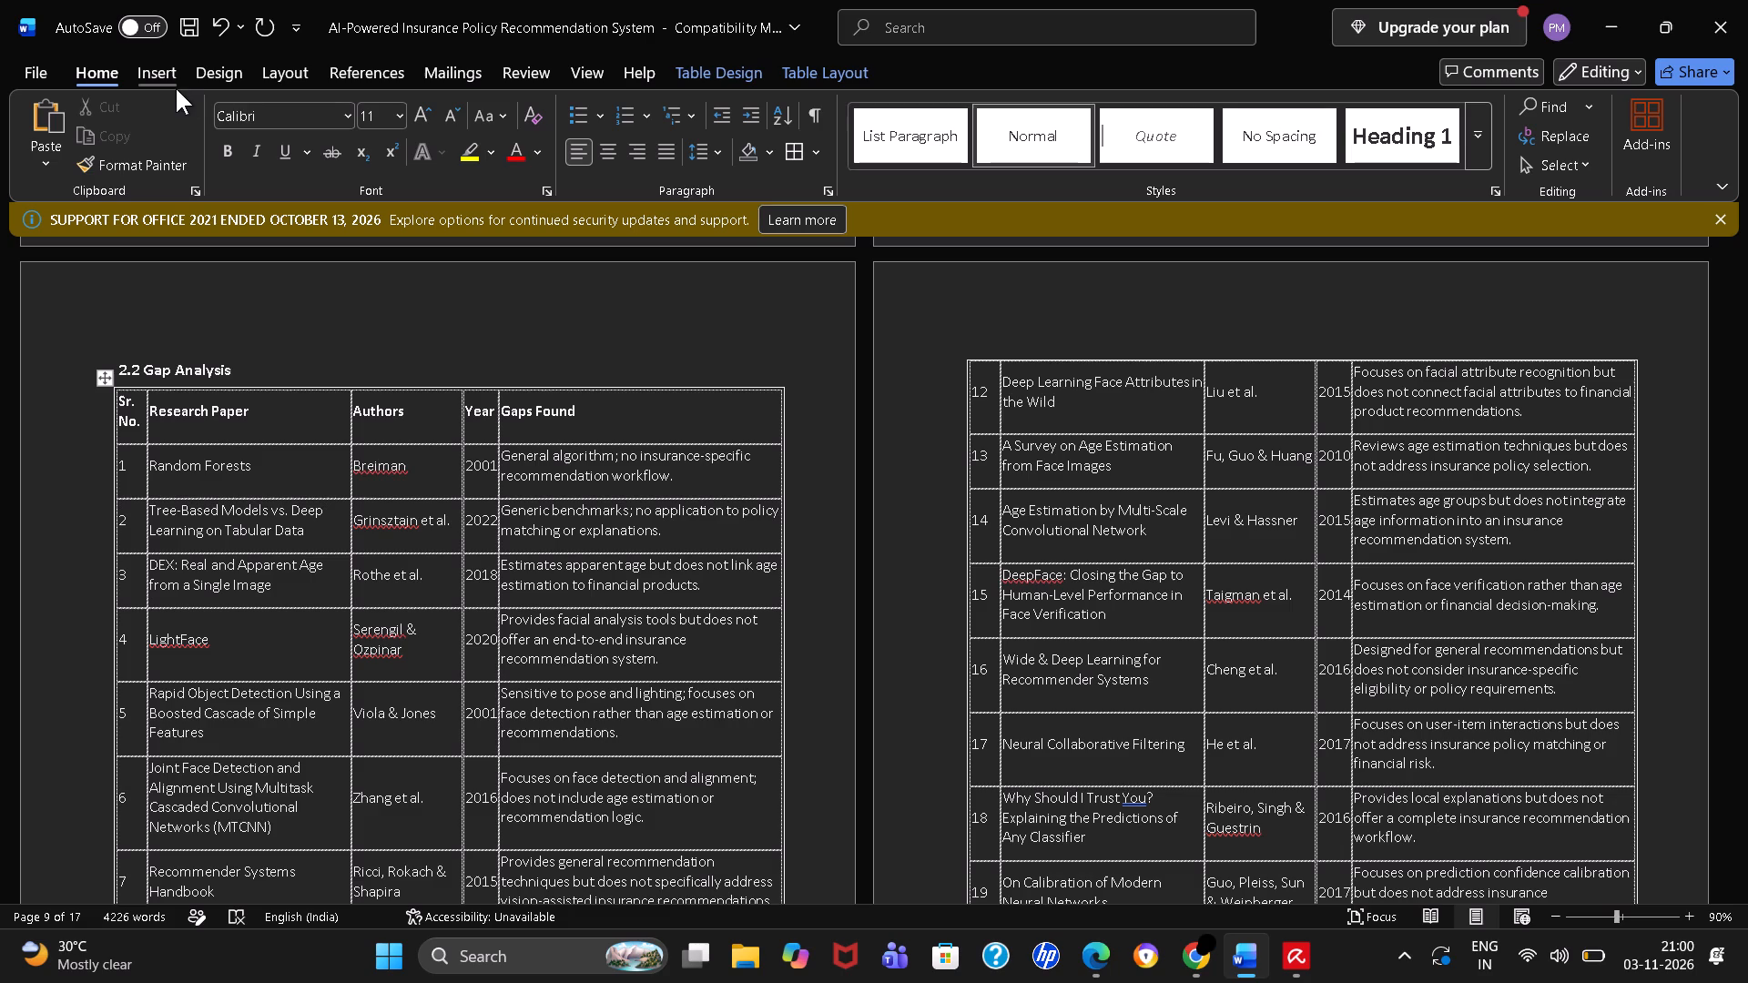
{"action": "left_click", "coordinate": [798, 159]}
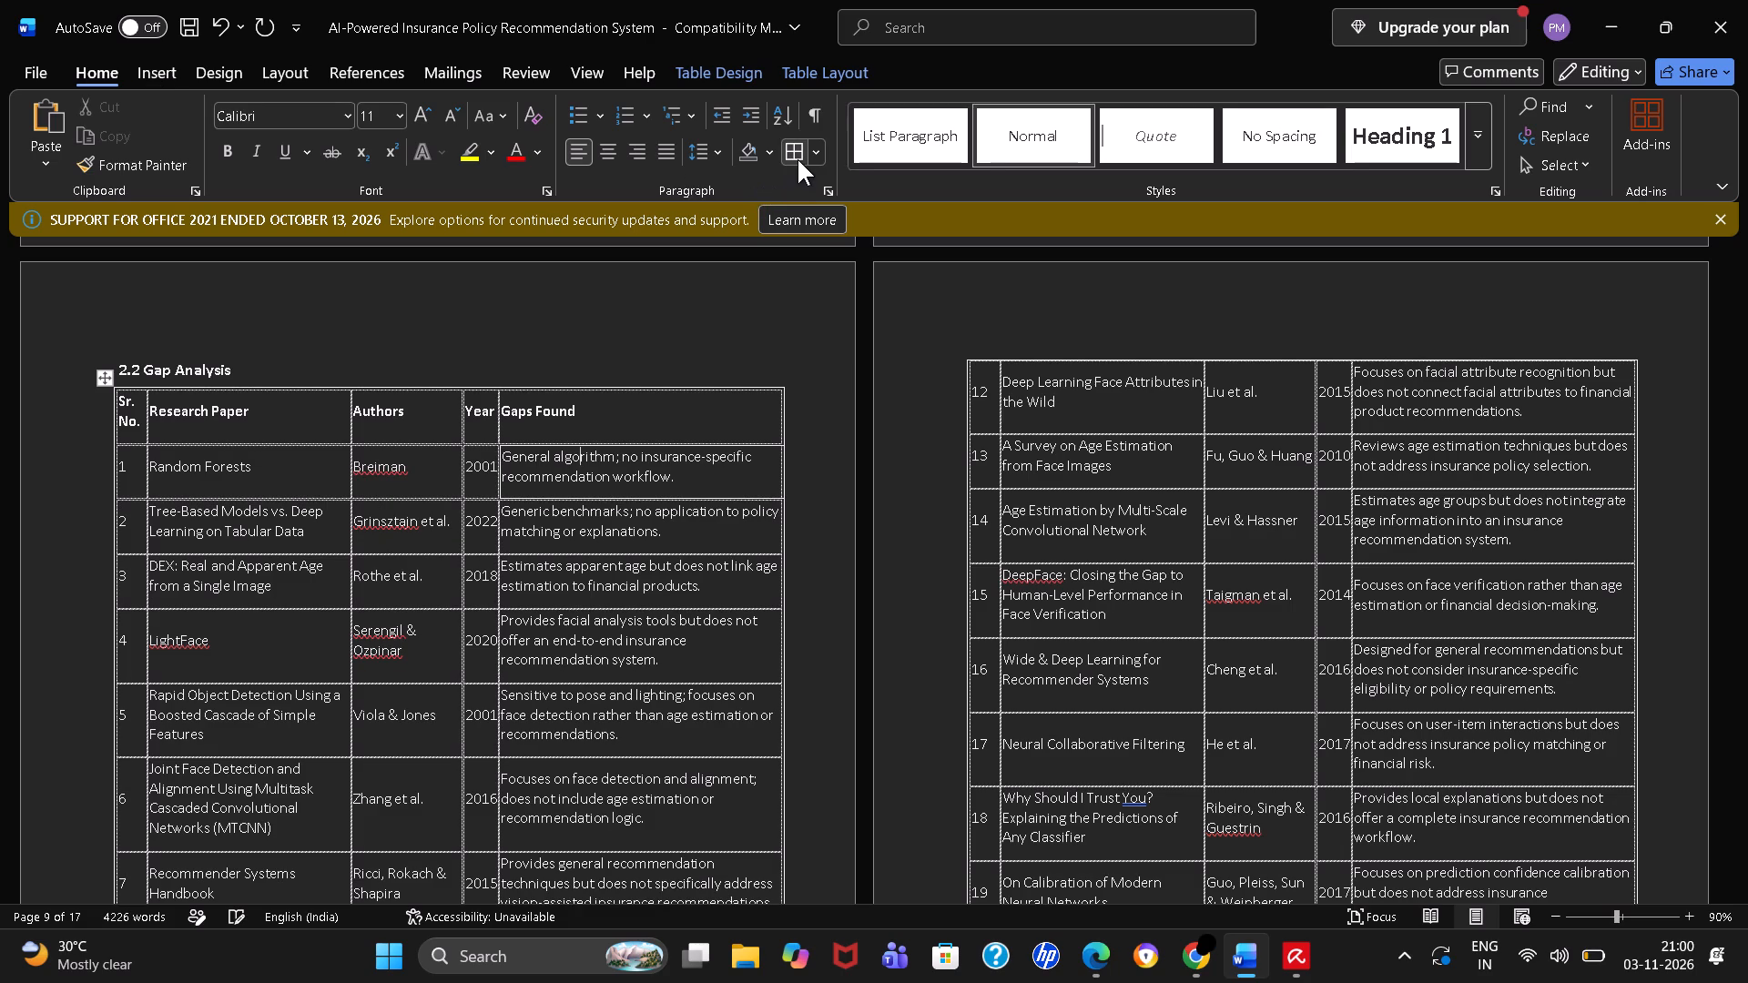
{"action": "left_click", "coordinate": [816, 152]}
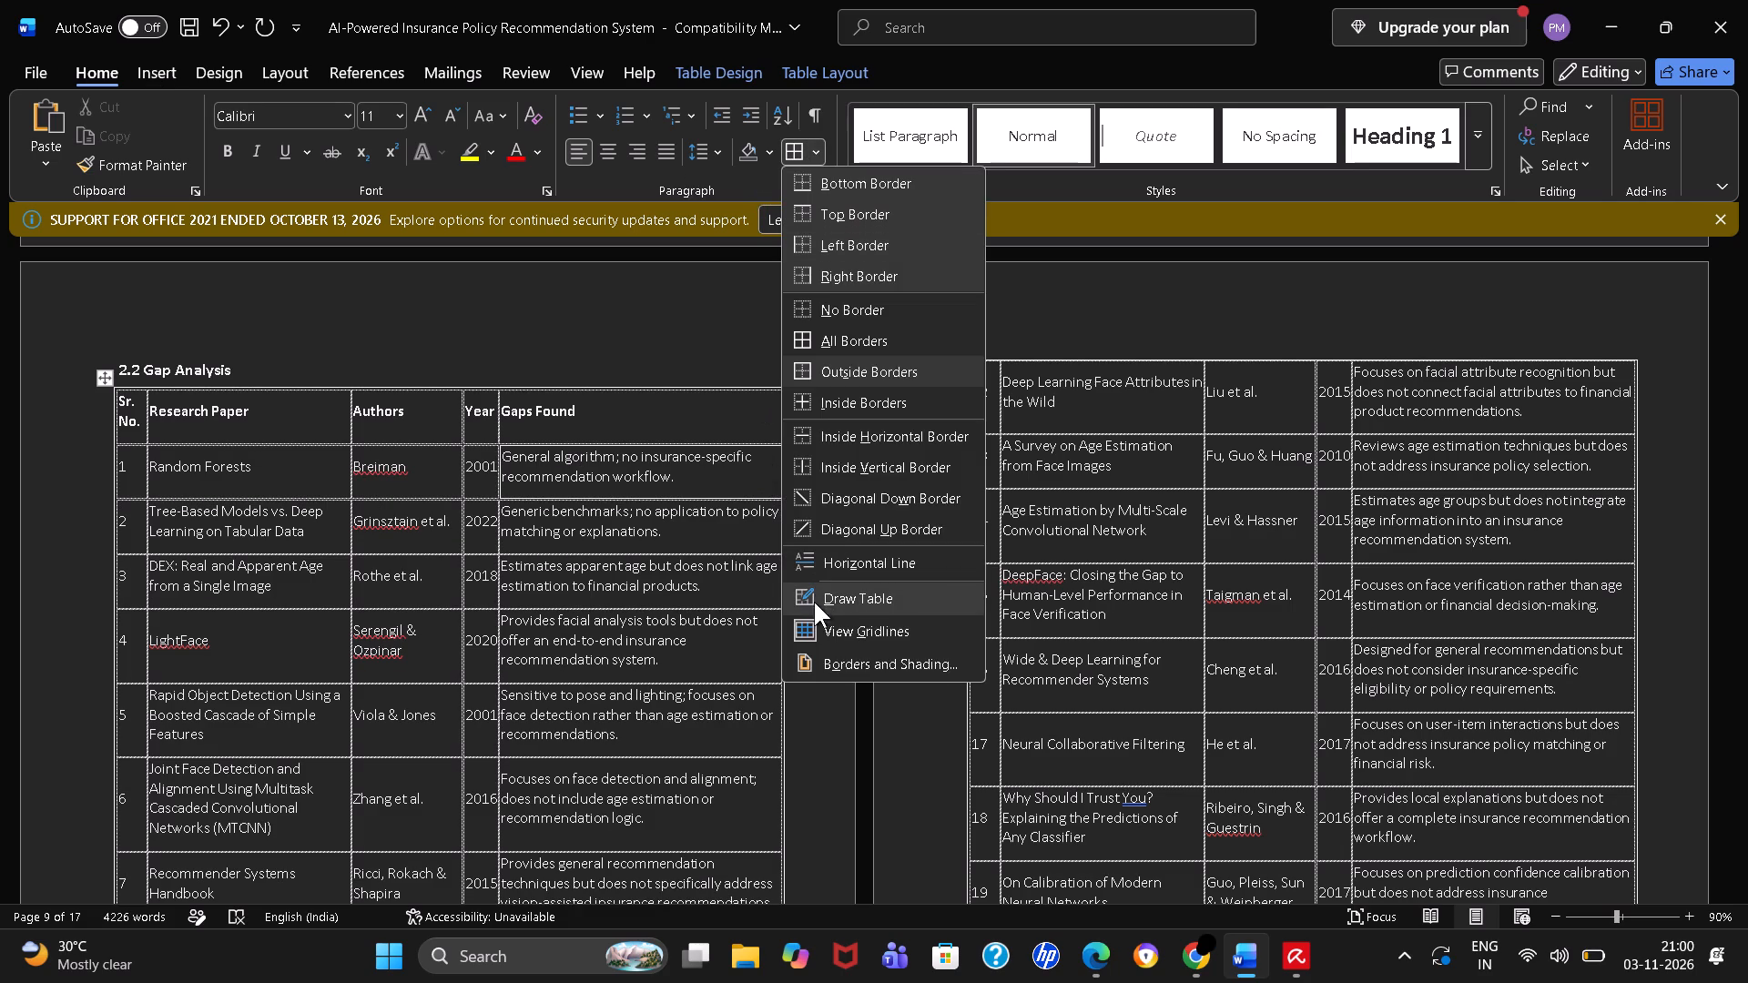
{"action": "left_click", "coordinate": [810, 665]}
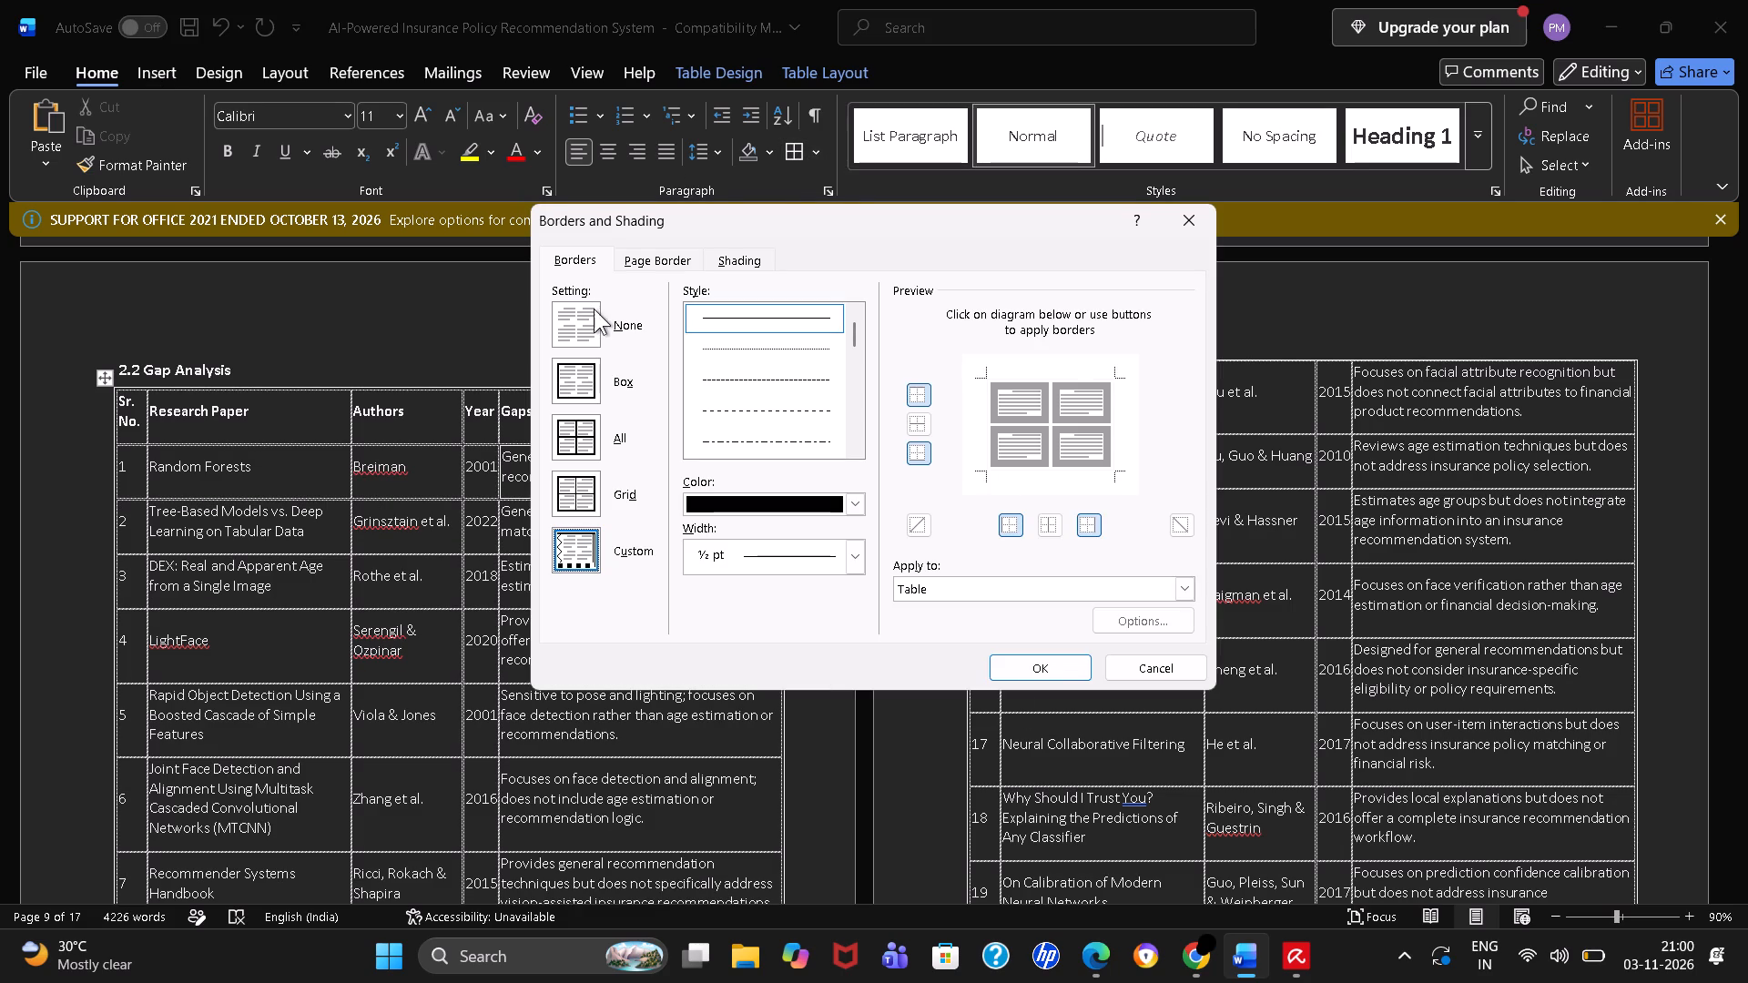
{"action": "left_click", "coordinate": [595, 310]}
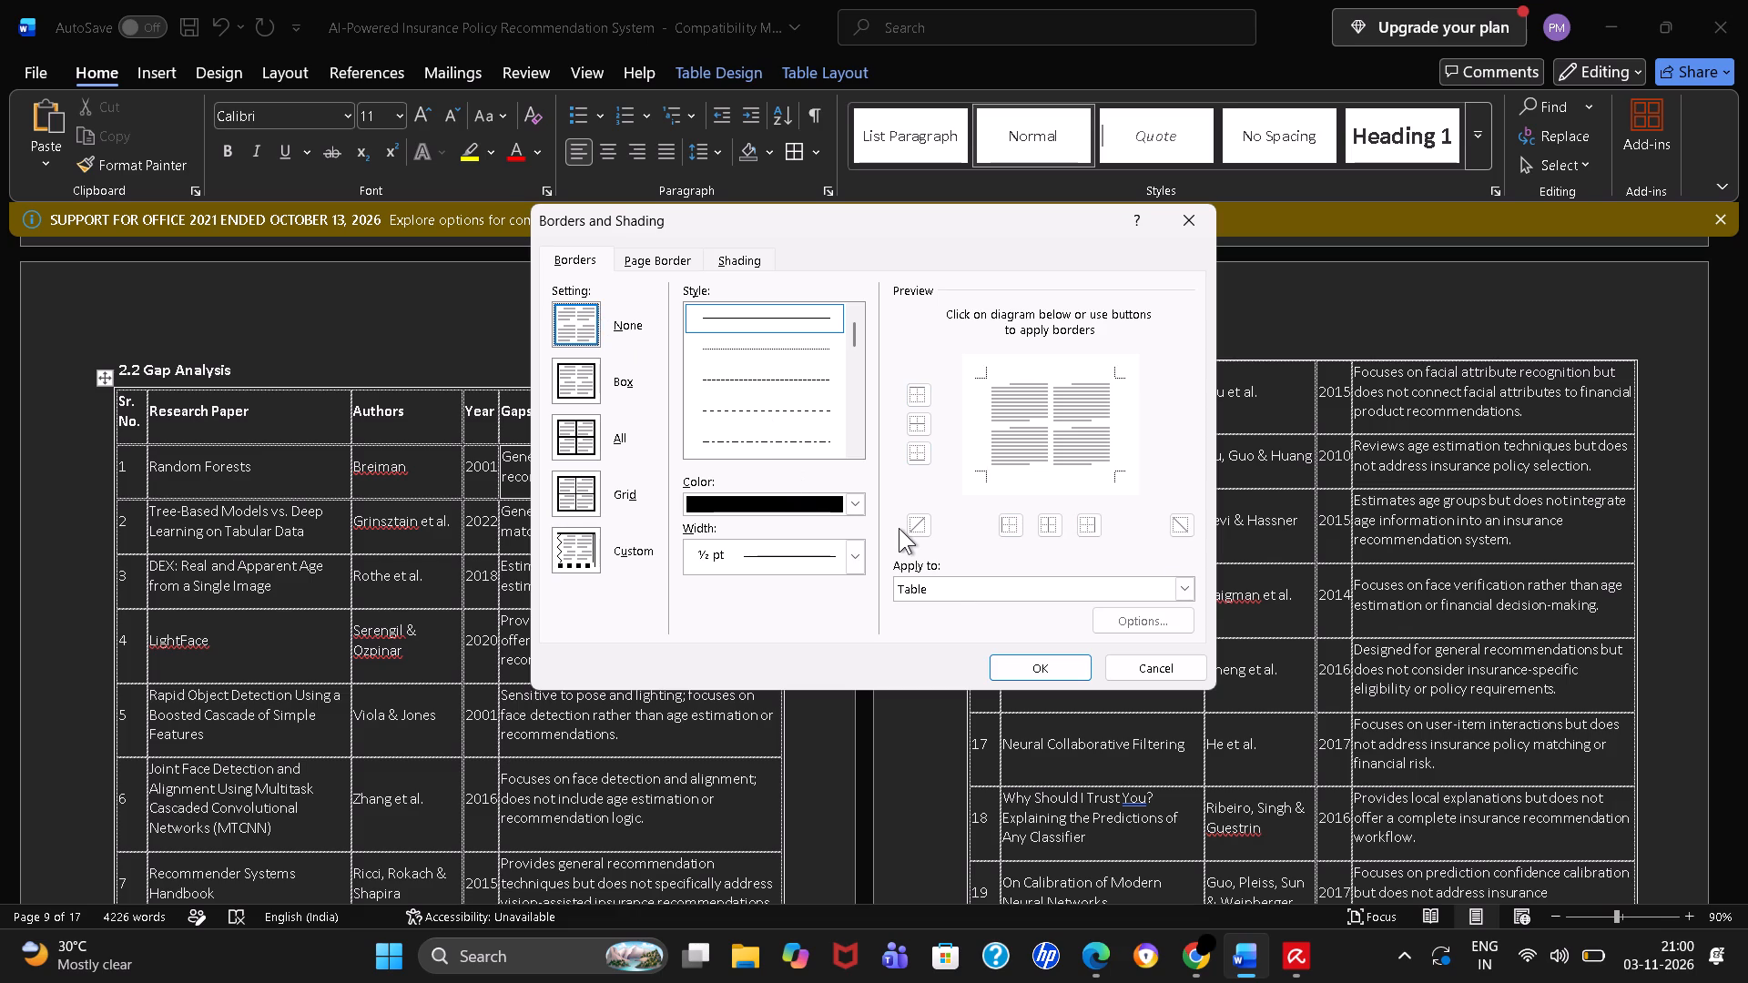
{"action": "left_click", "coordinate": [1024, 672]}
Look through the report around the 2.2 Gap Analysis table, the horizontal-line page and the Chapter 3 flow chart to examine the layout.
{"action": "scroll", "coordinate": [1024, 672], "scroll_direction": "down", "scroll_amount": 1}
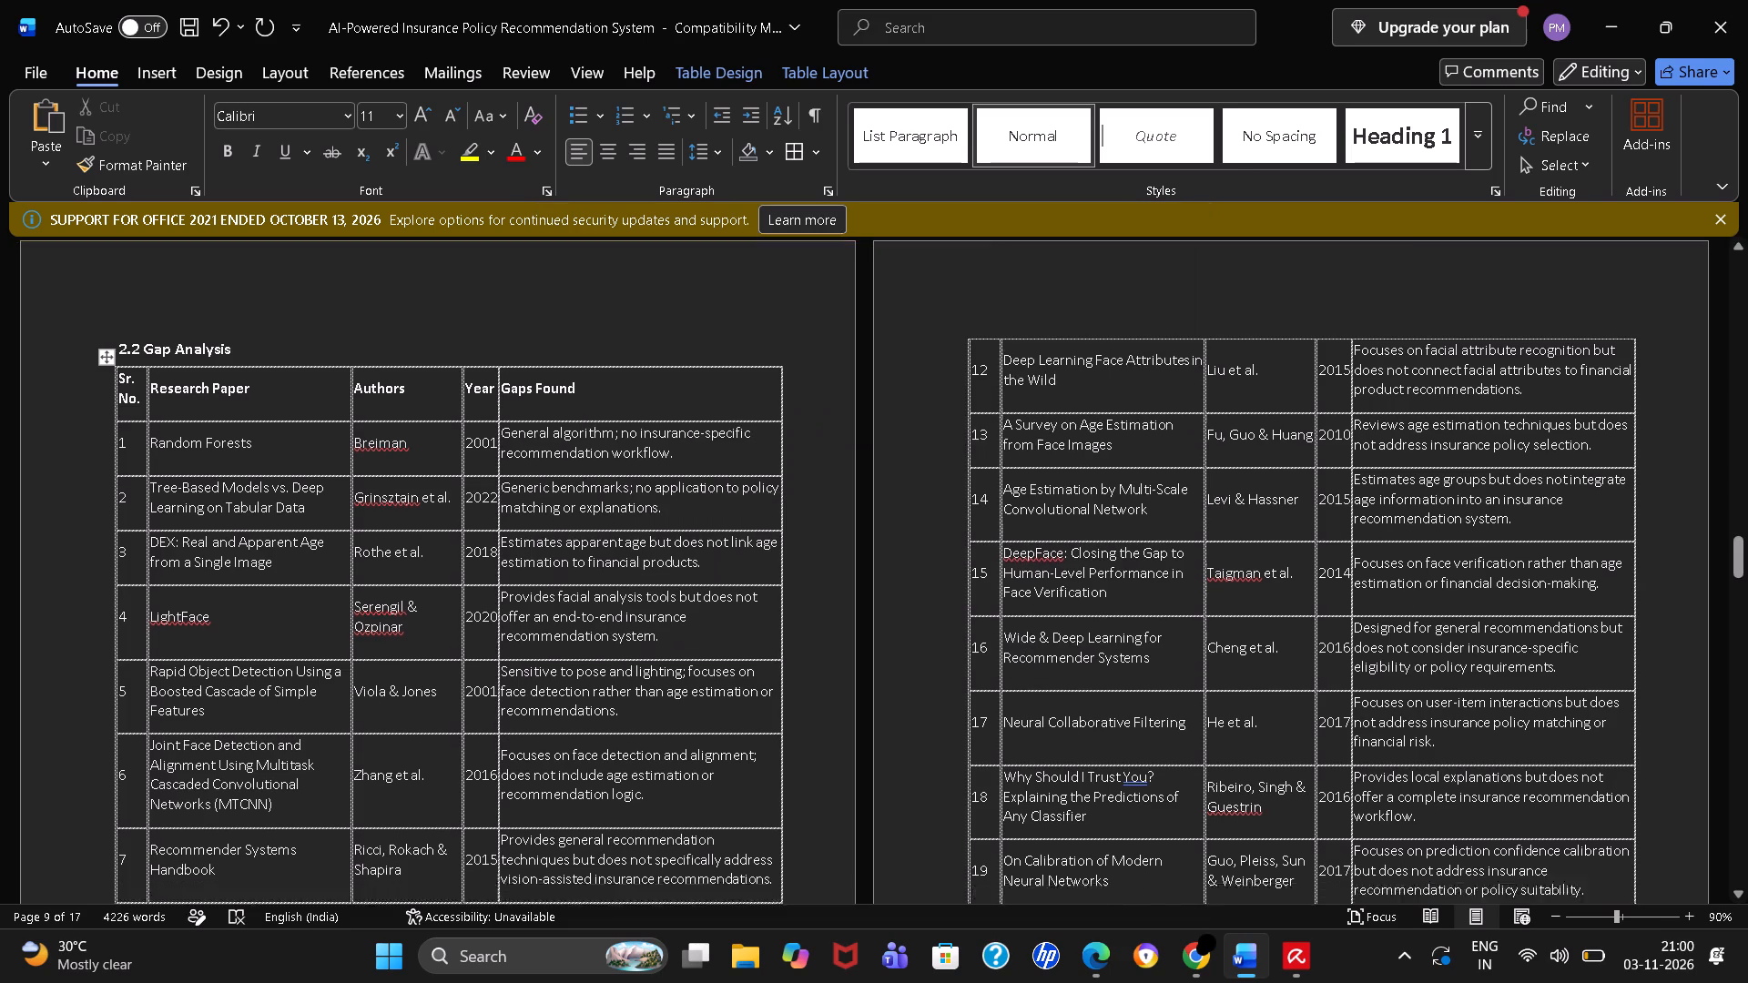
{"action": "scroll", "coordinate": [1024, 672], "scroll_direction": "down", "scroll_amount": 3}
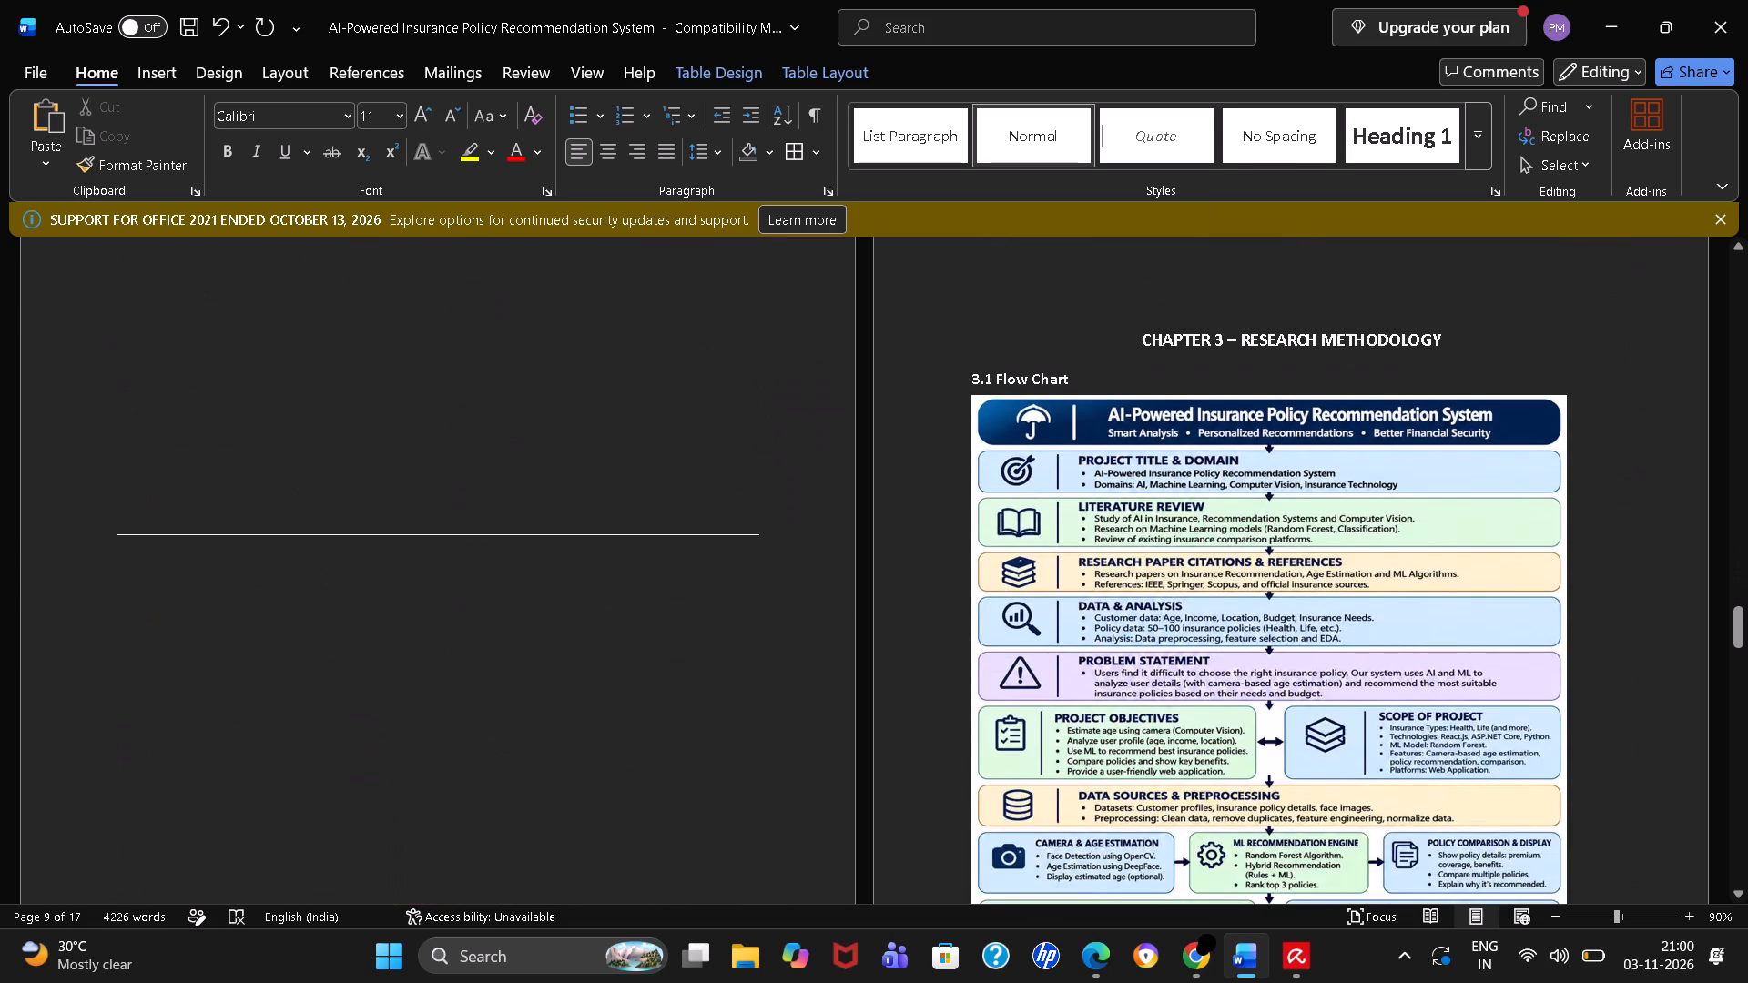
{"action": "scroll", "coordinate": [1024, 672], "scroll_direction": "down", "scroll_amount": 1}
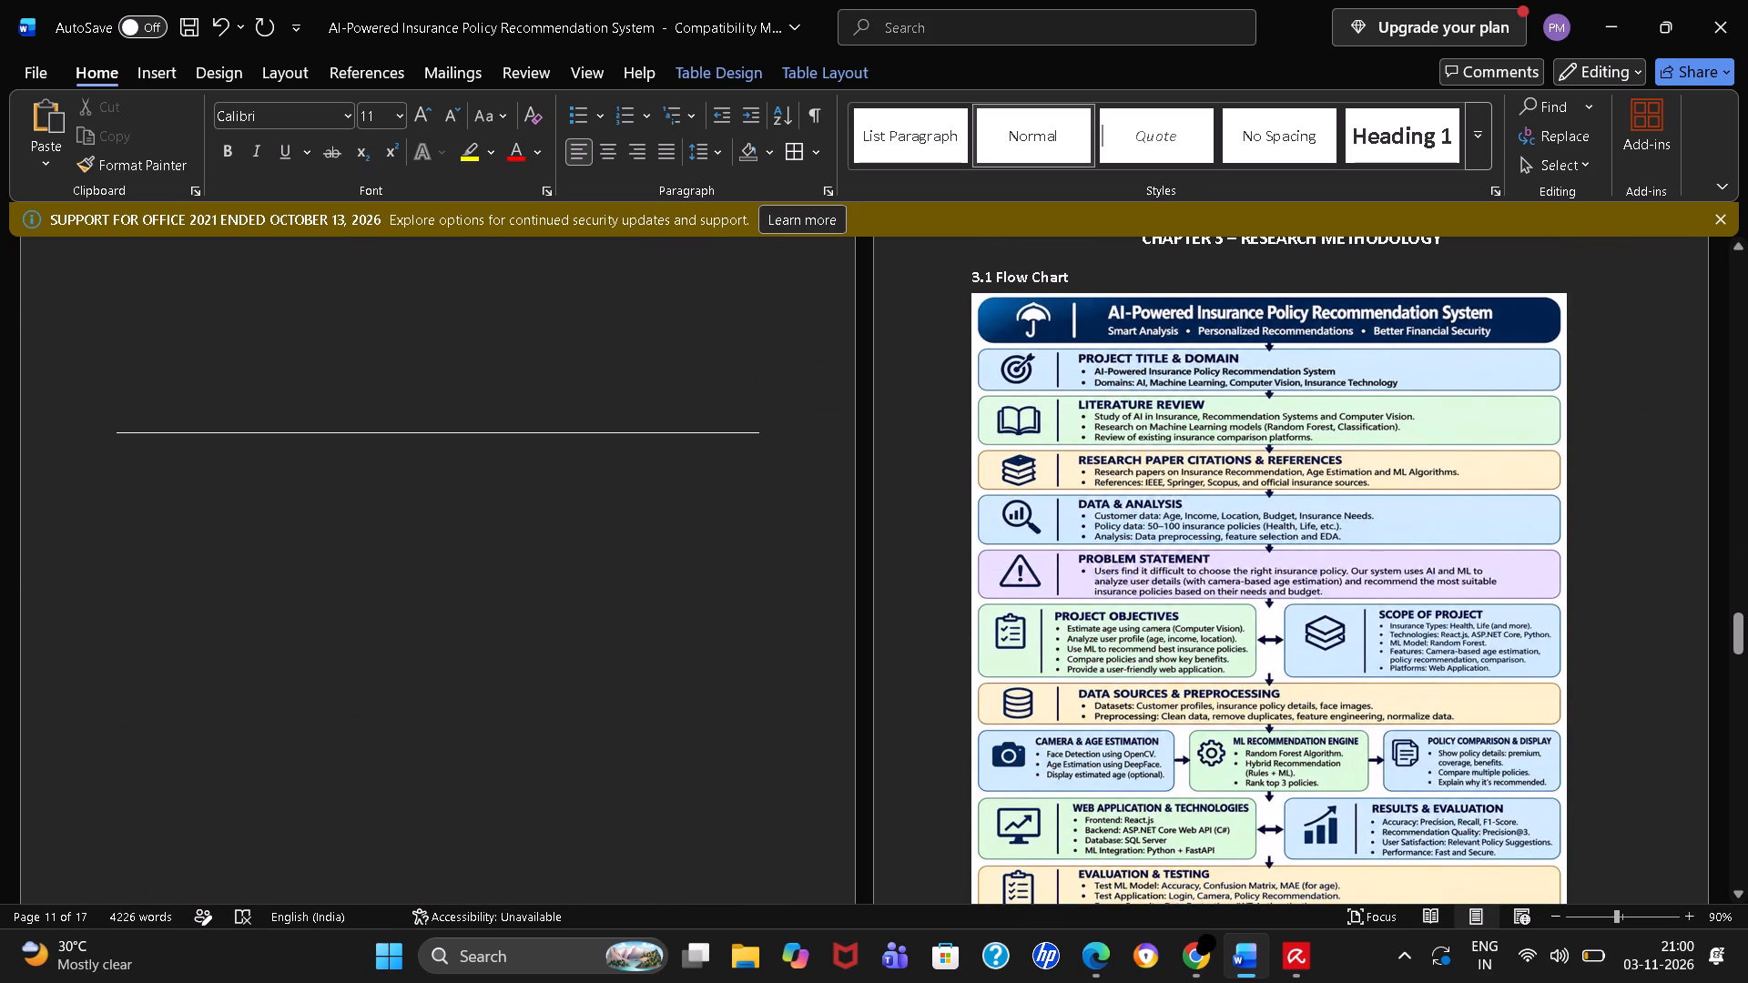
{"action": "left_click", "coordinate": [522, 450]}
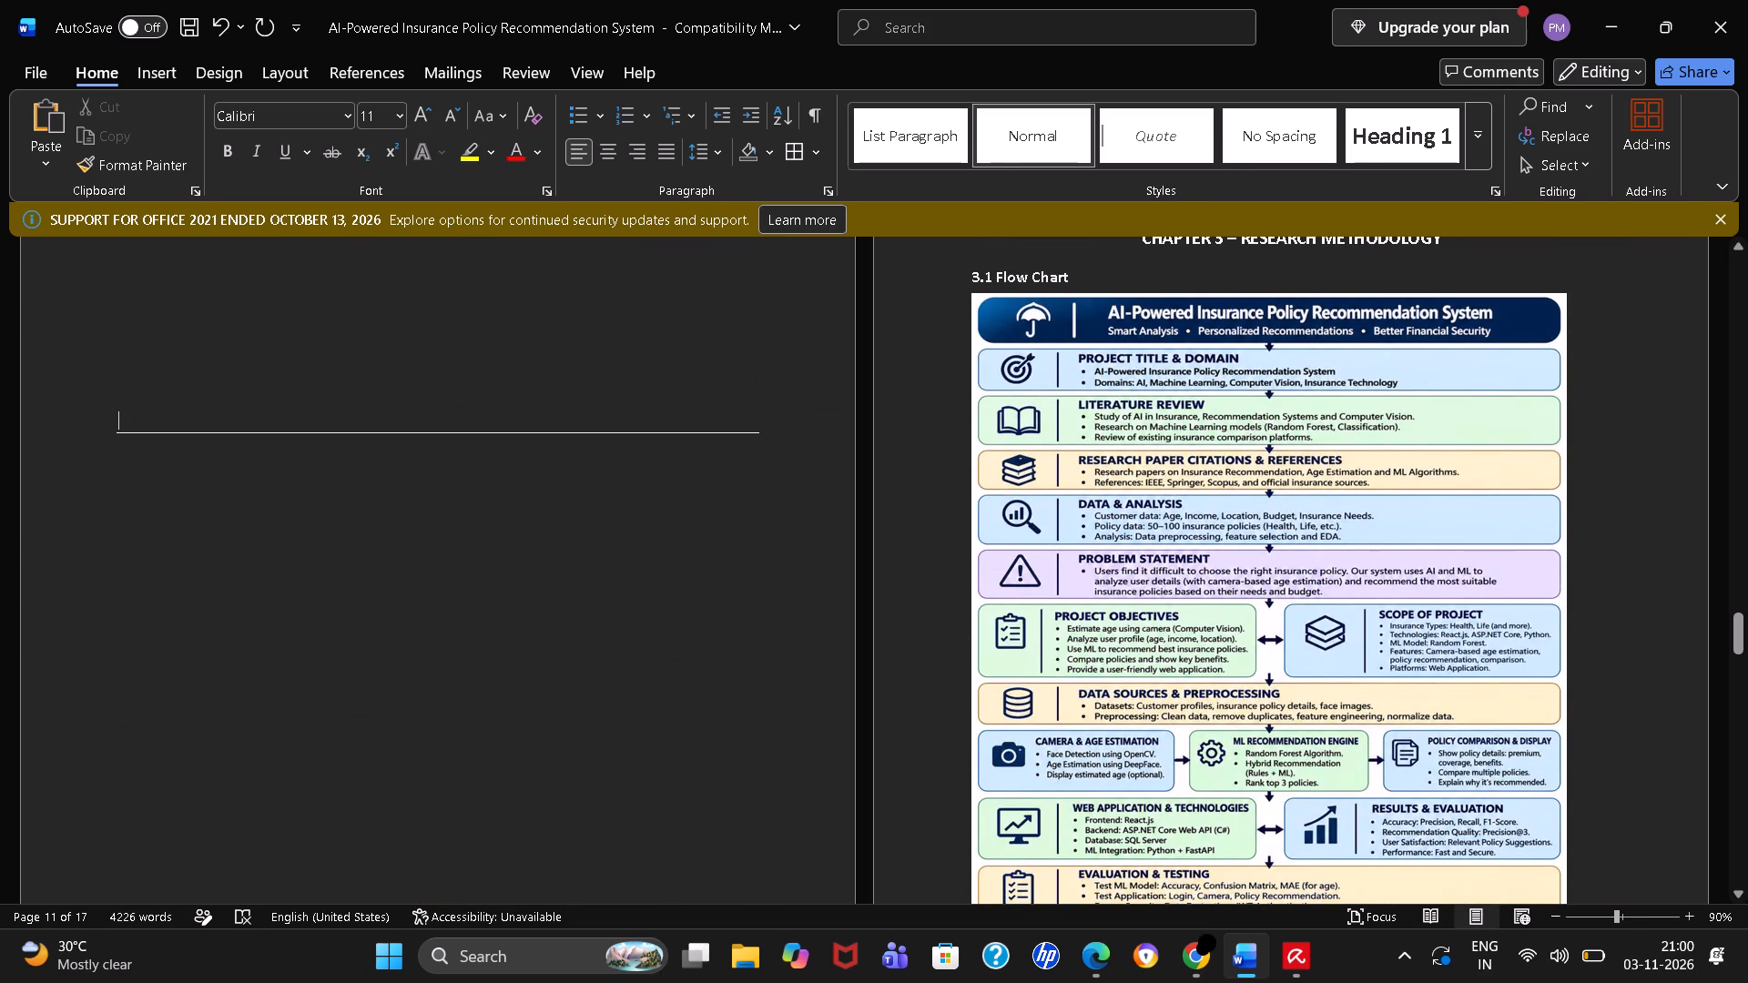
{"action": "scroll", "coordinate": [532, 431], "scroll_direction": "up", "scroll_amount": 5, "text": "ctrl"}
{"action": "scroll", "coordinate": [532, 431], "scroll_direction": "down", "scroll_amount": 3, "text": "ctrl"}
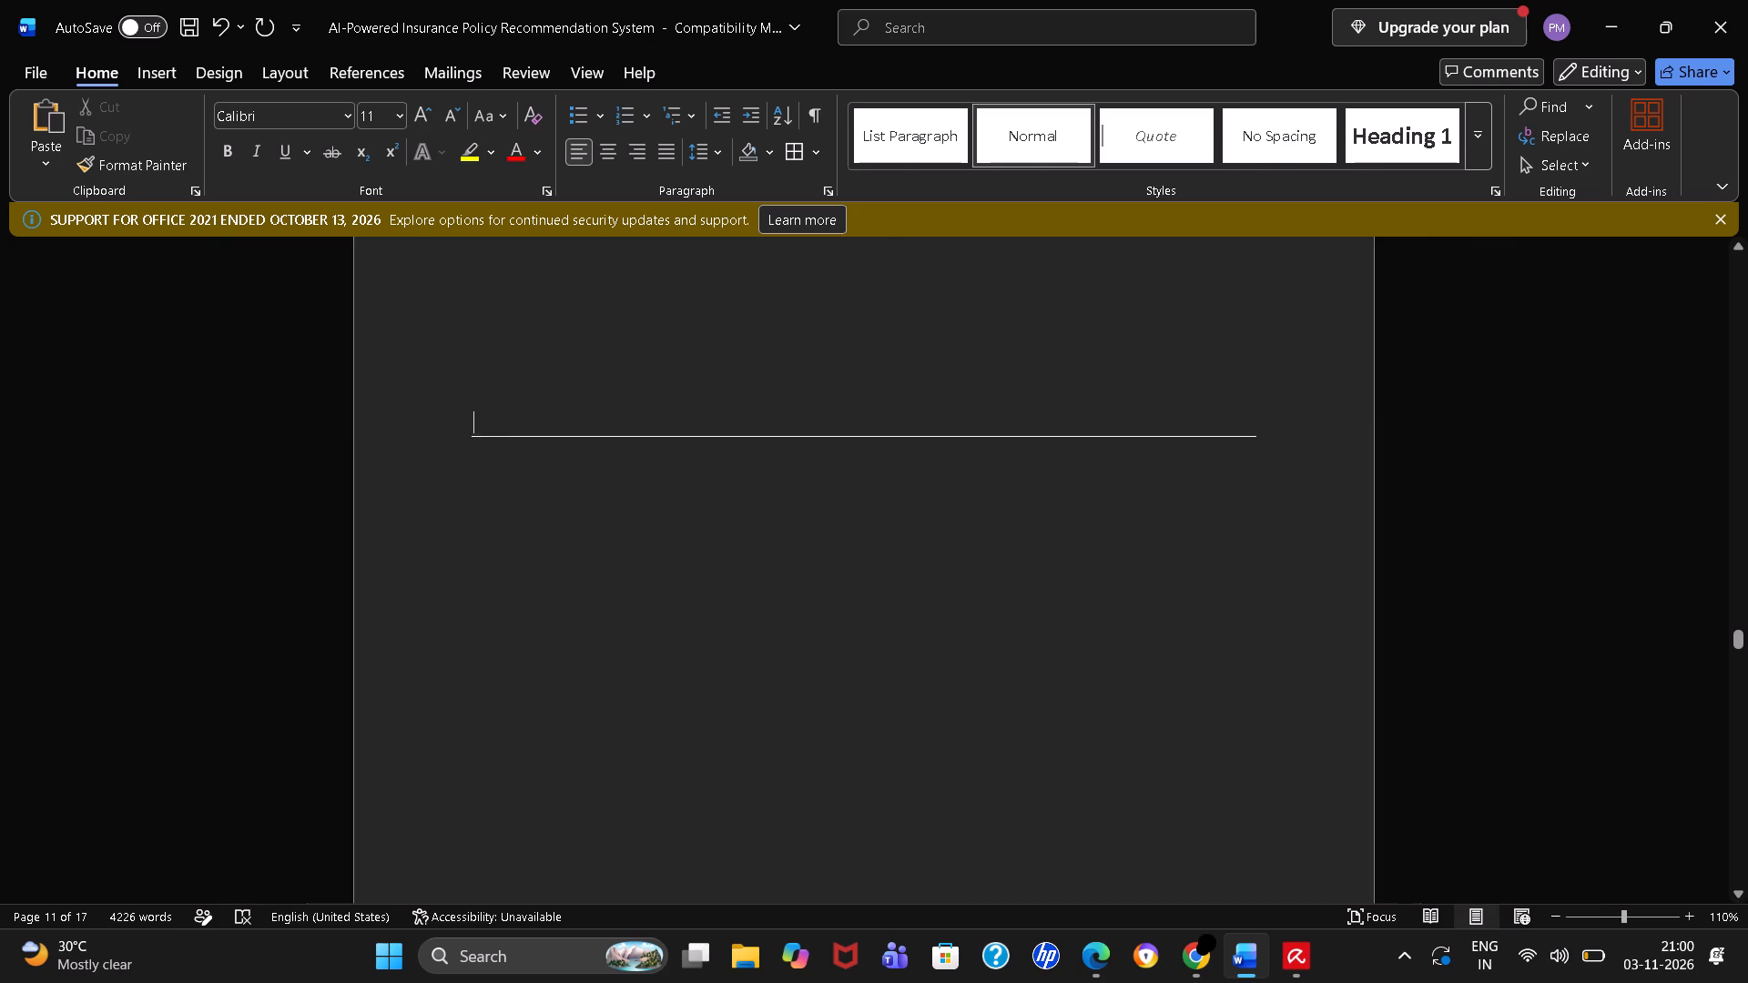
{"action": "scroll", "coordinate": [532, 431], "scroll_direction": "down", "scroll_amount": 1, "text": "ctrl"}
{"action": "scroll", "coordinate": [532, 431], "scroll_direction": "up", "scroll_amount": 18}
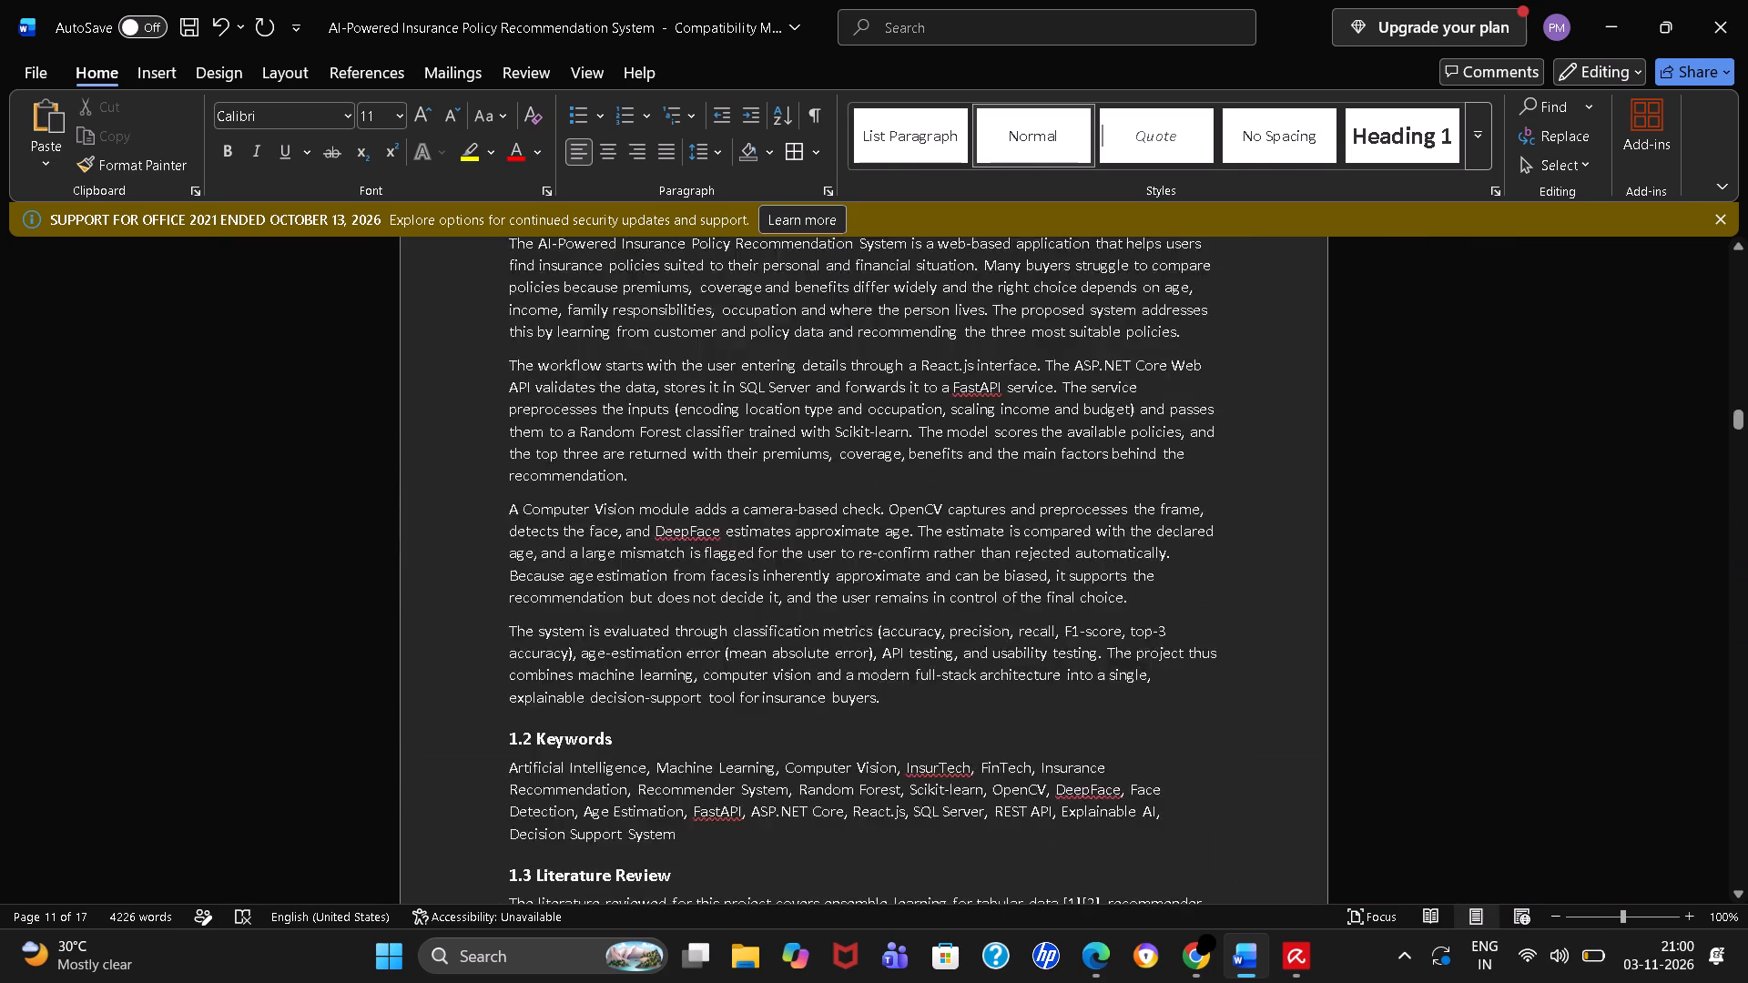
{"action": "scroll", "coordinate": [532, 431], "scroll_direction": "up", "scroll_amount": 20}
{"action": "scroll", "coordinate": [532, 431], "scroll_direction": "up", "scroll_amount": 6}
{"action": "scroll", "coordinate": [532, 431], "scroll_direction": "down", "scroll_amount": 10}
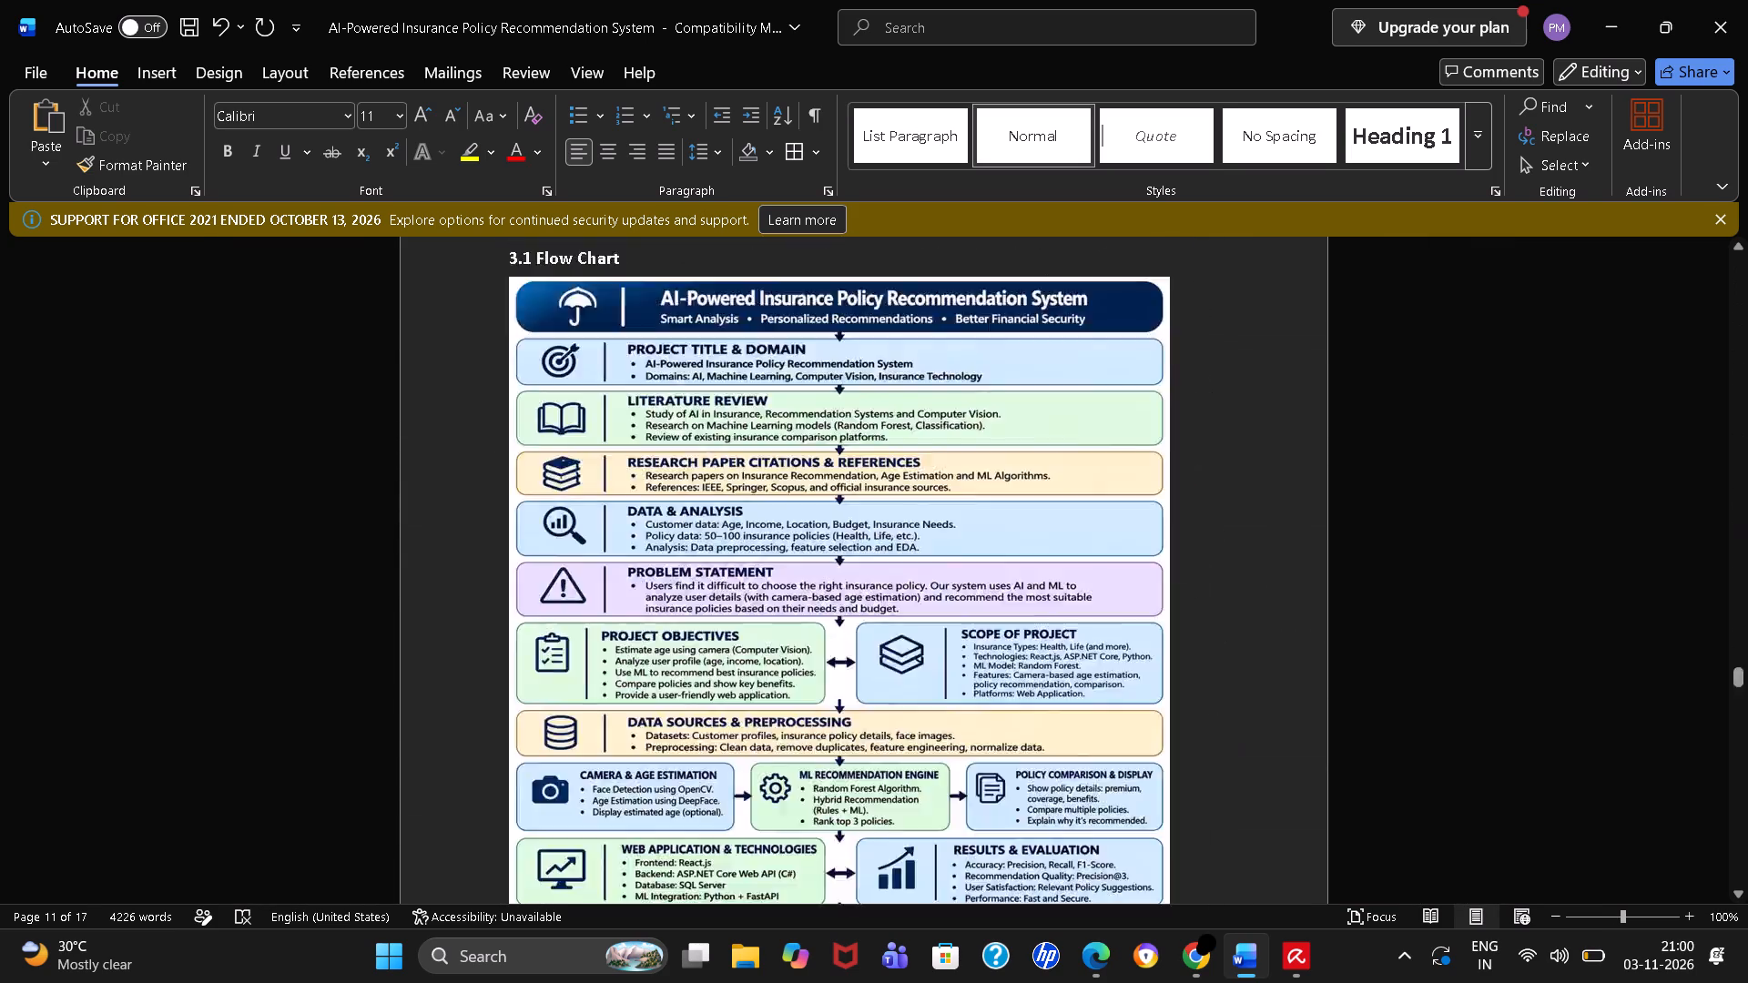
Save the report as a PDF in Downloads under its existing name, replacing the earlier PDF and opening it after publishing.
{"action": "scroll", "coordinate": [532, 431], "scroll_direction": "up", "scroll_amount": 1}
{"action": "scroll", "coordinate": [532, 431], "scroll_direction": "down", "scroll_amount": 4}
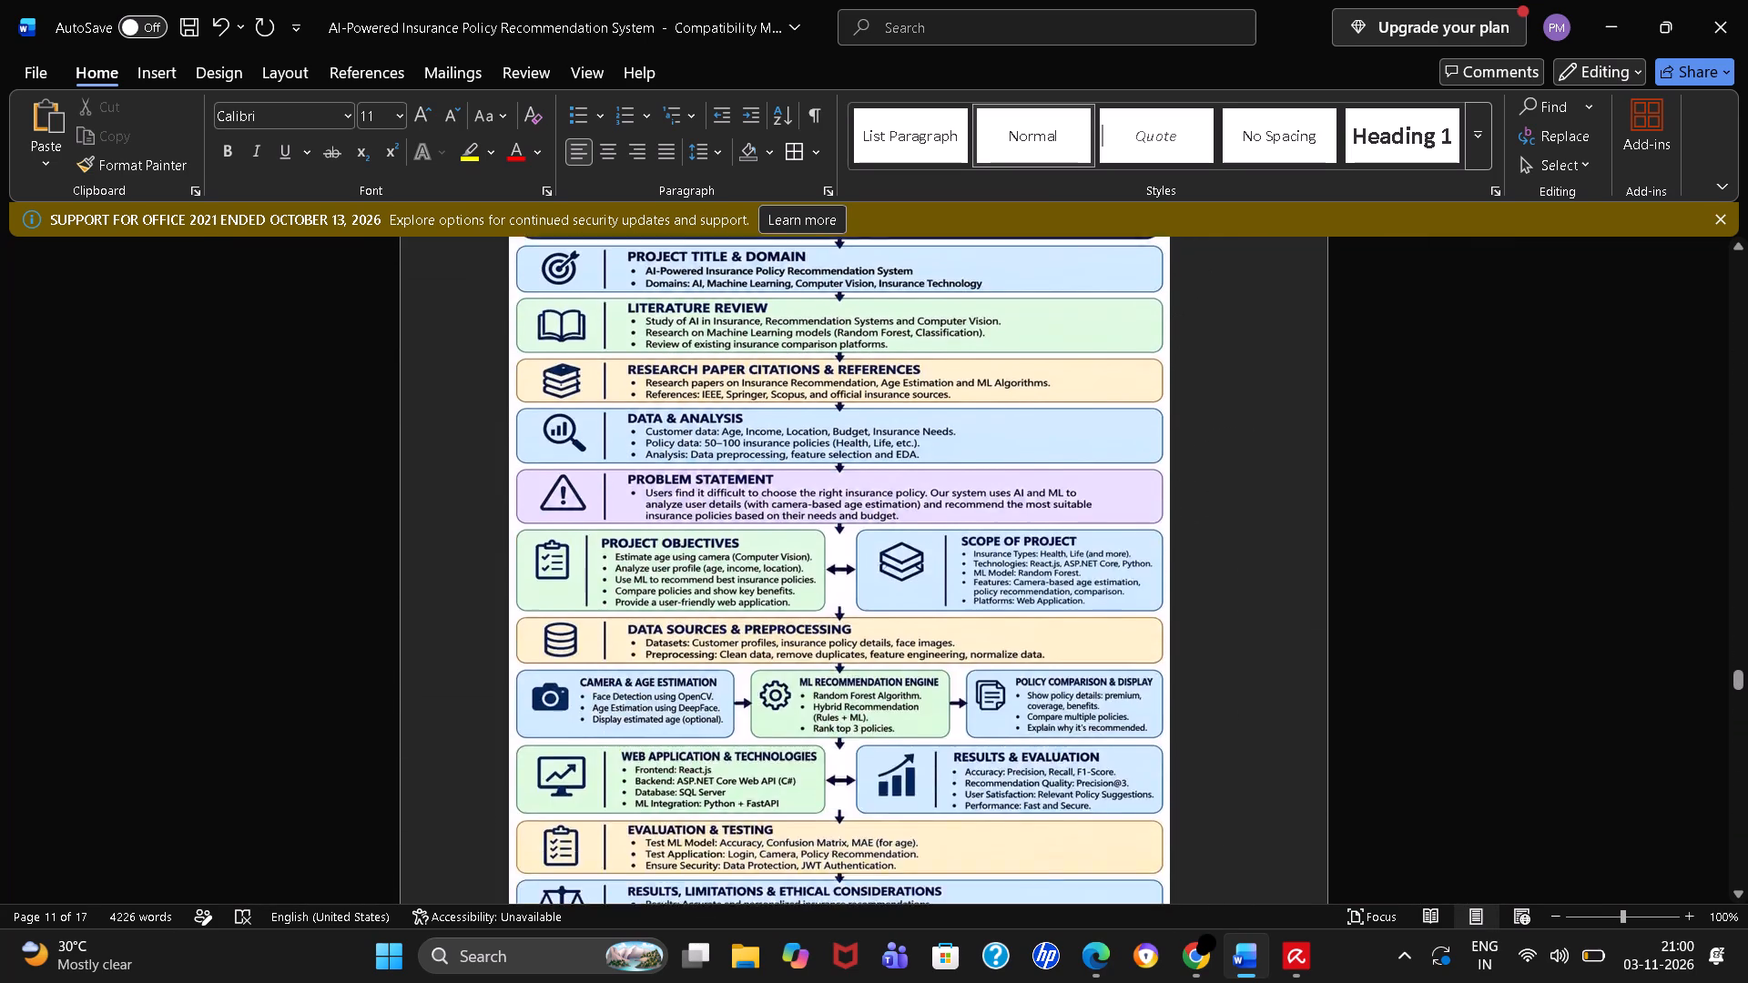
{"action": "scroll", "coordinate": [532, 431], "scroll_direction": "down", "scroll_amount": 3}
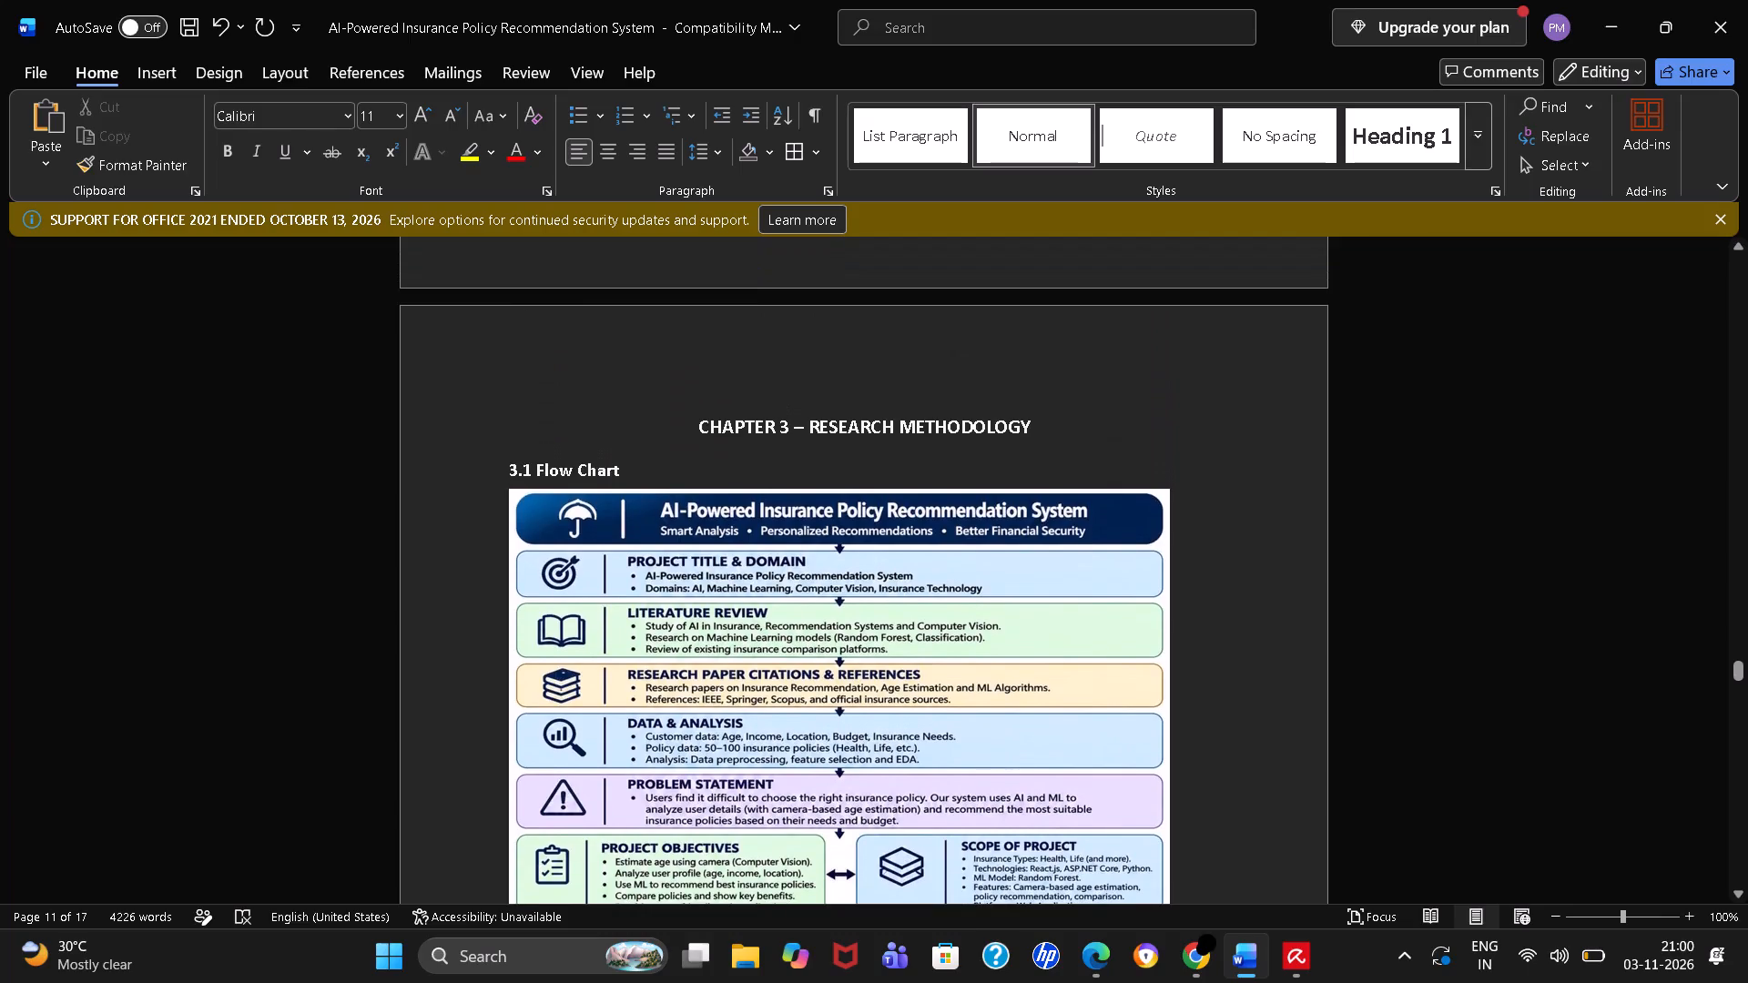
{"action": "left_click", "coordinate": [150, 81]}
{"action": "left_click", "coordinate": [54, 76]}
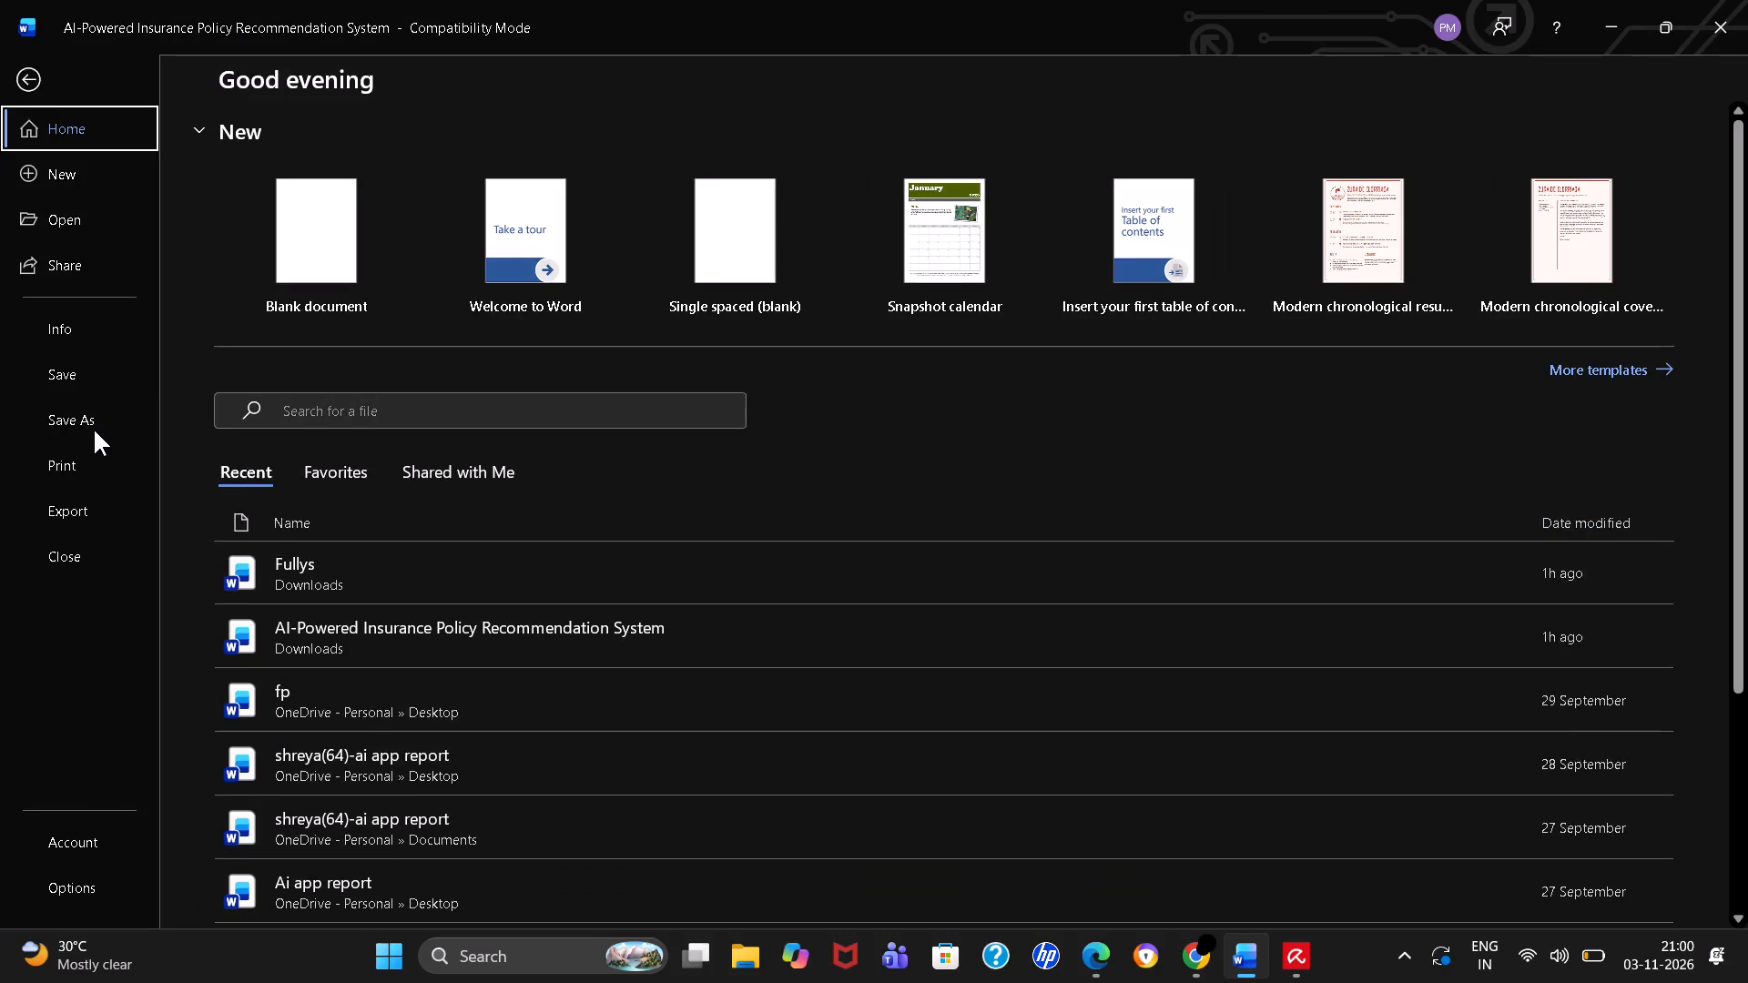
{"action": "left_click", "coordinate": [94, 430]}
{"action": "double_click", "coordinate": [256, 503]}
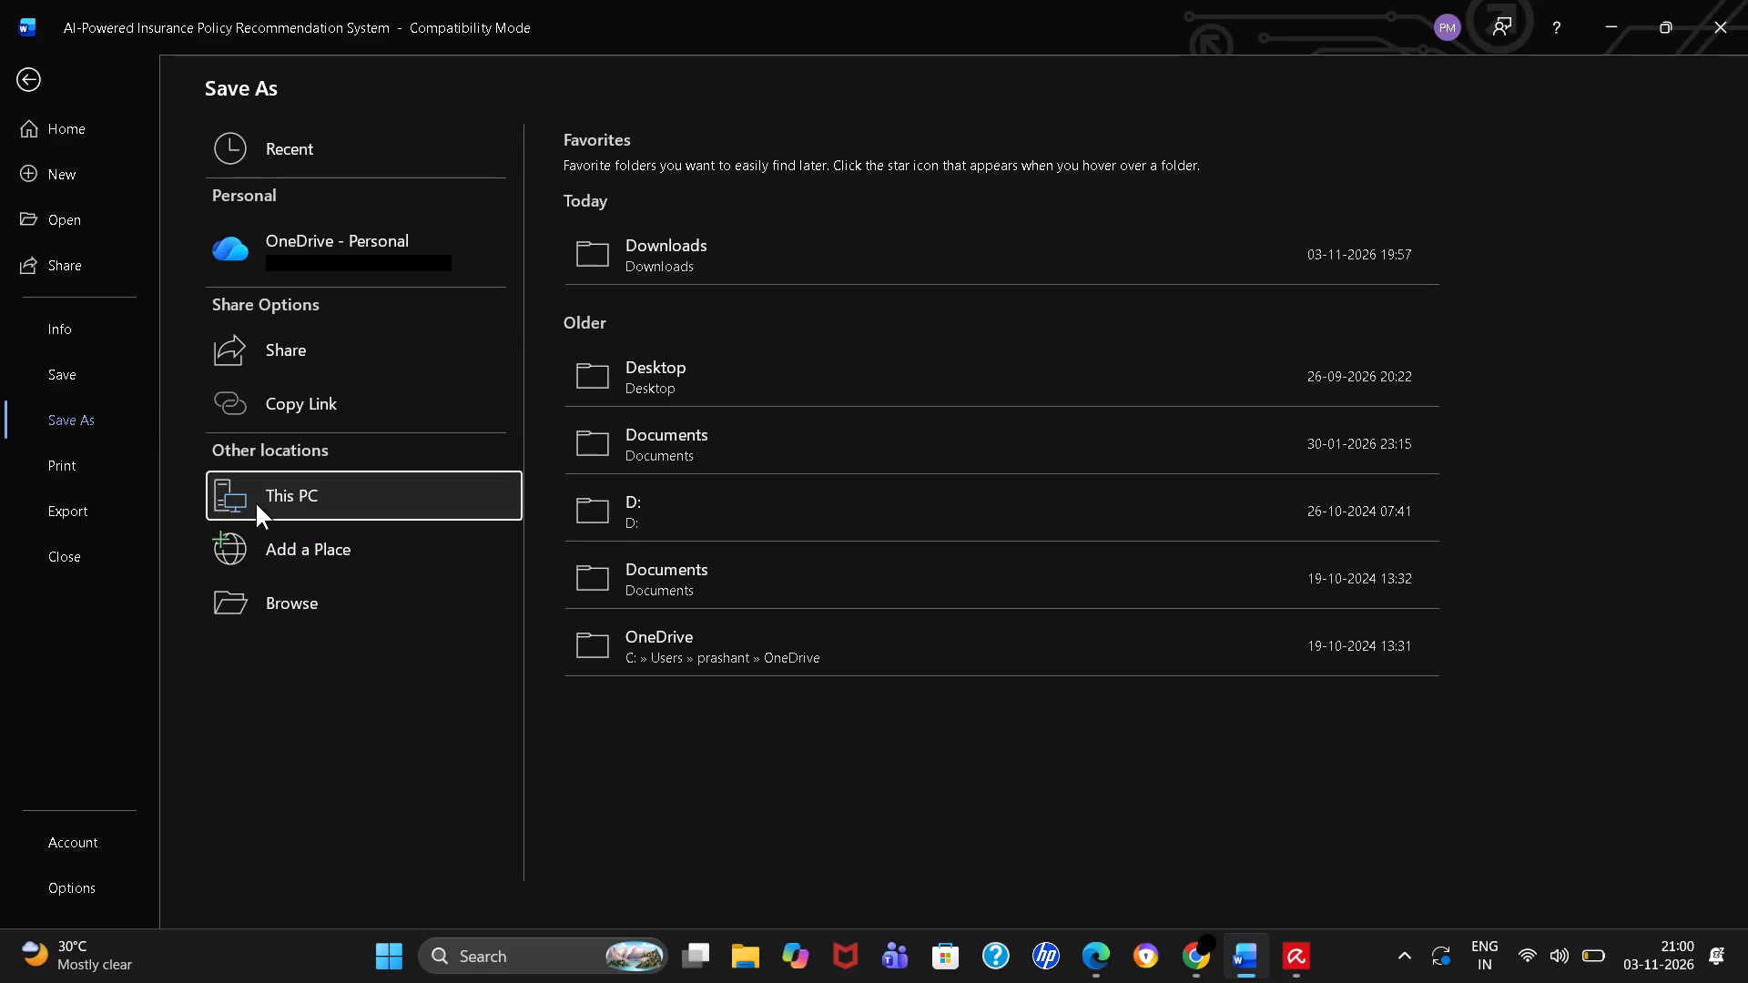
{"action": "double_click", "coordinate": [256, 503]}
{"action": "key", "text": "Return"}
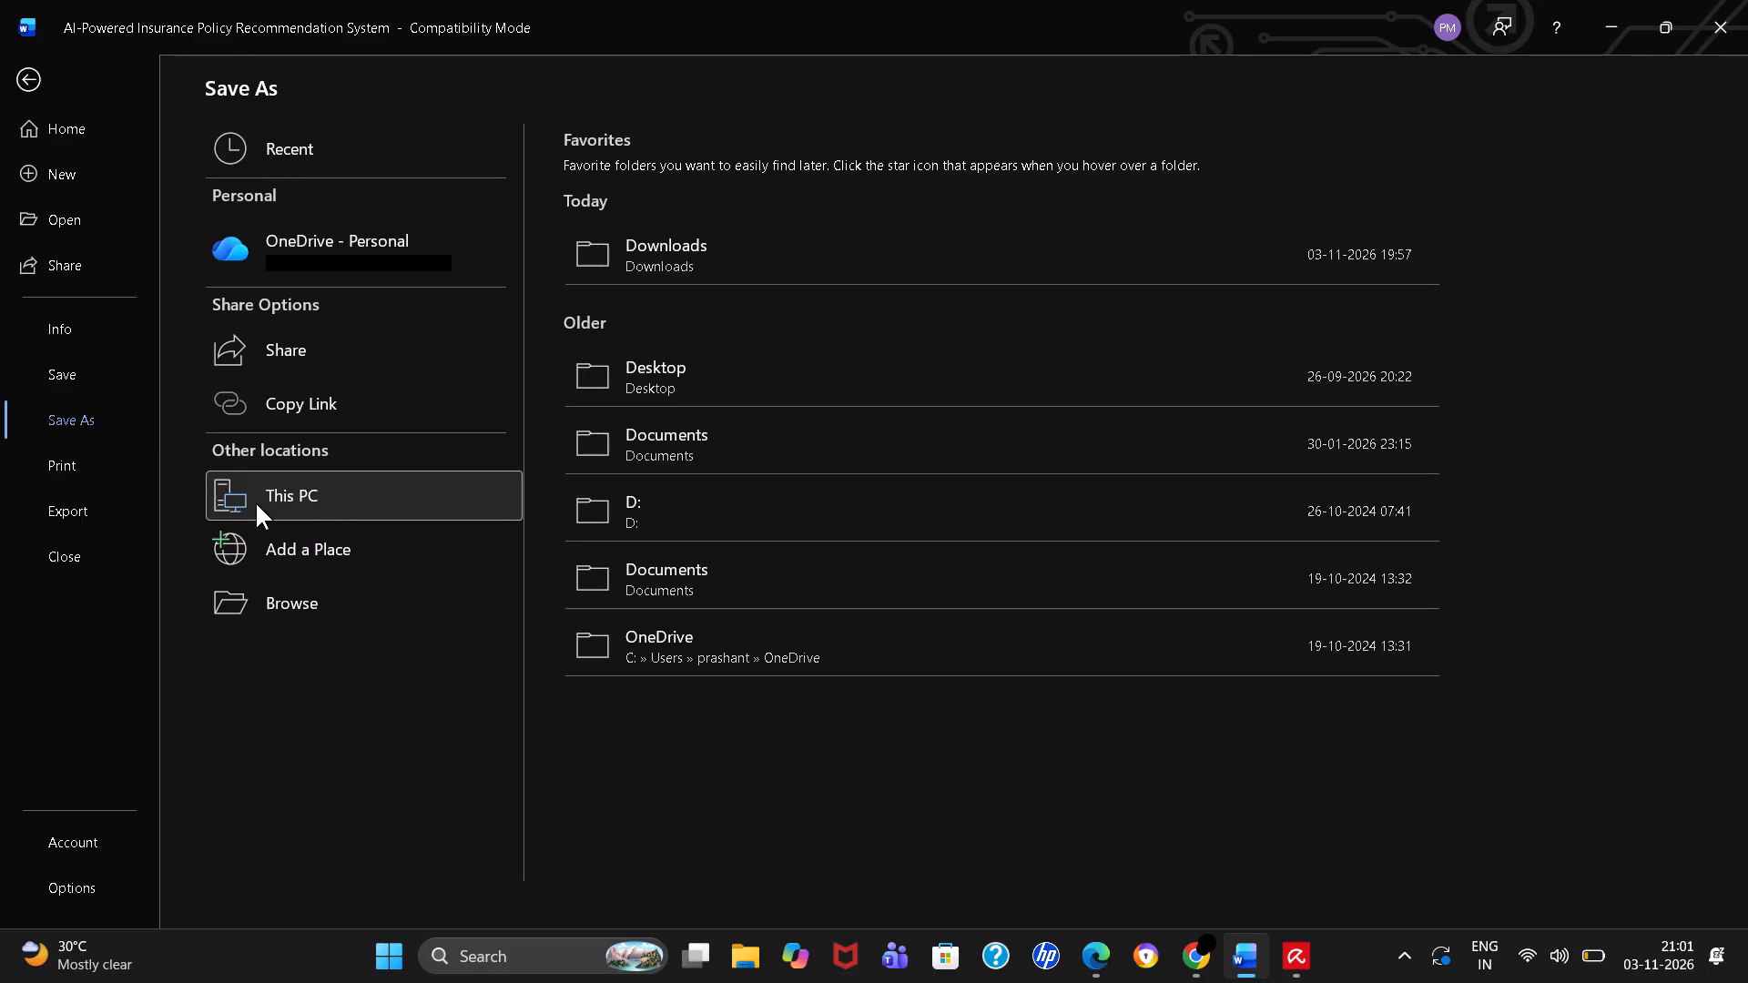
{"action": "double_click", "coordinate": [310, 601]}
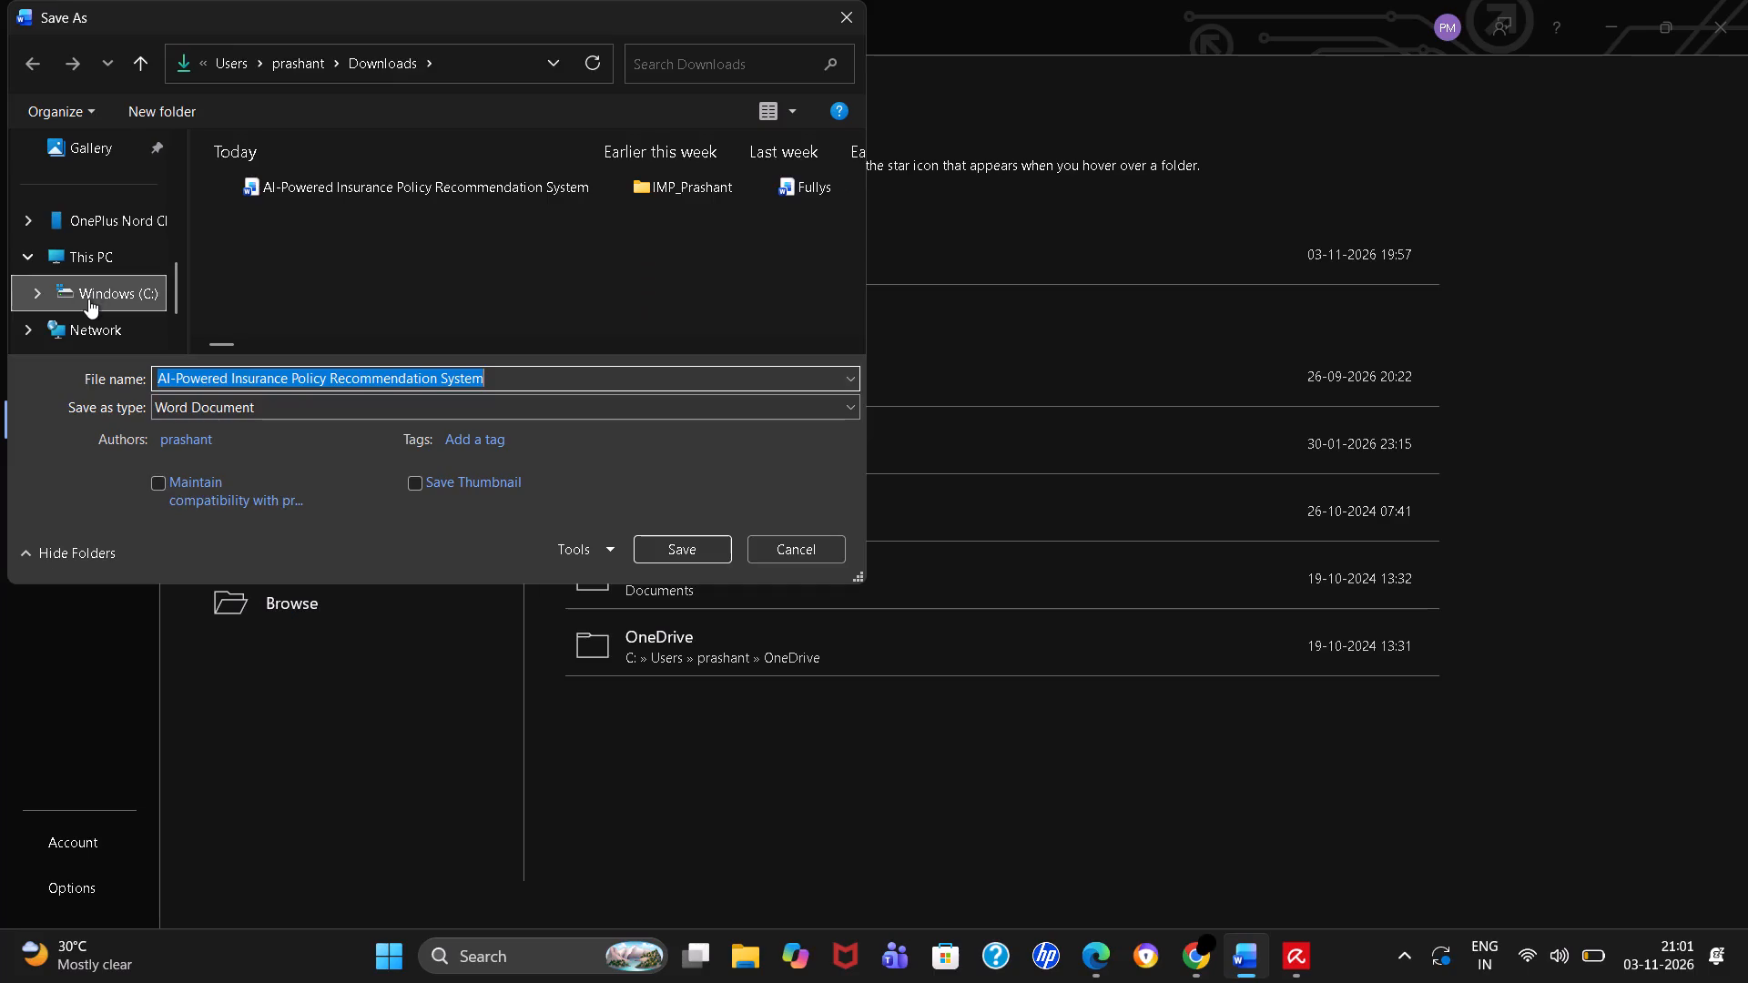
{"action": "left_click", "coordinate": [642, 543]}
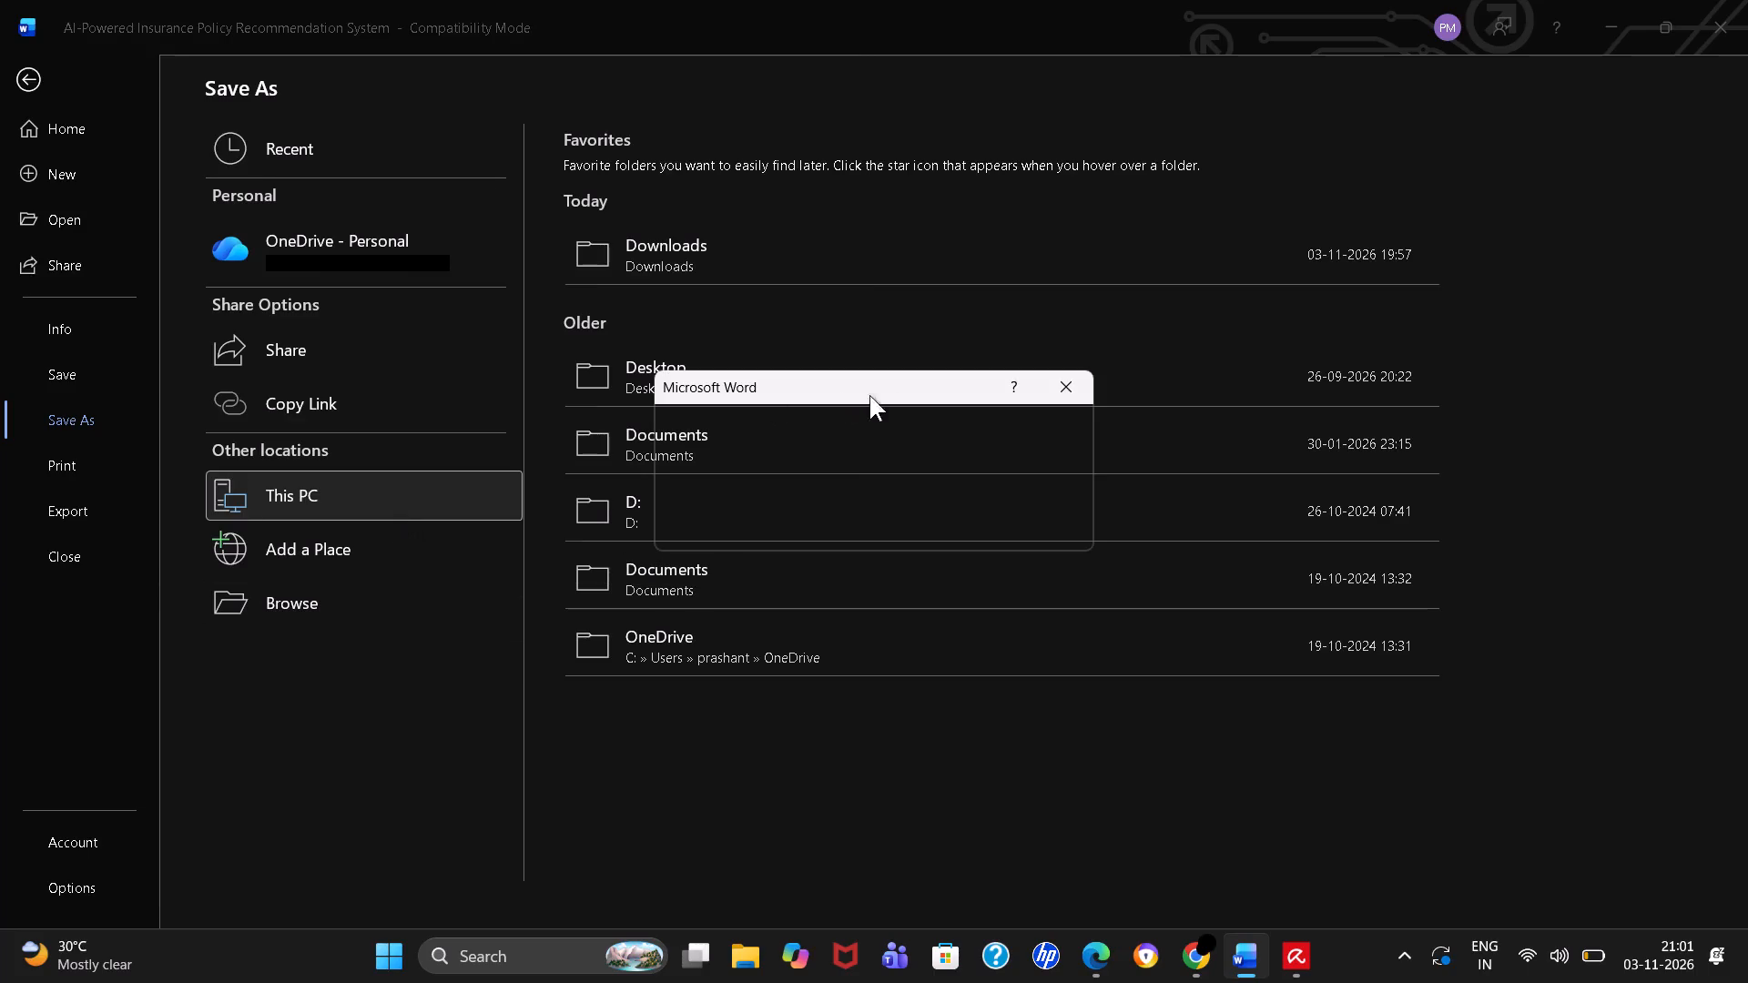
{"action": "left_click", "coordinate": [1033, 515]}
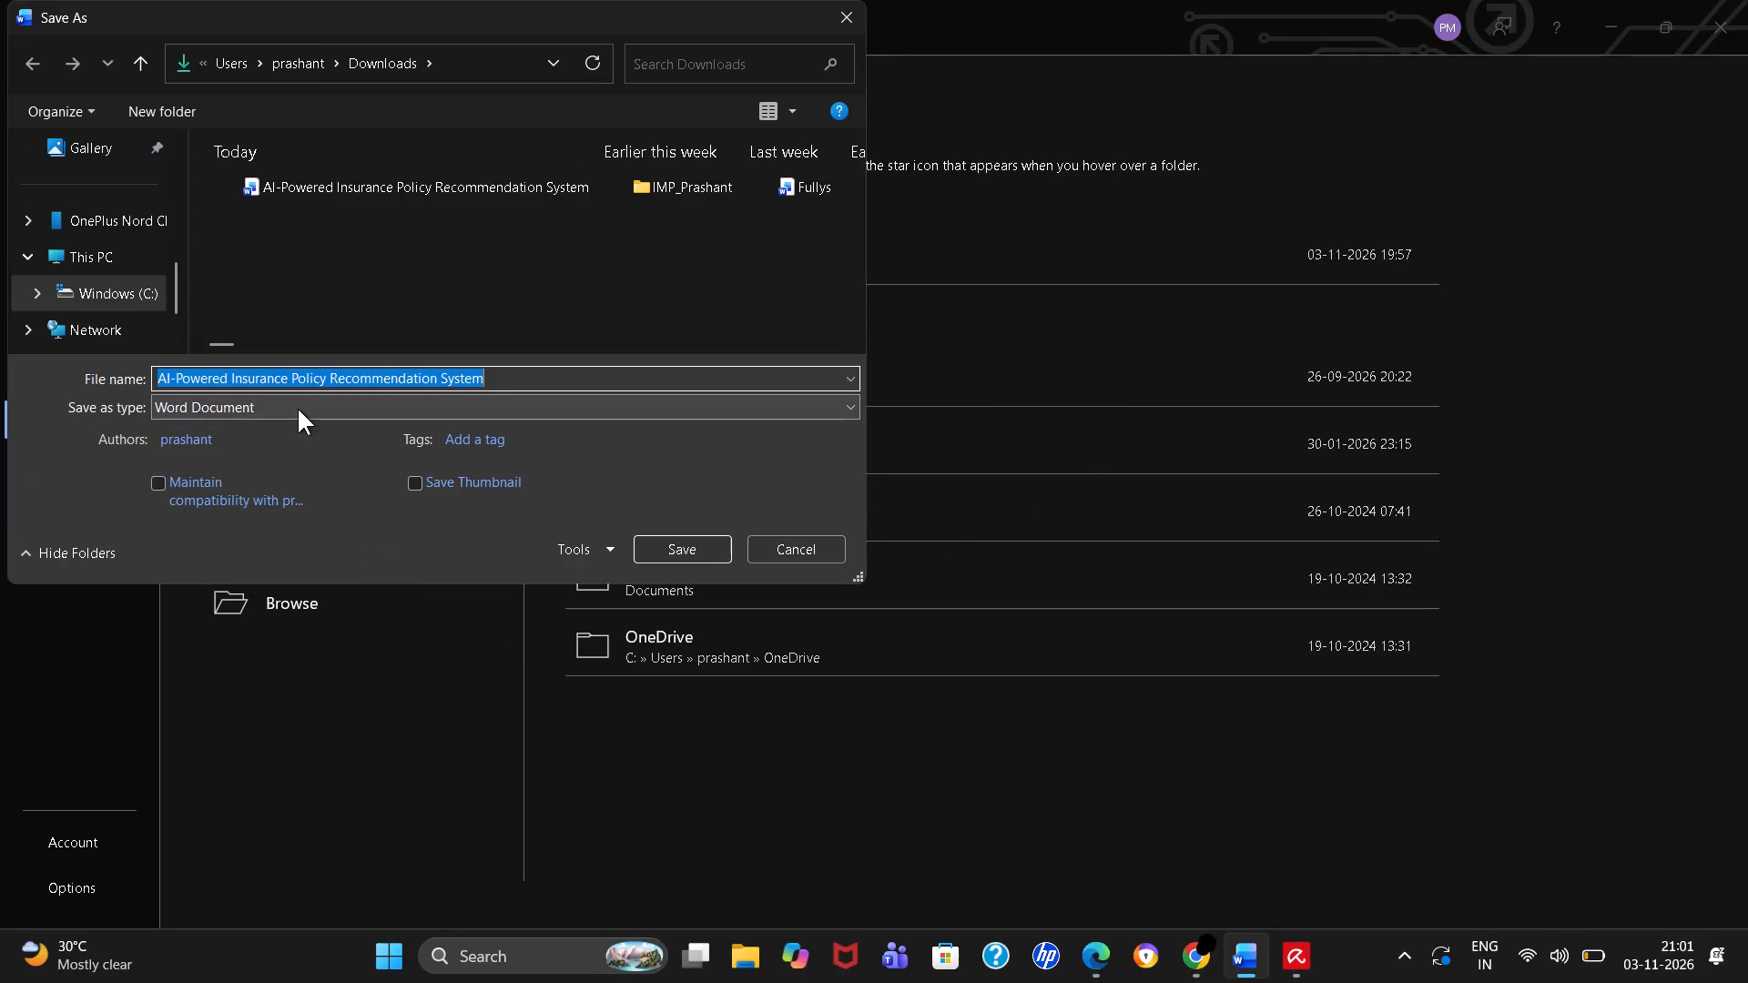
{"action": "left_click", "coordinate": [298, 409]}
{"action": "left_click", "coordinate": [264, 542]}
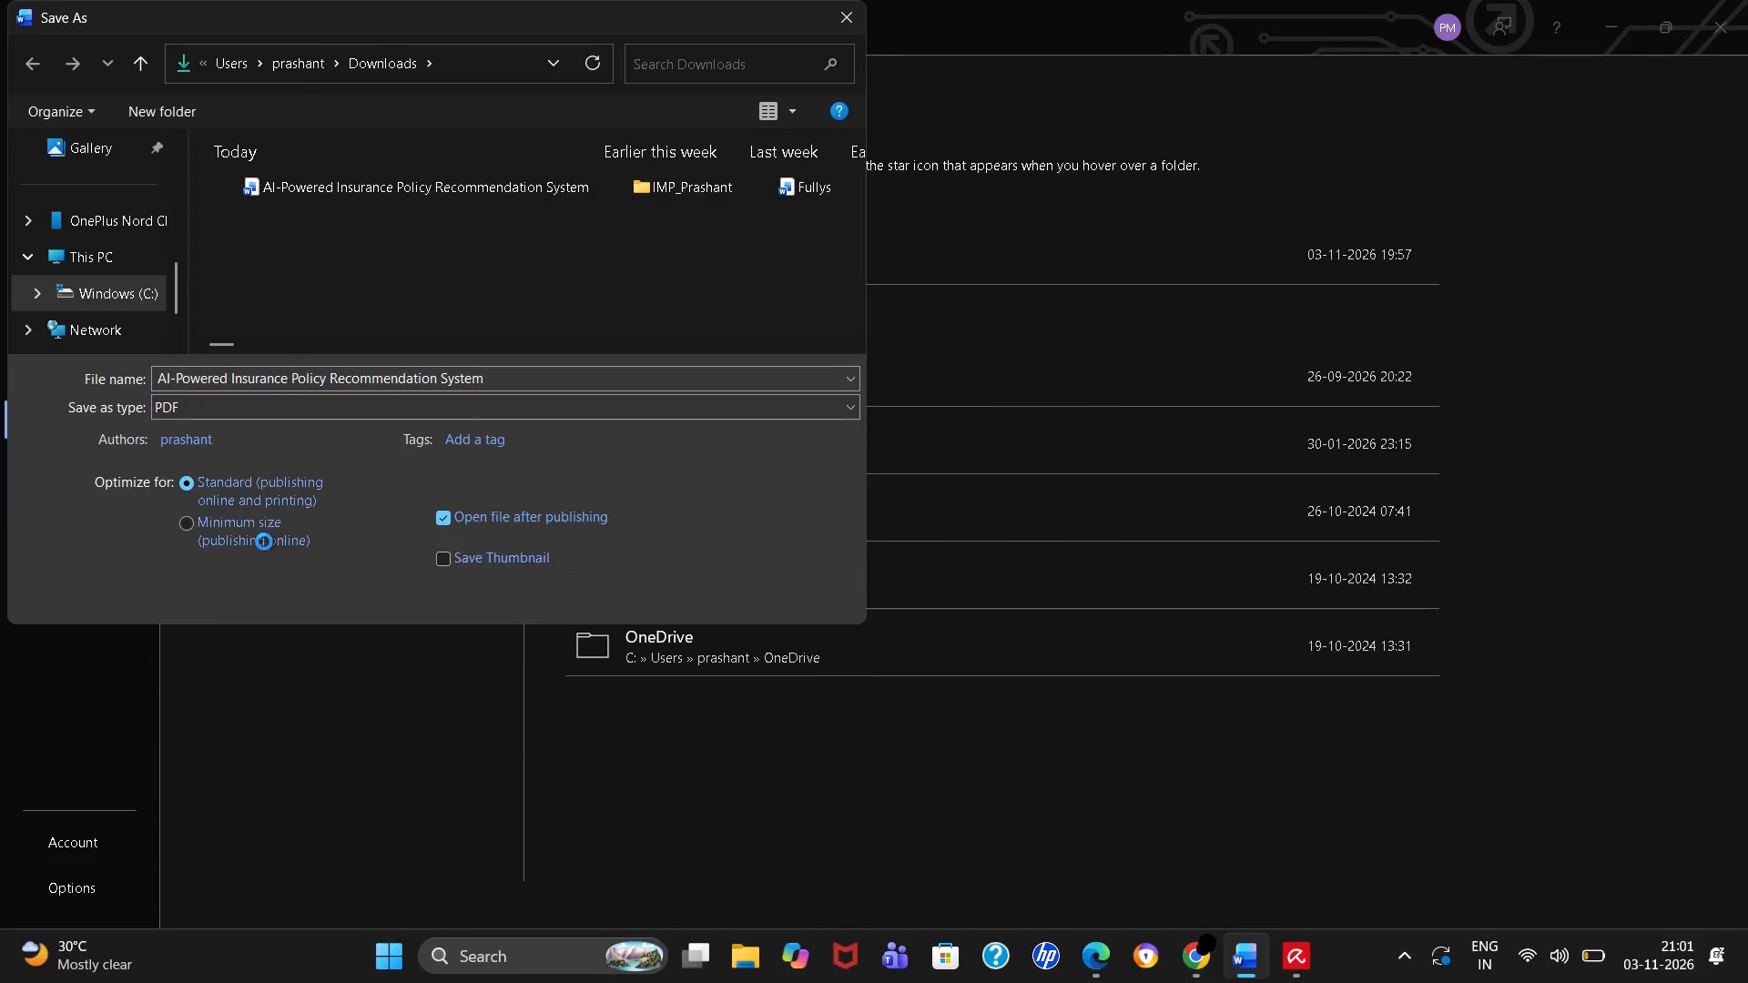
{"action": "left_click", "coordinate": [662, 587]}
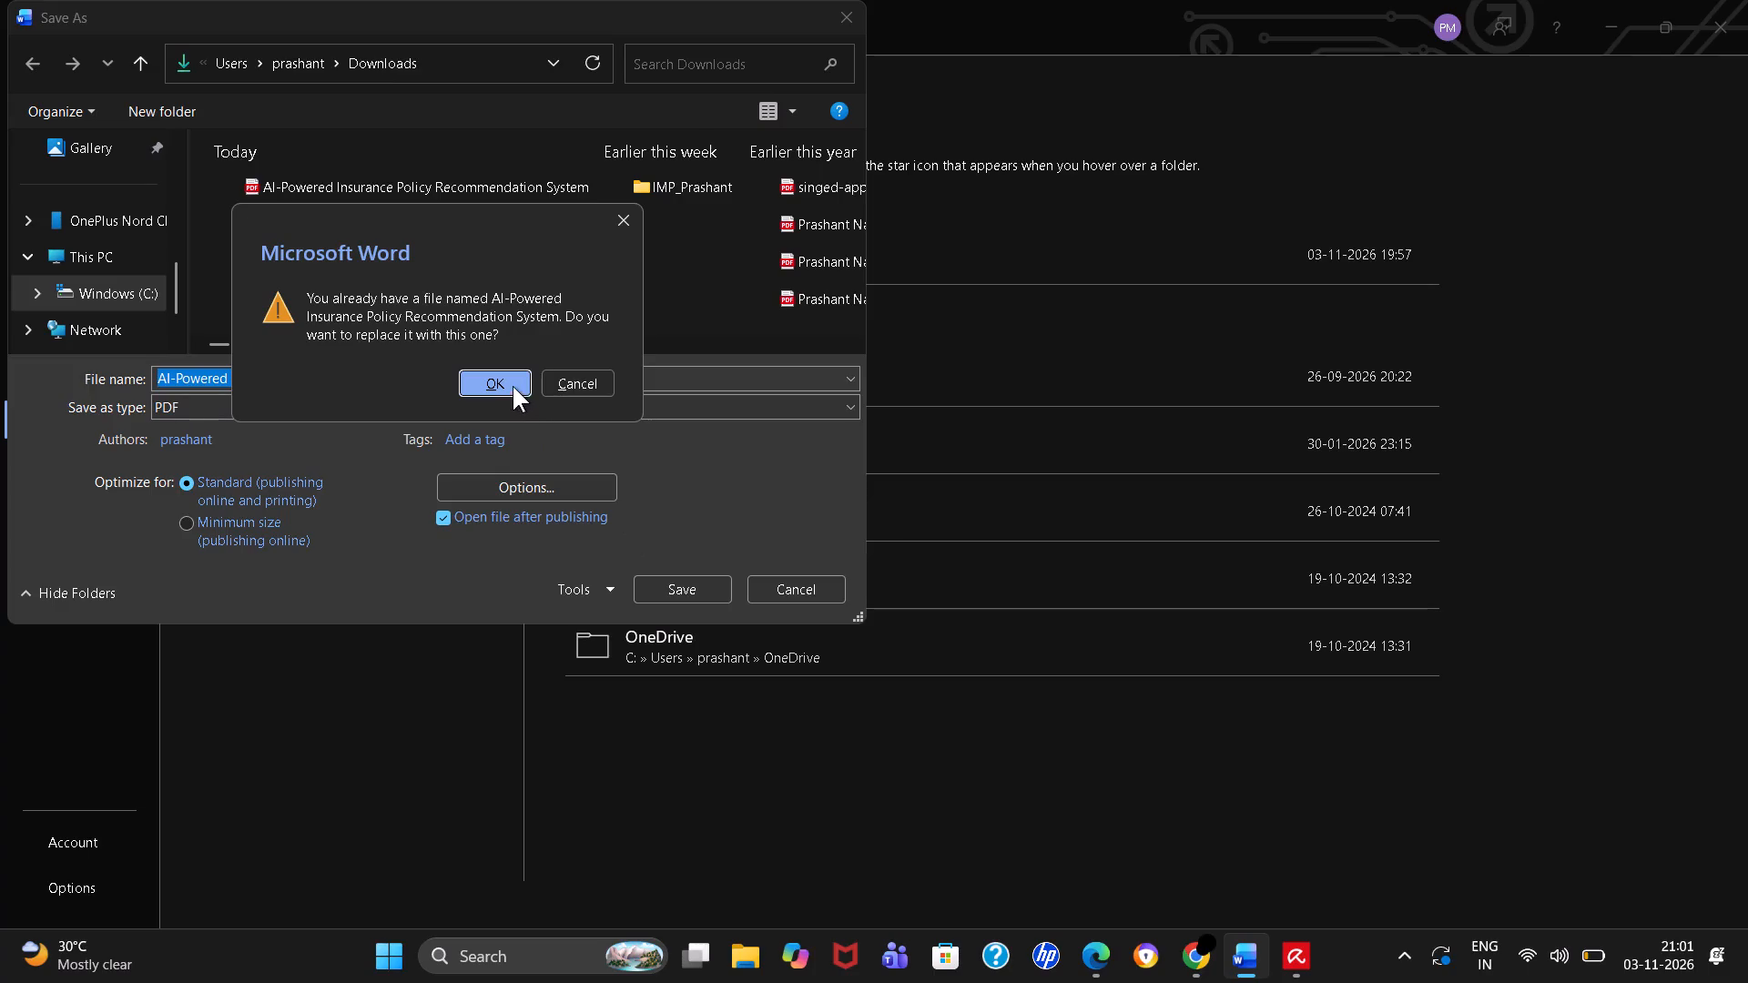
{"action": "left_click", "coordinate": [512, 386]}
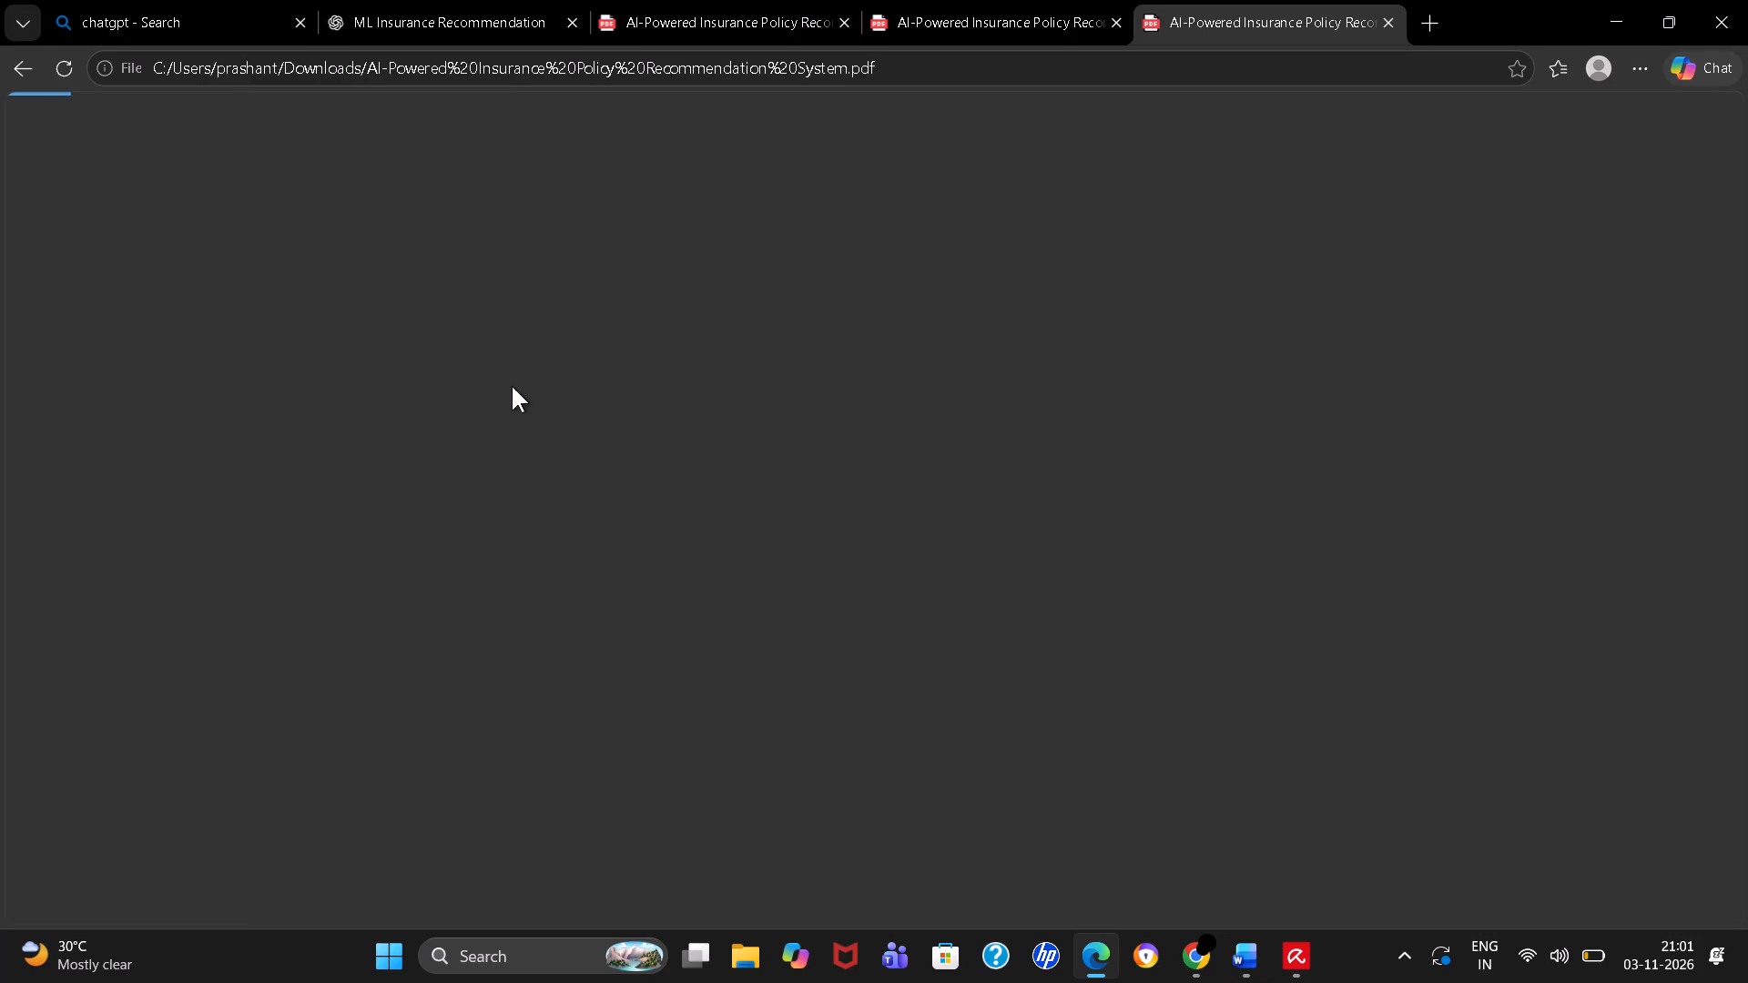
Look through the published PDF, examining the borders and page layout of the 1.3.1 and 2.2 Gap Analysis tables.
{"action": "scroll", "coordinate": [512, 386], "scroll_direction": "down", "scroll_amount": 7}
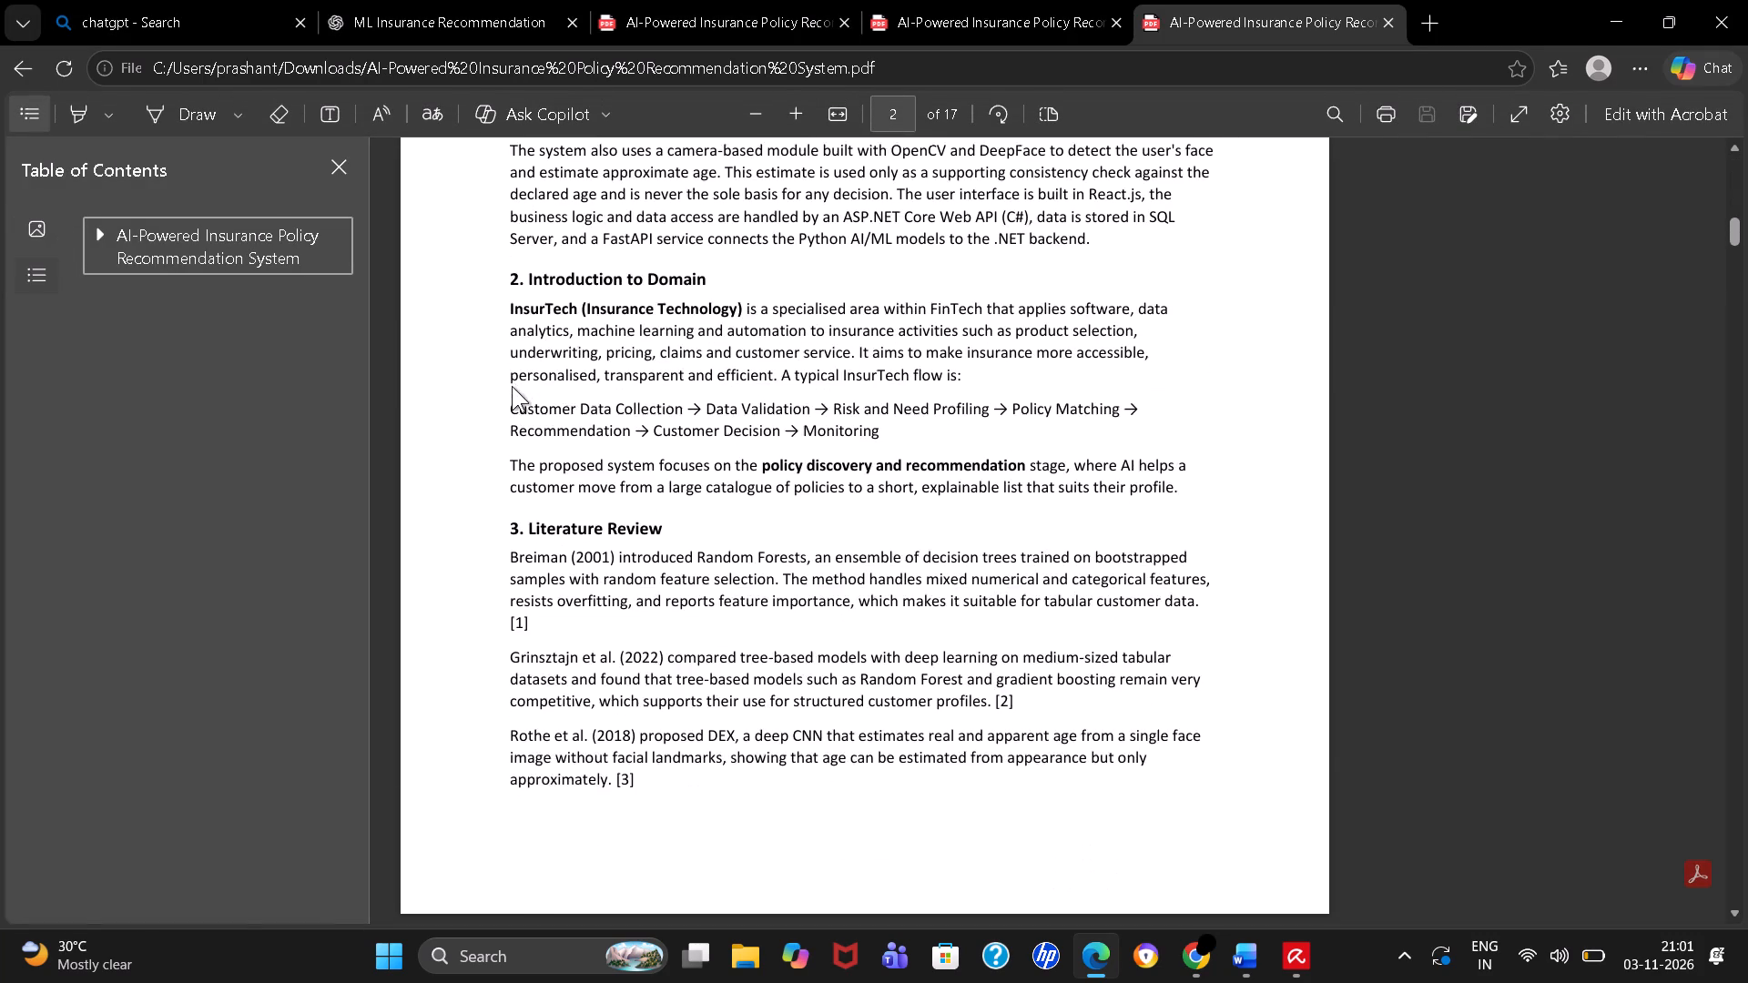
{"action": "scroll", "coordinate": [512, 386], "scroll_direction": "down", "scroll_amount": 5}
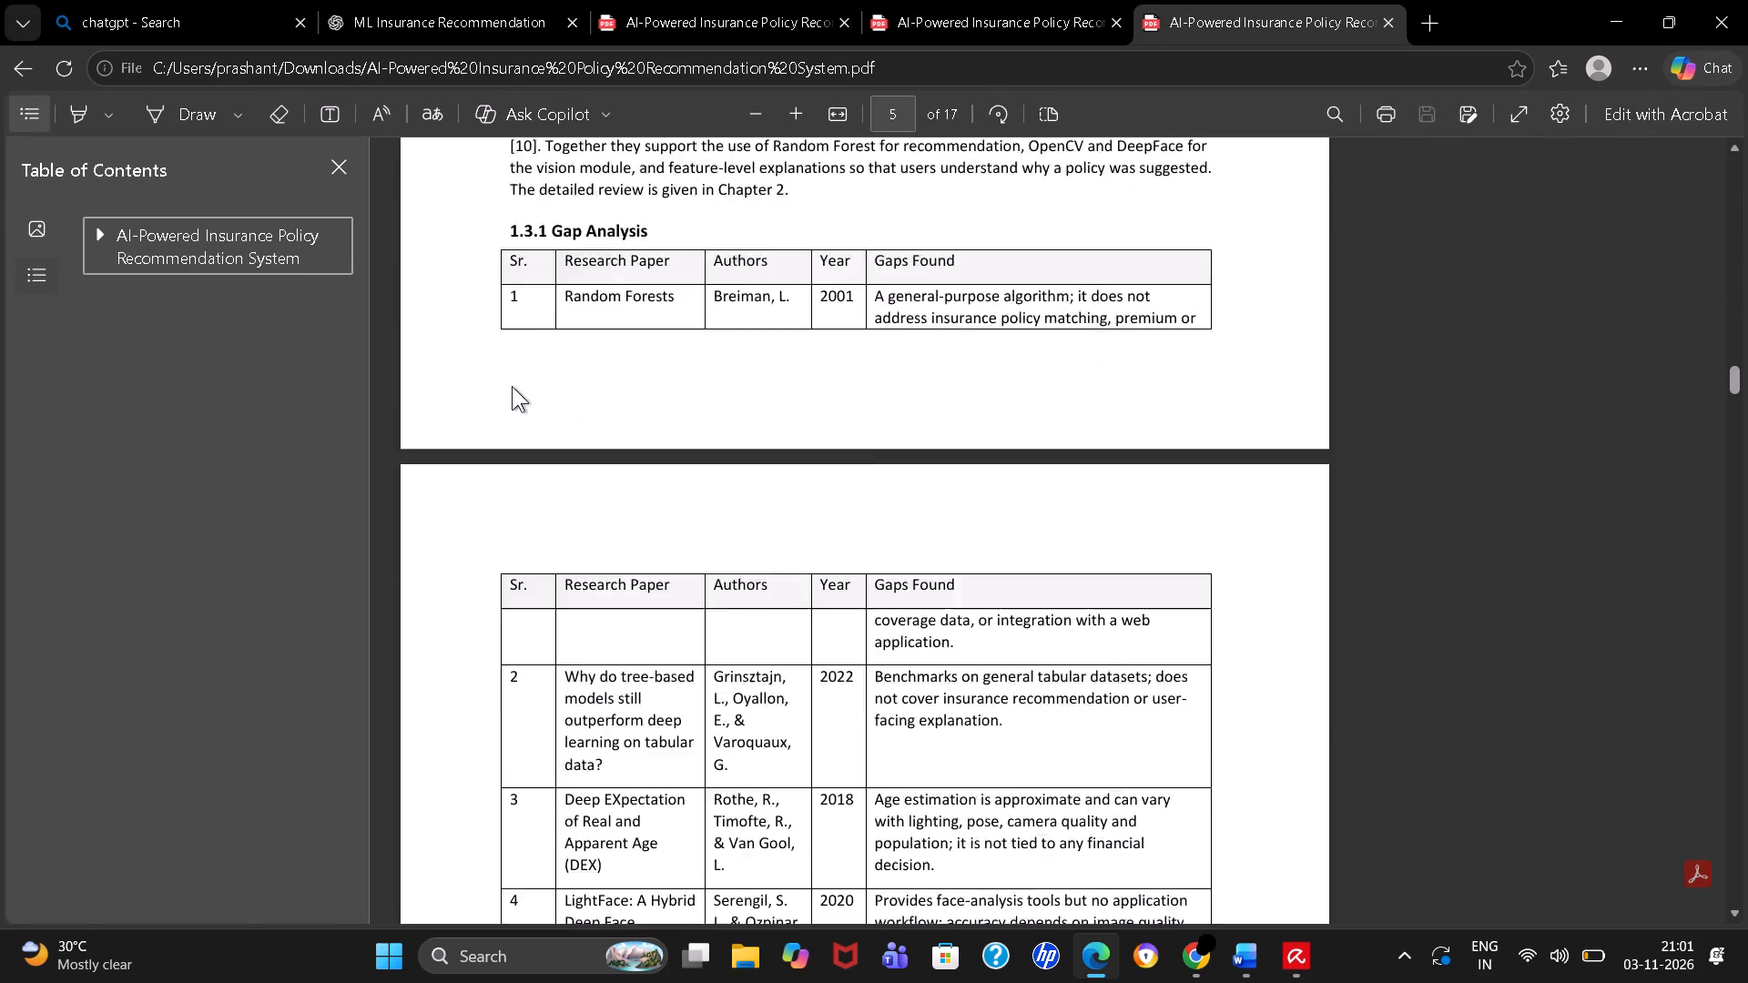
{"action": "scroll", "coordinate": [512, 386], "scroll_direction": "down", "scroll_amount": 6}
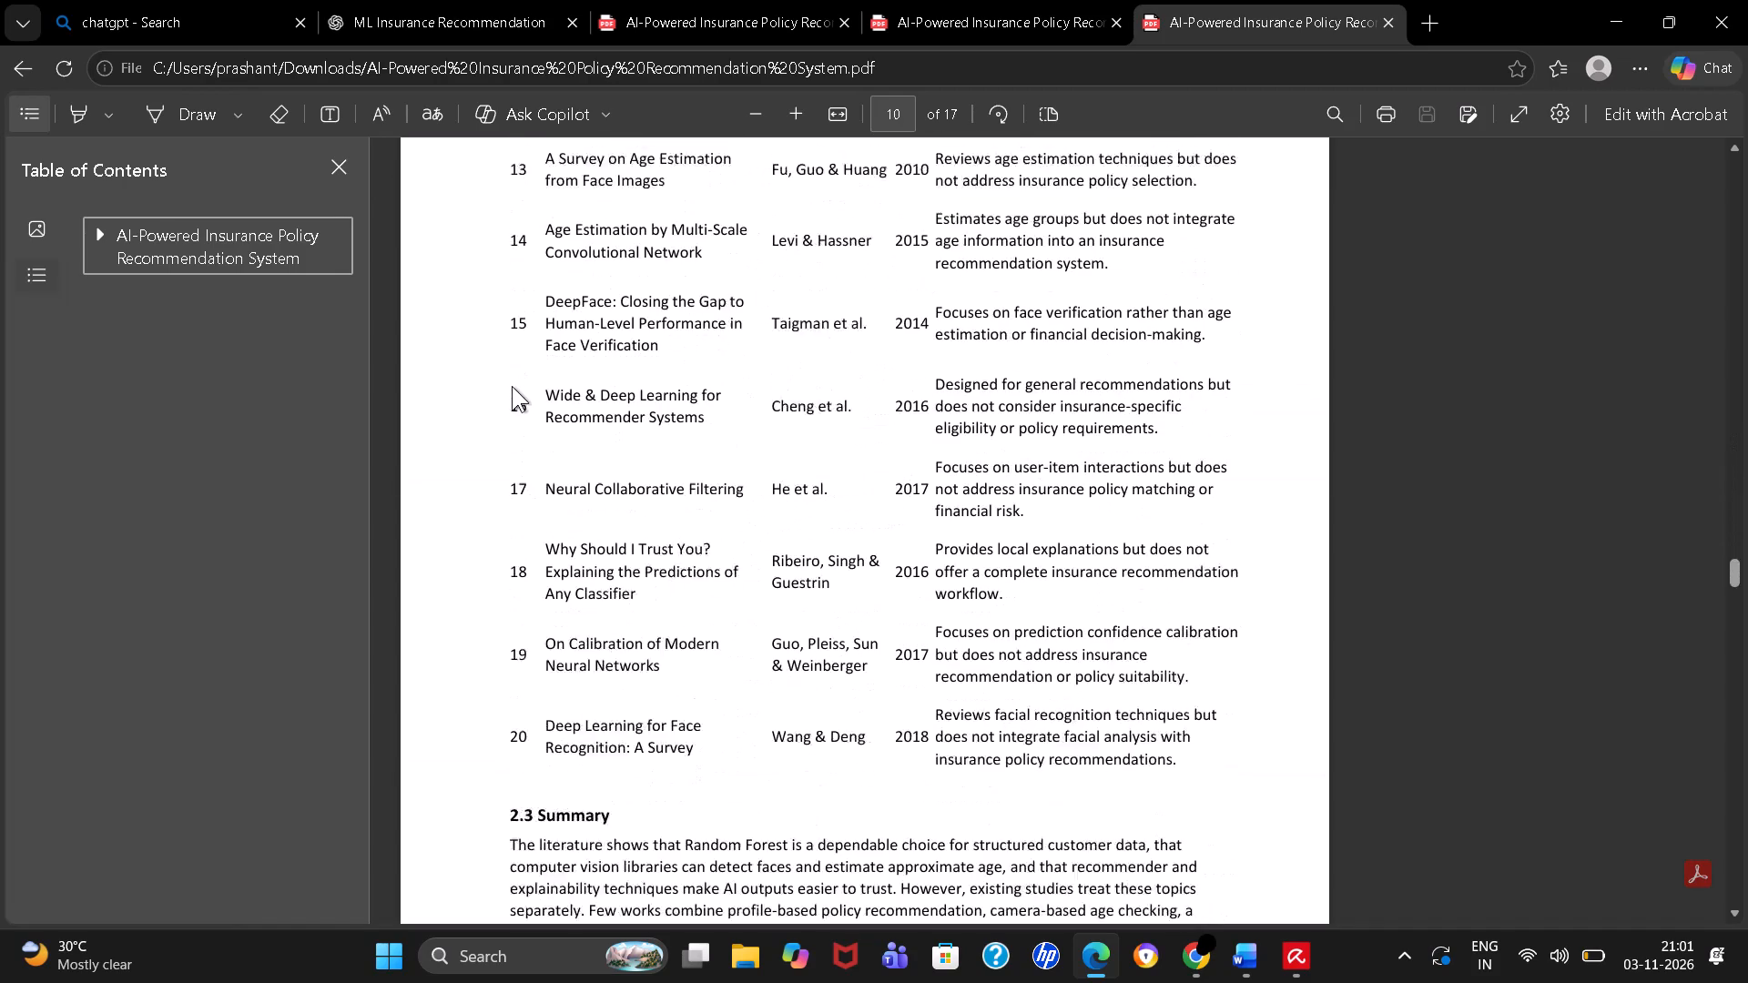
{"action": "scroll", "coordinate": [512, 386], "scroll_direction": "up", "scroll_amount": 1}
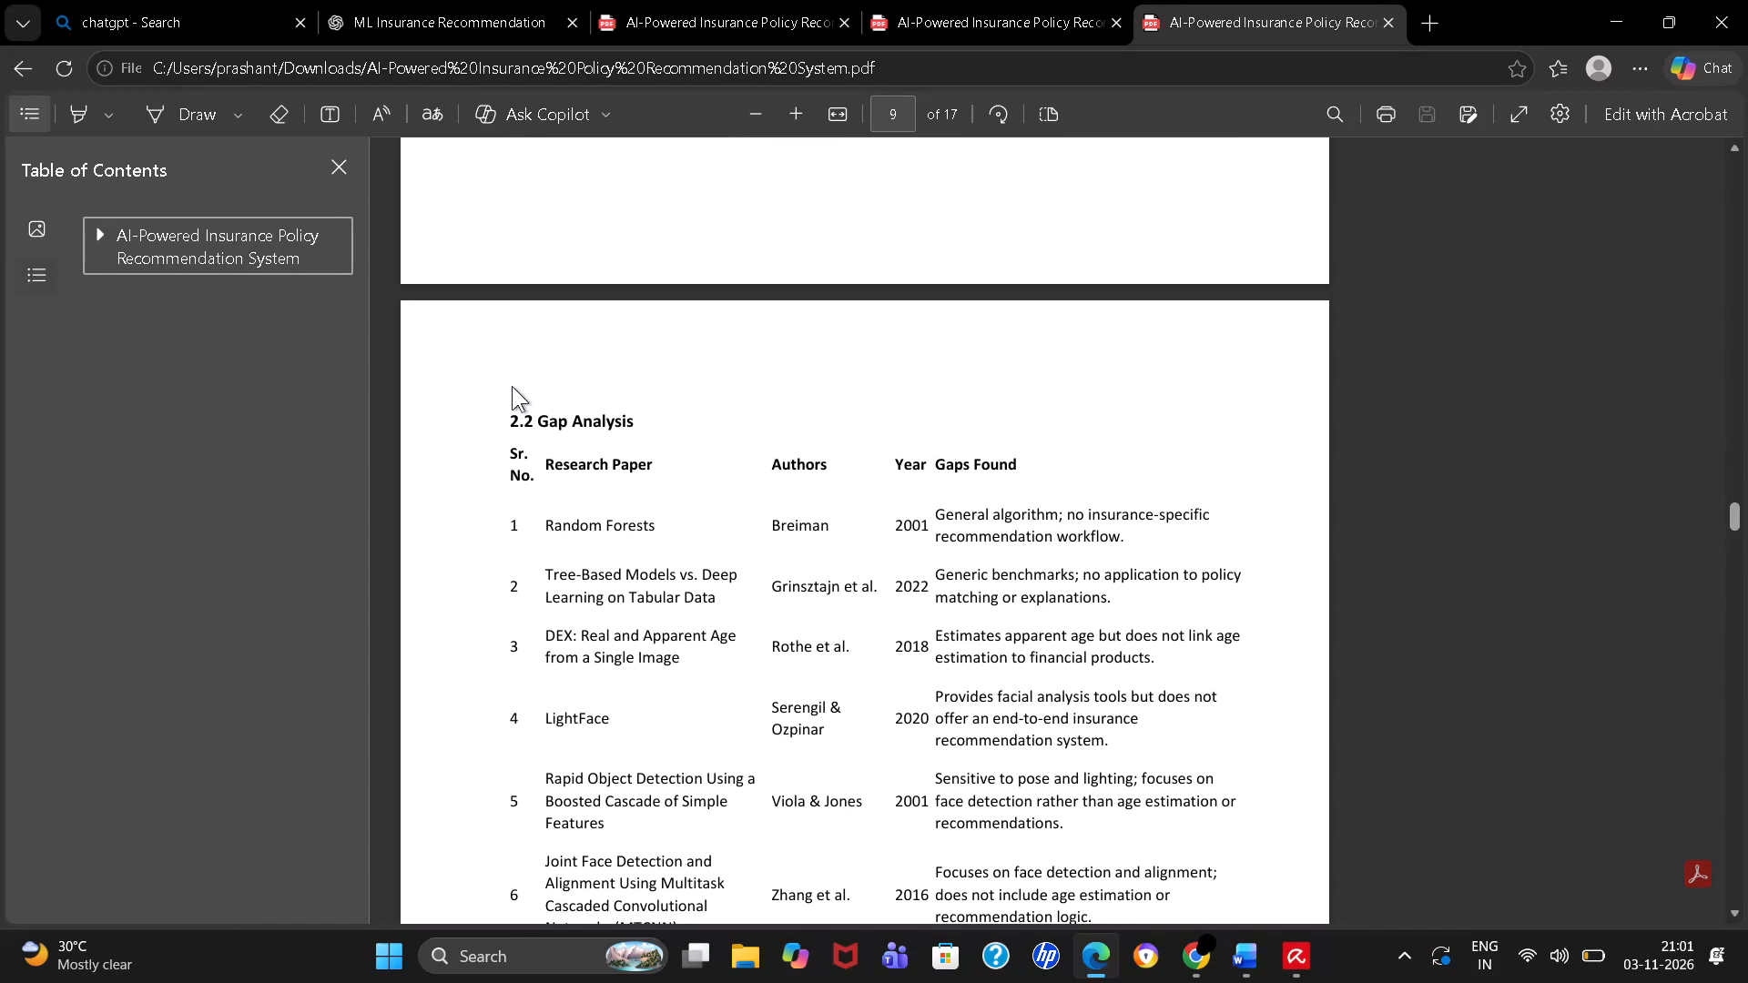
{"action": "scroll", "coordinate": [512, 386], "scroll_direction": "down", "scroll_amount": 1}
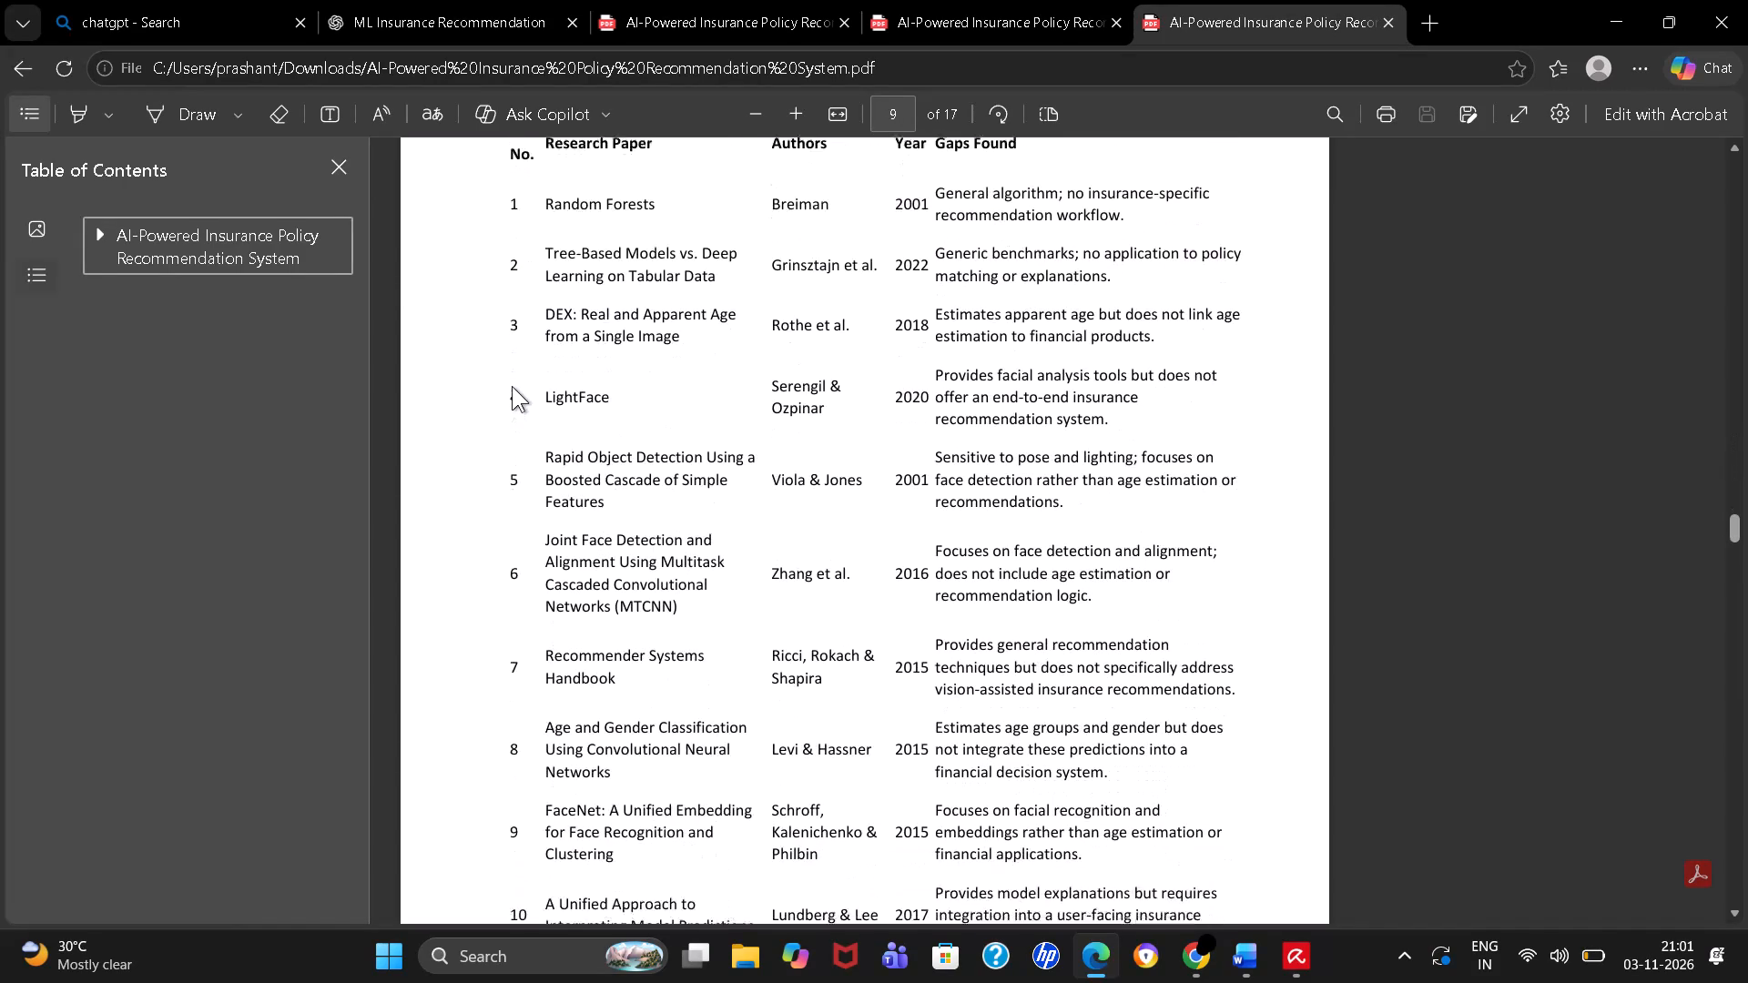
{"action": "scroll", "coordinate": [512, 386], "scroll_direction": "down", "scroll_amount": 1}
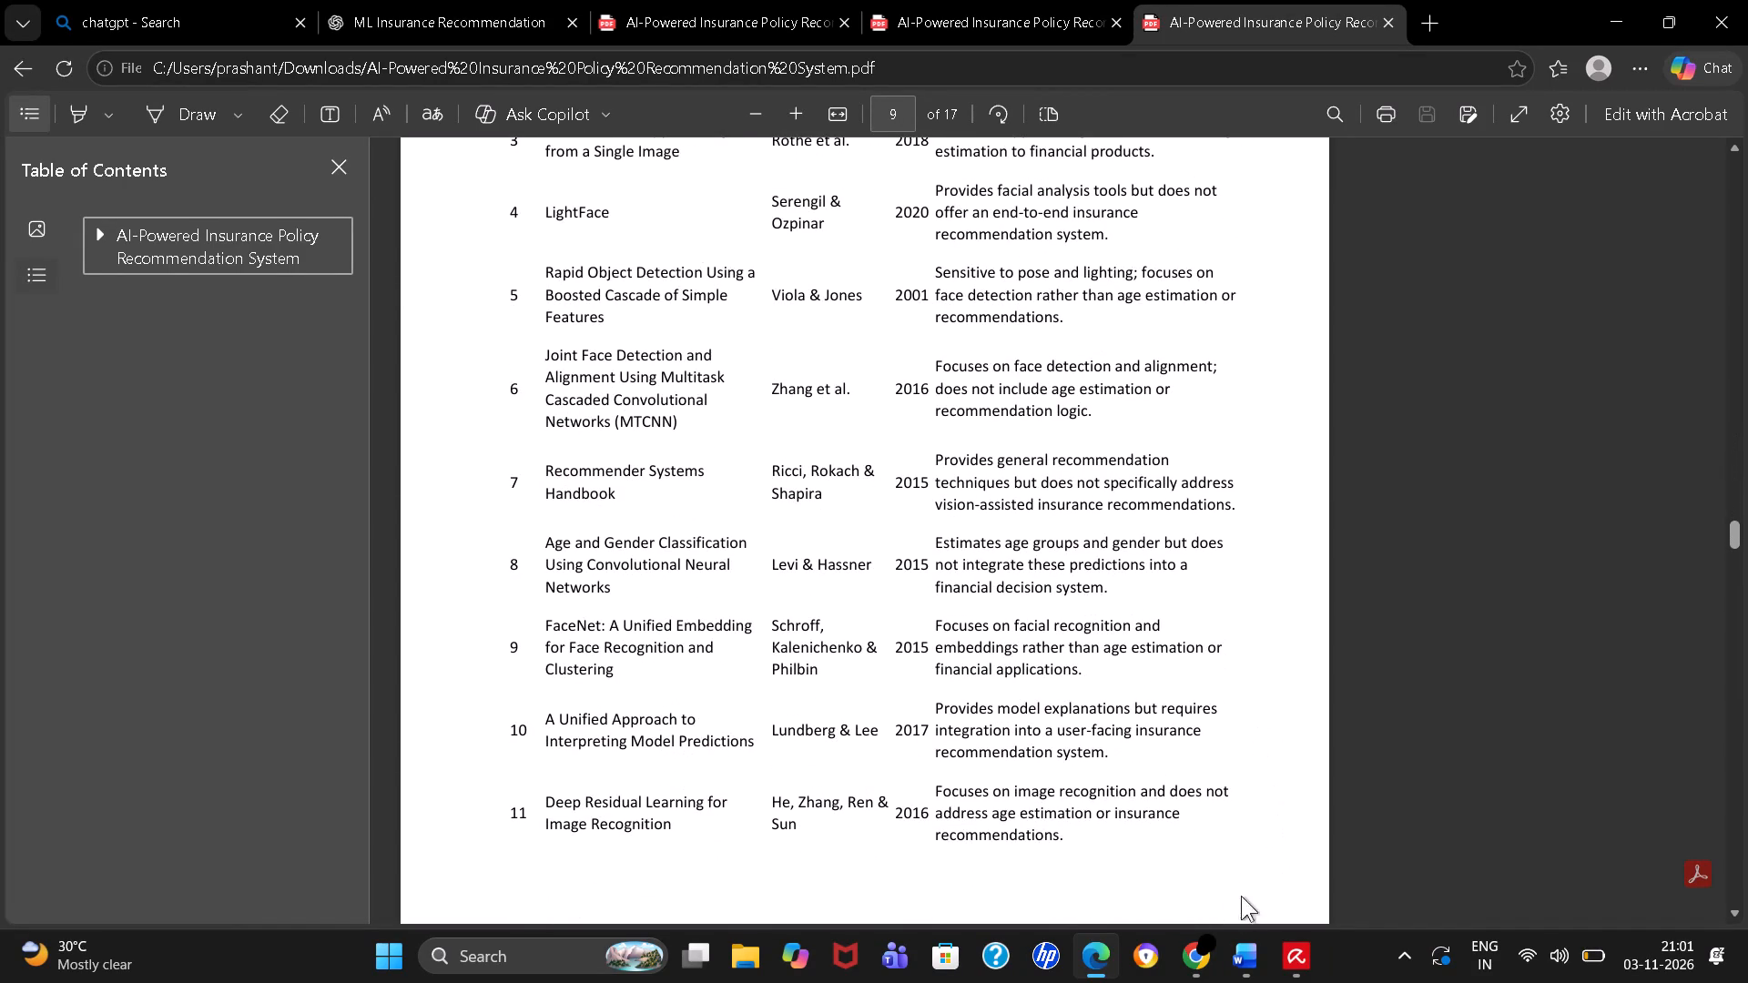
Back in Word, set the preferred width of the 2.2 Gap Analysis table's row 14 Research Paper cell to 12 percent.
{"action": "left_click", "coordinate": [1245, 948]}
{"action": "scroll", "coordinate": [792, 703], "scroll_direction": "up", "scroll_amount": 3}
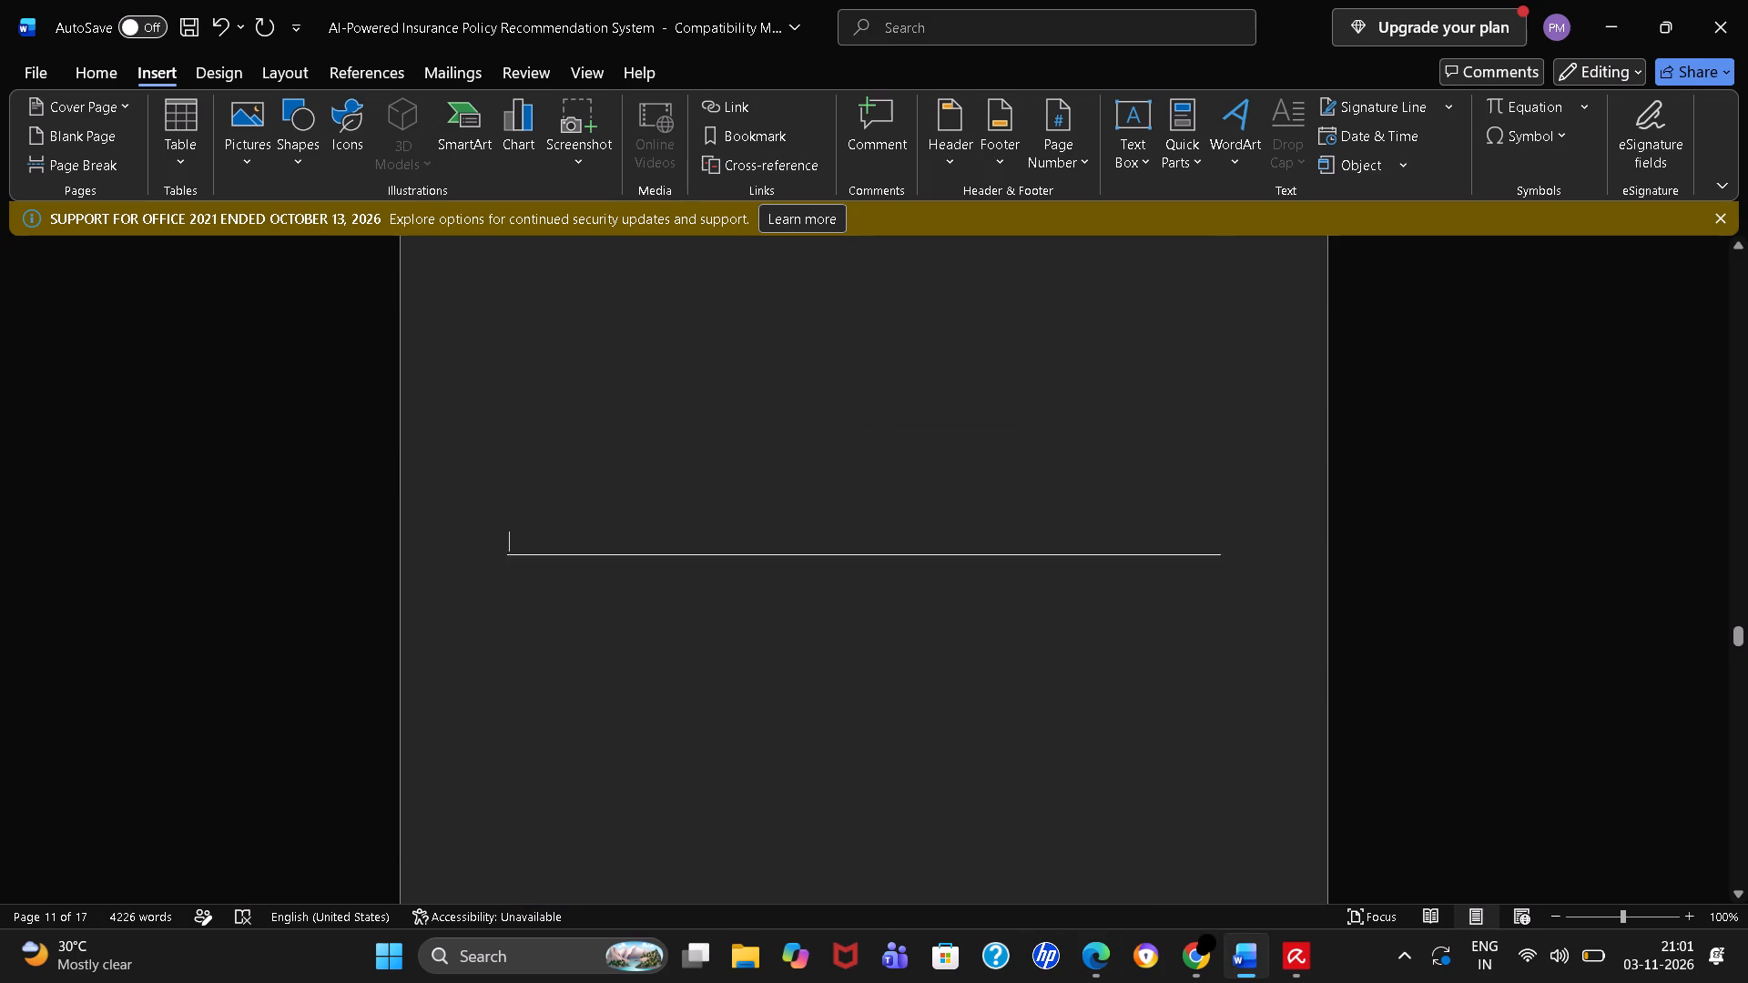
{"action": "scroll", "coordinate": [792, 703], "scroll_direction": "up", "scroll_amount": 4}
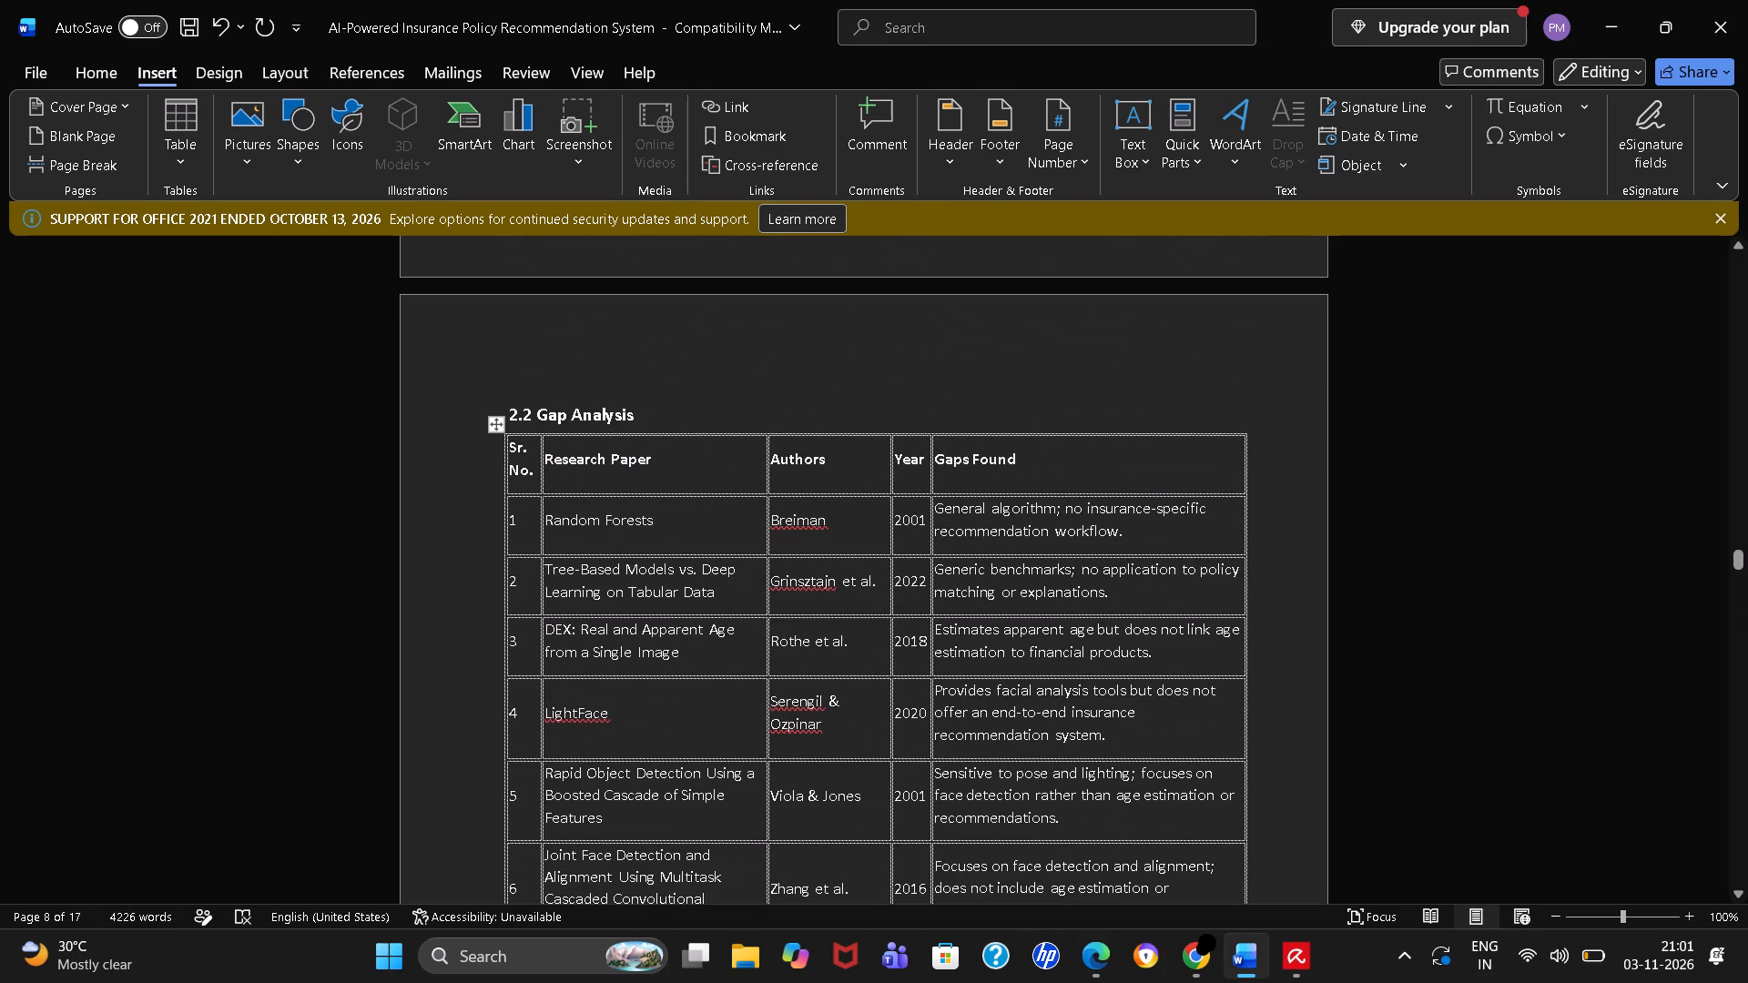
{"action": "left_click_drag", "start_coordinate": [492, 454], "coordinate": [716, 604]}
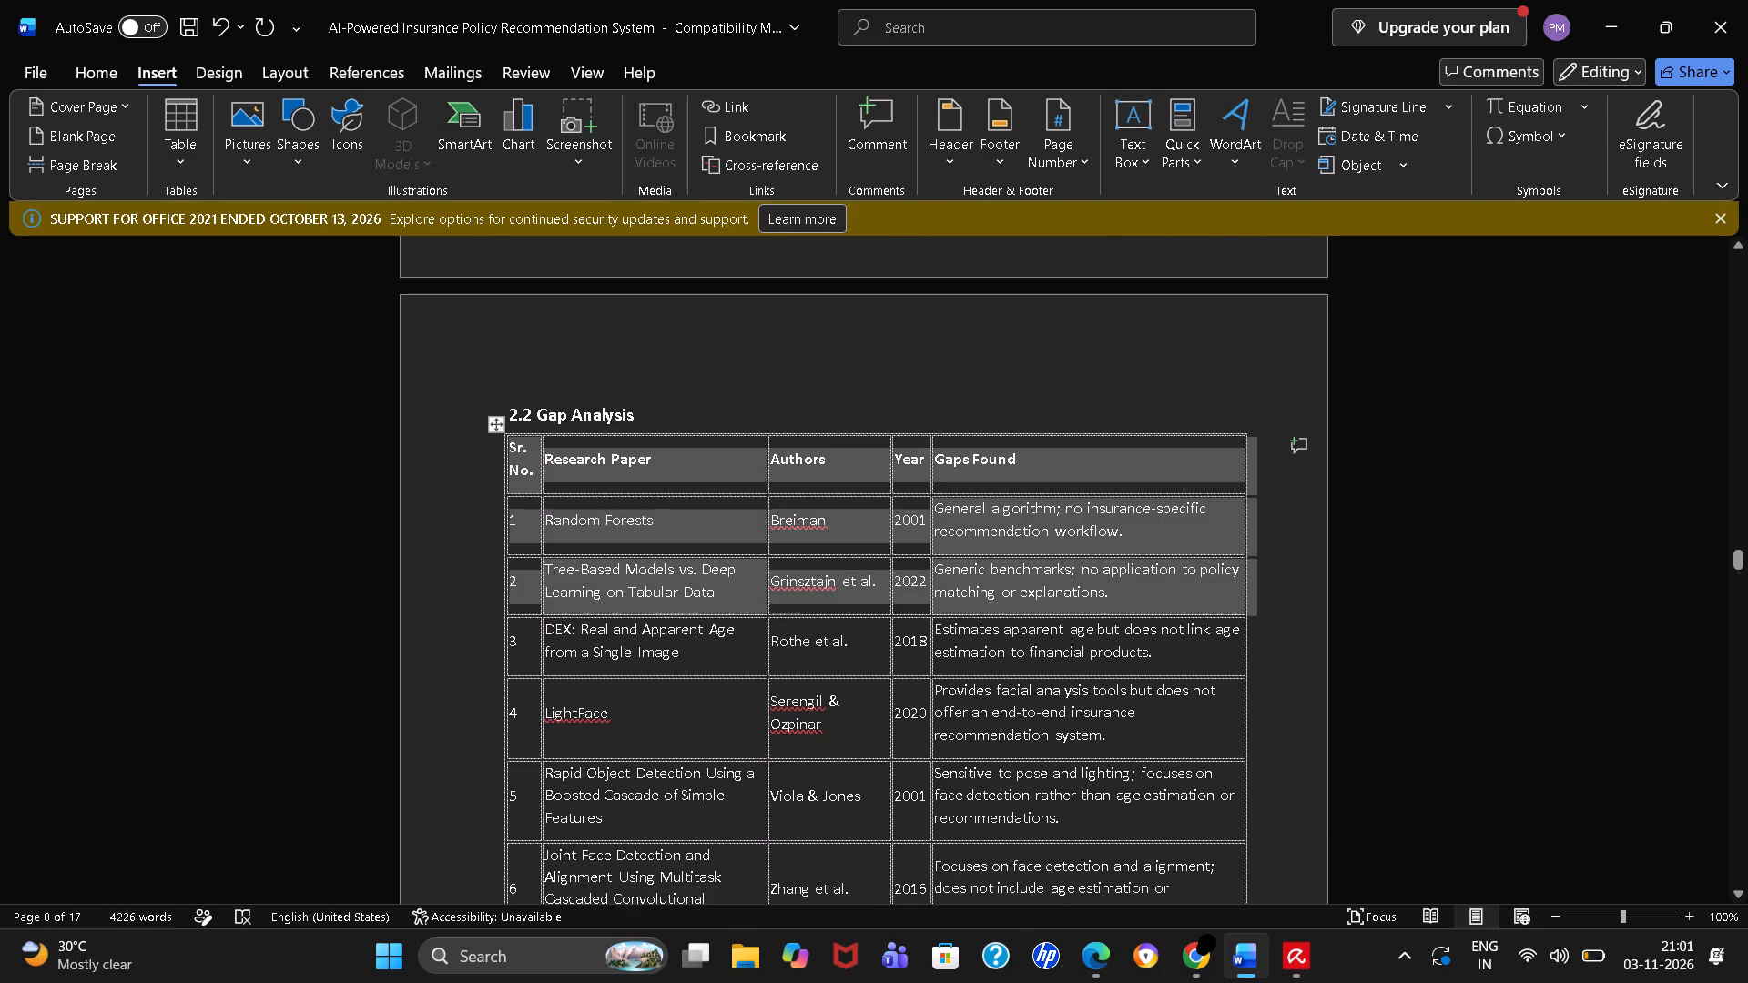
{"action": "left_click_drag", "start_coordinate": [716, 604], "coordinate": [770, 851]}
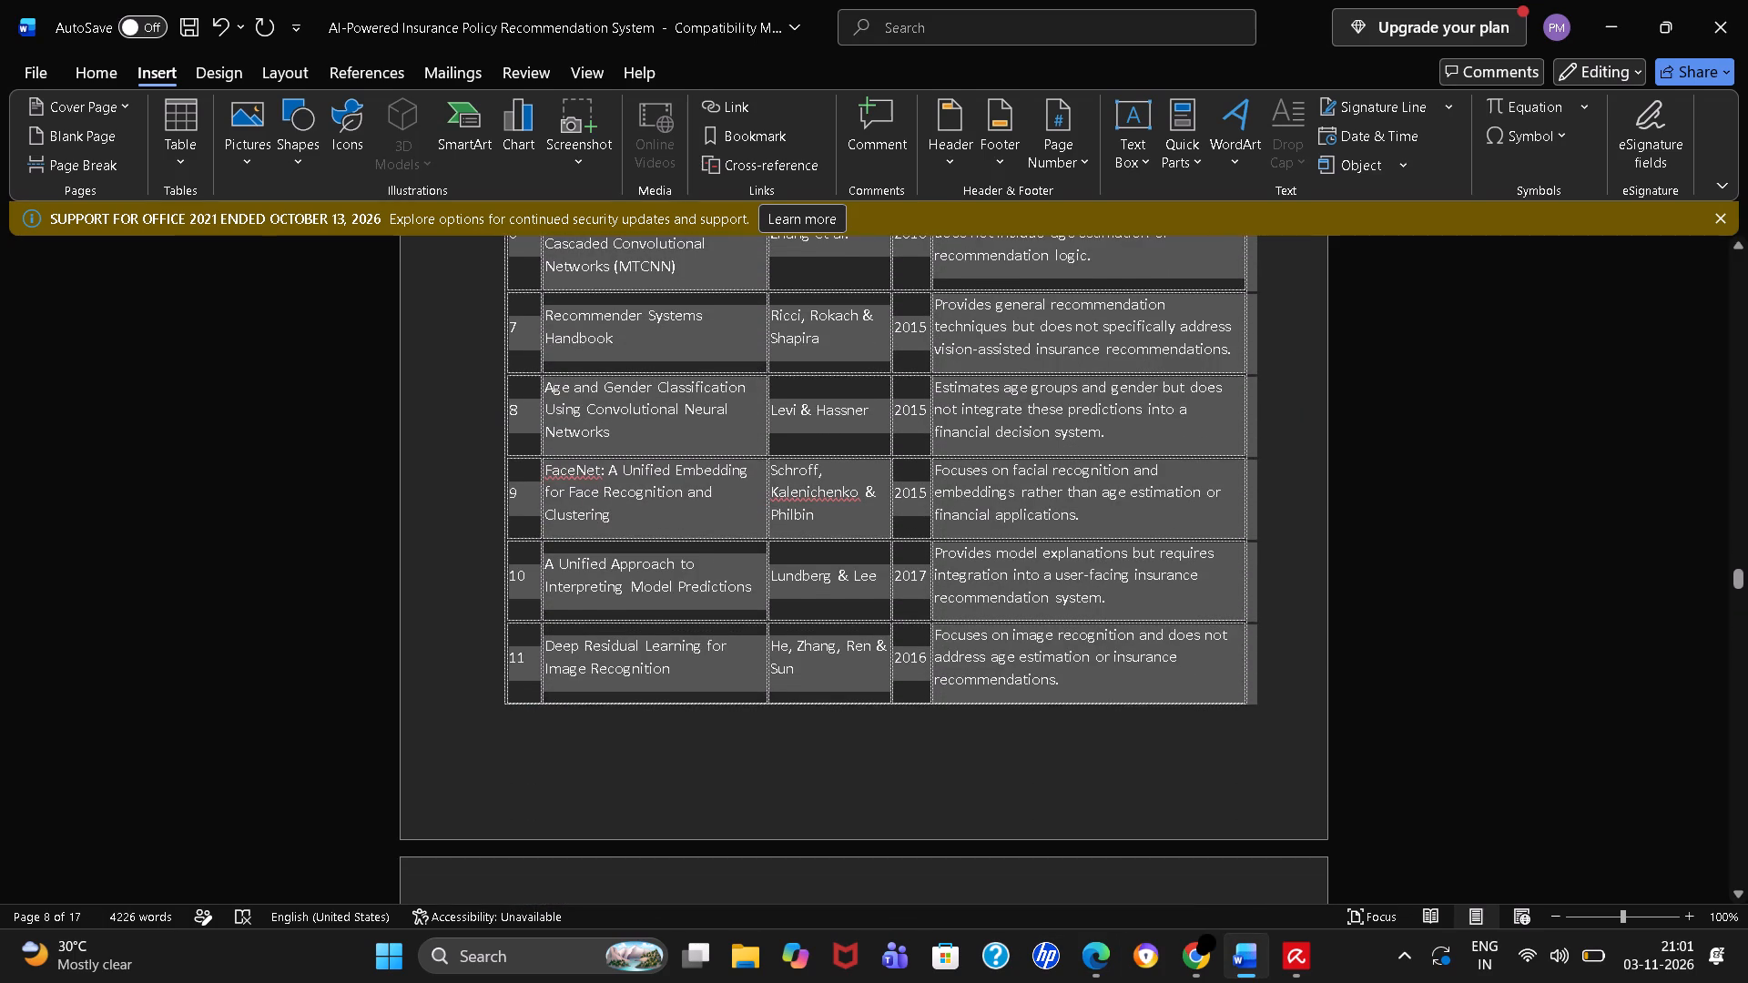
{"action": "left_click_drag", "start_coordinate": [770, 851], "coordinate": [737, 916]}
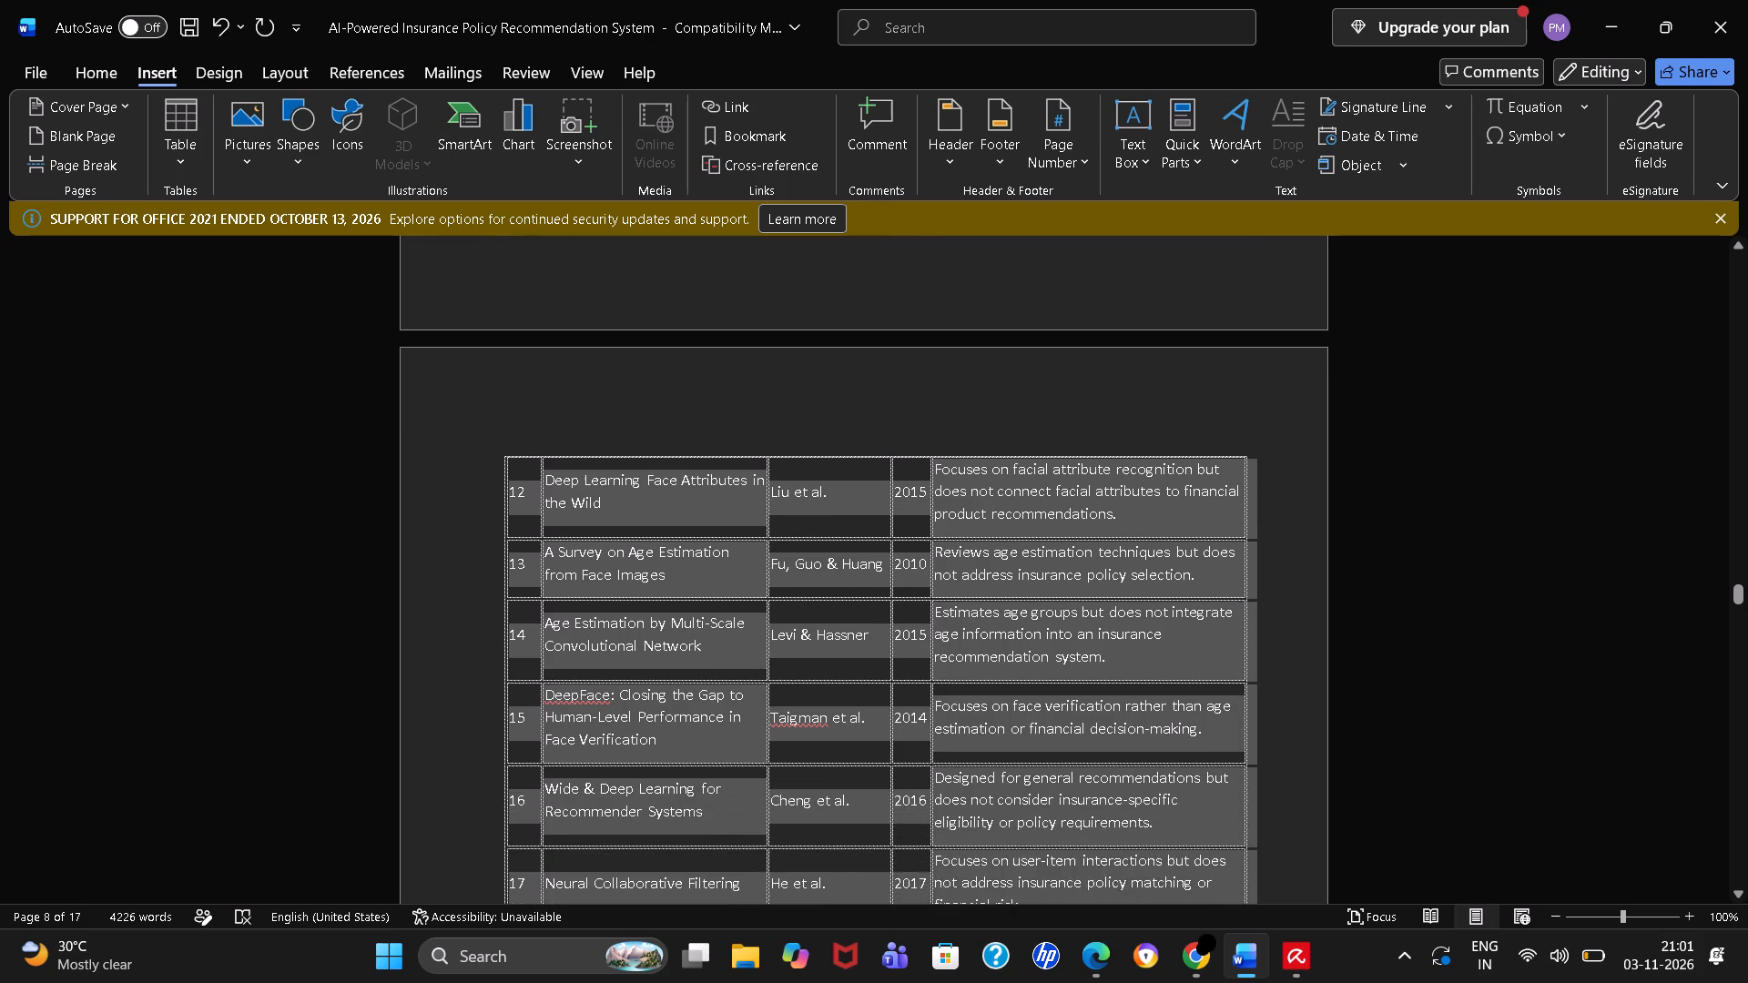
{"action": "left_click", "coordinate": [706, 671]}
{"action": "left_click", "coordinate": [706, 671]}
{"action": "right_click", "coordinate": [706, 671]}
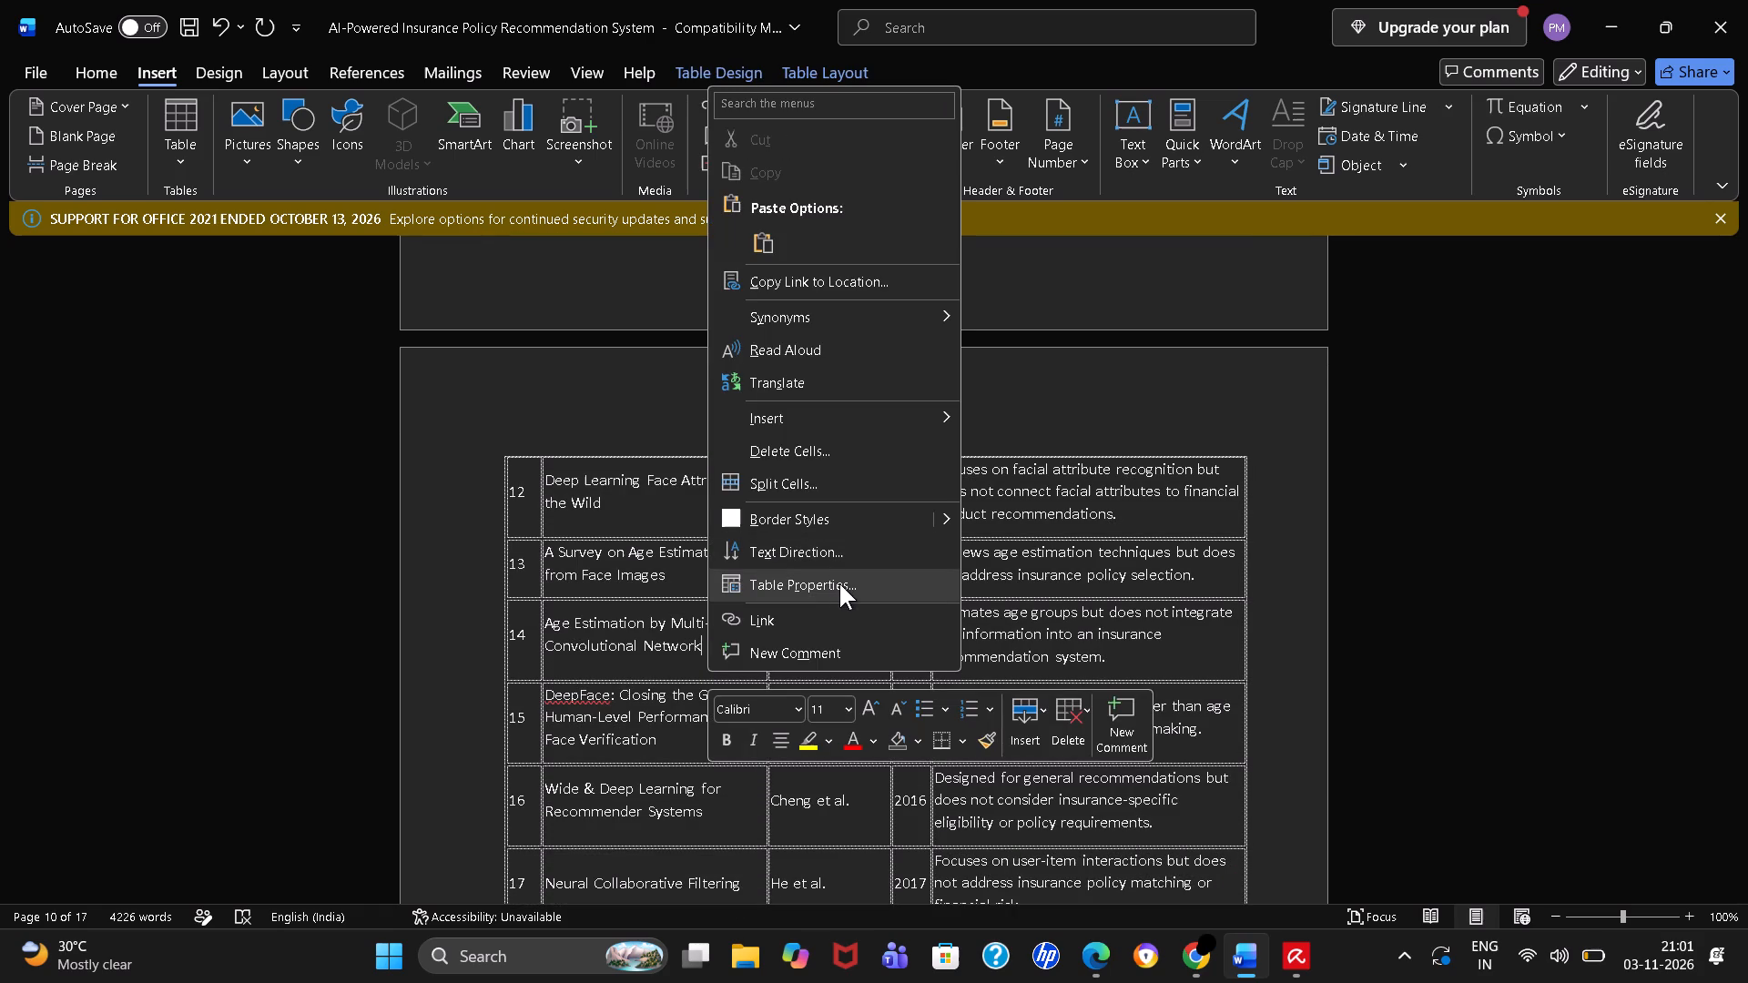
{"action": "left_click", "coordinate": [839, 583]}
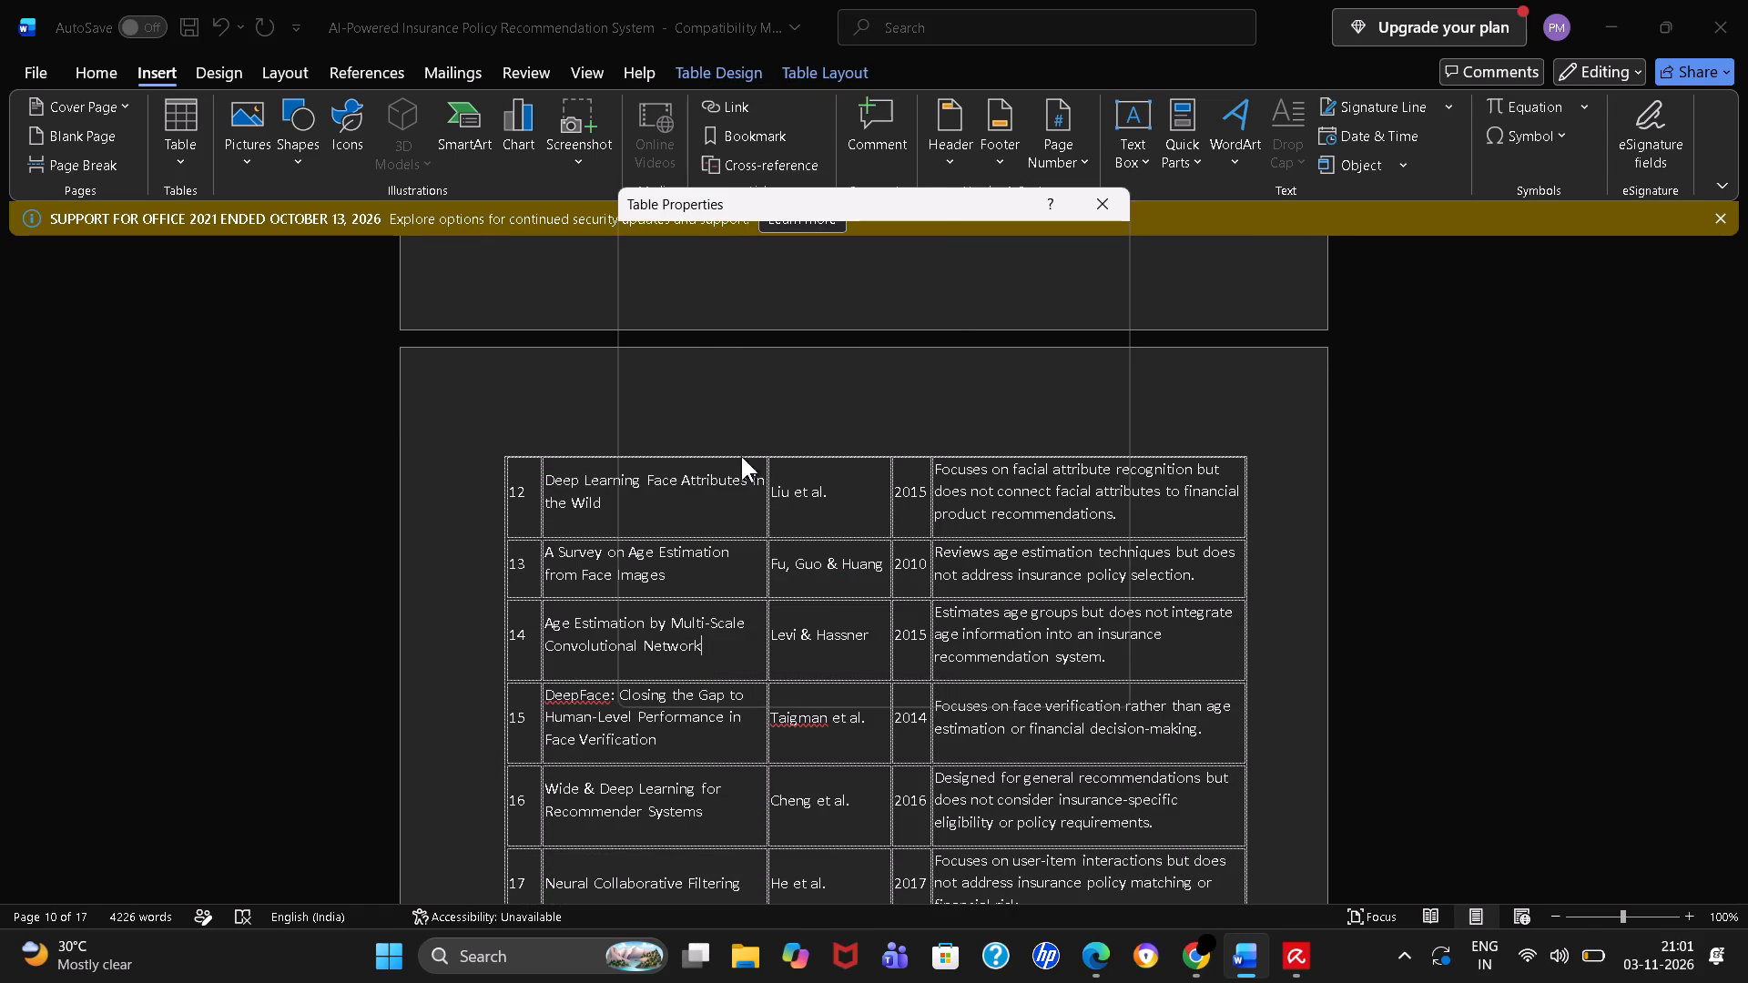
{"action": "left_click", "coordinate": [721, 247]}
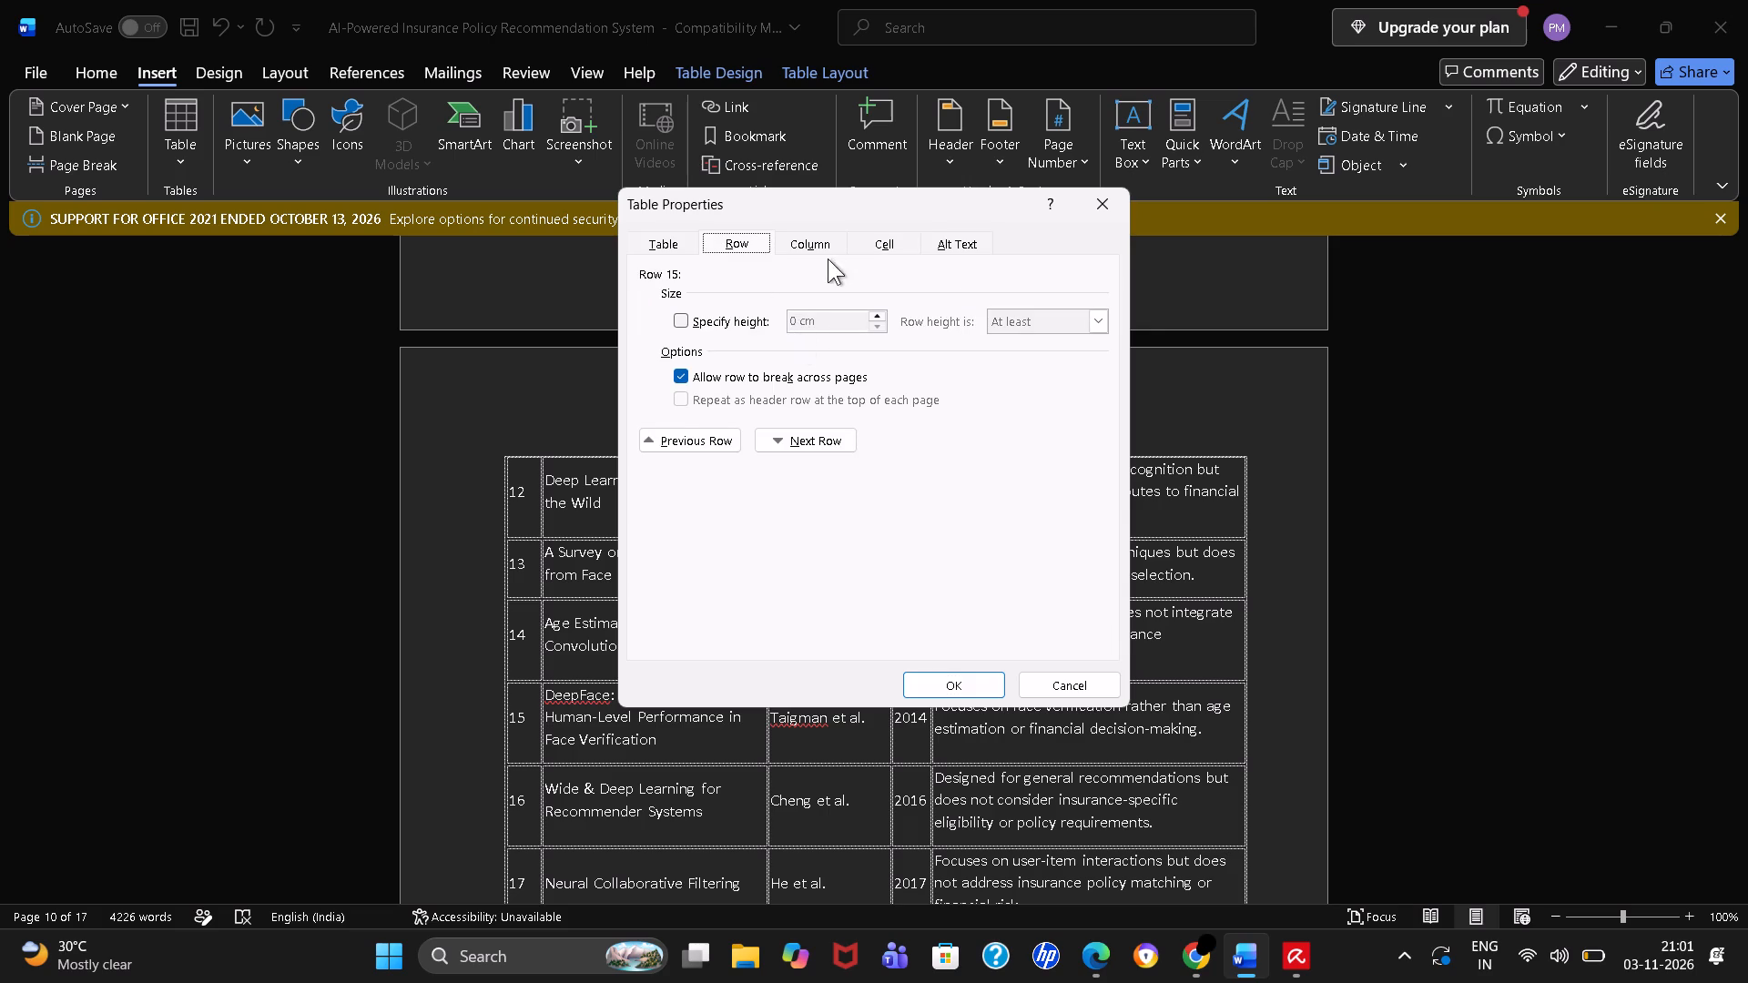
{"action": "left_click_drag", "start_coordinate": [829, 235], "coordinate": [874, 245]}
{"action": "left_click", "coordinate": [874, 245]}
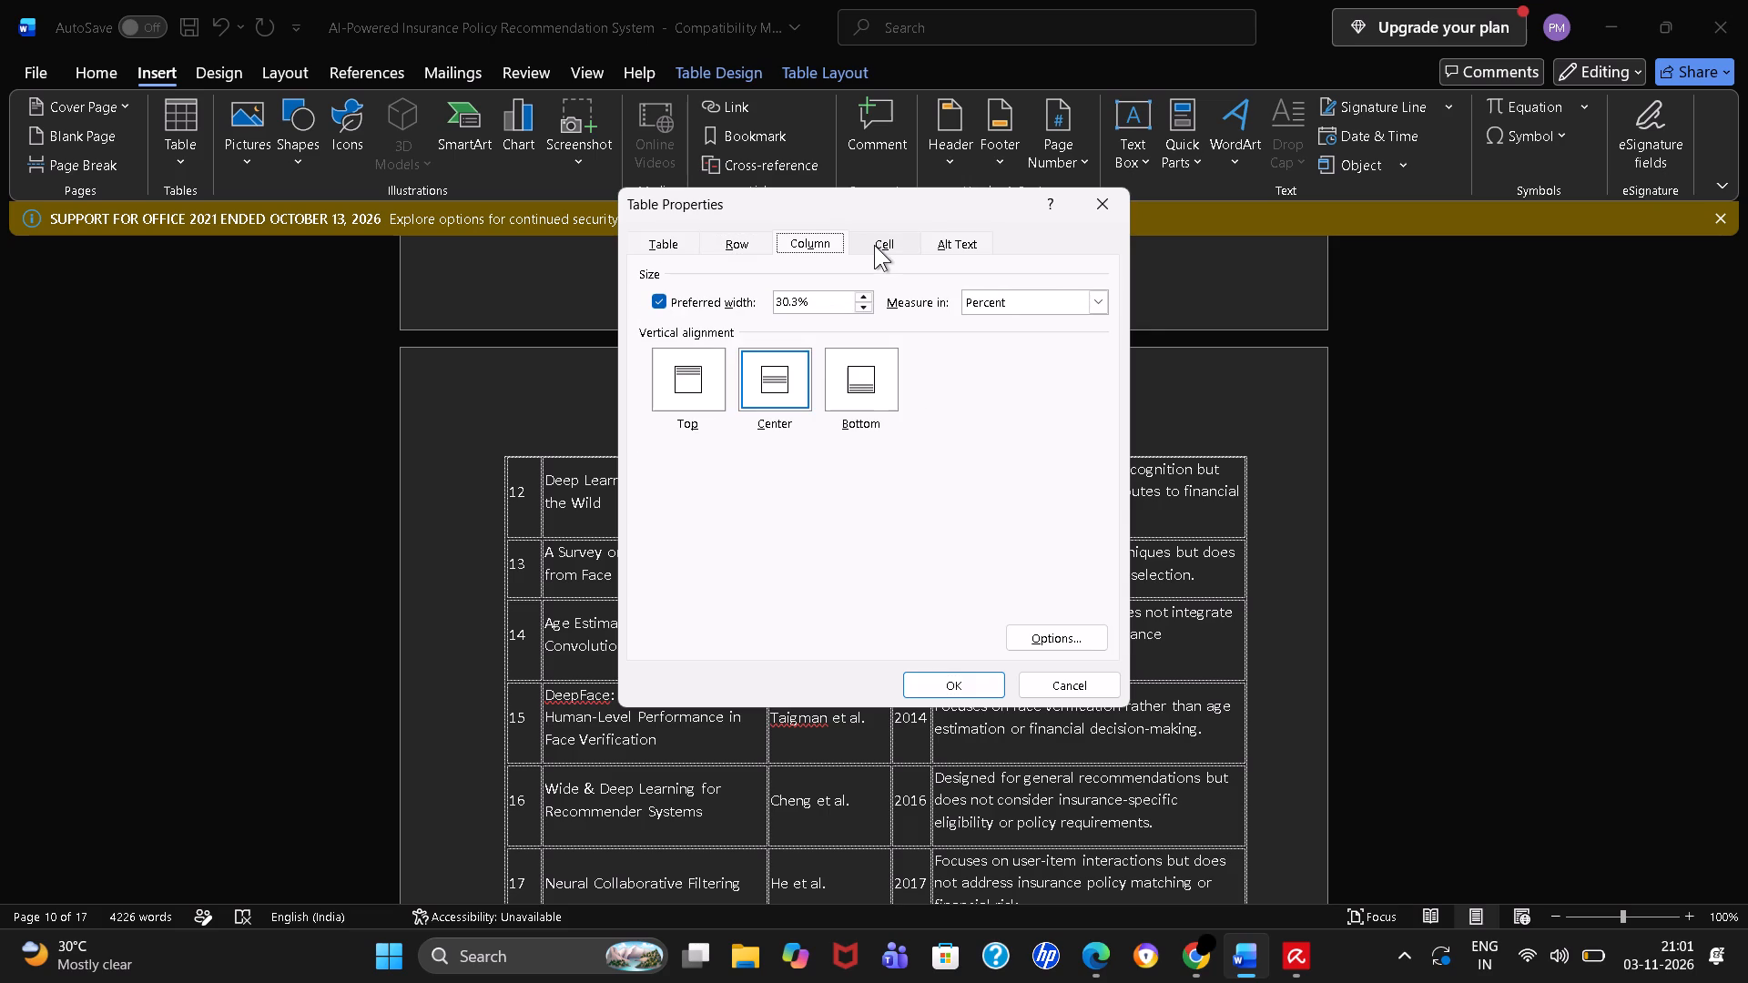
{"action": "triple_click", "coordinate": [868, 308]}
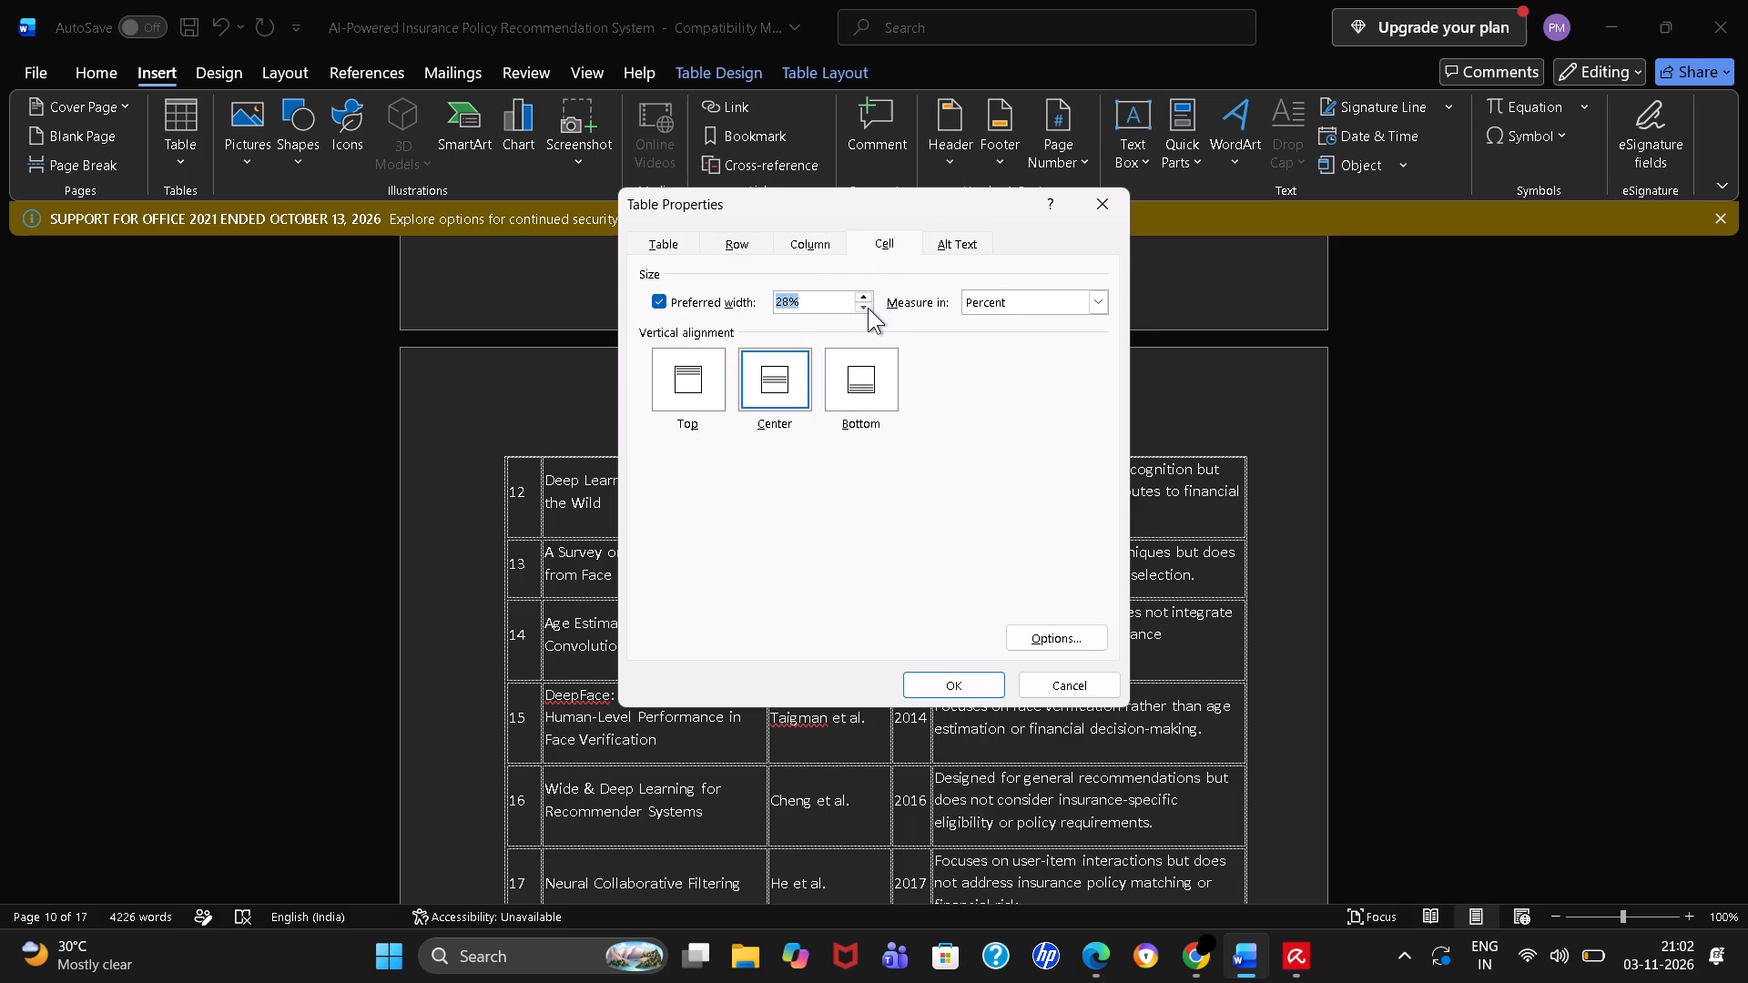
{"action": "left_click", "coordinate": [868, 308]}
{"action": "left_click_drag", "start_coordinate": [868, 308], "coordinate": [866, 299]}
{"action": "triple_click", "coordinate": [866, 299]}
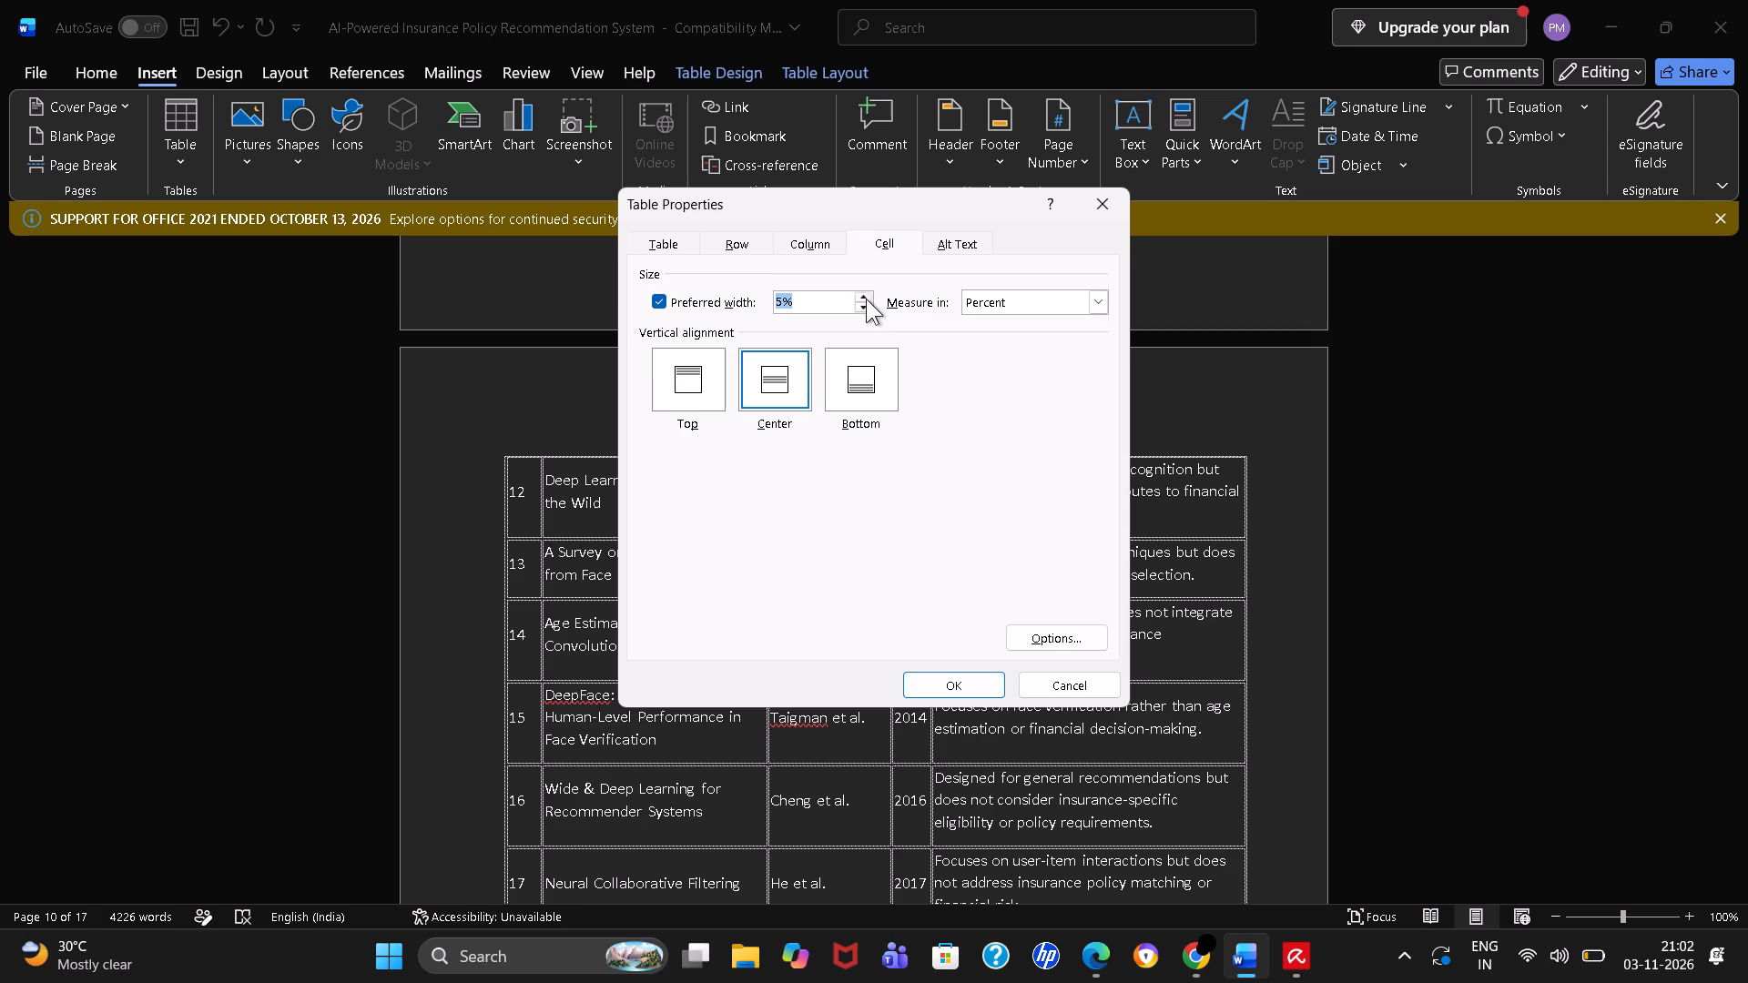
{"action": "triple_click", "coordinate": [866, 299]}
{"action": "double_click", "coordinate": [866, 299]}
{"action": "left_click_drag", "start_coordinate": [1108, 303], "coordinate": [973, 723]}
{"action": "left_click", "coordinate": [971, 692]}
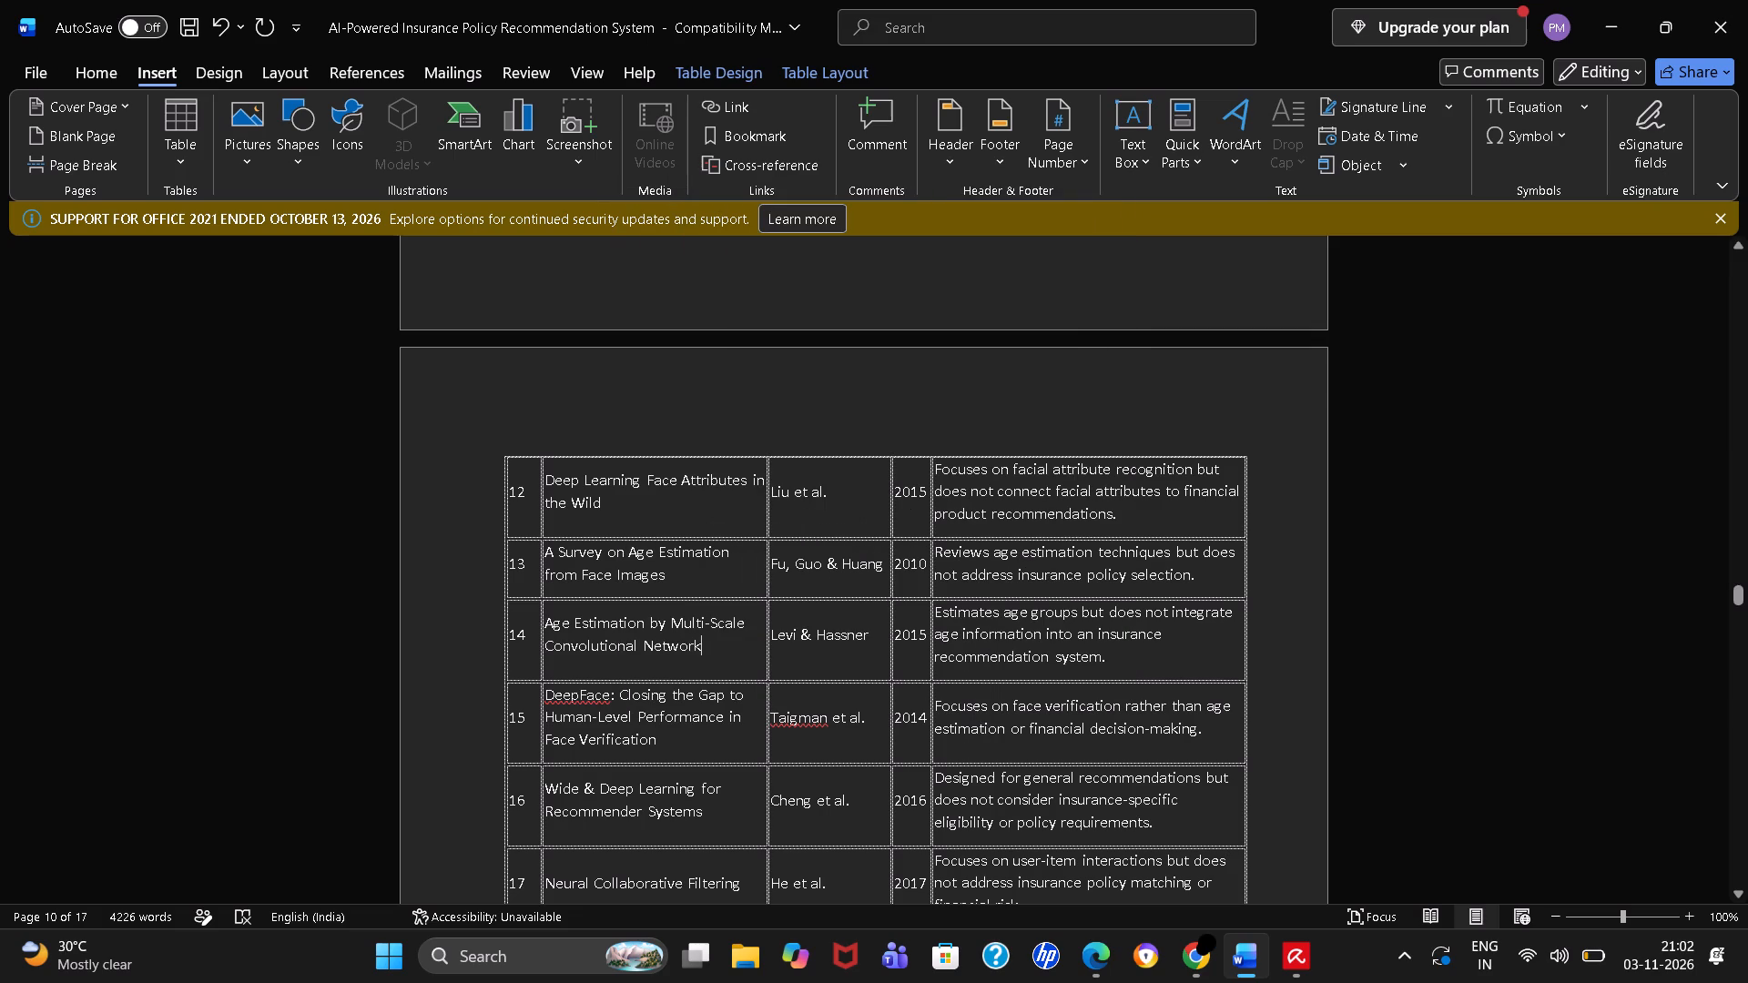
Apply all borders to the row 14 Research Paper cell of the 2.2 Gap Analysis table.
{"action": "scroll", "coordinate": [971, 692], "scroll_direction": "up", "scroll_amount": 1}
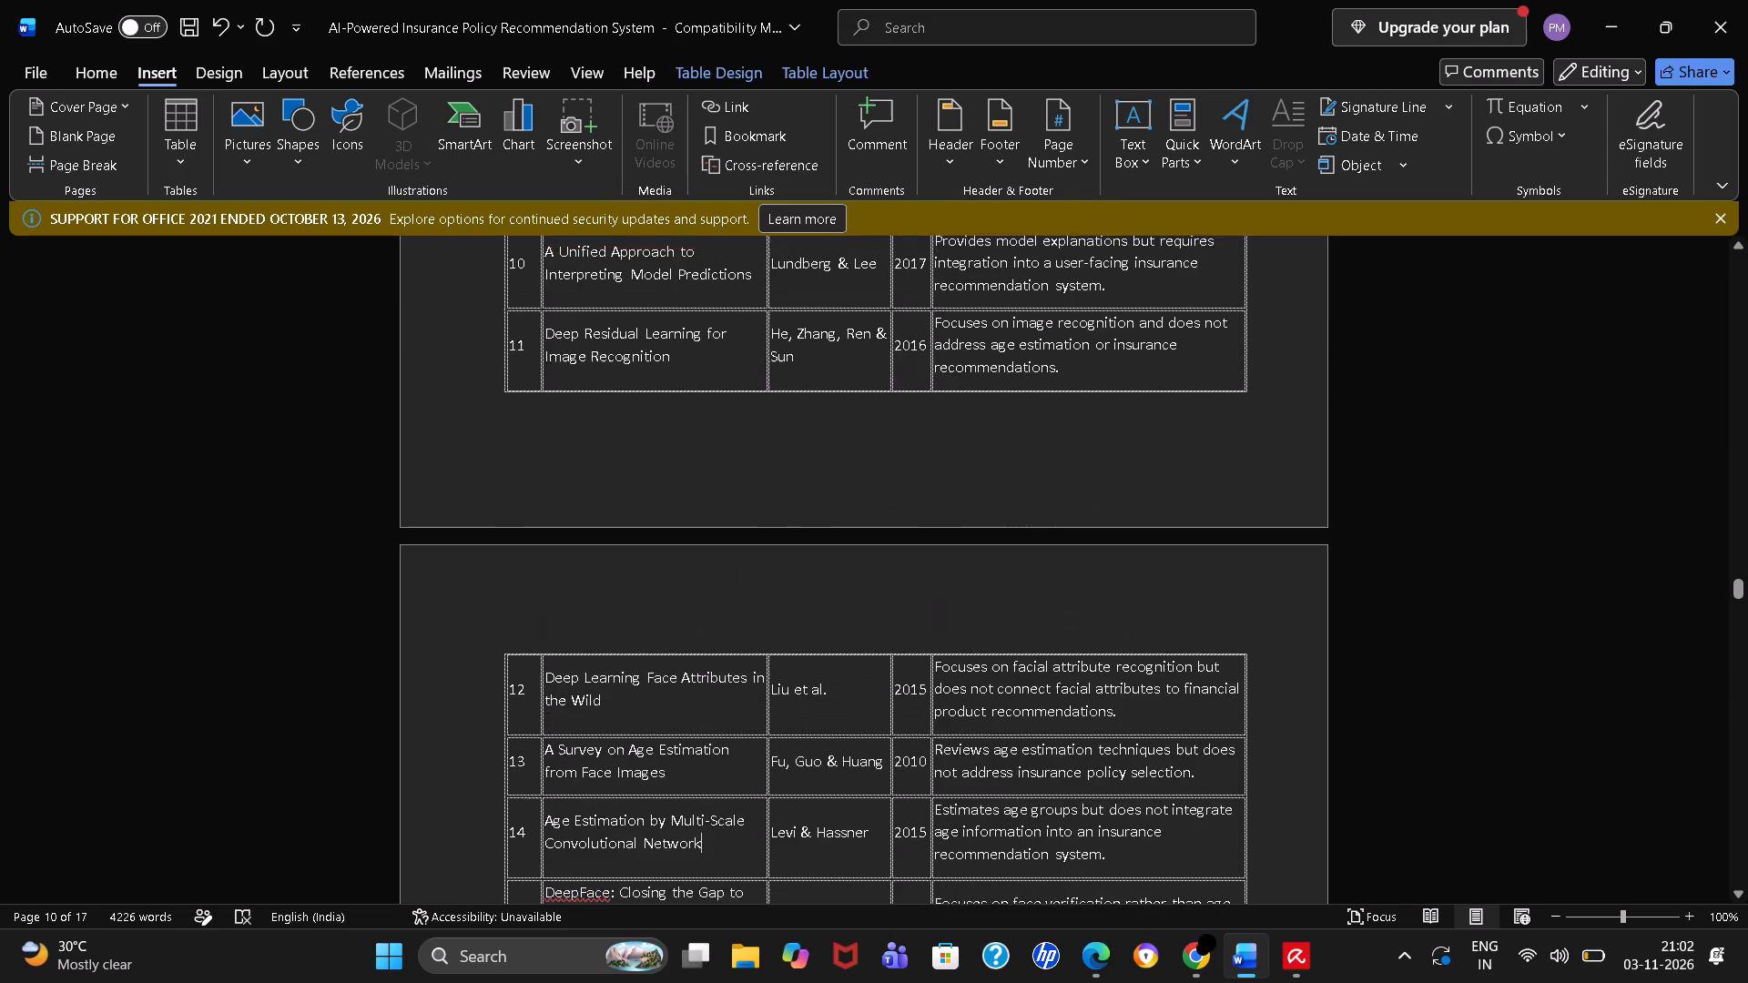
{"action": "scroll", "coordinate": [971, 692], "scroll_direction": "up", "scroll_amount": 1}
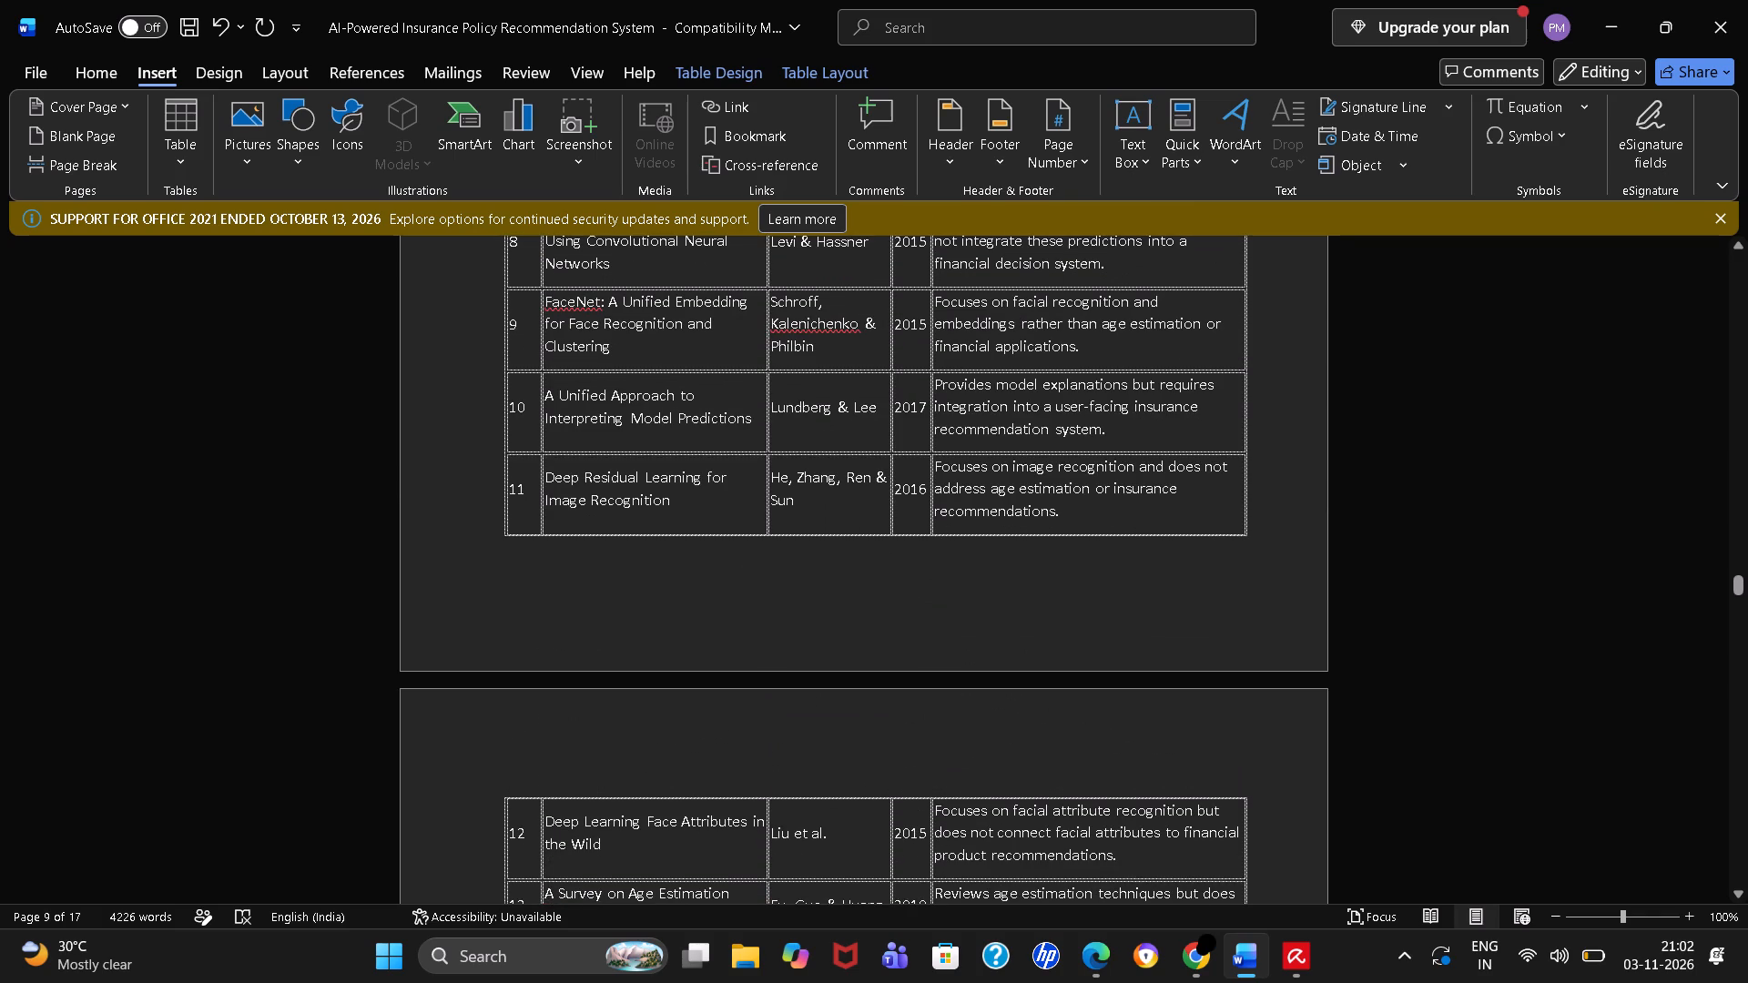
{"action": "left_click", "coordinate": [106, 79]}
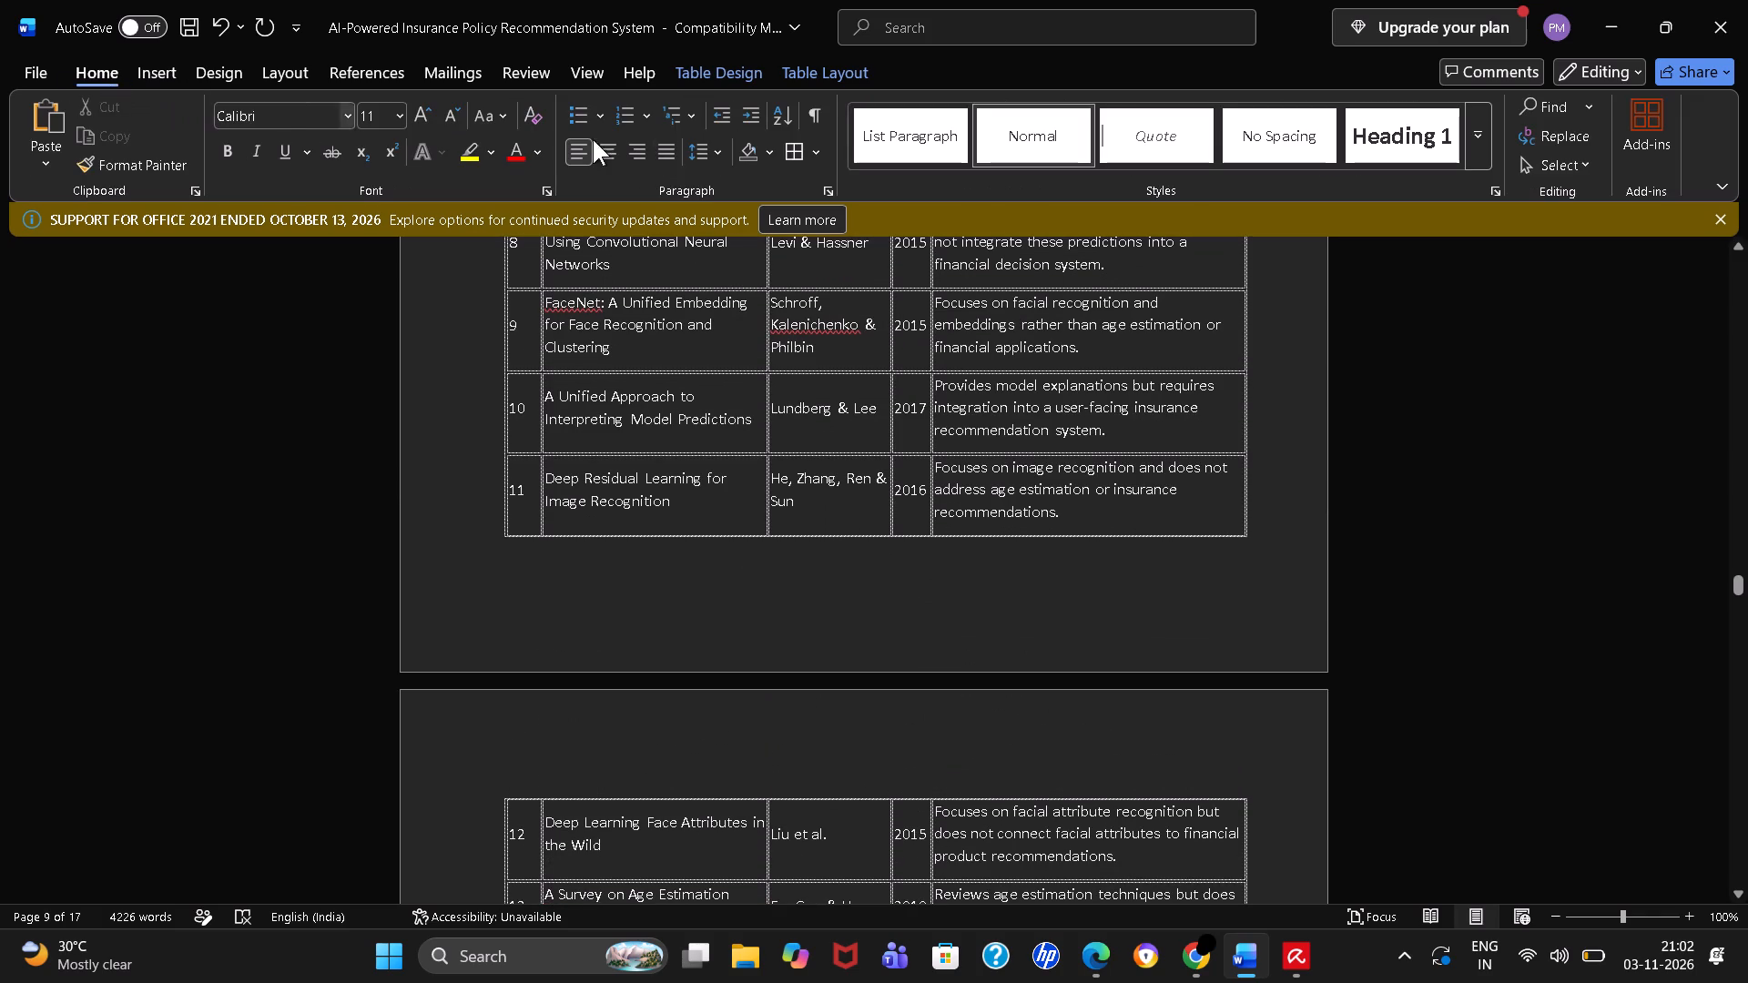
{"action": "left_click", "coordinate": [811, 145]}
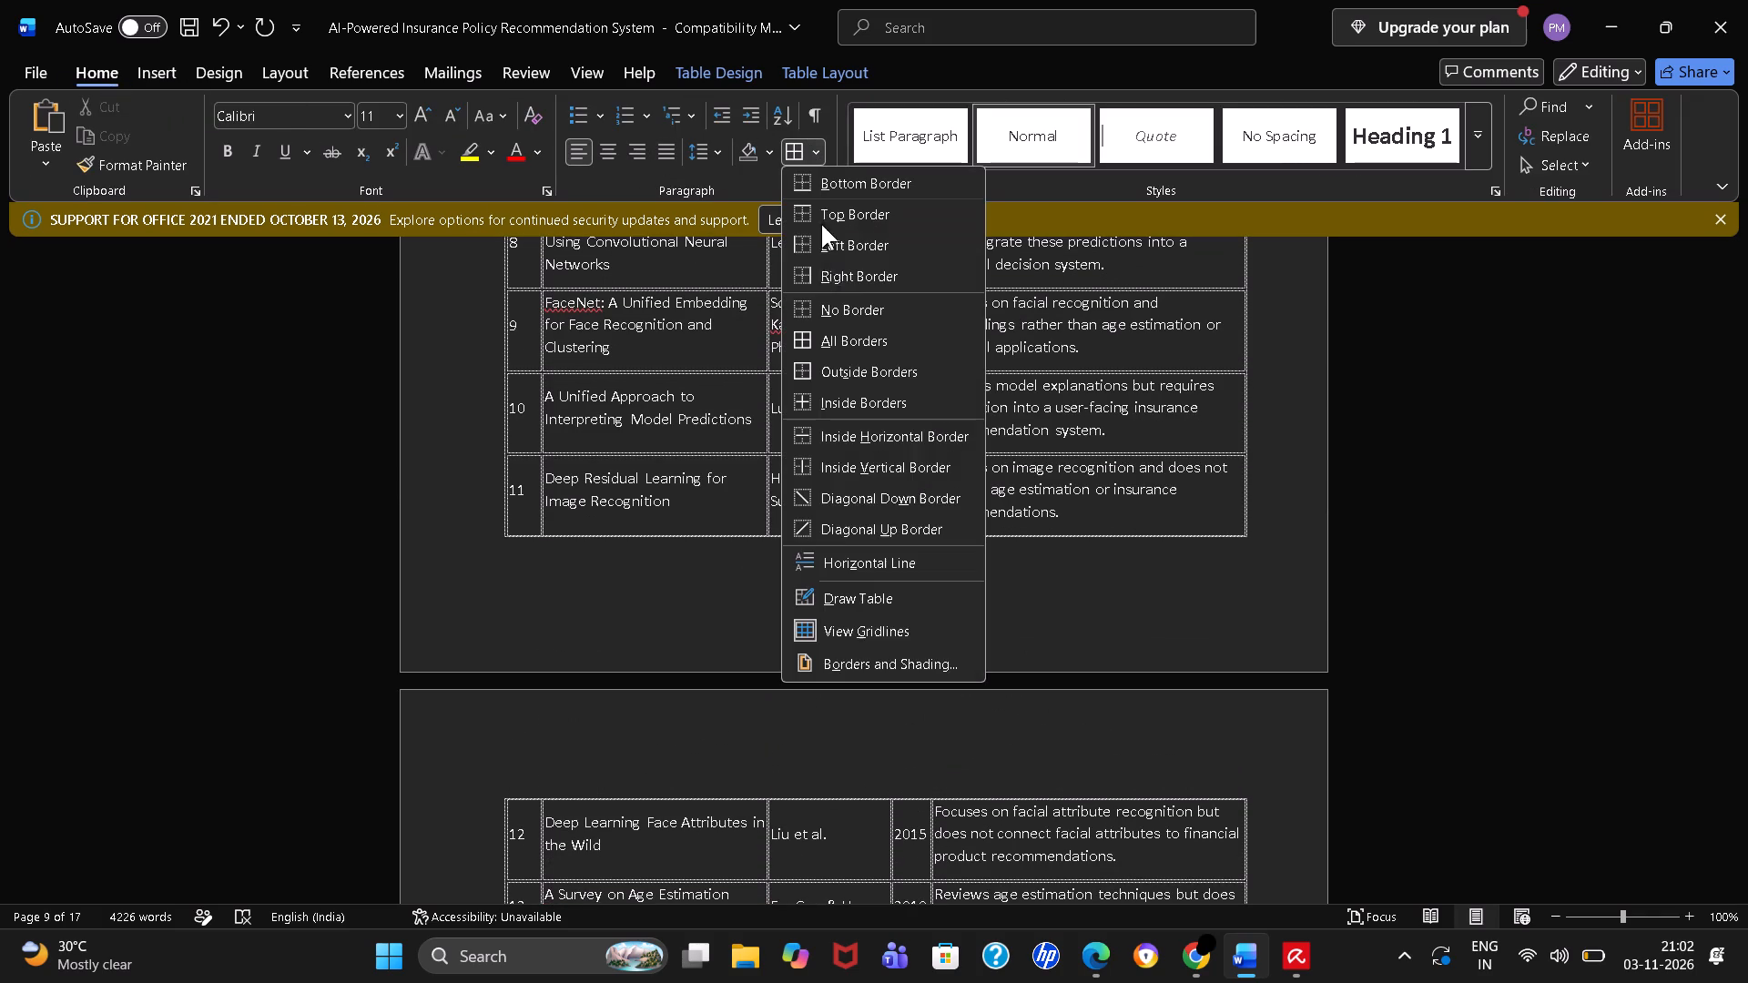
{"action": "left_click", "coordinate": [834, 341]}
Look through the report from Chapter 2 to section 3.3, examining the 2.2 Gap Analysis table's borders, the horizontal-line page and the flow chart.
{"action": "scroll", "coordinate": [834, 341], "scroll_direction": "up", "scroll_amount": 2}
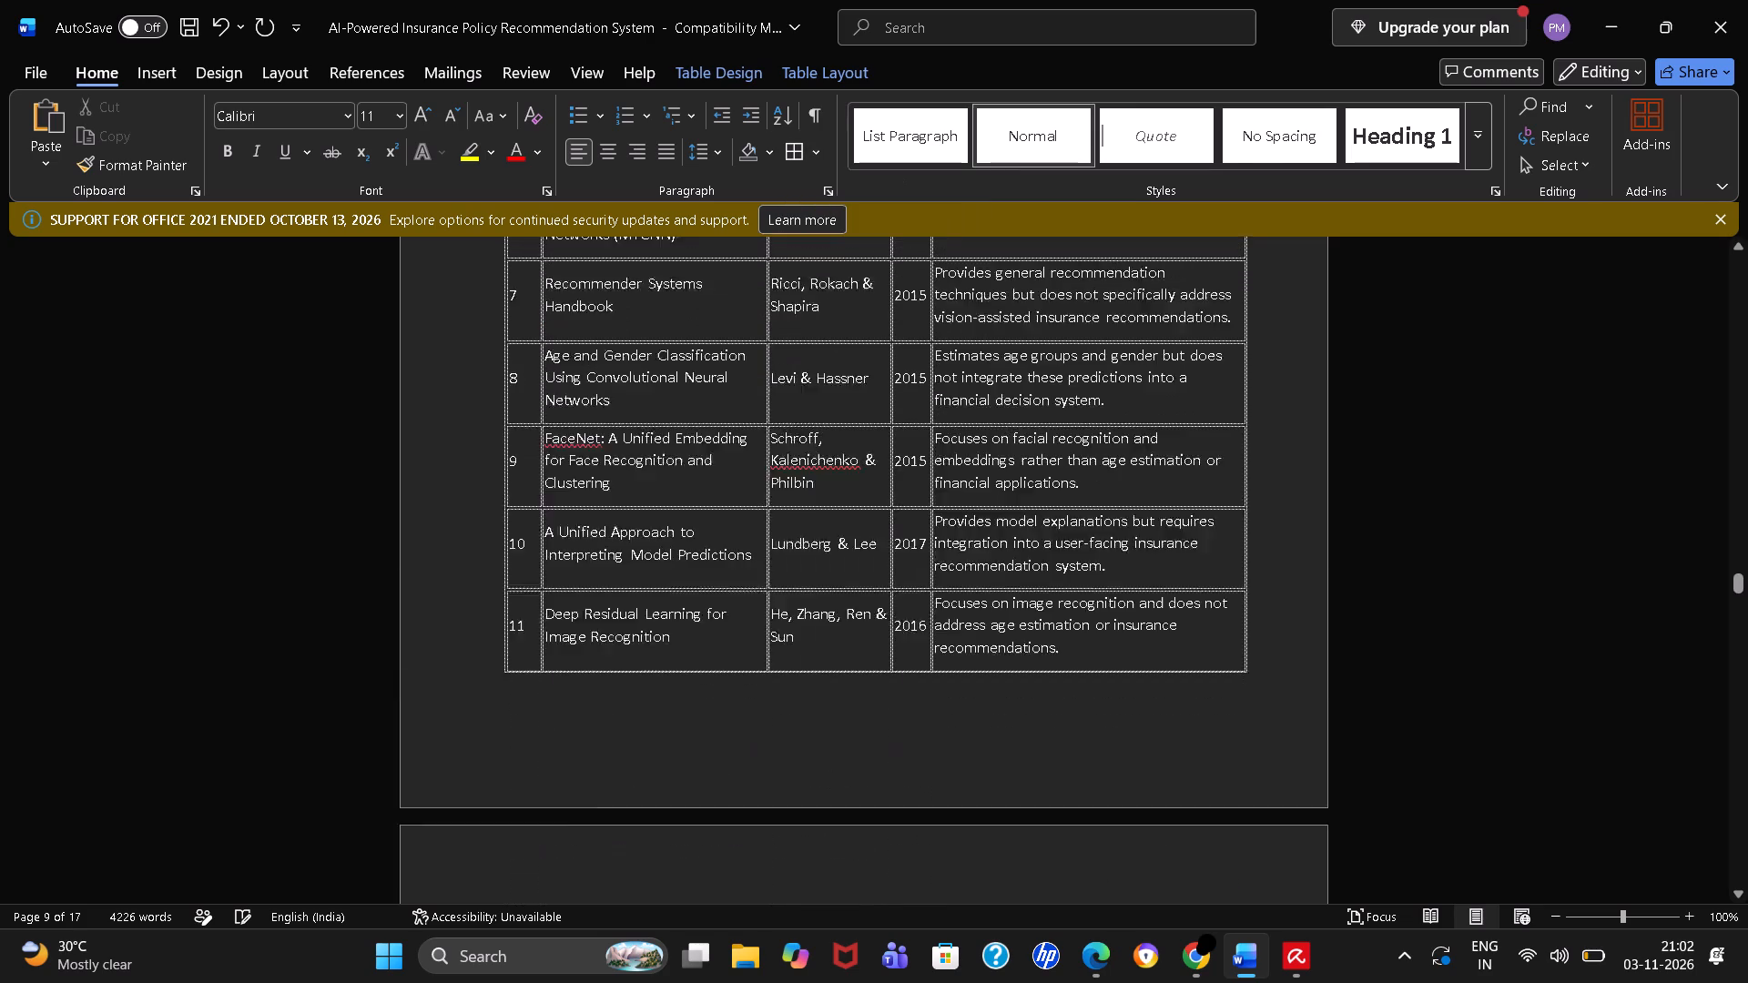
{"action": "scroll", "coordinate": [834, 341], "scroll_direction": "up", "scroll_amount": 7}
{"action": "scroll", "coordinate": [834, 341], "scroll_direction": "down", "scroll_amount": 20}
{"action": "scroll", "coordinate": [834, 341], "scroll_direction": "down", "scroll_amount": 13}
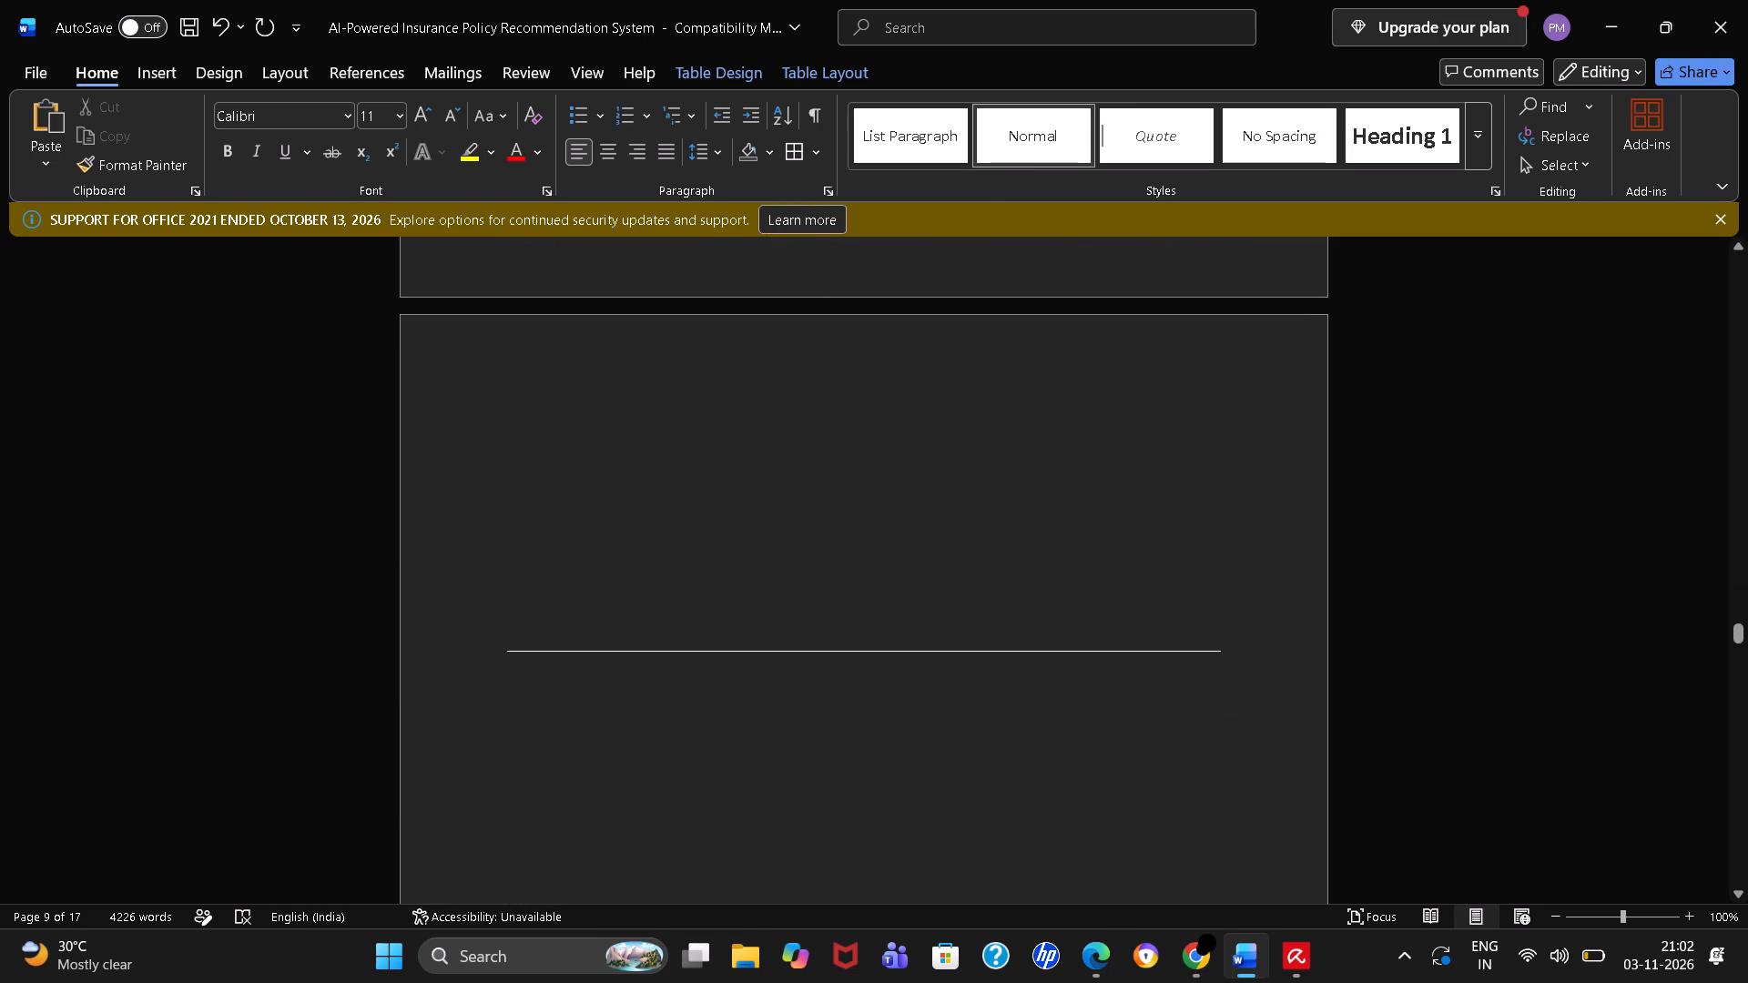
{"action": "scroll", "coordinate": [834, 341], "scroll_direction": "down", "scroll_amount": 5}
{"action": "scroll", "coordinate": [834, 341], "scroll_direction": "up", "scroll_amount": 6}
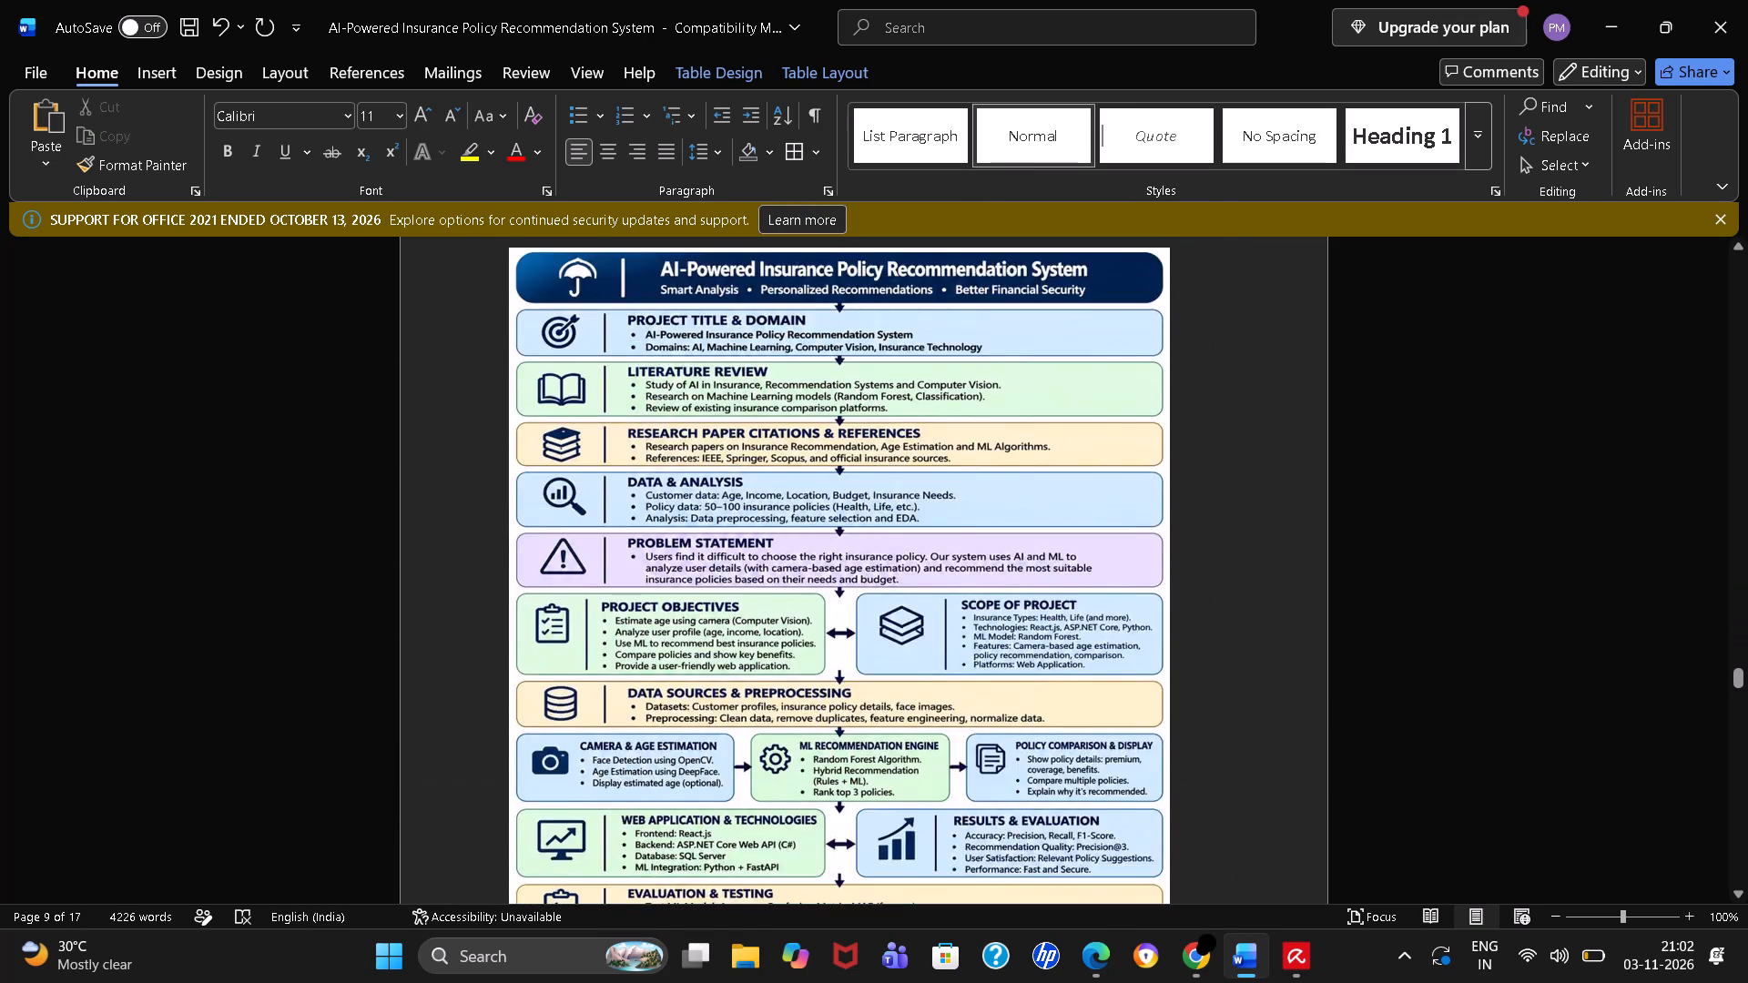
{"action": "scroll", "coordinate": [834, 341], "scroll_direction": "up", "scroll_amount": 2}
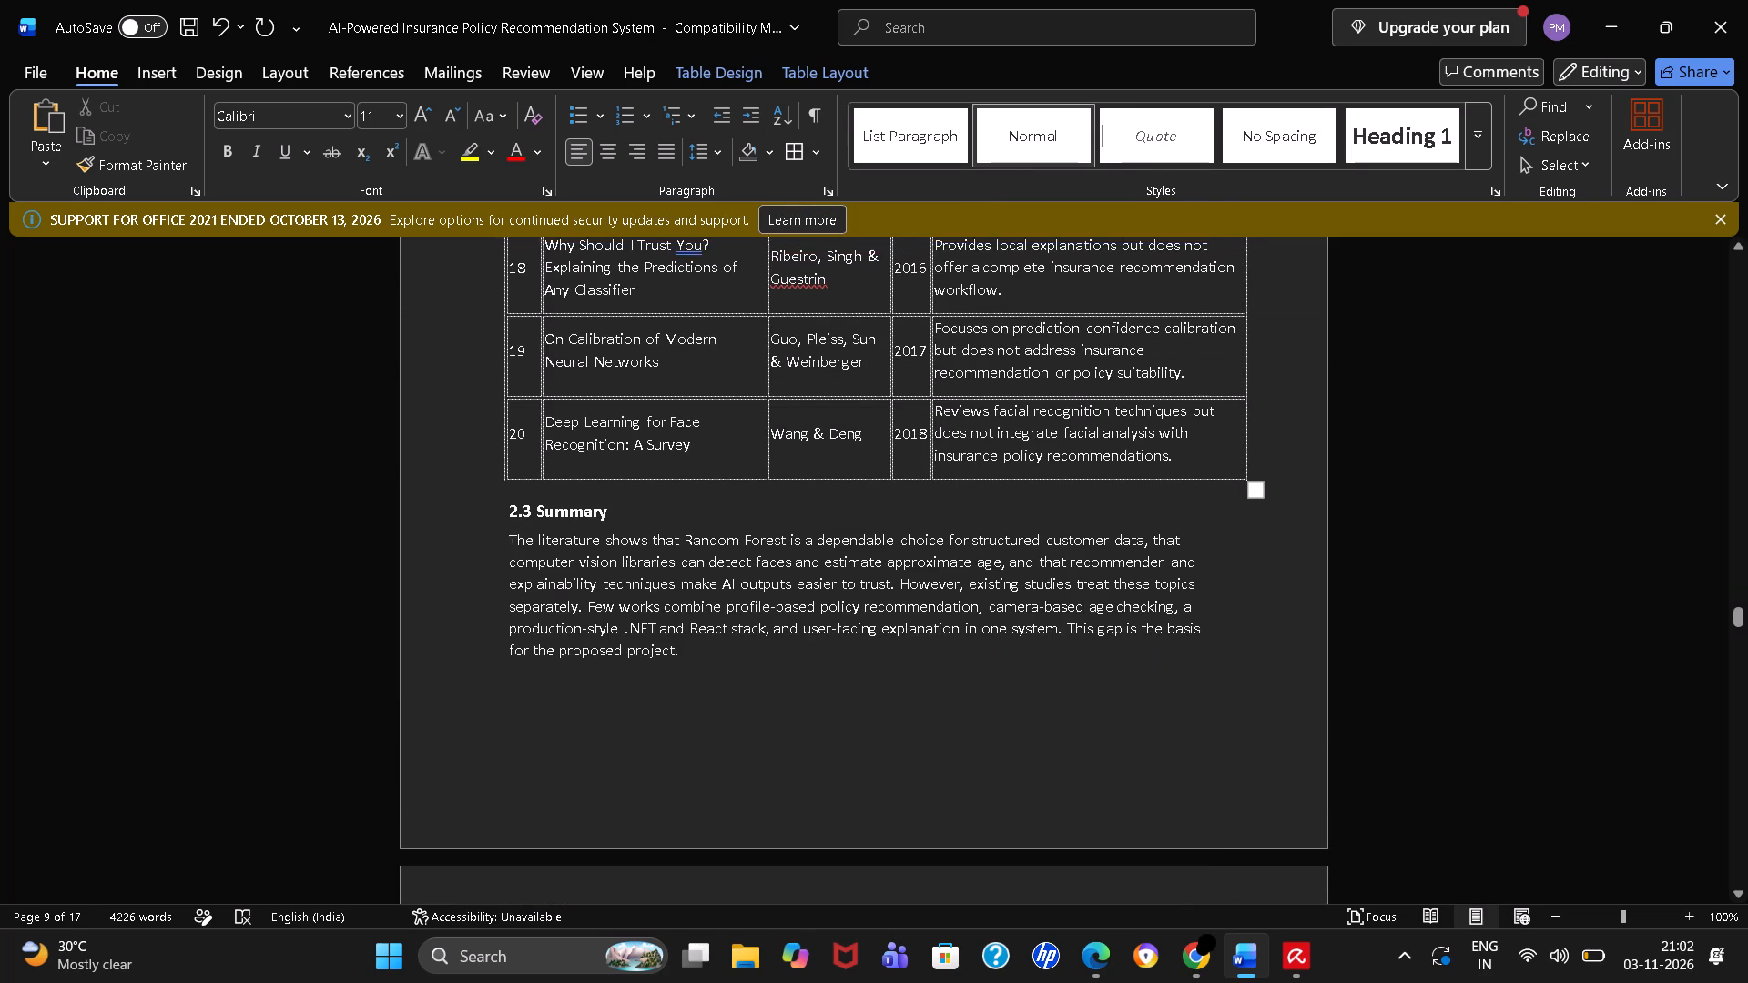
{"action": "scroll", "coordinate": [834, 341], "scroll_direction": "up", "scroll_amount": 6}
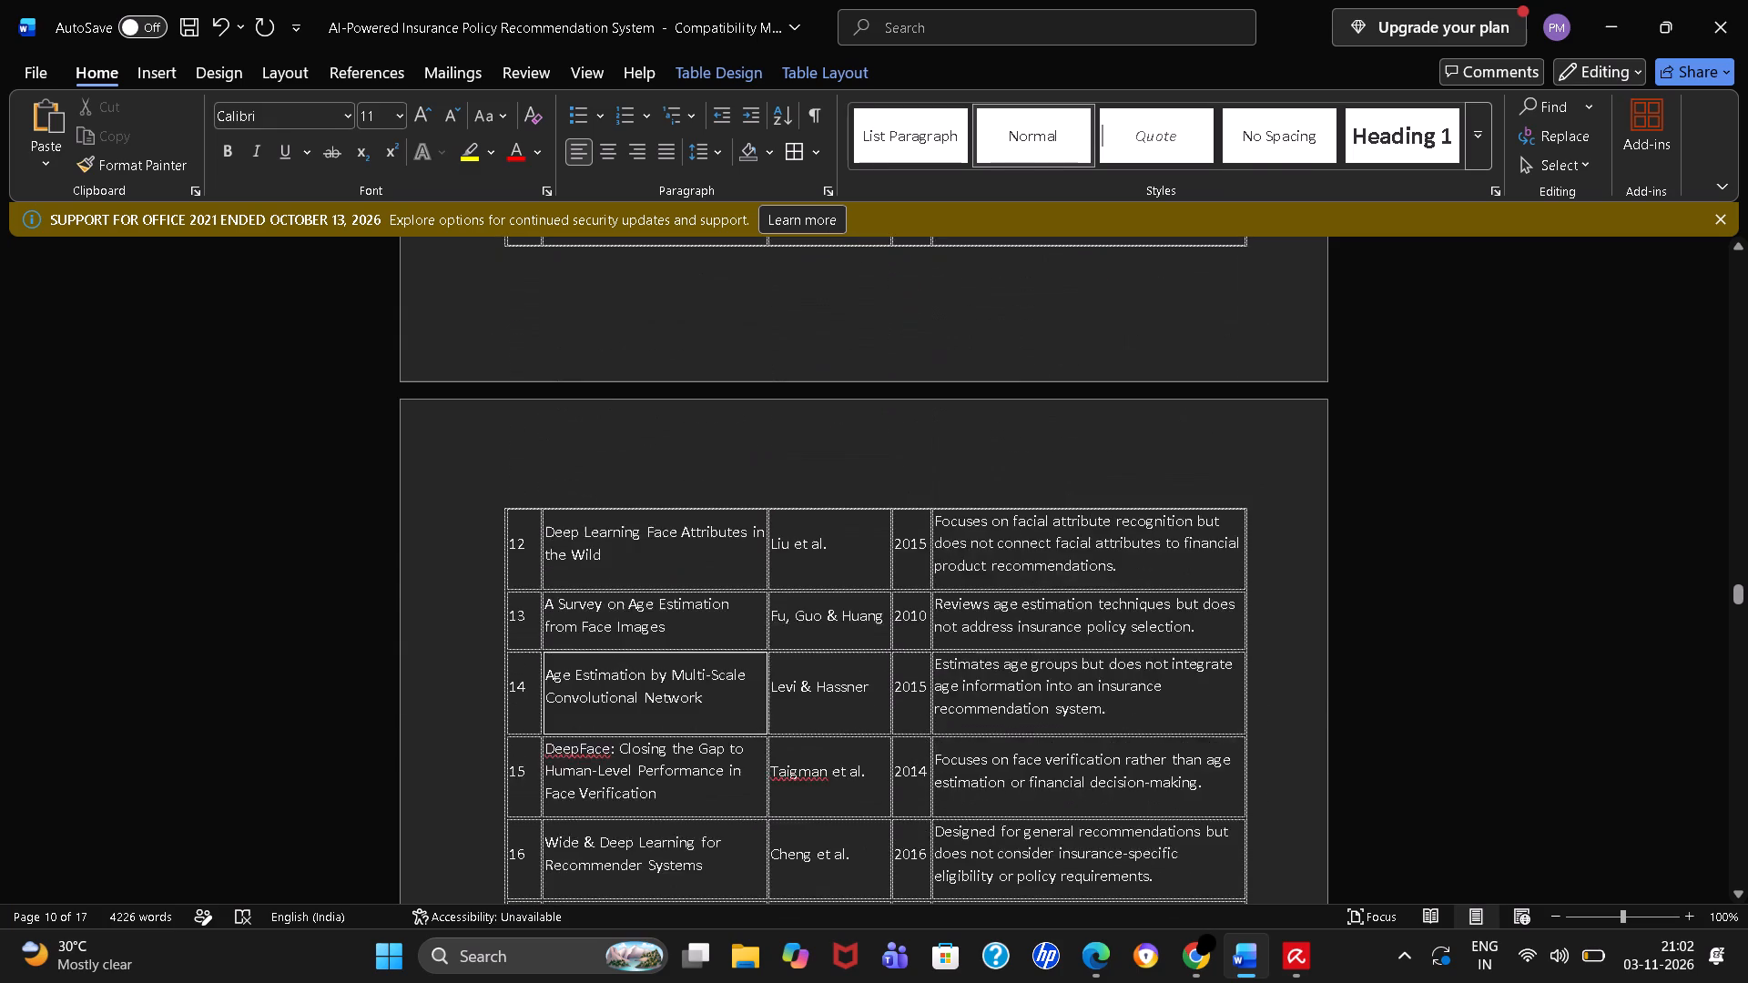
{"action": "scroll", "coordinate": [834, 341], "scroll_direction": "up", "scroll_amount": 4}
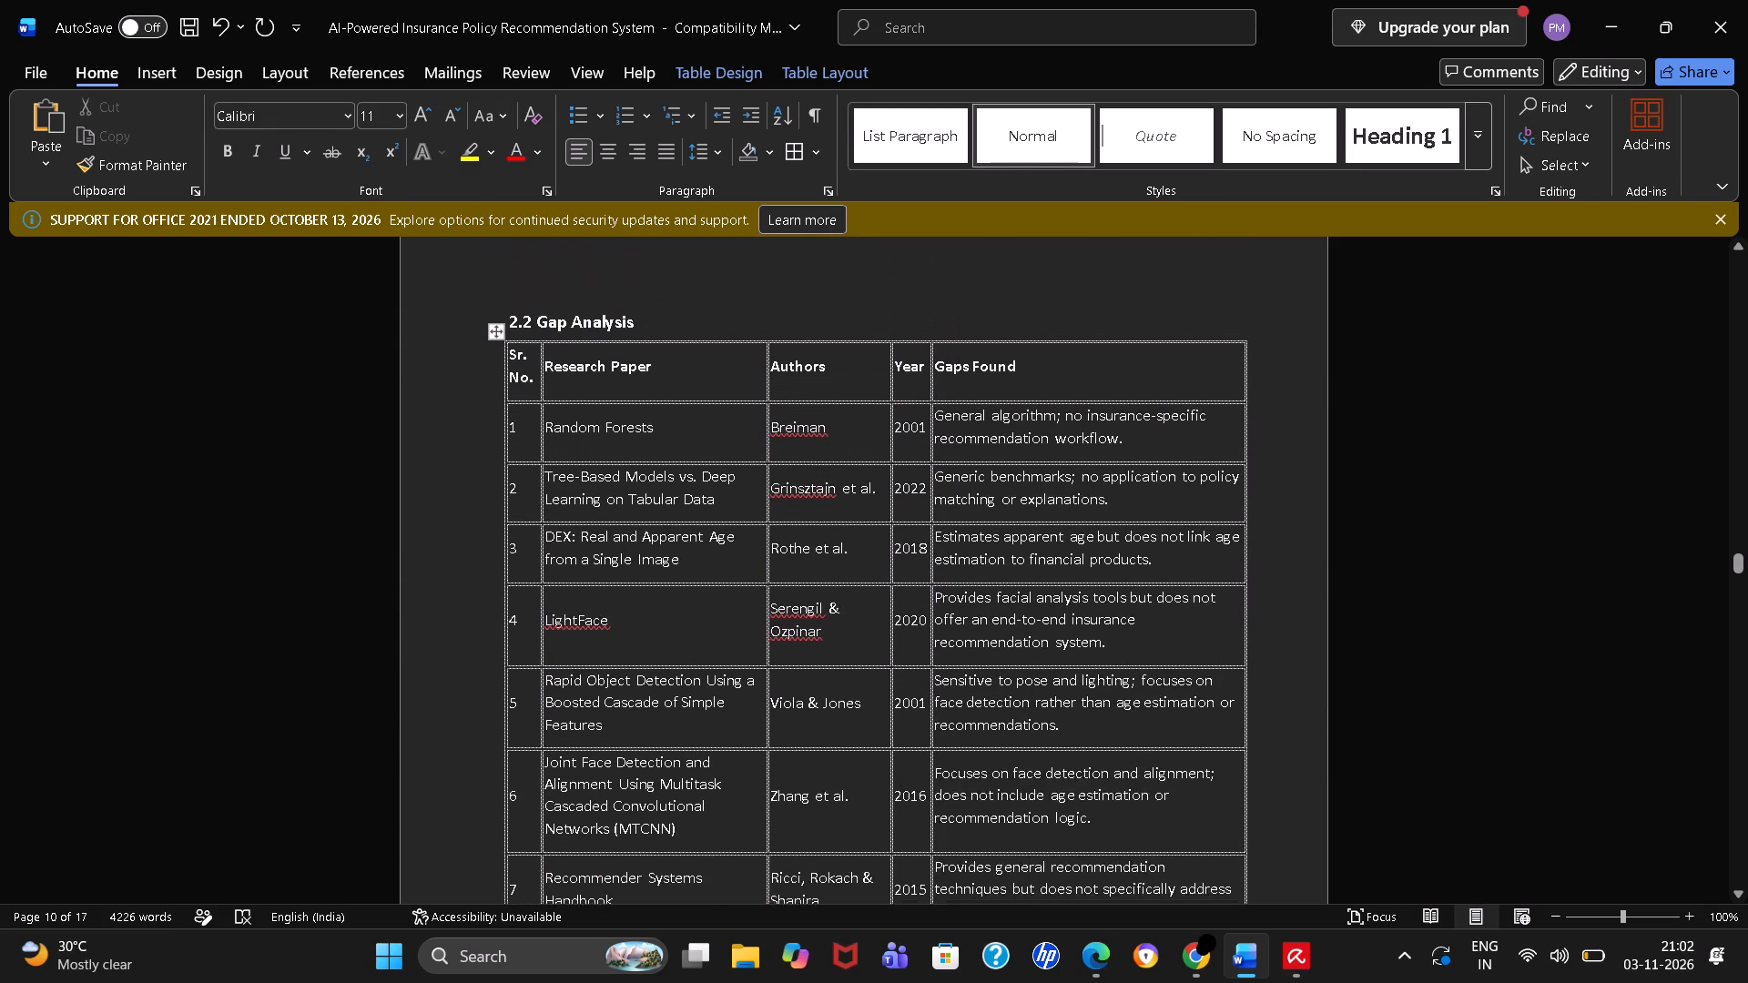
{"action": "scroll", "coordinate": [834, 341], "scroll_direction": "up", "scroll_amount": 5}
{"action": "scroll", "coordinate": [834, 341], "scroll_direction": "down", "scroll_amount": 1}
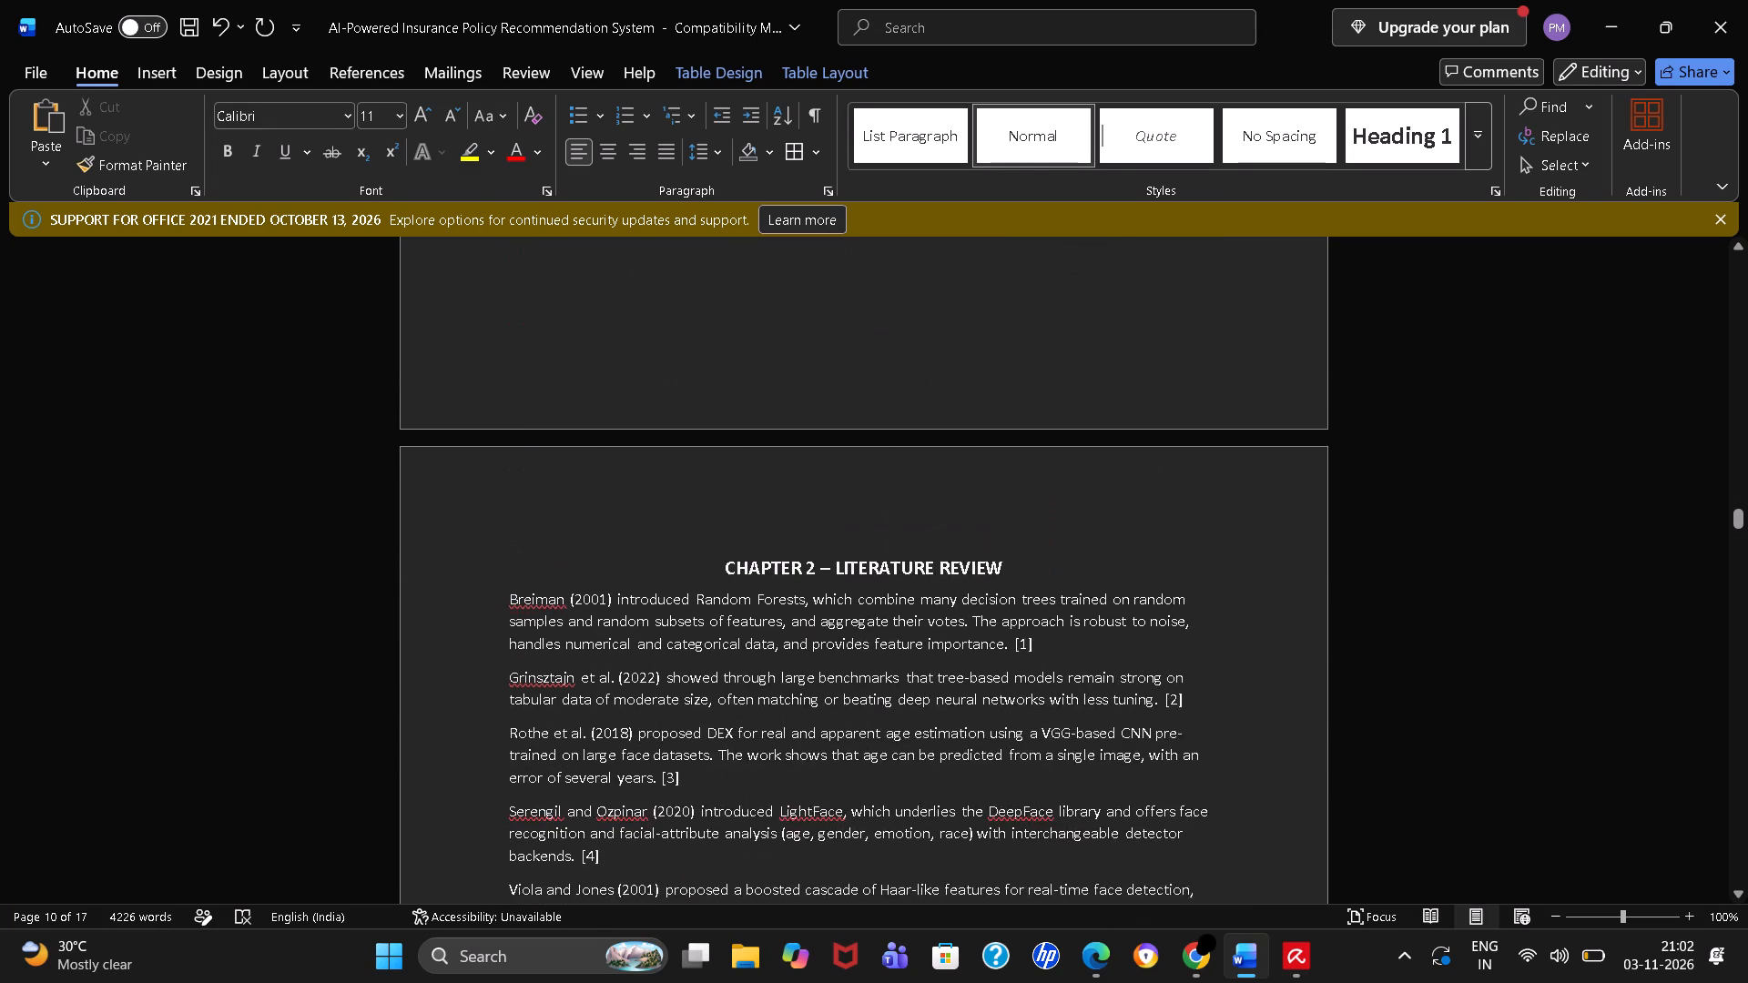
{"action": "scroll", "coordinate": [834, 341], "scroll_direction": "down", "scroll_amount": 4}
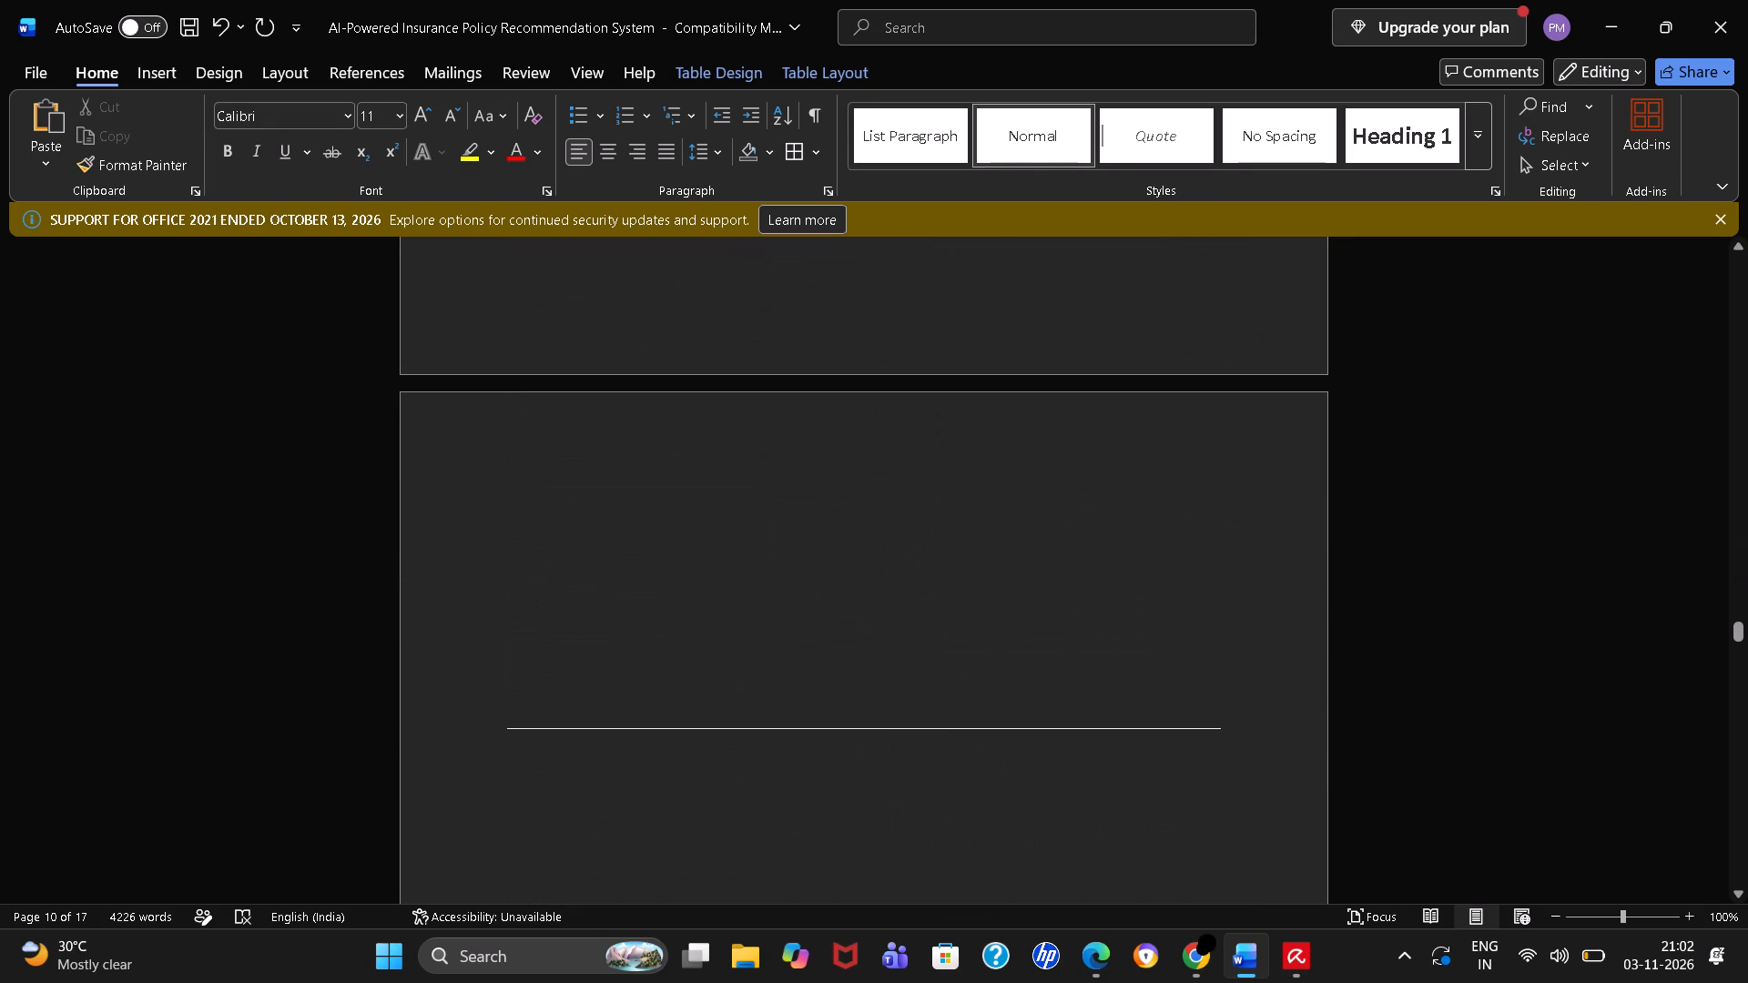
{"action": "scroll", "coordinate": [834, 341], "scroll_direction": "down", "scroll_amount": 6}
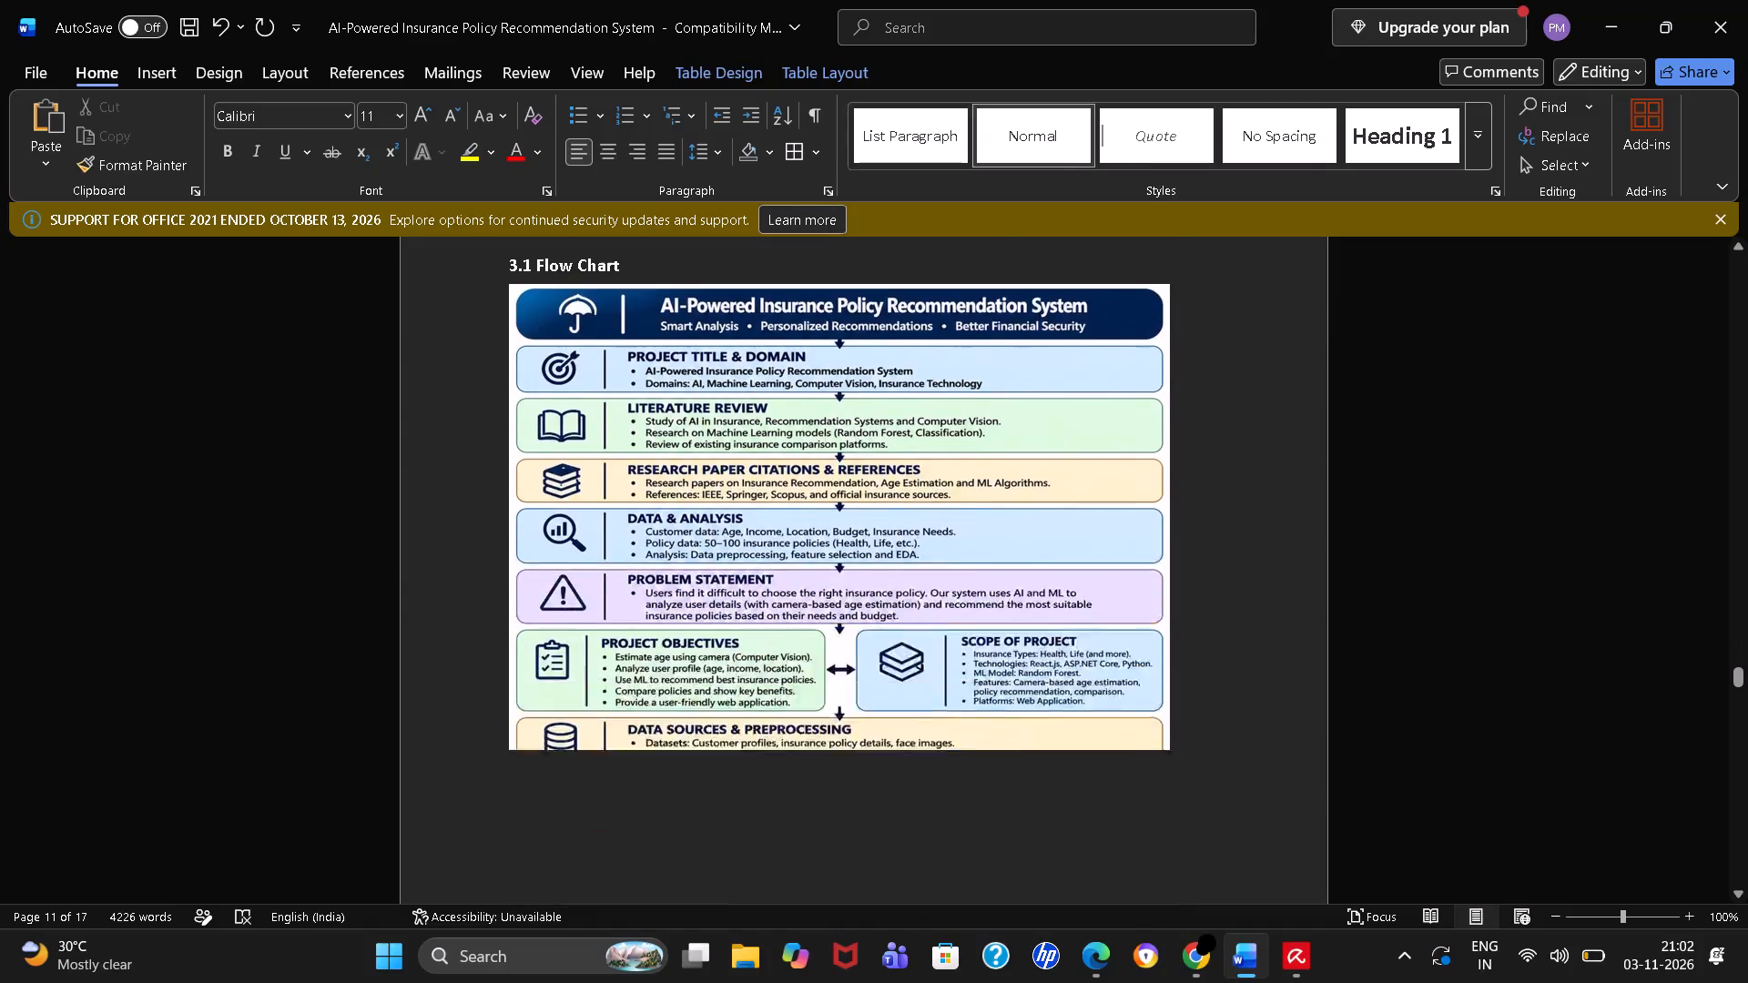
{"action": "scroll", "coordinate": [834, 341], "scroll_direction": "down", "scroll_amount": 3}
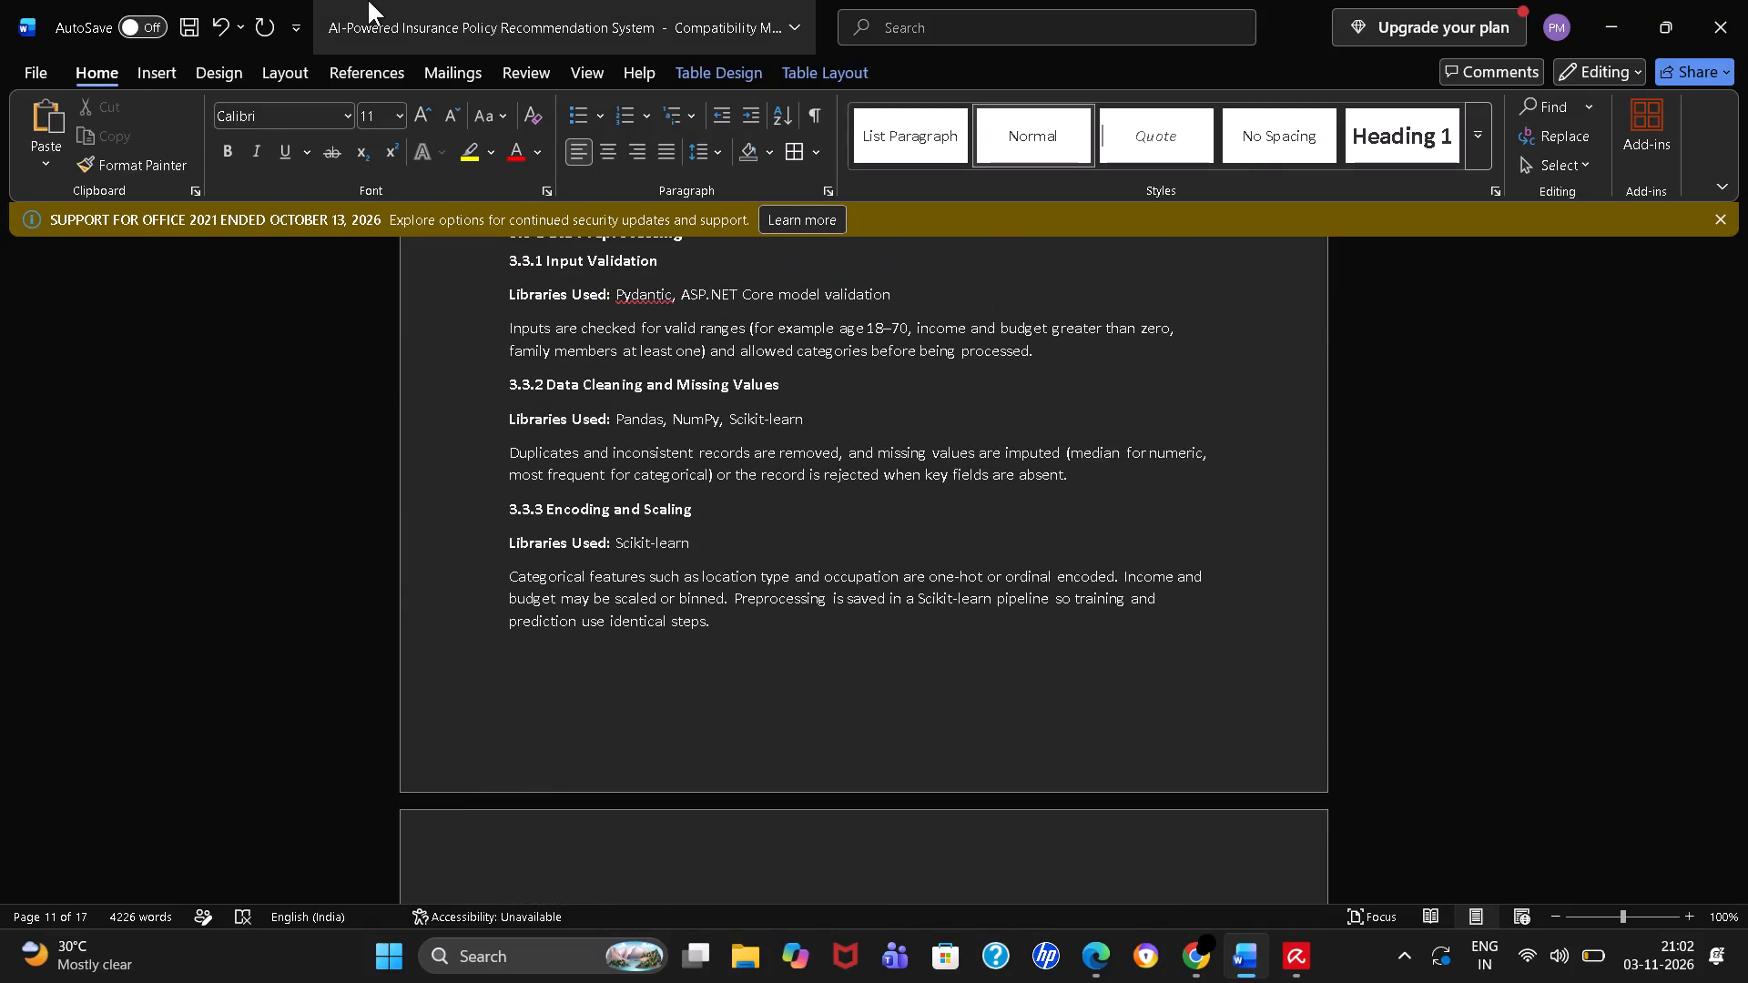
Save the report as a PDF in Downloads under its existing name, replacing the earlier PDF and opening it after publishing.
{"action": "left_click", "coordinate": [38, 76]}
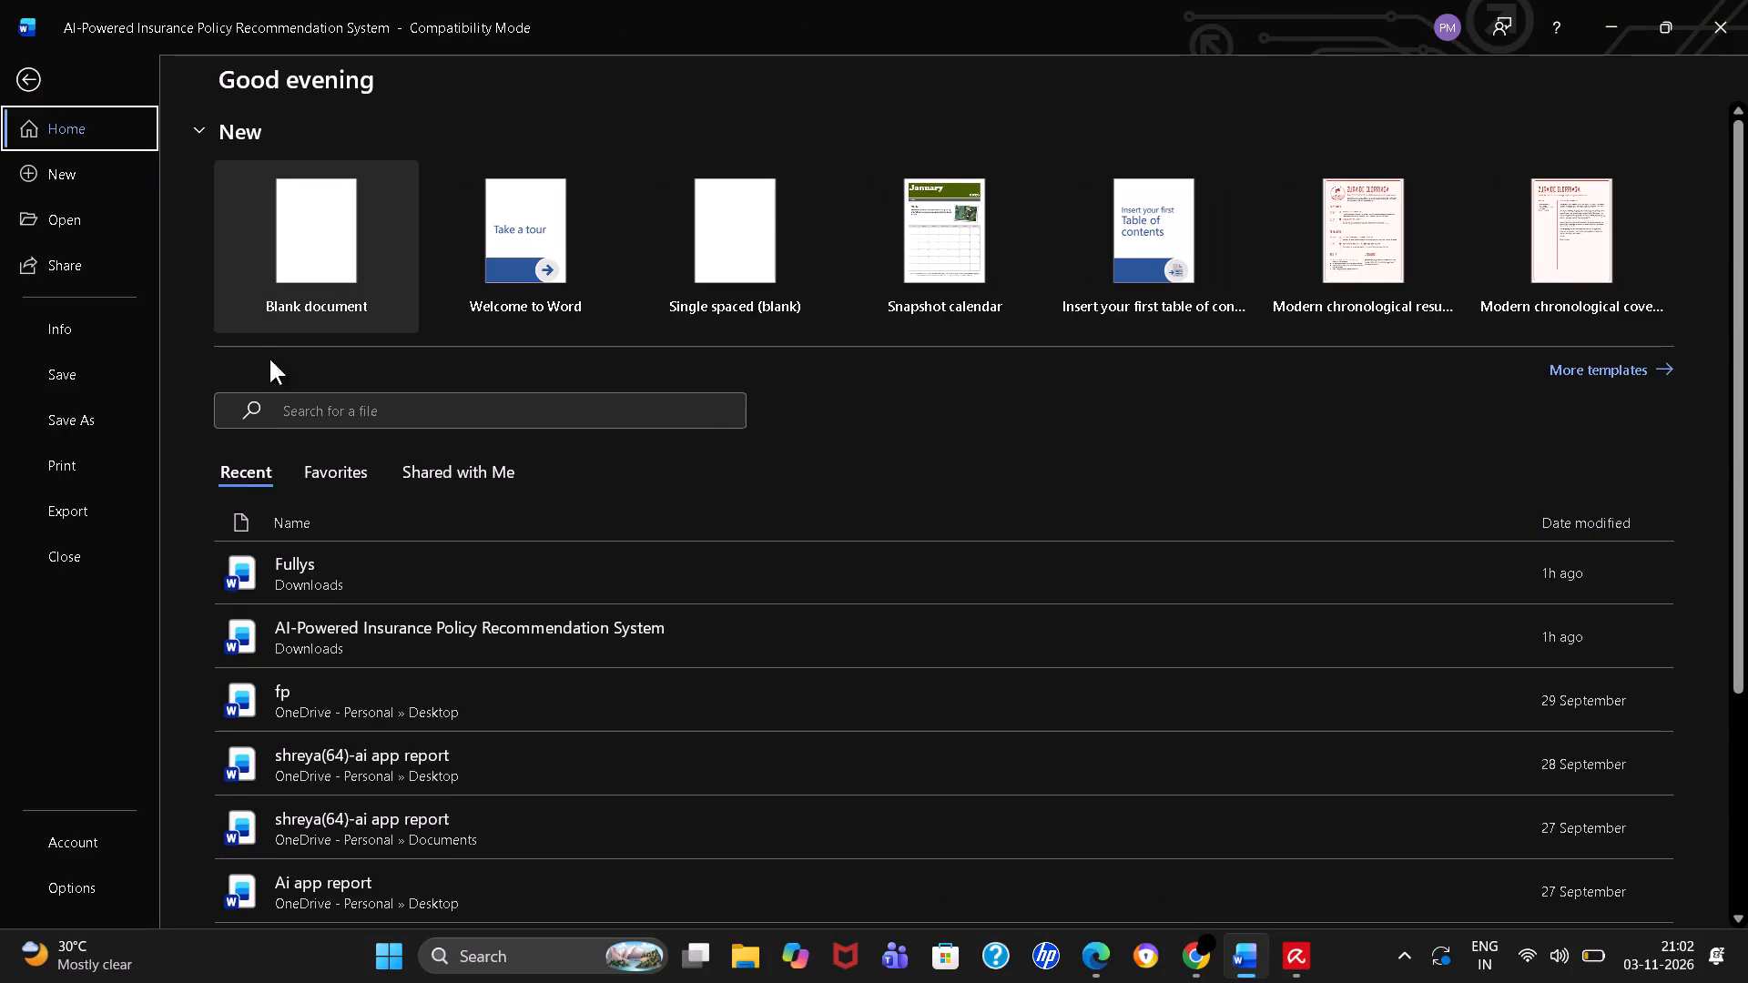
{"action": "left_click", "coordinate": [92, 432]}
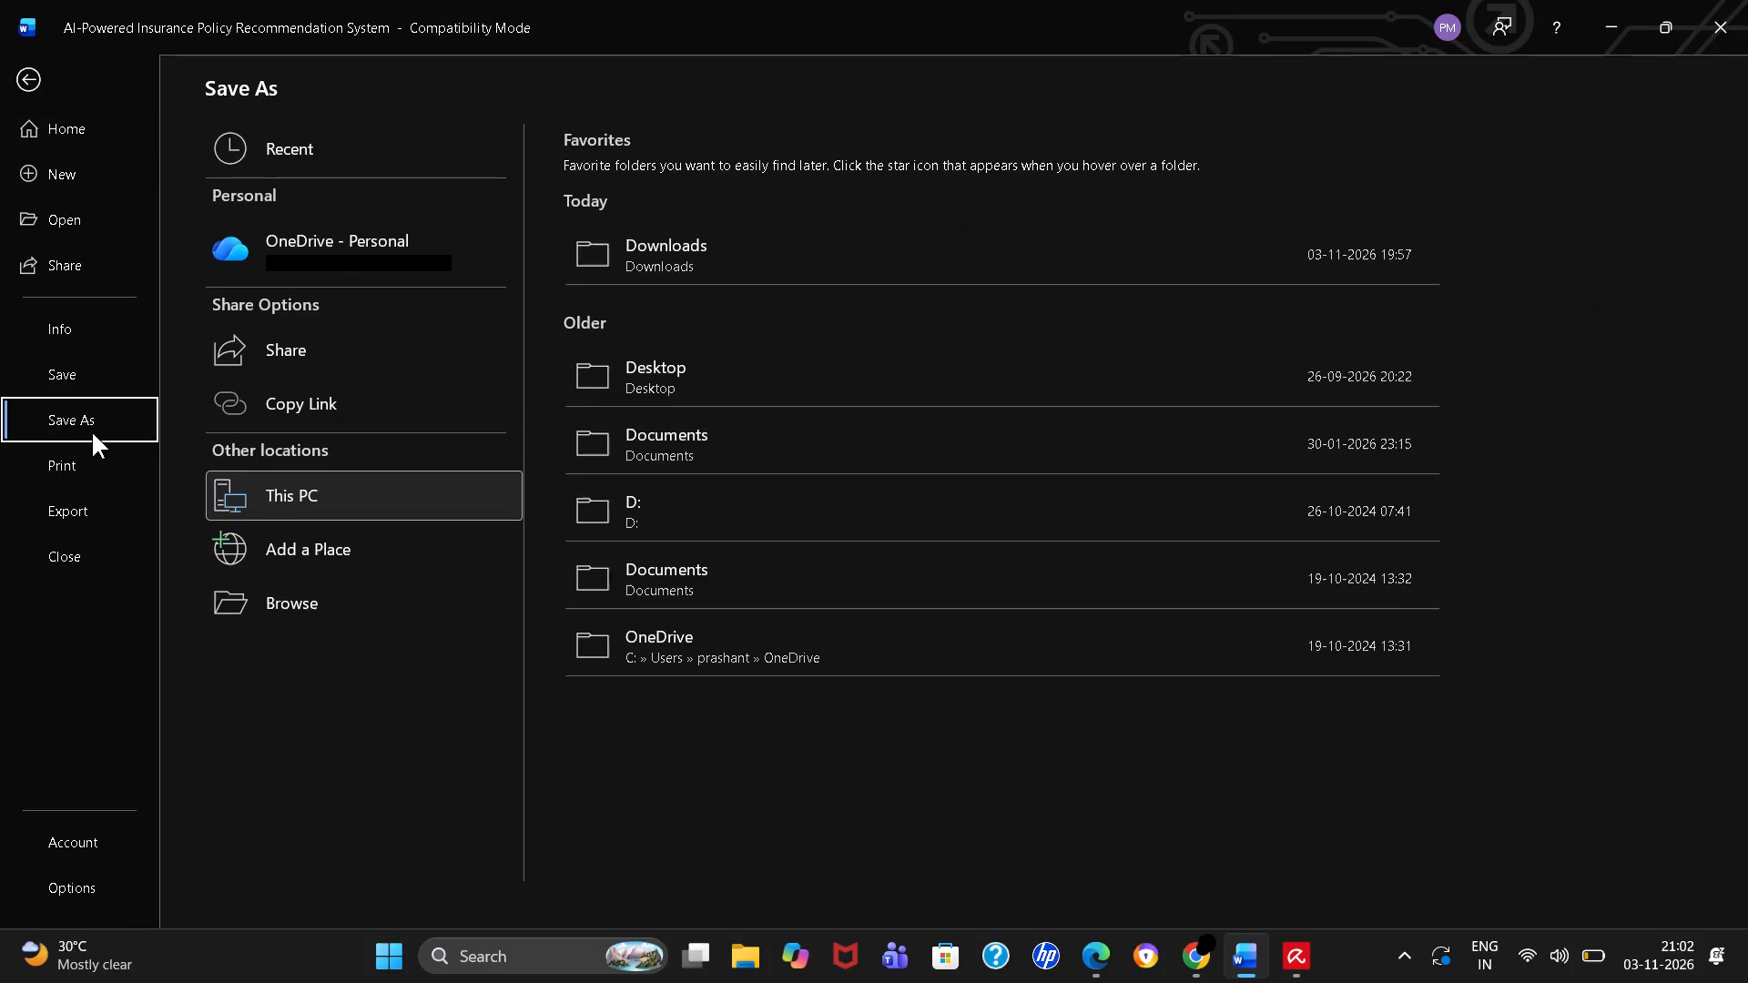
{"action": "left_click", "coordinate": [324, 604]}
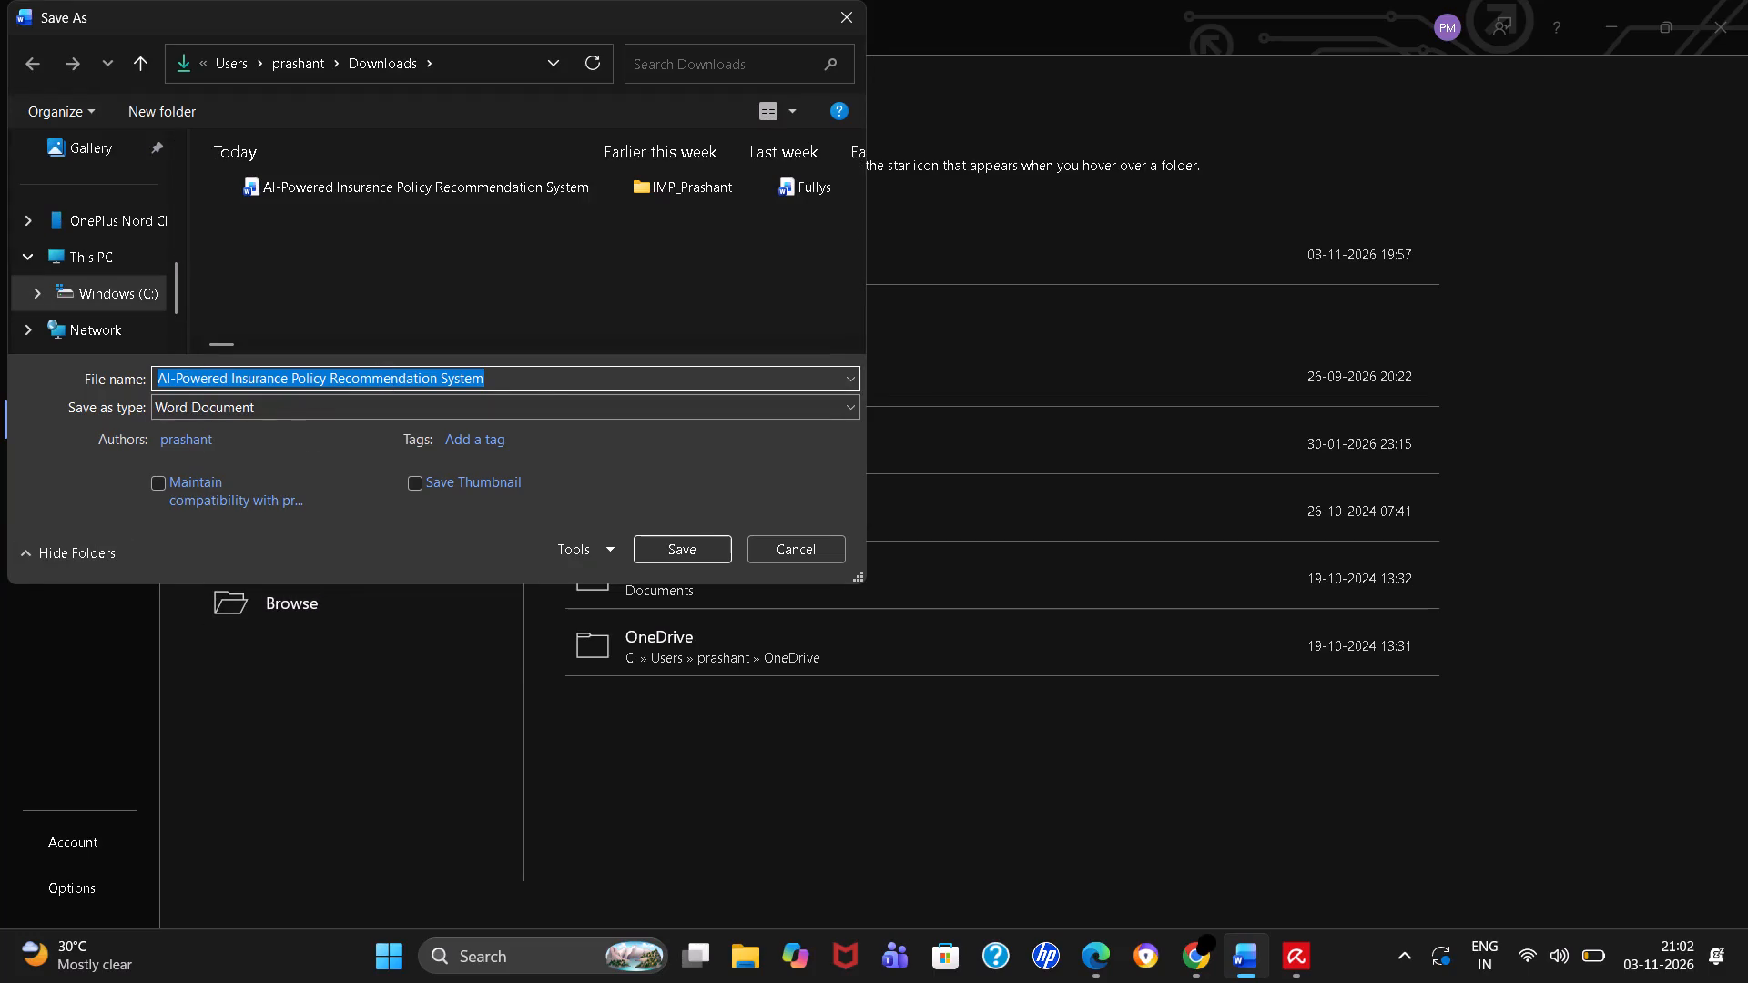
{"action": "left_click", "coordinate": [444, 403]}
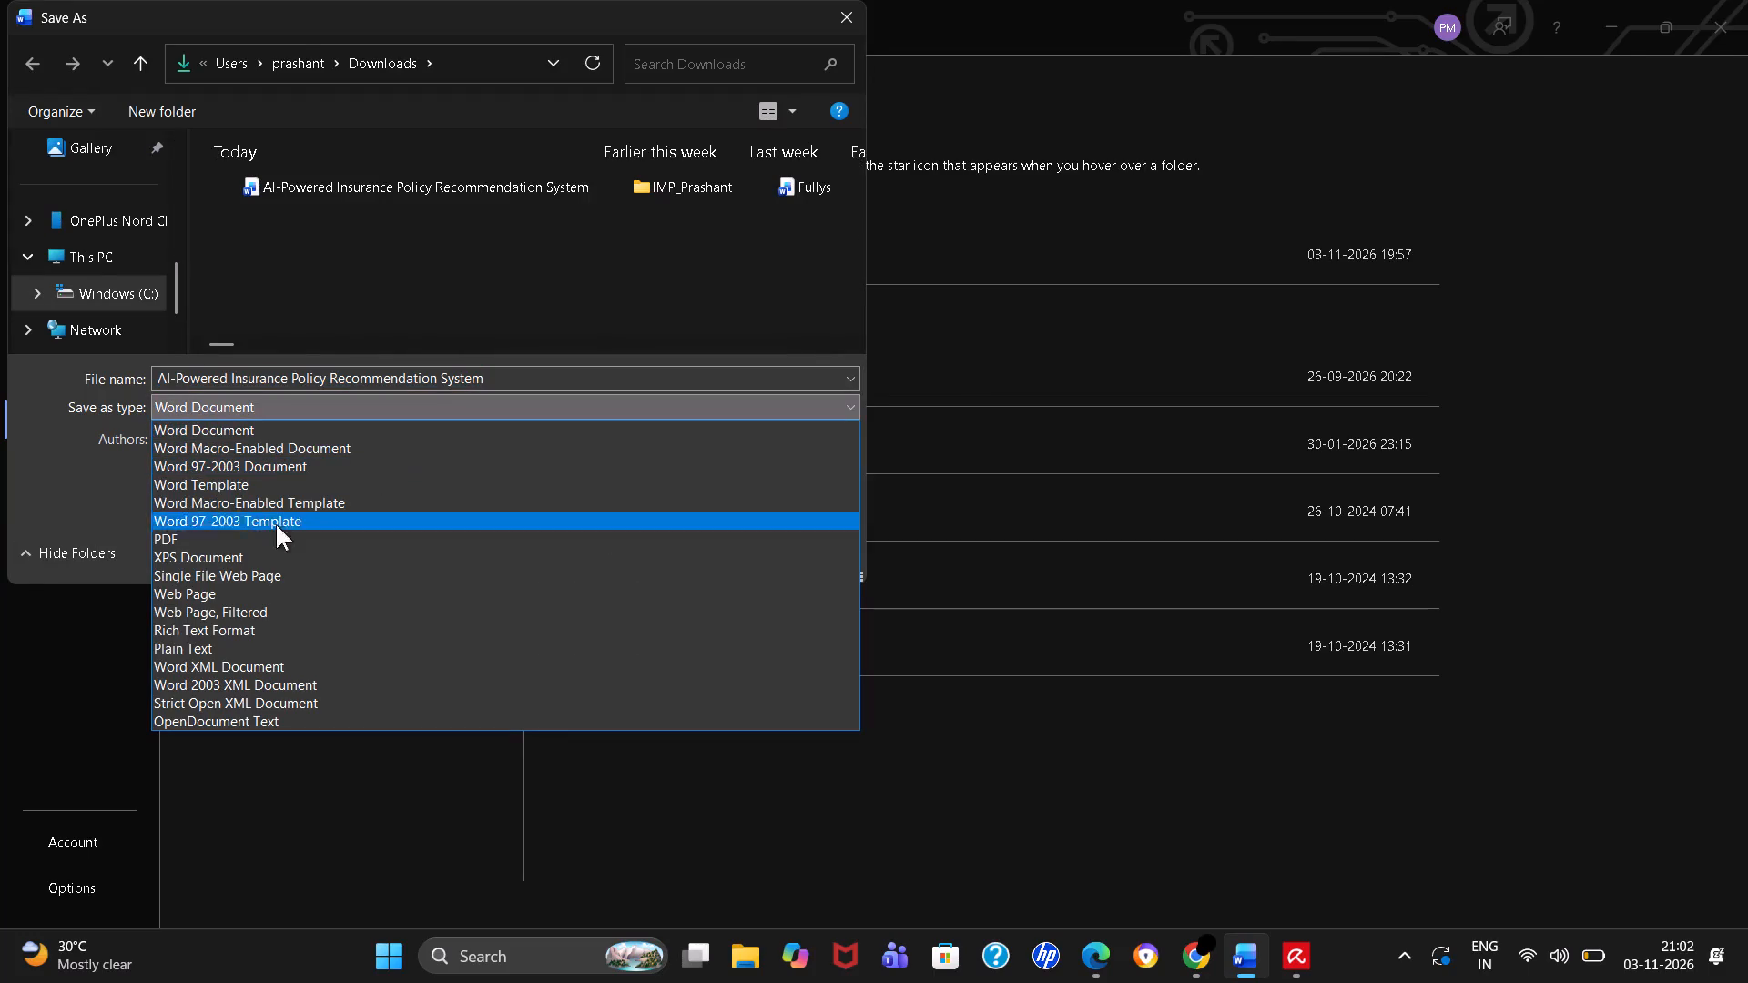
{"action": "left_click", "coordinate": [252, 539]}
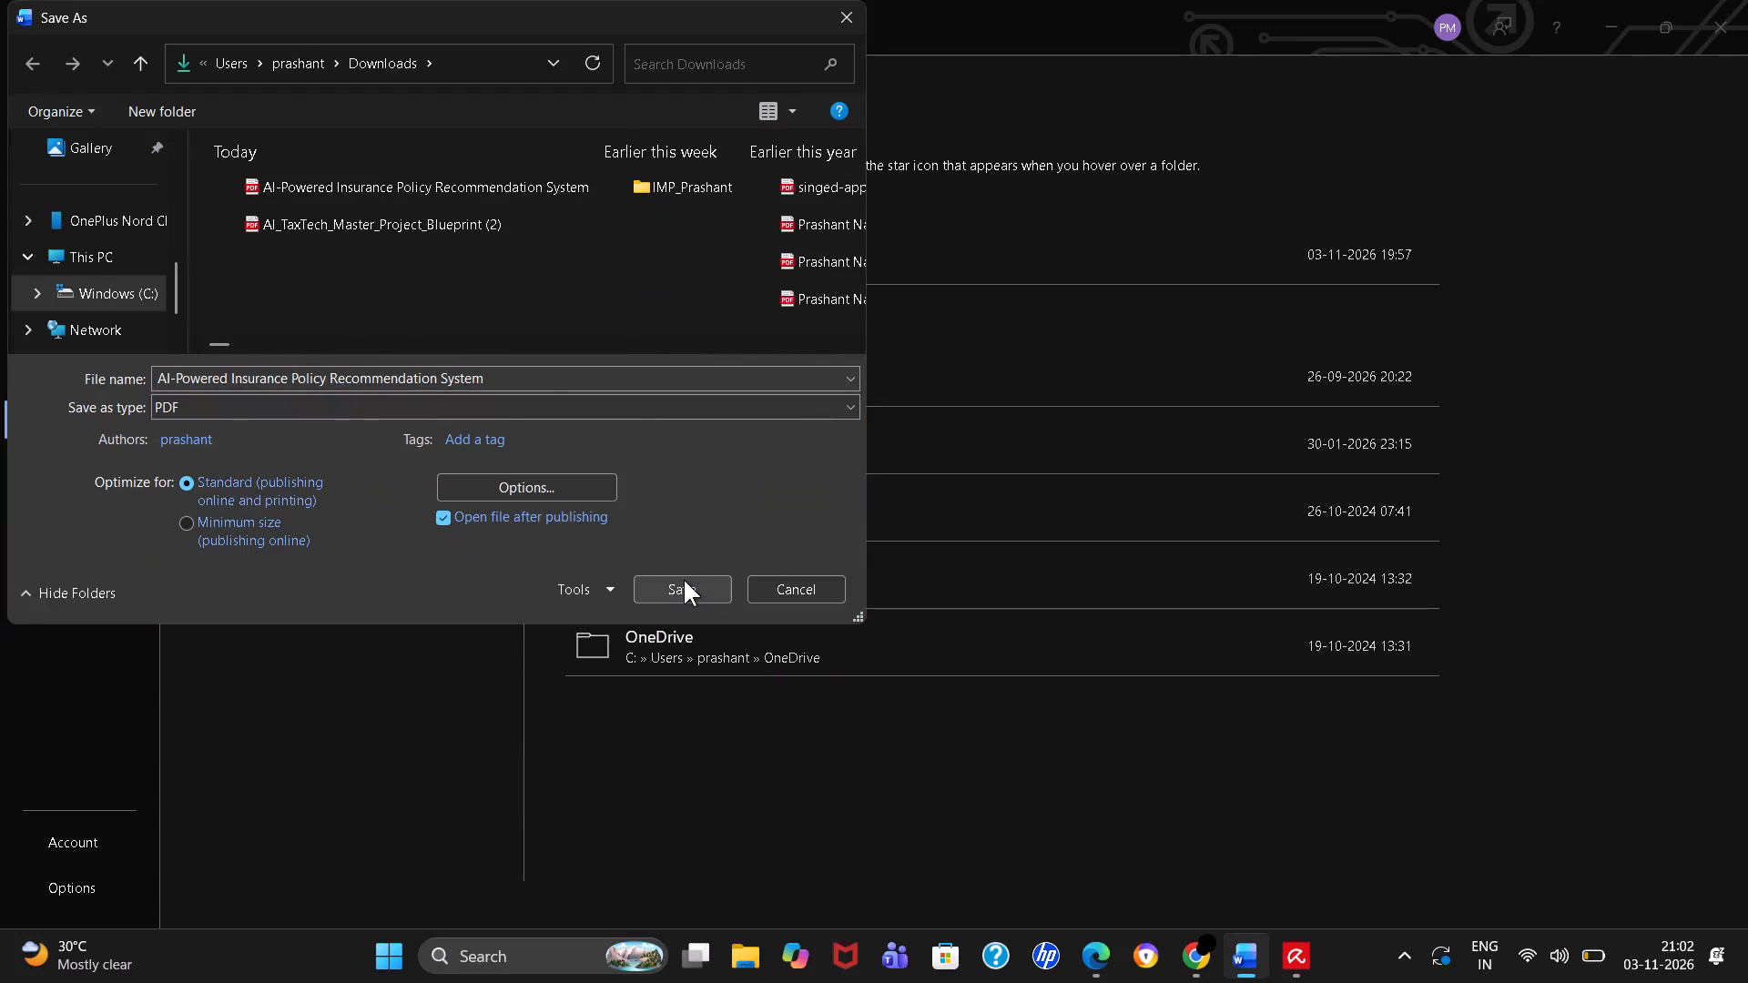
{"action": "left_click", "coordinate": [684, 580]}
{"action": "left_click", "coordinate": [500, 373]}
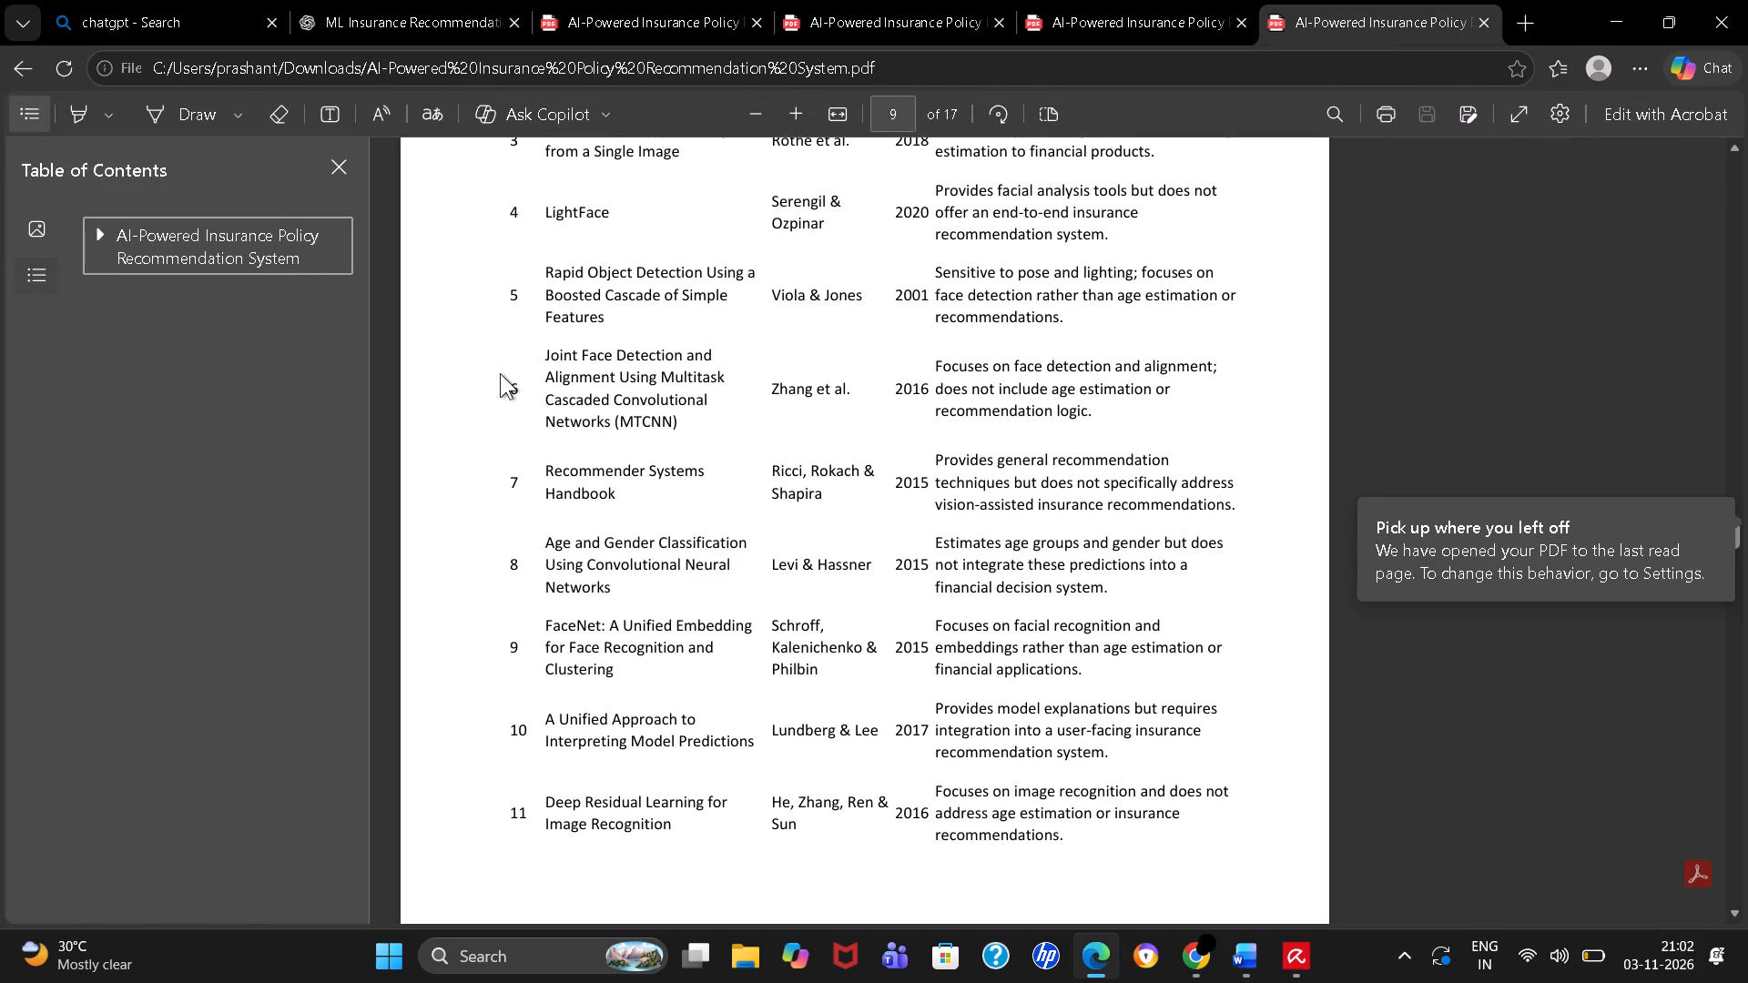
Look through the new PDF and the previously opened copy, examining the borders of the 1.3.1 and 2.2 Gap Analysis tables.
{"action": "scroll", "coordinate": [500, 373], "scroll_direction": "up", "scroll_amount": 9}
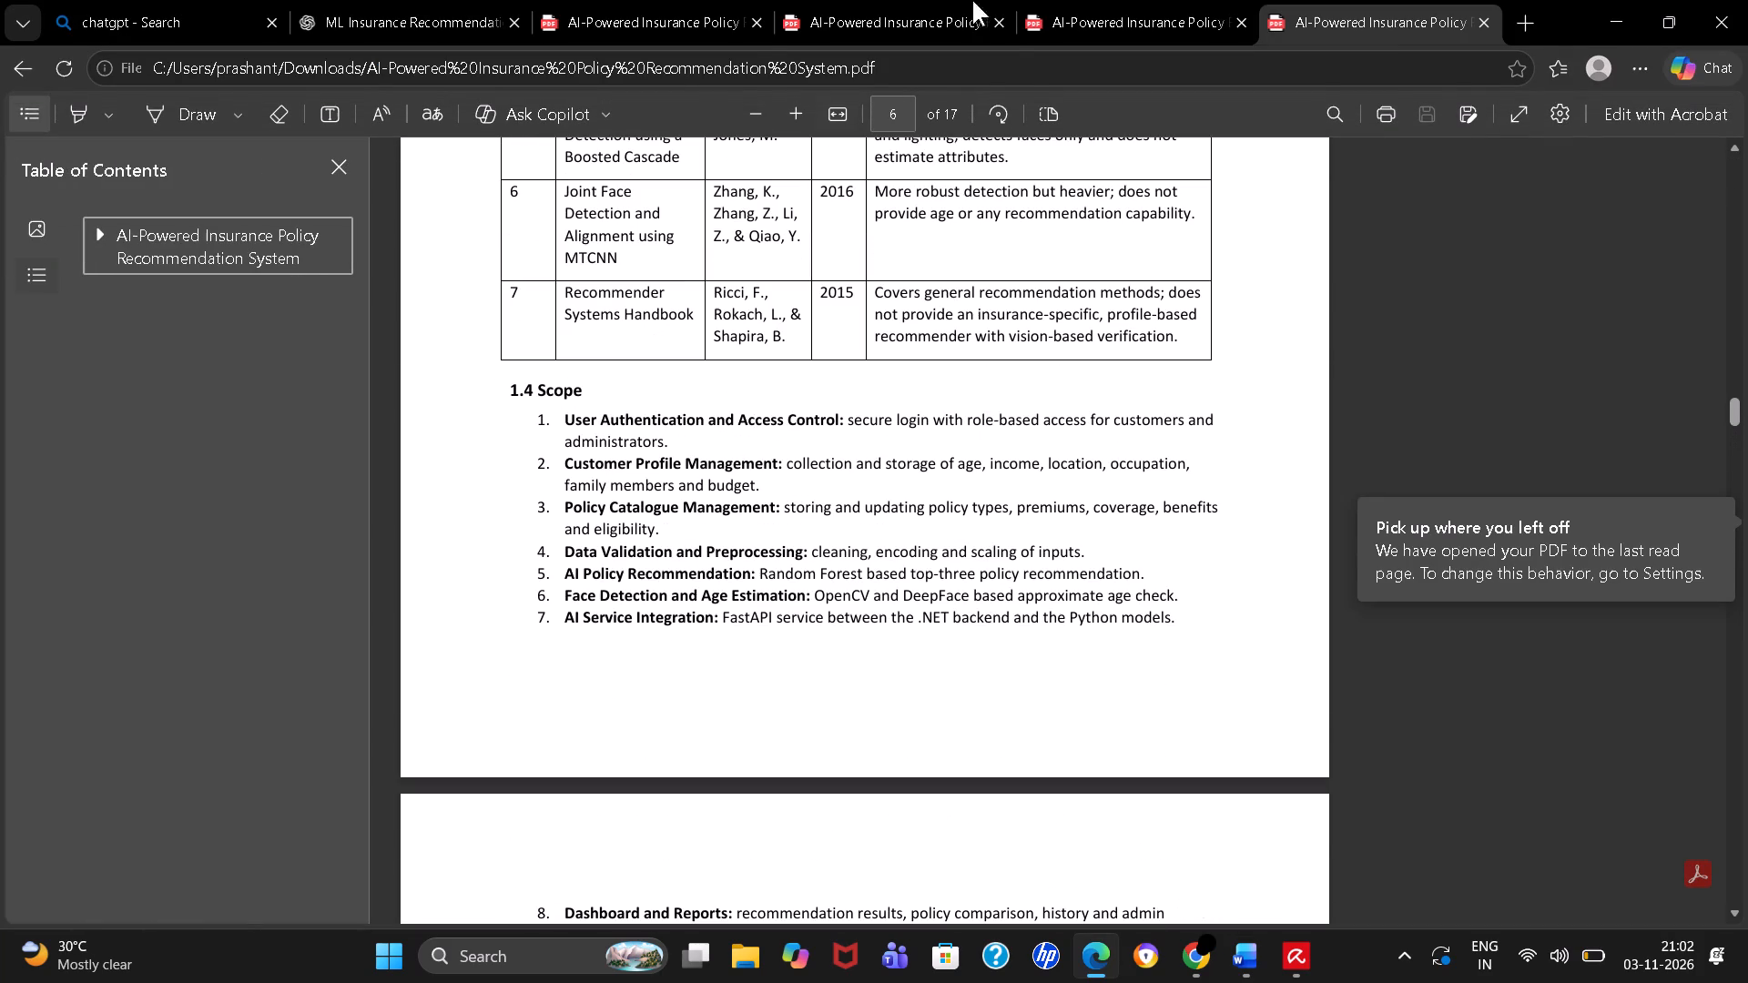
{"action": "left_click", "coordinate": [1105, 5]}
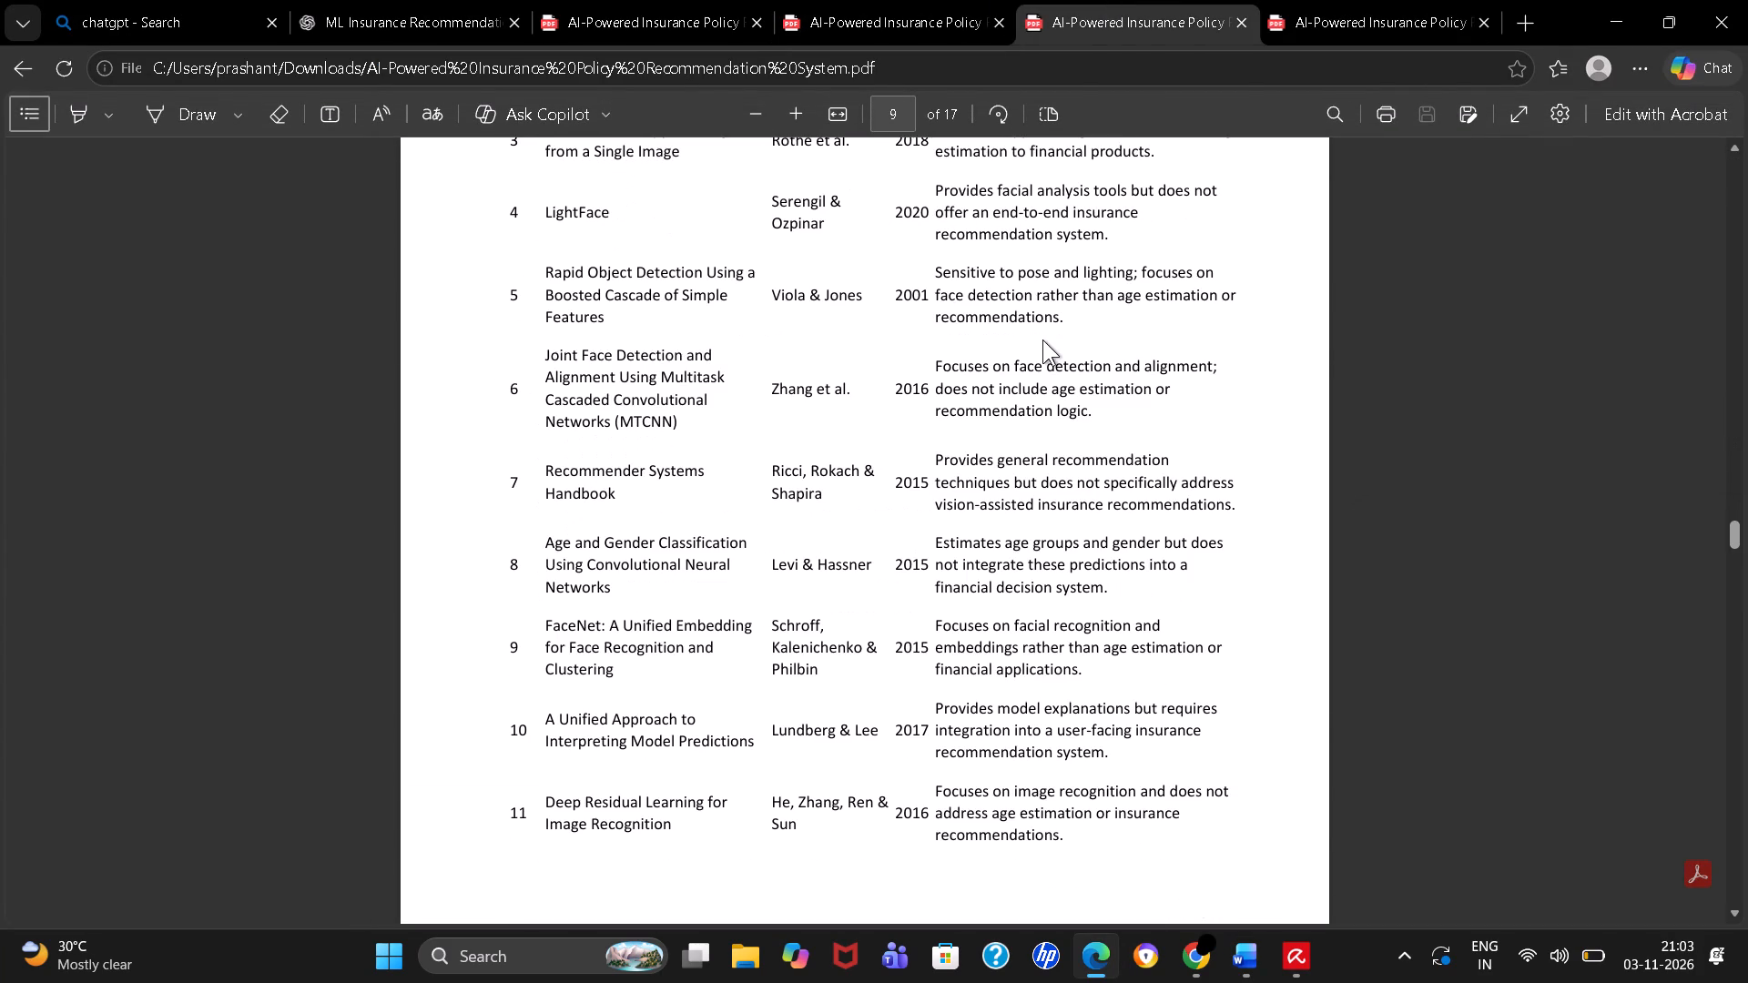
{"action": "scroll", "coordinate": [1042, 339], "scroll_direction": "up", "scroll_amount": 13}
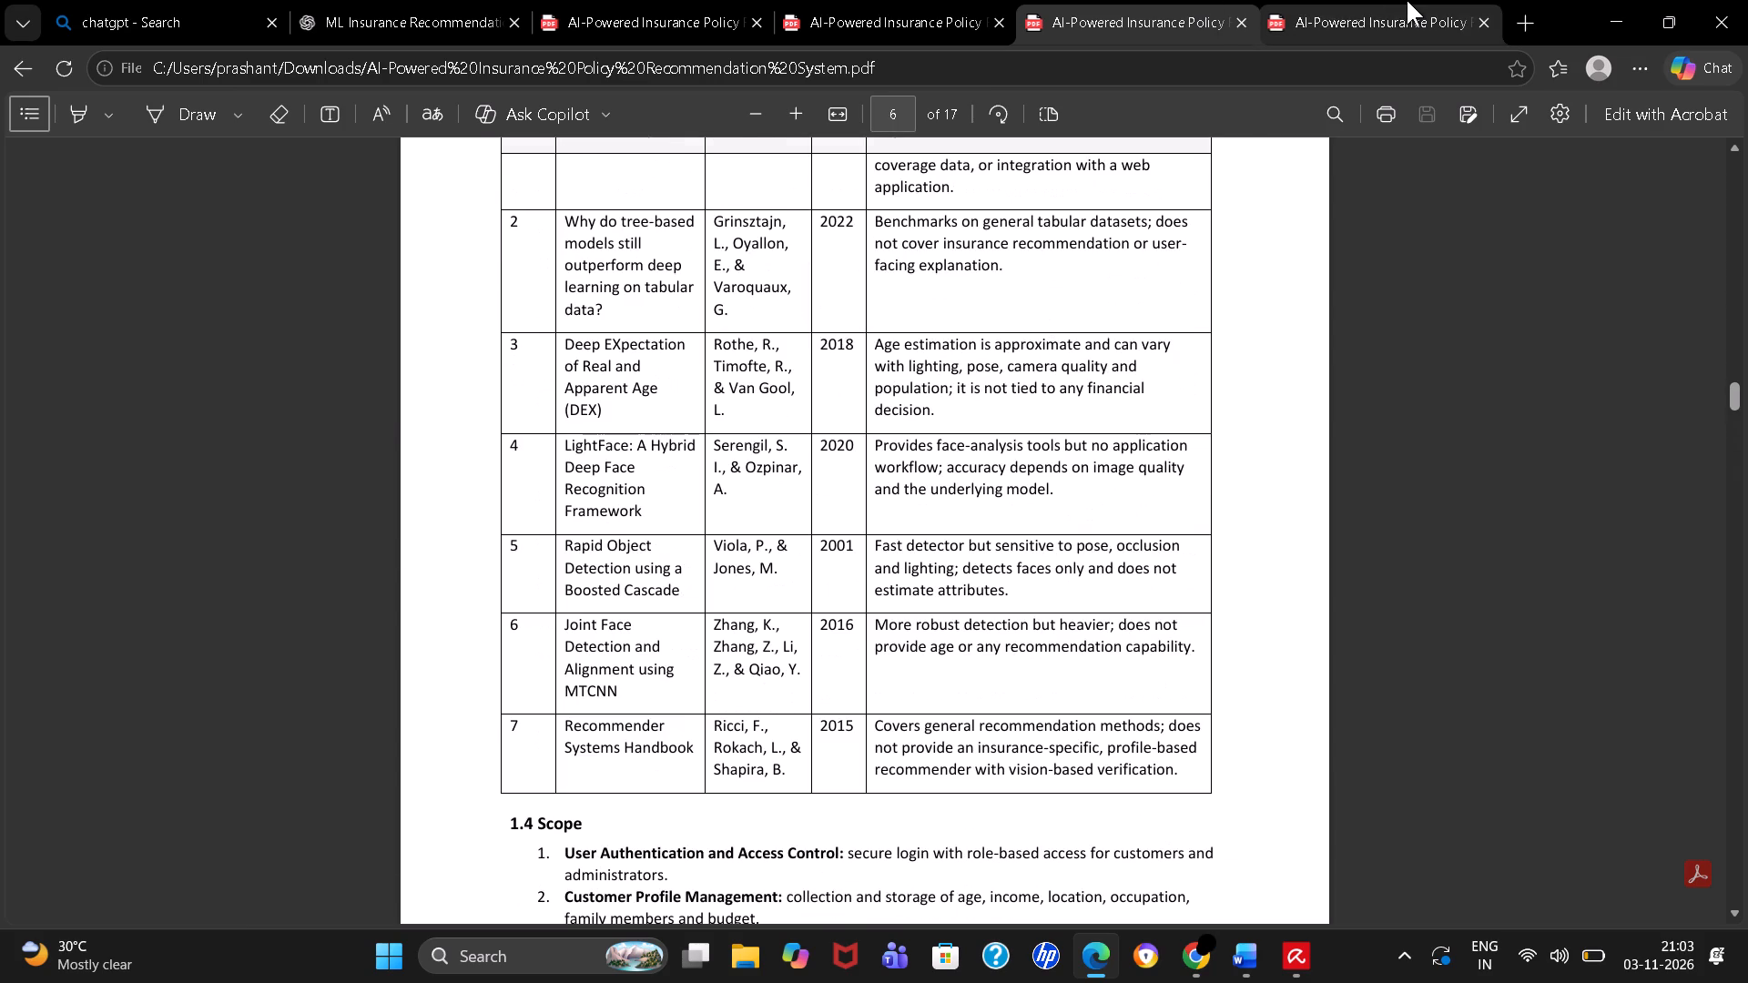
{"action": "left_click", "coordinate": [1407, 0]}
{"action": "scroll", "coordinate": [1186, 419], "scroll_direction": "up", "scroll_amount": 3}
{"action": "scroll", "coordinate": [1186, 419], "scroll_direction": "down", "scroll_amount": 7}
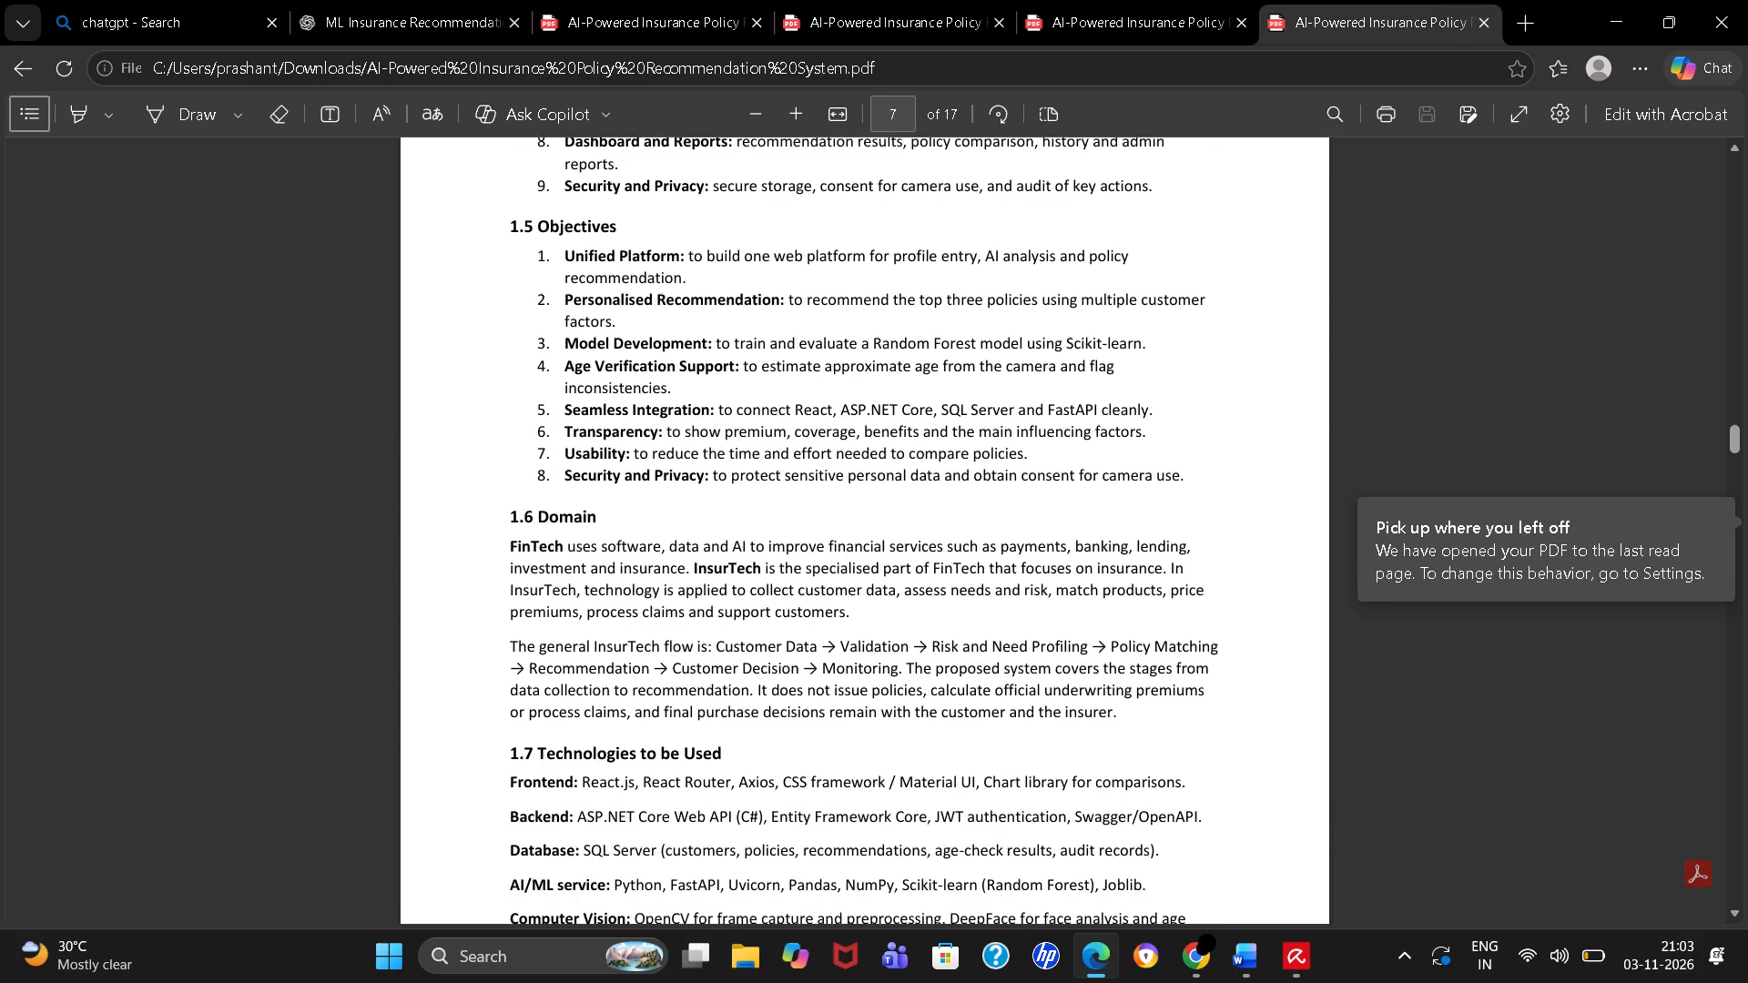
{"action": "scroll", "coordinate": [1186, 419], "scroll_direction": "down", "scroll_amount": 9}
{"action": "scroll", "coordinate": [1186, 419], "scroll_direction": "up", "scroll_amount": 1}
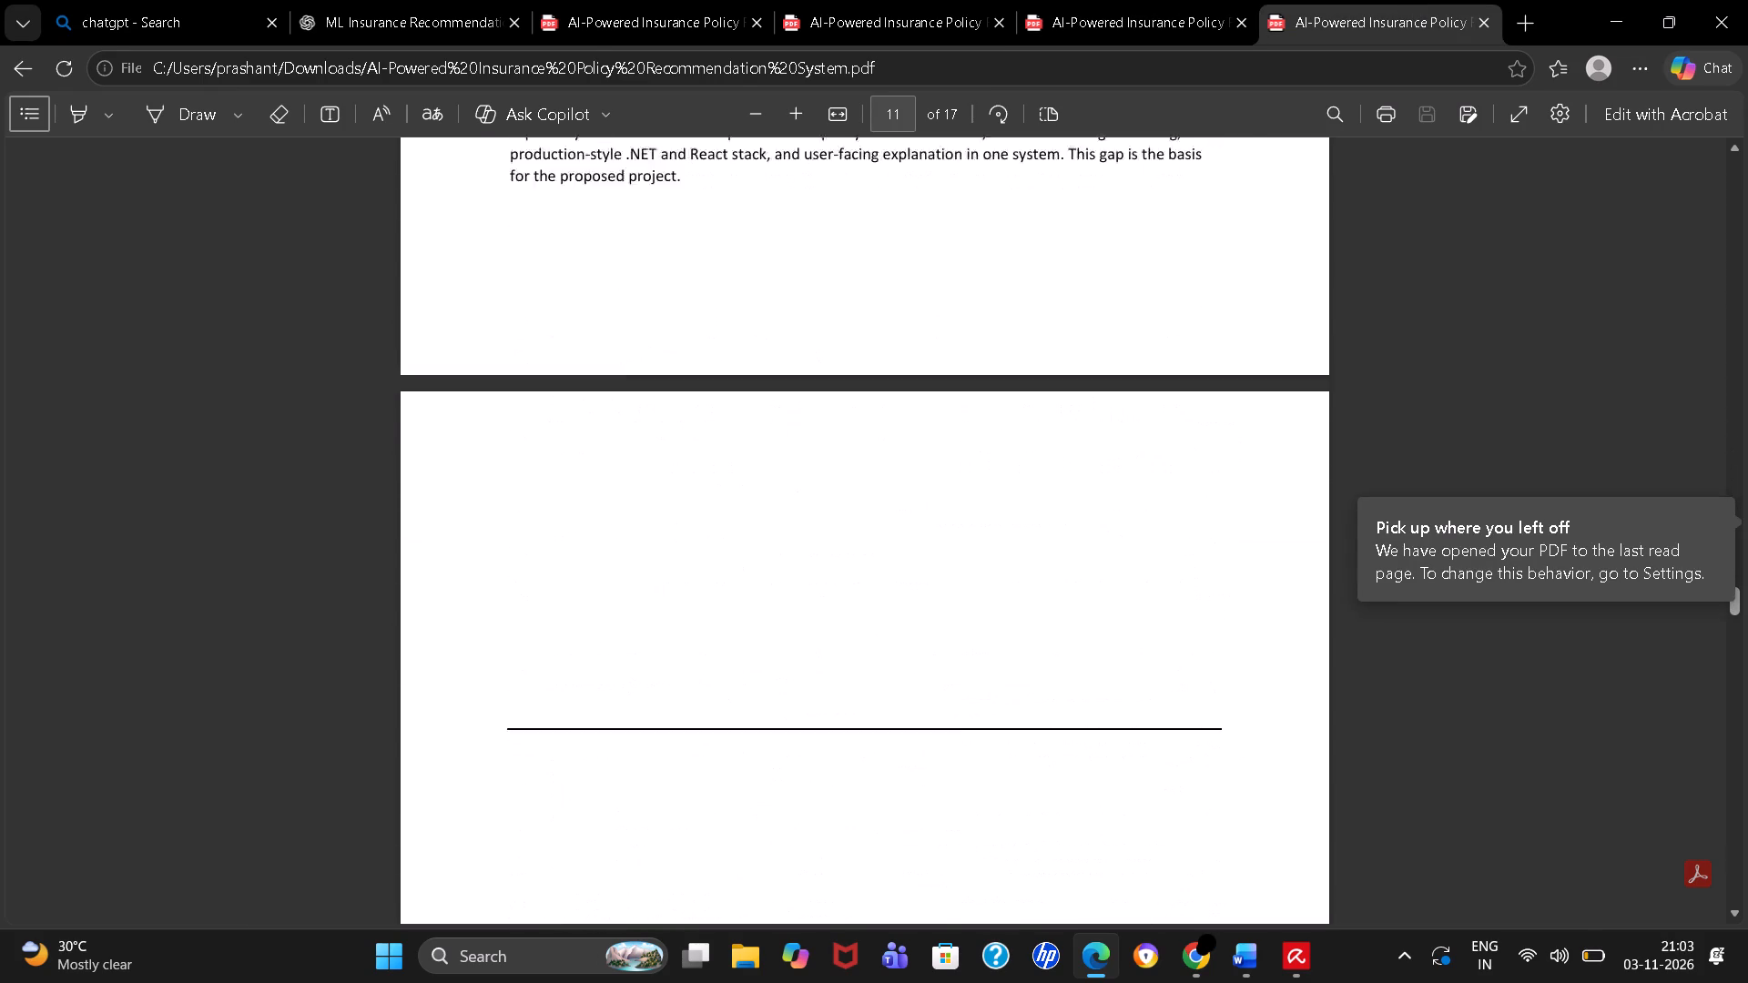
{"action": "scroll", "coordinate": [1186, 419], "scroll_direction": "up", "scroll_amount": 4}
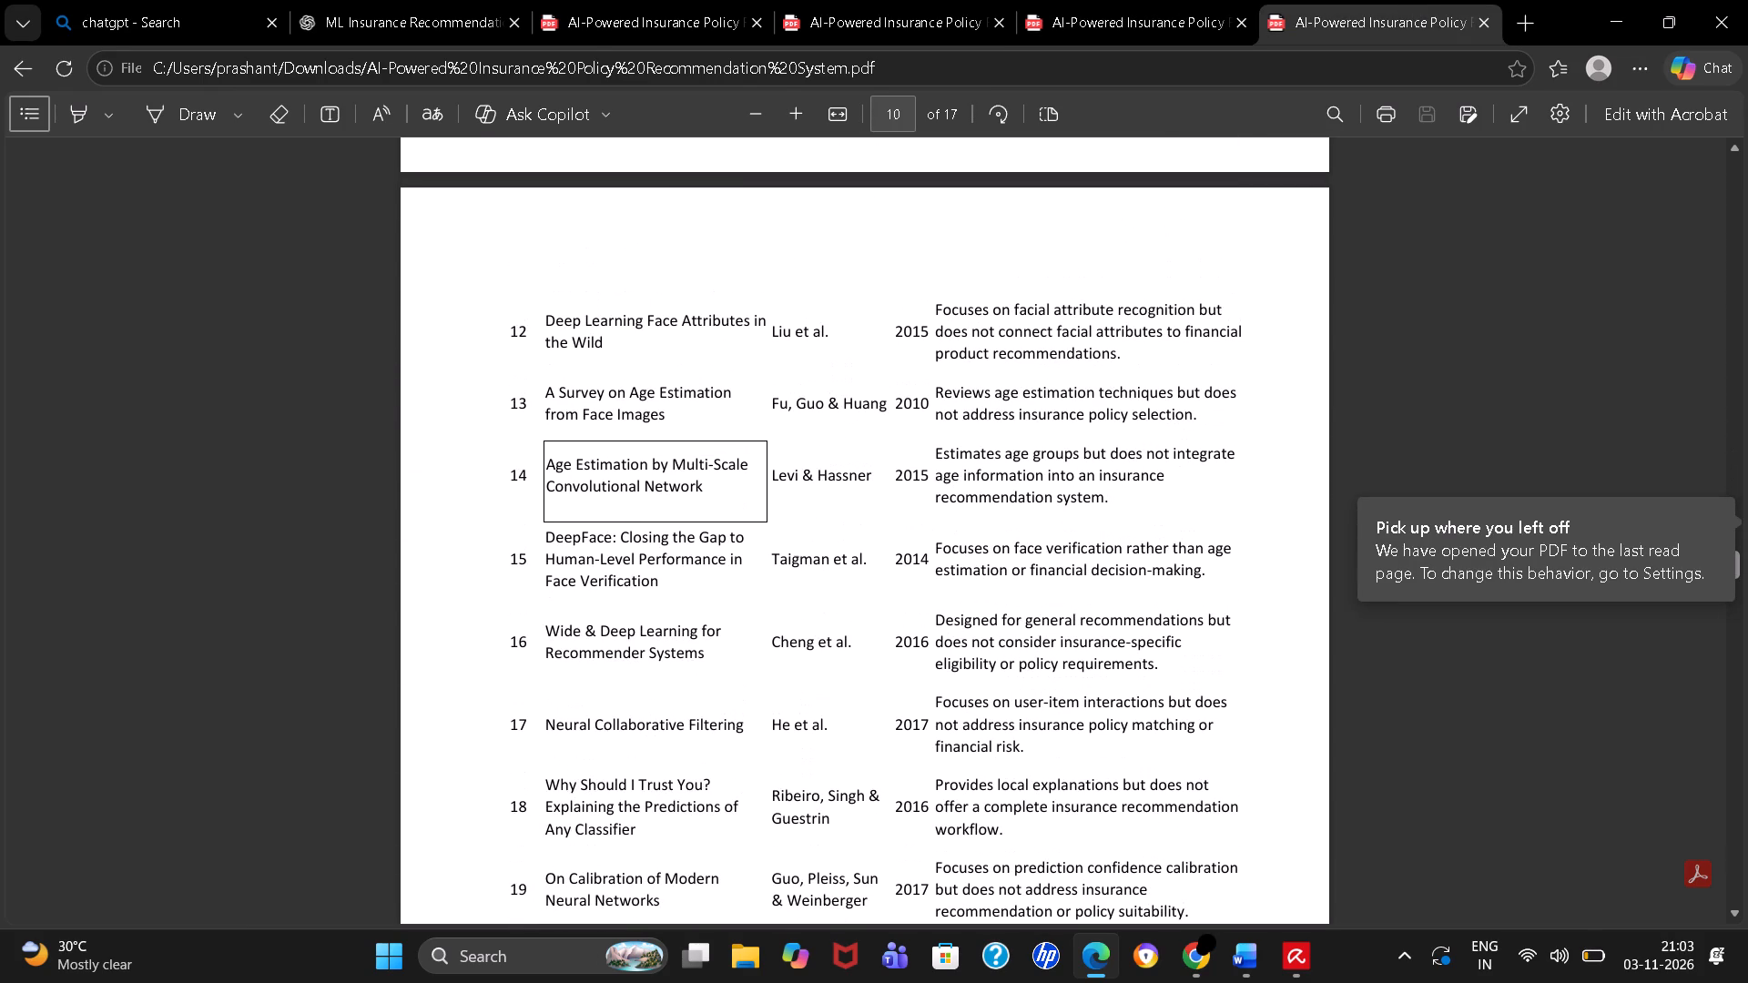
Back in the Word report, apply all borders to the entire 2.2 Gap Analysis table, from the header row through row 20.
{"action": "left_click", "coordinate": [1601, 0]}
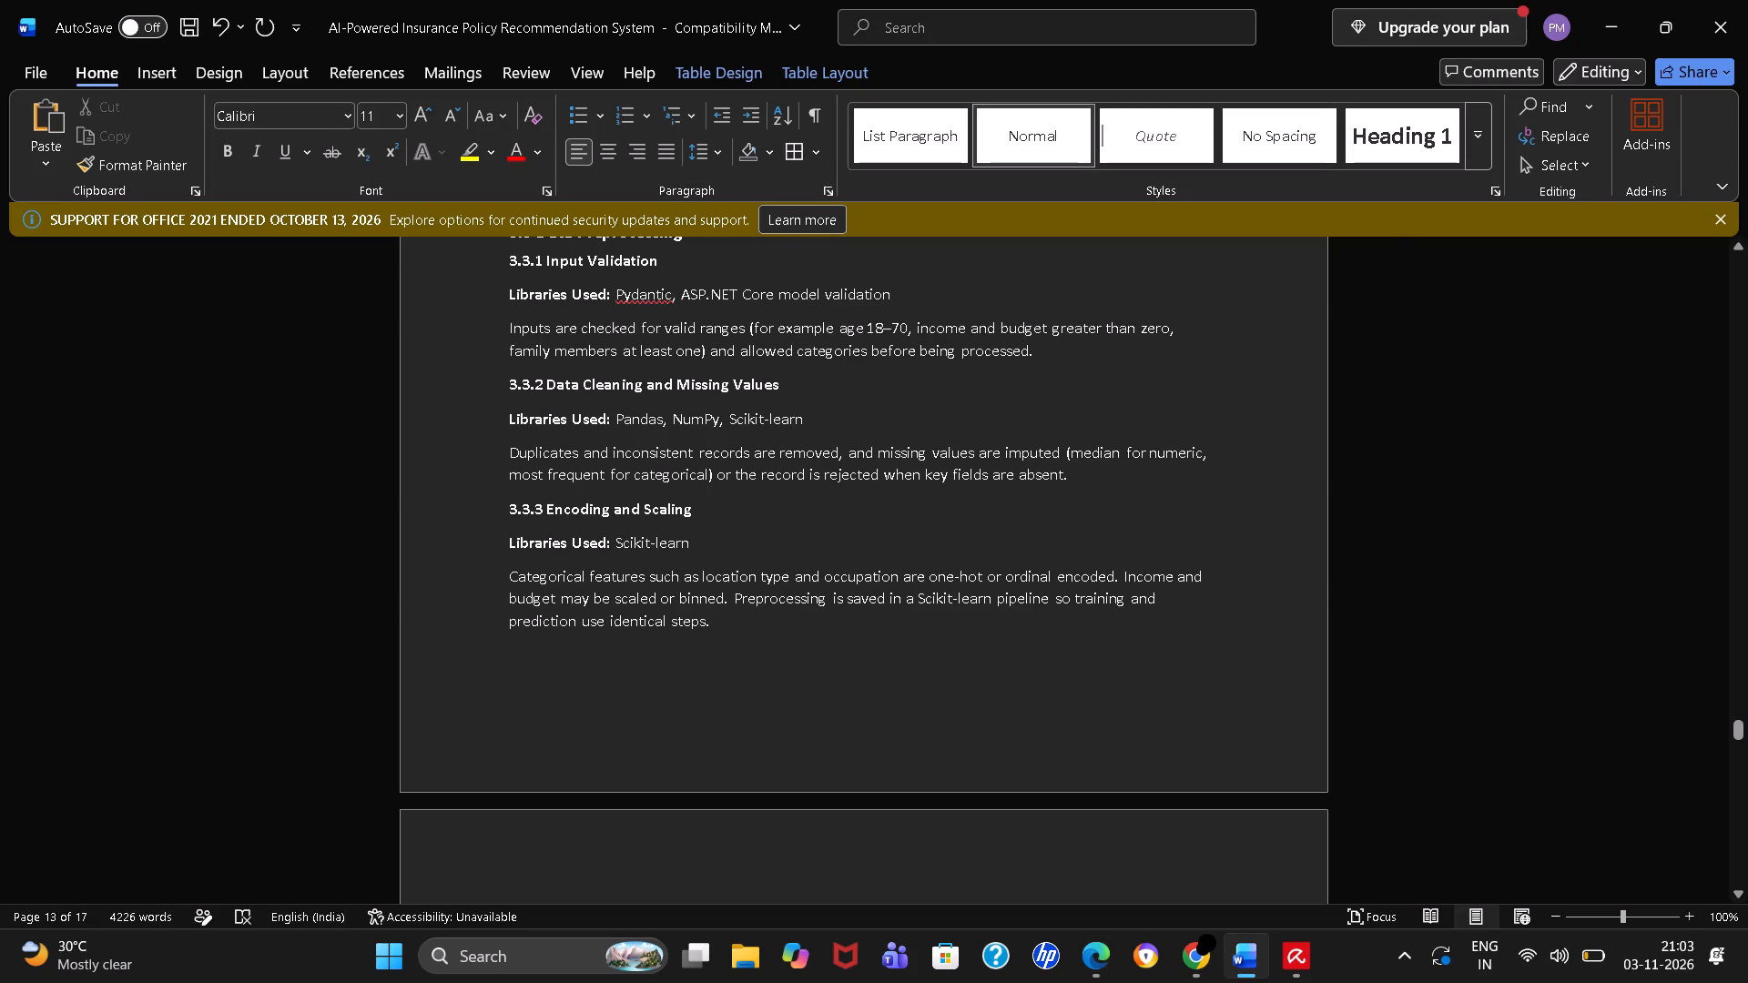
{"action": "scroll", "coordinate": [1169, 495], "scroll_direction": "up", "scroll_amount": 5}
{"action": "scroll", "coordinate": [1169, 495], "scroll_direction": "down", "scroll_amount": 9}
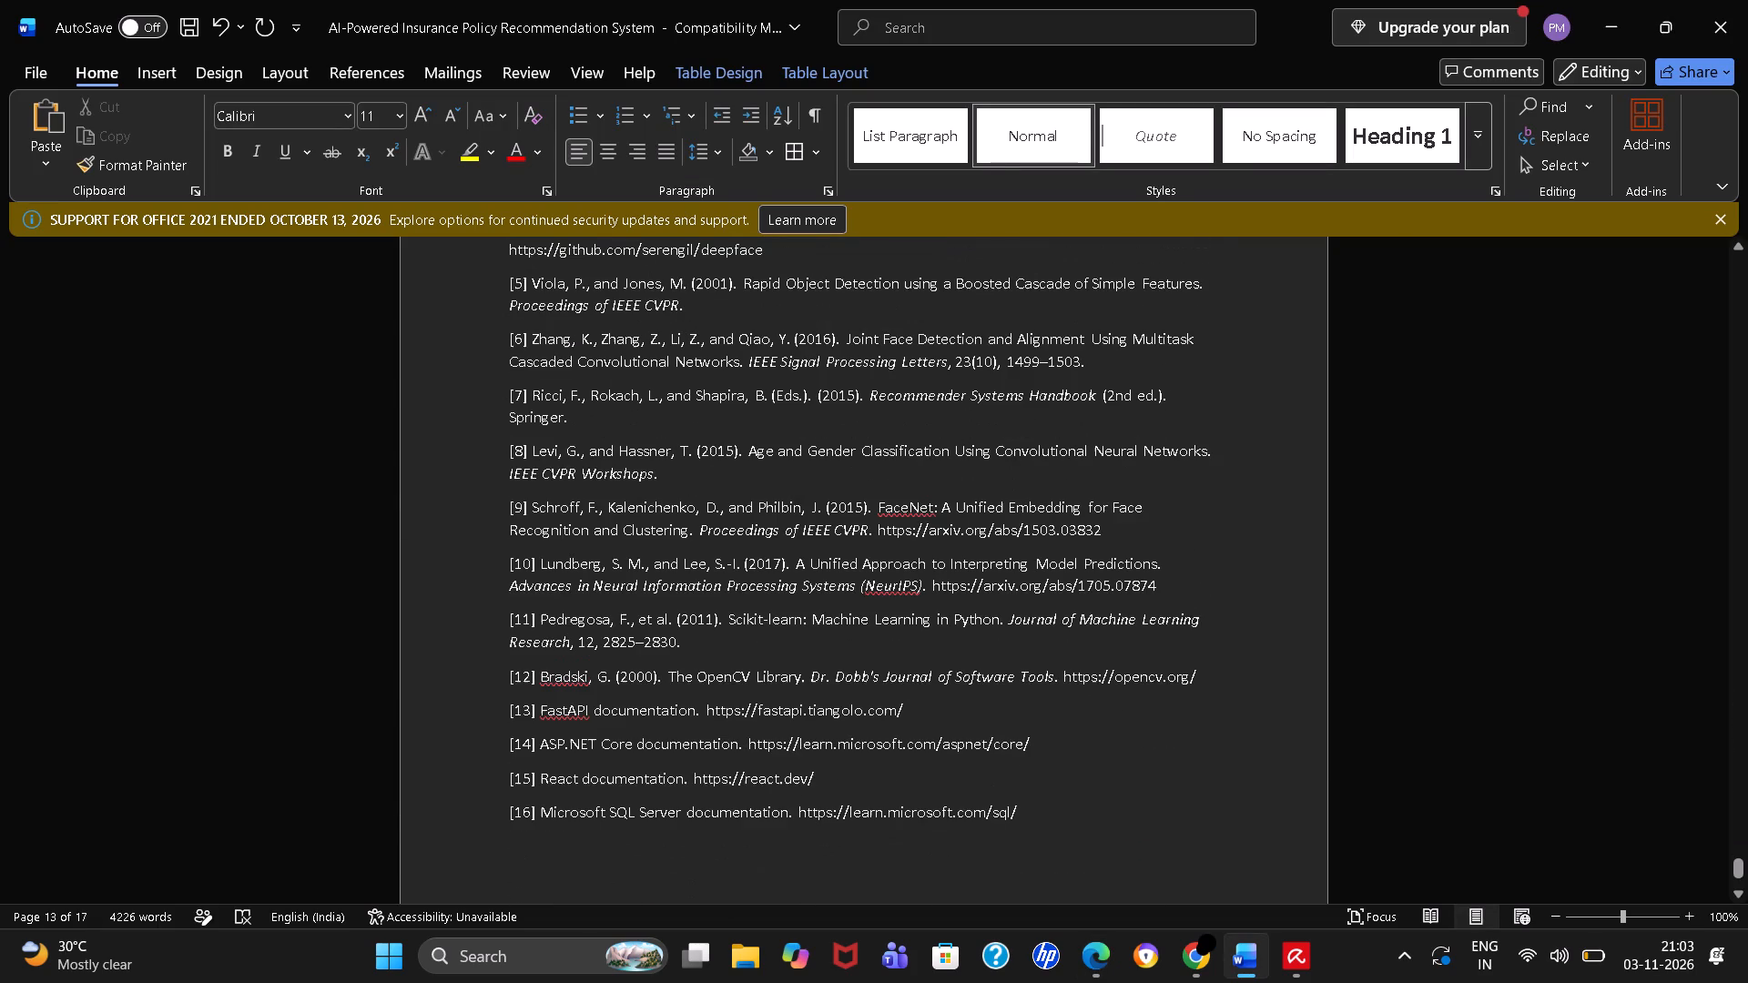
{"action": "scroll", "coordinate": [1169, 495], "scroll_direction": "down", "scroll_amount": 1}
{"action": "scroll", "coordinate": [1169, 495], "scroll_direction": "up", "scroll_amount": 20}
{"action": "scroll", "coordinate": [1169, 495], "scroll_direction": "up", "scroll_amount": 17}
{"action": "scroll", "coordinate": [1169, 495], "scroll_direction": "down", "scroll_amount": 1}
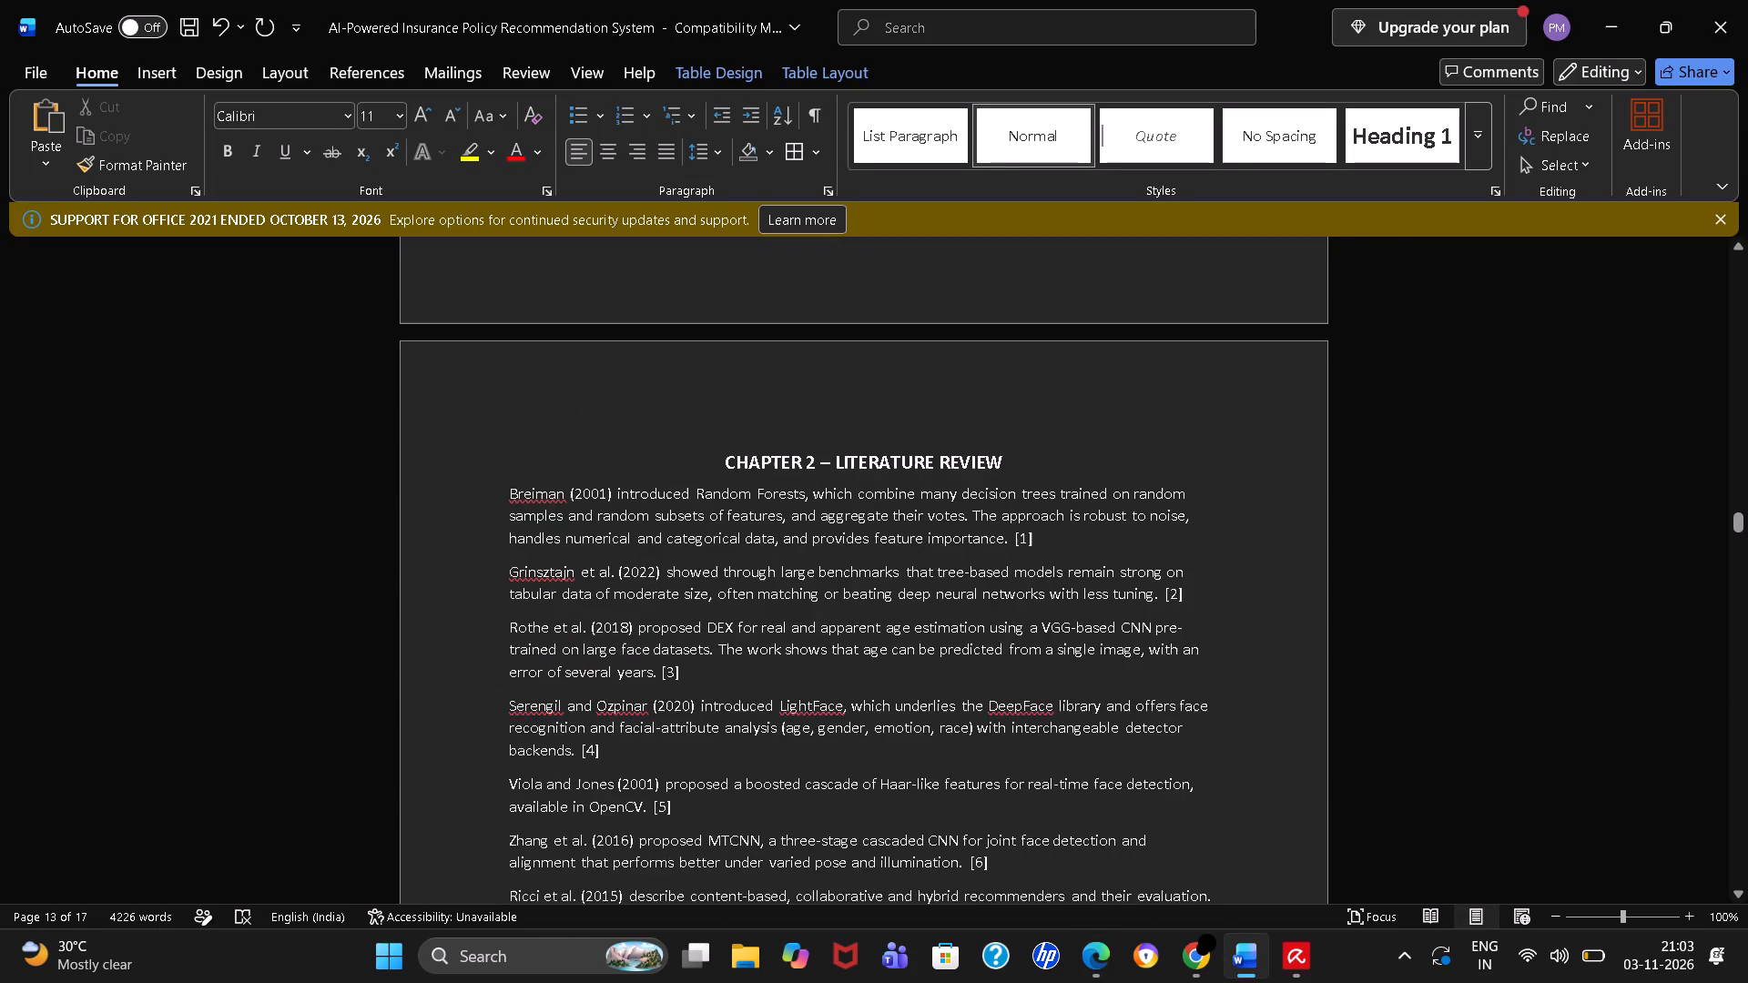
{"action": "scroll", "coordinate": [1169, 495], "scroll_direction": "down", "scroll_amount": 3}
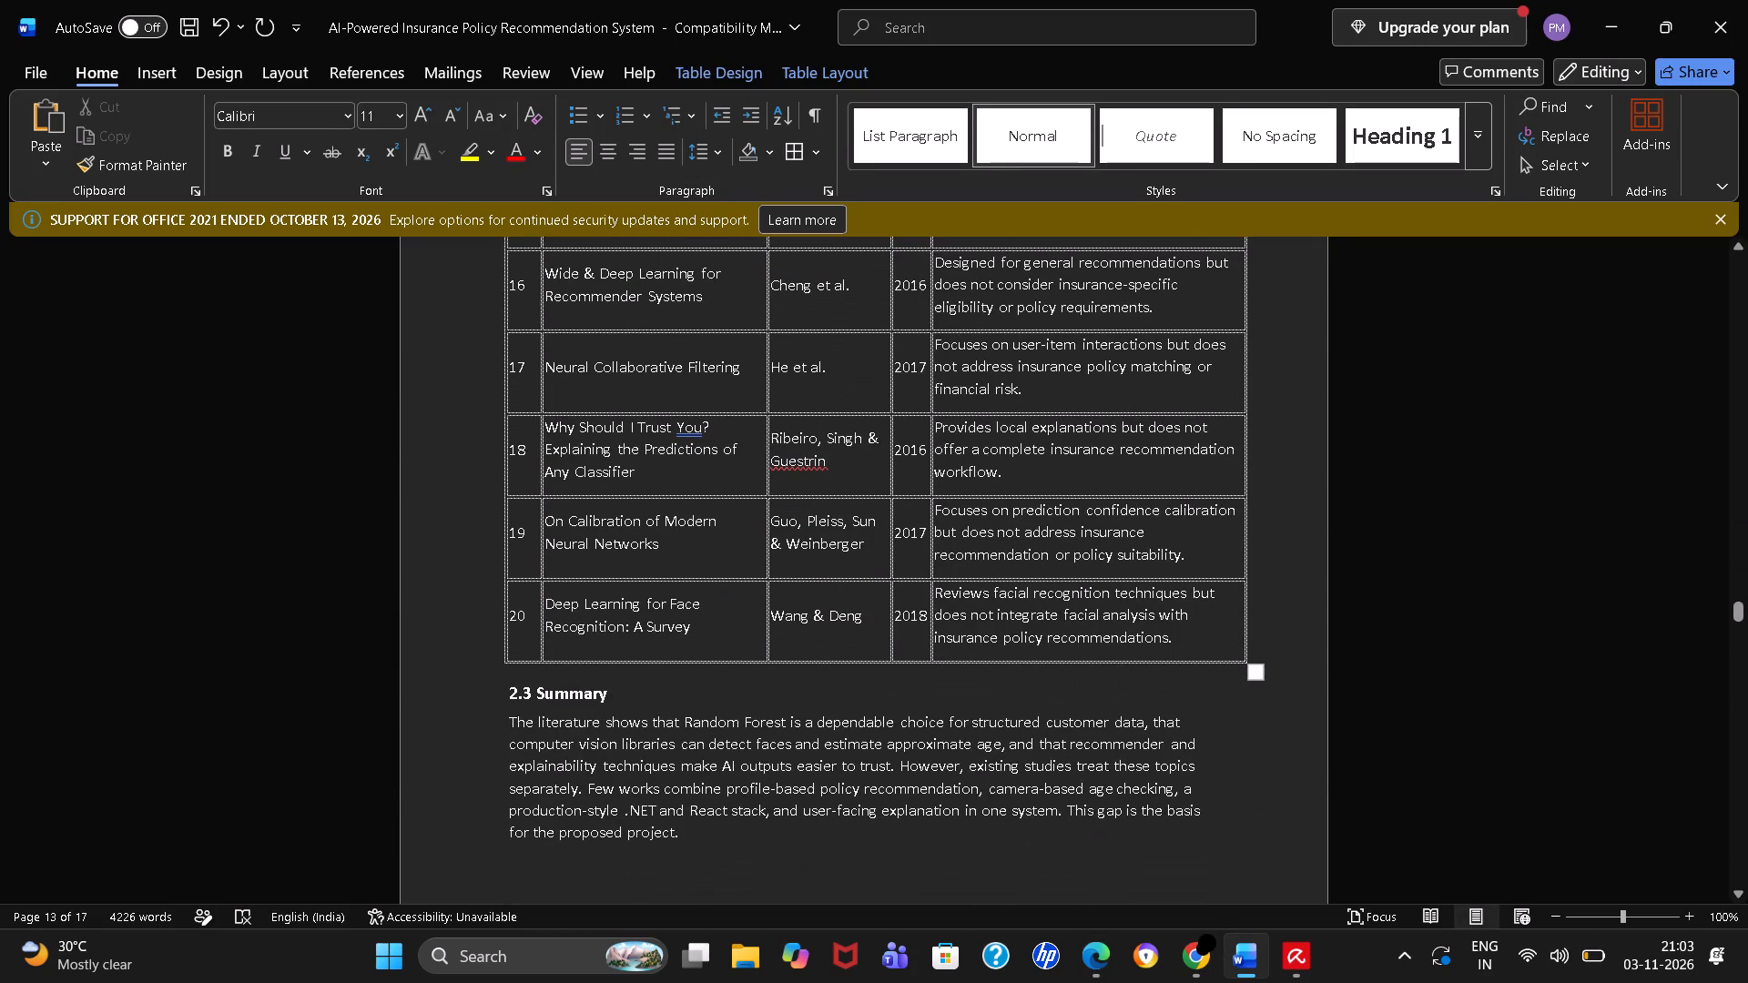
{"action": "left_click_drag", "start_coordinate": [1303, 683], "coordinate": [864, 232]}
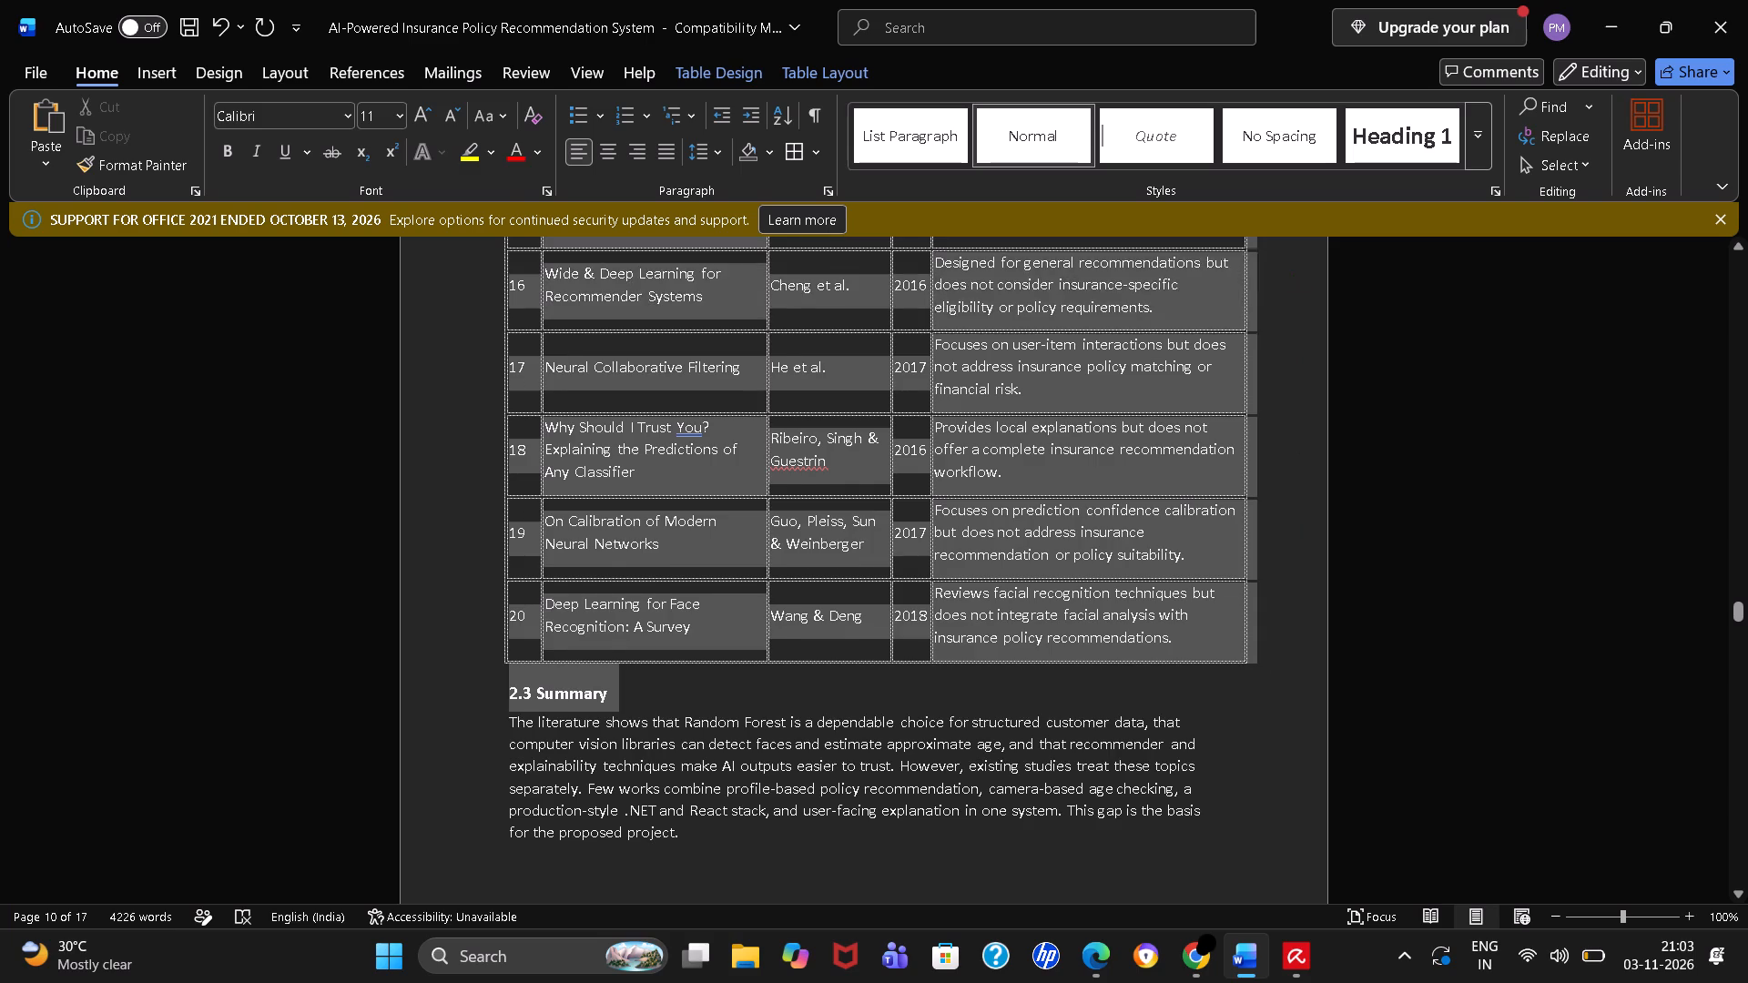
{"action": "left_click_drag", "start_coordinate": [864, 232], "coordinate": [803, 238]}
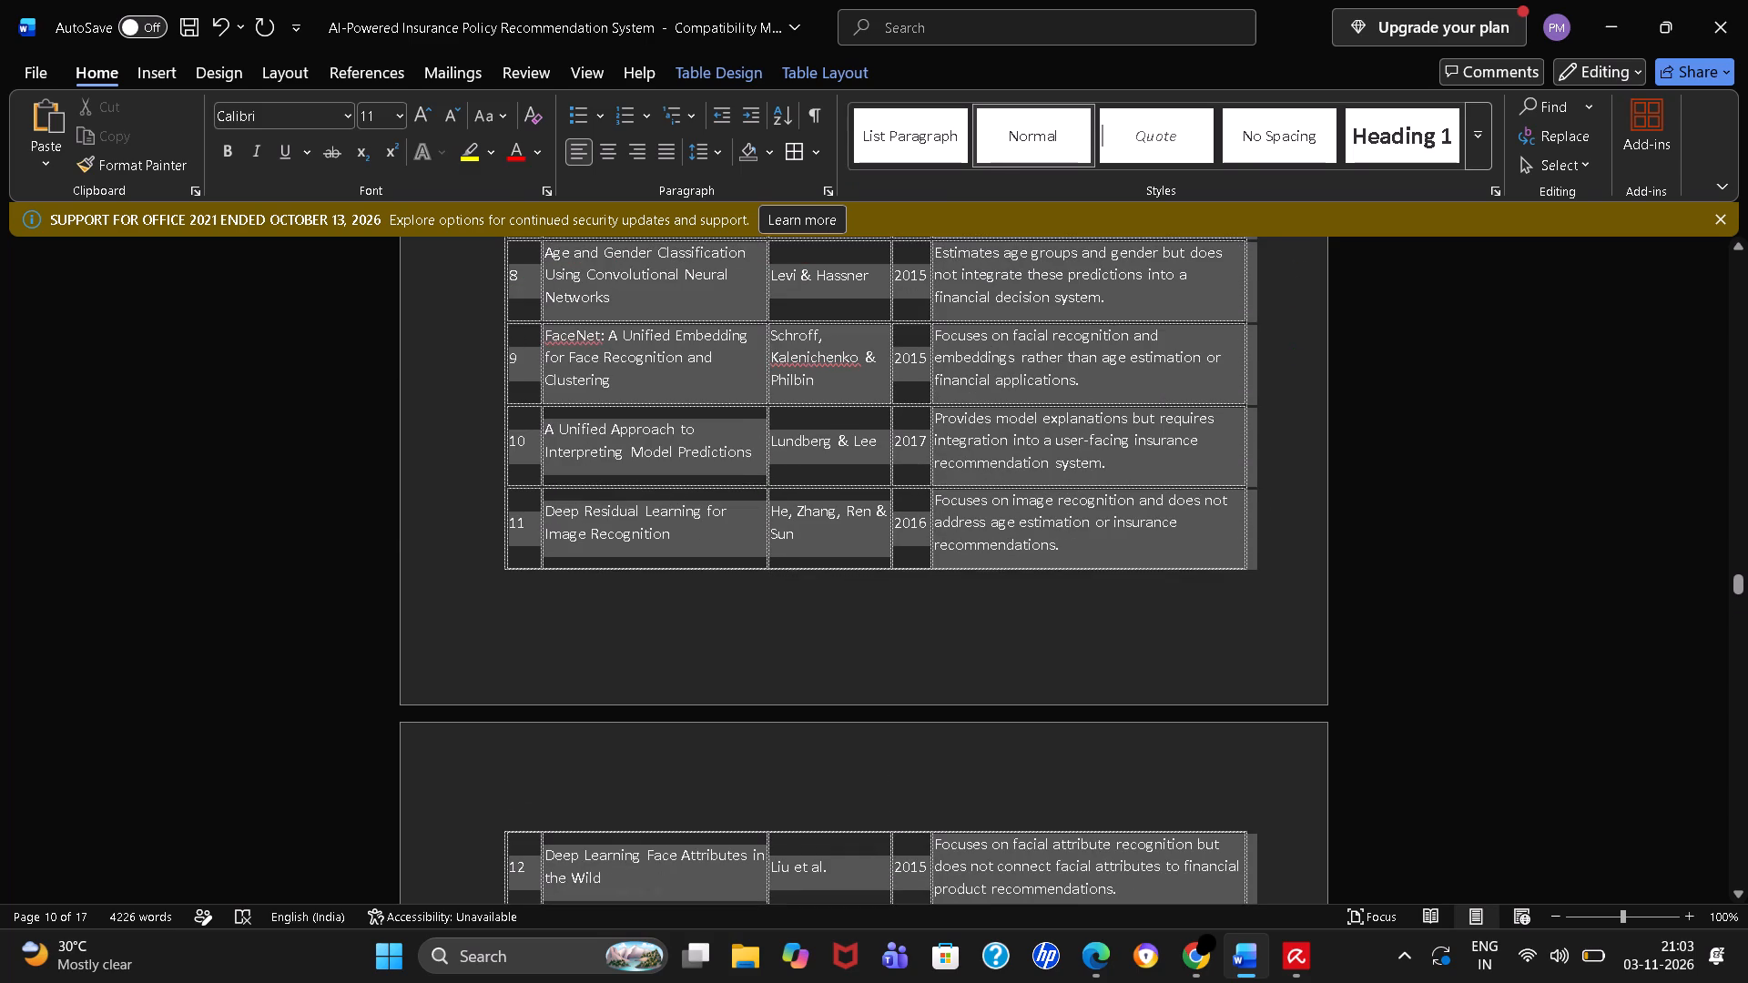
{"action": "left_click_drag", "start_coordinate": [803, 238], "coordinate": [763, 624]}
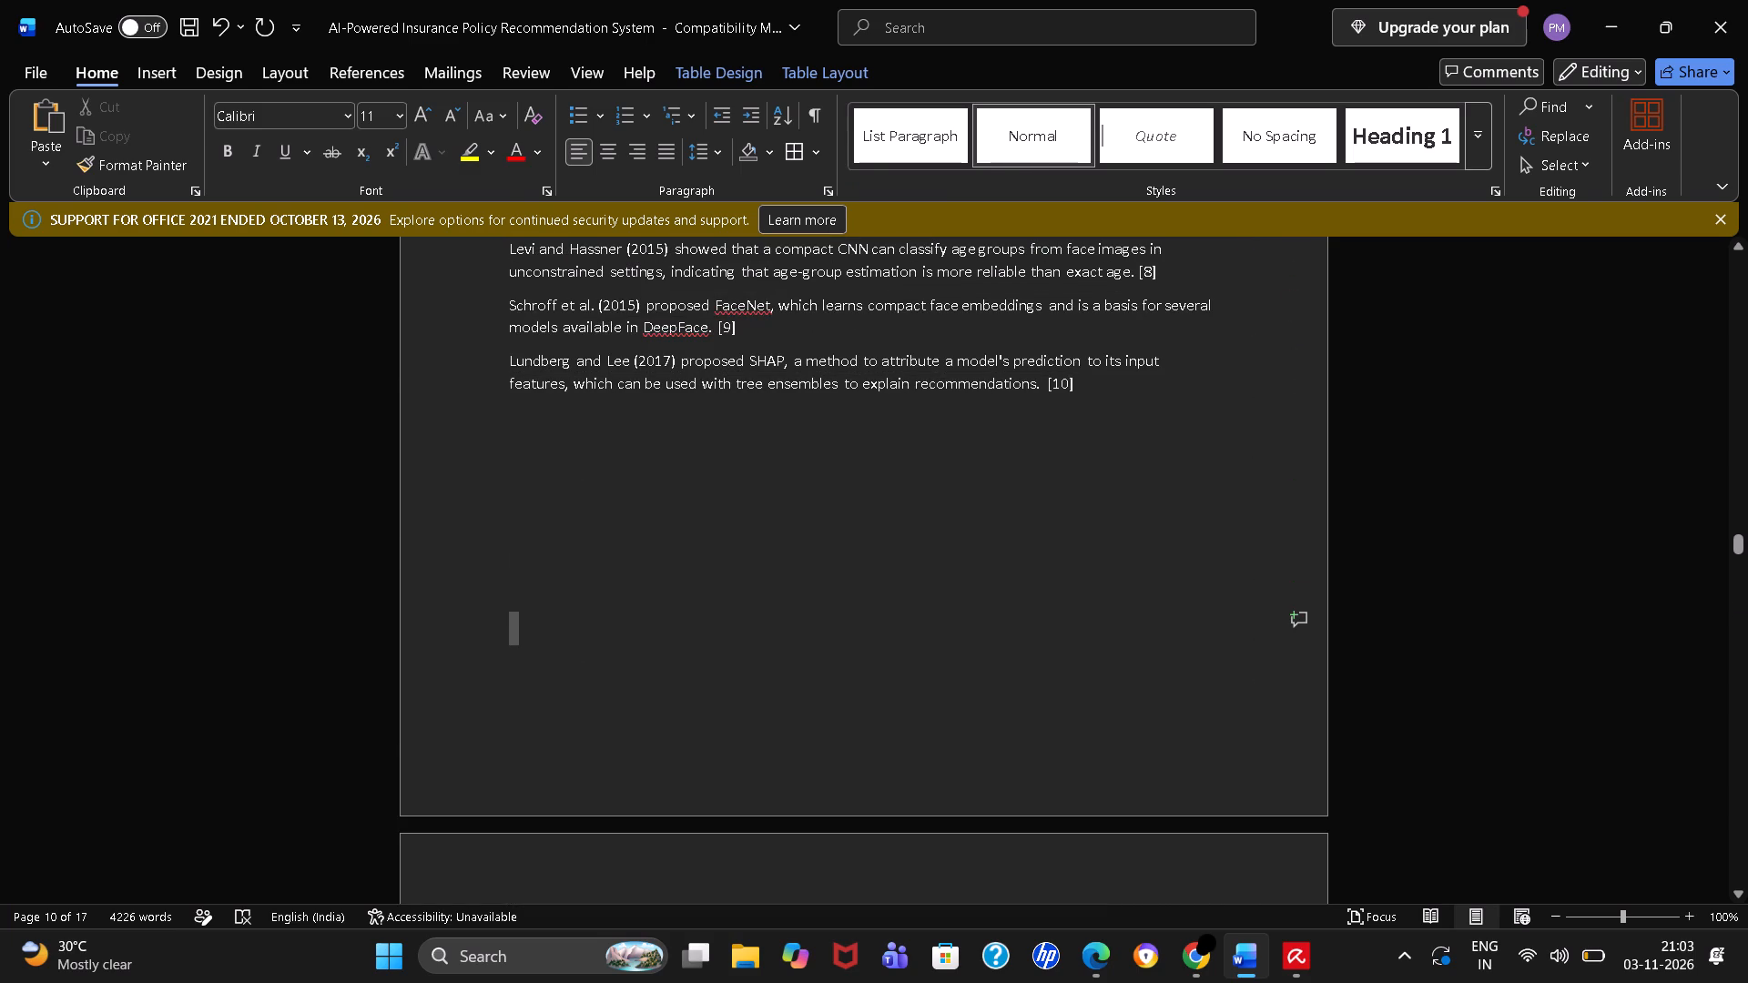
{"action": "left_click_drag", "start_coordinate": [763, 624], "coordinate": [806, 807]}
{"action": "scroll", "coordinate": [806, 807], "scroll_direction": "down", "scroll_amount": 2}
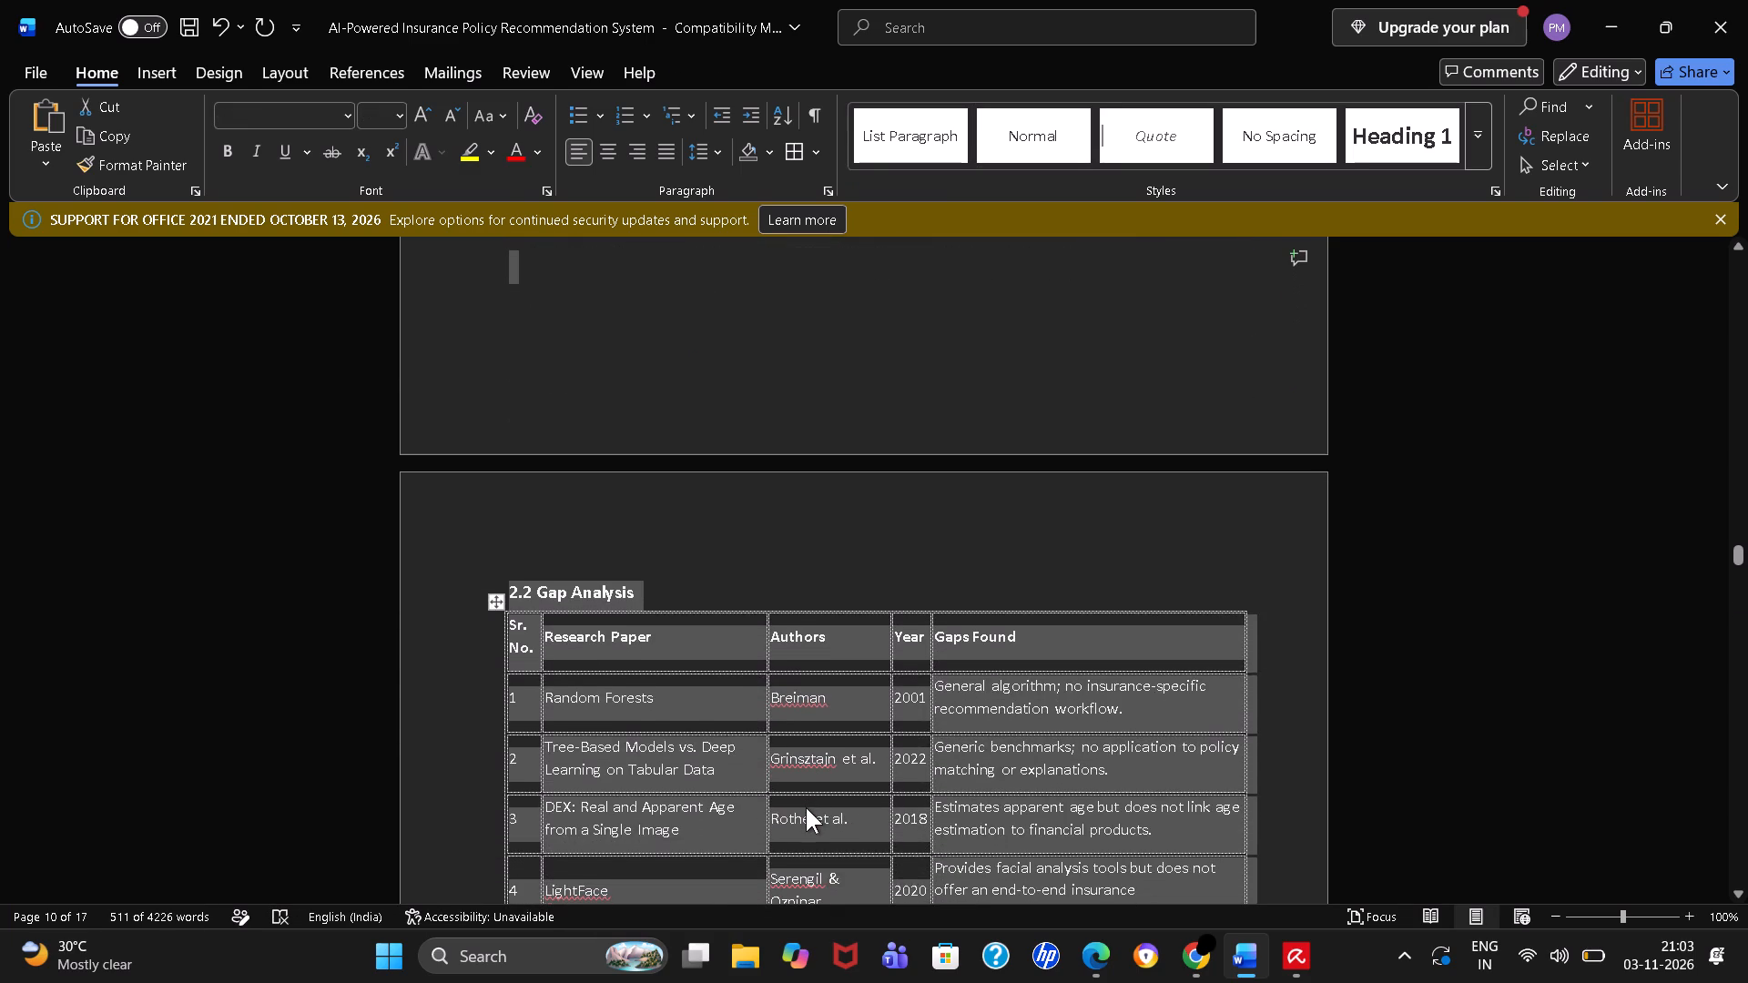
{"action": "key", "text": "ctrl+shift+Down"}
{"action": "key", "text": "ctrl+shift+Down"}
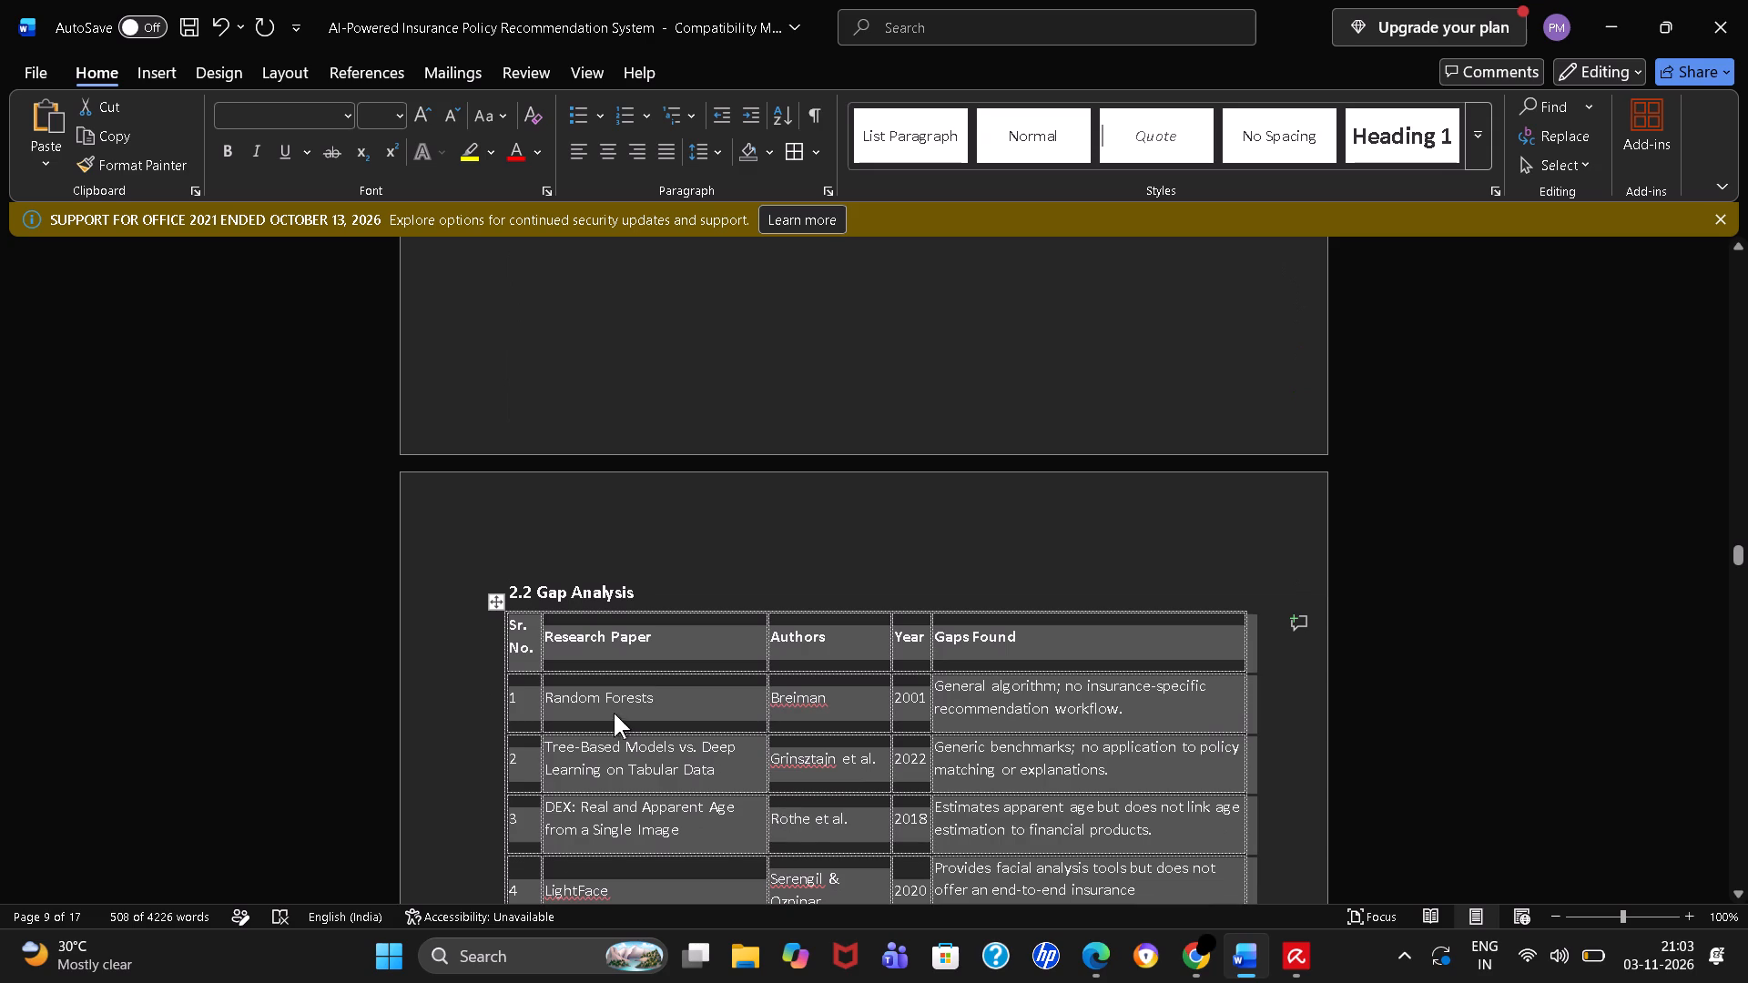
{"action": "left_click", "coordinate": [819, 153]}
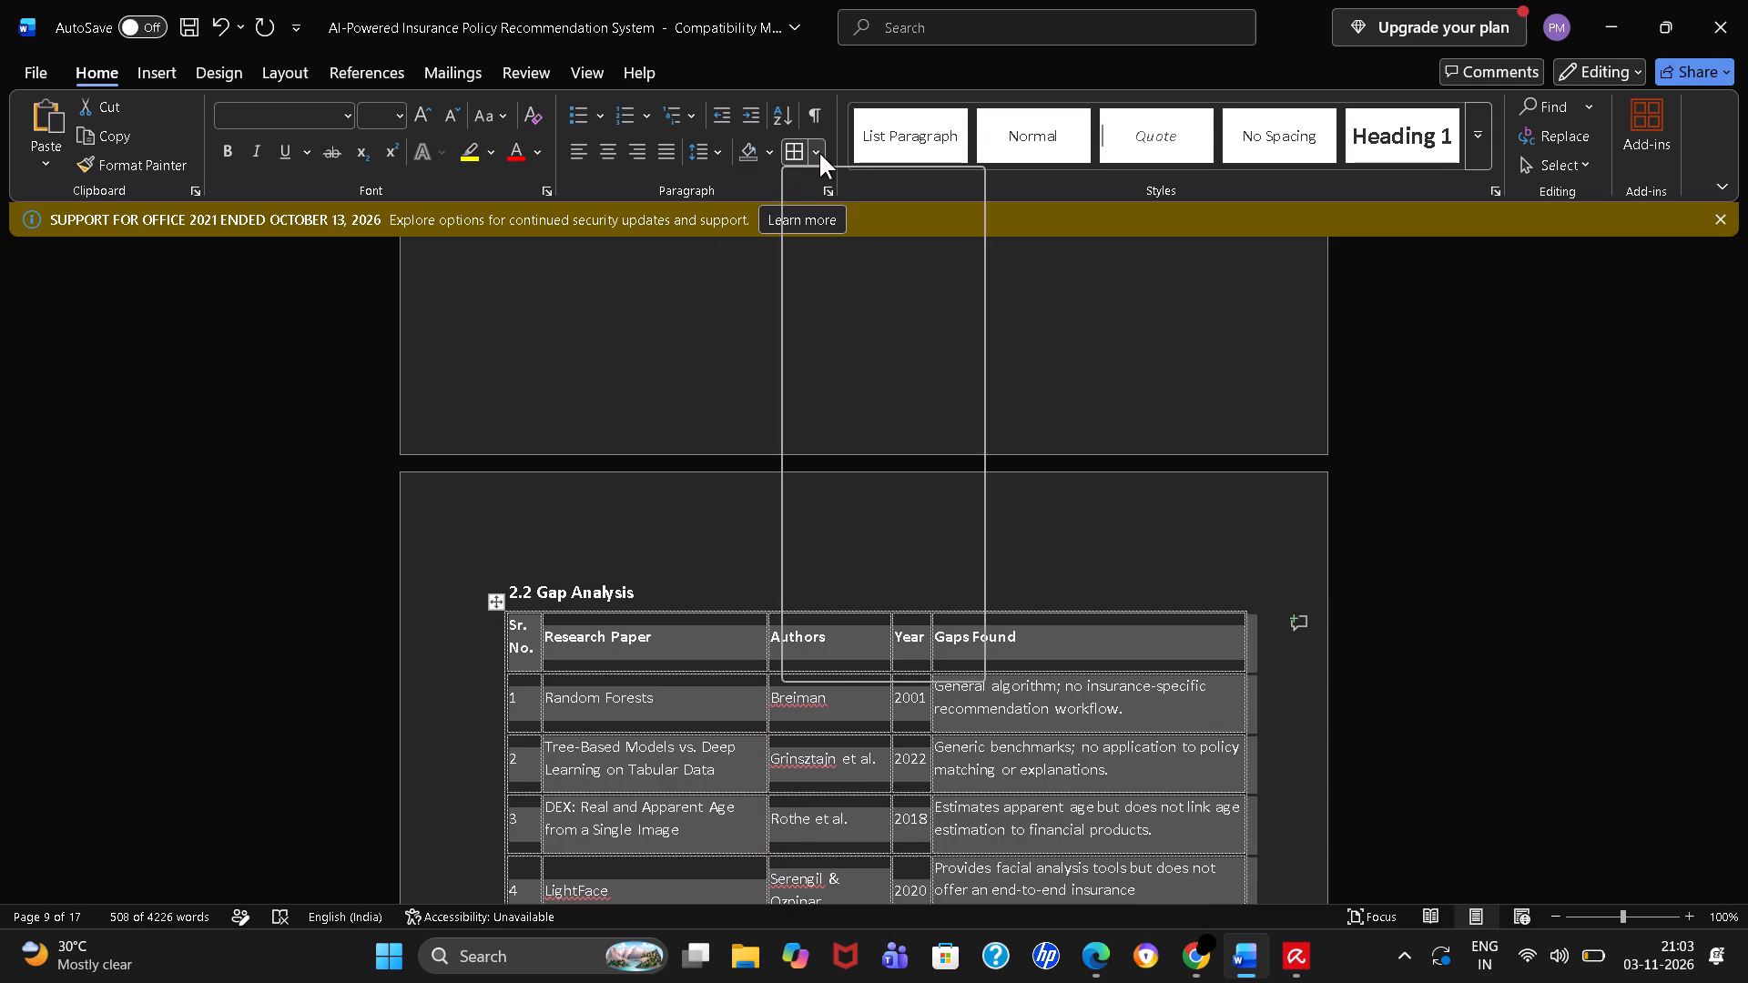
{"action": "left_click", "coordinate": [828, 342]}
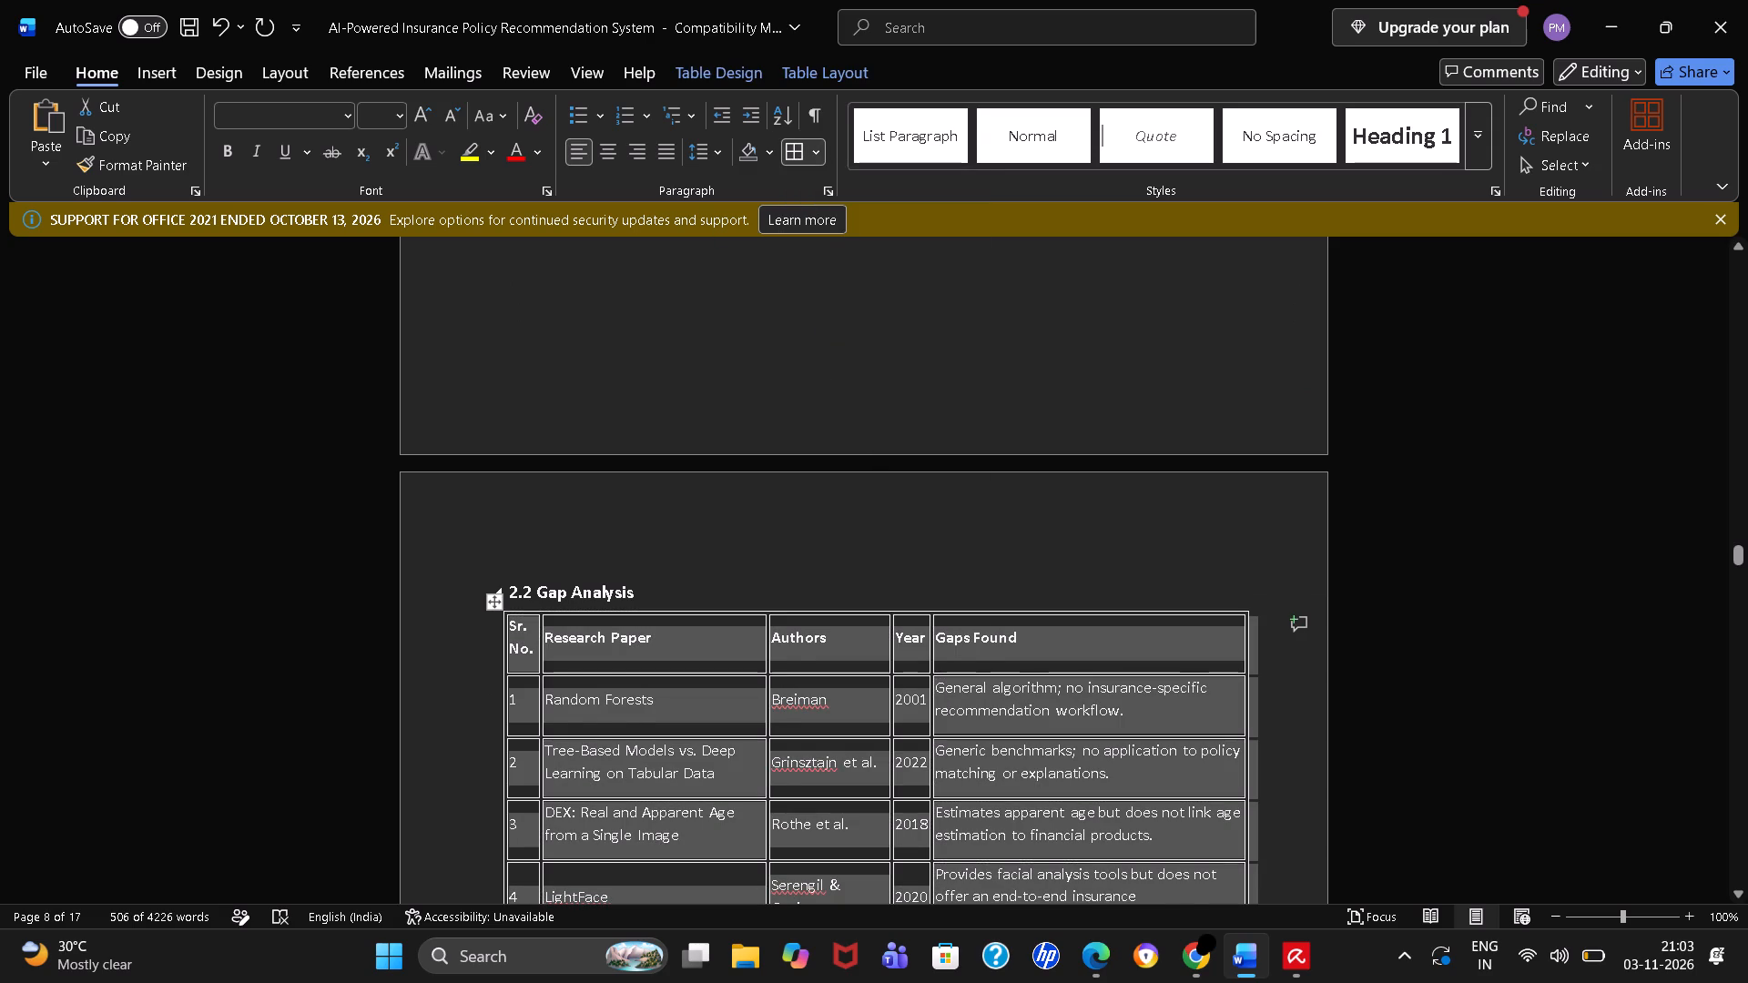
{"action": "left_click", "coordinate": [839, 583]}
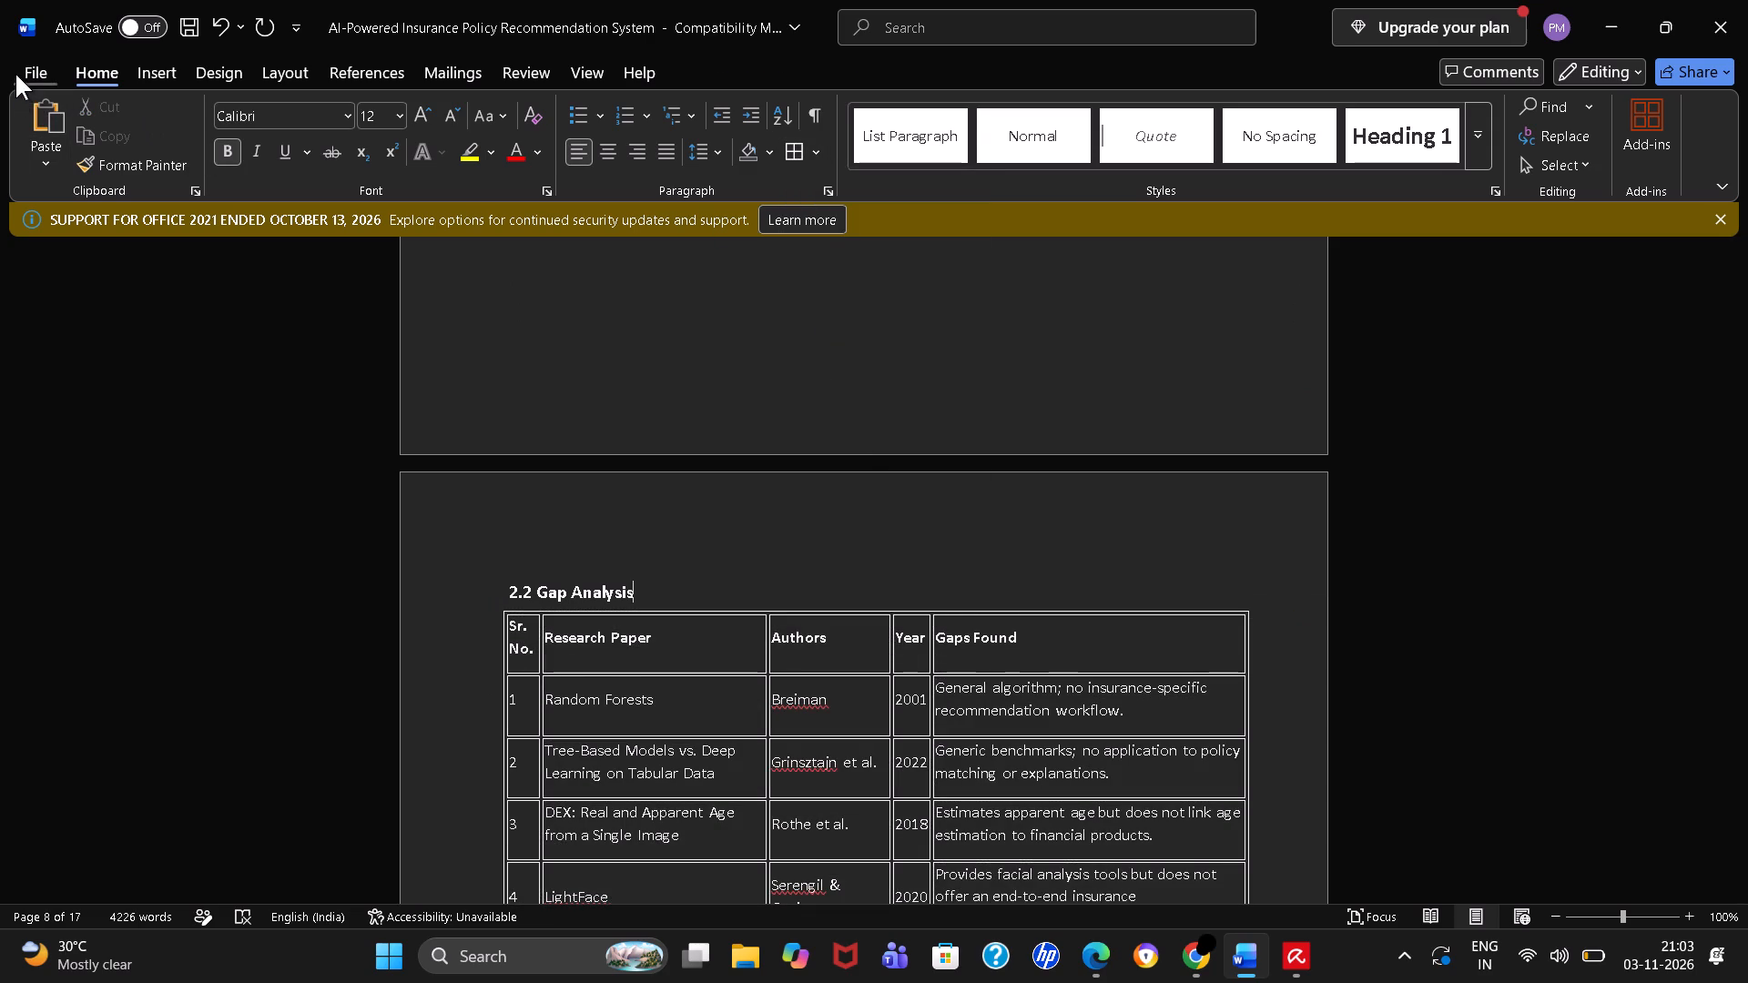
Save the report as a PDF in Downloads under its existing name, replacing the earlier PDF and opening it after publishing.
{"action": "left_click", "coordinate": [15, 74]}
{"action": "left_click", "coordinate": [115, 423]}
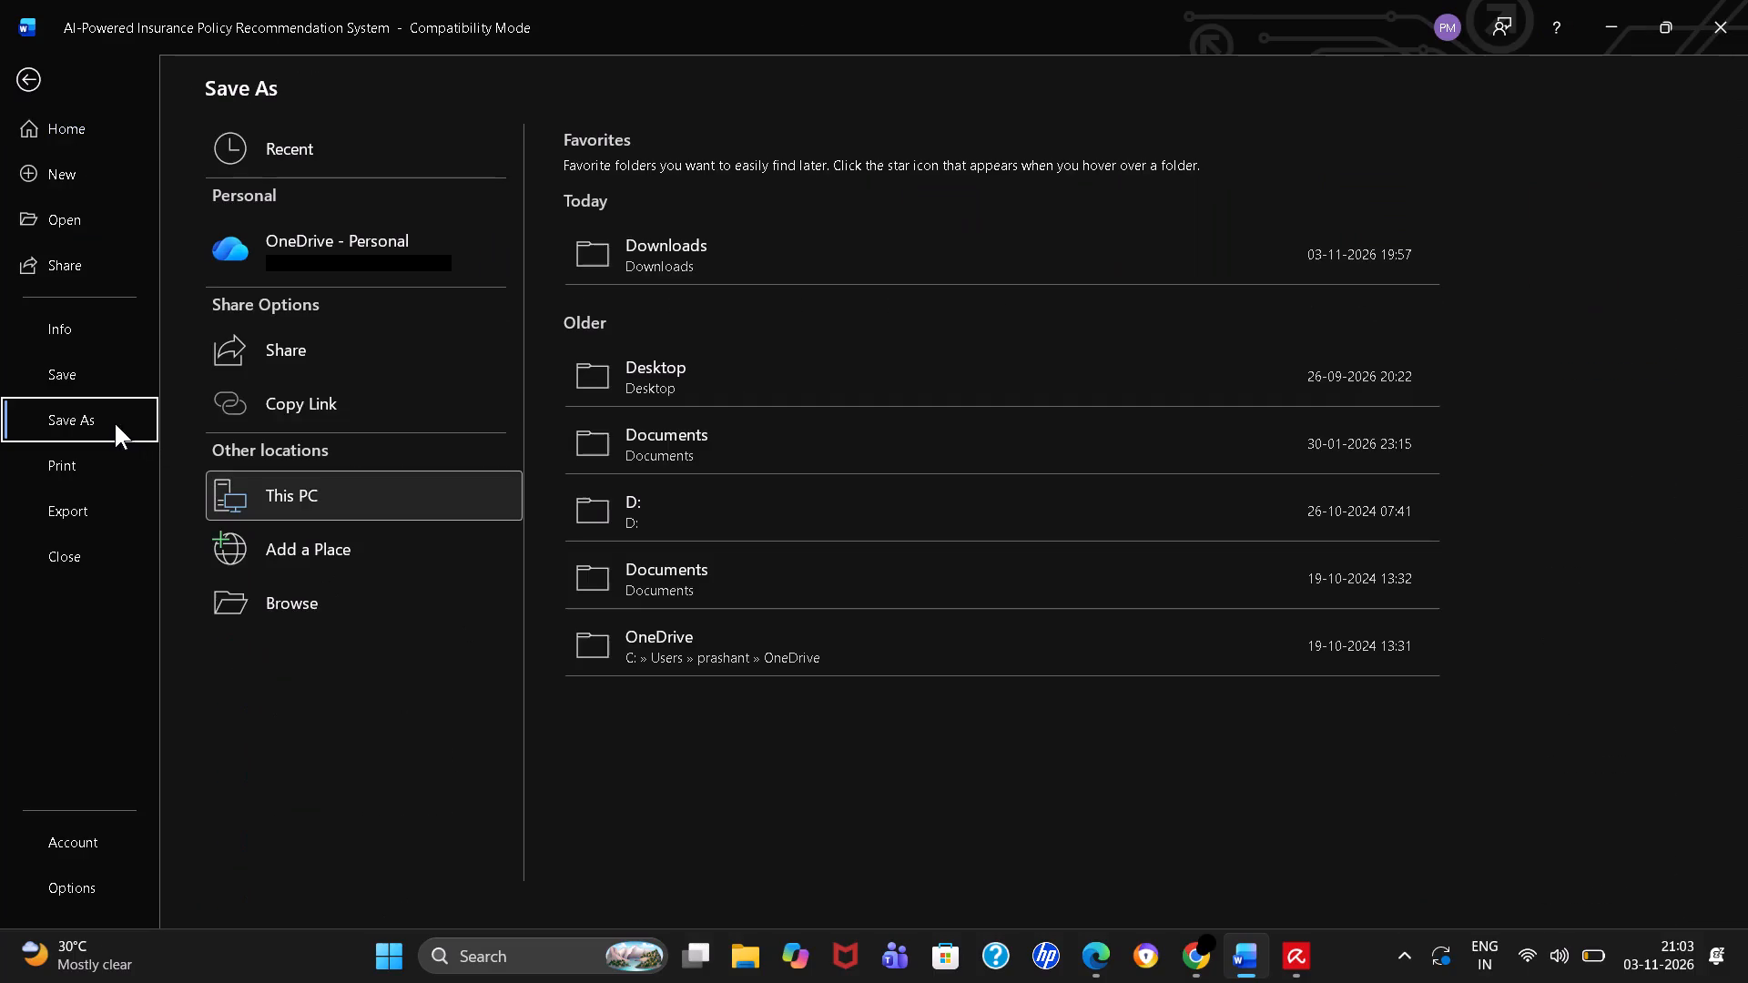
{"action": "left_click", "coordinate": [294, 592]}
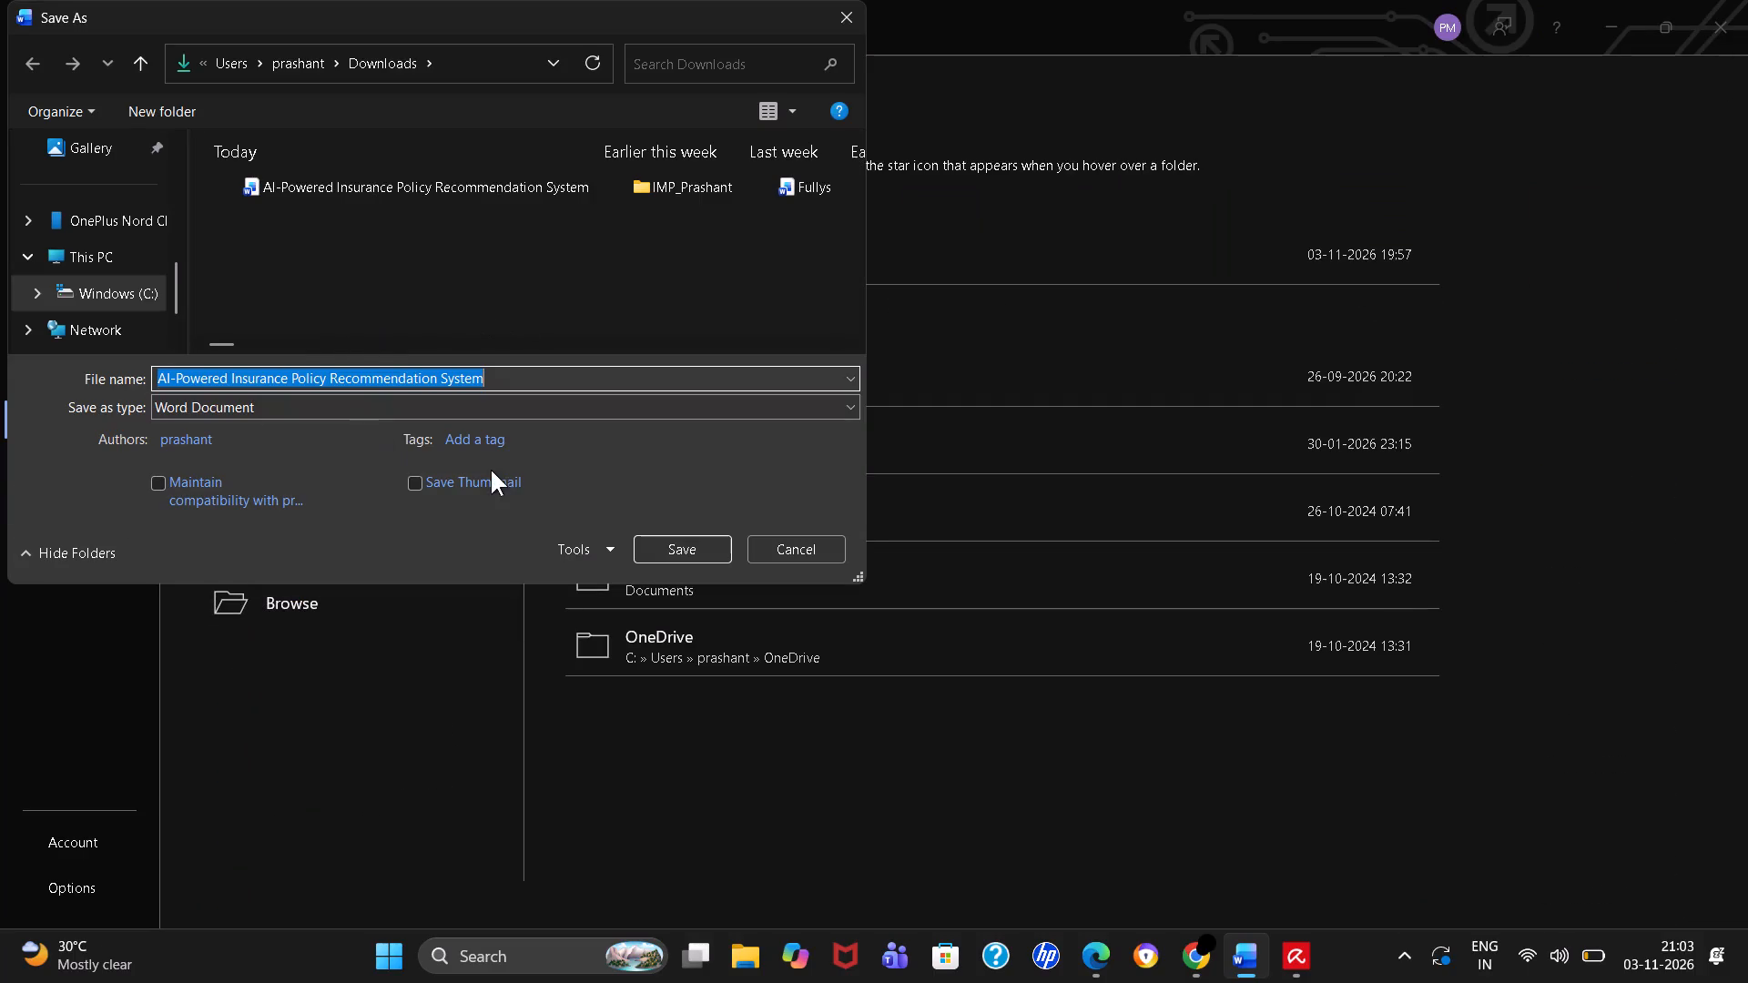
{"action": "left_click", "coordinate": [373, 400]}
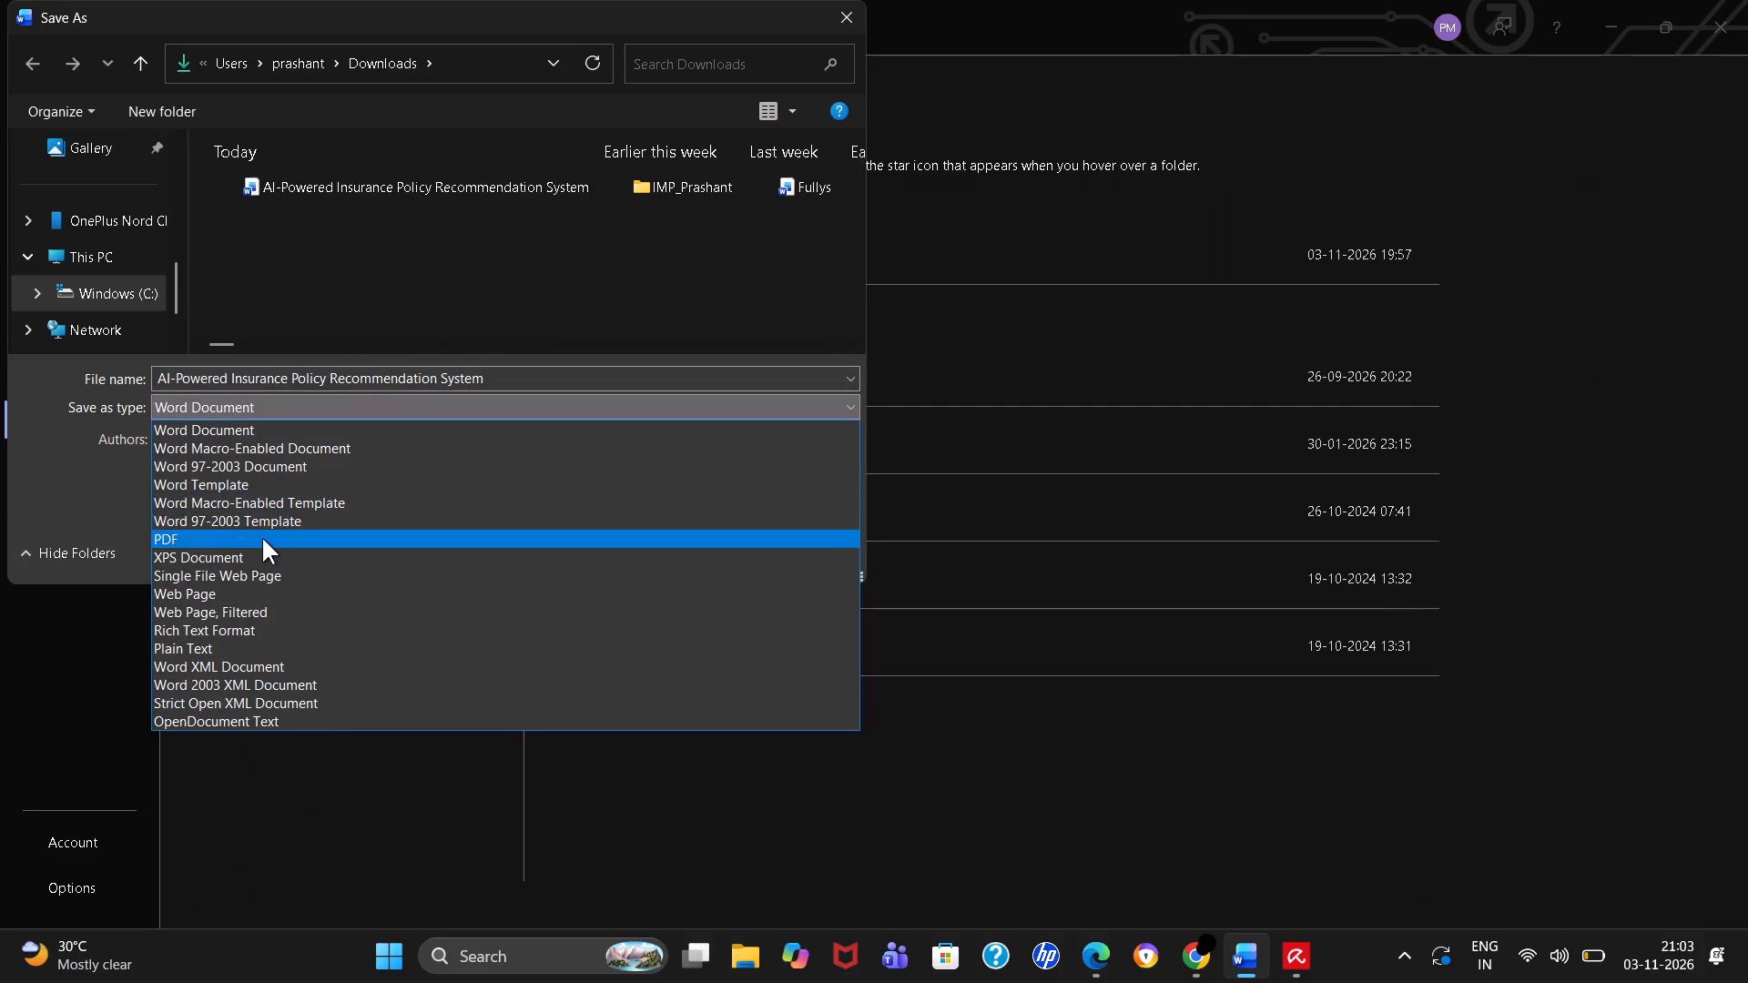
{"action": "left_click", "coordinate": [262, 538]}
{"action": "left_click", "coordinate": [670, 582]}
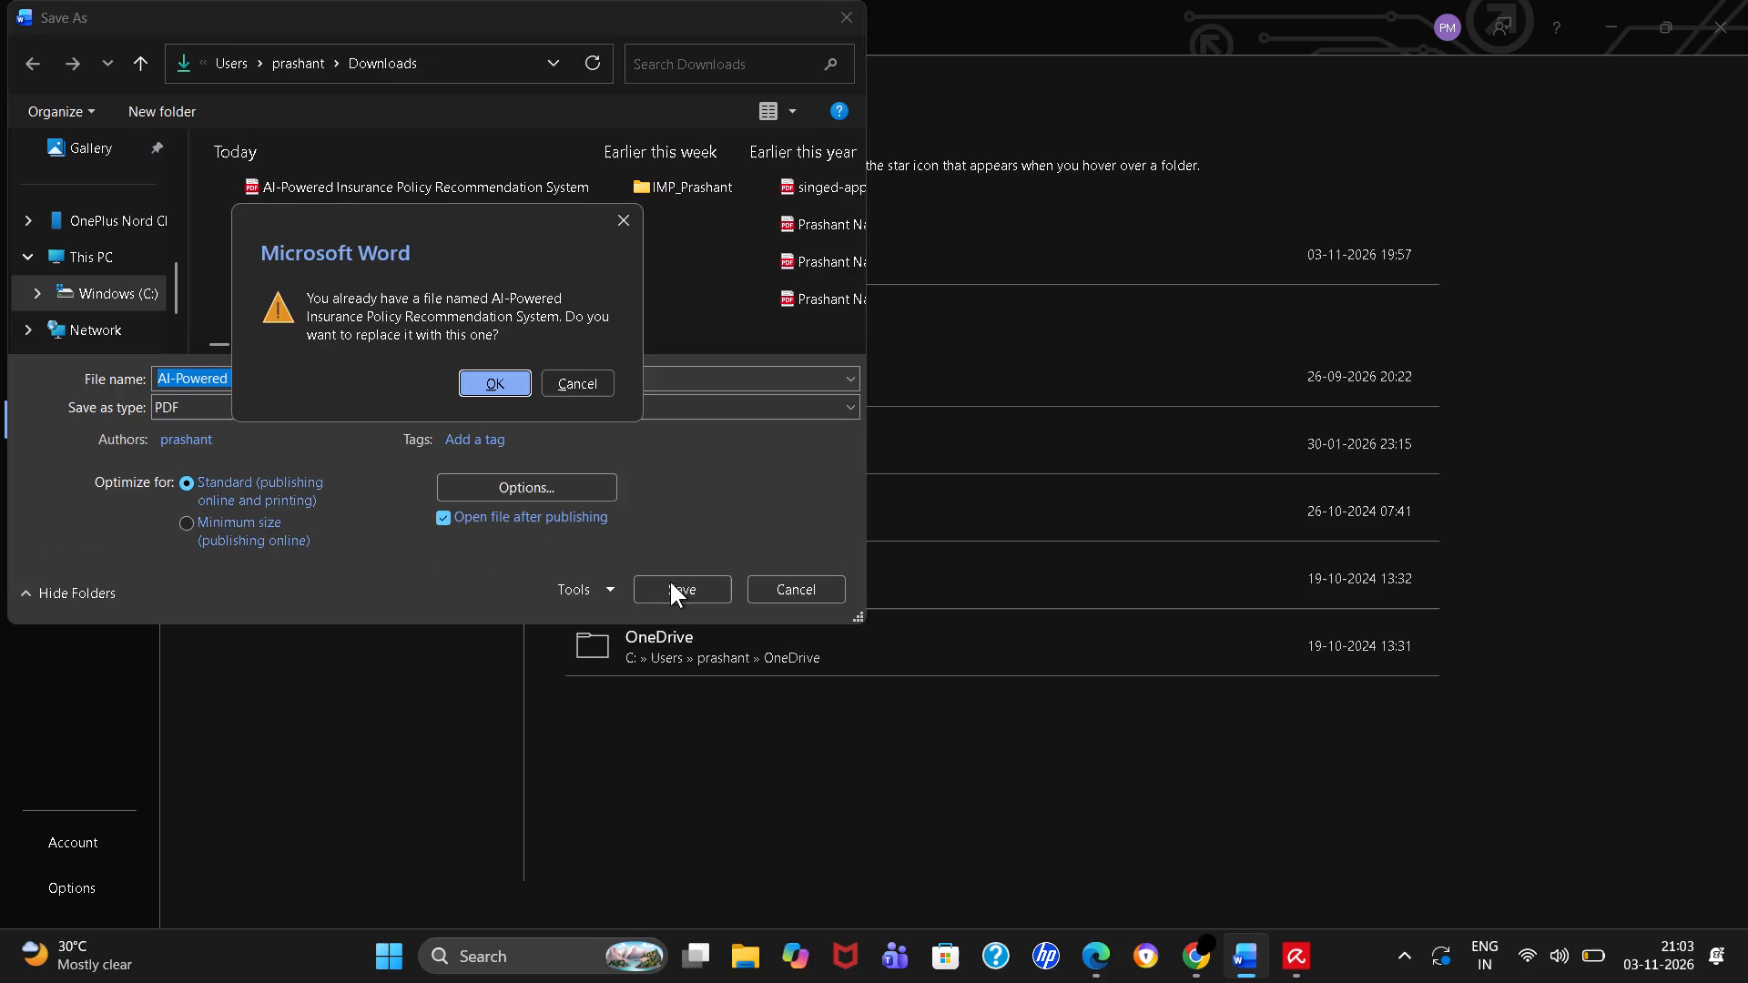
{"action": "left_click", "coordinate": [472, 390]}
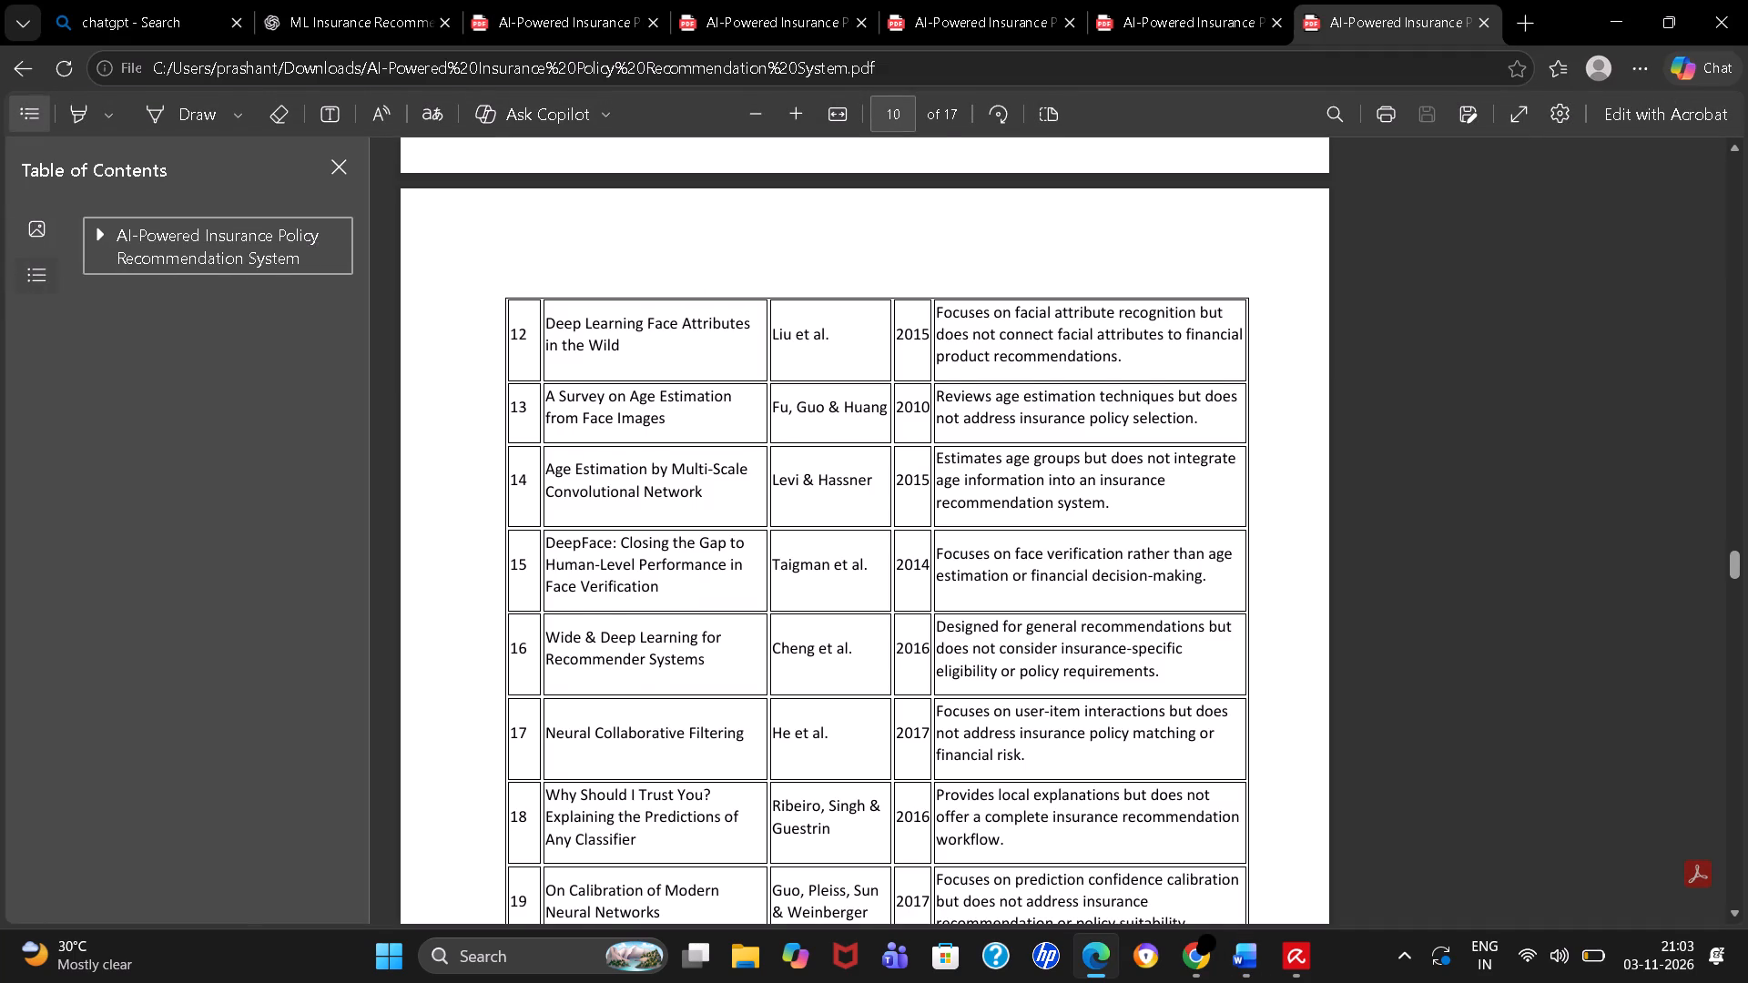
Examine the 2.2 Gap Analysis table's borders and the horizontal-line page after section 2.3 in the new PDF.
{"action": "scroll", "coordinate": [619, 502], "scroll_direction": "up", "scroll_amount": 7}
{"action": "scroll", "coordinate": [619, 502], "scroll_direction": "down", "scroll_amount": 1}
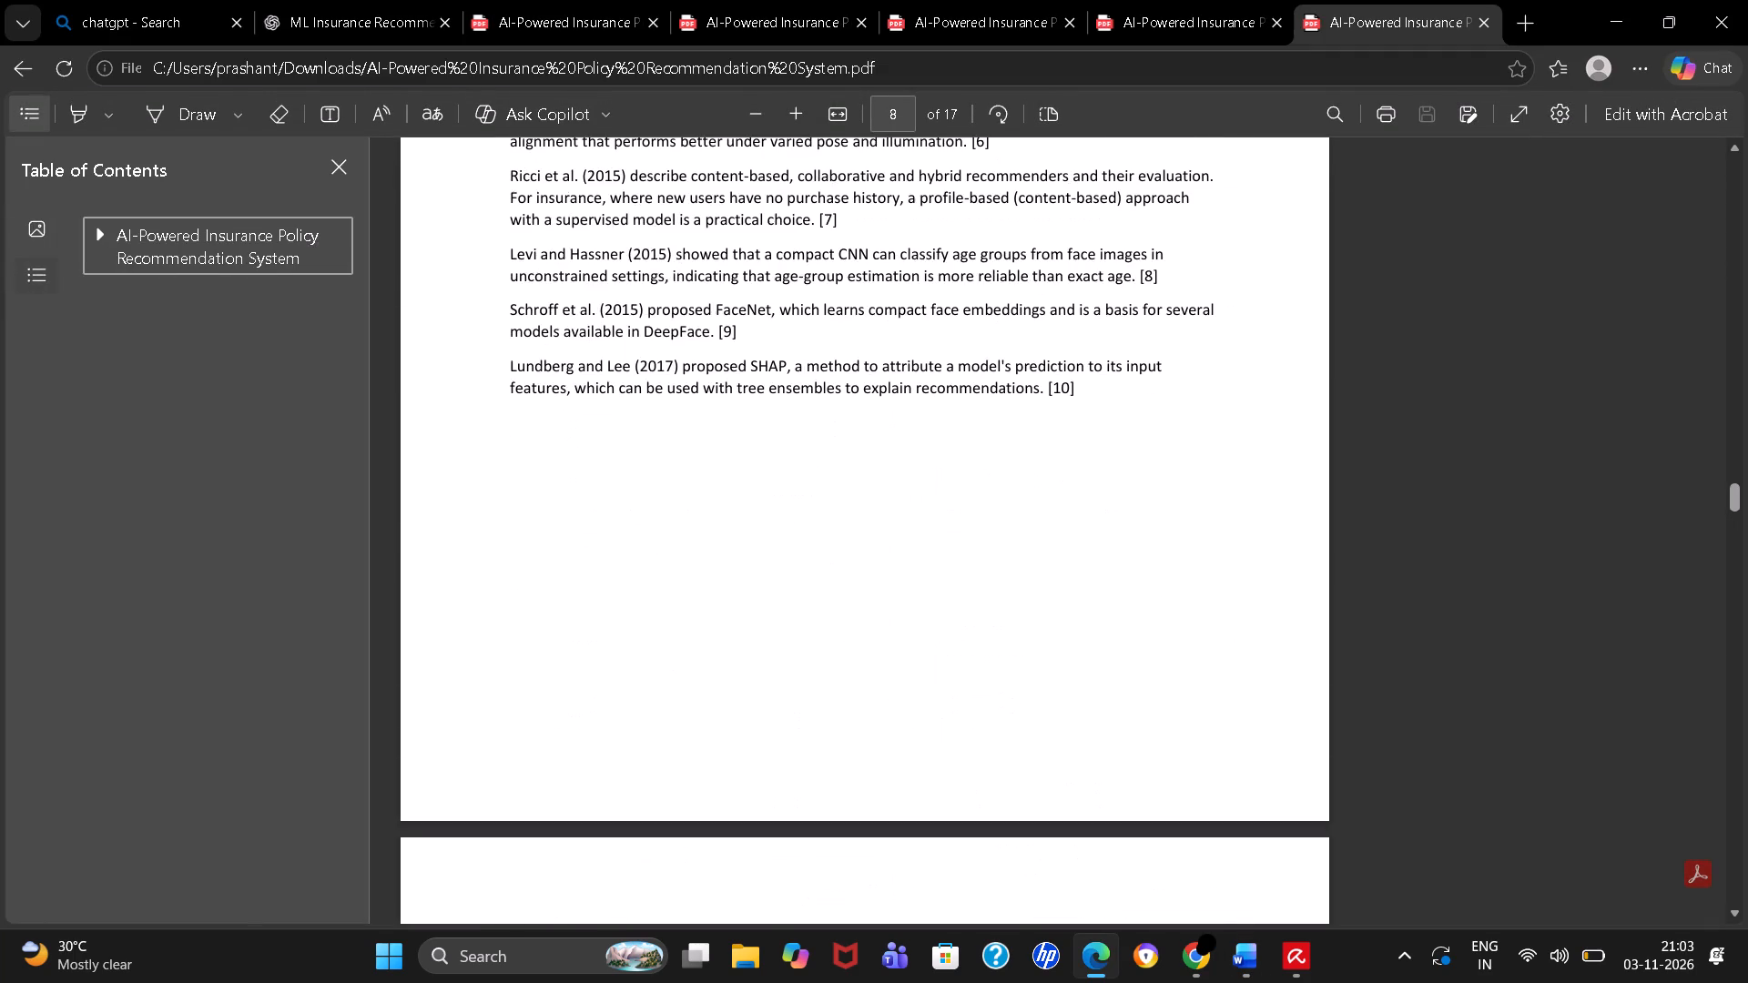
{"action": "scroll", "coordinate": [619, 502], "scroll_direction": "down", "scroll_amount": 3}
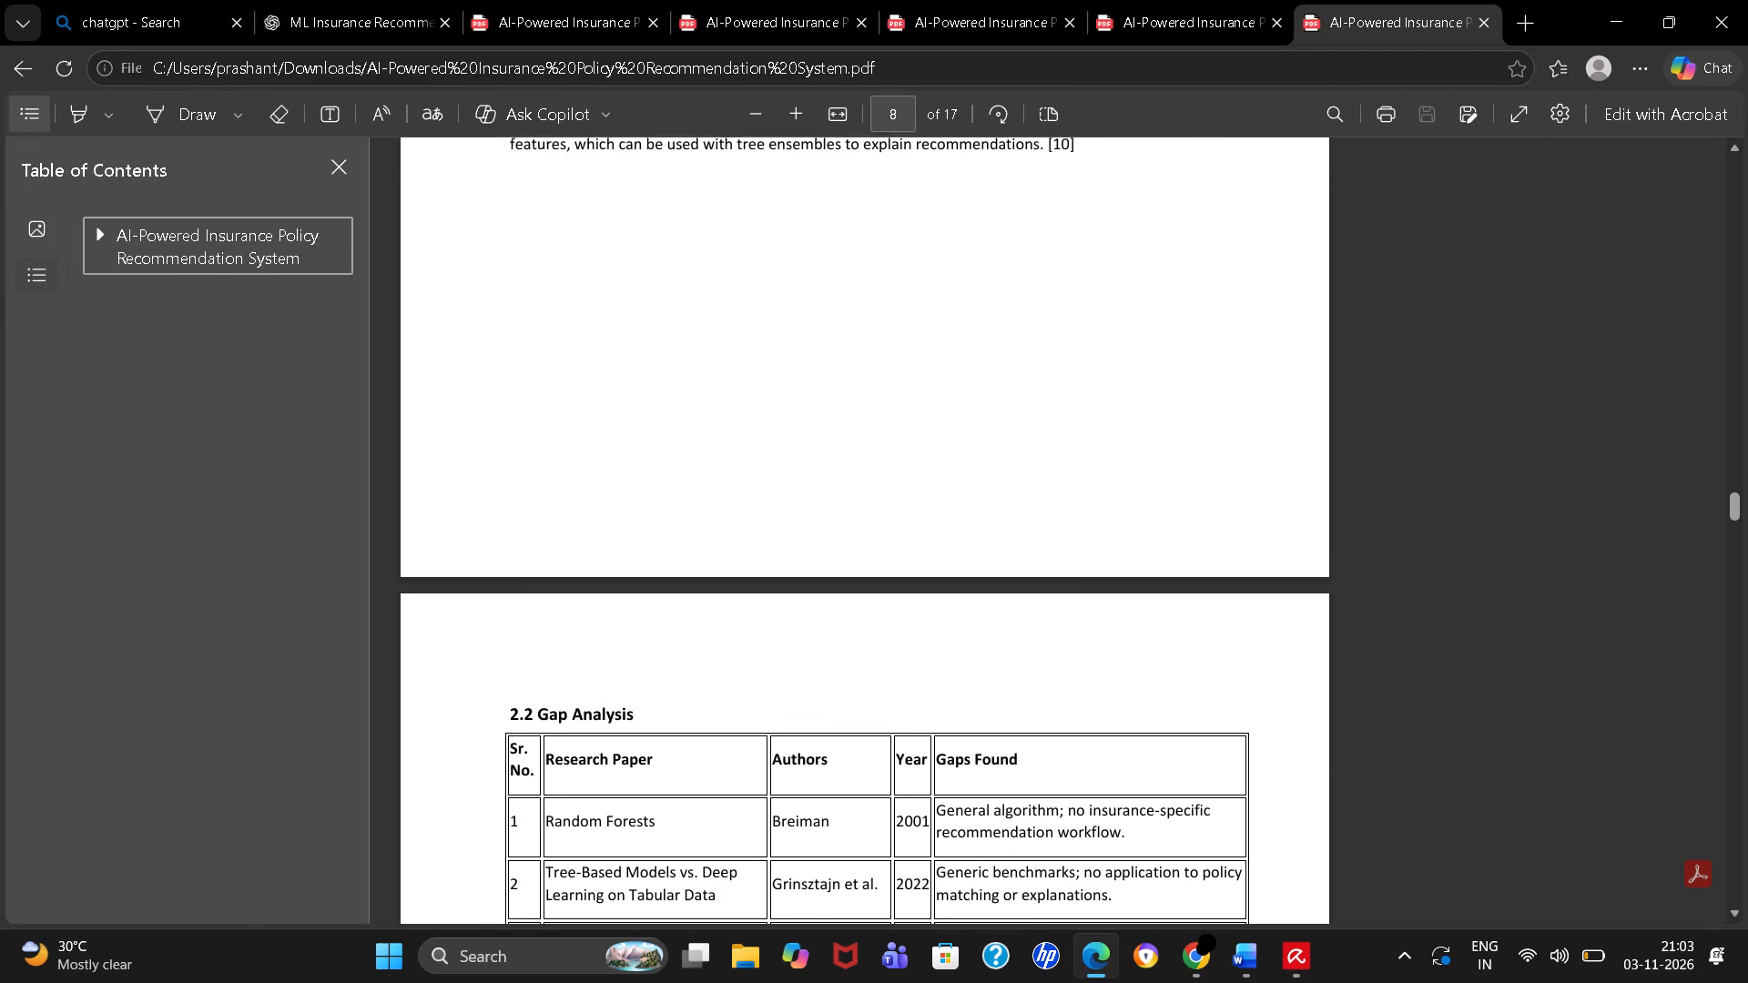
{"action": "scroll", "coordinate": [619, 502], "scroll_direction": "down", "scroll_amount": 4}
{"action": "scroll", "coordinate": [619, 502], "scroll_direction": "up", "scroll_amount": 4}
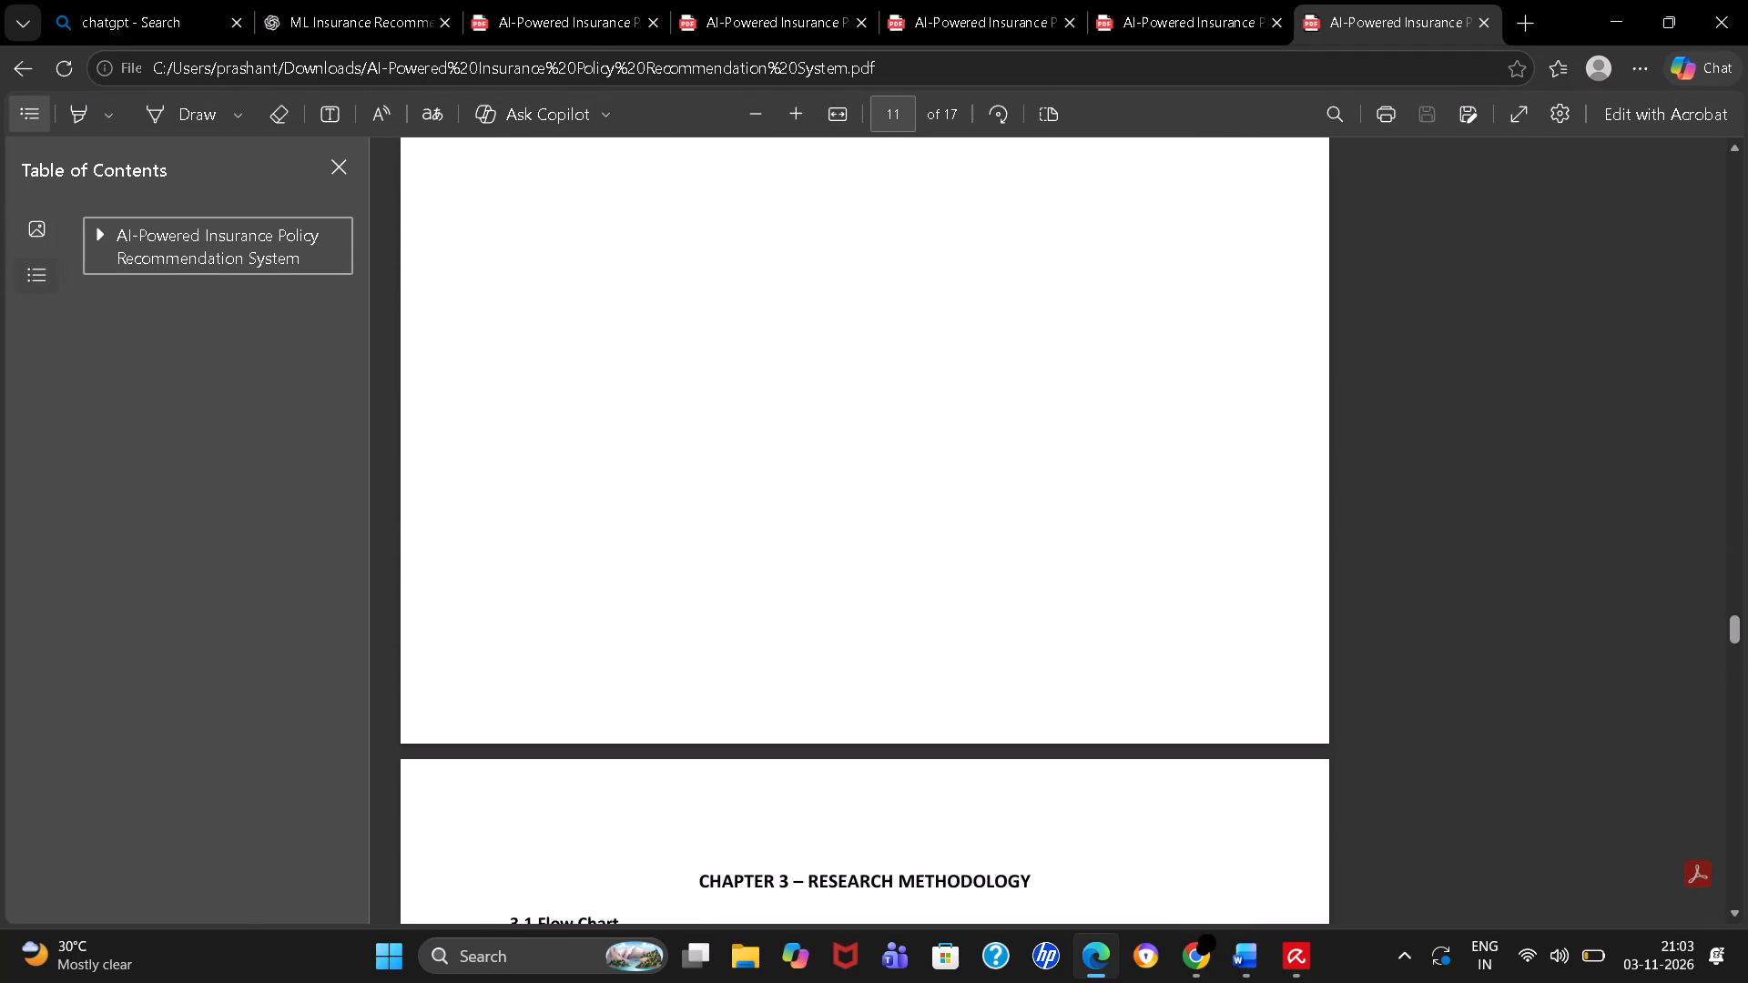
{"action": "scroll", "coordinate": [619, 502], "scroll_direction": "up", "scroll_amount": 7}
{"action": "scroll", "coordinate": [619, 502], "scroll_direction": "down", "scroll_amount": 1}
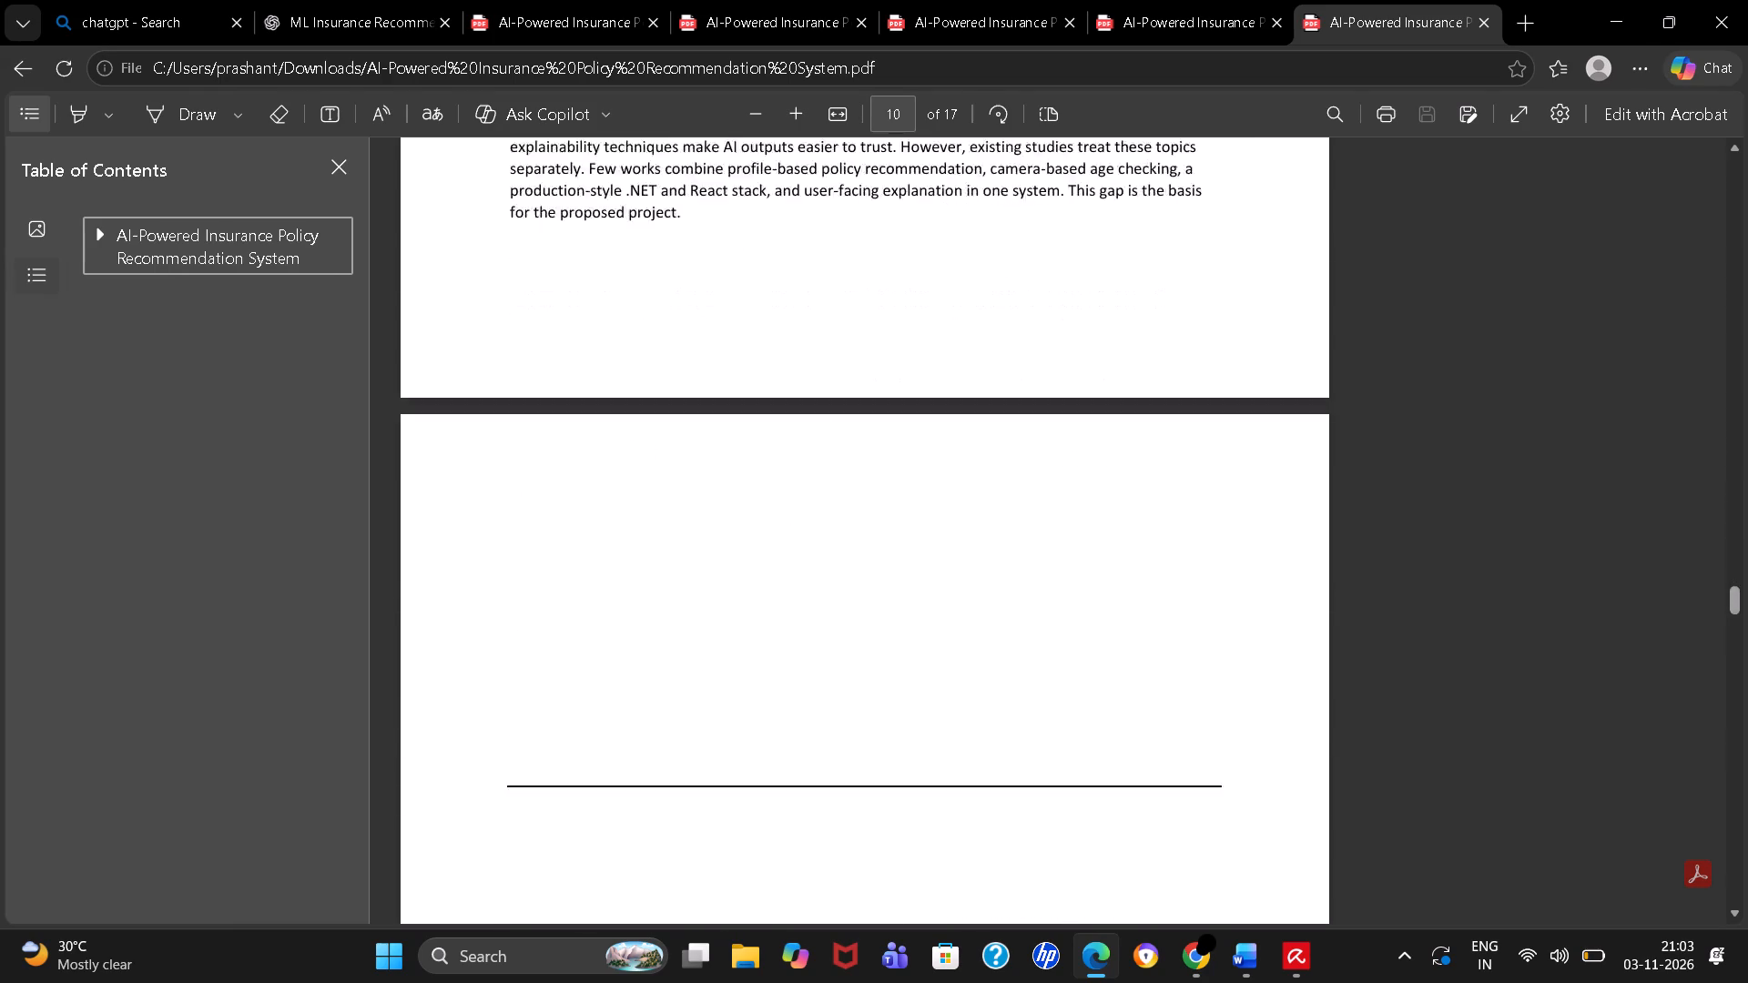
Look through the rest of the new PDF, from Chapter 3 to the references and back up to the title page.
{"action": "scroll", "coordinate": [619, 502], "scroll_direction": "down", "scroll_amount": 7}
{"action": "scroll", "coordinate": [619, 502], "scroll_direction": "up", "scroll_amount": 1}
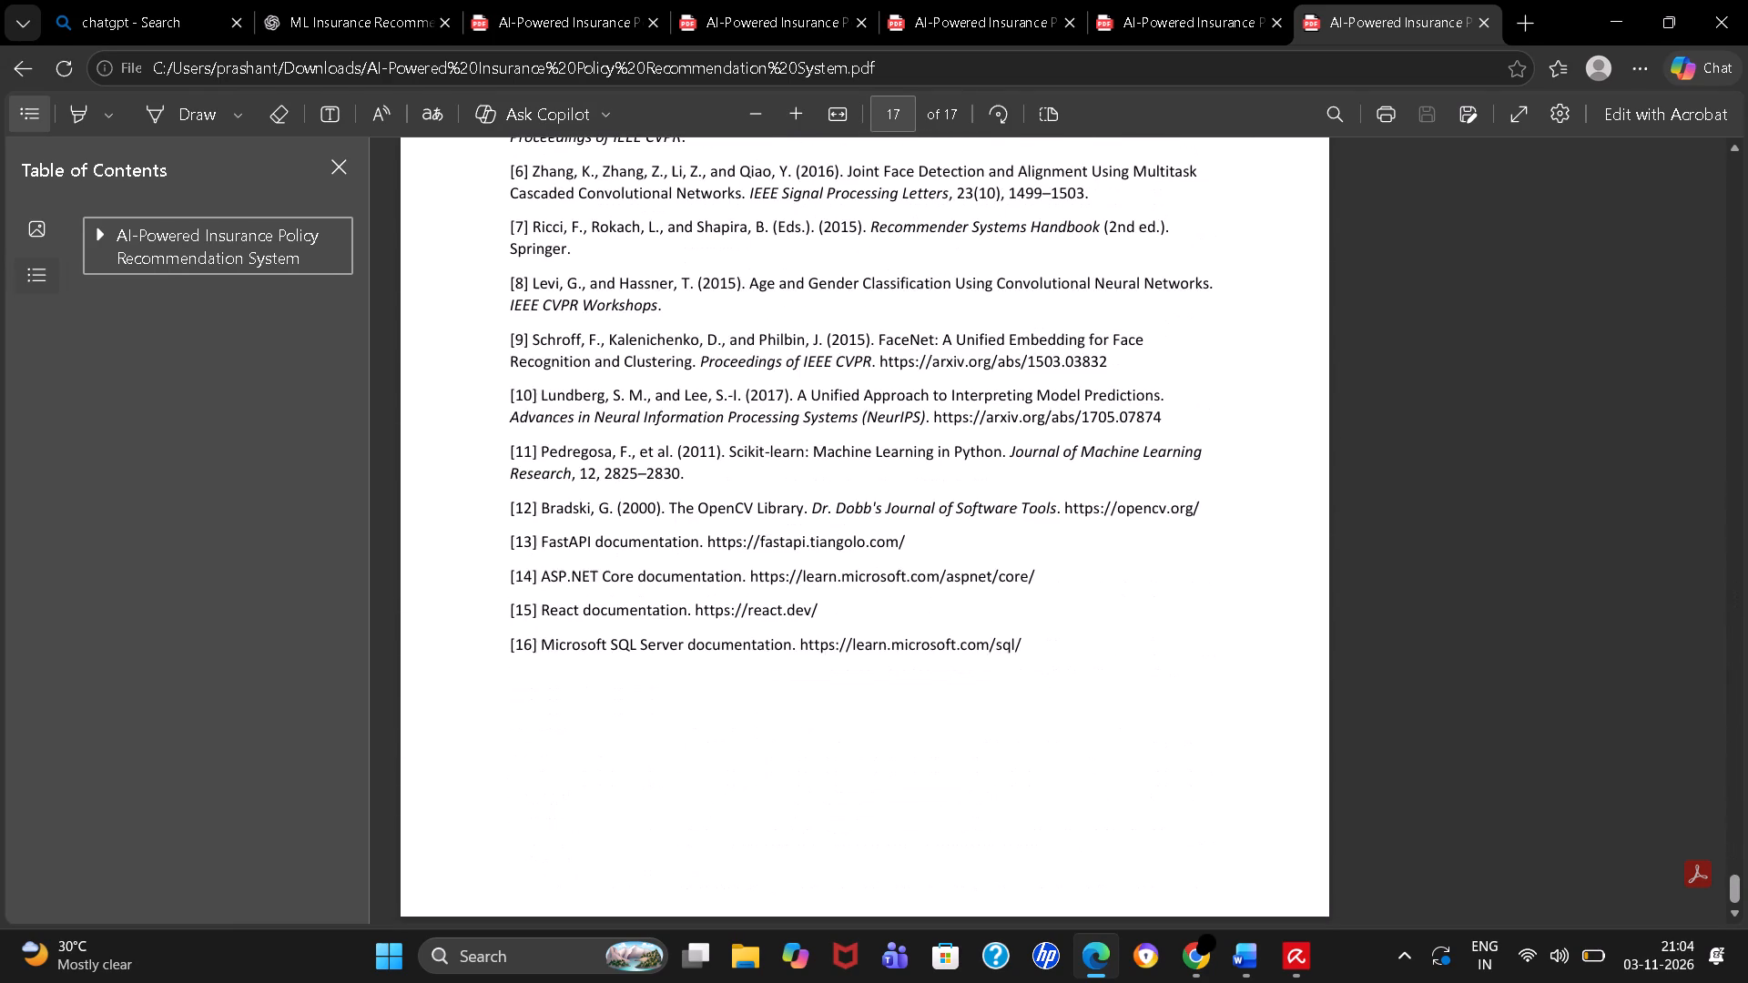
{"action": "scroll", "coordinate": [619, 502], "scroll_direction": "up", "scroll_amount": 6}
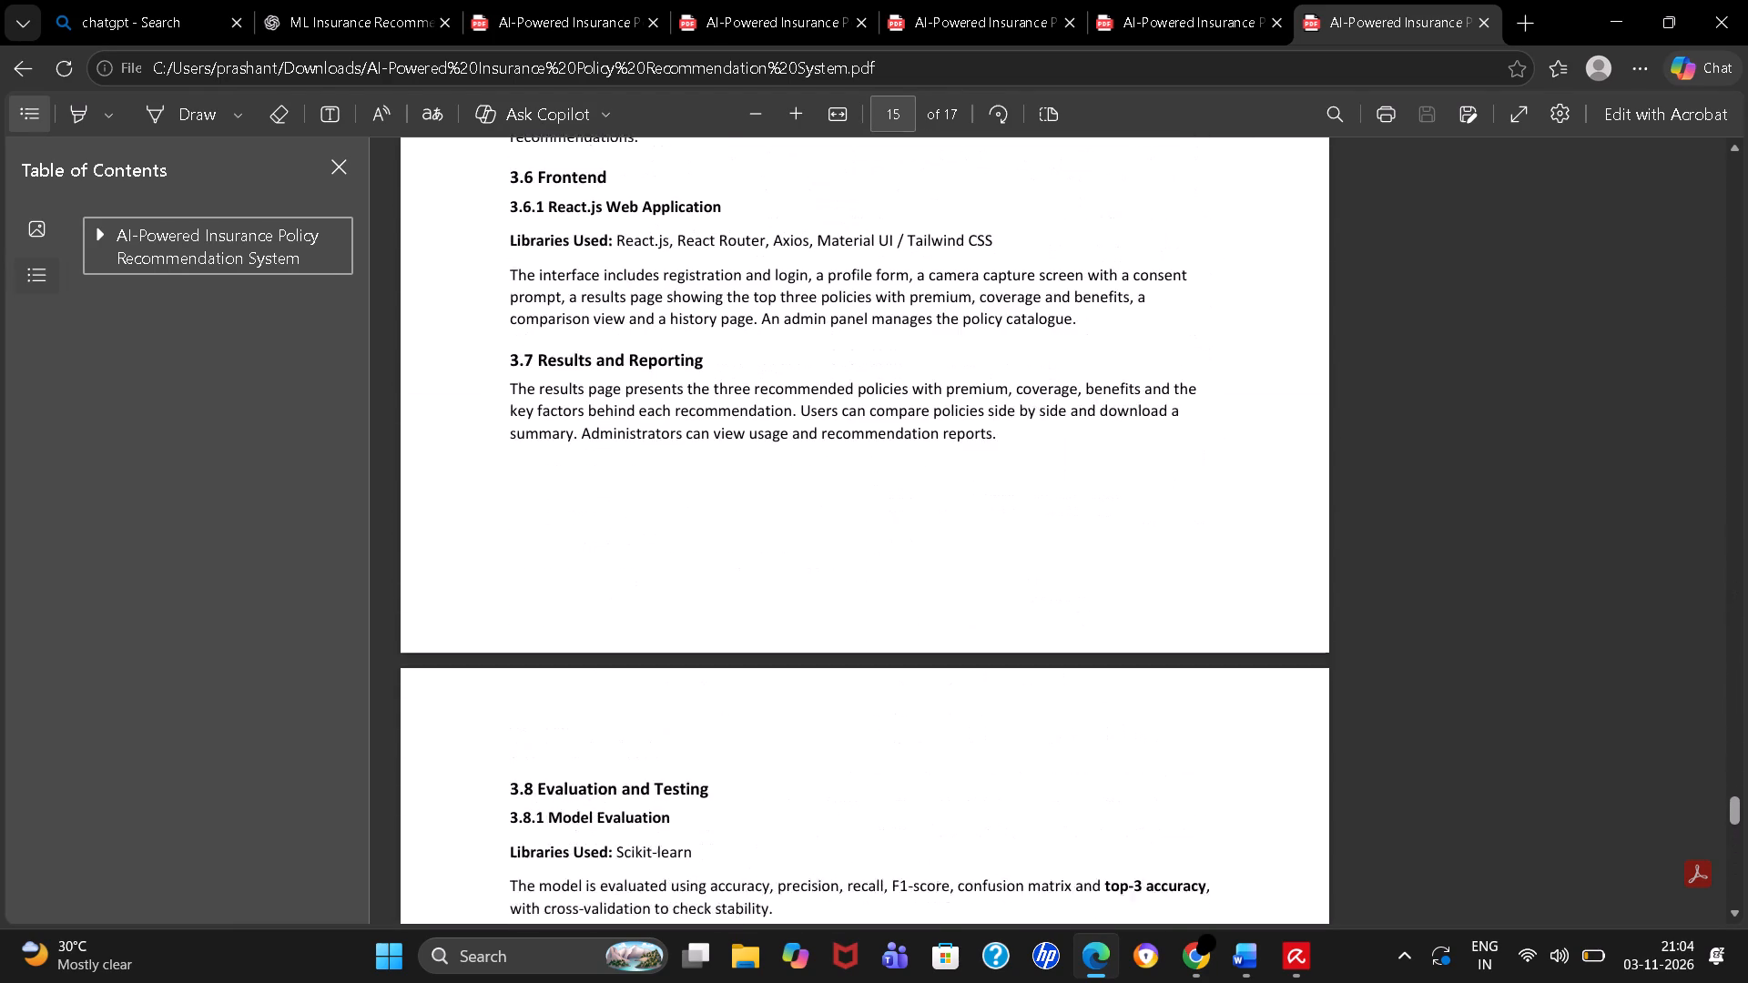
{"action": "scroll", "coordinate": [619, 502], "scroll_direction": "up", "scroll_amount": 5}
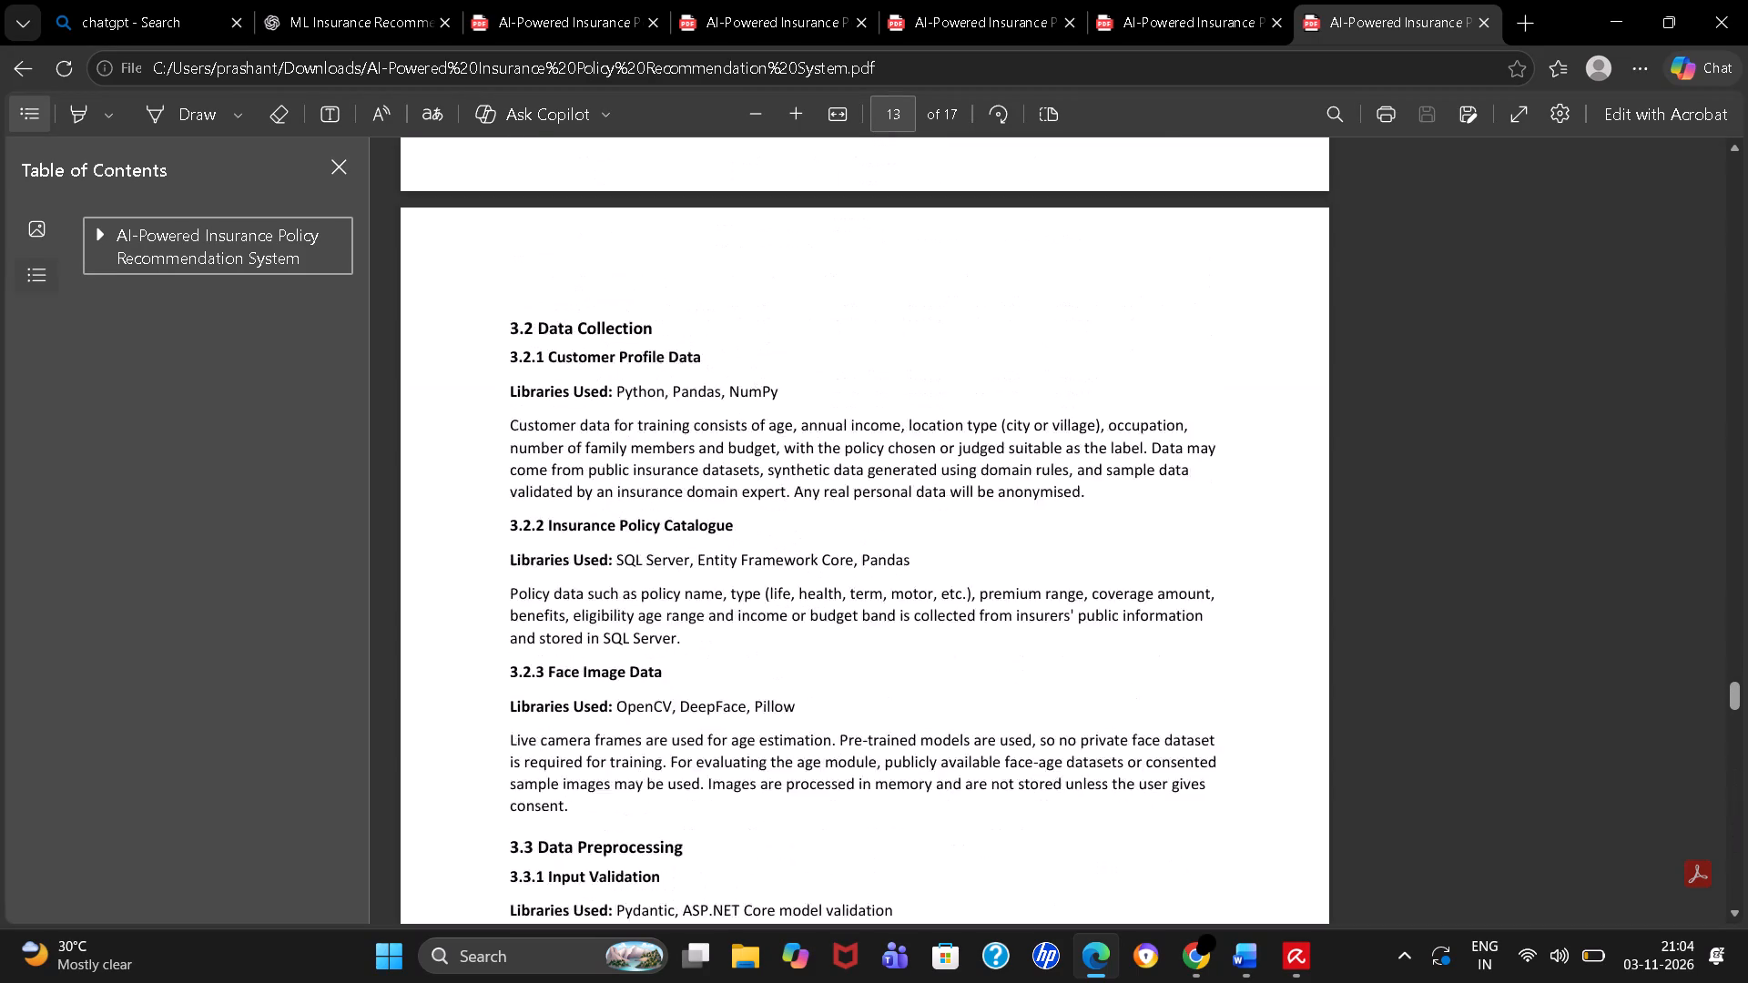
{"action": "scroll", "coordinate": [619, 502], "scroll_direction": "up", "scroll_amount": 13}
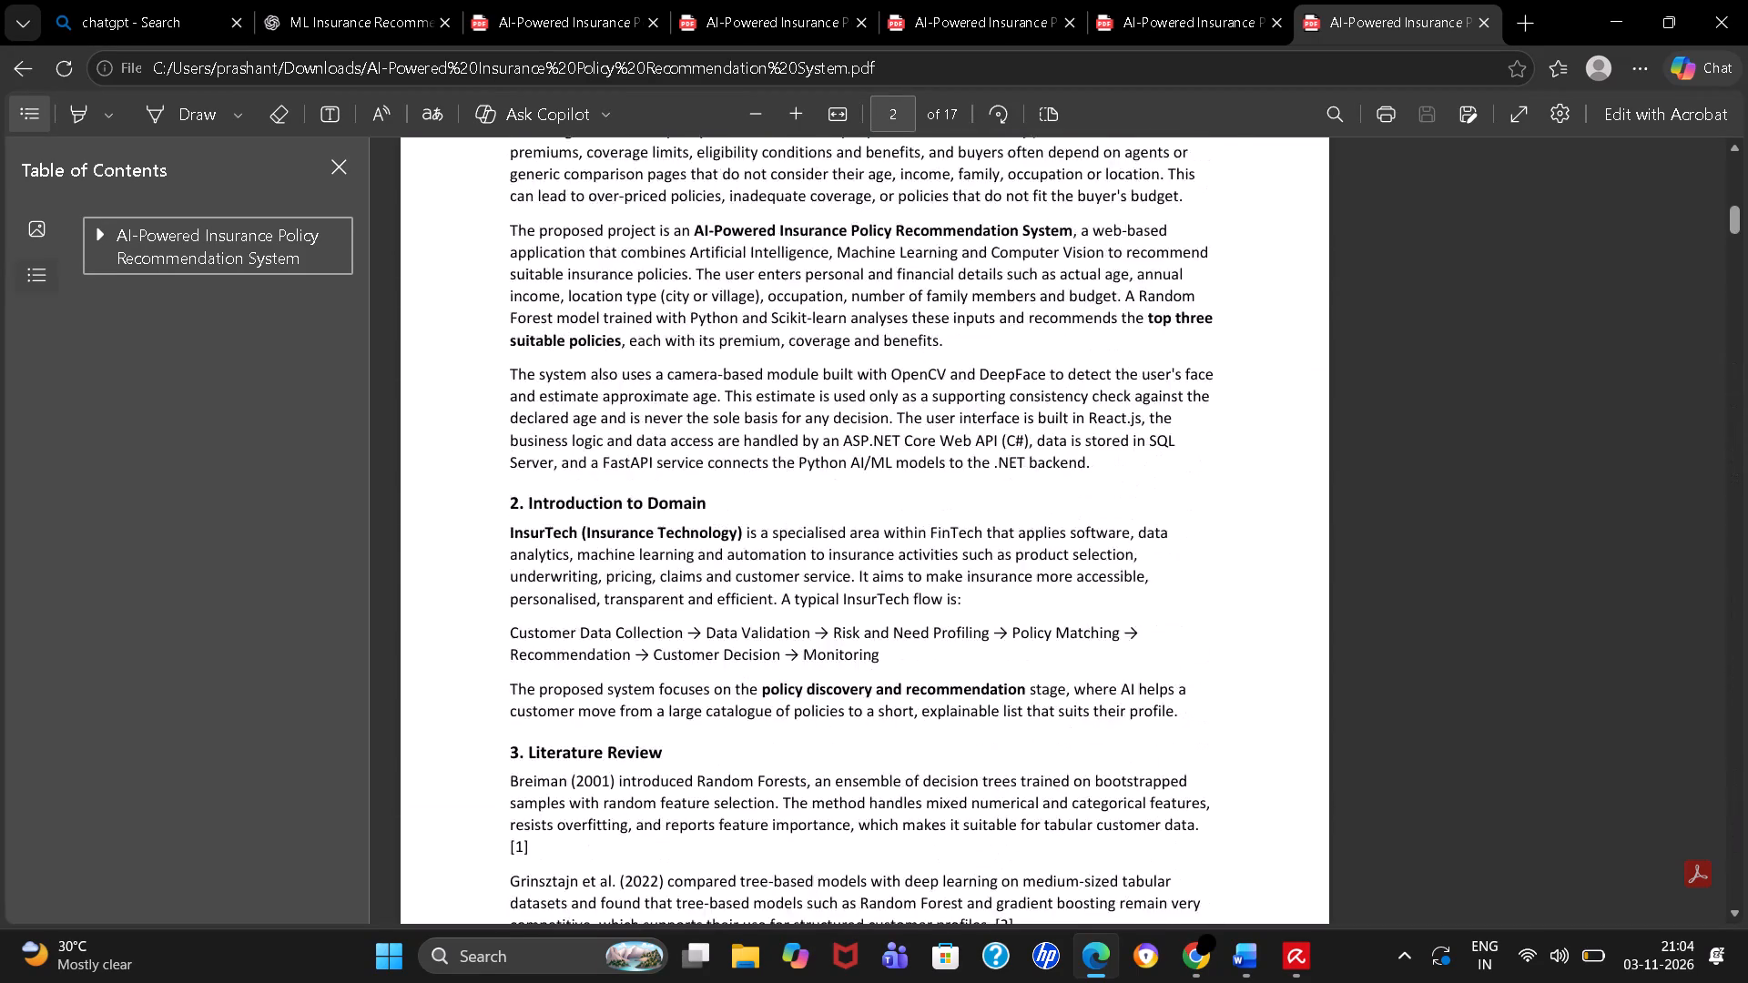
{"action": "scroll", "coordinate": [619, 502], "scroll_direction": "up", "scroll_amount": 3}
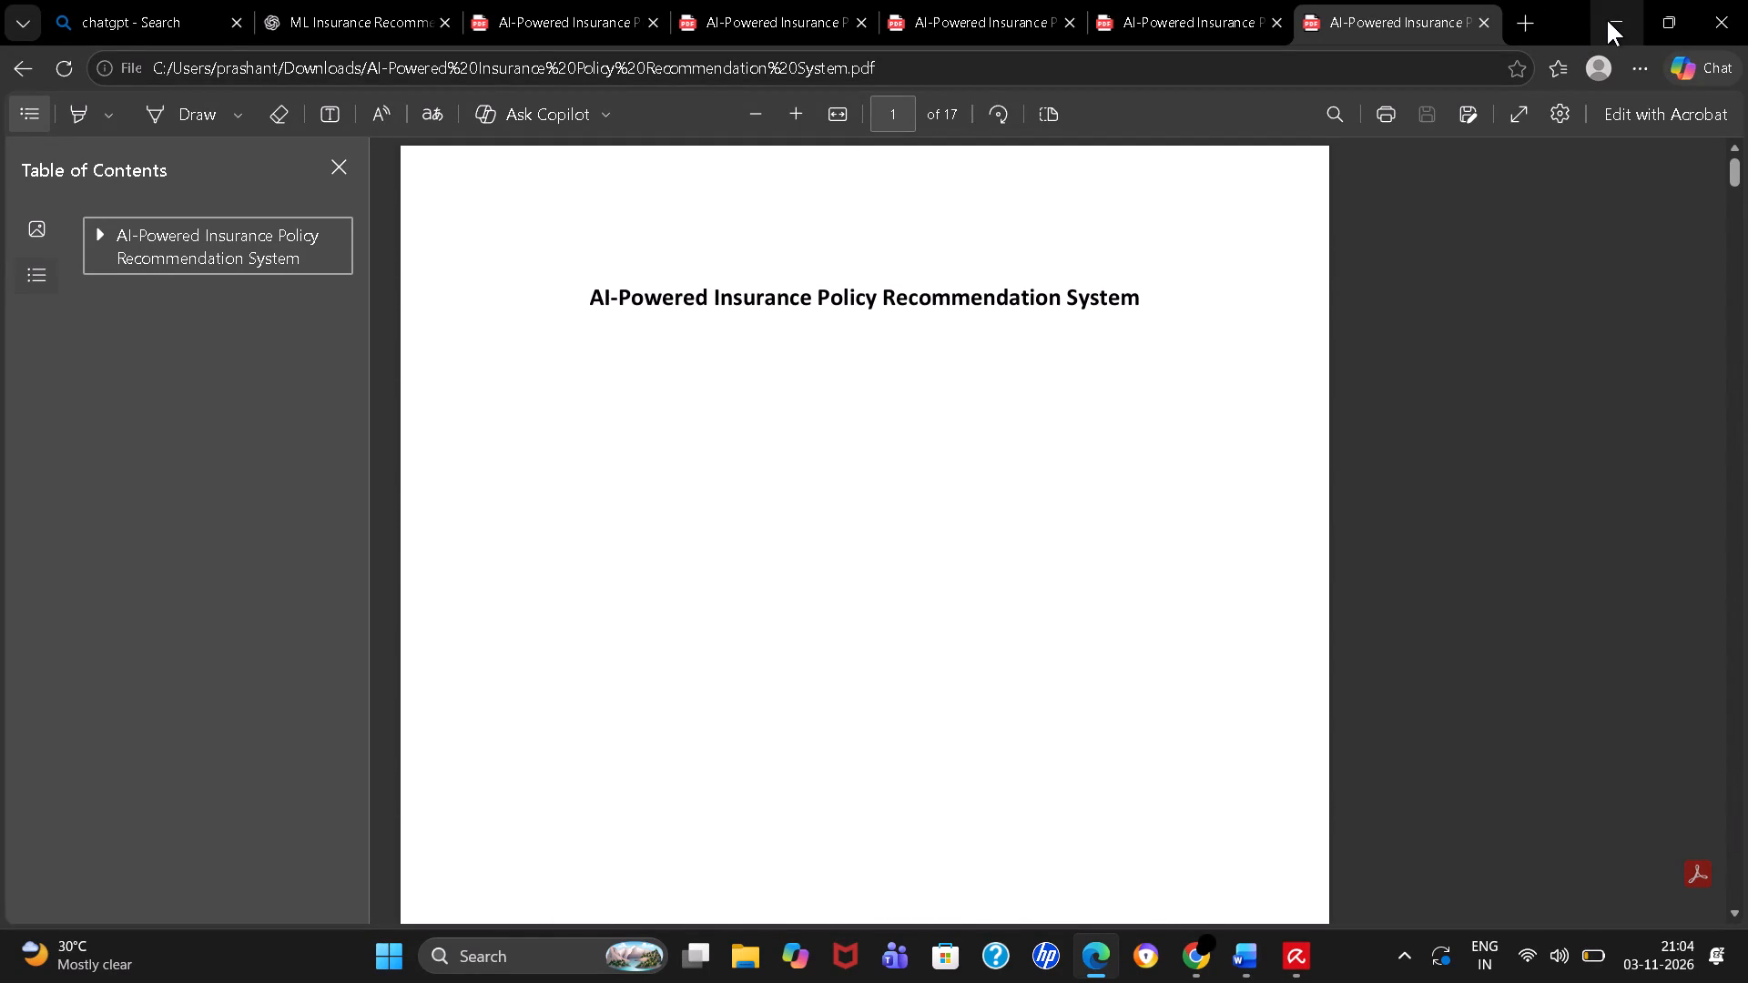
Switch from the PDF in Edge back to the AI-Powered Insurance Policy Recommendation System report in Word.
{"action": "left_click", "coordinate": [1619, 8]}
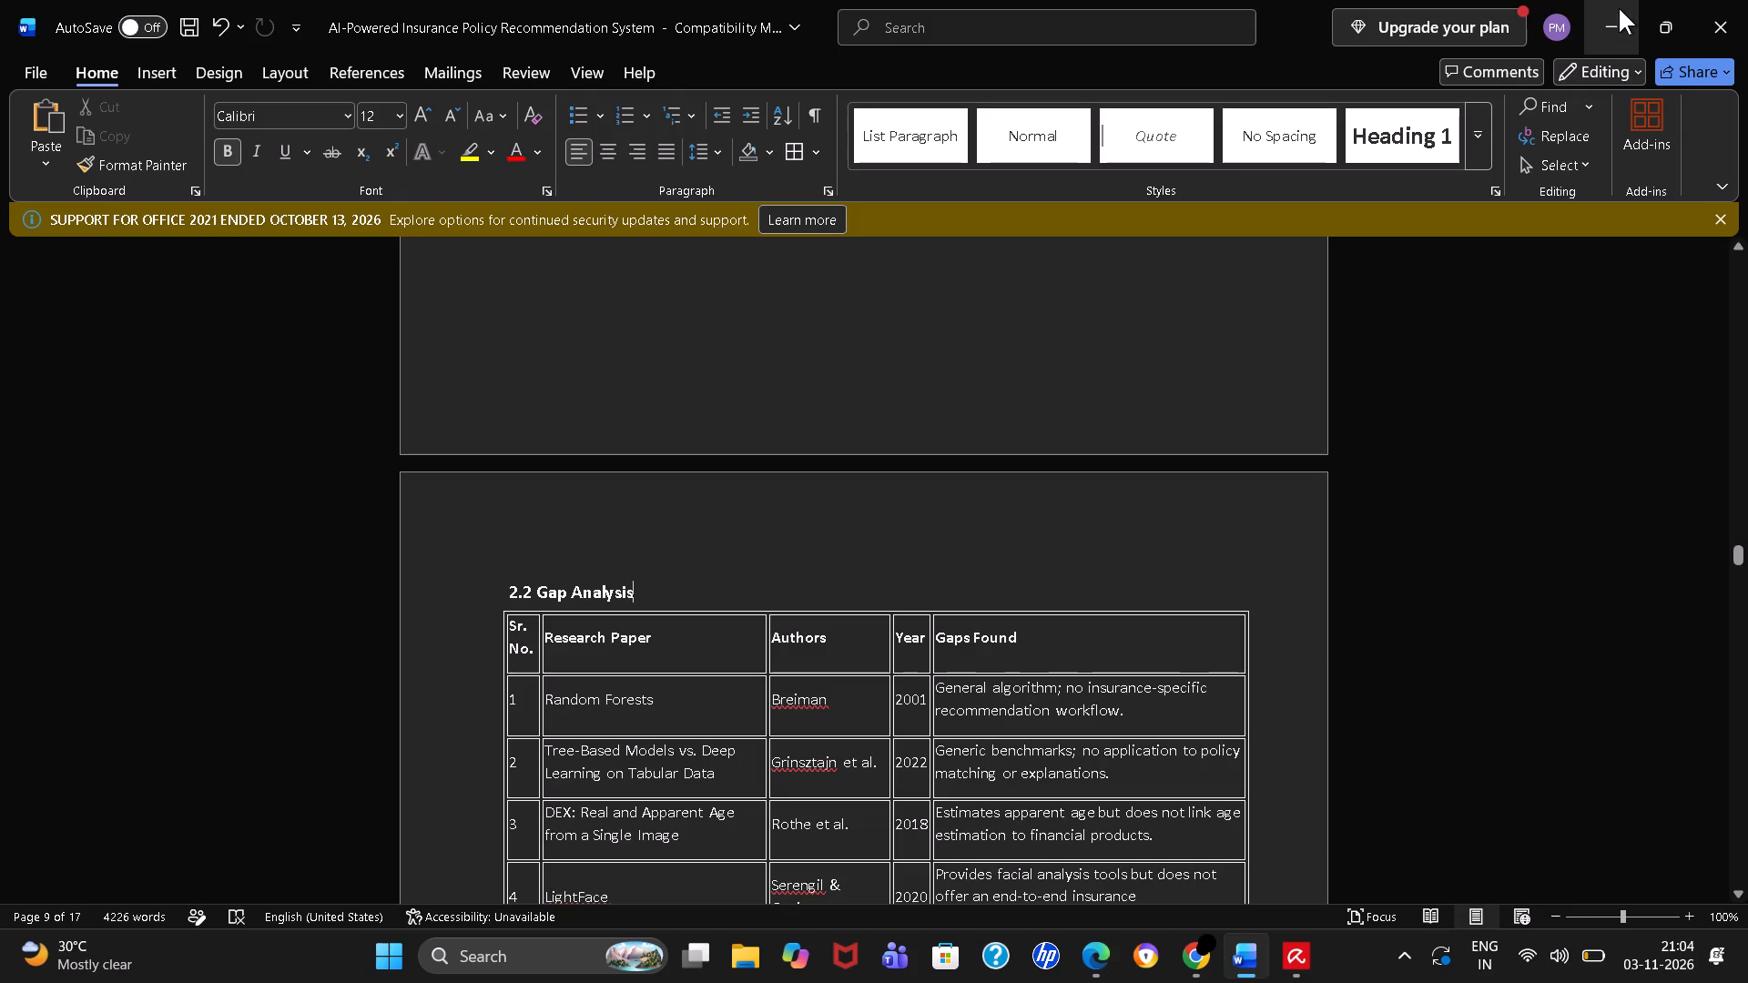
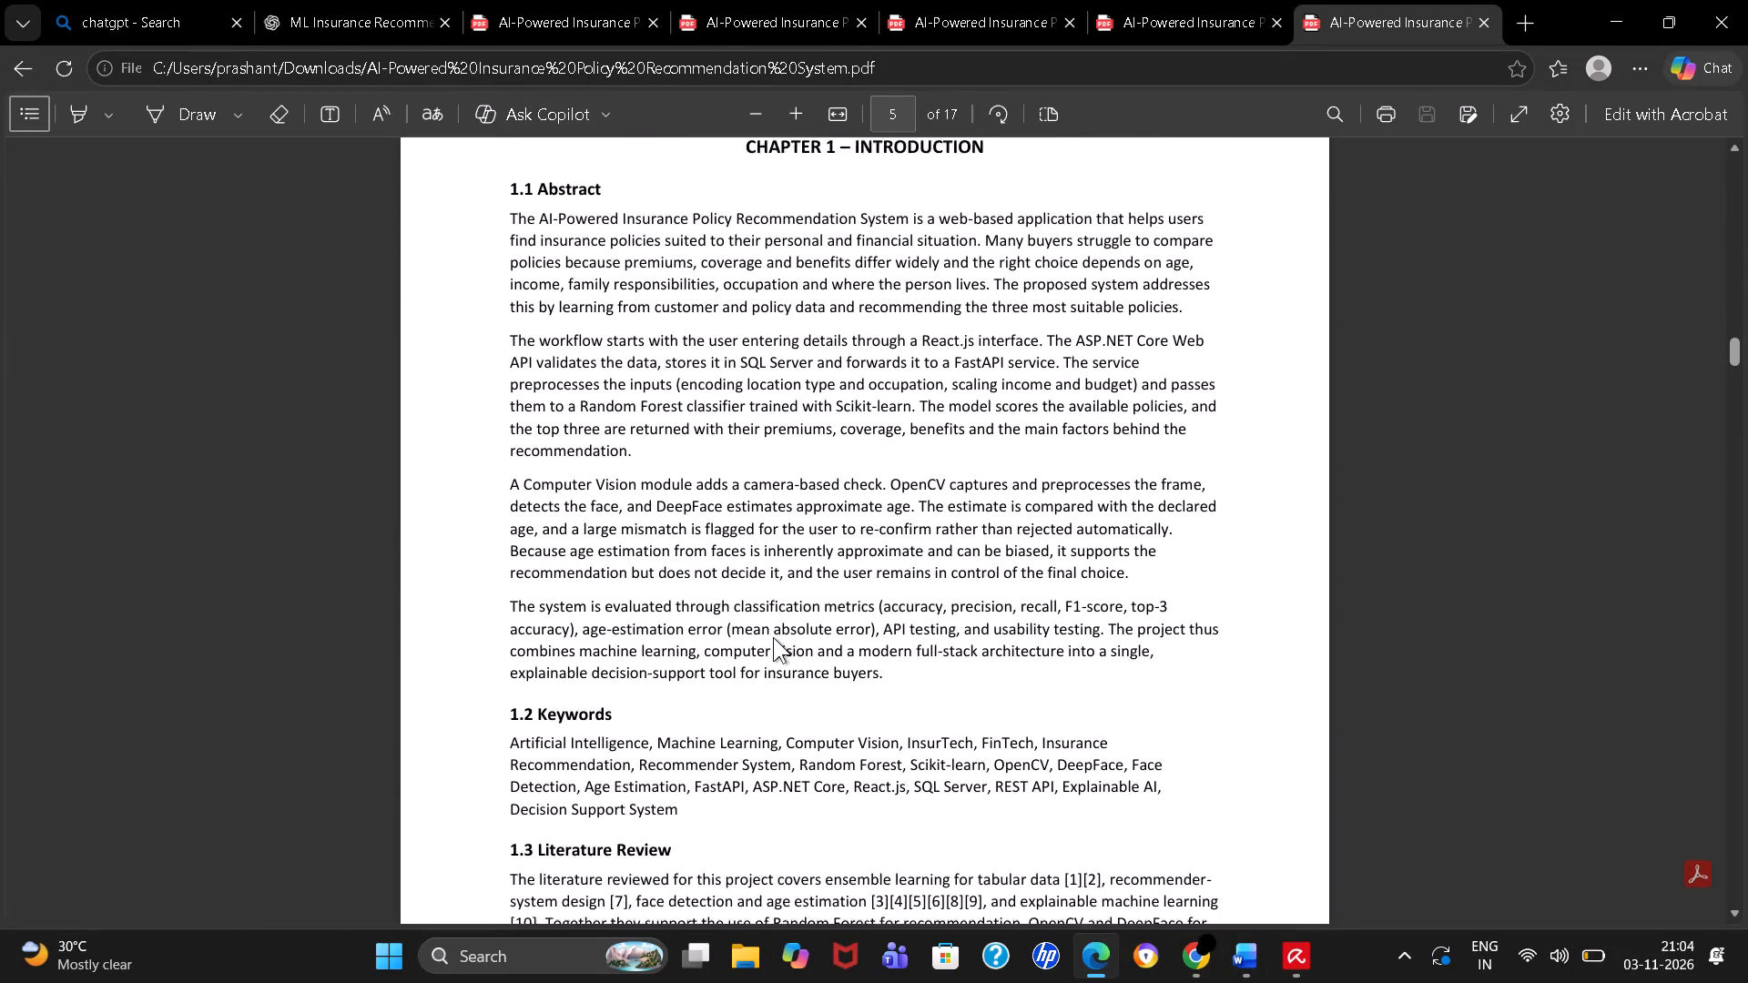
Review the PDF from Chapter 1 to the horizontal-line page after section 2.3, returning to the start of the 2.2 Gap Analysis table.
{"action": "scroll", "coordinate": [773, 637], "scroll_direction": "down", "scroll_amount": 7}
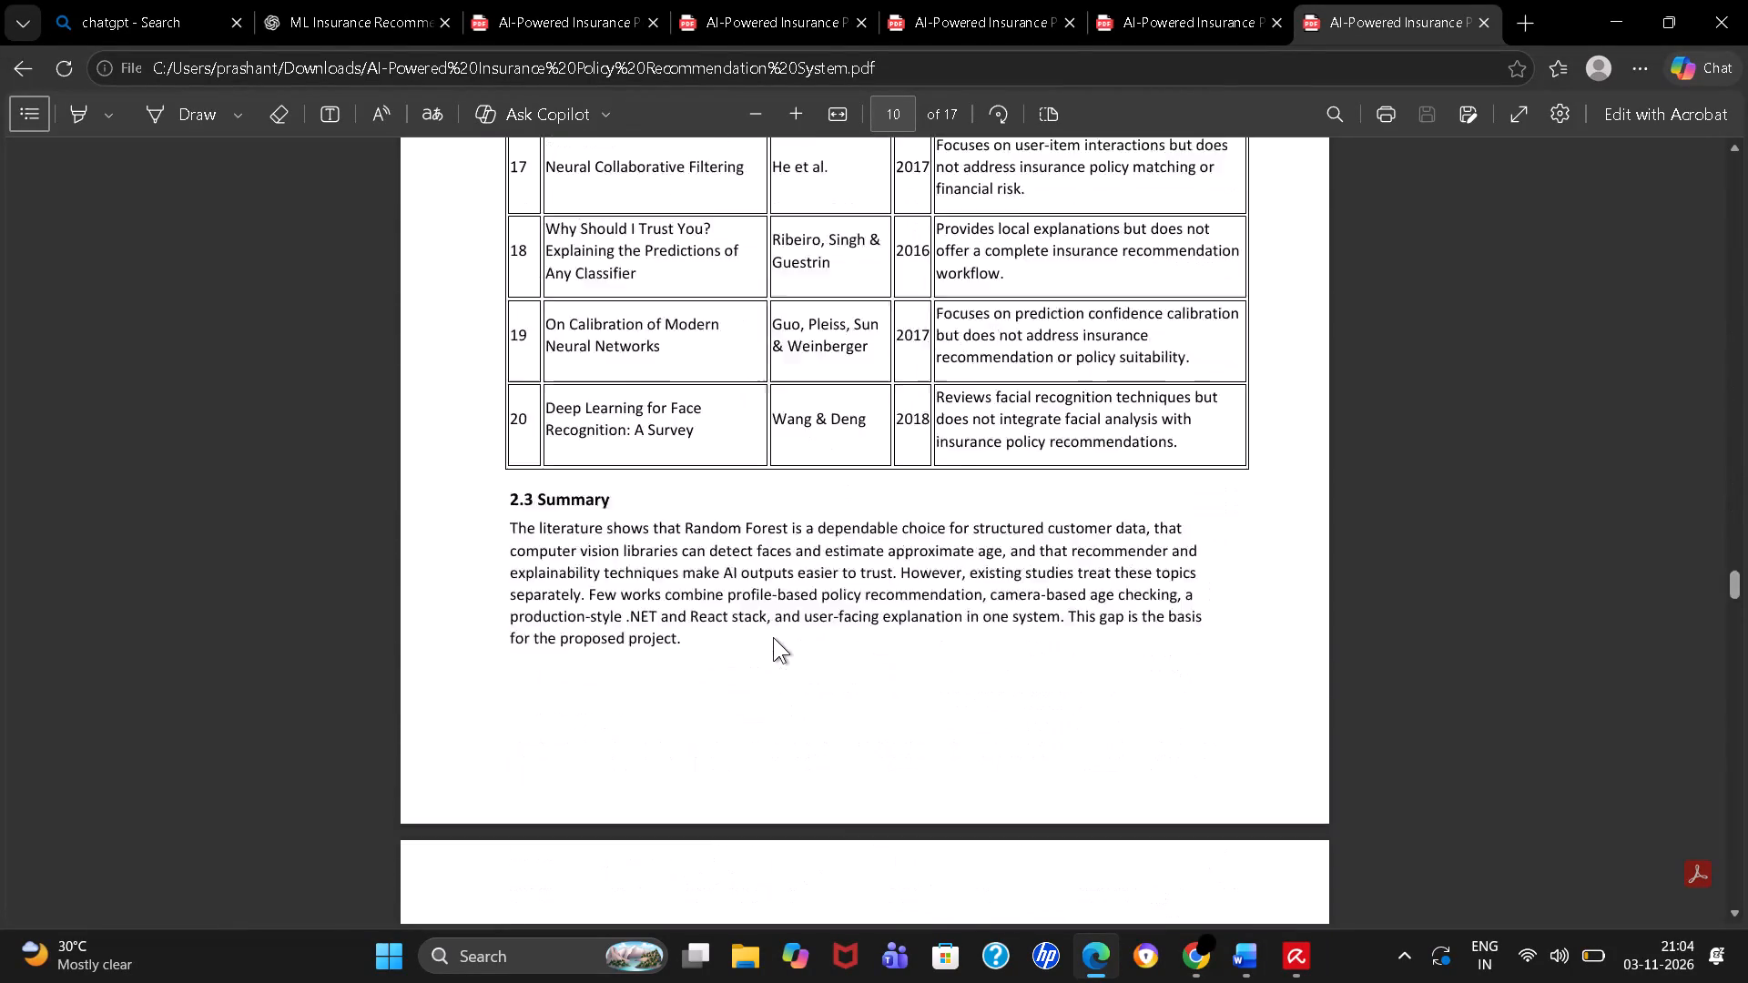
{"action": "scroll", "coordinate": [773, 637], "scroll_direction": "down", "scroll_amount": 1}
{"action": "scroll", "coordinate": [773, 637], "scroll_direction": "up", "scroll_amount": 6}
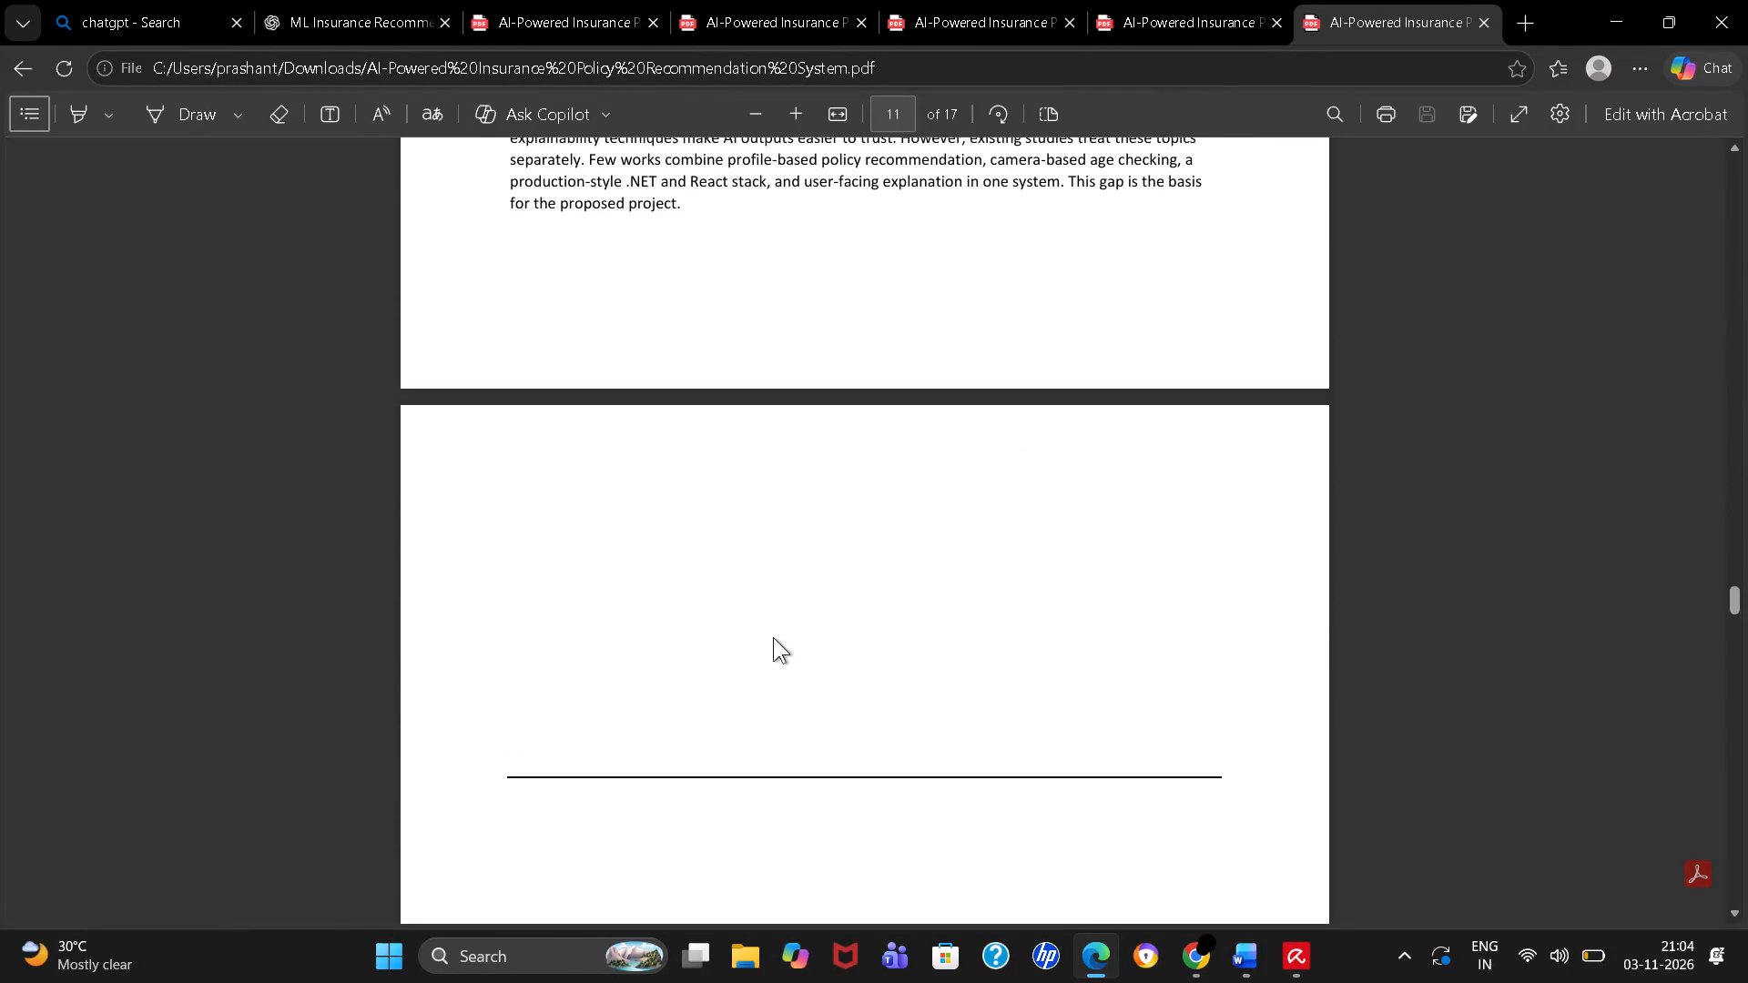
{"action": "scroll", "coordinate": [773, 637], "scroll_direction": "up", "scroll_amount": 6}
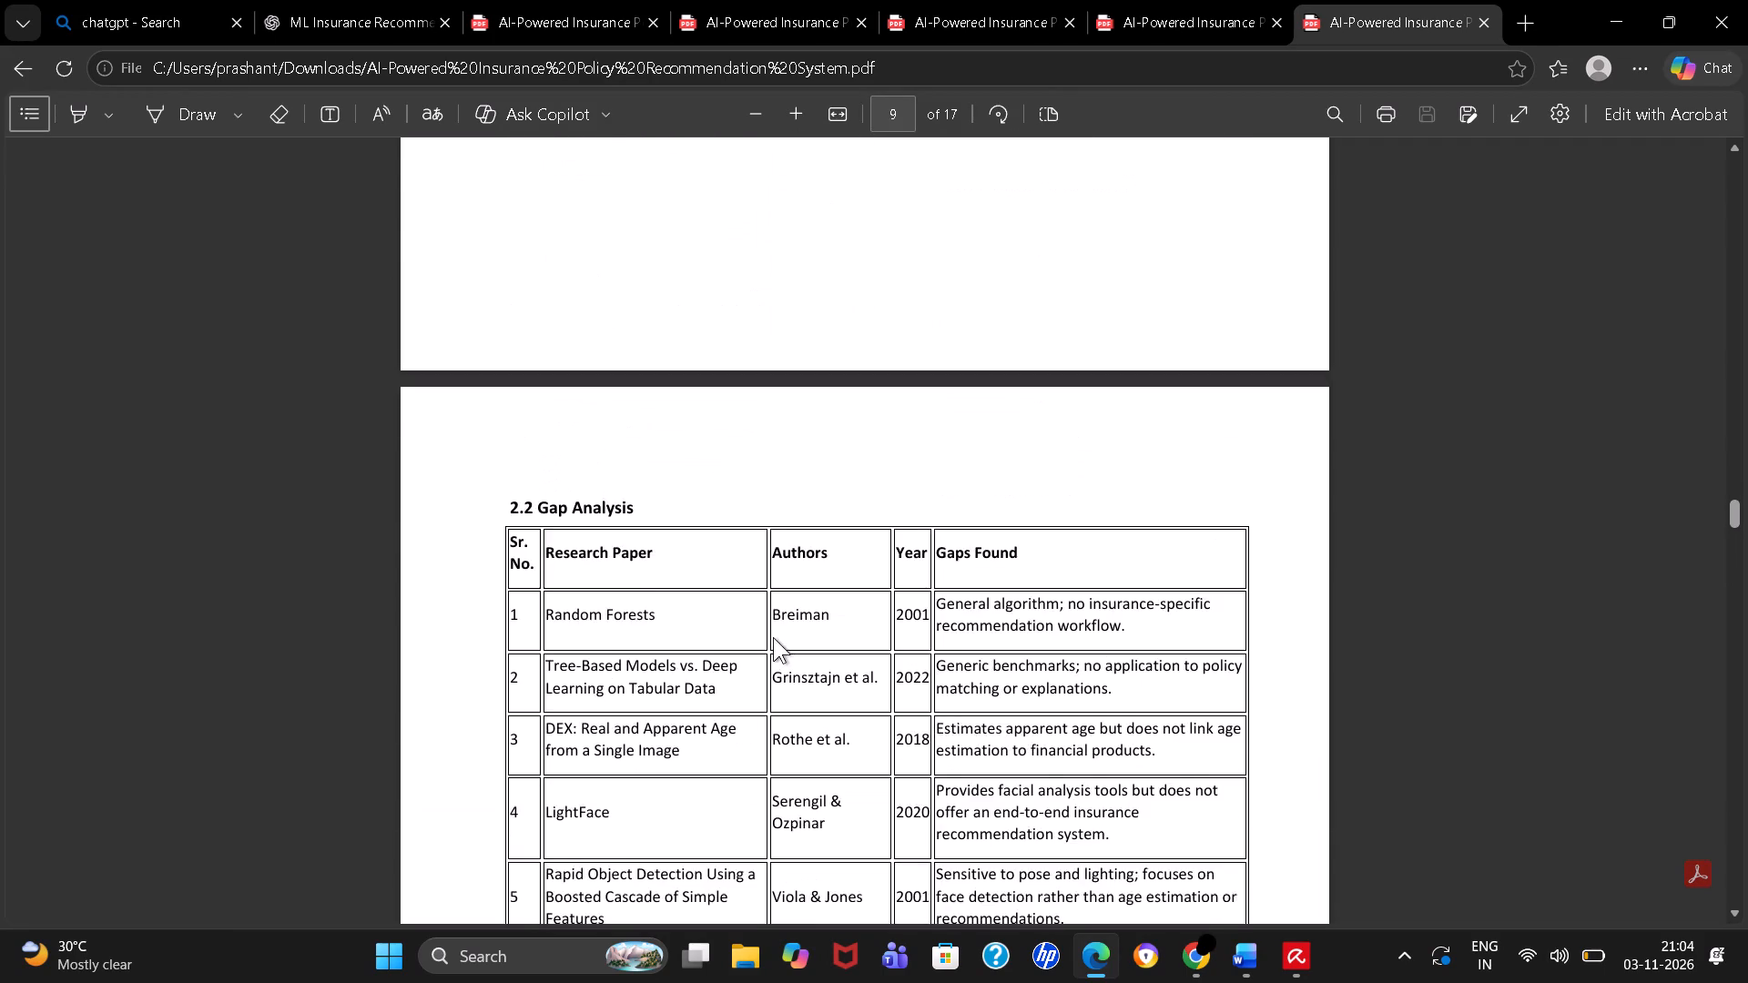
Look through the remaining PDF pages from the 2.2 Gap Analysis table to the end of the references.
{"action": "scroll", "coordinate": [773, 637], "scroll_direction": "down", "scroll_amount": 13}
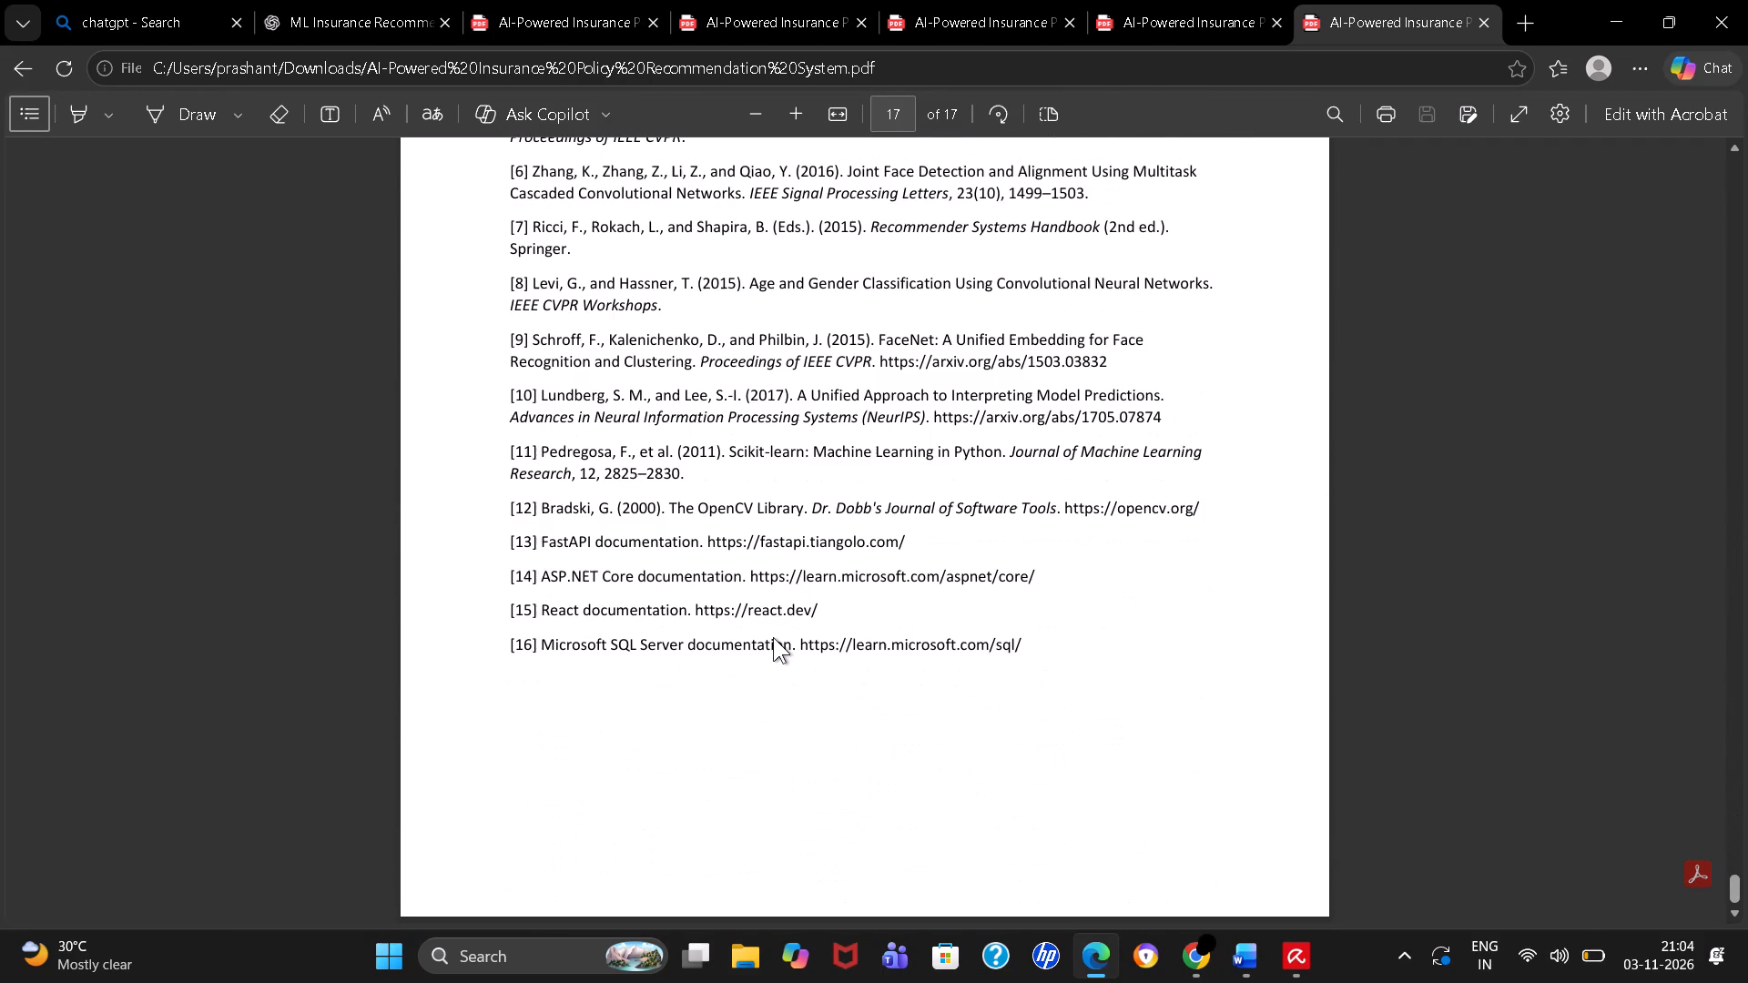